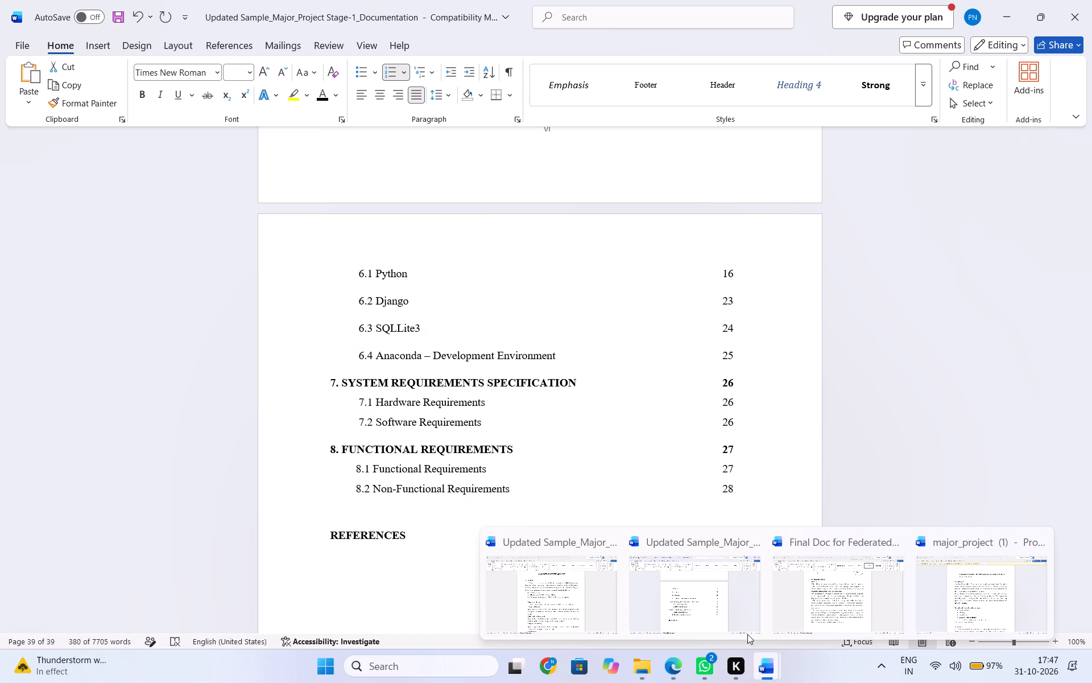
Review section 5.1 Python, including its key features list, in the Final Doc for Federated Threat Intelligence Sharing Platform document.
{"action": "left_click", "coordinate": [739, 606]}
{"action": "left_click", "coordinate": [535, 582]}
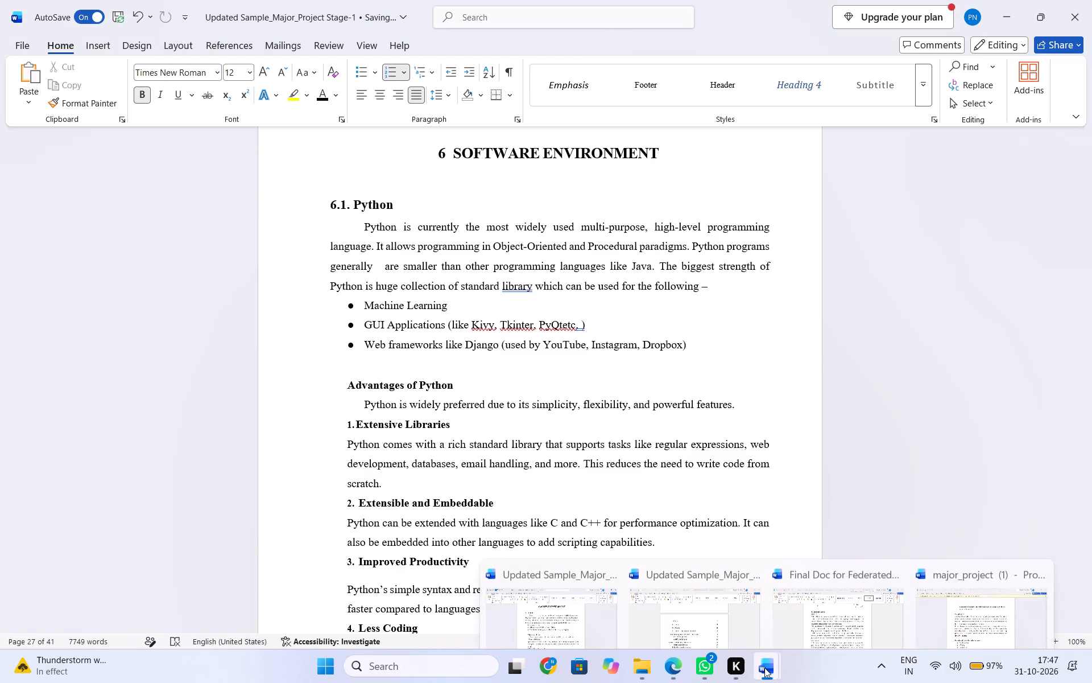
{"action": "left_click", "coordinate": [876, 602]}
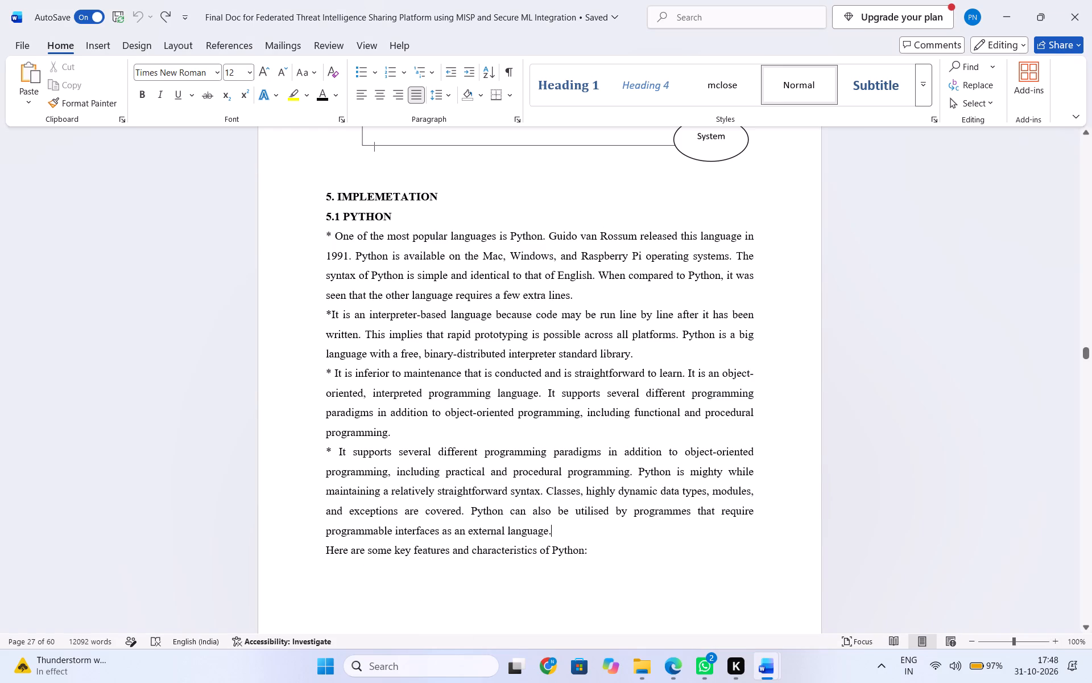
{"action": "scroll", "coordinate": [611, 496], "scroll_direction": "down", "scroll_amount": 1}
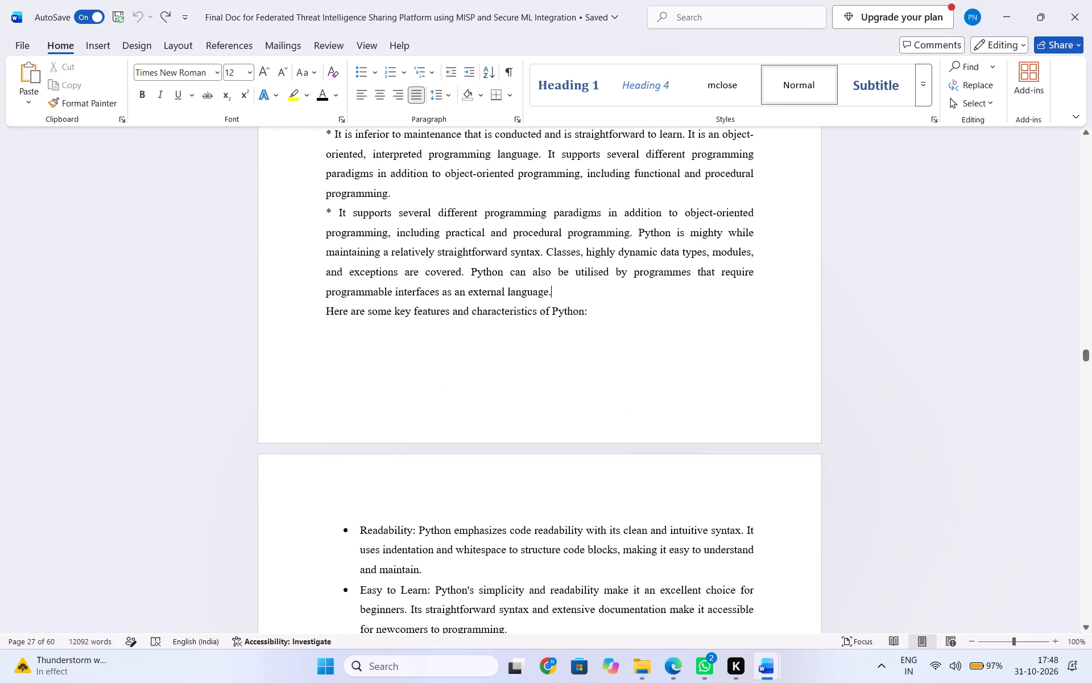
{"action": "scroll", "coordinate": [611, 496], "scroll_direction": "down", "scroll_amount": 3}
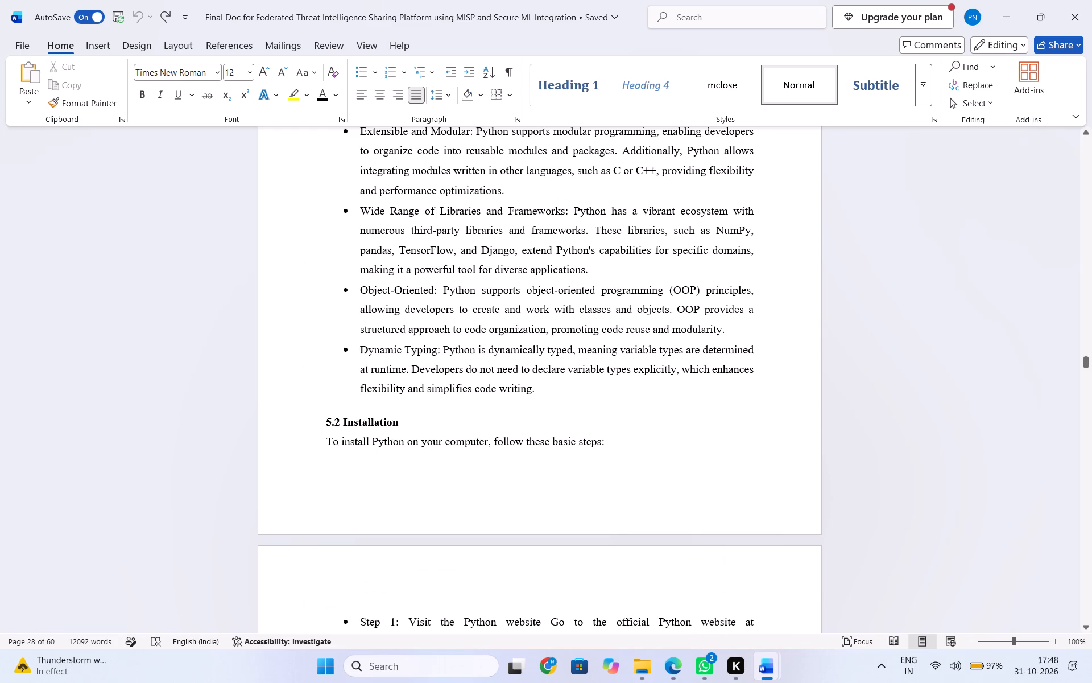
{"action": "scroll", "coordinate": [697, 439], "scroll_direction": "up", "scroll_amount": 1}
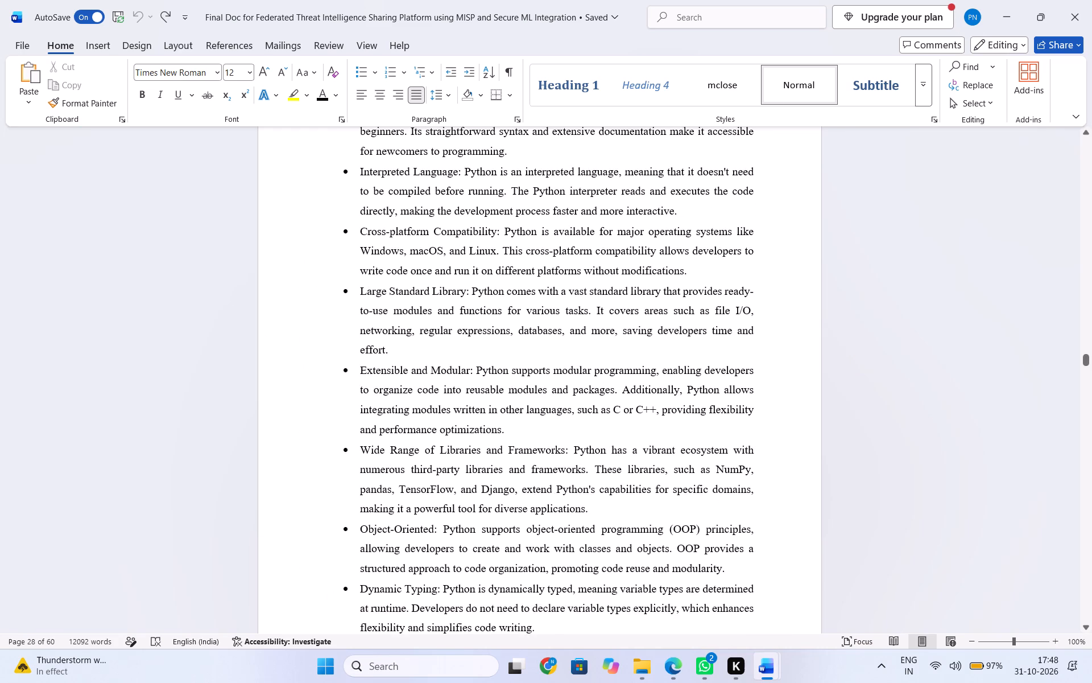
{"action": "scroll", "coordinate": [696, 439], "scroll_direction": "up", "scroll_amount": 1}
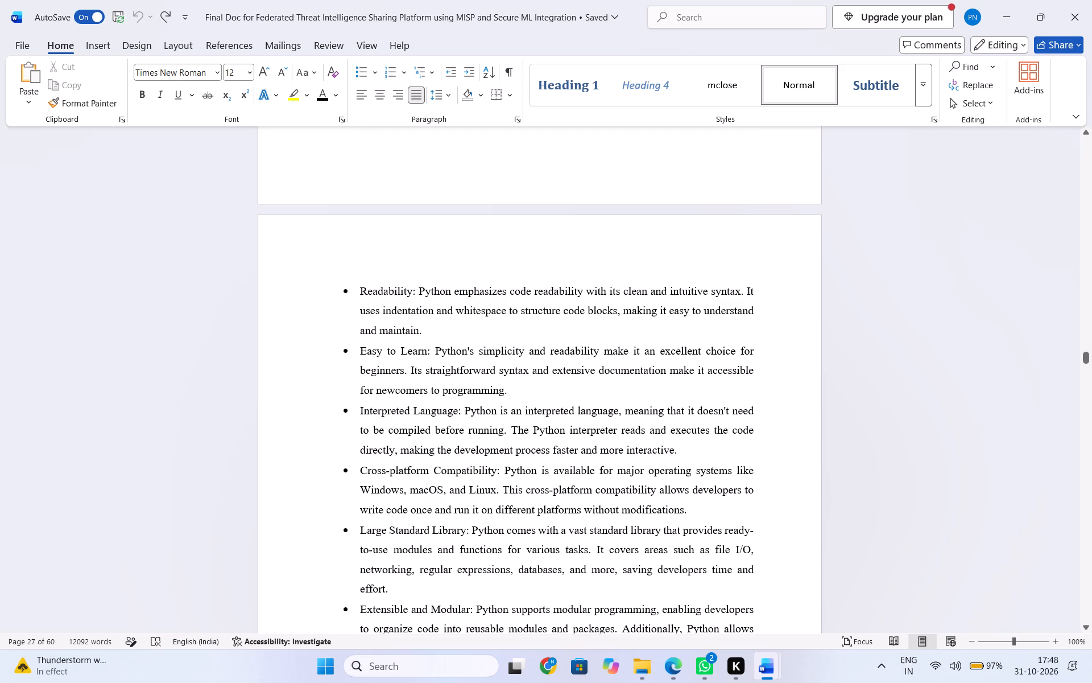
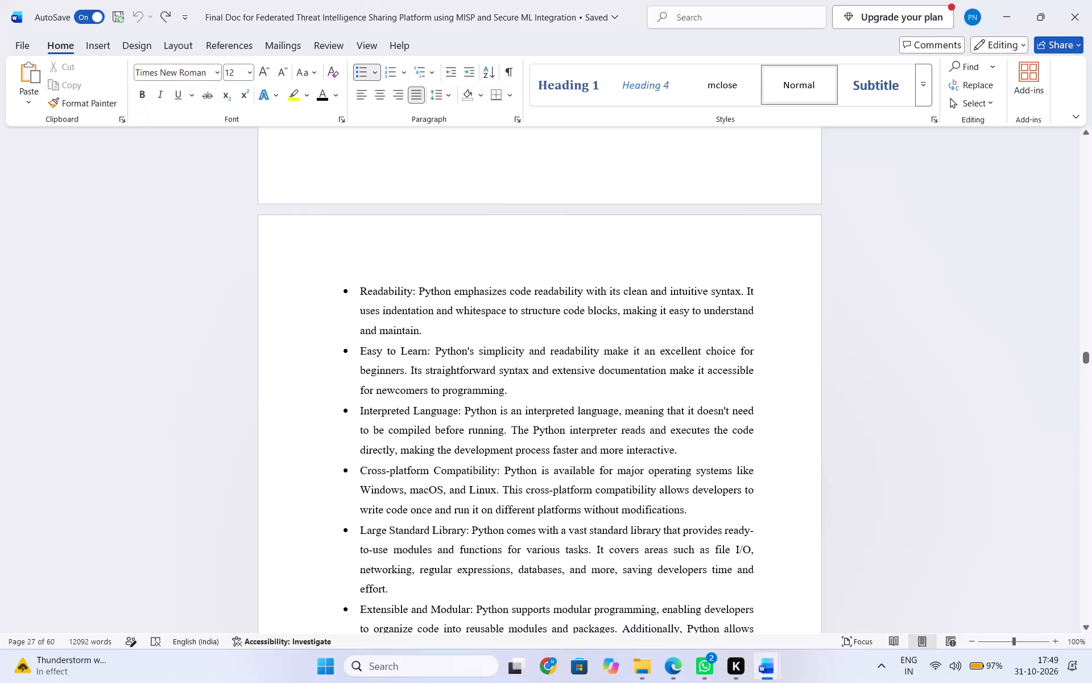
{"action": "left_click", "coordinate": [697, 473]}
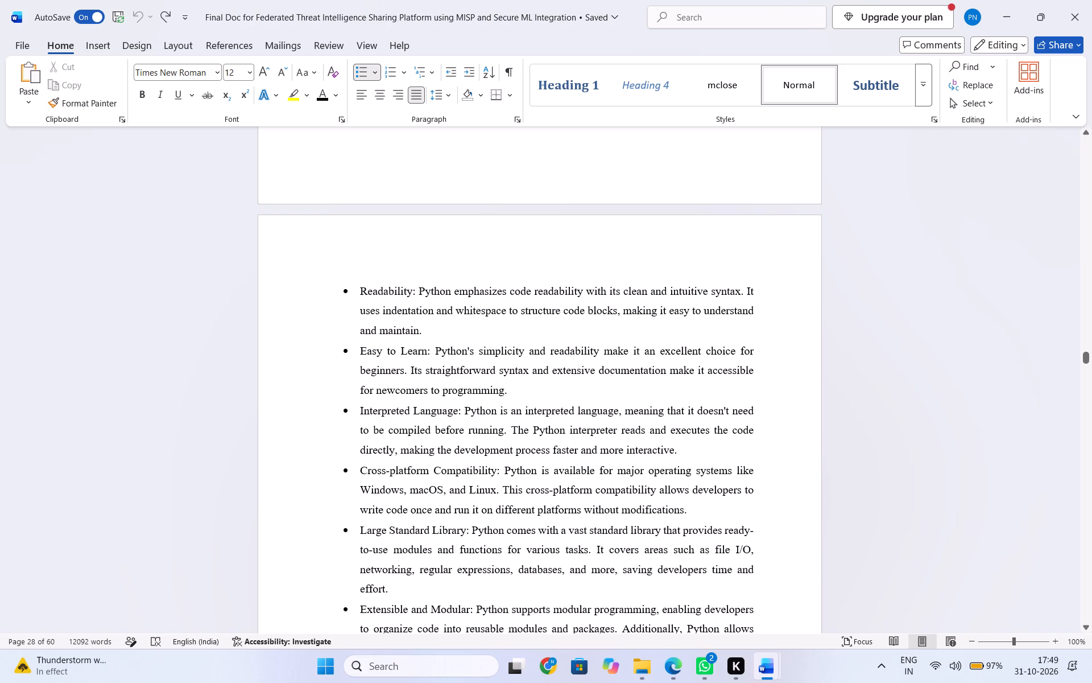
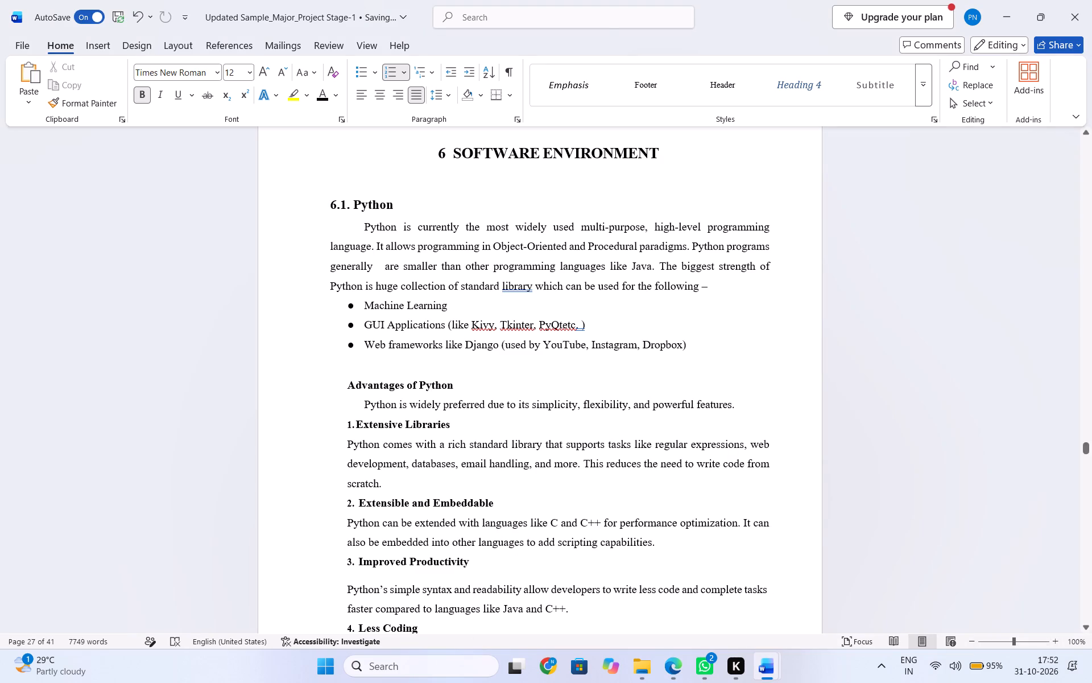
{"action": "left_click_drag", "start_coordinate": [403, 261], "coordinate": [642, 298]}
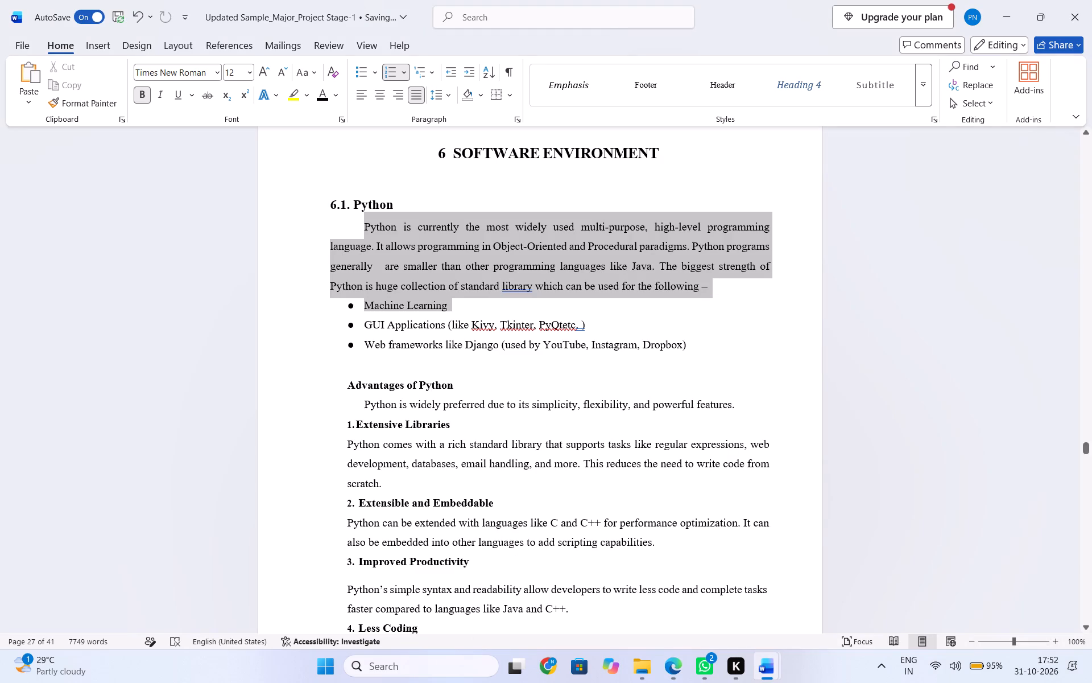
{"action": "left_click_drag", "start_coordinate": [642, 298], "coordinate": [714, 290]}
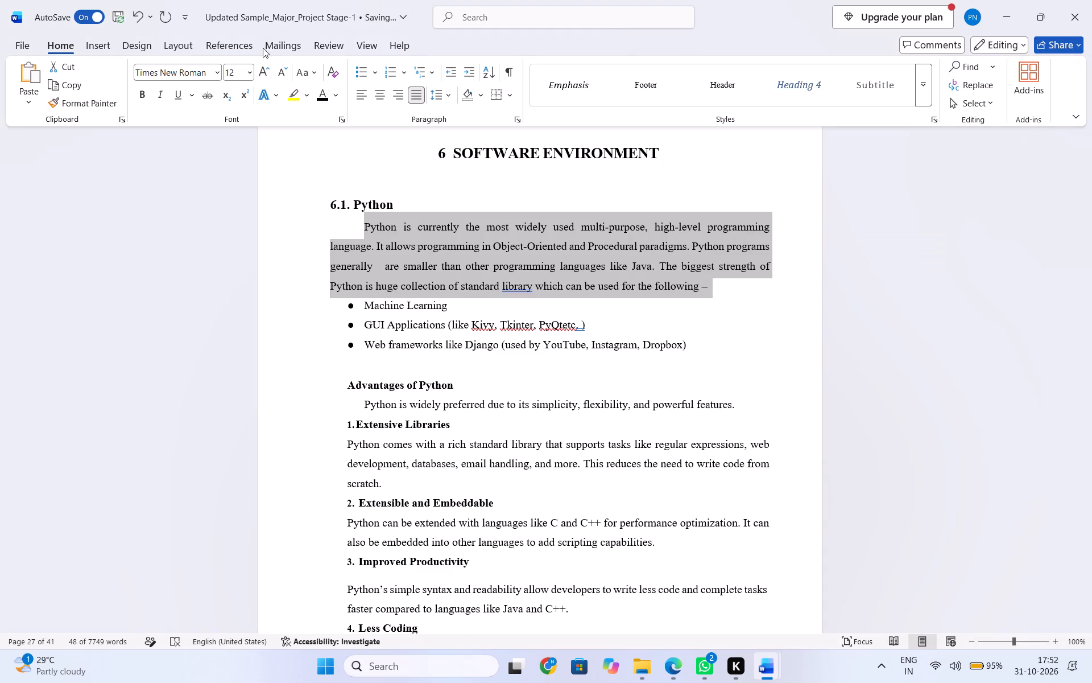
{"action": "left_click", "coordinate": [182, 50]}
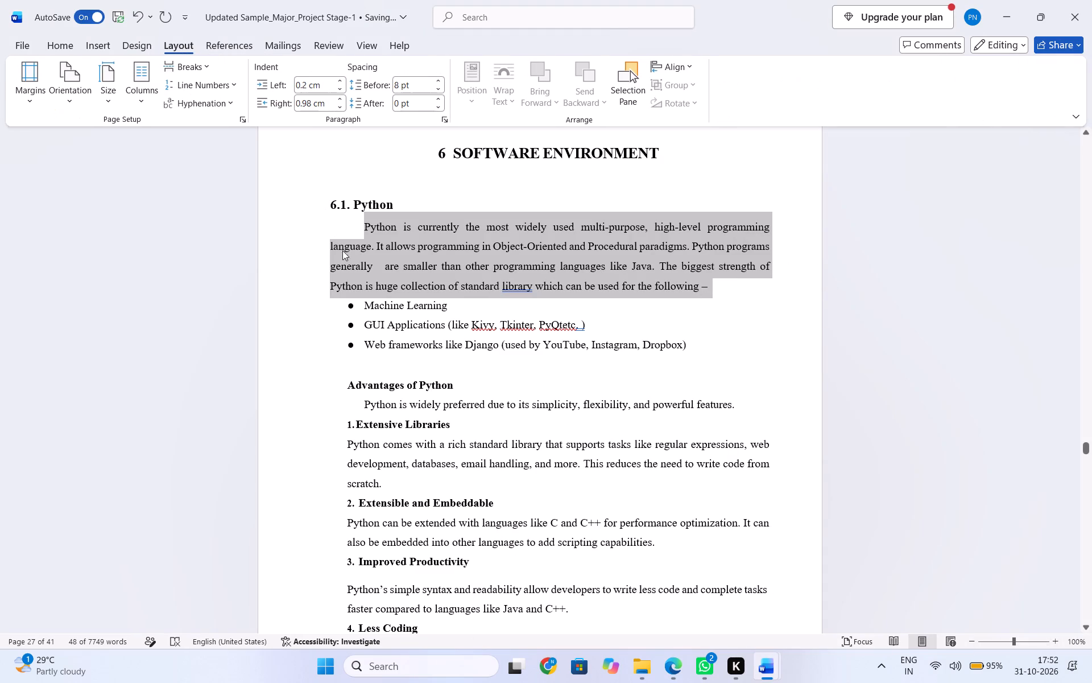
{"action": "left_click", "coordinate": [362, 244]}
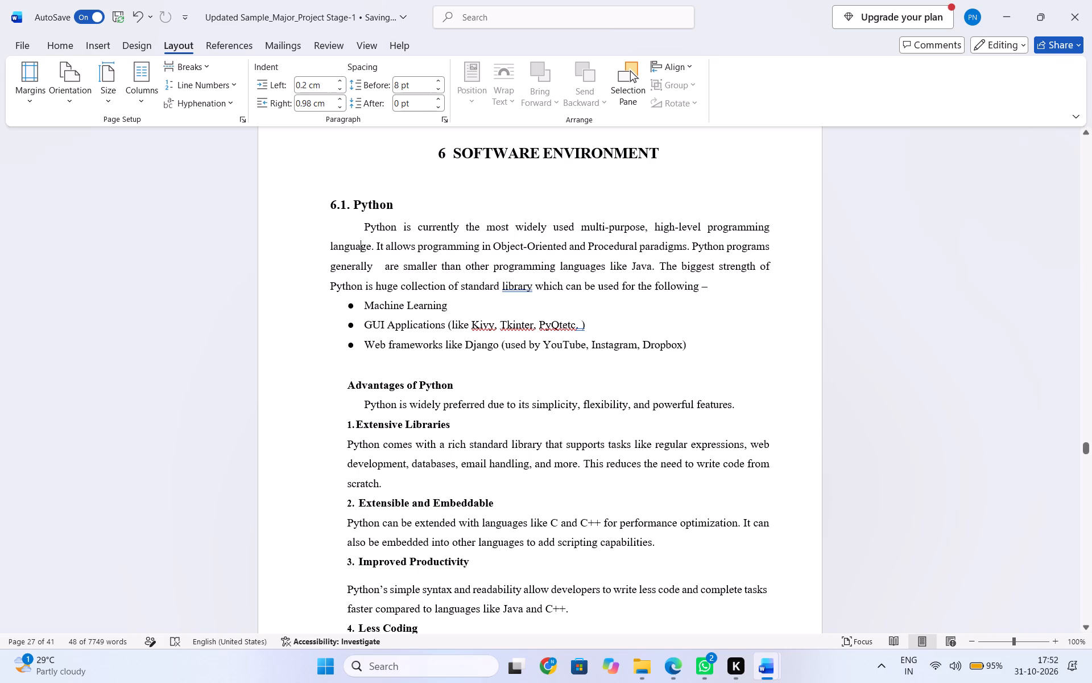
{"action": "left_click_drag", "start_coordinate": [366, 227], "coordinate": [406, 223]}
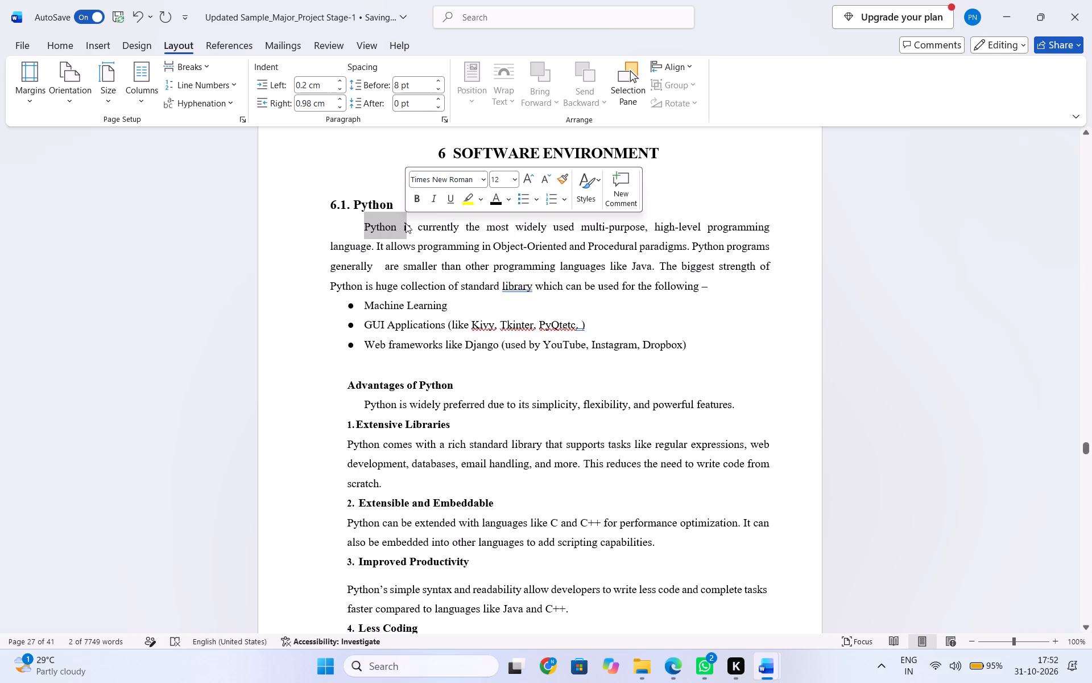
{"action": "left_click", "coordinate": [406, 223]}
{"action": "left_click_drag", "start_coordinate": [364, 227], "coordinate": [625, 333]}
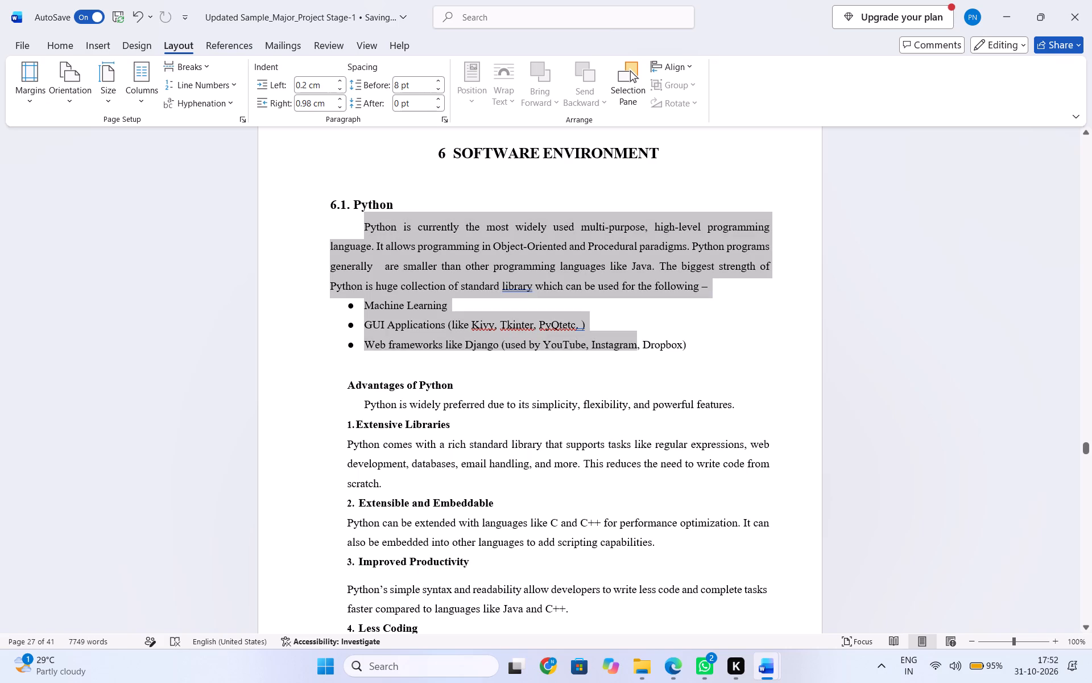
{"action": "left_click_drag", "start_coordinate": [625, 333], "coordinate": [705, 344]}
{"action": "key", "text": "ctrl+v"}
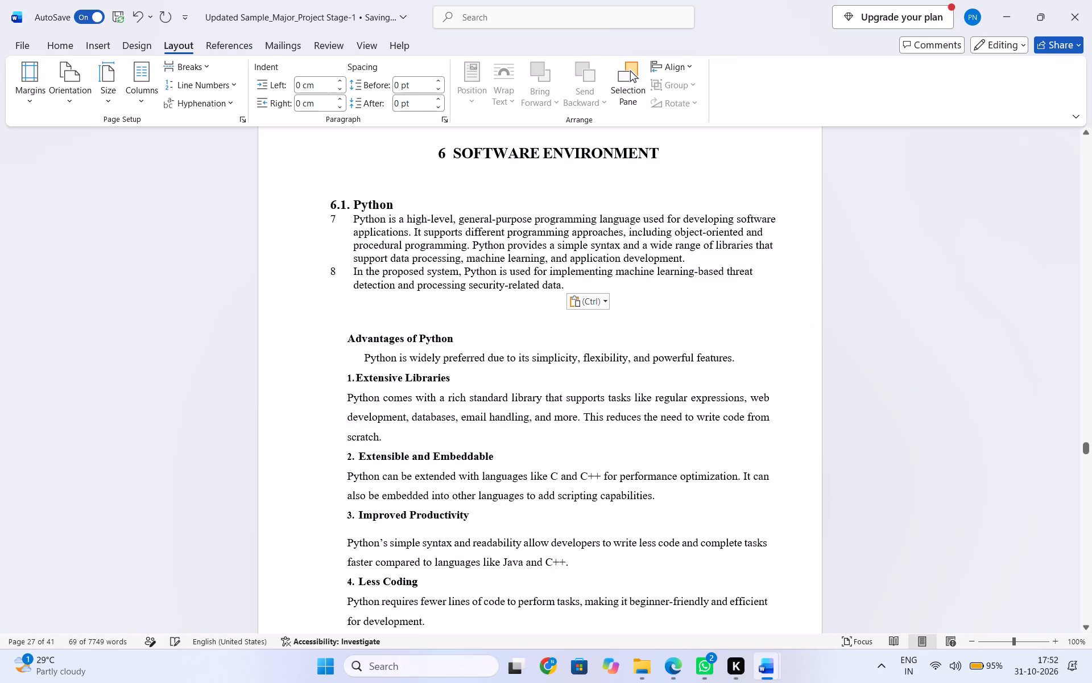
Remove the automatic numbering from the two pasted paragraphs under 6.1 Python.
{"action": "left_click_drag", "start_coordinate": [349, 220], "coordinate": [686, 286]}
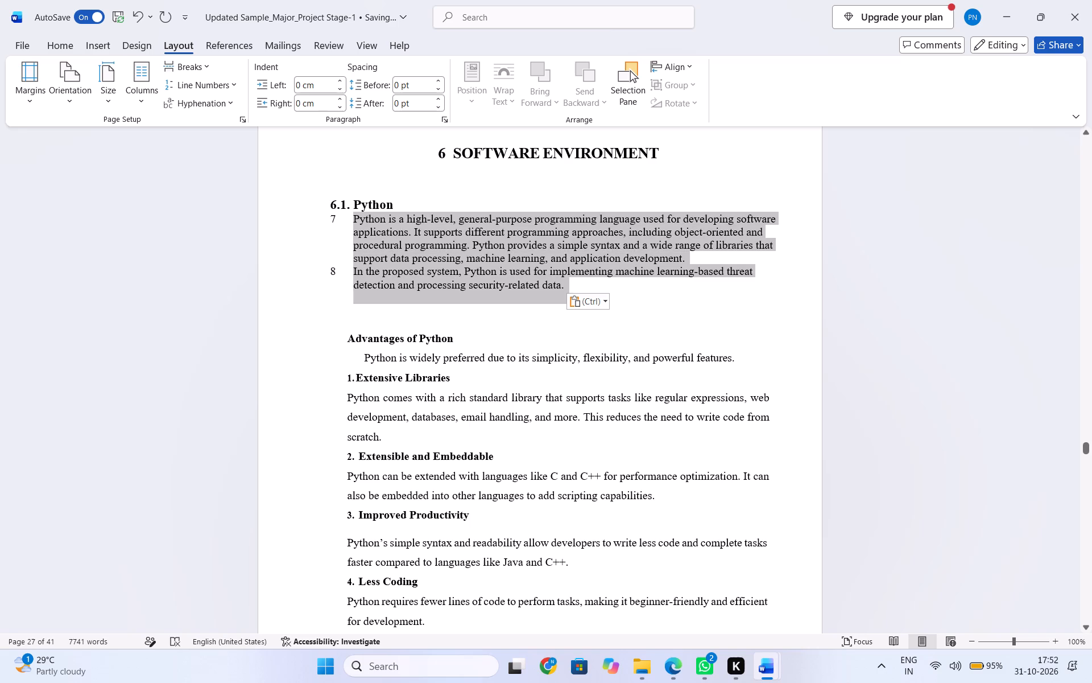
{"action": "left_click_drag", "start_coordinate": [686, 286], "coordinate": [735, 277]}
{"action": "left_click", "coordinate": [735, 277]}
{"action": "left_click", "coordinate": [354, 224]}
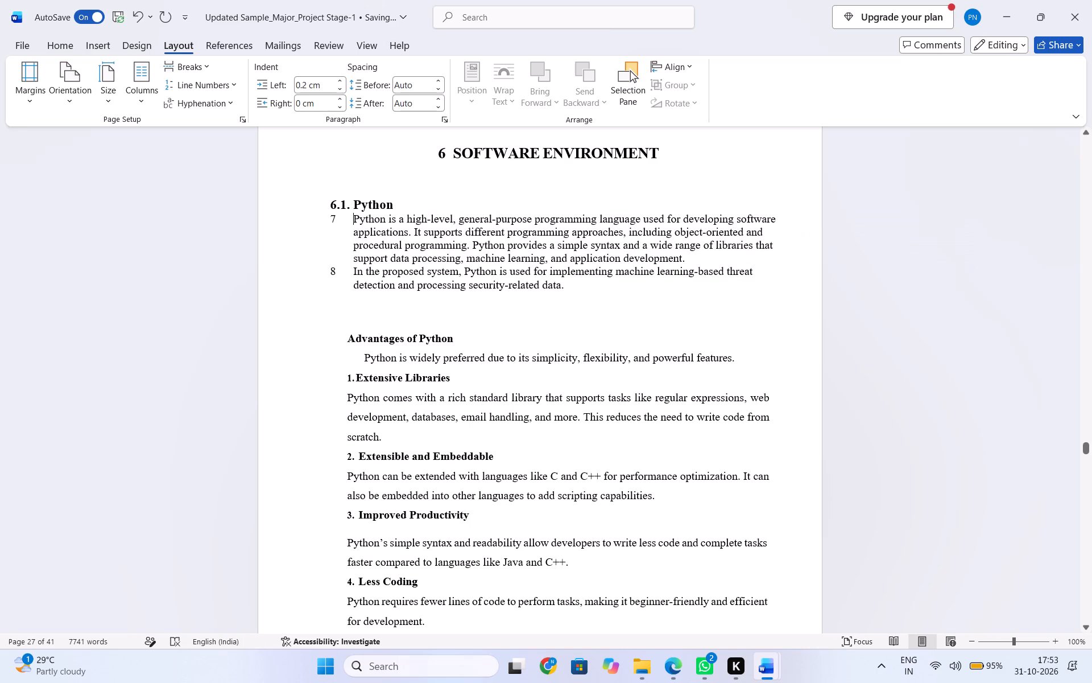
{"action": "key", "text": "BackSpace"}
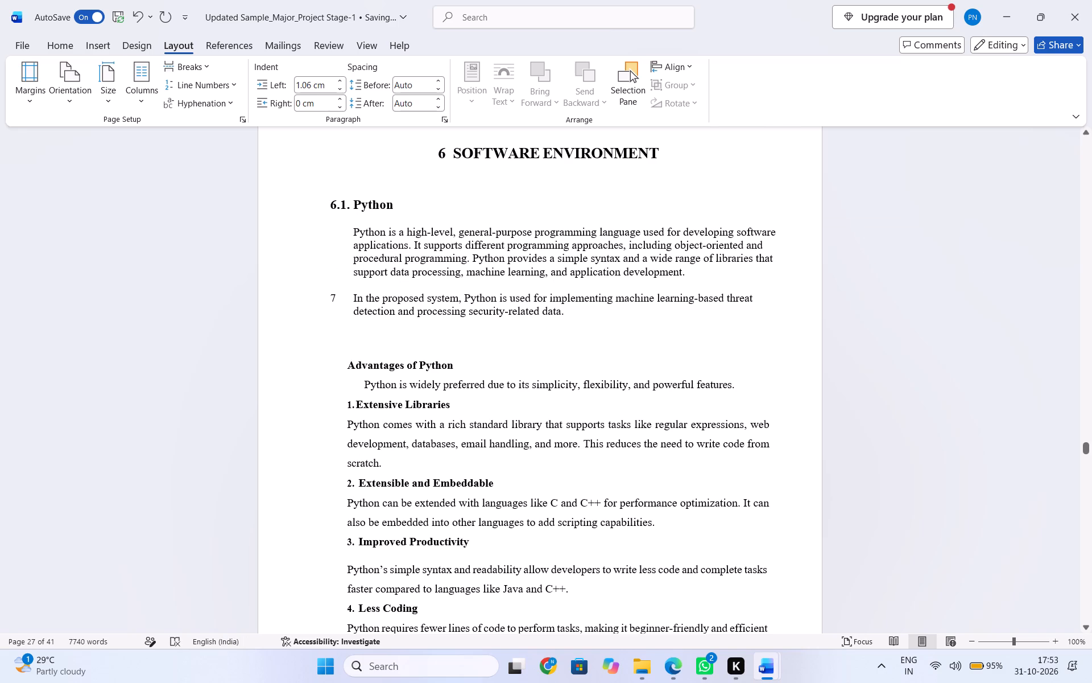
{"action": "left_click", "coordinate": [352, 299]}
{"action": "key", "text": "BackSpace"}
Set the two pasted Python paragraphs' left indent to 0.2 cm and right indent to 0.97 cm.
{"action": "left_click_drag", "start_coordinate": [354, 227], "coordinate": [574, 311]}
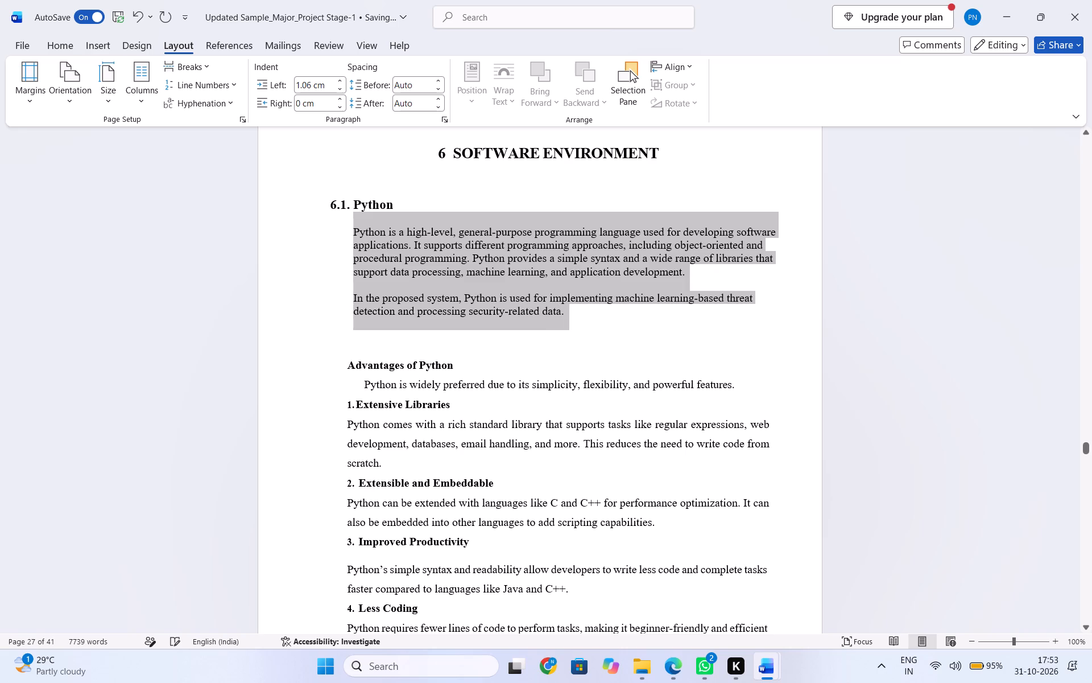
{"action": "left_click", "coordinate": [330, 85]}
{"action": "key", "text": "BackSpace"}
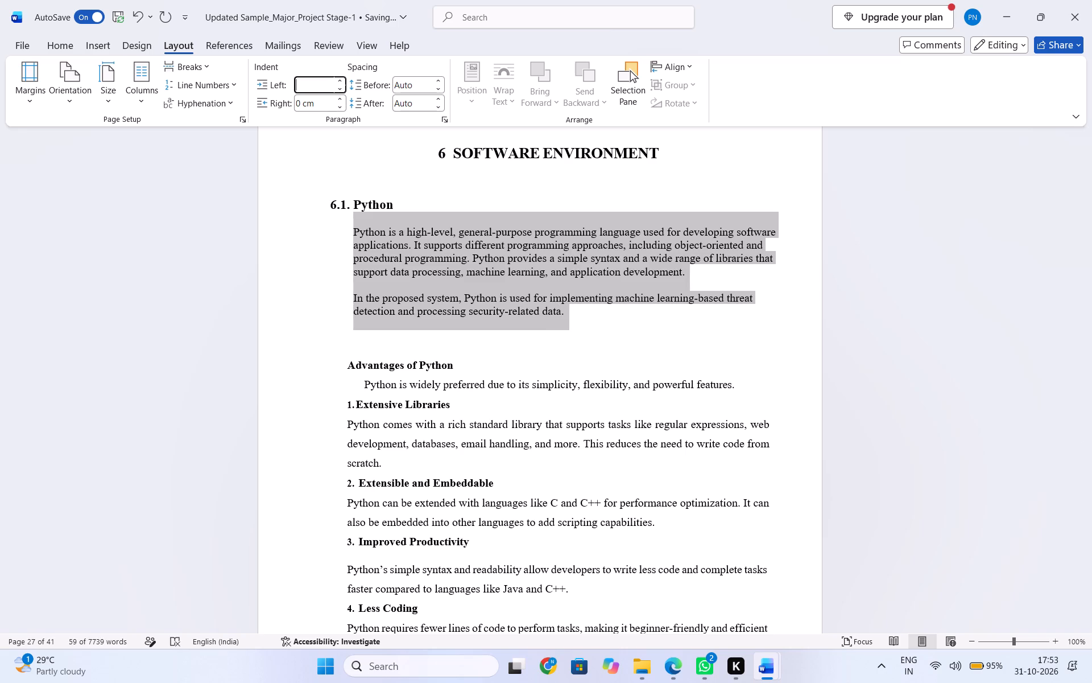
{"action": "type", "text": "0.9"}
{"action": "key", "text": "BackSpace"}
{"action": "key", "text": "2"}
{"action": "key", "text": "Return"}
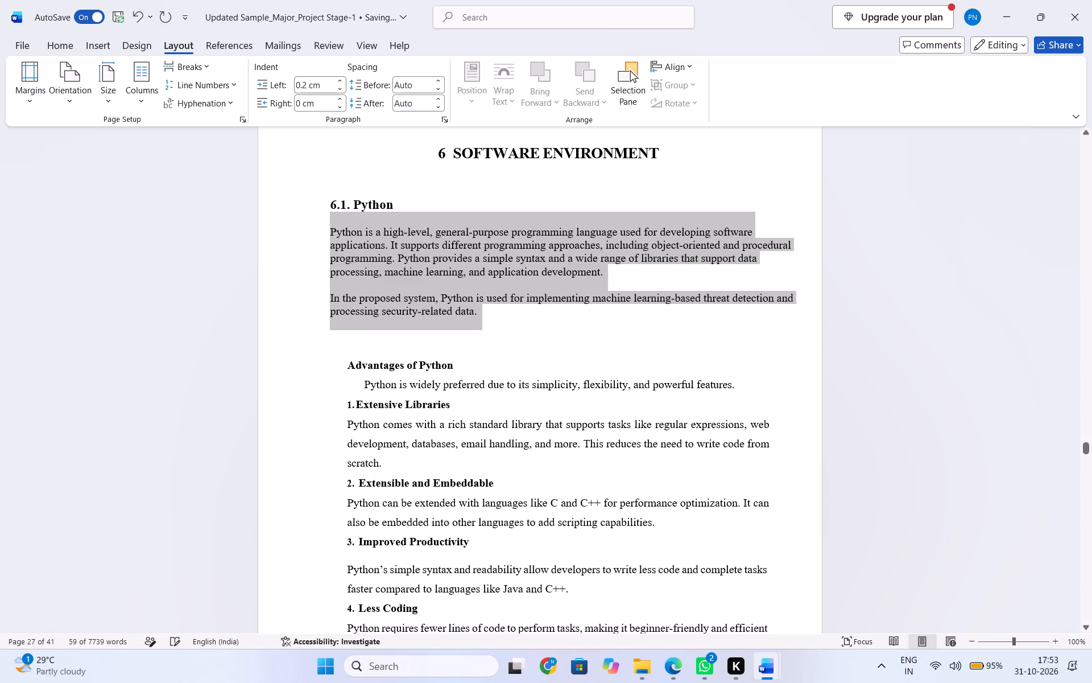
{"action": "left_click", "coordinate": [325, 94]}
{"action": "left_click", "coordinate": [319, 105]}
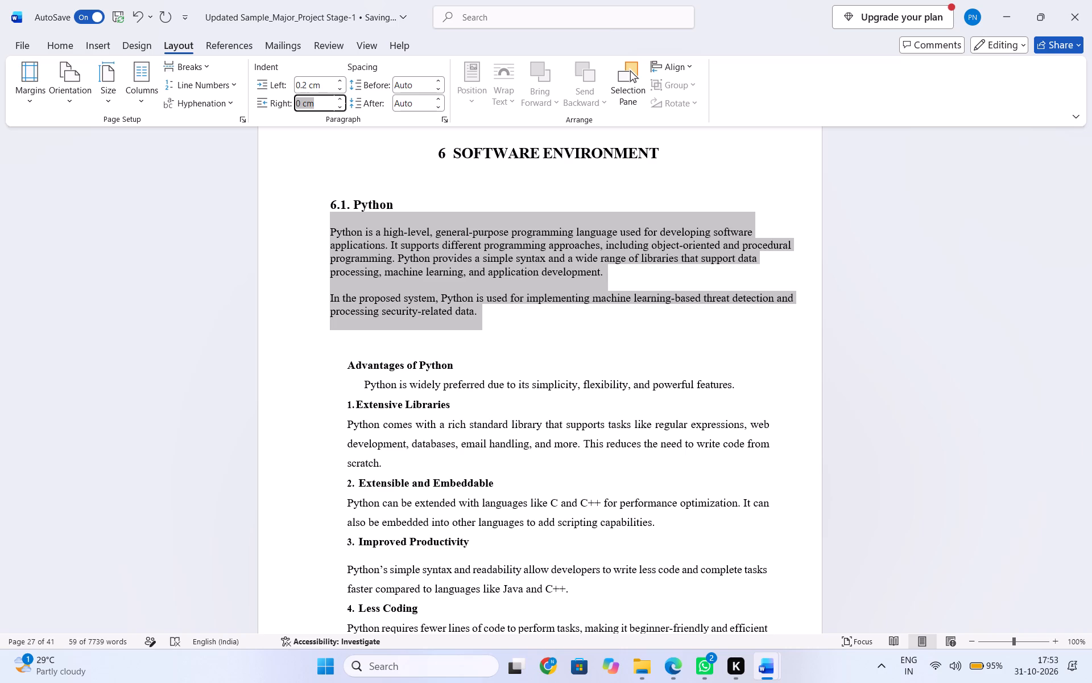
{"action": "key", "text": "BackSpace"}
{"action": "type", "text": "0.98"}
{"action": "key", "text": "BackSpace"}
{"action": "key", "text": "7"}
{"action": "key", "text": "Return"}
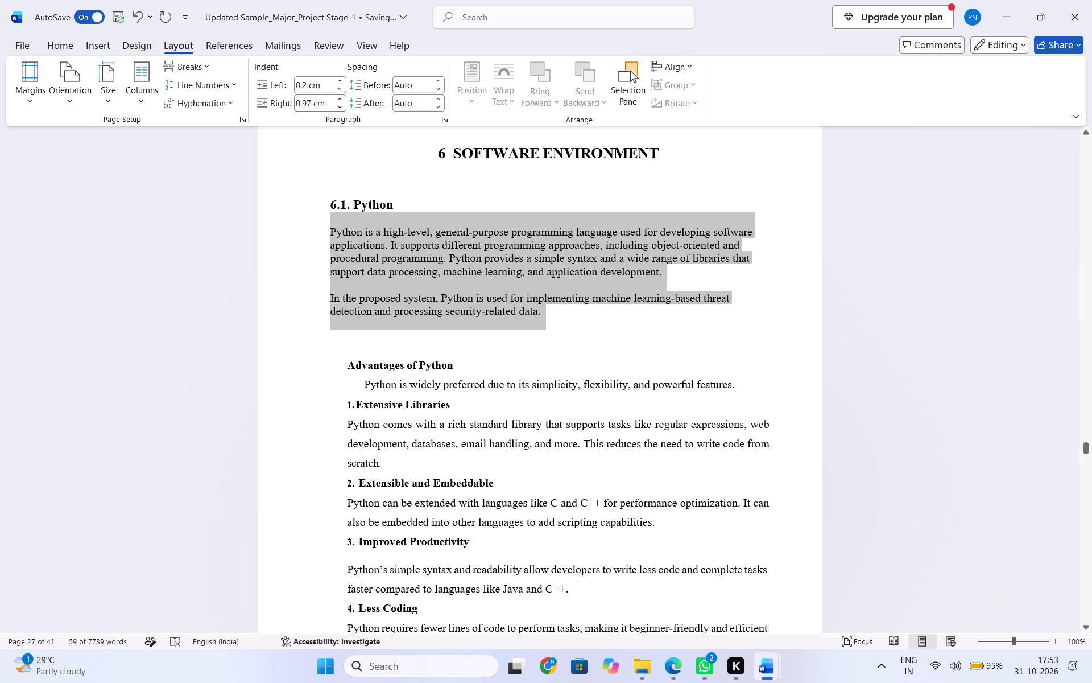
Justify the two pasted Python paragraphs and increase their line spacing to match the rest of the section.
{"action": "left_click", "coordinate": [57, 50]}
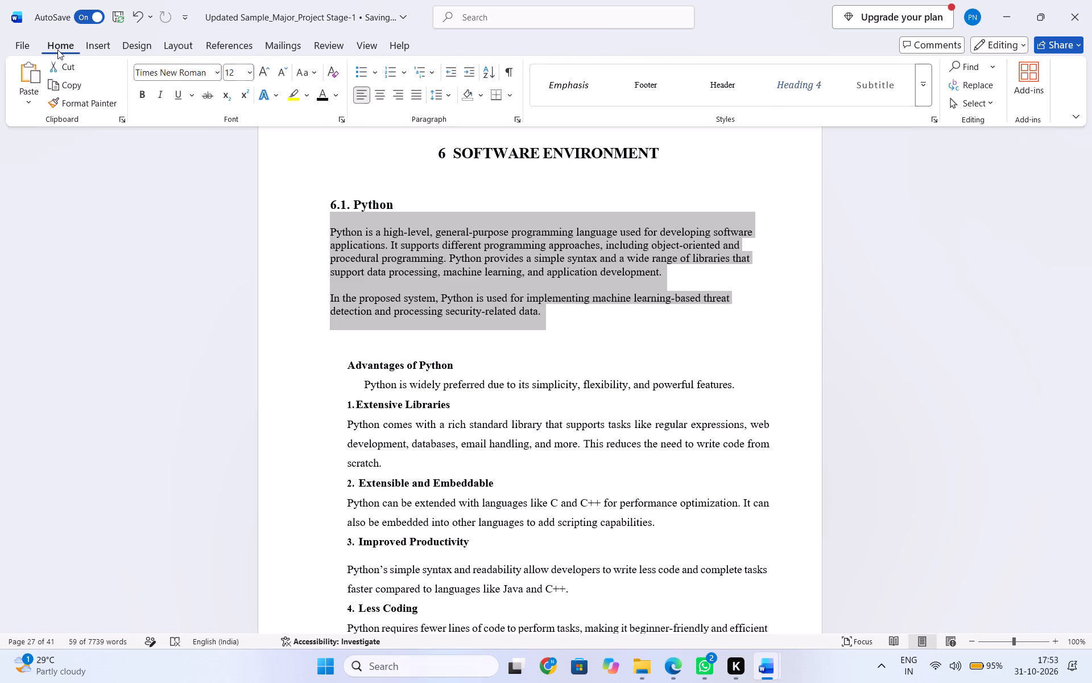
{"action": "left_click", "coordinate": [414, 98]}
{"action": "left_click", "coordinate": [452, 101]}
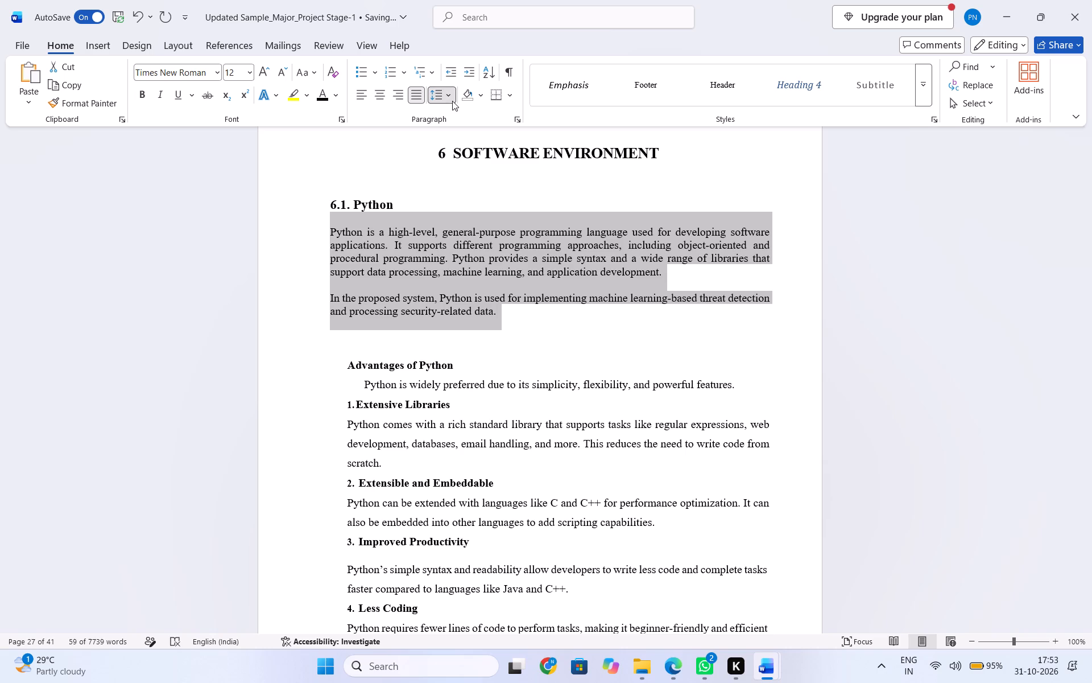
{"action": "left_click", "coordinate": [454, 154]}
{"action": "left_click", "coordinate": [450, 281]}
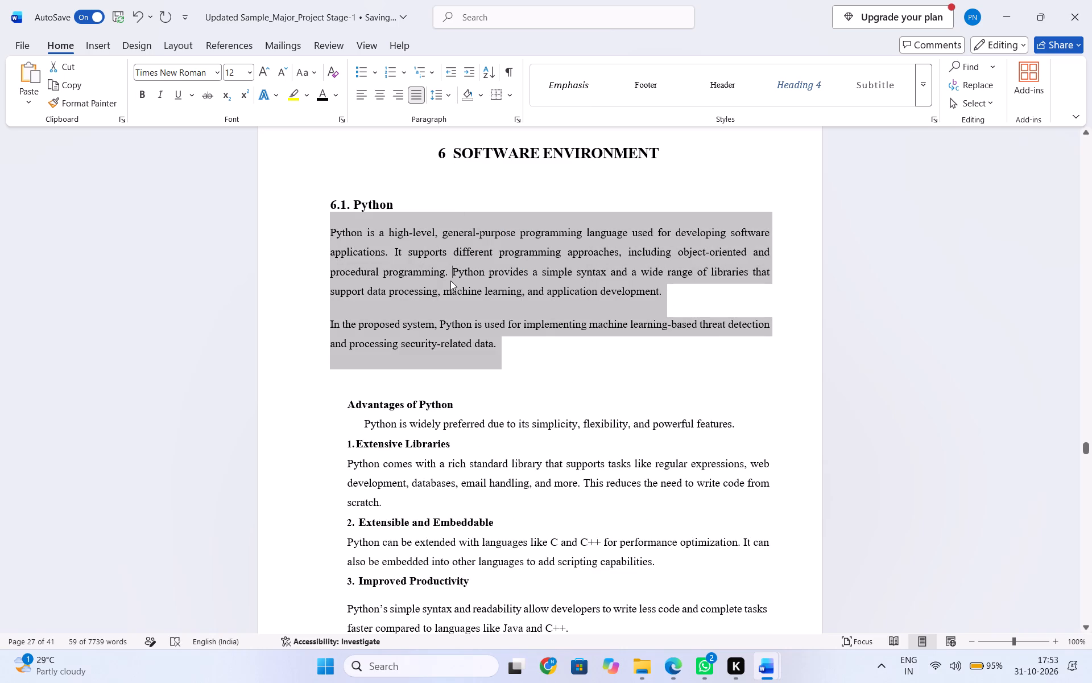
Delete the extra blank space above the Advantages of Python heading.
{"action": "left_click", "coordinate": [423, 396]}
{"action": "key", "text": "BackSpace"}
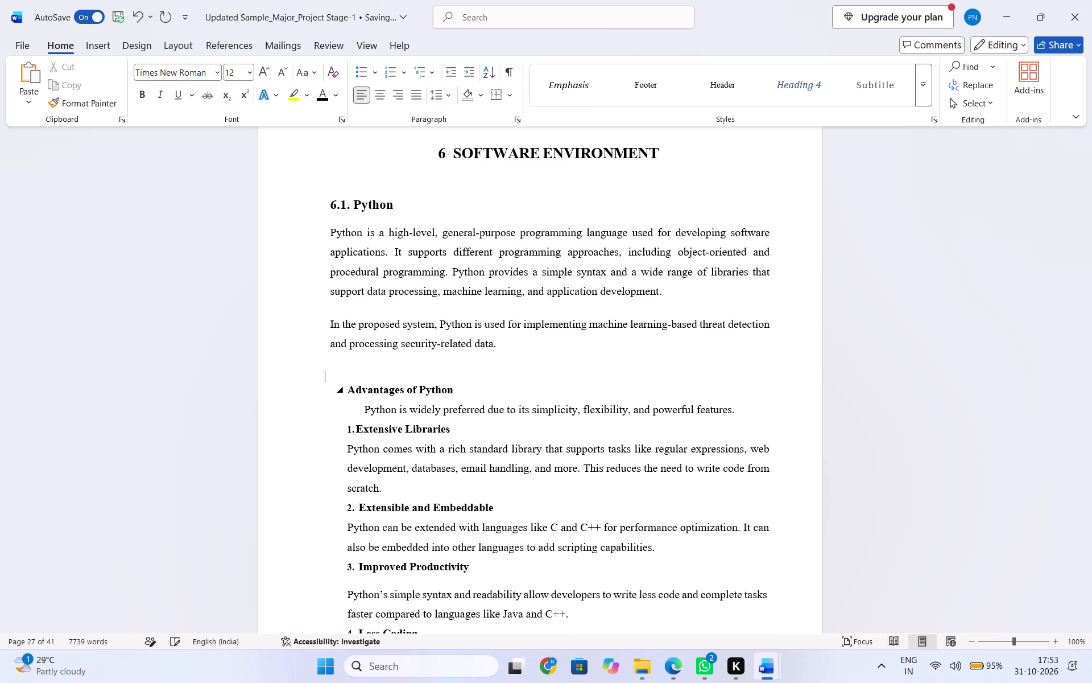
{"action": "key", "text": "BackSpace"}
Remove the indentation of the Advantages of Python heading and its introductory sentence, aligning both with the 6.1 Python text.
{"action": "left_click", "coordinate": [349, 379]}
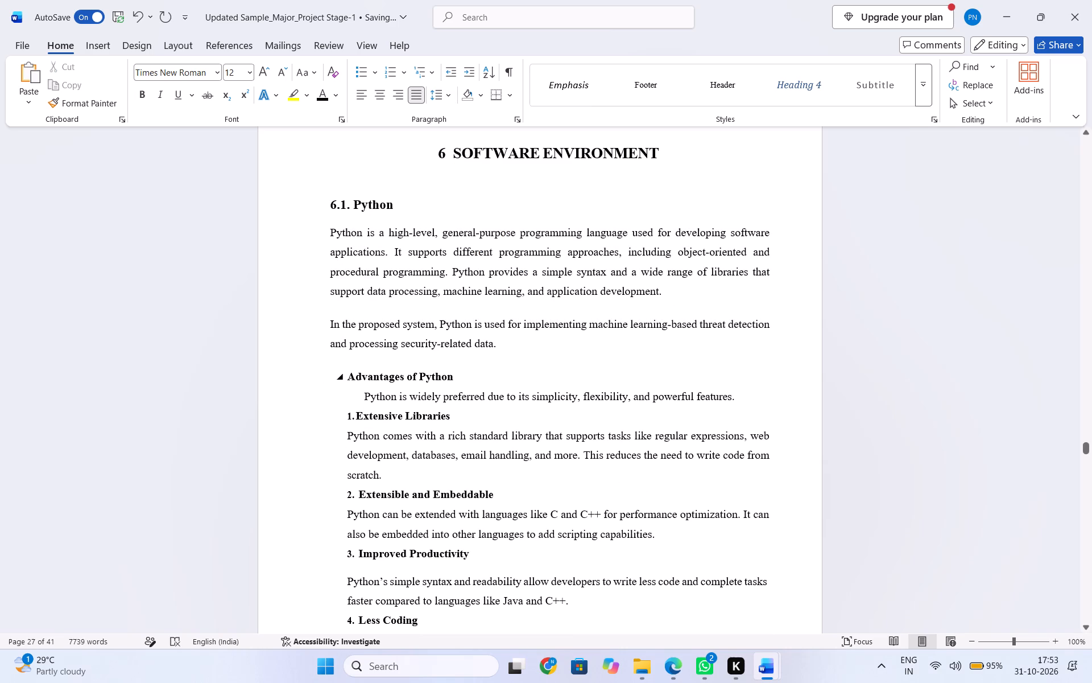
{"action": "key", "text": "BackSpace"}
{"action": "left_click", "coordinate": [365, 396]}
{"action": "key", "text": "BackSpace"}
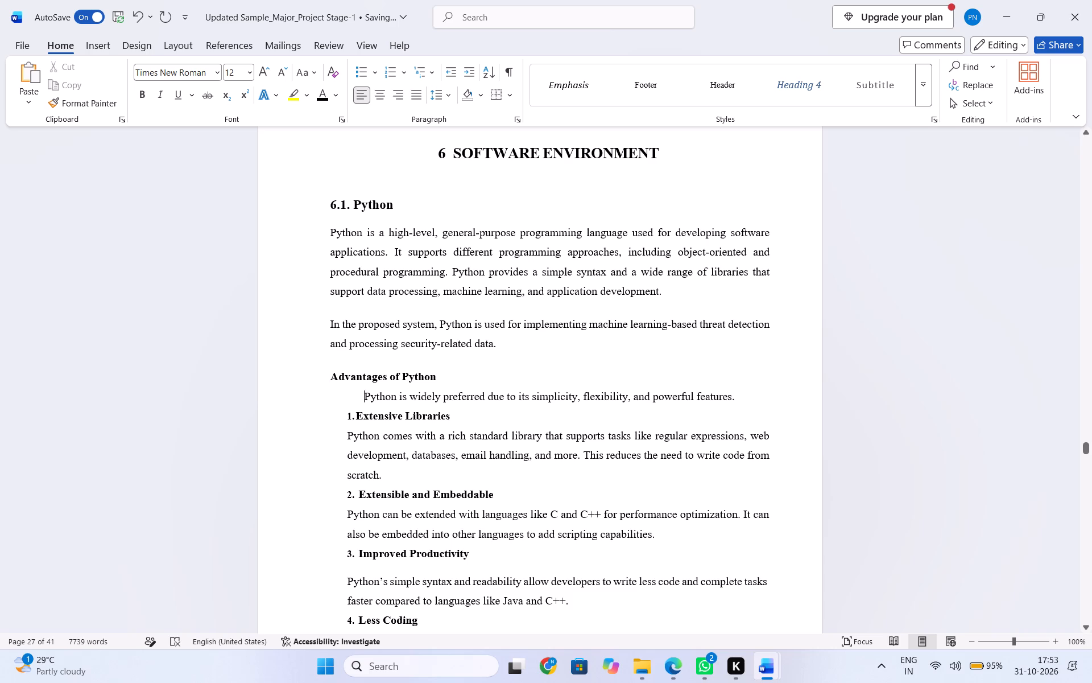
{"action": "key", "text": "space"}
{"action": "key", "text": "space"}
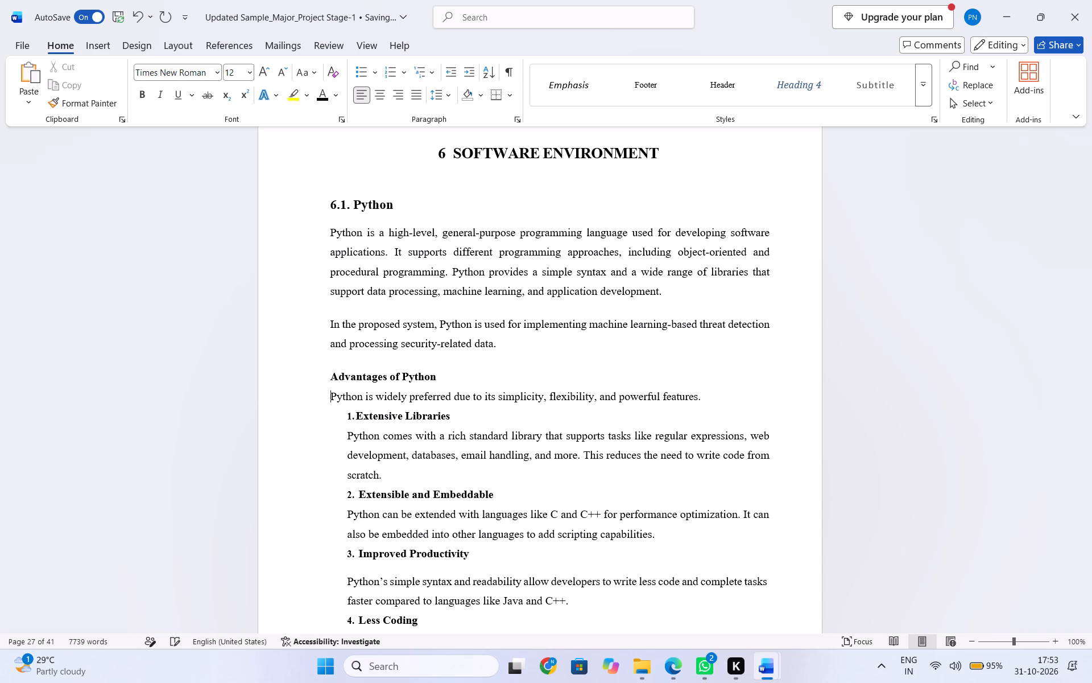
{"action": "key", "text": "space"}
{"action": "key", "text": "BackSpace"}
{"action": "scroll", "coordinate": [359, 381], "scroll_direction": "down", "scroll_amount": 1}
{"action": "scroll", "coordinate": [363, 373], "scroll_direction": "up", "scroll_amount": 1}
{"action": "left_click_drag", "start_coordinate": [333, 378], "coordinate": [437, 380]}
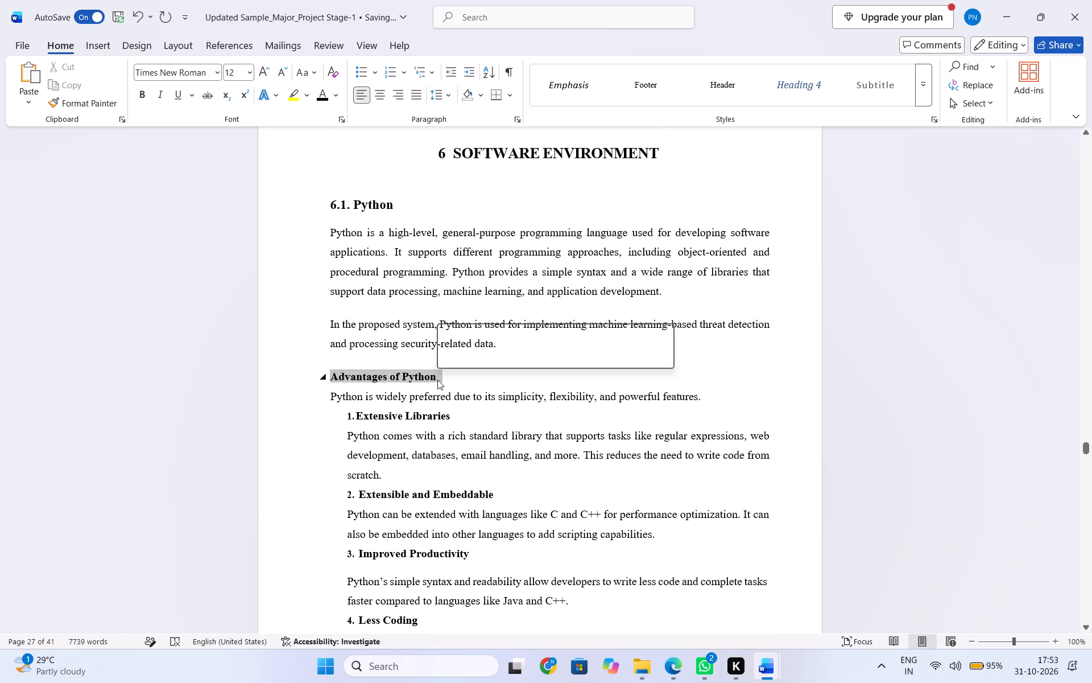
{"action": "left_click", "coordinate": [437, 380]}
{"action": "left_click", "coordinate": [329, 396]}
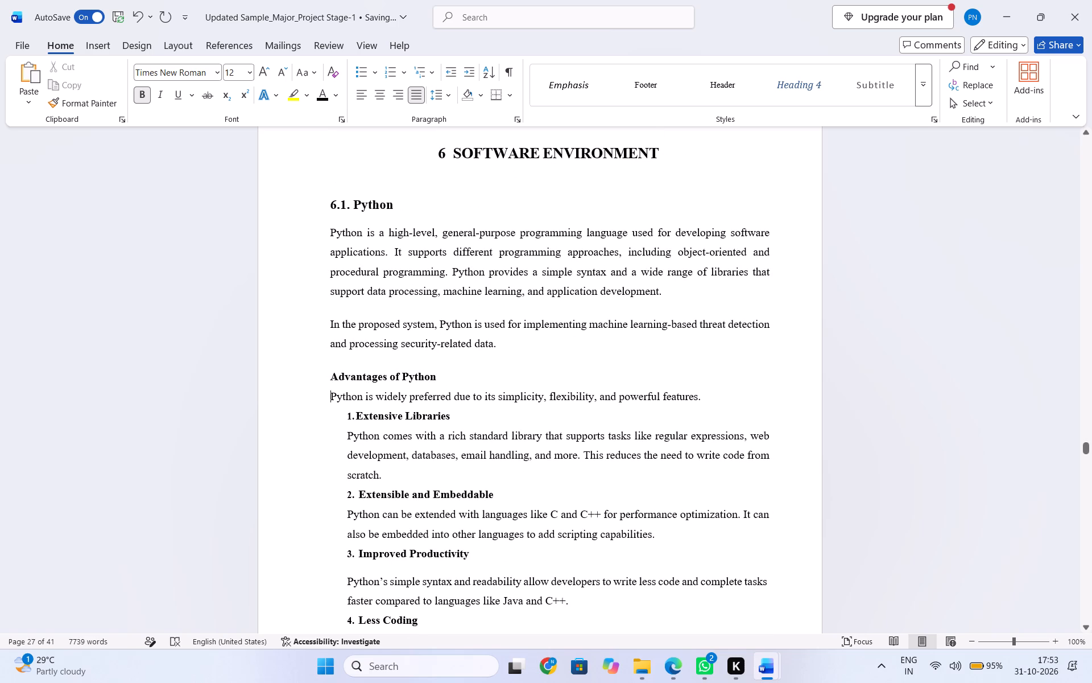
Replace the deep first-line indent of the Free and Strong Community Support description so its first line aligns with the other descriptions.
{"action": "scroll", "coordinate": [353, 419], "scroll_direction": "down", "scroll_amount": 1}
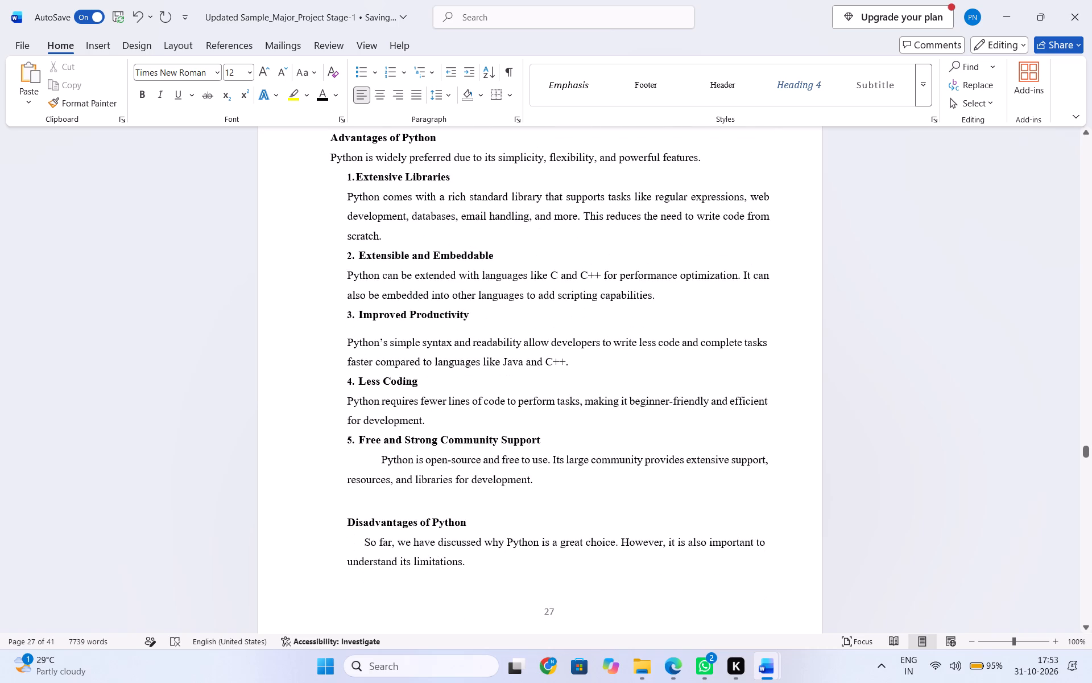
{"action": "left_click", "coordinate": [379, 460]}
{"action": "key", "text": "BackSpace"}
{"action": "key", "text": "BackSpace"}
{"action": "key", "text": "BackSpace"}
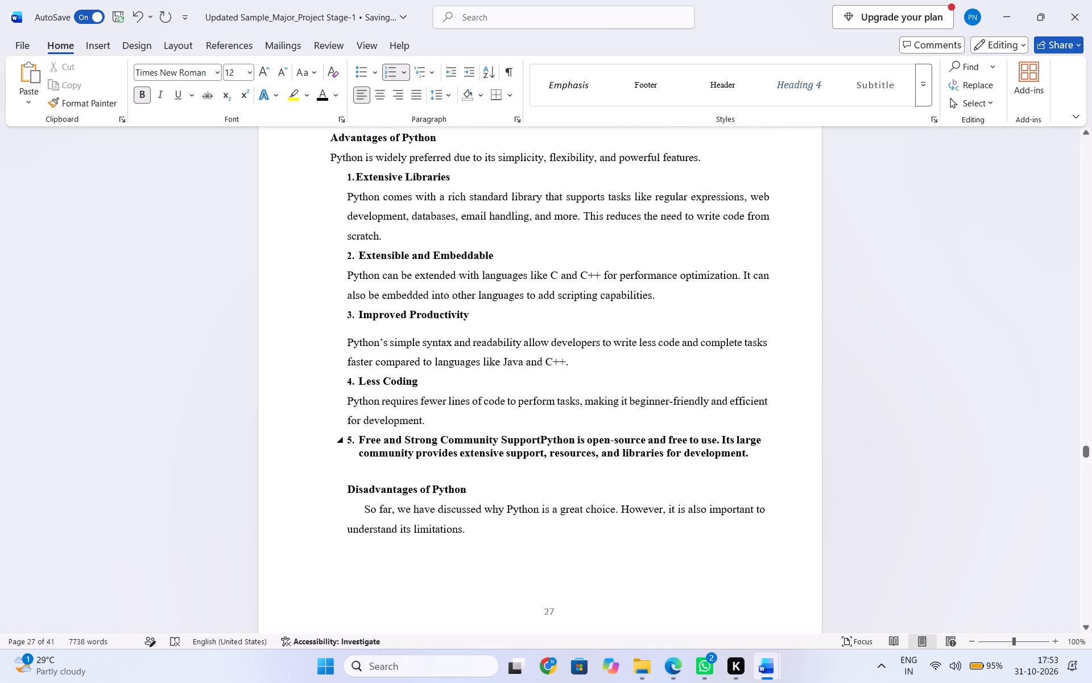
{"action": "key", "text": "ctrl+z"}
{"action": "key", "text": "space"}
{"action": "key", "text": "space"}
{"action": "key", "text": "space"}
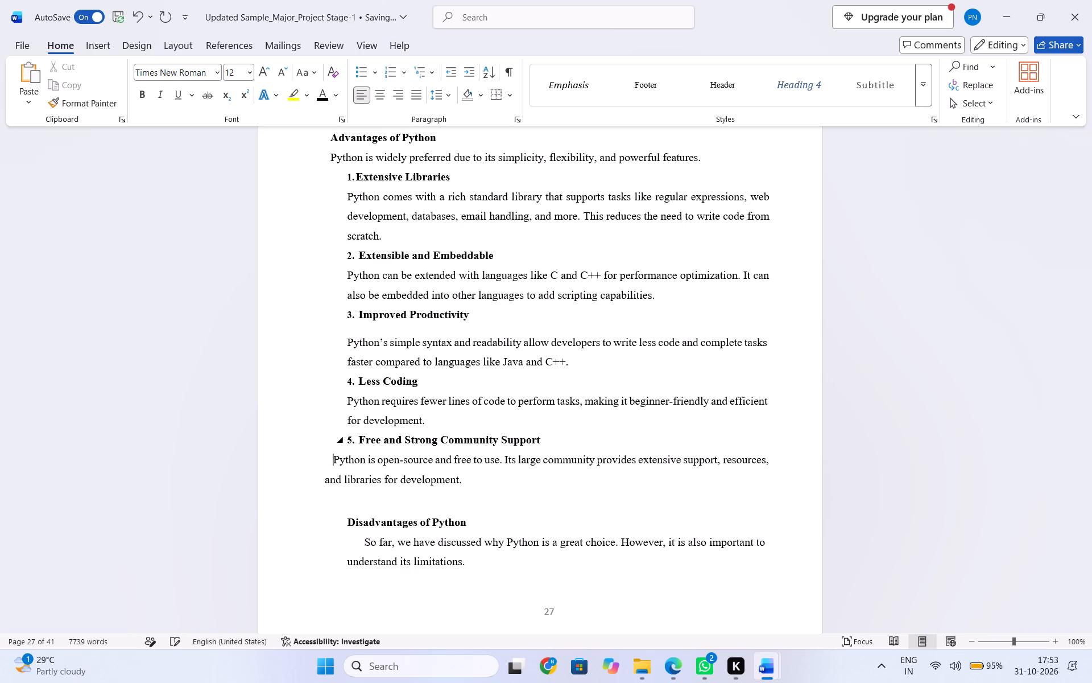
{"action": "key", "text": "space"}
{"action": "key", "text": "space"}
{"action": "key", "text": "space"}
{"action": "key", "text": "space"}
{"action": "key", "text": "space"}
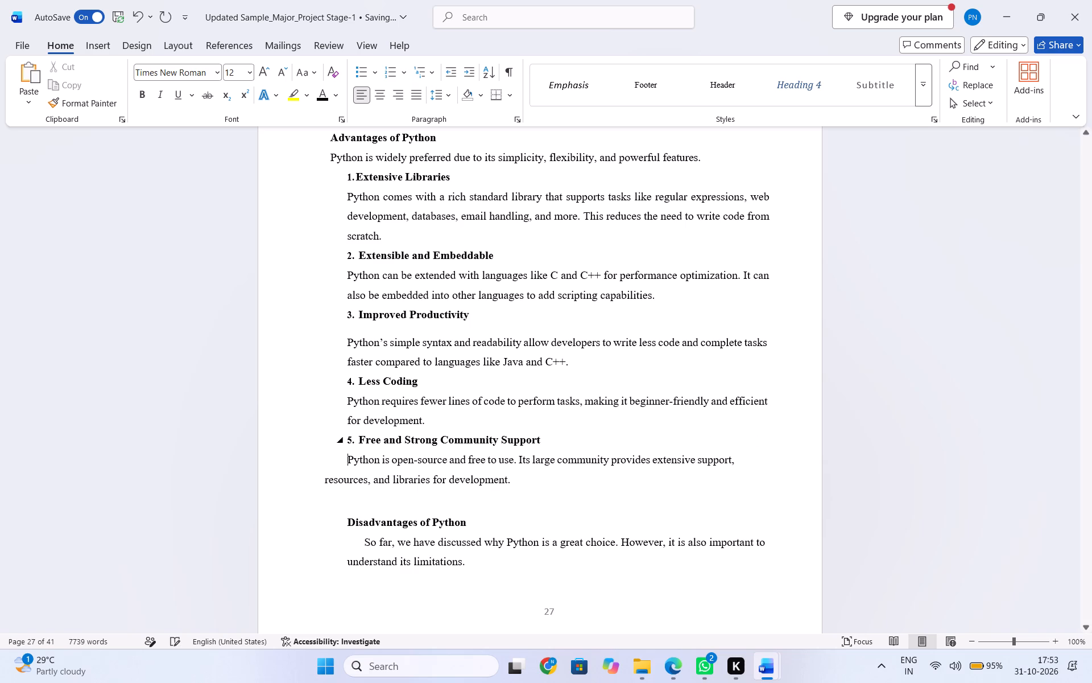
Indent the second line of the Free and Strong Community Support description, starting with "resources", to align with its first line.
{"action": "left_click", "coordinate": [329, 478]}
{"action": "key", "text": "Left"}
{"action": "key", "text": "space"}
{"action": "key", "text": "Tab"}
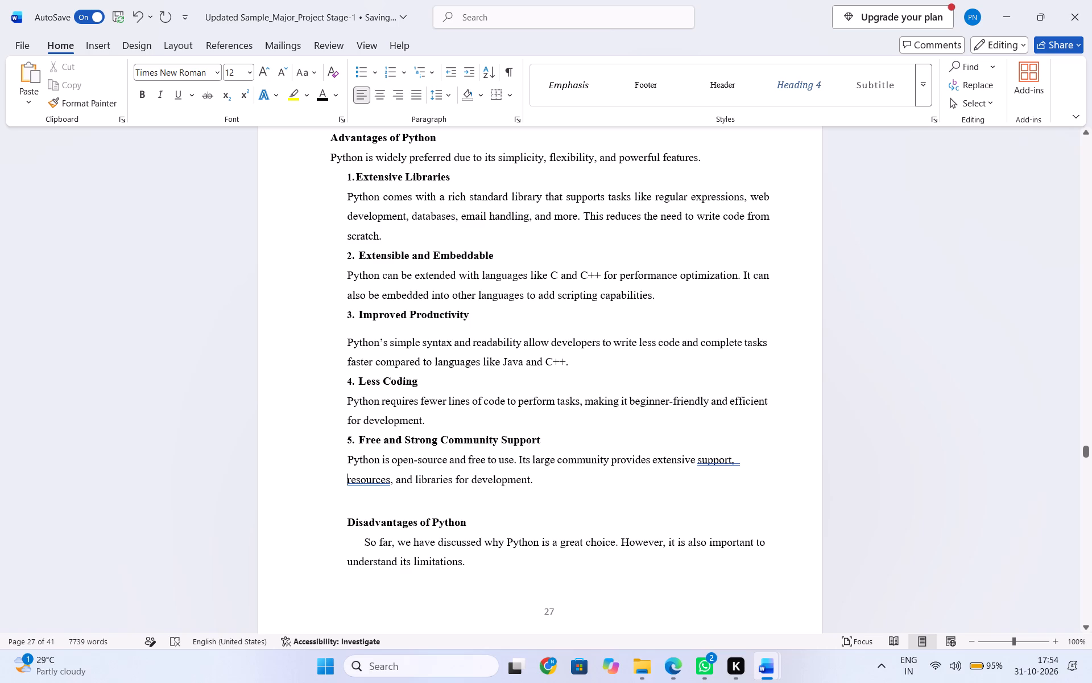
Justify the whole list of five Python advantages with their descriptions and set its line spacing to 1.5.
{"action": "left_click_drag", "start_coordinate": [348, 177], "coordinate": [475, 426]}
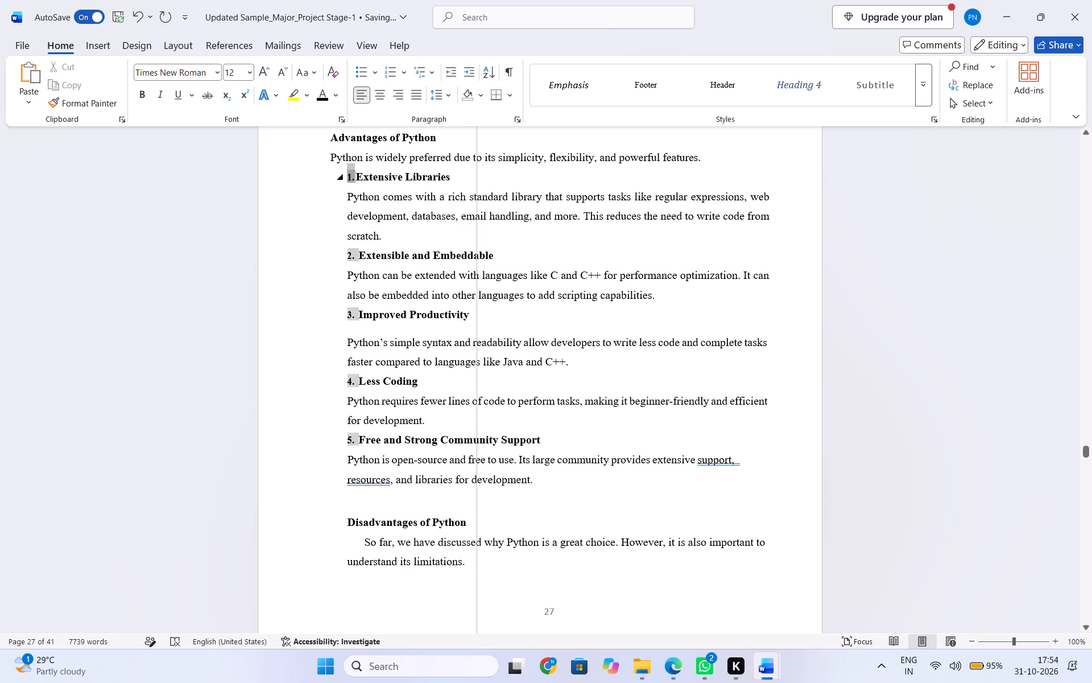
{"action": "left_click_drag", "start_coordinate": [475, 426], "coordinate": [340, 438]}
{"action": "left_click_drag", "start_coordinate": [357, 180], "coordinate": [516, 427]}
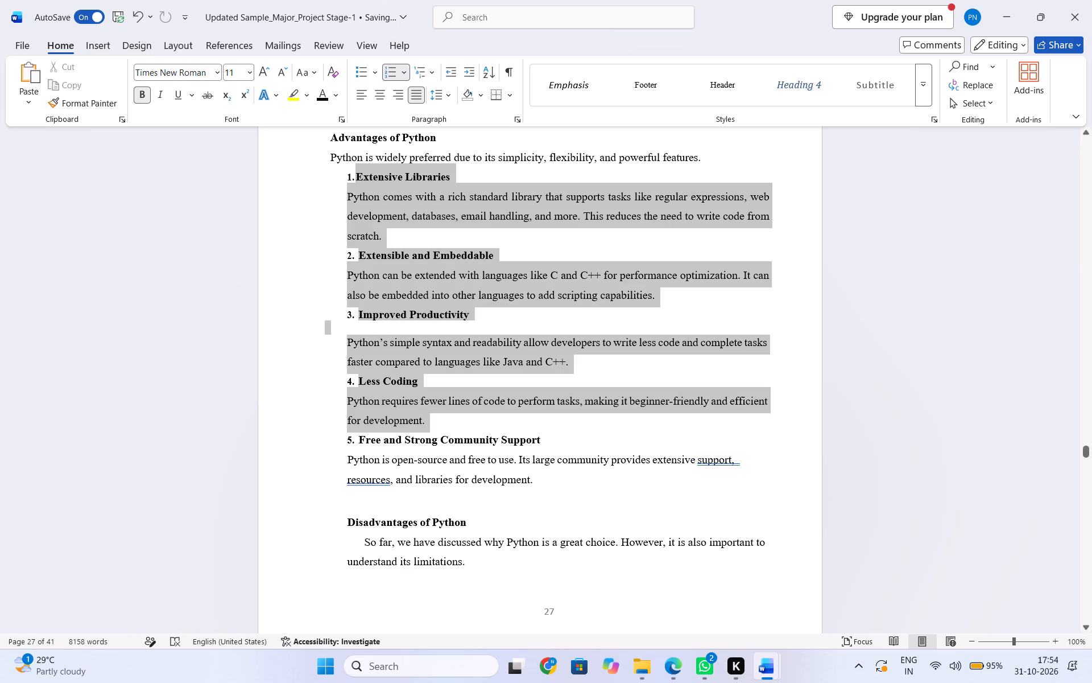
{"action": "left_click_drag", "start_coordinate": [516, 427], "coordinate": [549, 487]}
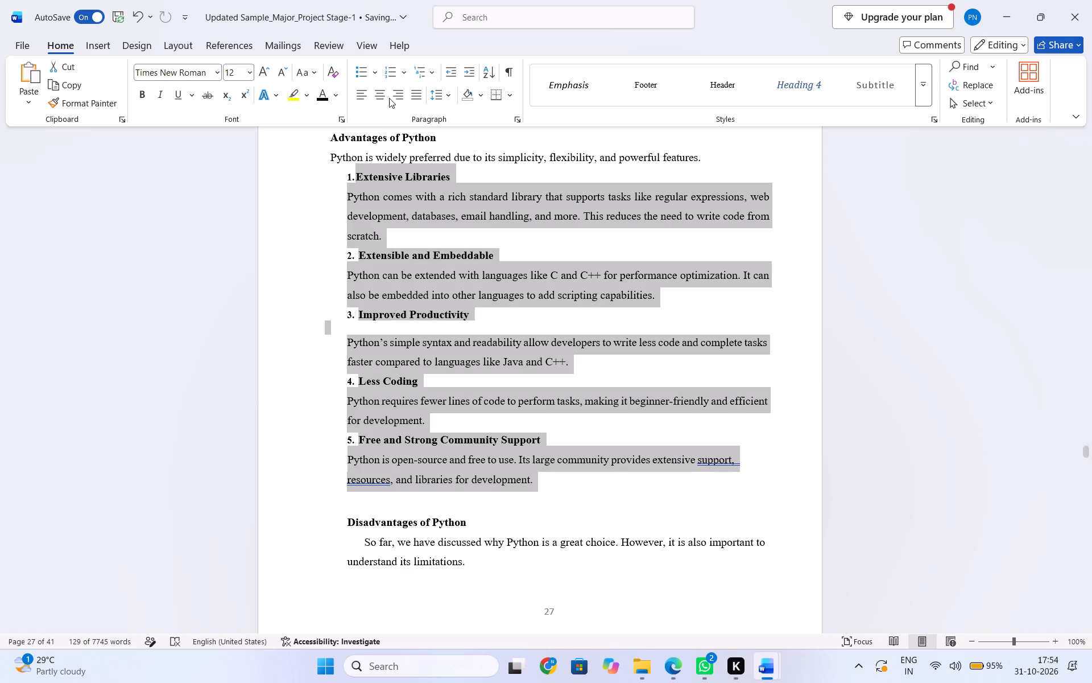
{"action": "left_click", "coordinate": [414, 97]}
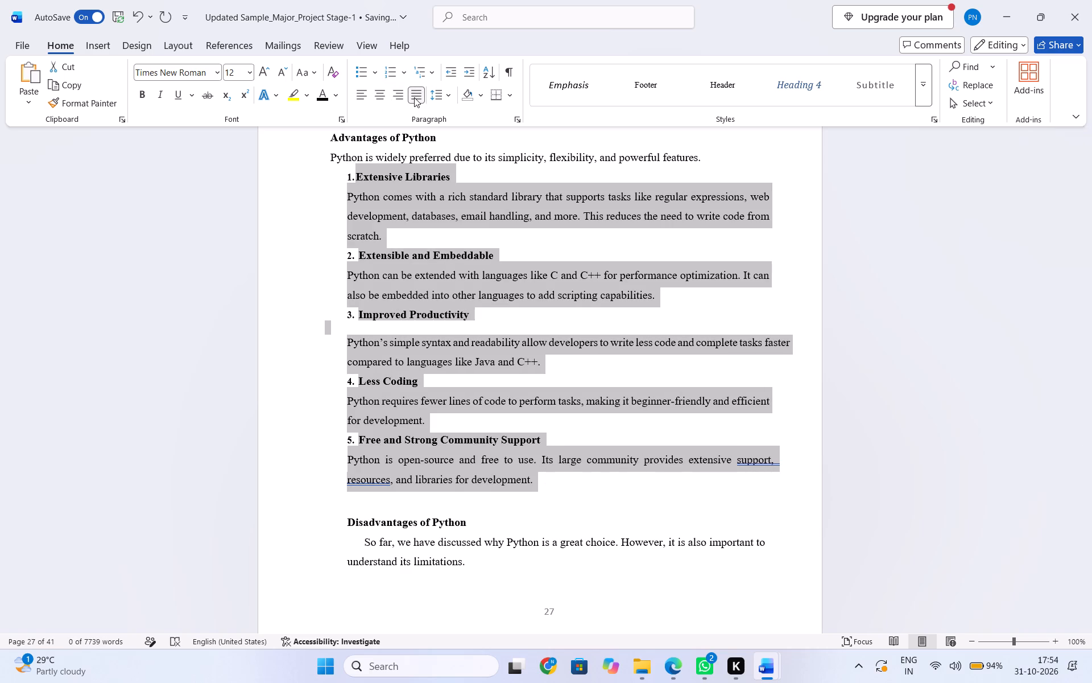
{"action": "left_click", "coordinate": [414, 97]}
{"action": "left_click", "coordinate": [414, 97]}
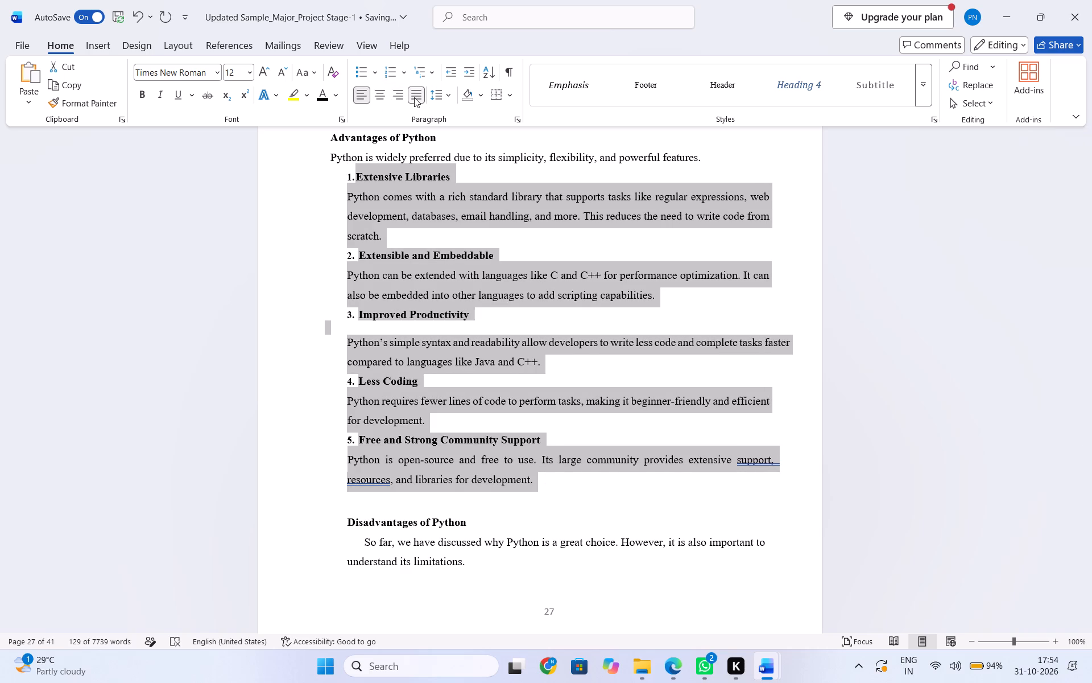
{"action": "left_click", "coordinate": [449, 98]}
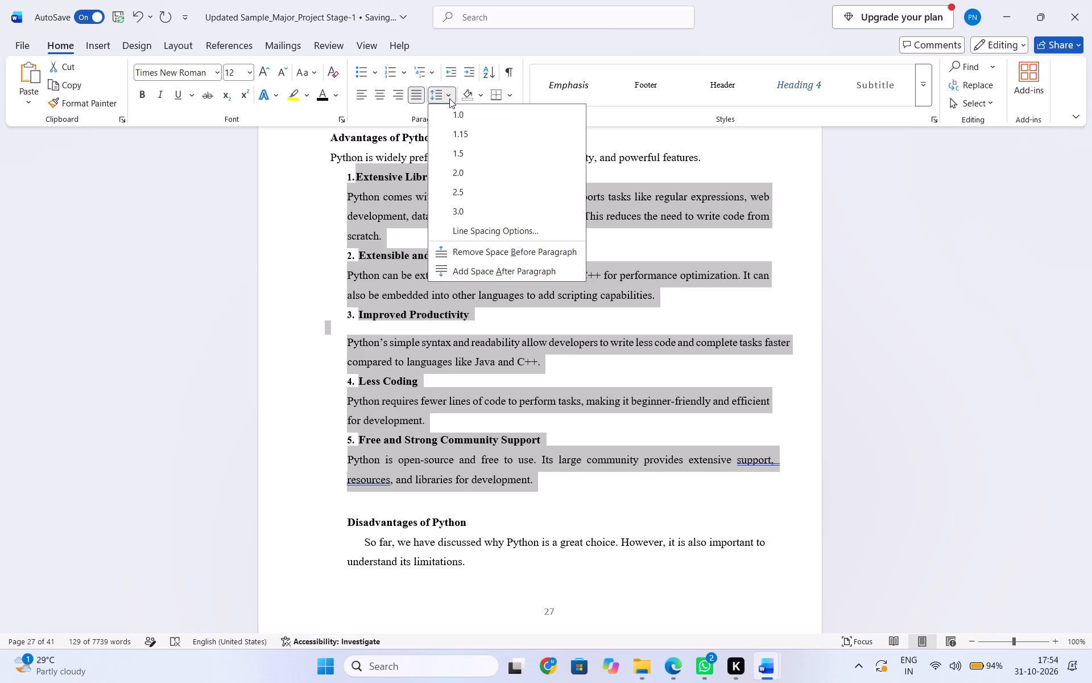
{"action": "left_click", "coordinate": [455, 157]}
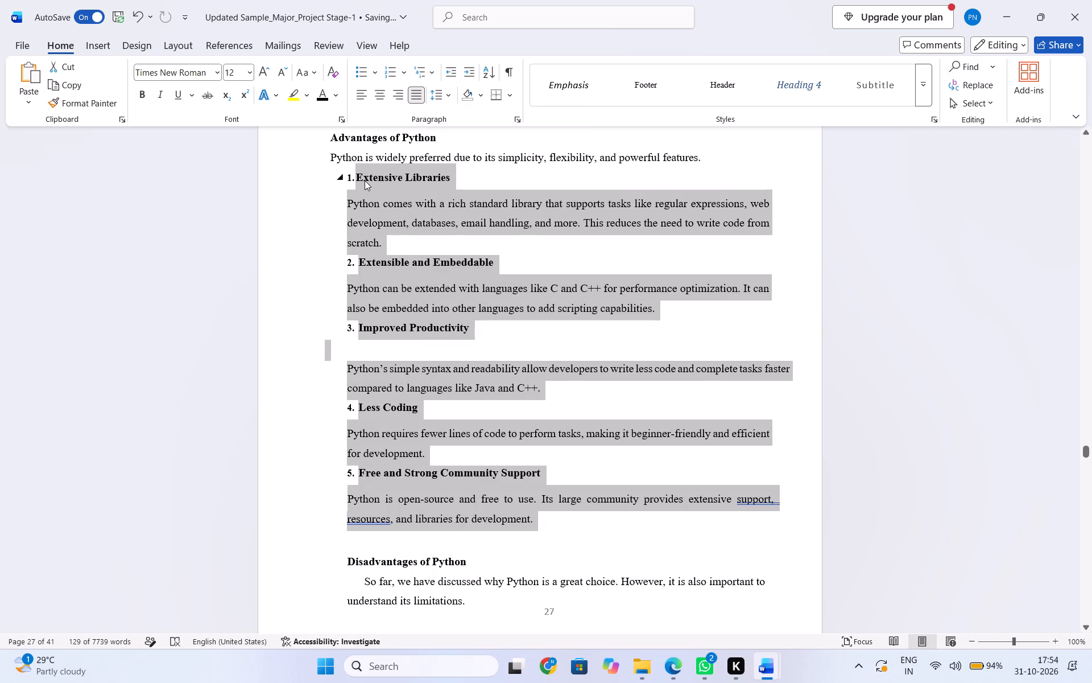
Delete the blank line between the Improved Productivity heading and its description.
{"action": "left_click", "coordinate": [381, 357]}
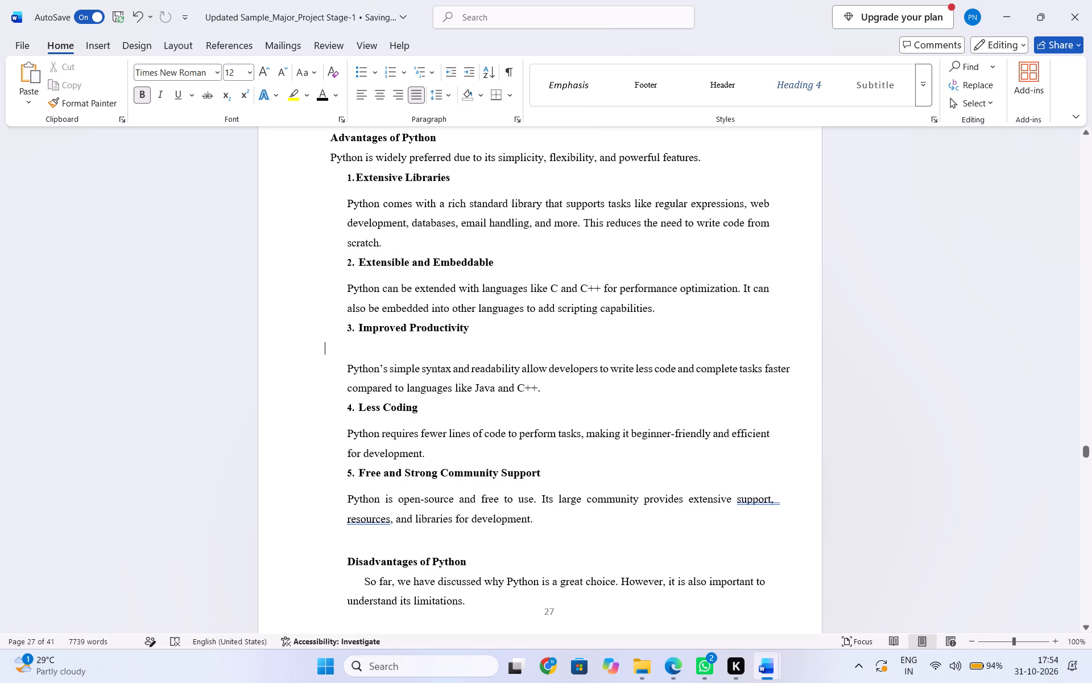
{"action": "key", "text": "BackSpace"}
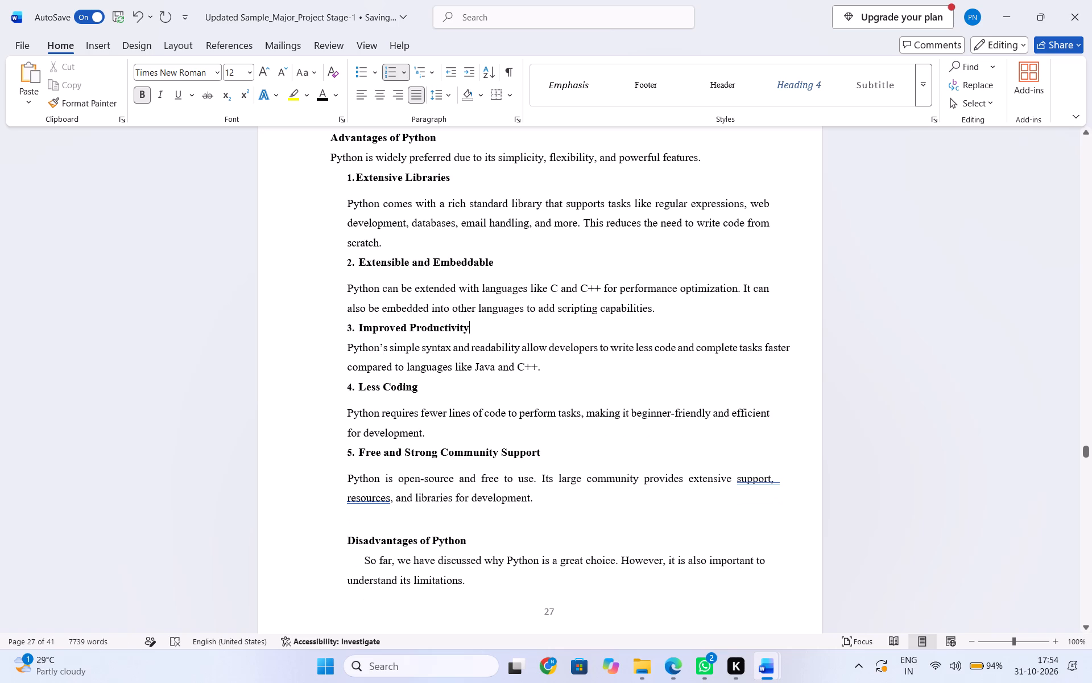
{"action": "left_click", "coordinate": [360, 275]}
Remove the list number and indentation from the Extensive Libraries heading, aligning it with the Advantages of Python introductory sentence.
{"action": "left_click", "coordinate": [345, 175]}
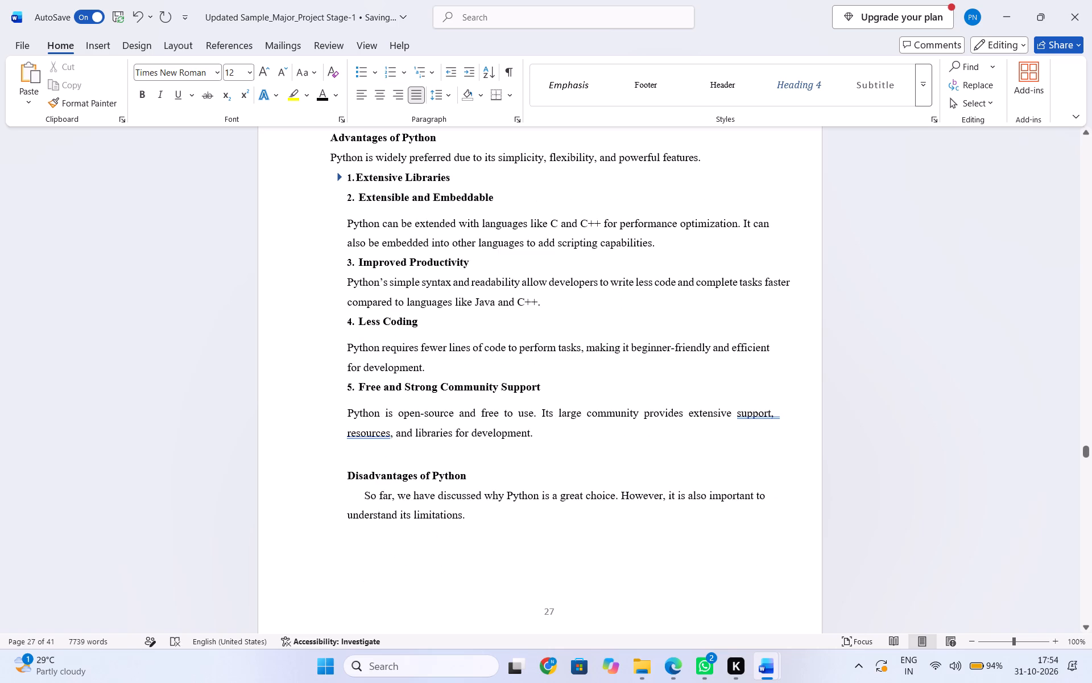
{"action": "left_click", "coordinate": [345, 175]}
{"action": "left_click", "coordinate": [338, 179]}
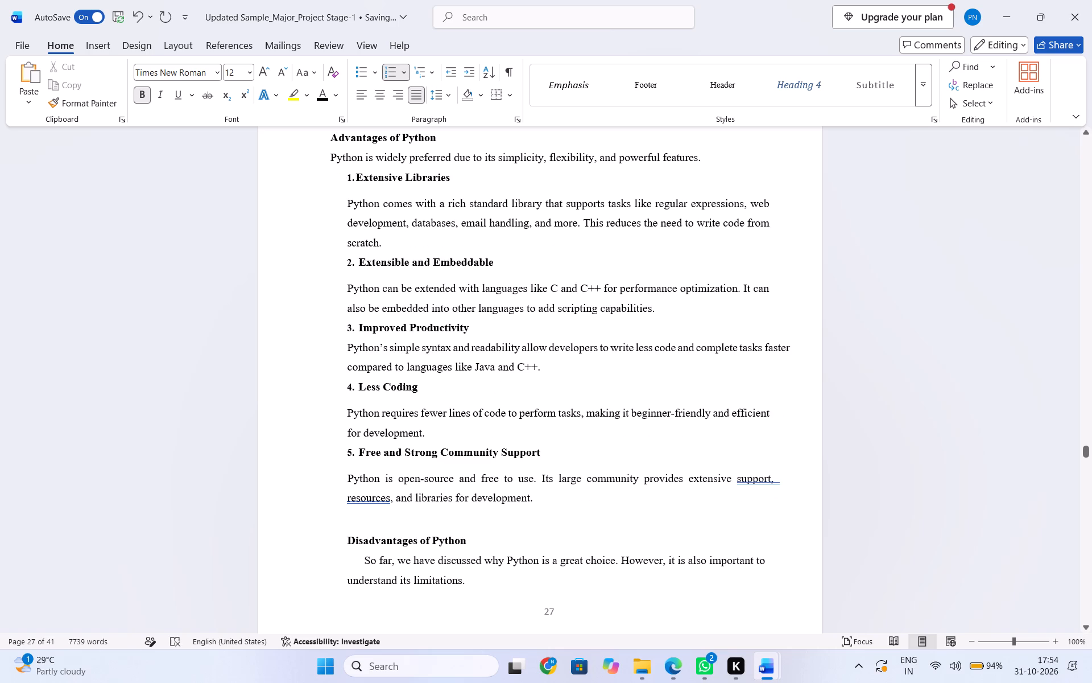
{"action": "key", "text": "BackSpace"}
{"action": "key", "text": "BackSpace"}
{"action": "left_click", "coordinate": [348, 204]}
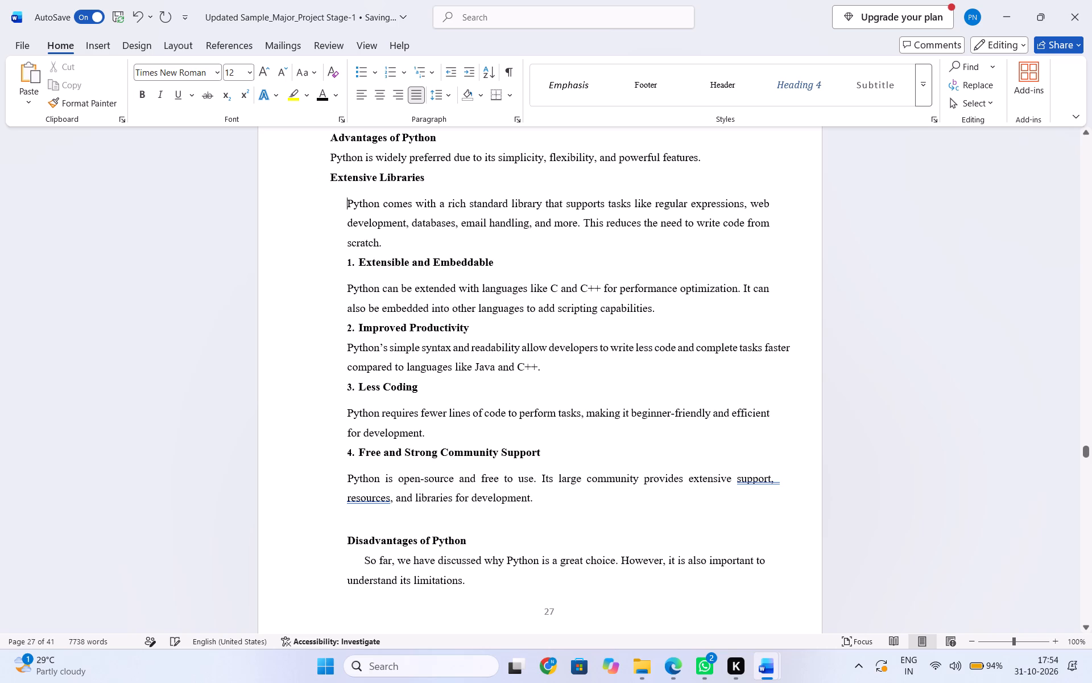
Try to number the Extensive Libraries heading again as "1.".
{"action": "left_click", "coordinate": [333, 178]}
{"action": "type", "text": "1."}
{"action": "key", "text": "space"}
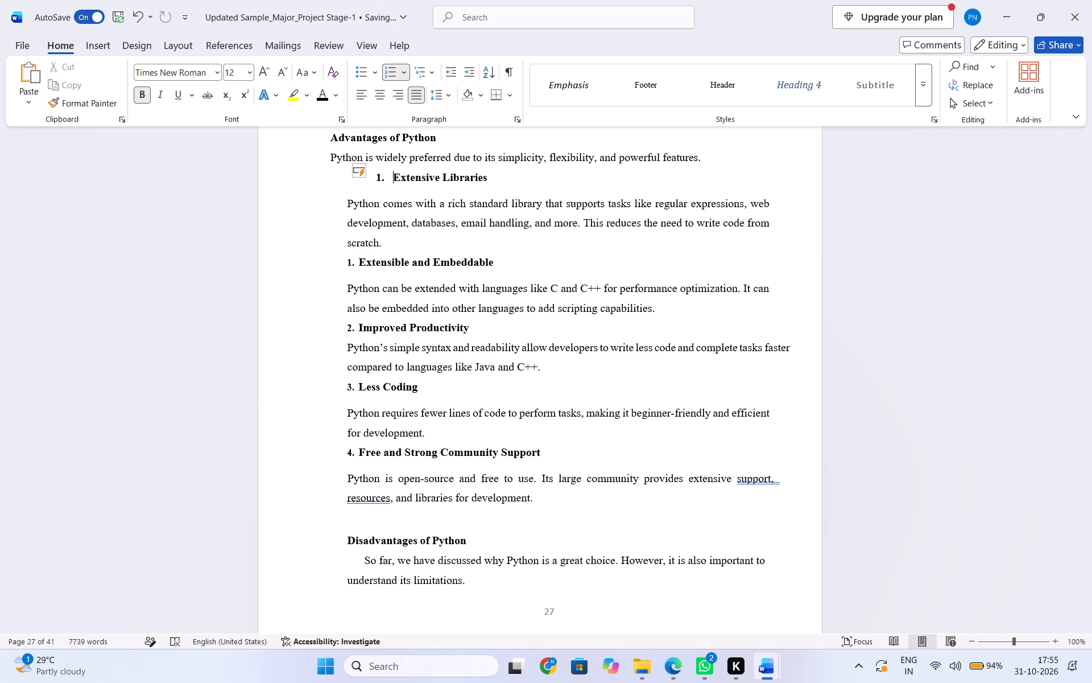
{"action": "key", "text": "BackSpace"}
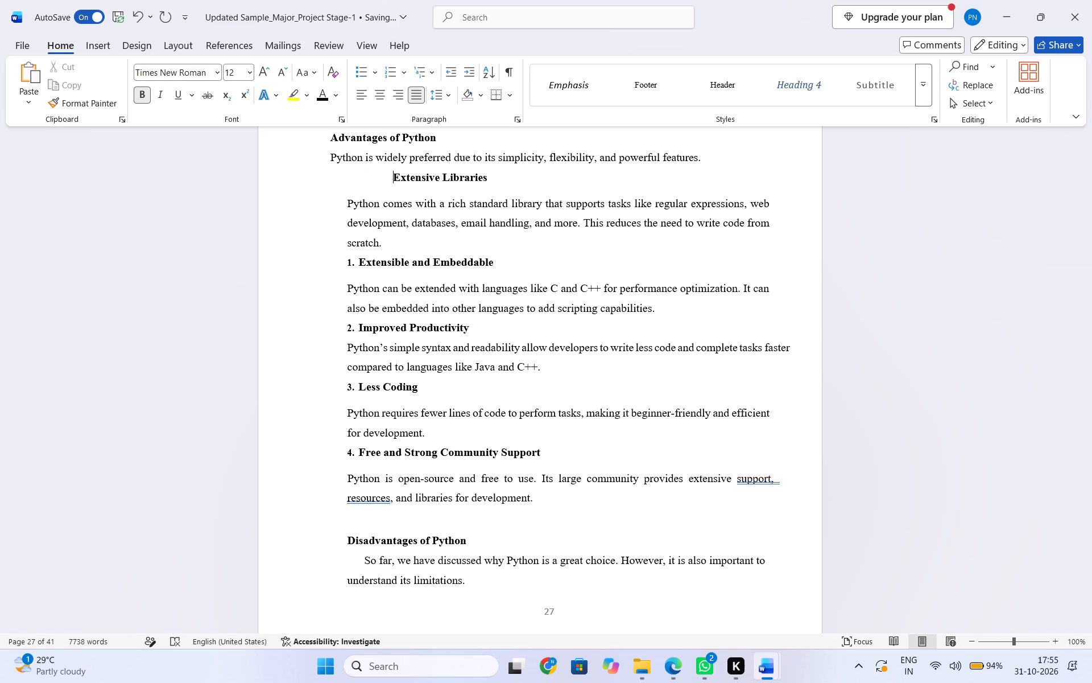
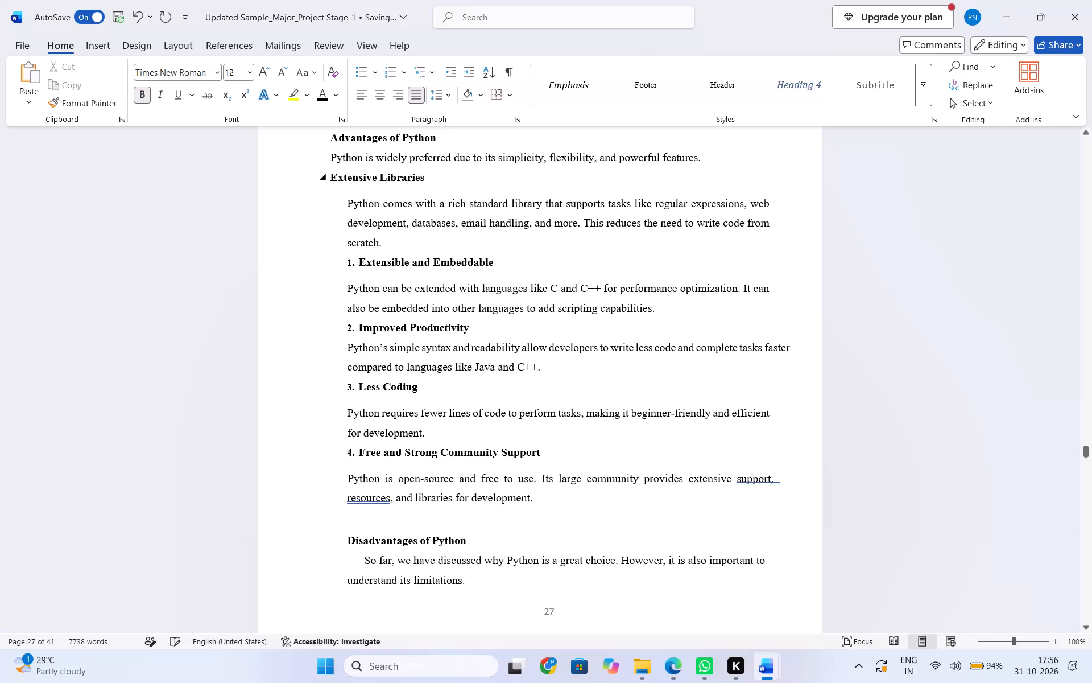
Number the Extensive Libraries heading as "1." and shift it out to align with the Advantages of Python introductory sentence.
{"action": "scroll", "coordinate": [379, 278], "scroll_direction": "up", "scroll_amount": 1}
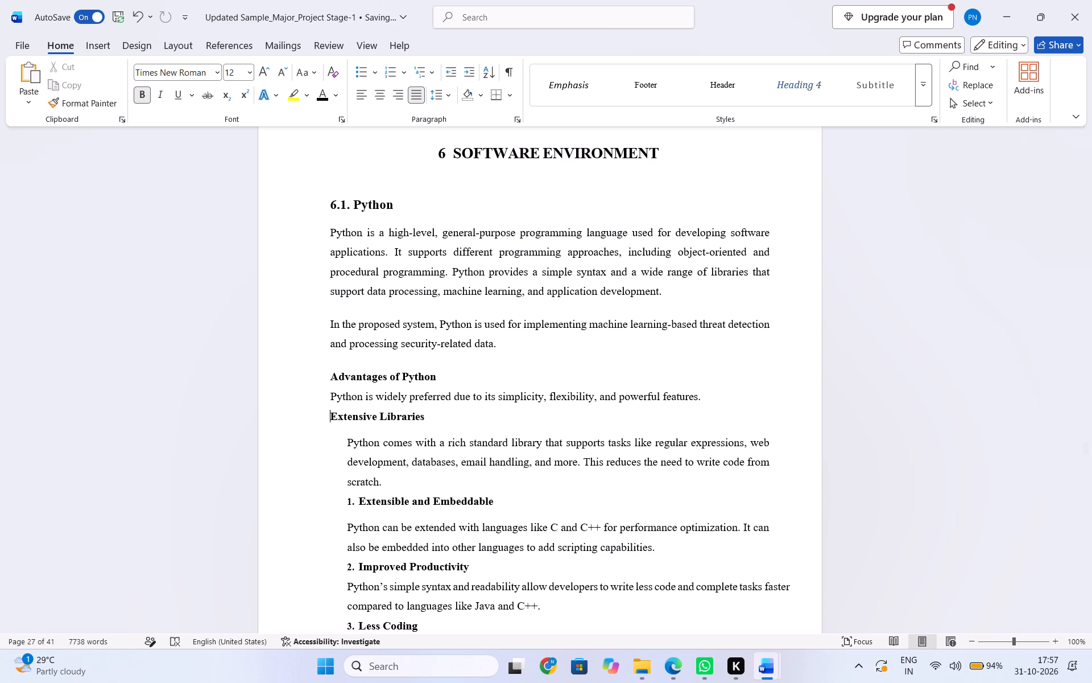
{"action": "key", "text": "1"}
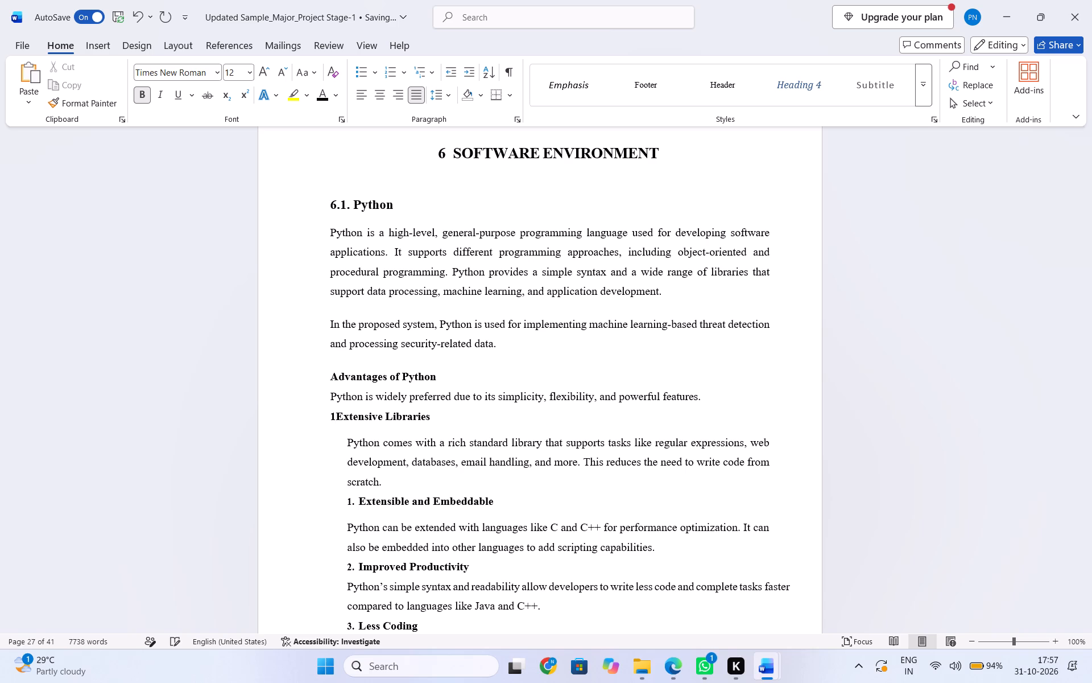
{"action": "key", "text": "period"}
{"action": "key", "text": "space"}
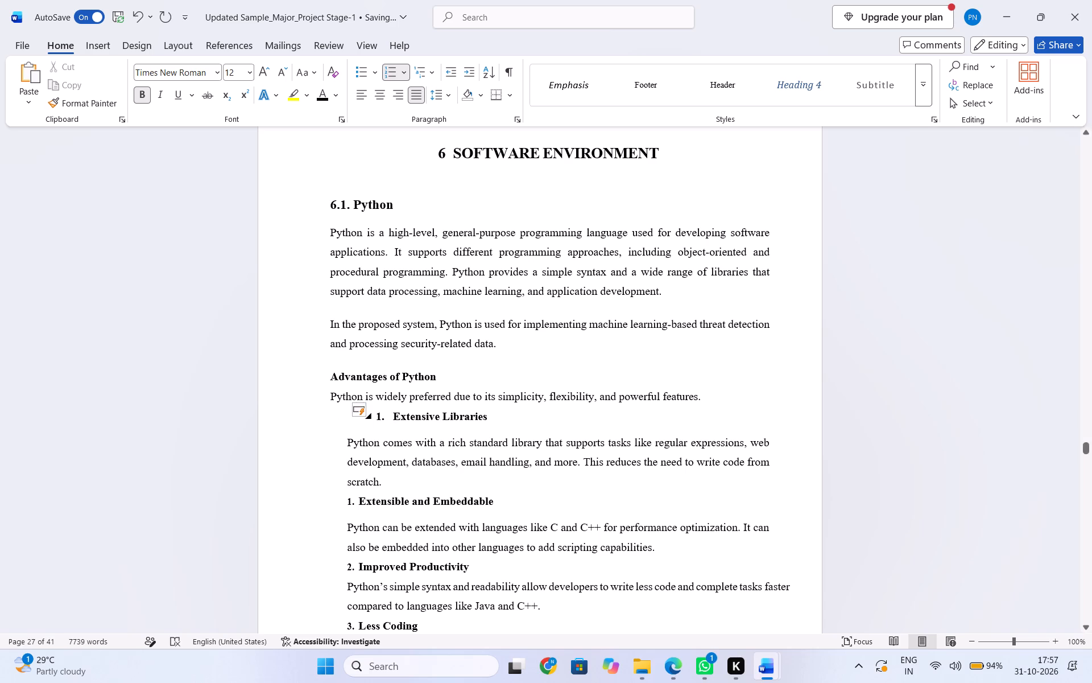
{"action": "left_click_drag", "start_coordinate": [377, 418], "coordinate": [336, 413]}
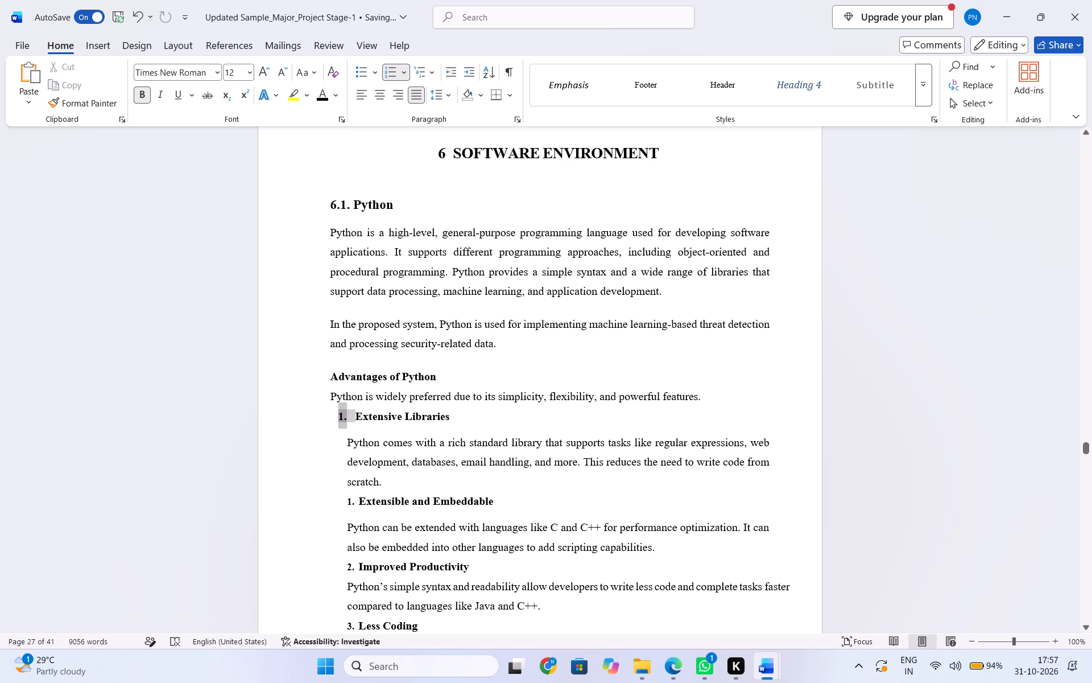
{"action": "left_click_drag", "start_coordinate": [342, 420], "coordinate": [328, 422]}
Remove the deep indentation from the Extensive Libraries description so all its lines align with the numbered heading above.
{"action": "left_click", "coordinate": [351, 442]}
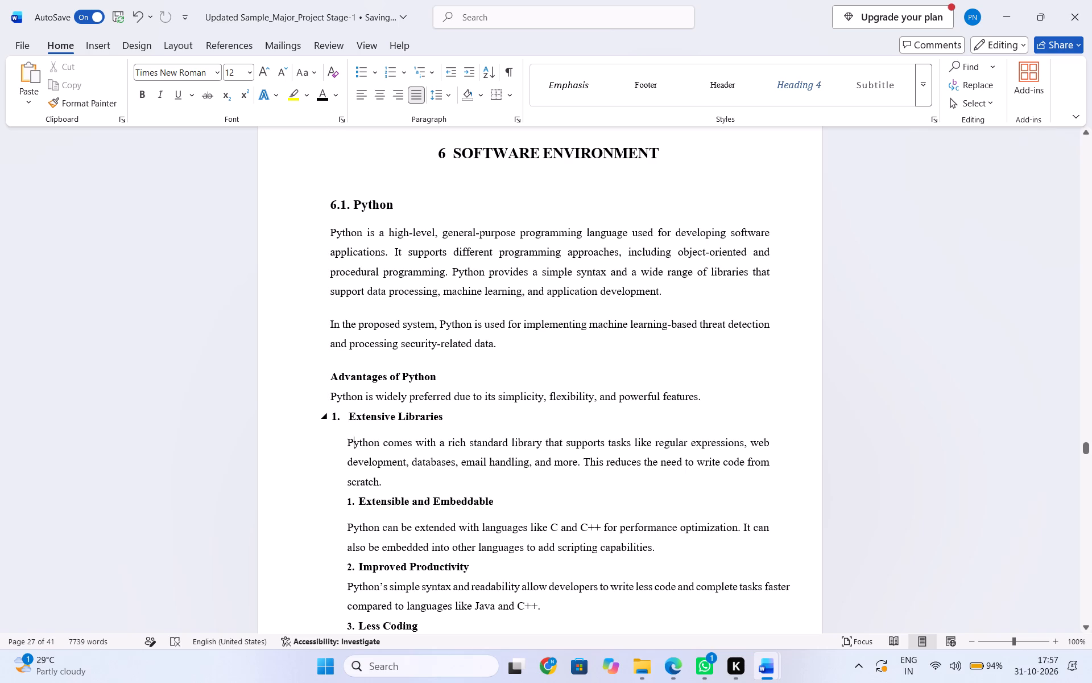
{"action": "left_click", "coordinate": [347, 446]}
{"action": "key", "text": "BackSpace"}
{"action": "key", "text": "space"}
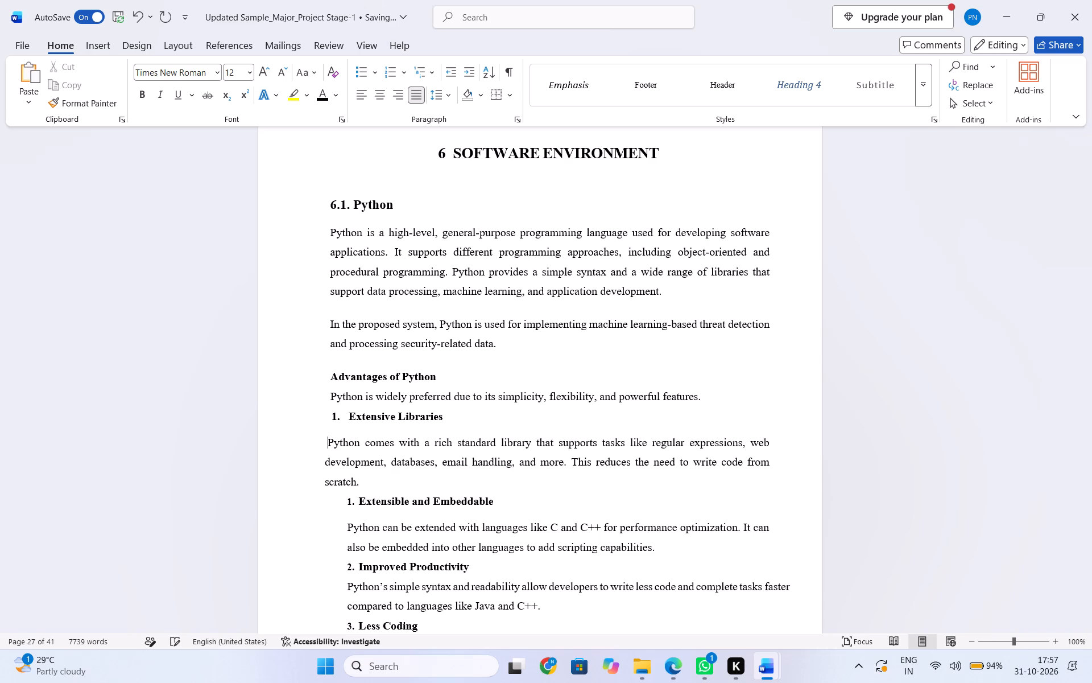
{"action": "key", "text": "space"}
{"action": "key", "text": "space"}
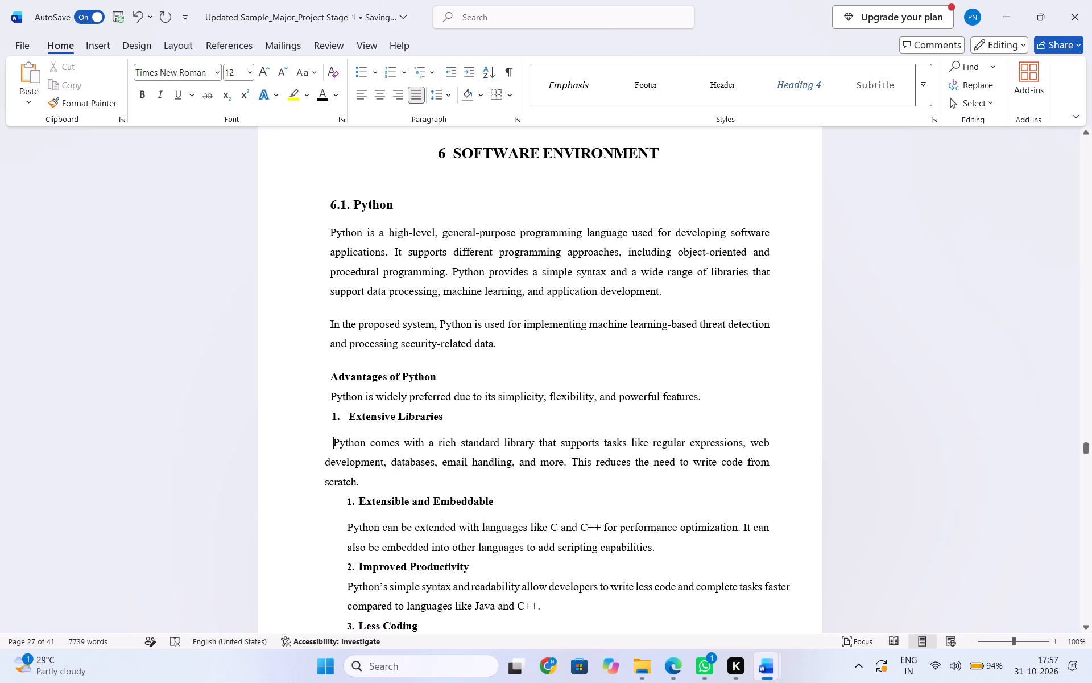
{"action": "left_click", "coordinate": [782, 446]}
{"action": "key", "text": "Return"}
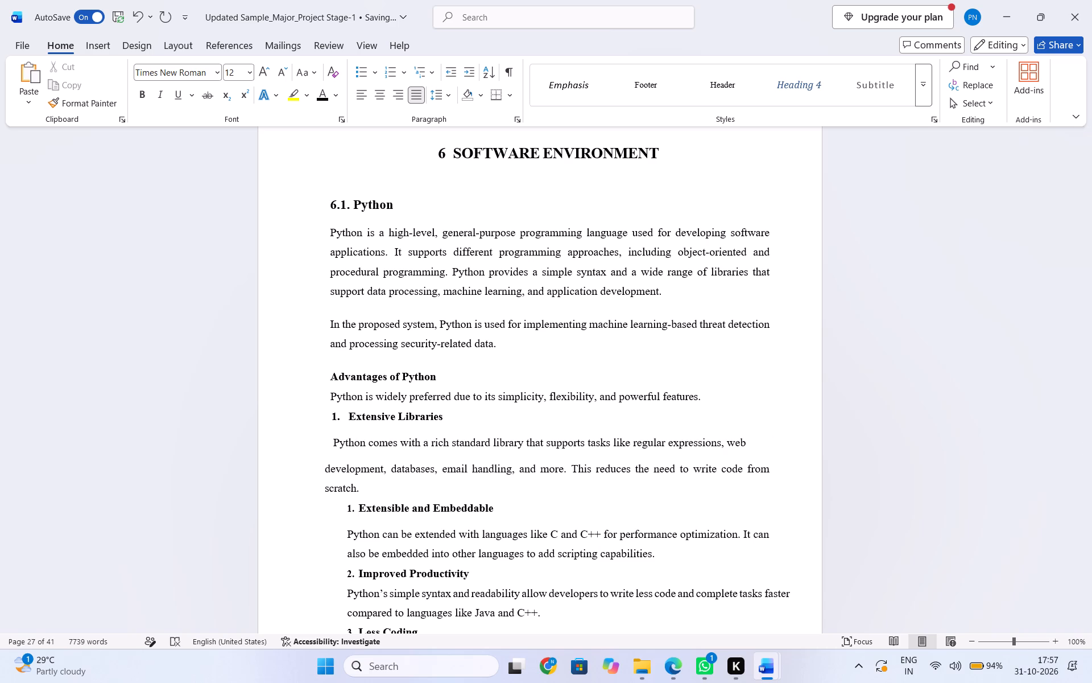
{"action": "key", "text": "ctrl+z"}
{"action": "key", "text": "space"}
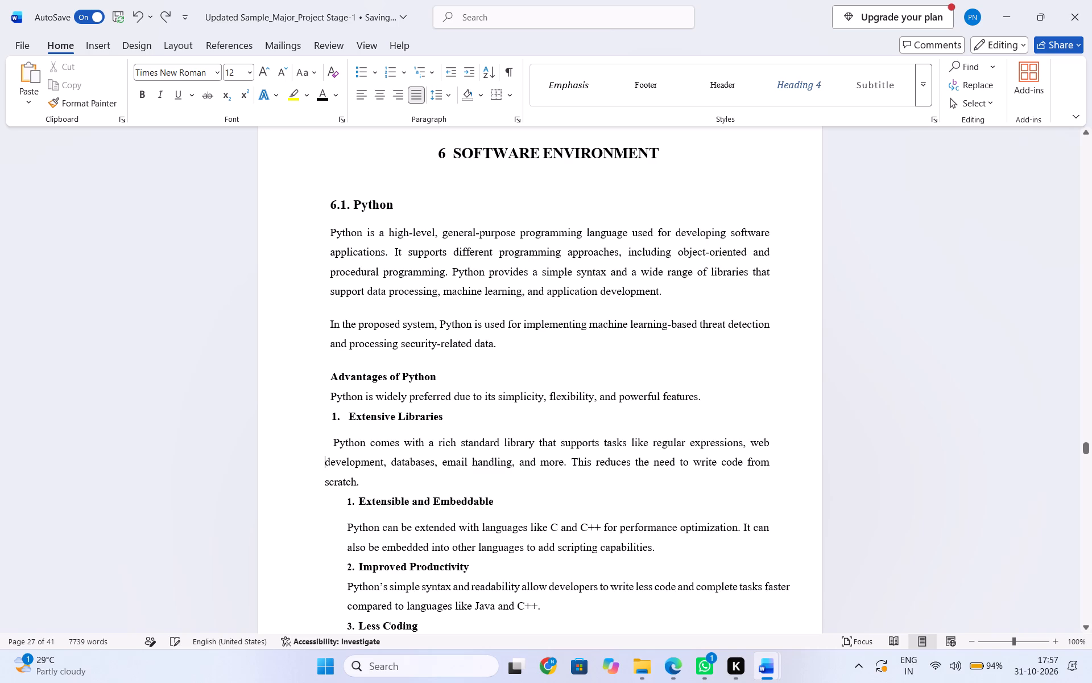
{"action": "key", "text": "space"}
{"action": "key", "text": "Tab"}
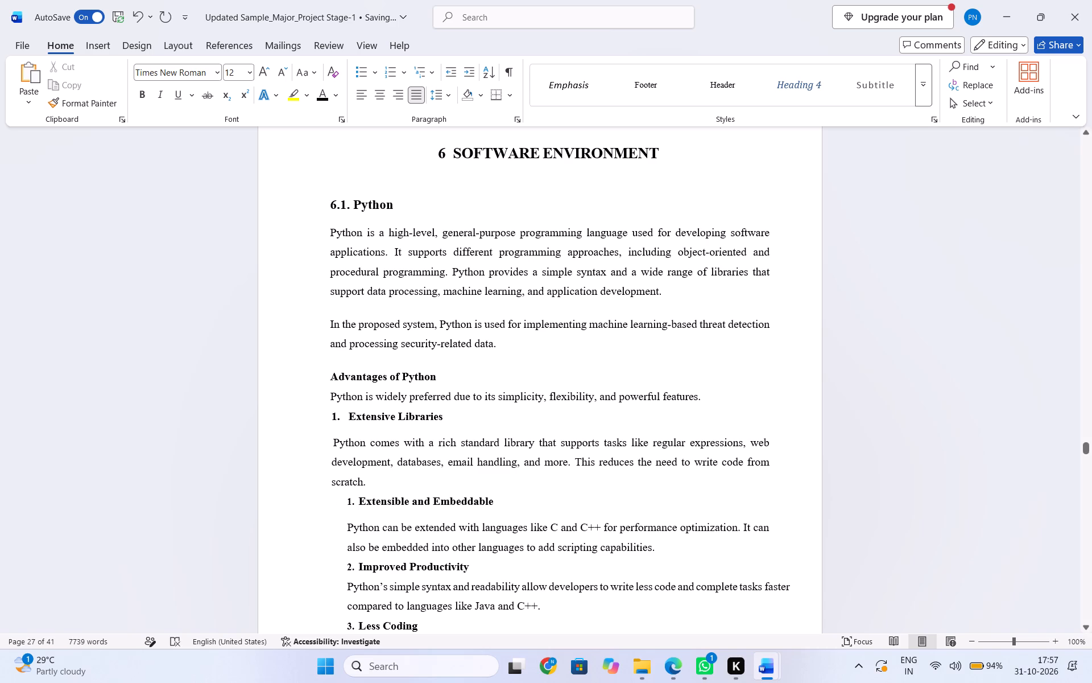
Replace the Extensible and Embeddable heading's indented list number with "2.", aligned with the Extensive Libraries heading.
{"action": "left_click", "coordinate": [358, 501]}
{"action": "key", "text": "backslash"}
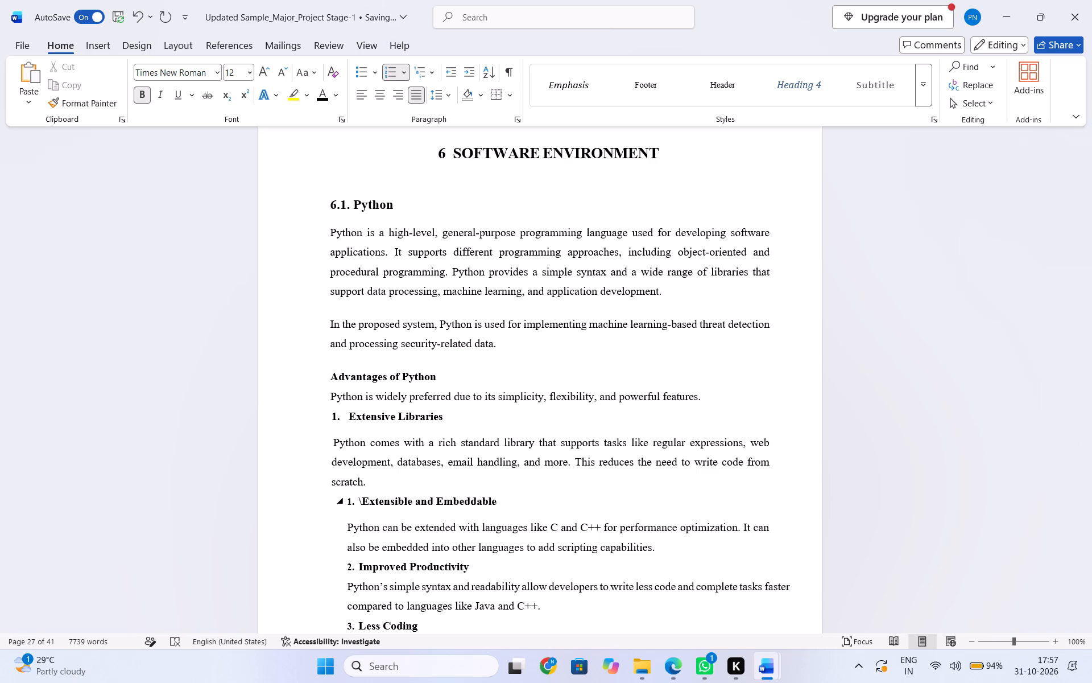
{"action": "key", "text": "BackSpace"}
{"action": "key", "text": "BackSpace"}
{"action": "key", "text": "BackSpace"}
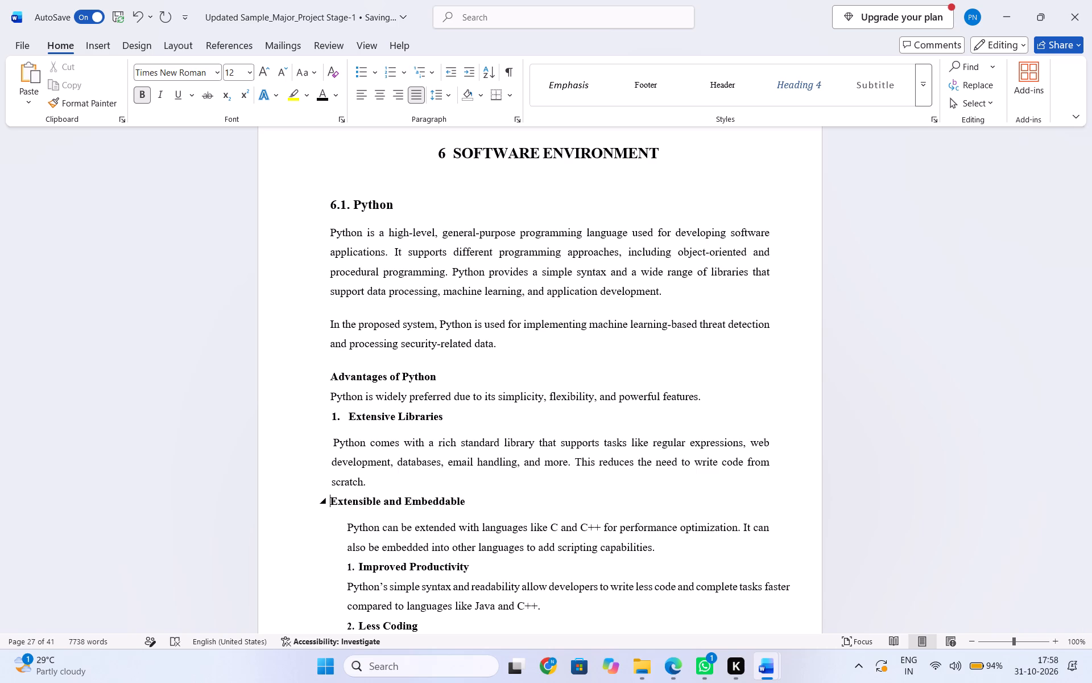
{"action": "type", "text": "2."}
{"action": "key", "text": "space"}
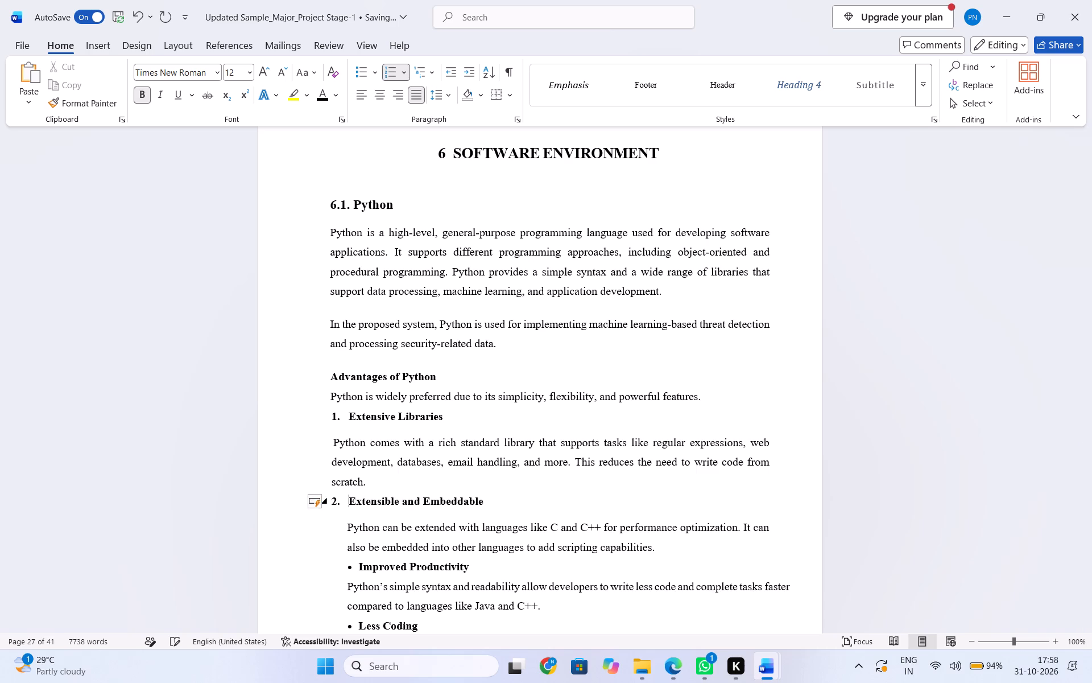
Shift the Extensible and Embeddable description outward so both its lines align with the numbered heading above.
{"action": "left_click", "coordinate": [348, 525]}
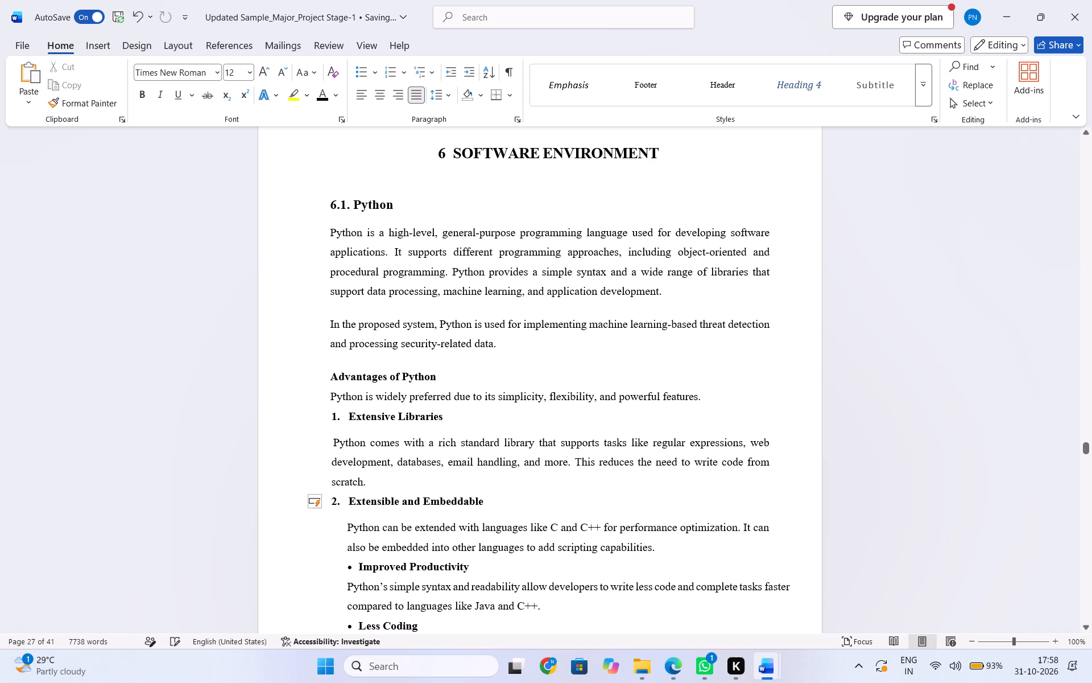
{"action": "key", "text": "BackSpace"}
{"action": "key", "text": "Tab"}
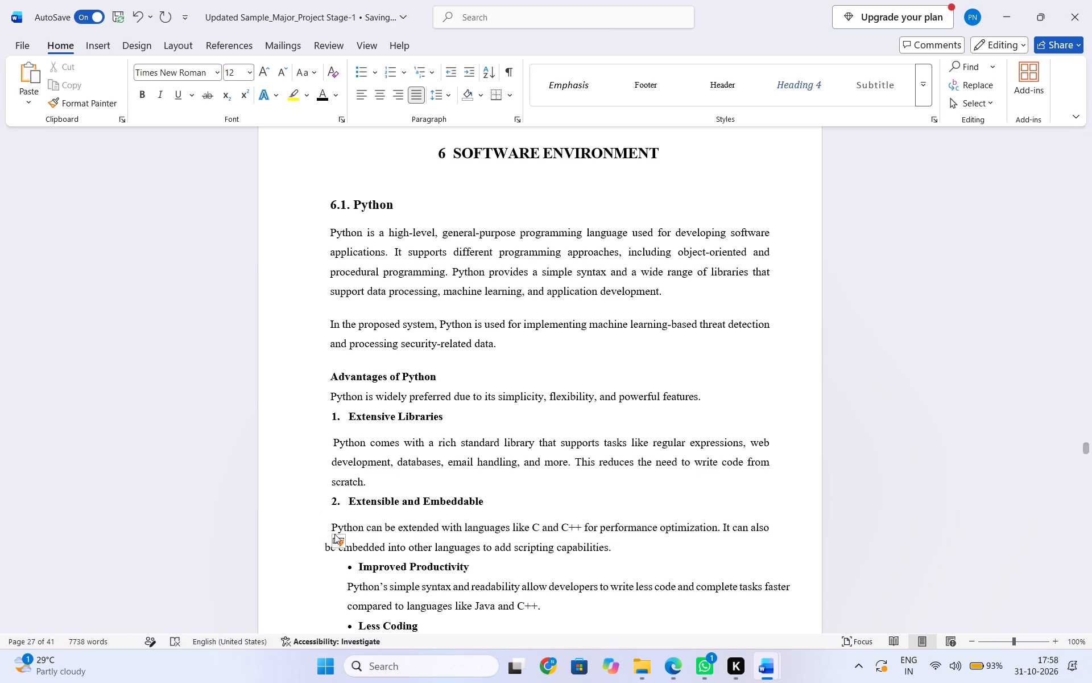
{"action": "left_click", "coordinate": [322, 545]}
{"action": "key", "text": "space"}
{"action": "key", "text": "space"}
{"action": "key", "text": "Tab"}
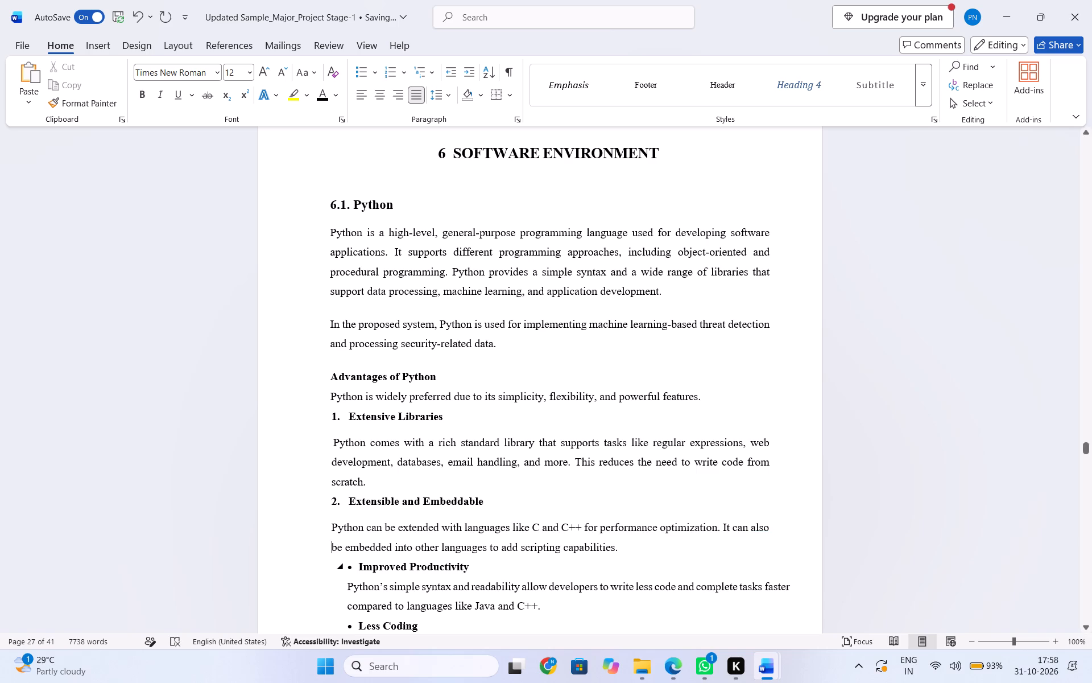
{"action": "left_click", "coordinate": [347, 569]}
{"action": "scroll", "coordinate": [433, 527], "scroll_direction": "down", "scroll_amount": 1}
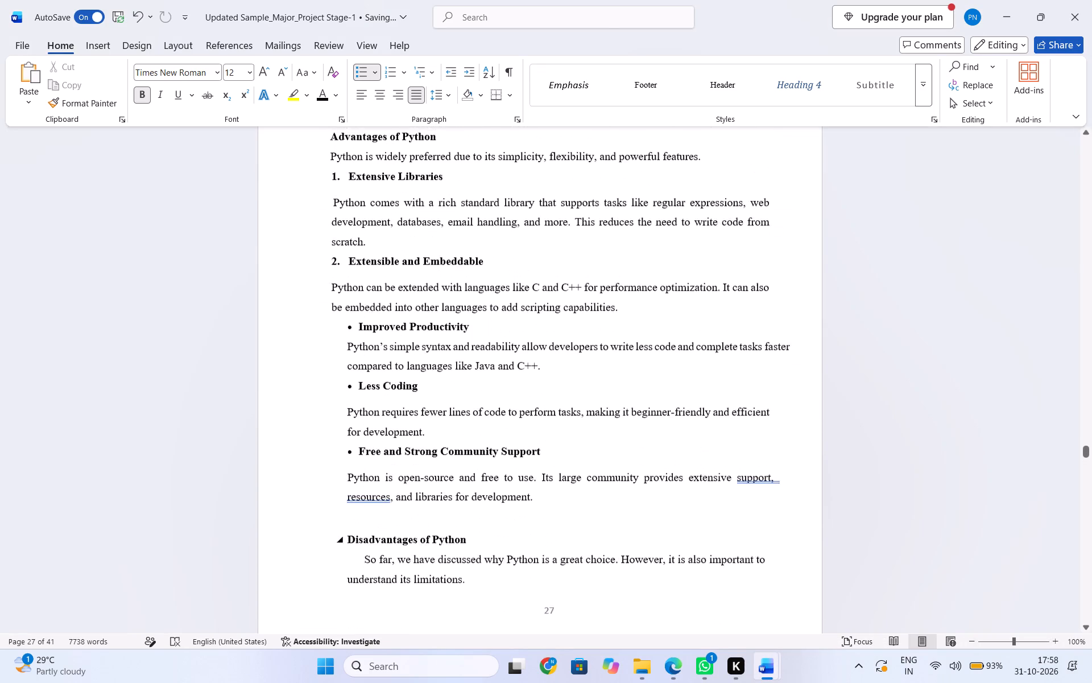
{"action": "scroll", "coordinate": [573, 546], "scroll_direction": "up", "scroll_amount": 1}
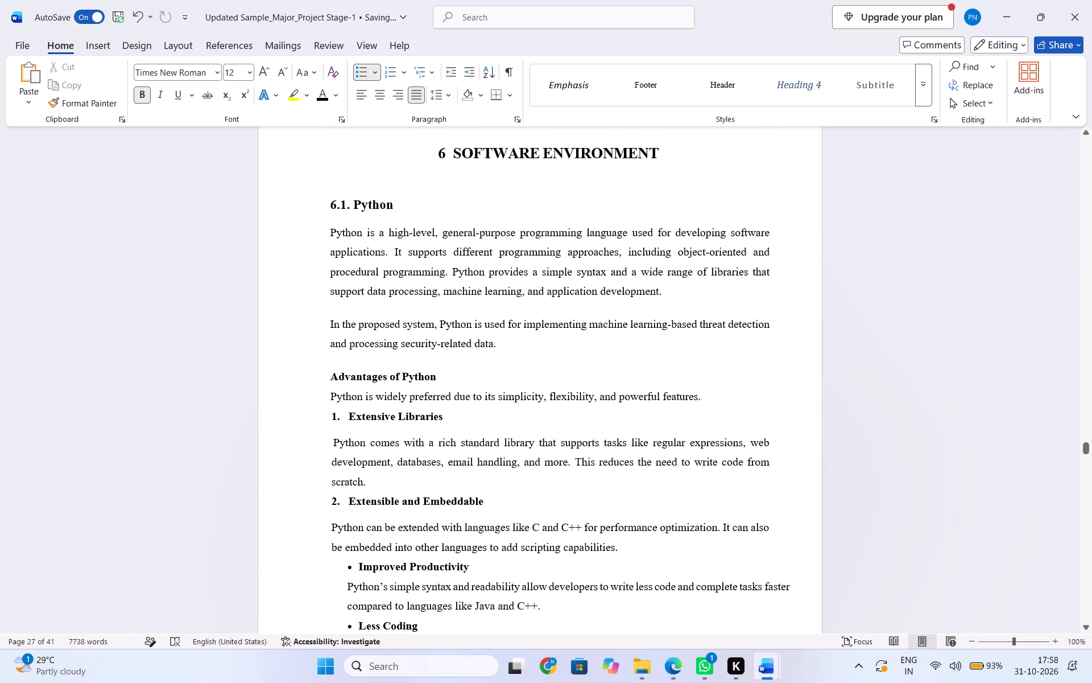
{"action": "left_click_drag", "start_coordinate": [330, 230], "coordinate": [504, 614]}
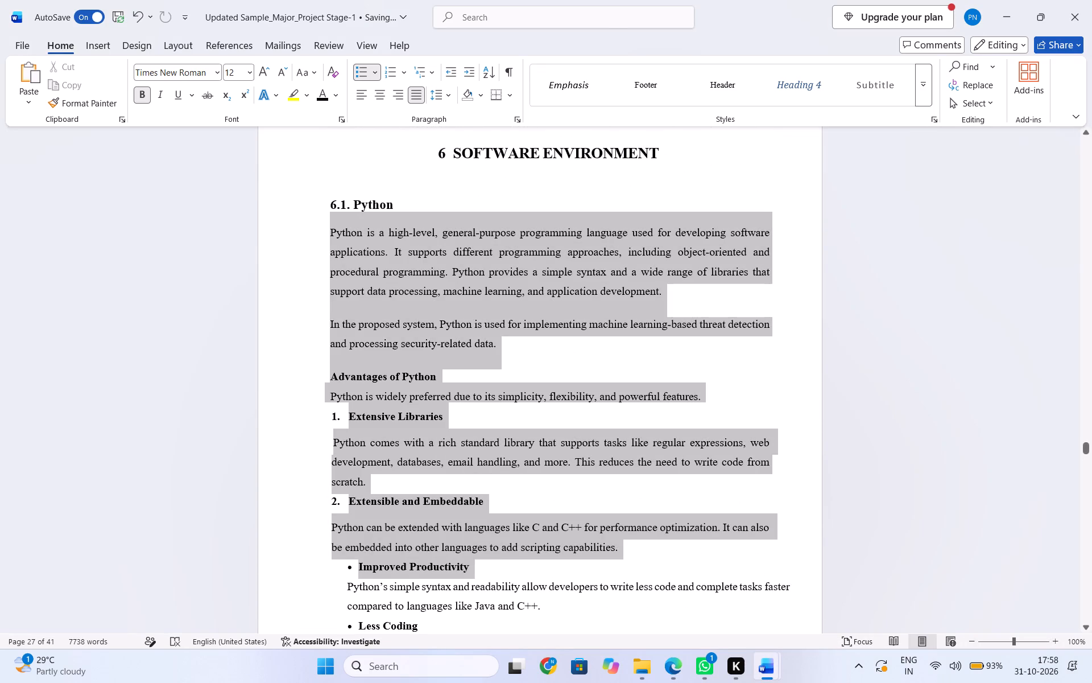
{"action": "left_click_drag", "start_coordinate": [504, 614], "coordinate": [563, 615]}
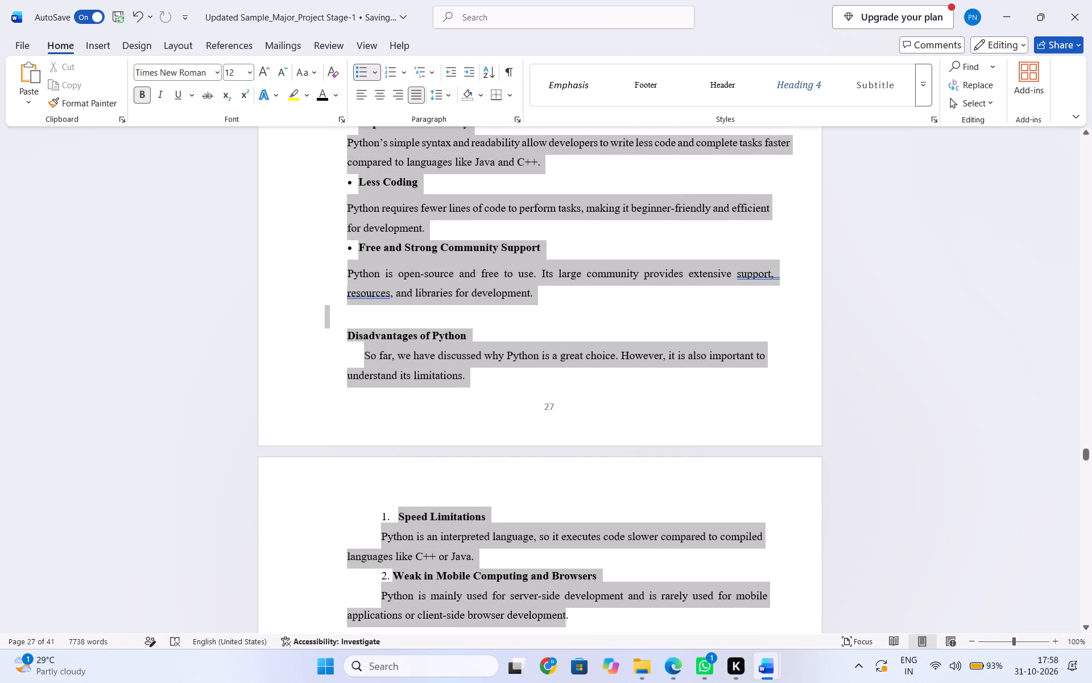
{"action": "left_click_drag", "start_coordinate": [563, 615], "coordinate": [575, 618]}
{"action": "key", "text": "ctrl+v"}
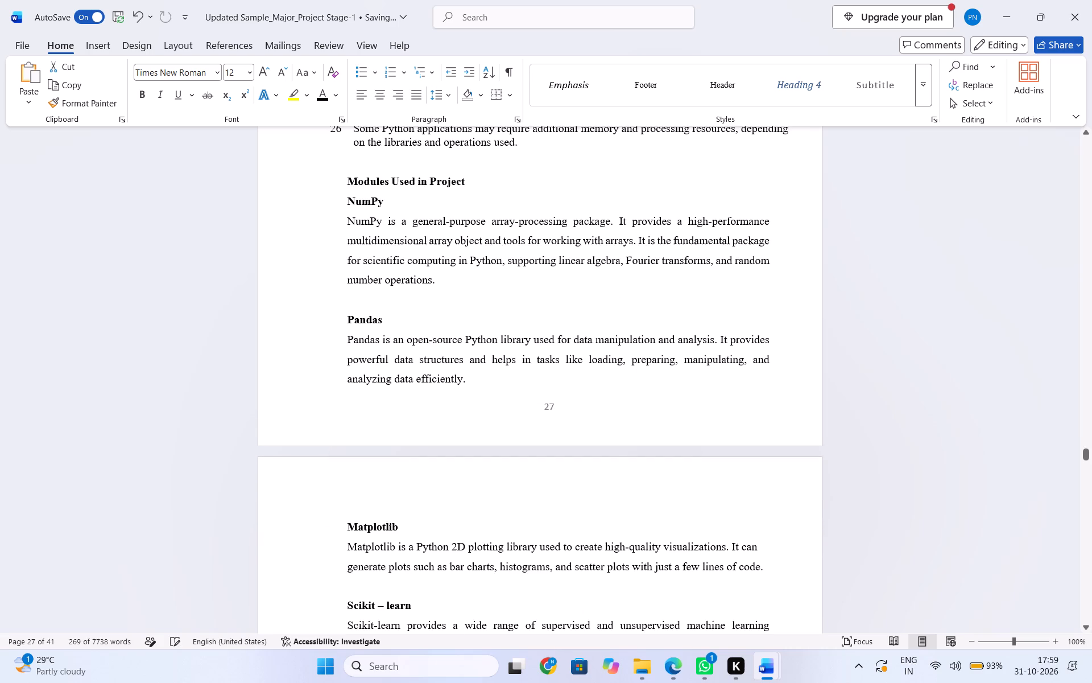
Remove the automatic list numbers from the two opening Python paragraphs, the Advantages of Python heading and its introductory sentence.
{"action": "scroll", "coordinate": [547, 590], "scroll_direction": "up", "scroll_amount": 2}
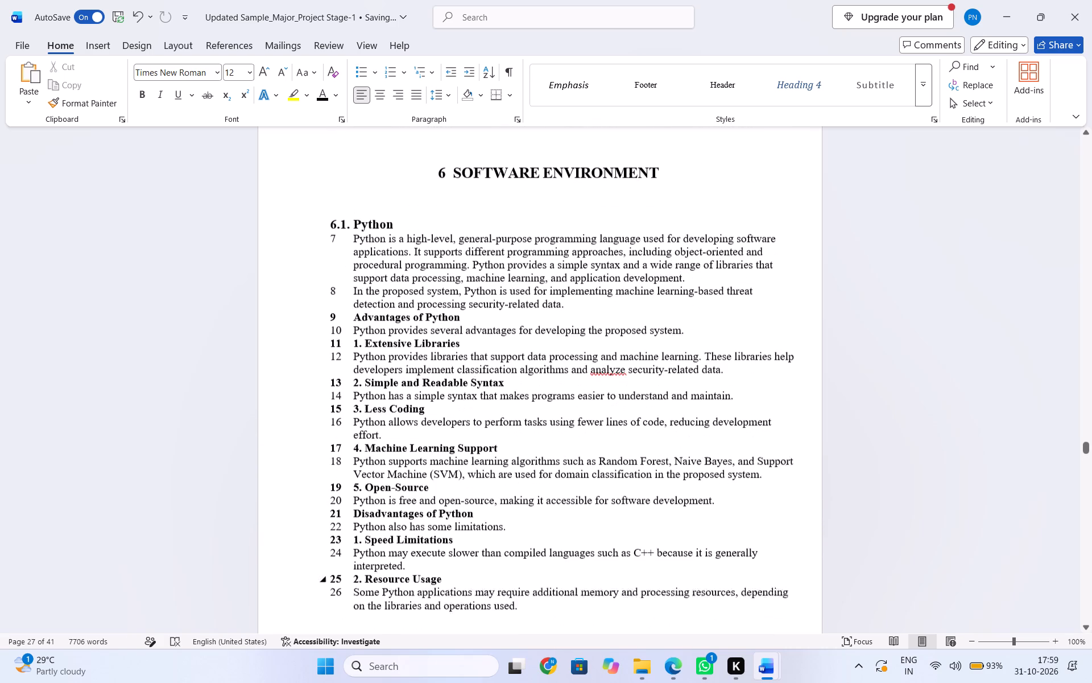
{"action": "left_click", "coordinate": [351, 256]}
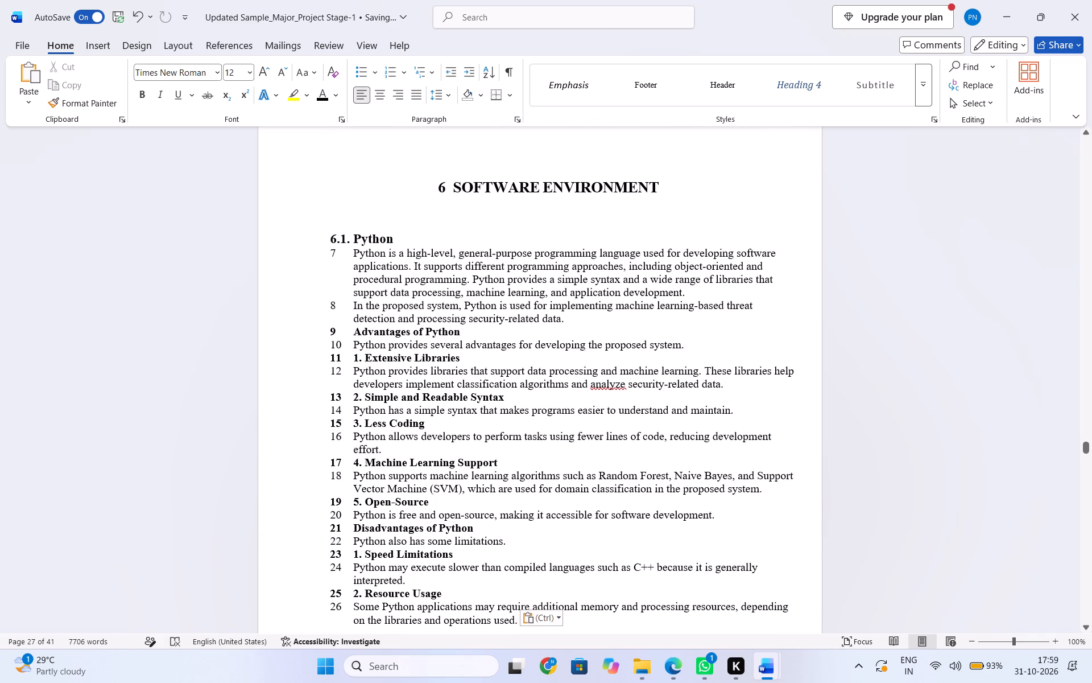
{"action": "key", "text": "BackSpace"}
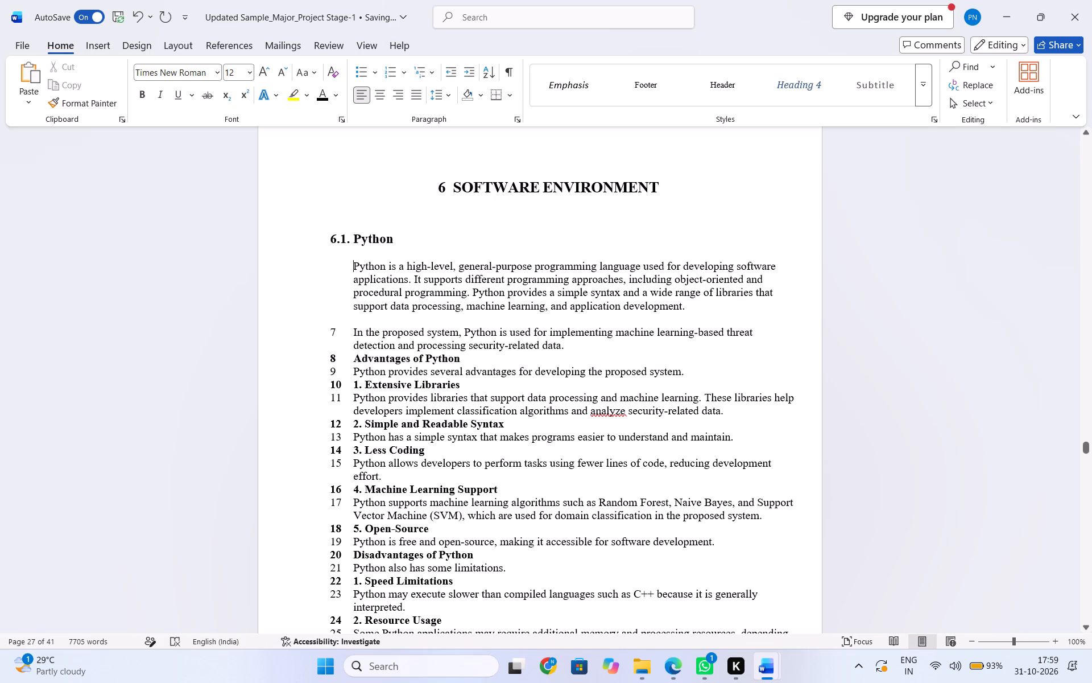
{"action": "left_click", "coordinate": [354, 329]}
{"action": "key", "text": "BackSpace"}
{"action": "left_click", "coordinate": [353, 375]}
{"action": "key", "text": "BackSpace"}
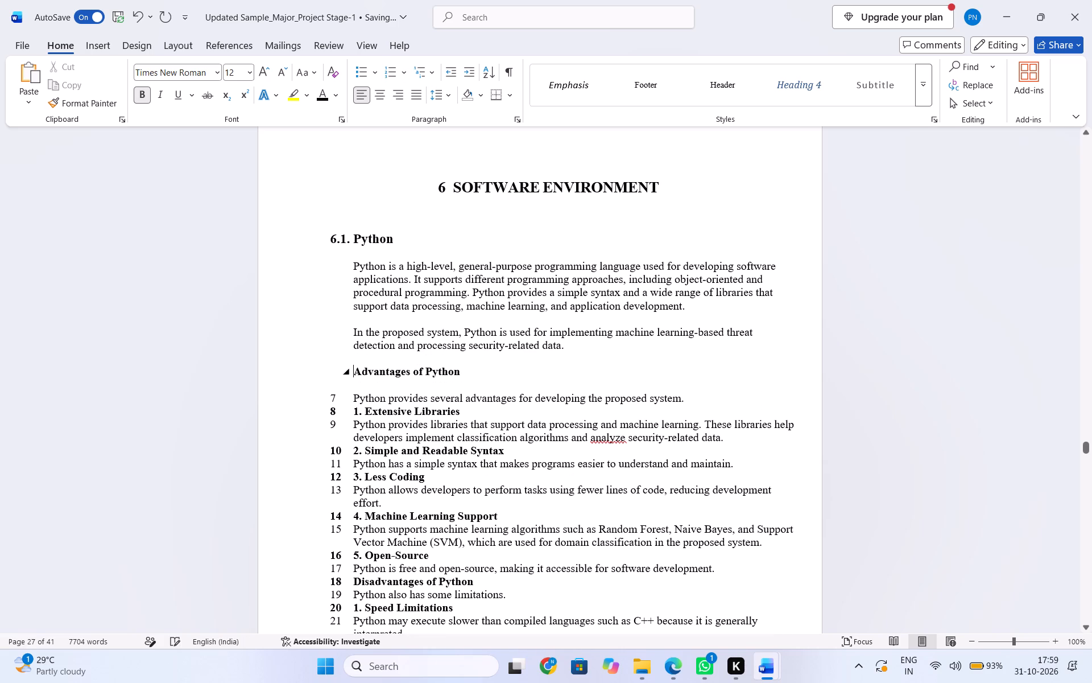
{"action": "left_click", "coordinate": [351, 399]}
{"action": "key", "text": "BackSpace"}
Remove the automatic list numbers from the Extensive Libraries, Simple and Readable Syntax, and Less Coding headings and descriptions.
{"action": "left_click", "coordinate": [351, 425]}
{"action": "key", "text": "BackSpace"}
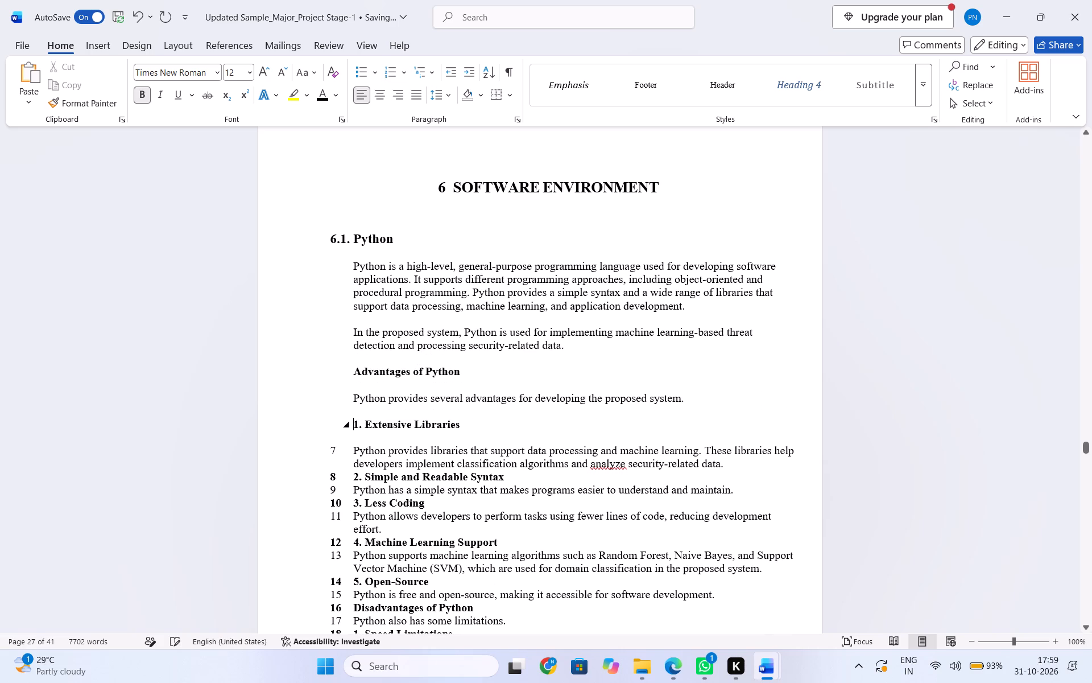
{"action": "left_click", "coordinate": [349, 455]}
{"action": "key", "text": "BackSpace"}
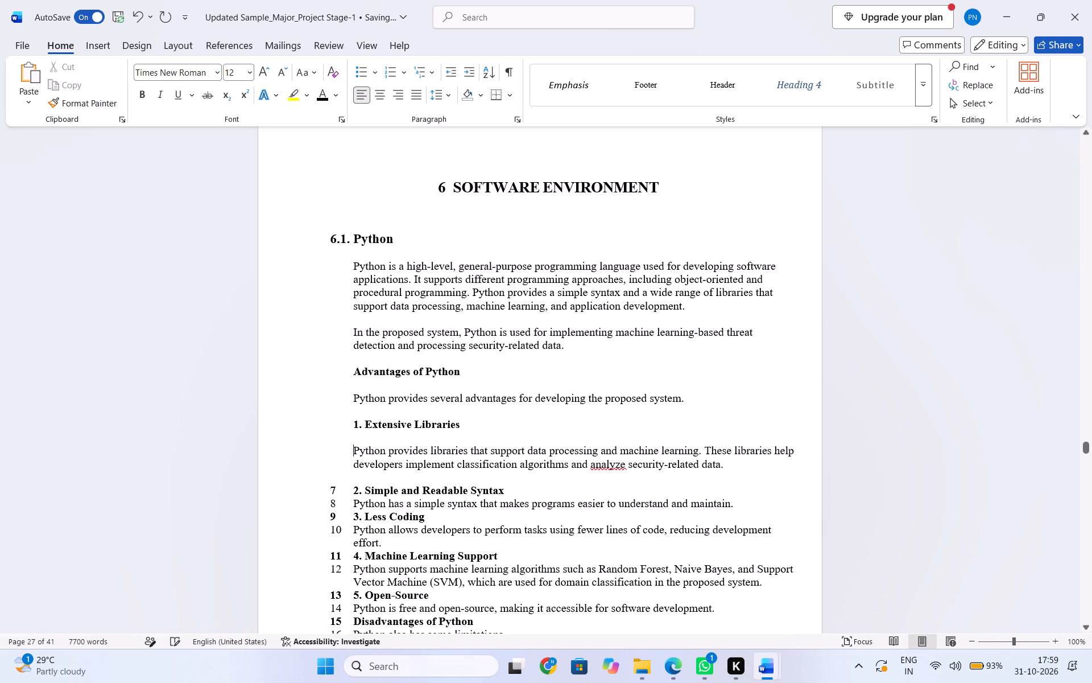
{"action": "left_click", "coordinate": [353, 494]}
{"action": "key", "text": "BackSpace"}
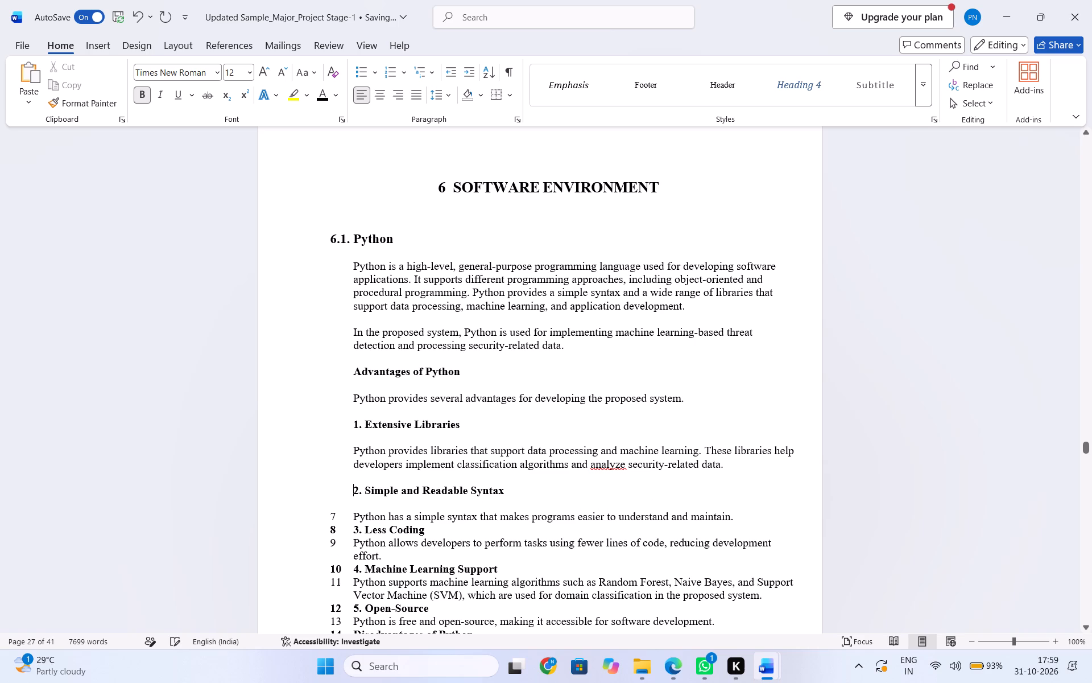
{"action": "left_click", "coordinate": [353, 509]}
{"action": "key", "text": "BackSpace"}
{"action": "left_click", "coordinate": [354, 542]}
{"action": "key", "text": "BackSpace"}
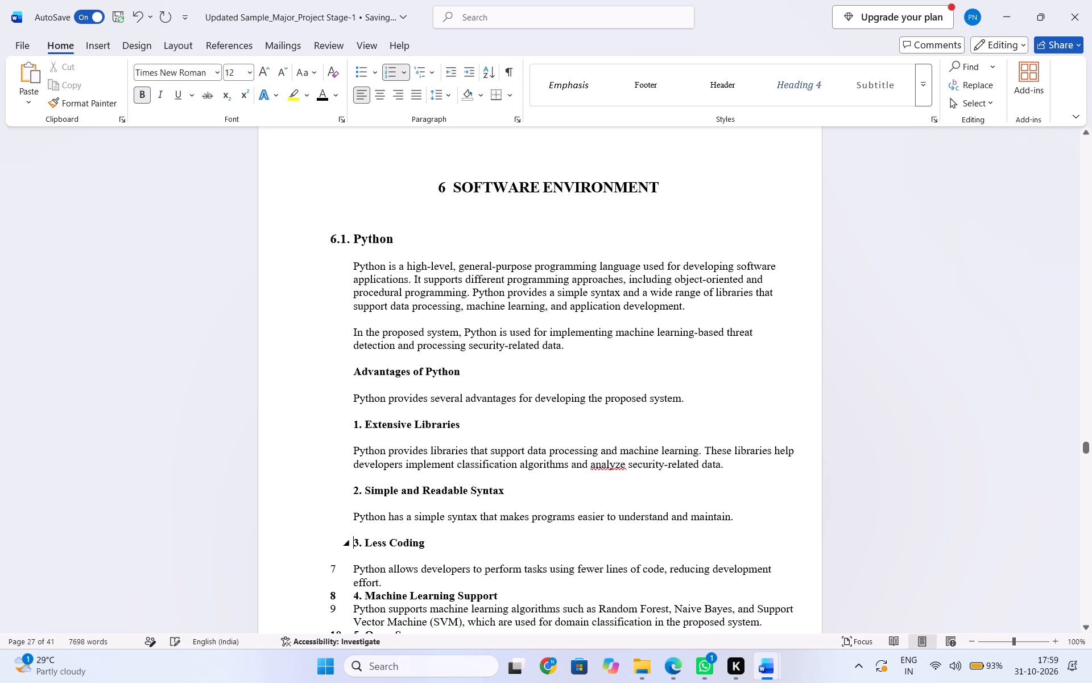
{"action": "left_click", "coordinate": [353, 571]}
{"action": "key", "text": "BackSpace"}
Remove the automatic list numbers from the Machine Learning Support and Open-Source headings and their descriptions.
{"action": "scroll", "coordinate": [355, 572], "scroll_direction": "down", "scroll_amount": 1}
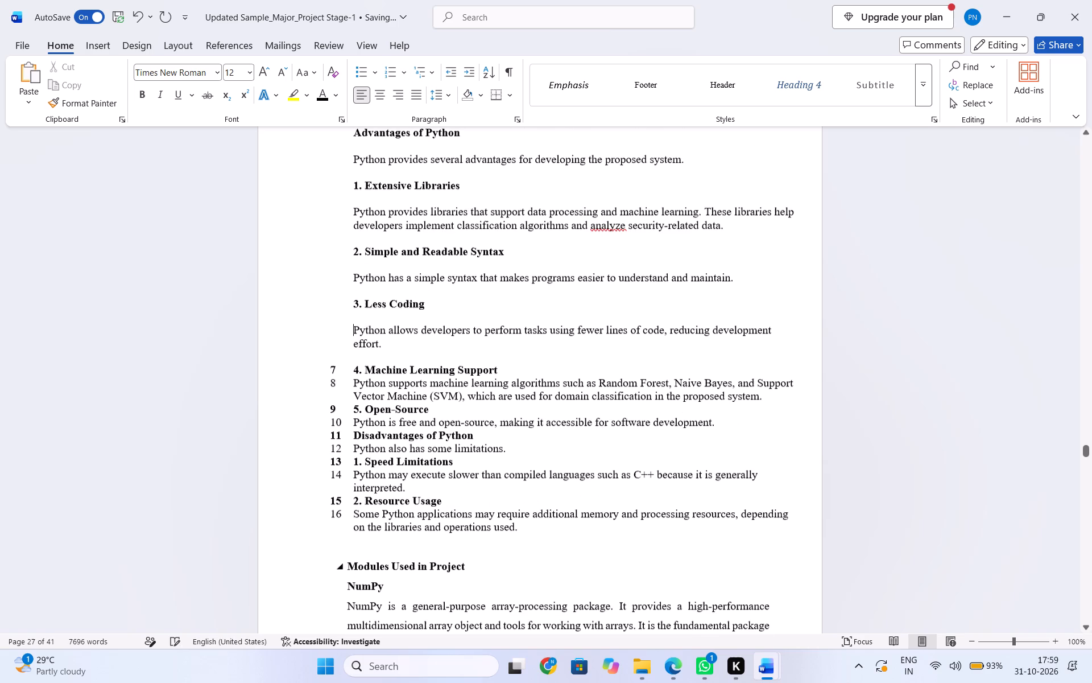
{"action": "left_click", "coordinate": [350, 369]}
{"action": "key", "text": "BackSpace"}
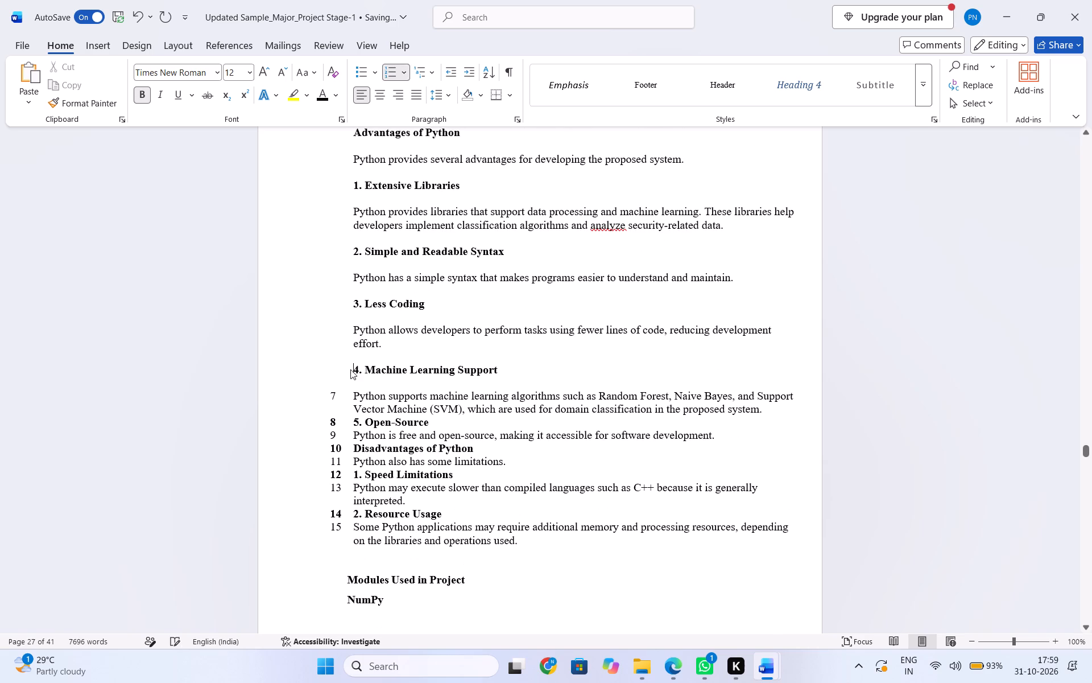
{"action": "left_click", "coordinate": [348, 398]}
{"action": "key", "text": "BackSpace"}
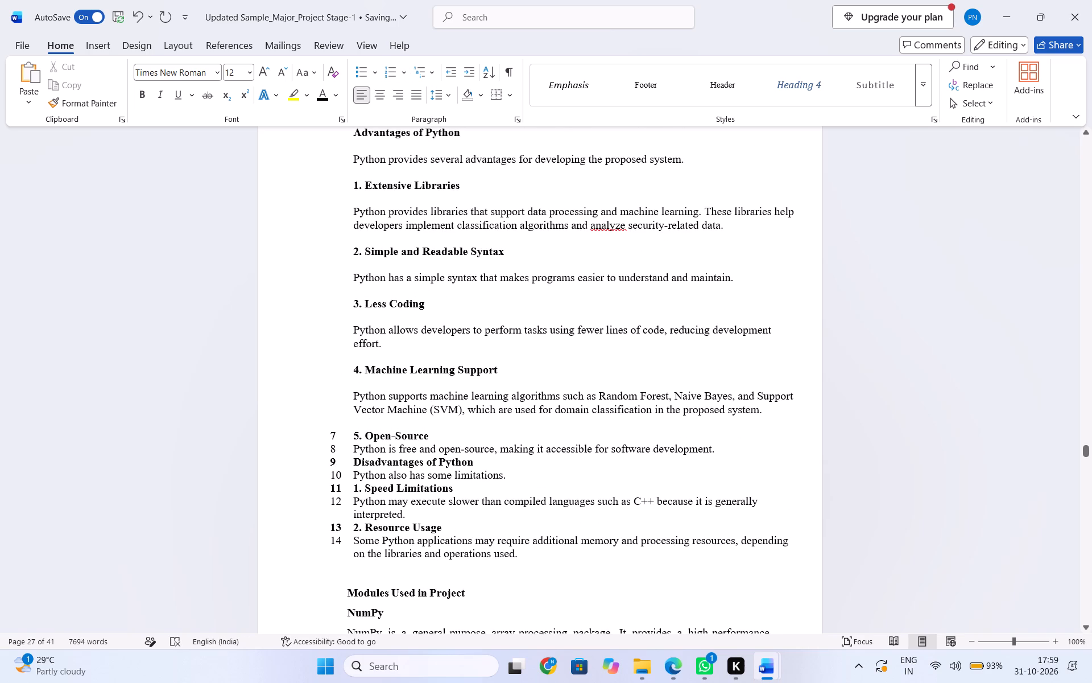
{"action": "left_click", "coordinate": [350, 442]}
{"action": "key", "text": "BackSpace"}
{"action": "left_click", "coordinate": [350, 434]}
{"action": "key", "text": "BackSpace"}
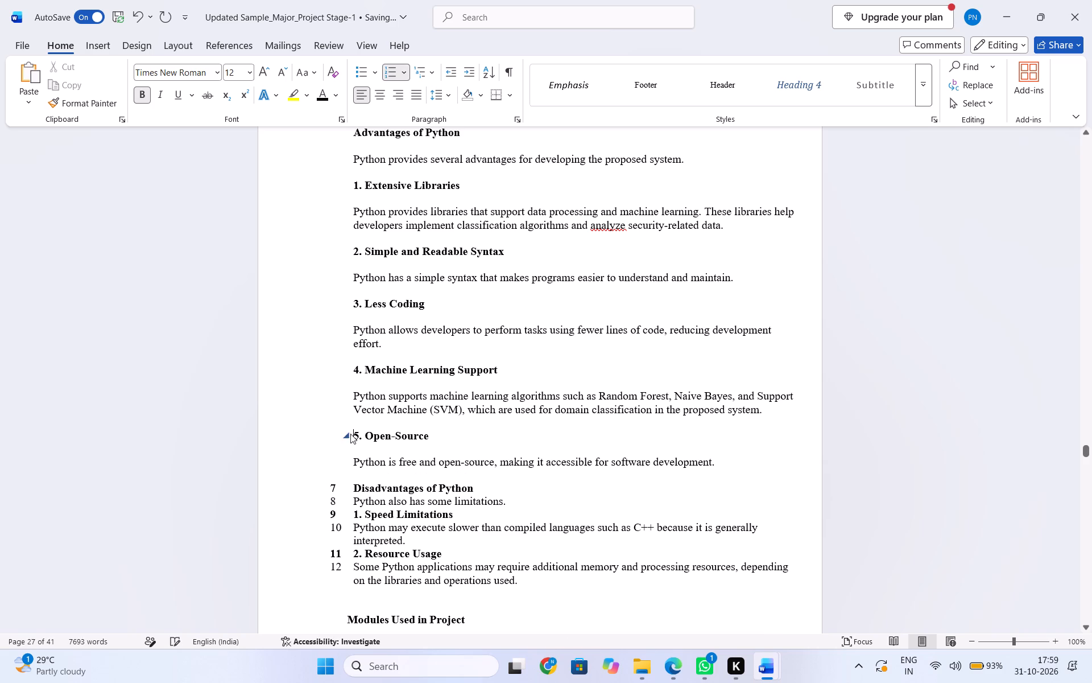
Remove the automatic list numbers from the Disadvantages of Python heading and all its text through the Resource Usage description.
{"action": "left_click", "coordinate": [354, 481]}
{"action": "key", "text": "BackSpace"}
{"action": "left_click", "coordinate": [353, 516]}
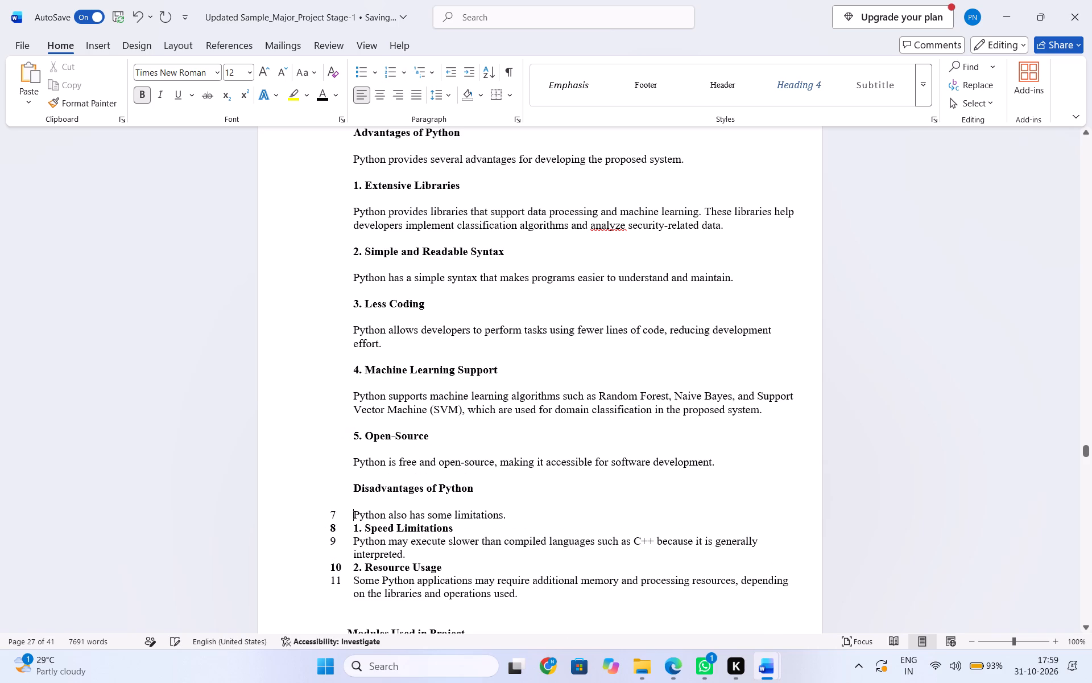
{"action": "key", "text": "BackSpace"}
{"action": "left_click", "coordinate": [353, 542]}
{"action": "key", "text": "BackSpace"}
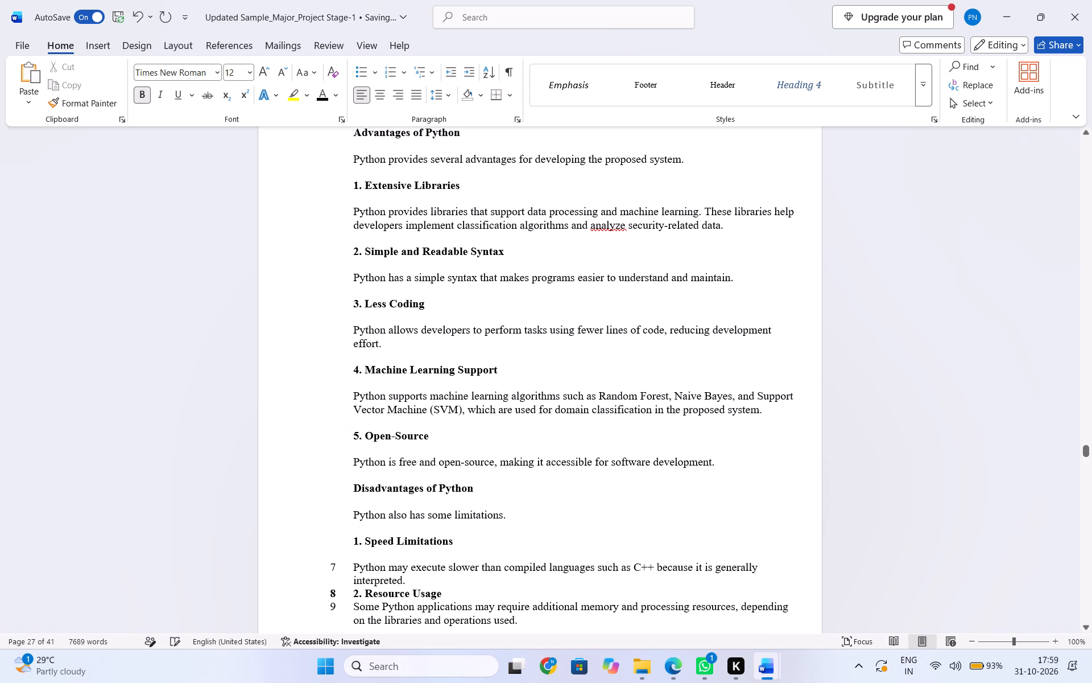
{"action": "left_click", "coordinate": [353, 568]}
{"action": "key", "text": "BackSpace"}
{"action": "left_click", "coordinate": [355, 608]}
{"action": "key", "text": "BackSpace"}
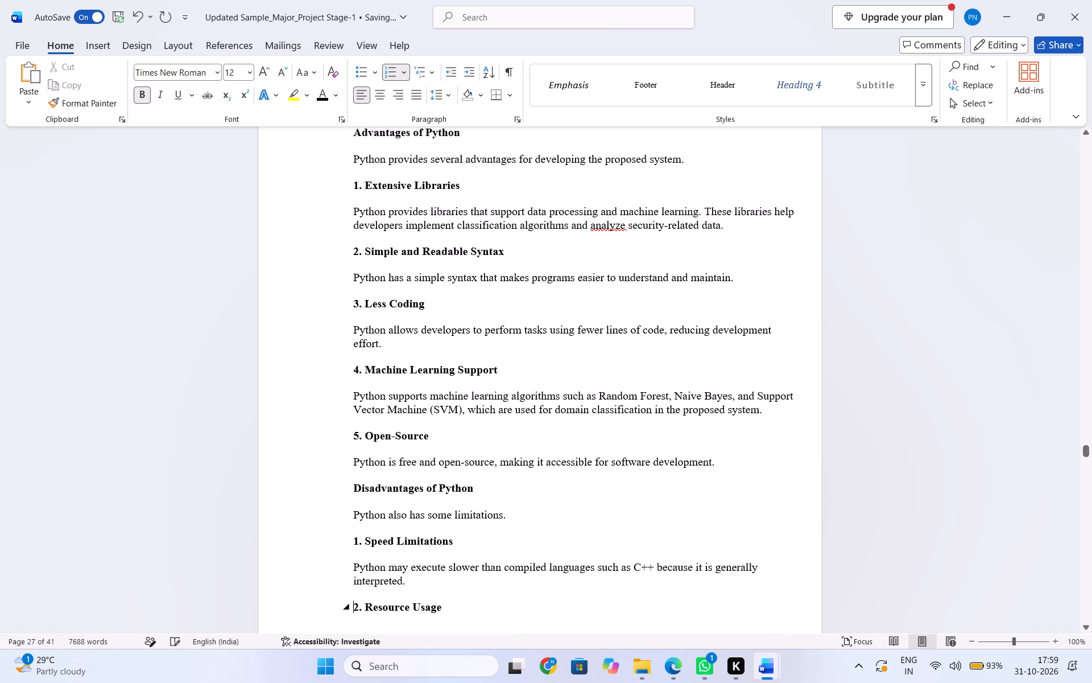
{"action": "scroll", "coordinate": [361, 602], "scroll_direction": "down", "scroll_amount": 1}
{"action": "left_click", "coordinate": [350, 513]}
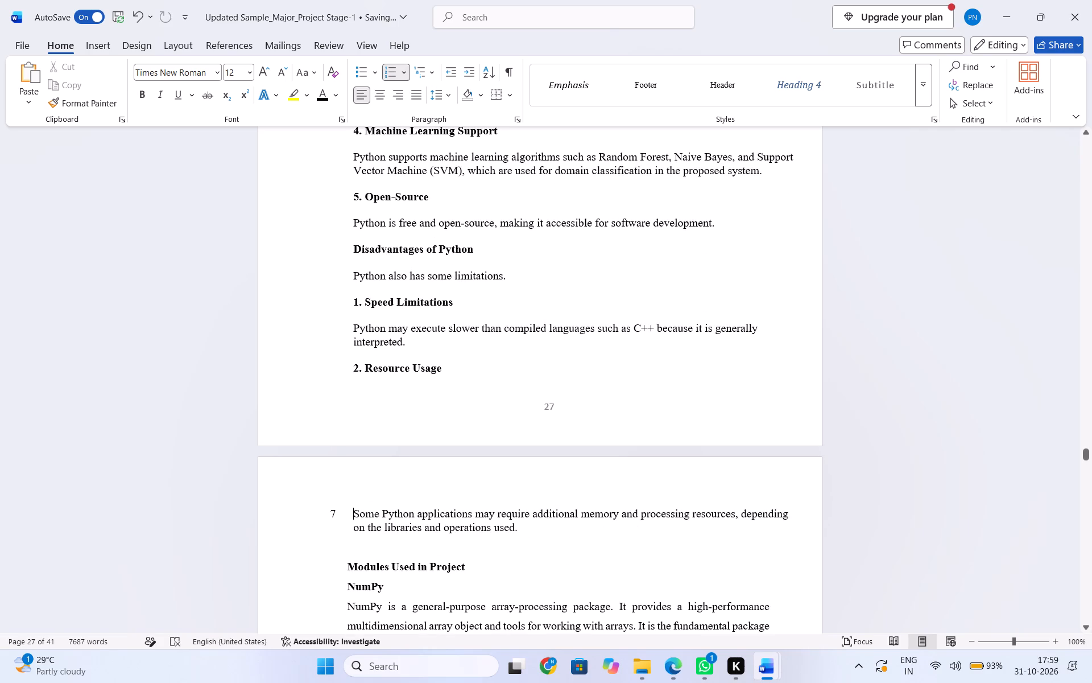
{"action": "key", "text": "BackSpace"}
Set the whole pasted Python text, from the opening paragraph through the Resource Usage description, to 1.5 line spacing and justified alignment.
{"action": "scroll", "coordinate": [354, 507], "scroll_direction": "up", "scroll_amount": 2}
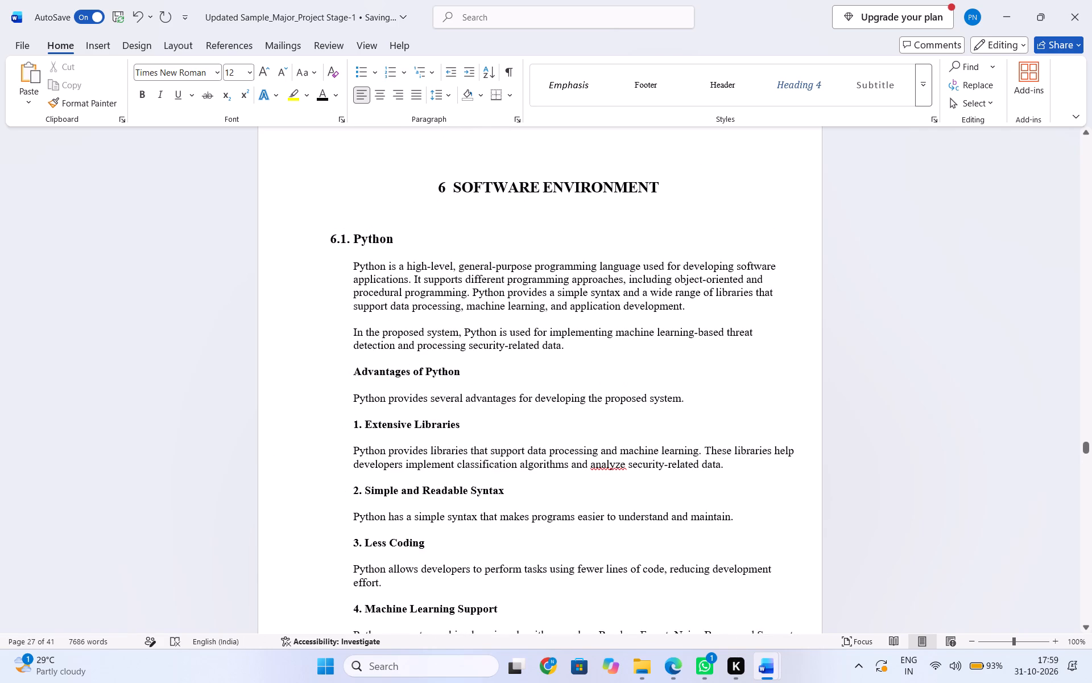
{"action": "left_click_drag", "start_coordinate": [346, 264], "coordinate": [499, 653]}
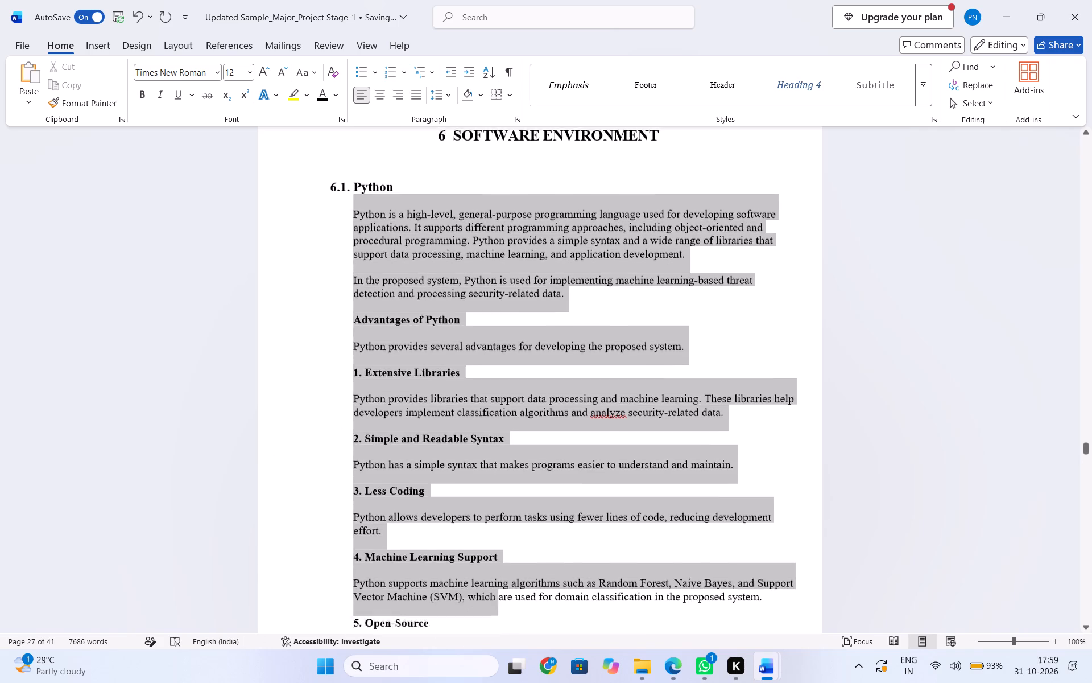
{"action": "left_click_drag", "start_coordinate": [499, 653], "coordinate": [484, 619]}
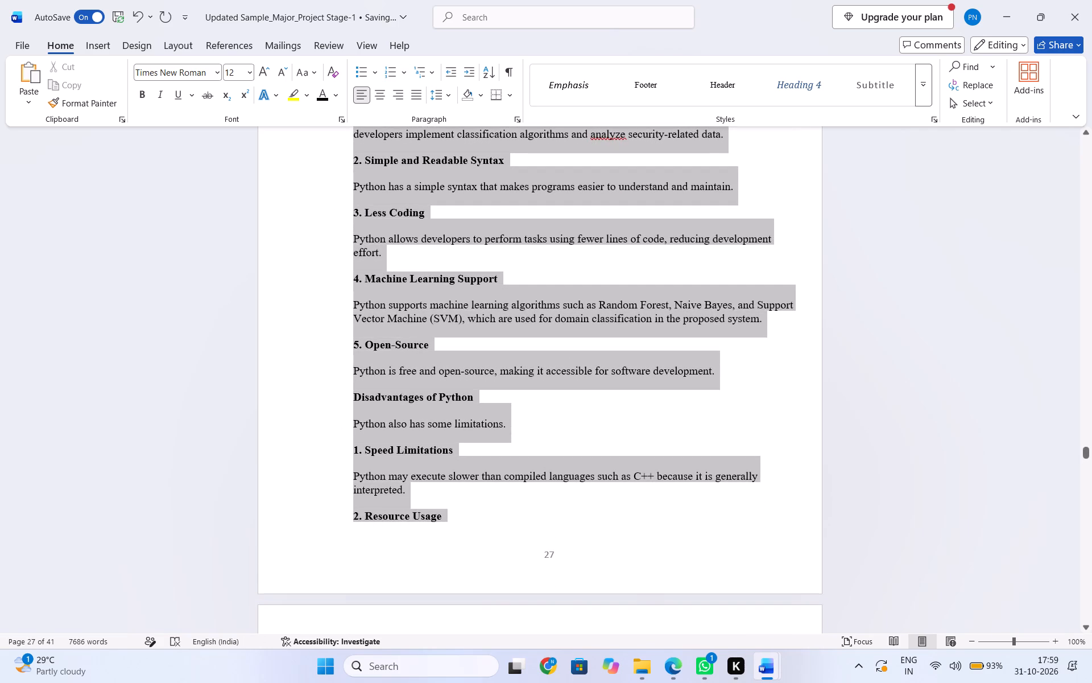
{"action": "left_click_drag", "start_coordinate": [484, 619], "coordinate": [526, 534]}
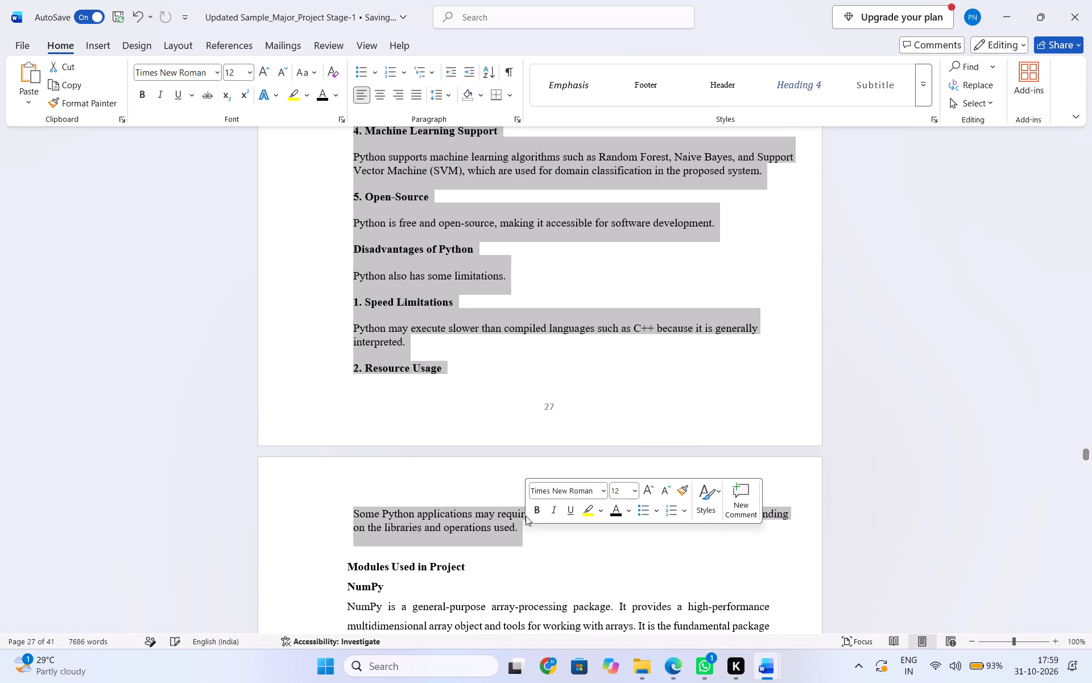
{"action": "left_click", "coordinate": [448, 97]}
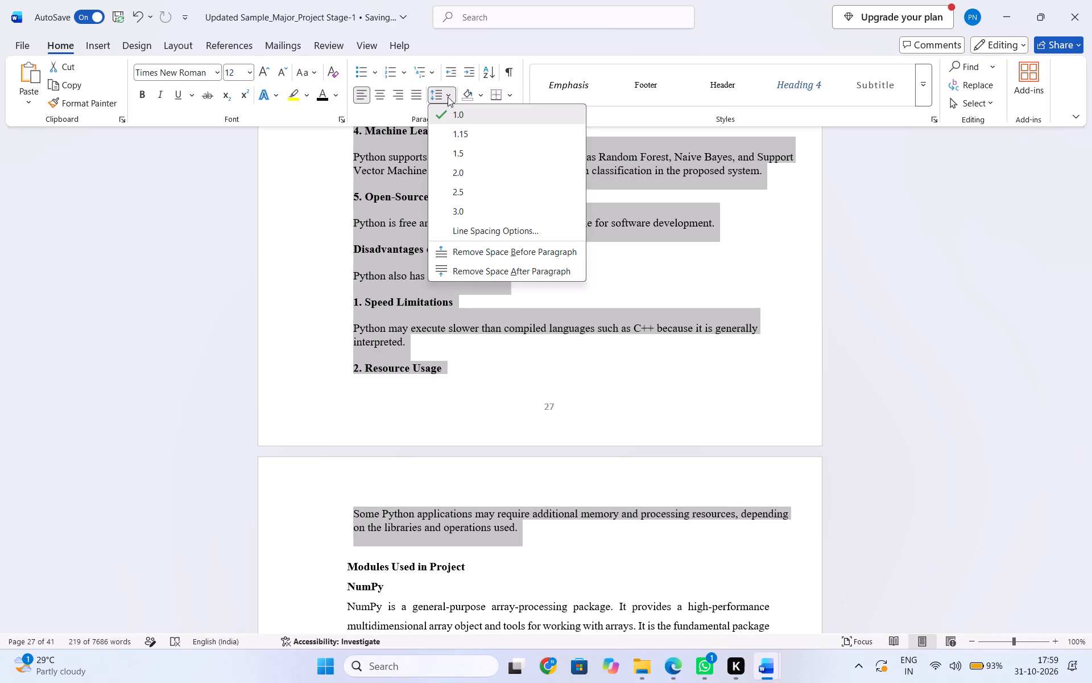
{"action": "left_click", "coordinate": [461, 148]}
{"action": "left_click", "coordinate": [416, 97]}
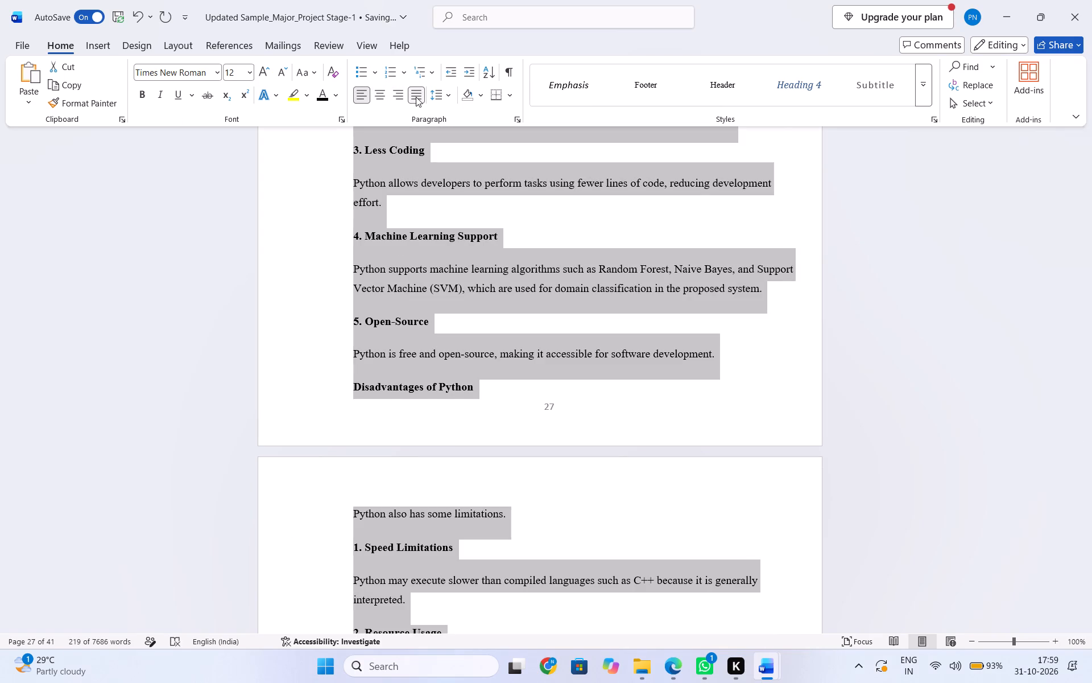
Set the selected Python text's left indent to 0.2 cm and right indent to 0.97 cm.
{"action": "left_click", "coordinate": [177, 46]}
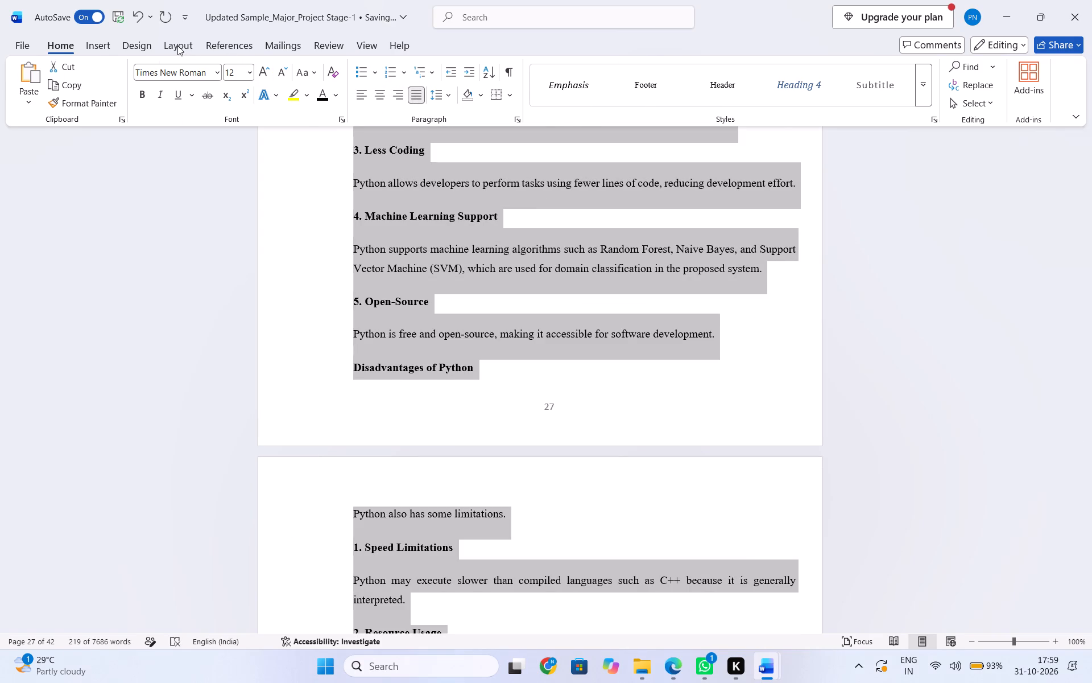
{"action": "left_click", "coordinate": [326, 83]}
{"action": "key", "text": "BackSpace"}
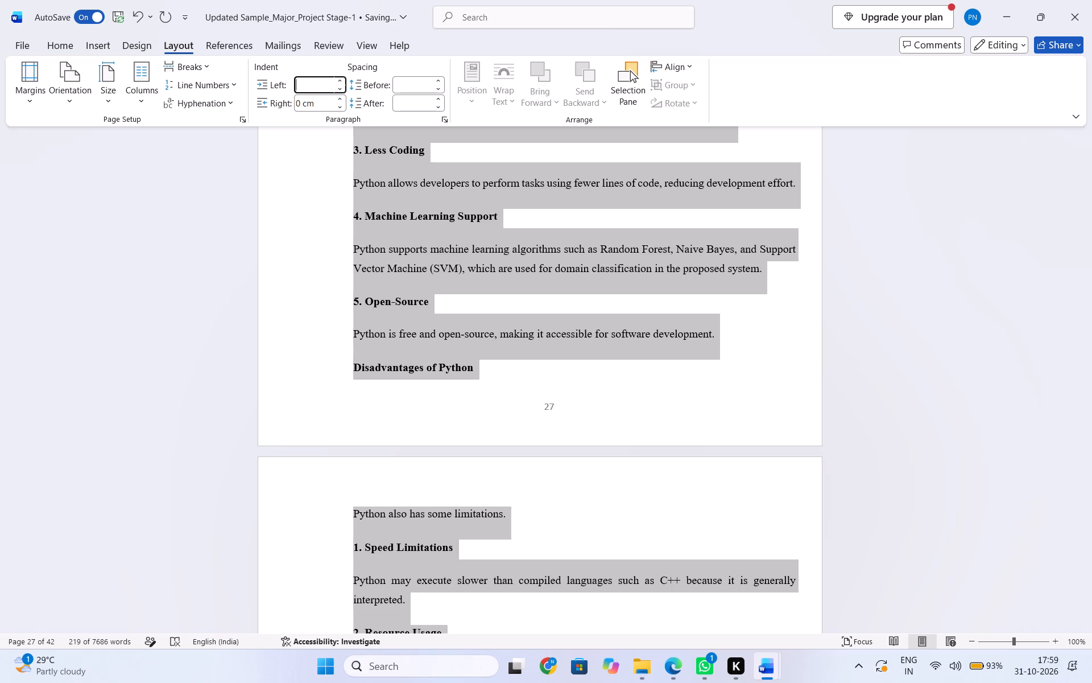
{"action": "type", "text": "0."}
{"action": "key", "text": "2"}
{"action": "key", "text": "Return"}
{"action": "left_click", "coordinate": [319, 100]}
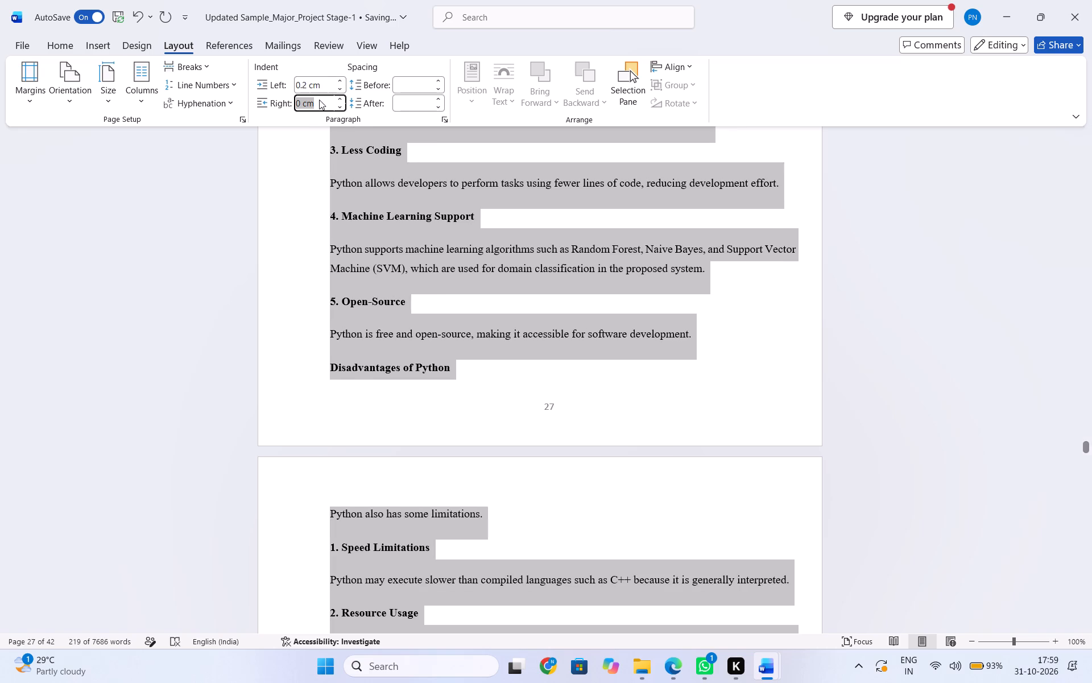
{"action": "key", "text": "BackSpace"}
{"action": "type", "text": "0.97"}
{"action": "key", "text": "Return"}
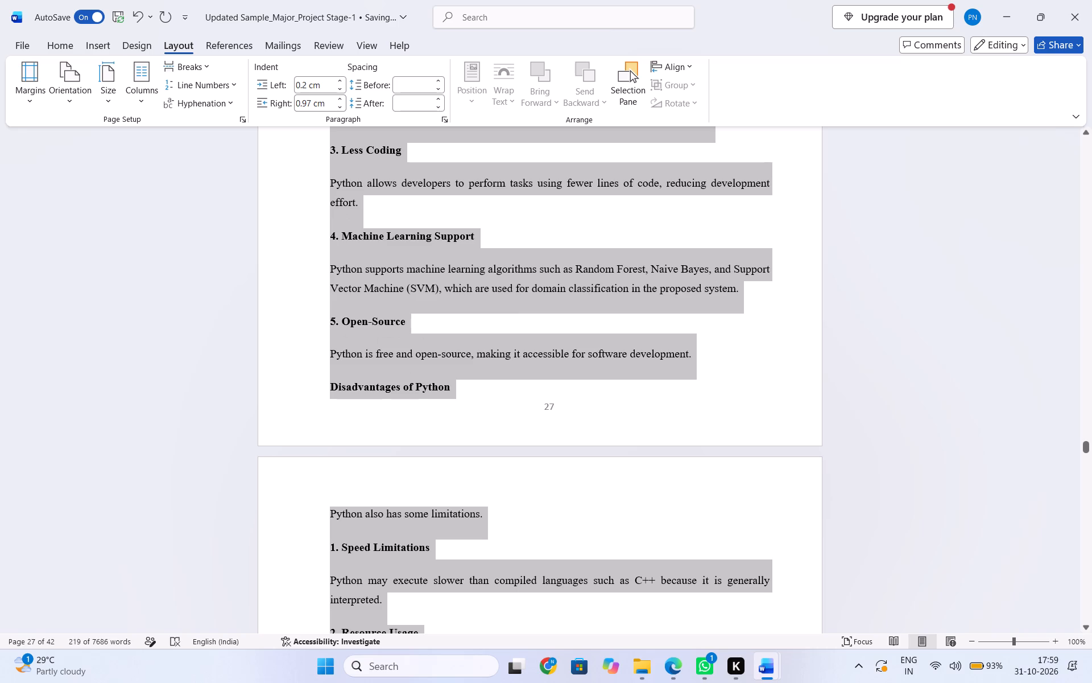
{"action": "left_click", "coordinate": [463, 423]}
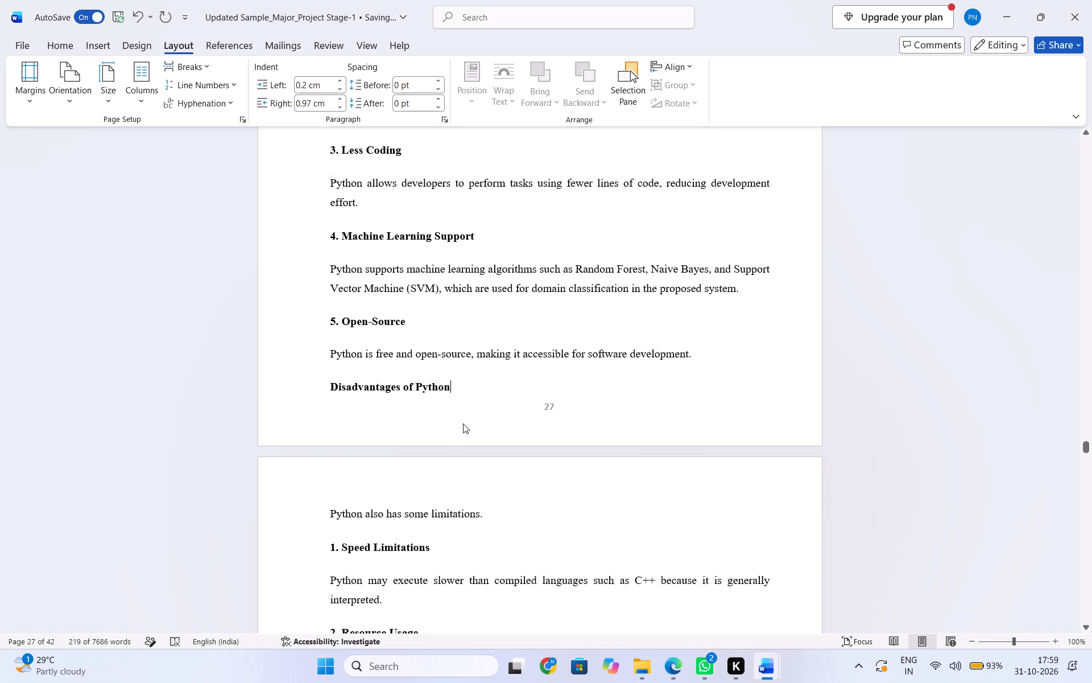
{"action": "scroll", "coordinate": [473, 423], "scroll_direction": "up", "scroll_amount": 2}
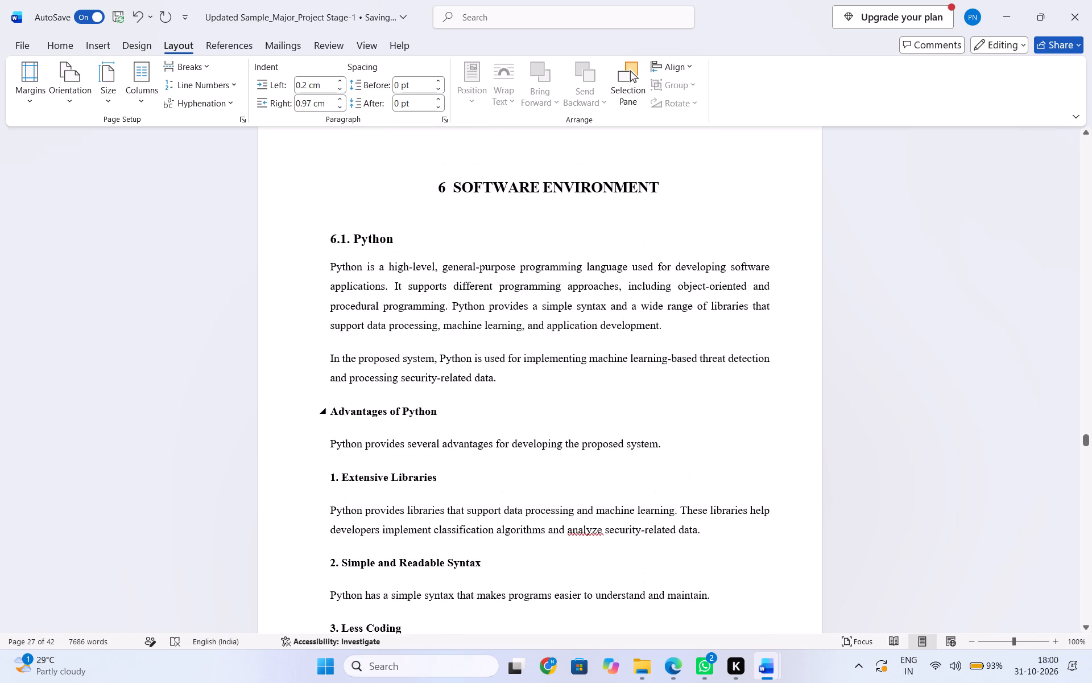
Push the Disadvantages of Python heading onto the following page by inserting an empty paragraph before it.
{"action": "scroll", "coordinate": [478, 418], "scroll_direction": "down", "scroll_amount": 3}
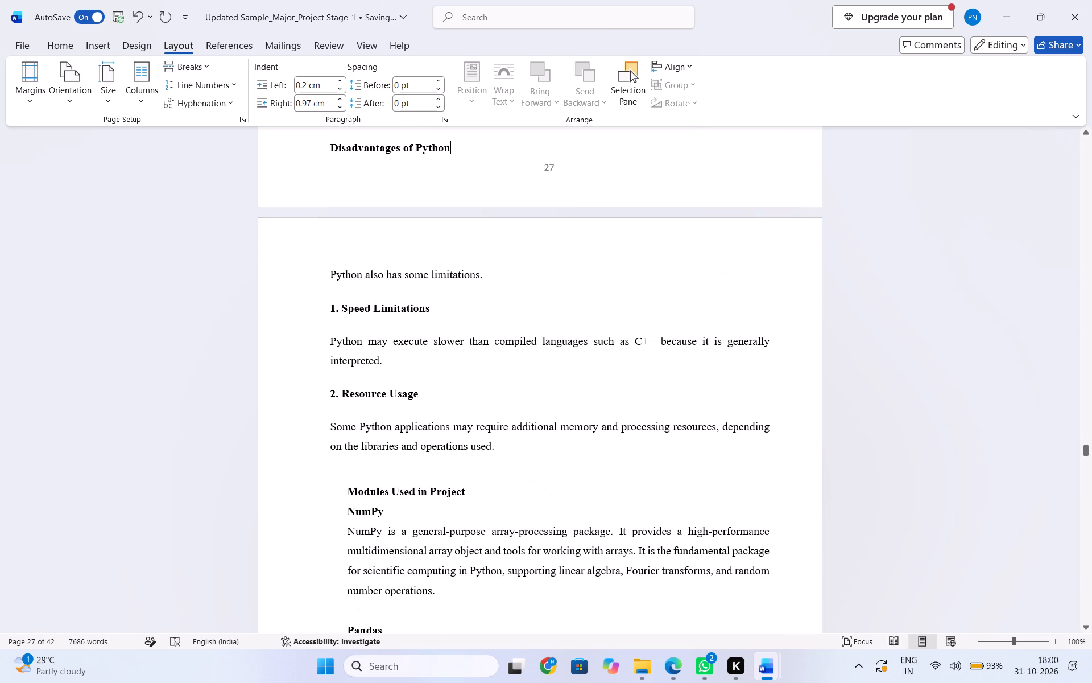
{"action": "scroll", "coordinate": [477, 412], "scroll_direction": "up", "scroll_amount": 1}
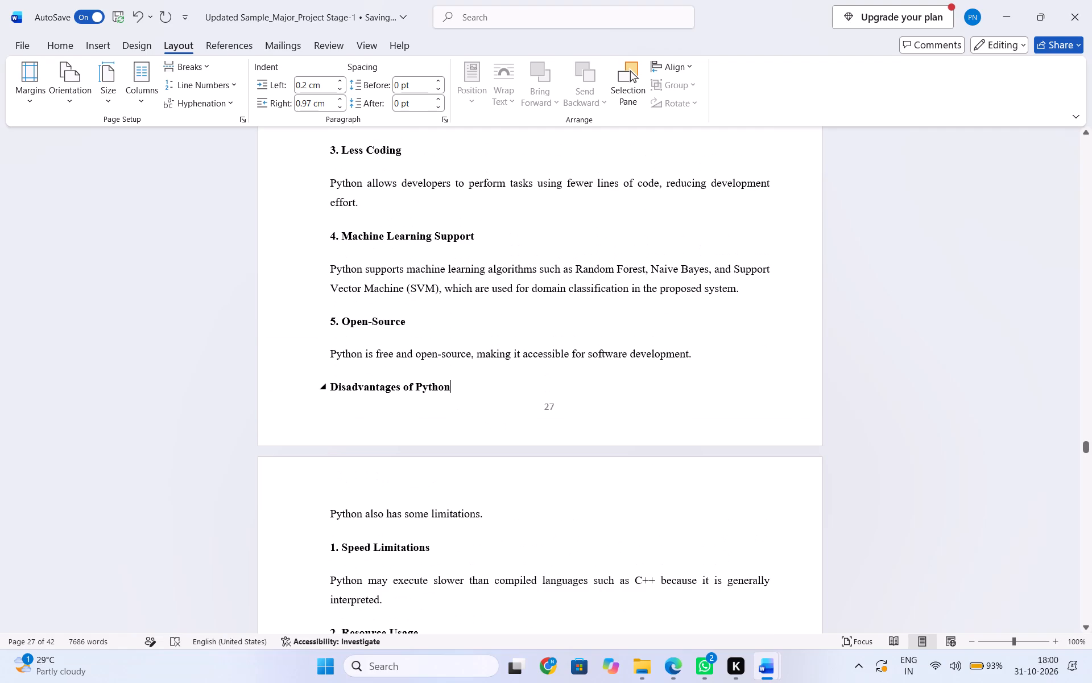
{"action": "left_click", "coordinate": [331, 385]}
{"action": "key", "text": "Return"}
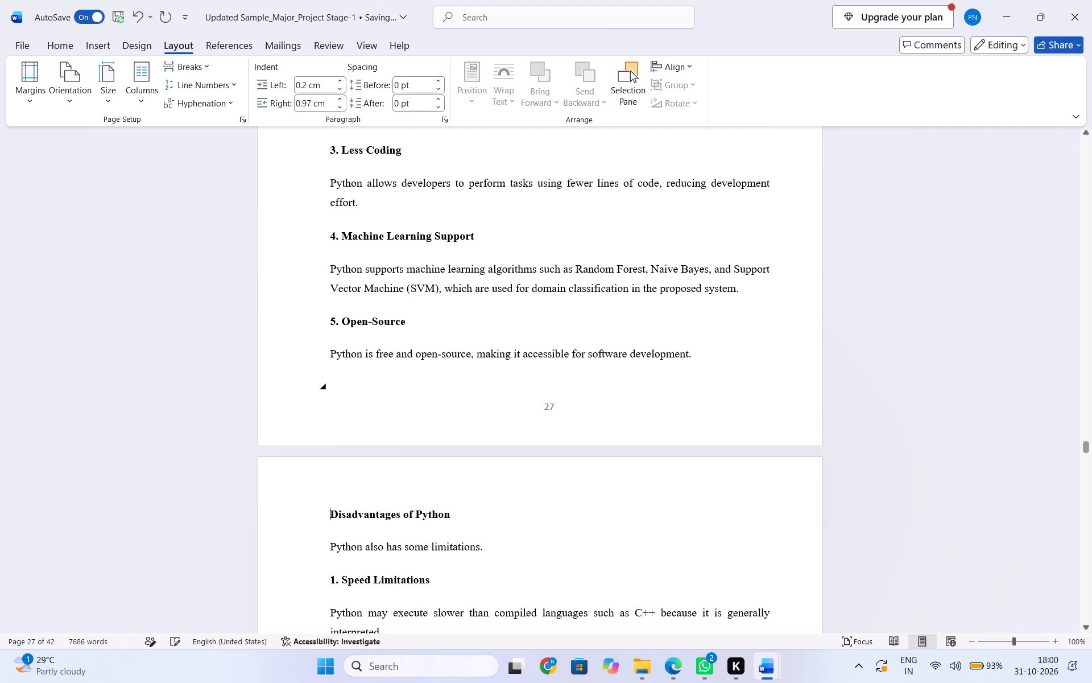
{"action": "scroll", "coordinate": [423, 451], "scroll_direction": "down", "scroll_amount": 1}
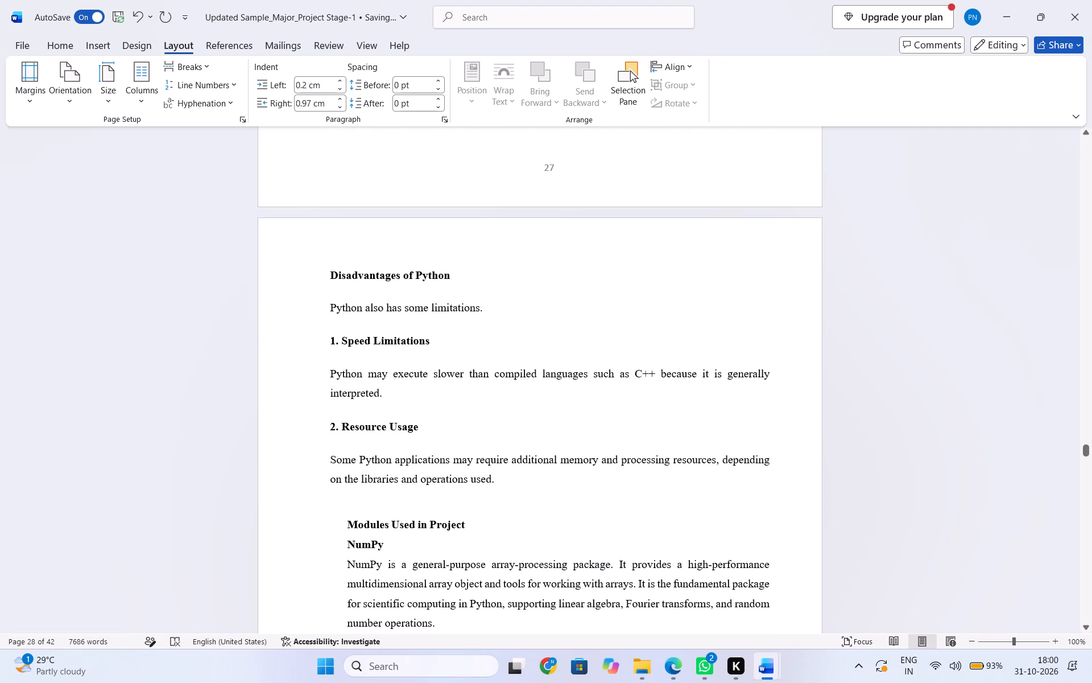
{"action": "scroll", "coordinate": [423, 451], "scroll_direction": "down", "scroll_amount": 1}
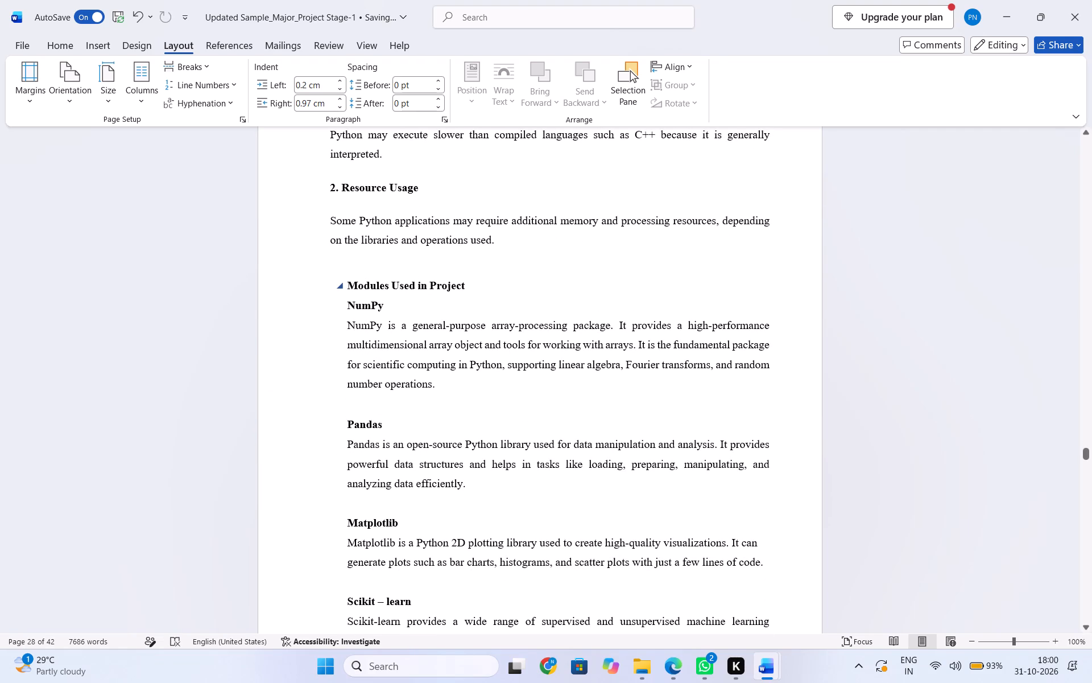
{"action": "left_click_drag", "start_coordinate": [348, 286], "coordinate": [464, 289]}
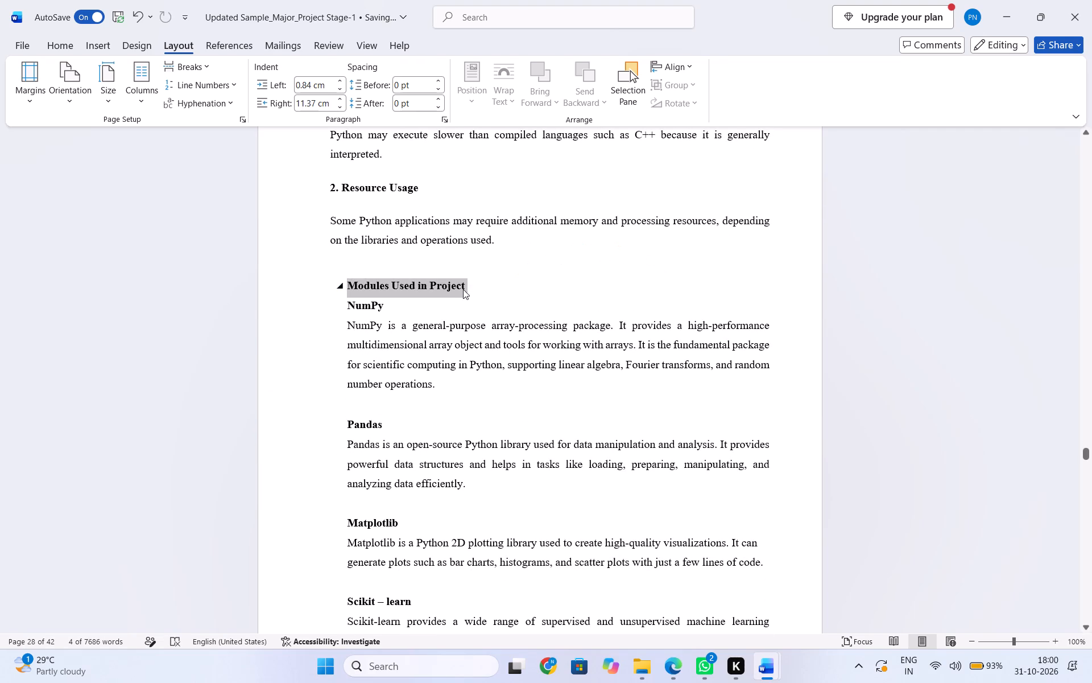
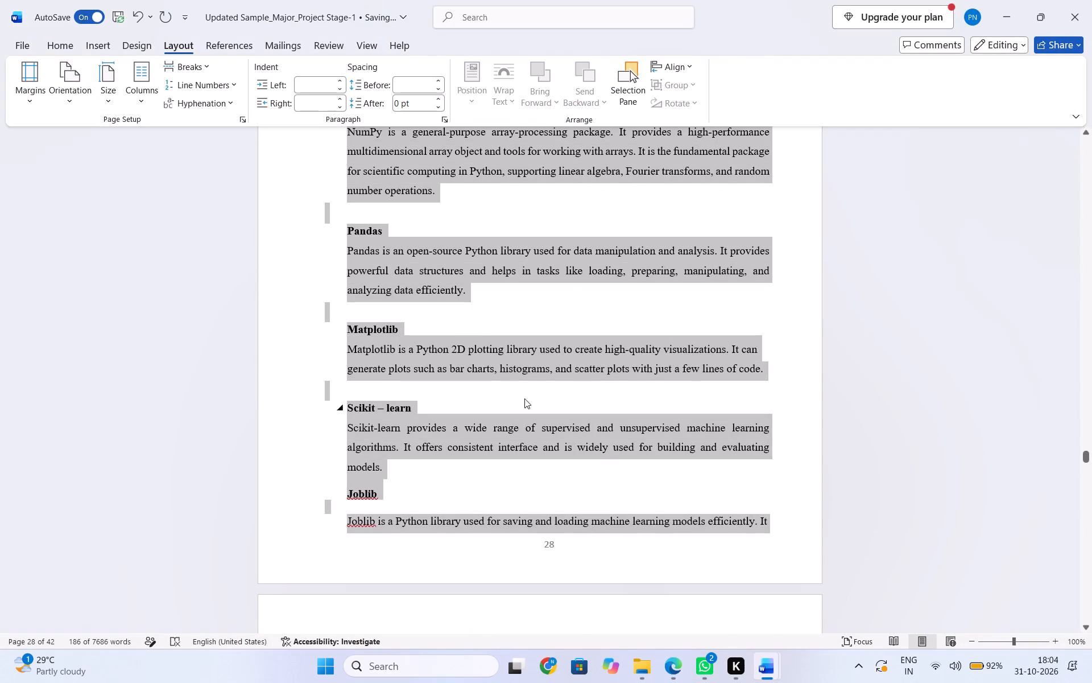
{"action": "scroll", "coordinate": [524, 395], "scroll_direction": "up", "scroll_amount": 1}
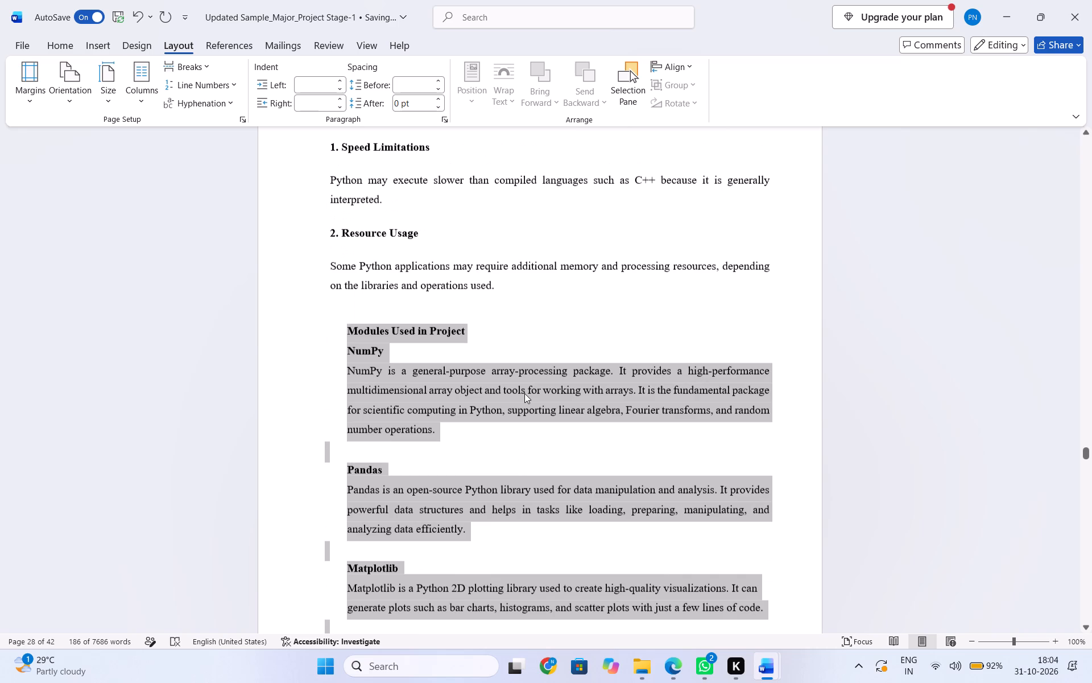
{"action": "left_click", "coordinate": [382, 373]}
{"action": "left_click_drag", "start_coordinate": [345, 349], "coordinate": [398, 468]}
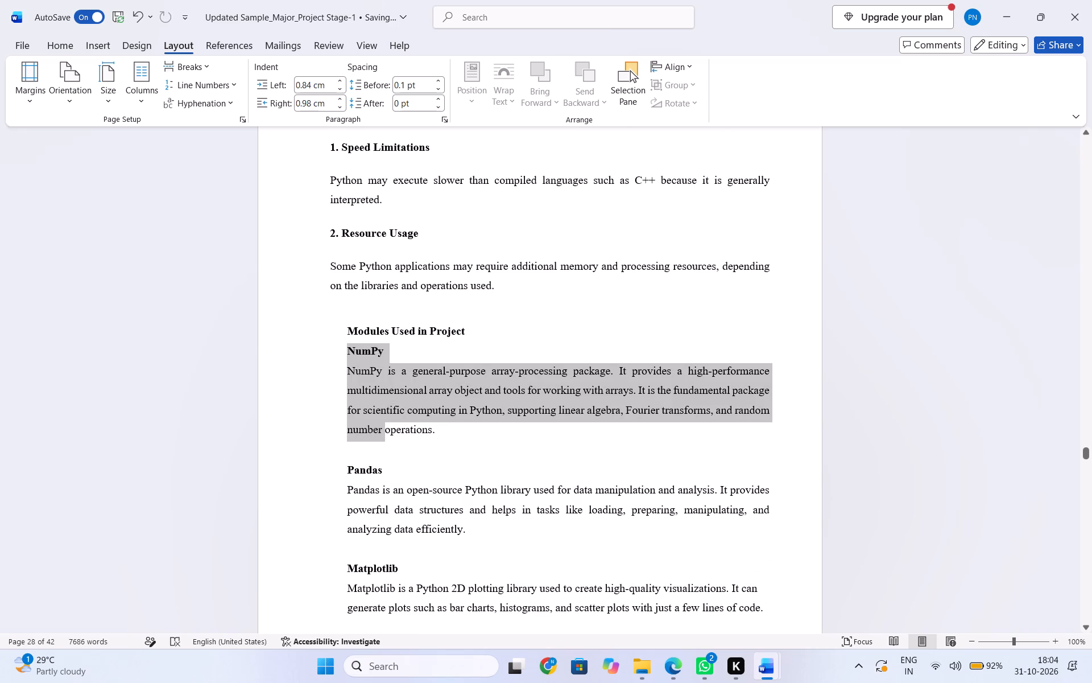
{"action": "left_click_drag", "start_coordinate": [398, 468], "coordinate": [605, 588]}
{"action": "key", "text": "ctrl+v"}
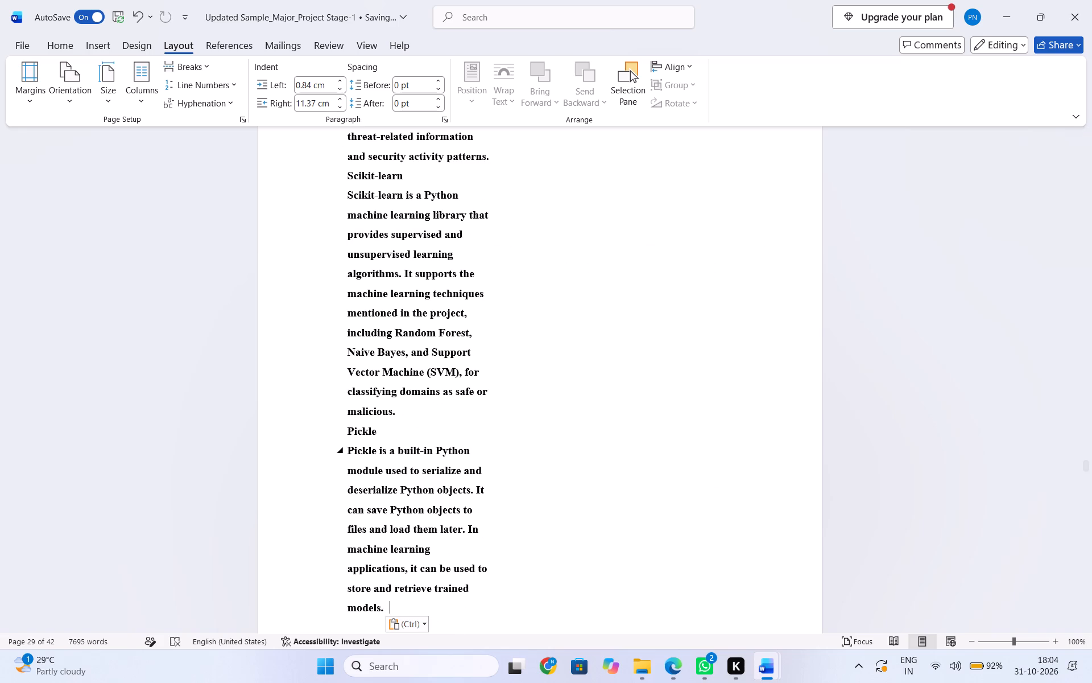
Reduce the Modules Used in Project heading's left indent to 0.2 cm and split NumPy onto its own line below it.
{"action": "scroll", "coordinate": [532, 540], "scroll_direction": "up", "scroll_amount": 4}
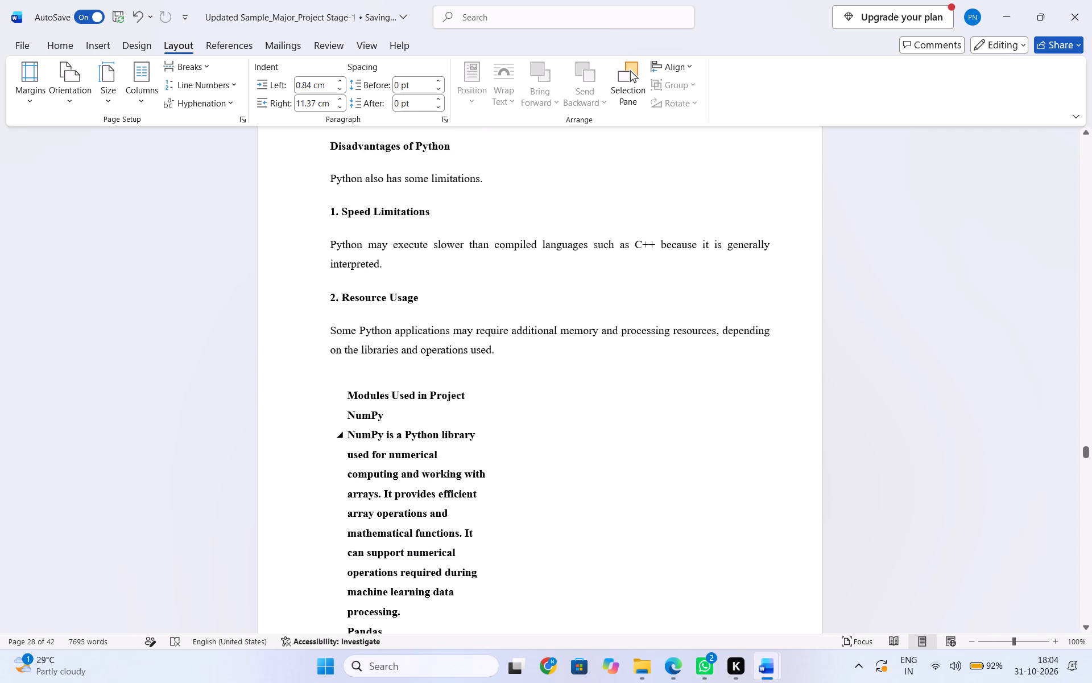
{"action": "left_click", "coordinate": [346, 391]}
{"action": "key", "text": "BackSpace"}
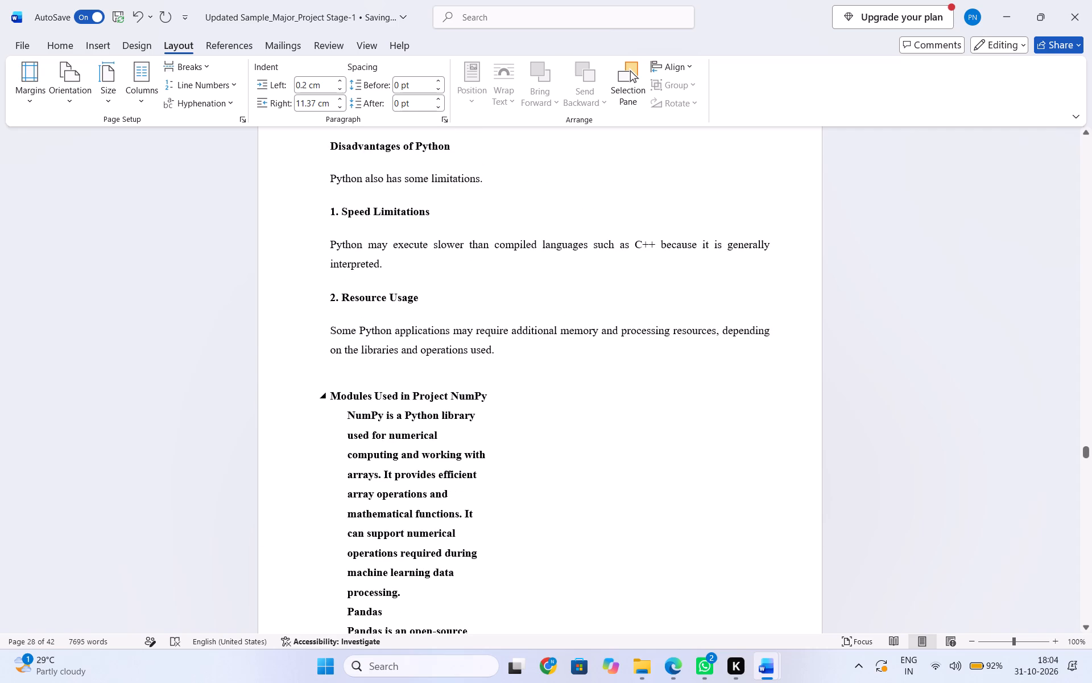
{"action": "left_click", "coordinate": [447, 393]}
{"action": "key", "text": "Return"}
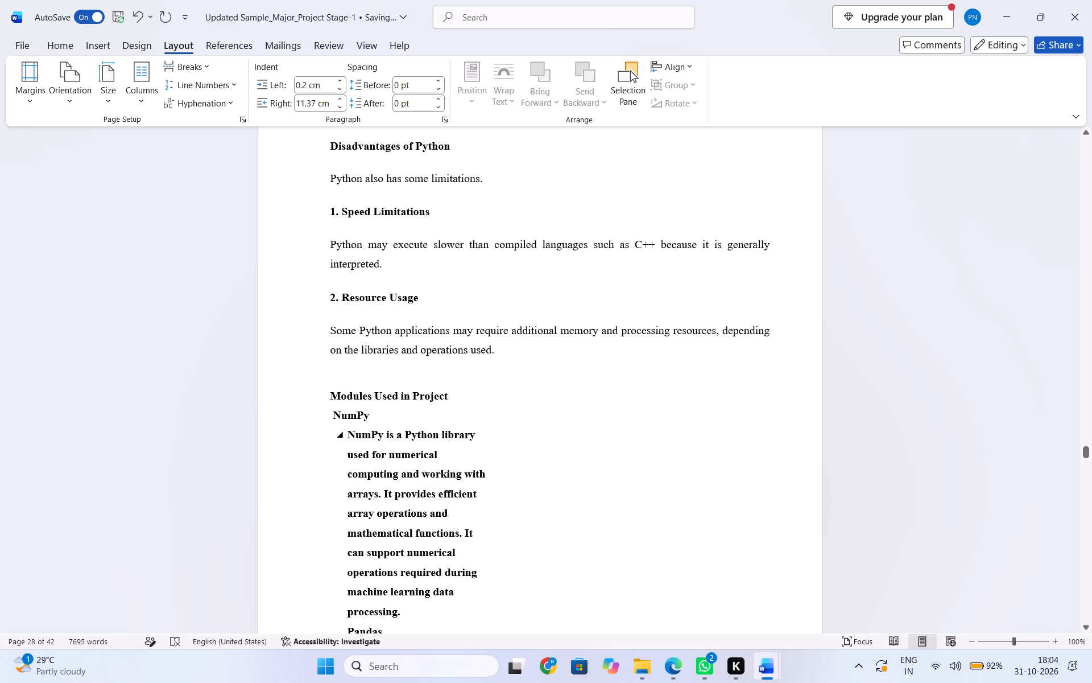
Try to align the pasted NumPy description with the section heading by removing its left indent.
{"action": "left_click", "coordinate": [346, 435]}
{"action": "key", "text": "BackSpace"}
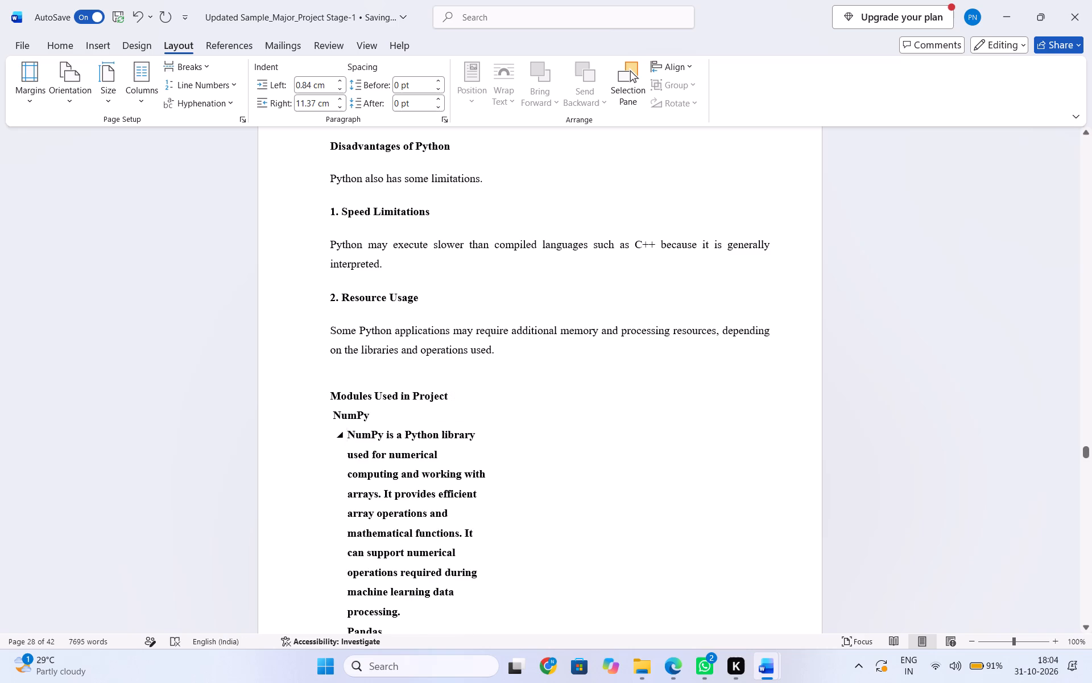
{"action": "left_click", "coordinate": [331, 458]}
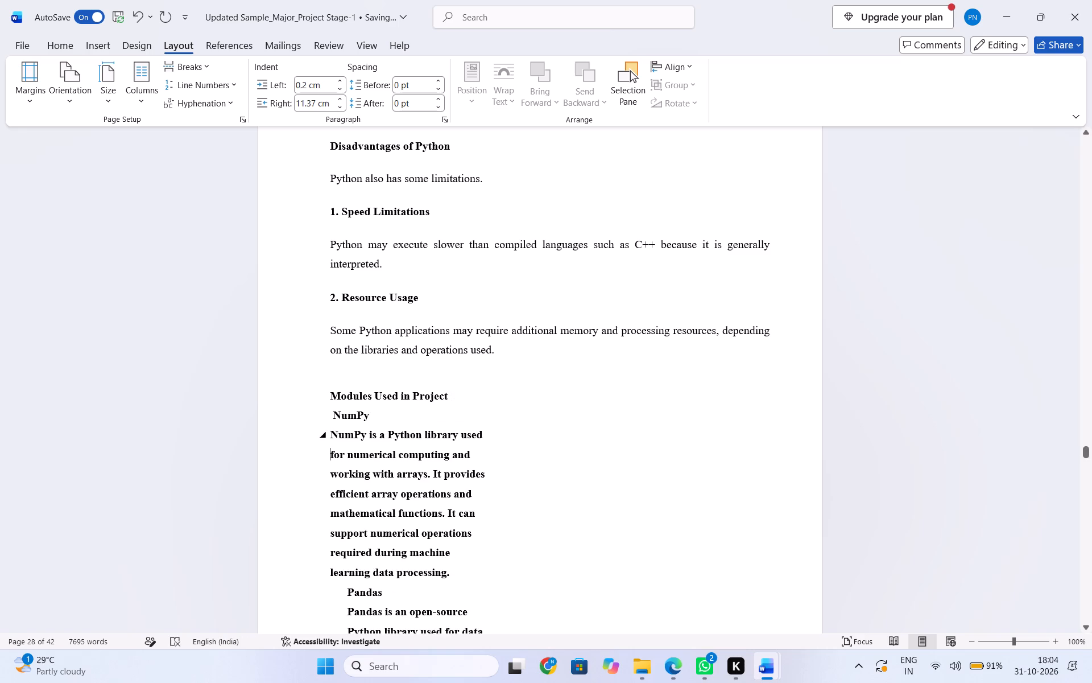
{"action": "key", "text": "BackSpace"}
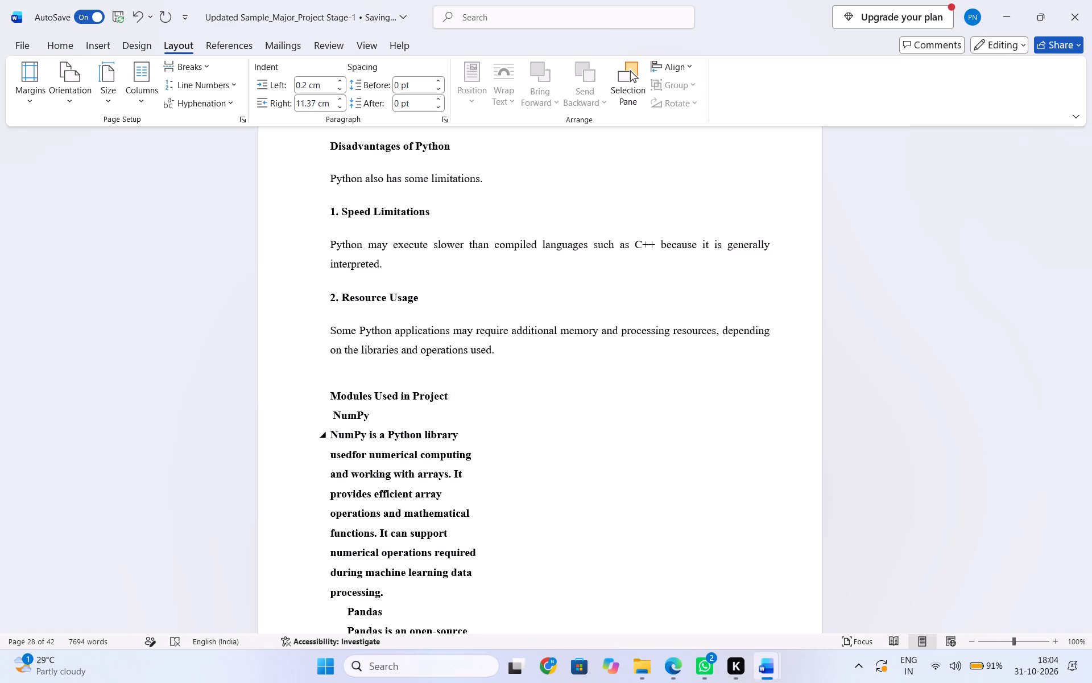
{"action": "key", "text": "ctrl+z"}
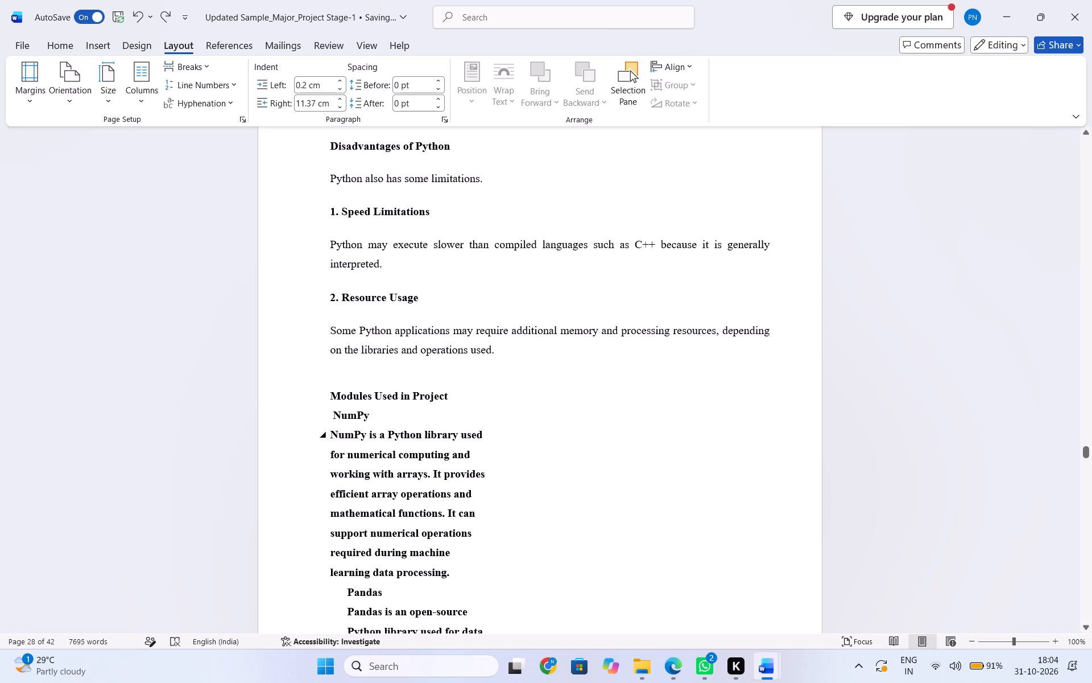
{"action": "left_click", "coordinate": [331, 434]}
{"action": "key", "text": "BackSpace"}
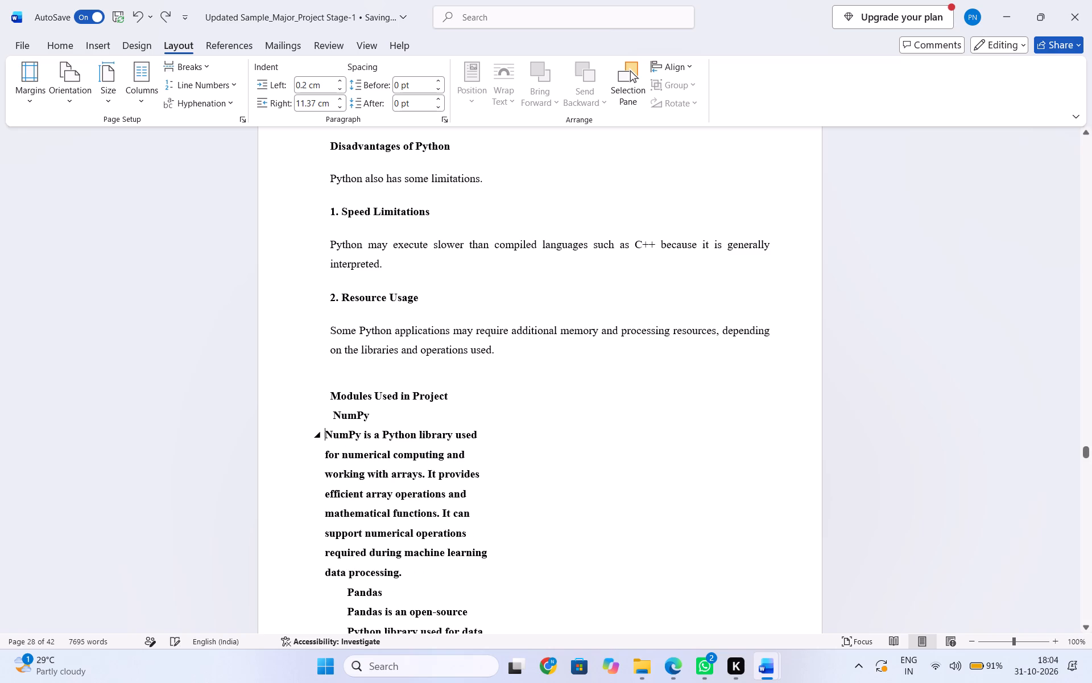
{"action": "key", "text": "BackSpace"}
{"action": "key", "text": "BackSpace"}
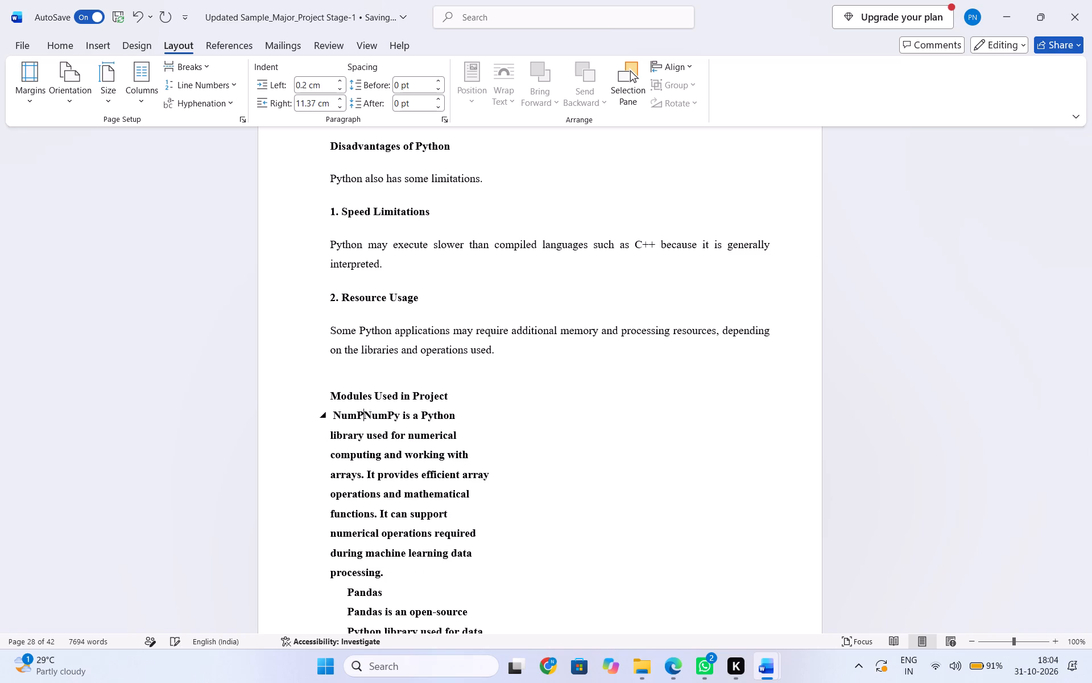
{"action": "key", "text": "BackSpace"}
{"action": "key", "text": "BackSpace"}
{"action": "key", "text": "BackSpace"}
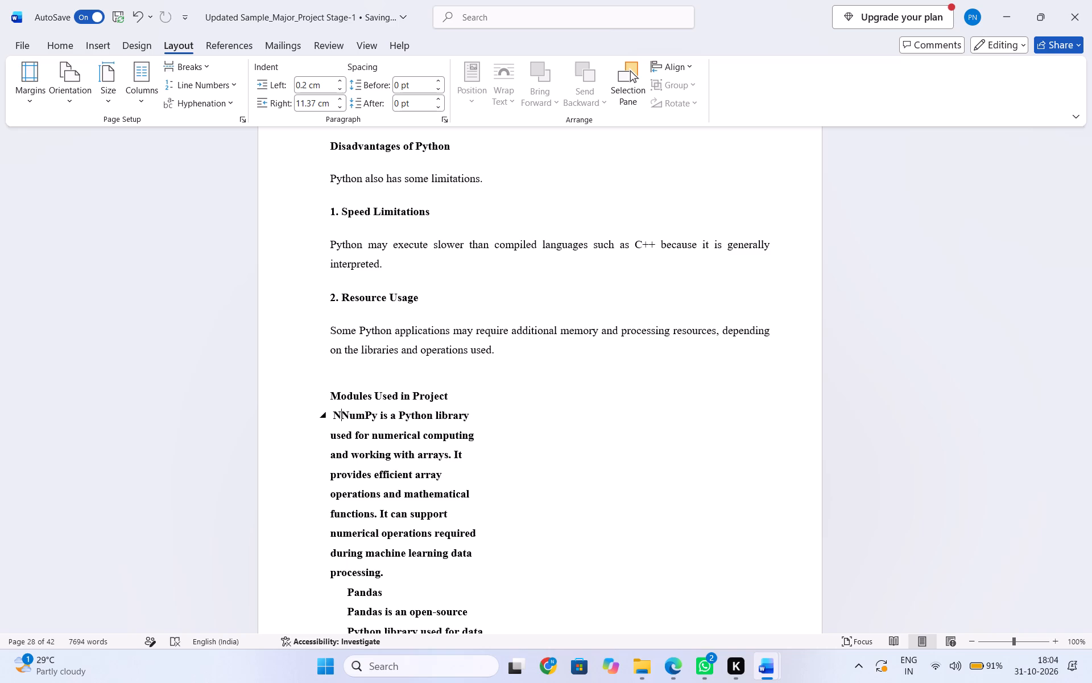
Delete all the pasted module text below the Modules Used in Project heading, through the end of the Pickle description.
{"action": "left_click_drag", "start_coordinate": [333, 418], "coordinate": [348, 465]}
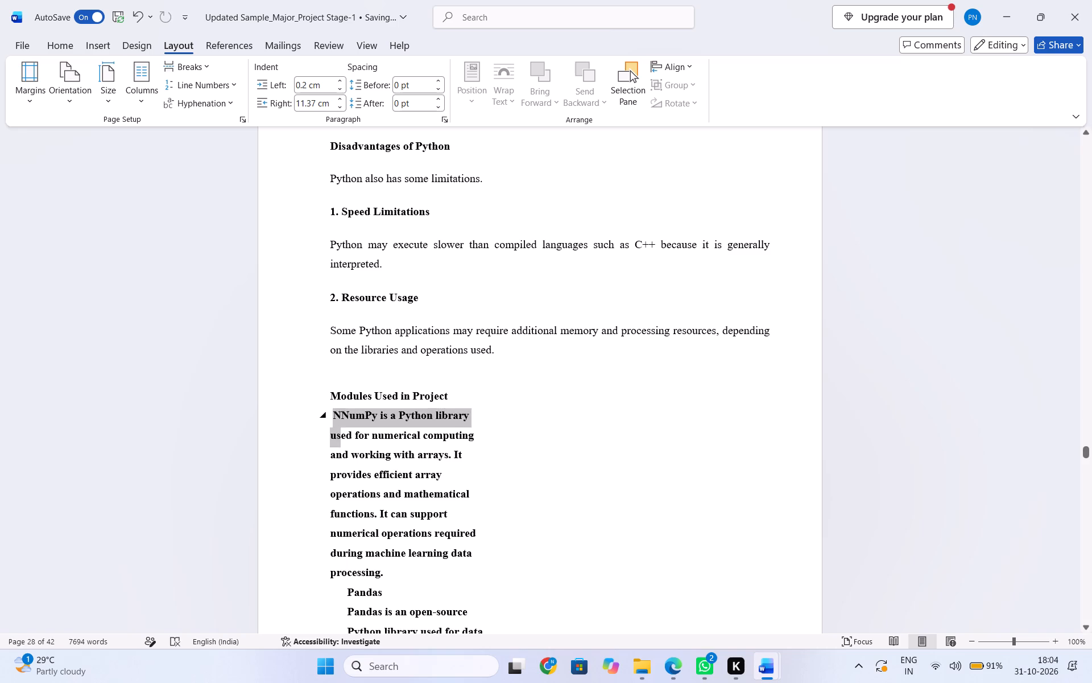
{"action": "left_click_drag", "start_coordinate": [348, 465], "coordinate": [462, 632]}
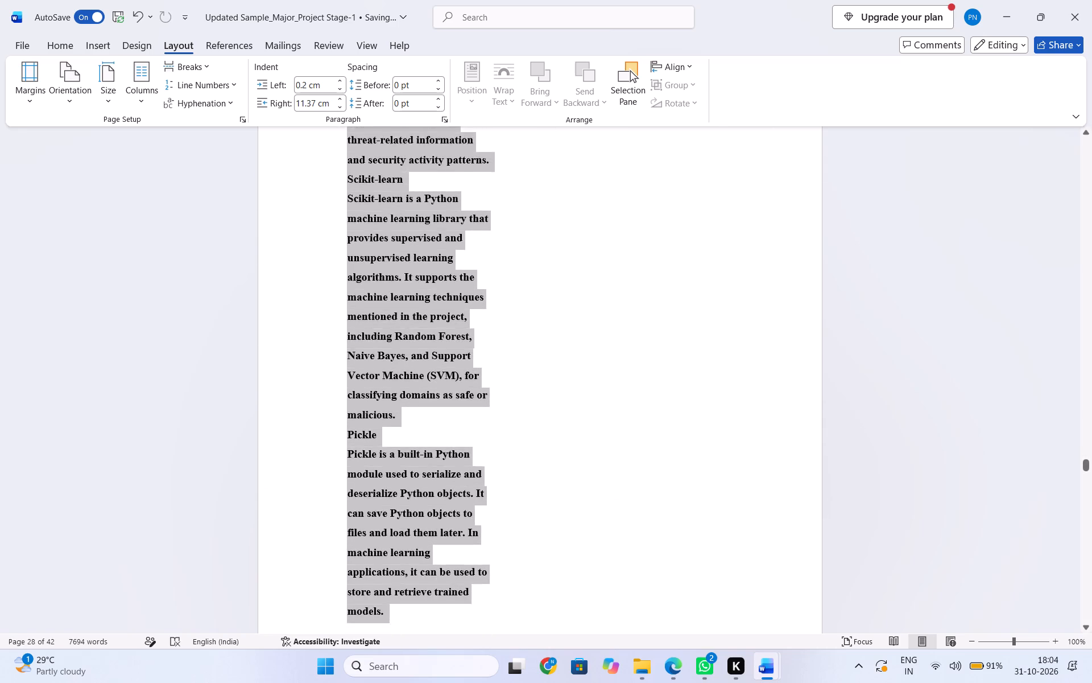
{"action": "left_click_drag", "start_coordinate": [462, 632], "coordinate": [454, 604]}
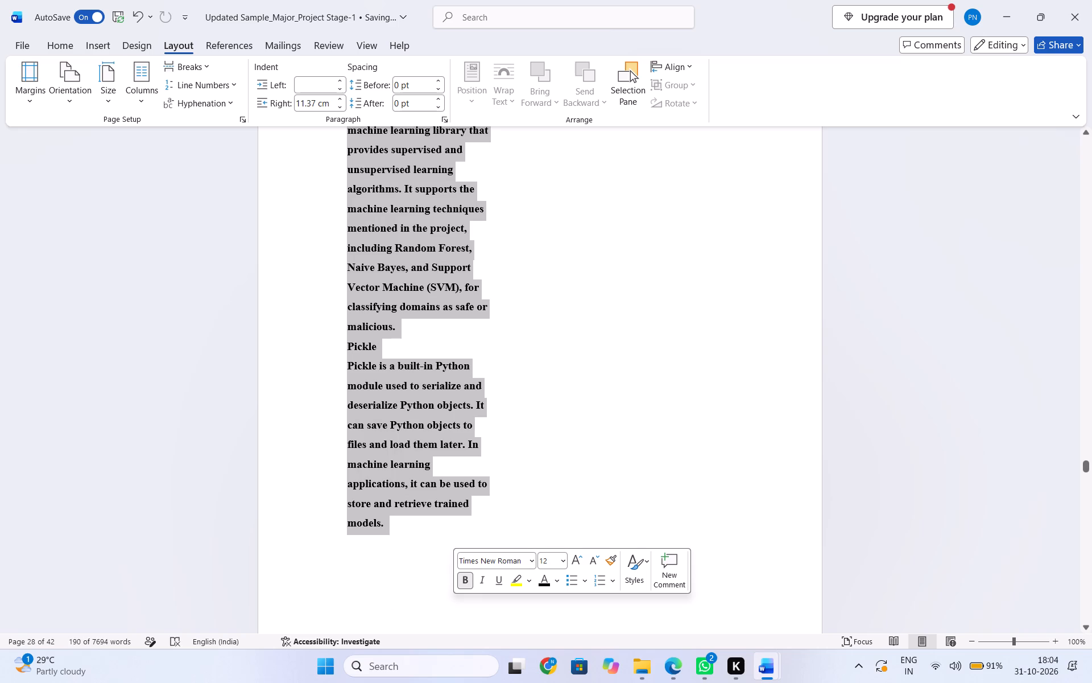
{"action": "key", "text": "BackSpace"}
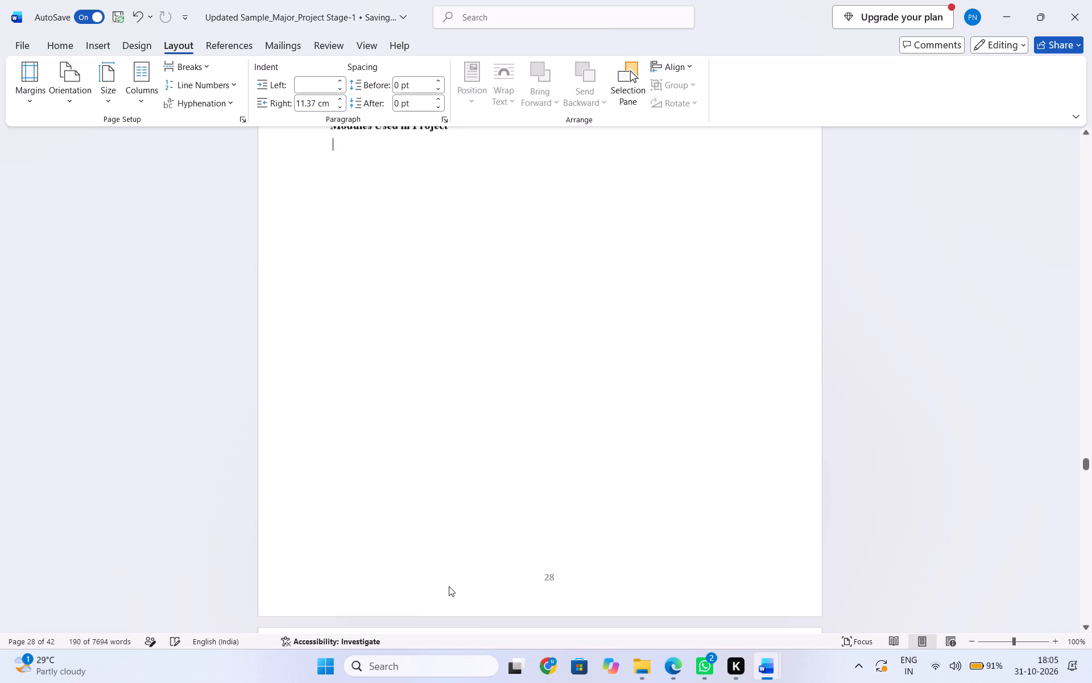
{"action": "scroll", "coordinate": [453, 537], "scroll_direction": "up", "scroll_amount": 1}
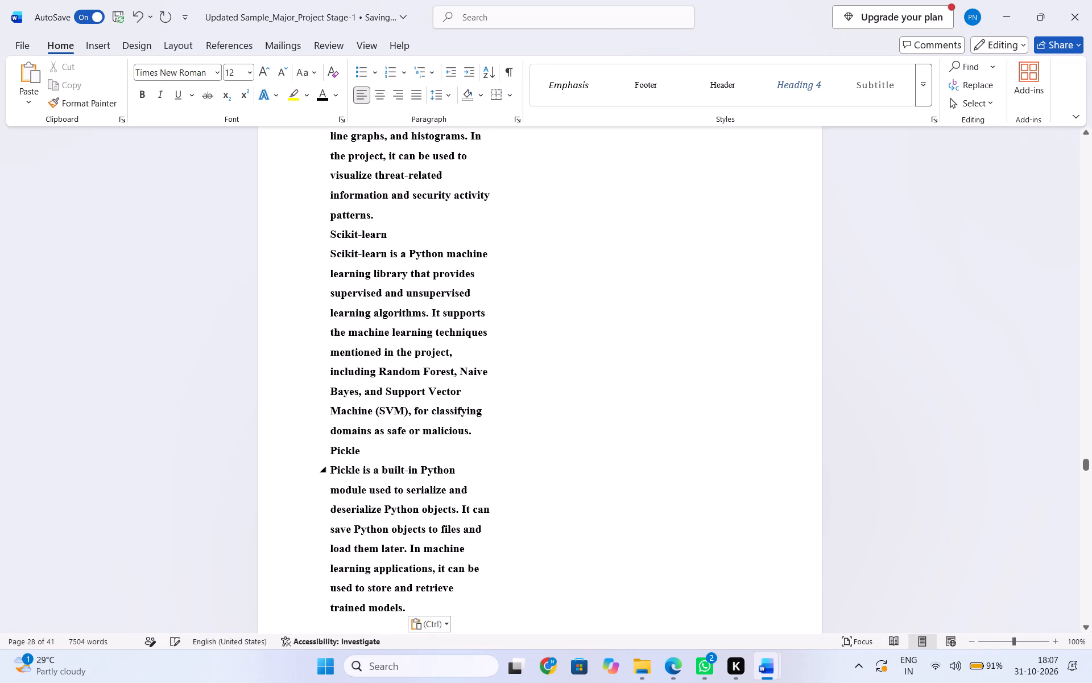
Remove bold from the pasted module text, from the NumPy description through the end of the Pickle description.
{"action": "scroll", "coordinate": [526, 474], "scroll_direction": "up", "scroll_amount": 4}
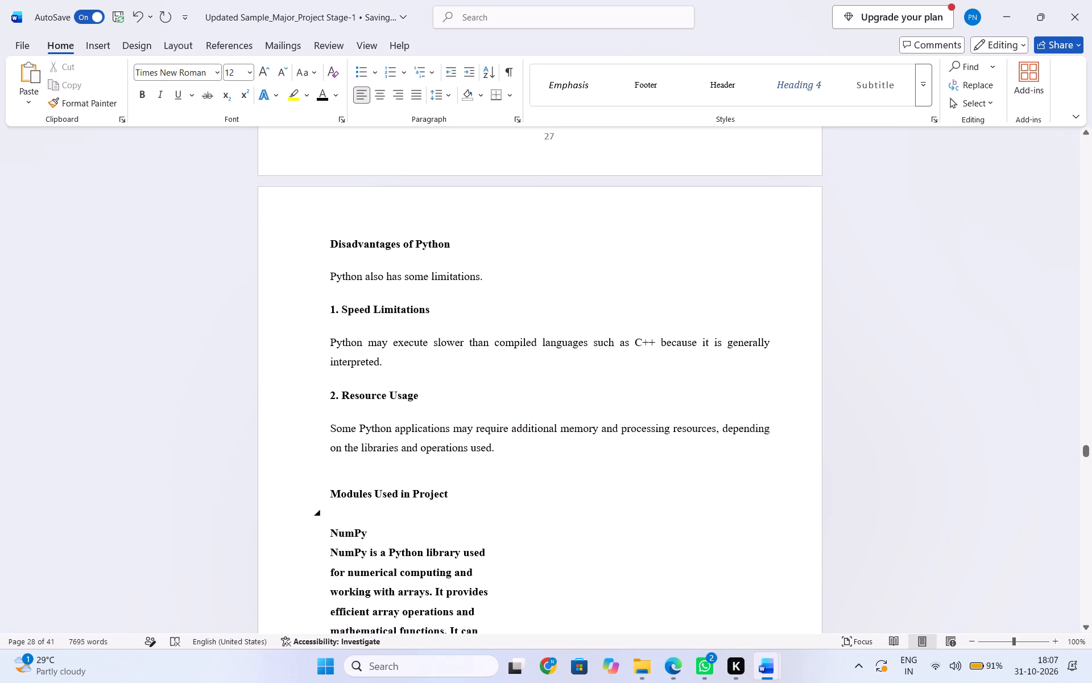
{"action": "left_click_drag", "start_coordinate": [329, 555], "coordinate": [375, 681]}
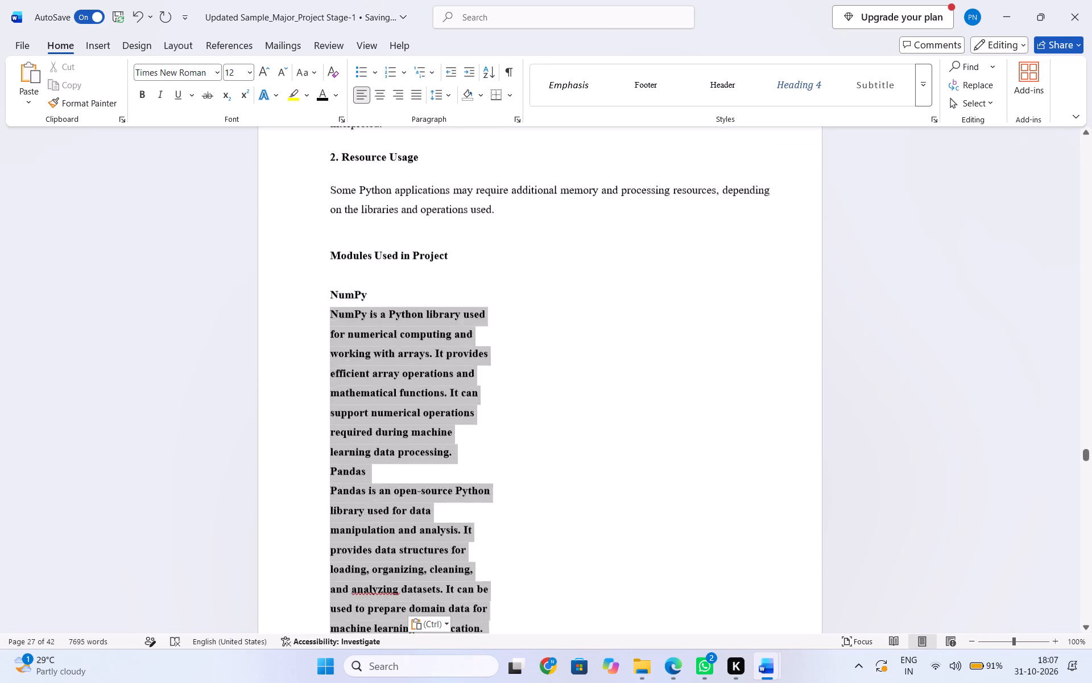
{"action": "left_click_drag", "start_coordinate": [375, 681], "coordinate": [491, 630]}
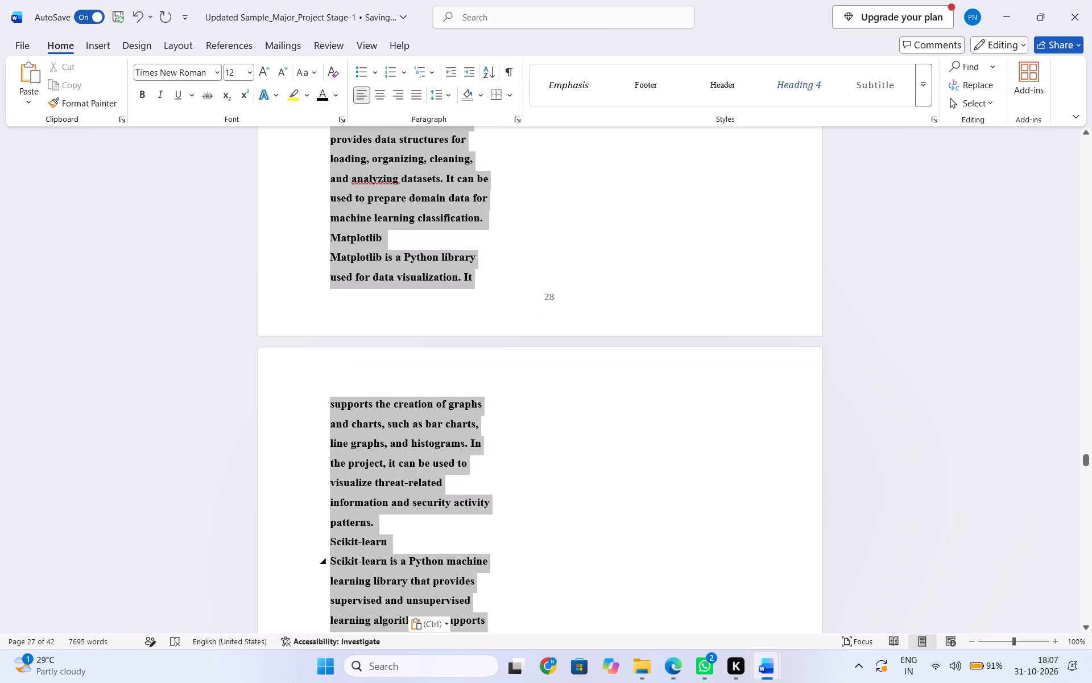
{"action": "left_click_drag", "start_coordinate": [491, 630], "coordinate": [488, 582]}
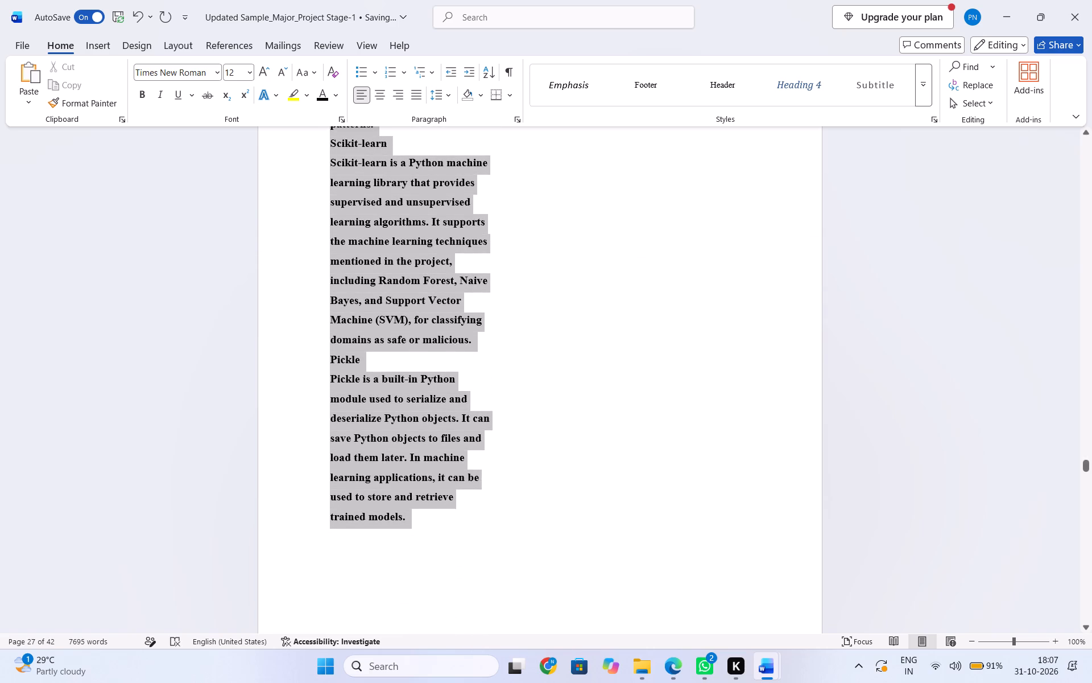
{"action": "left_click", "coordinate": [497, 558]}
{"action": "left_click", "coordinate": [446, 508]}
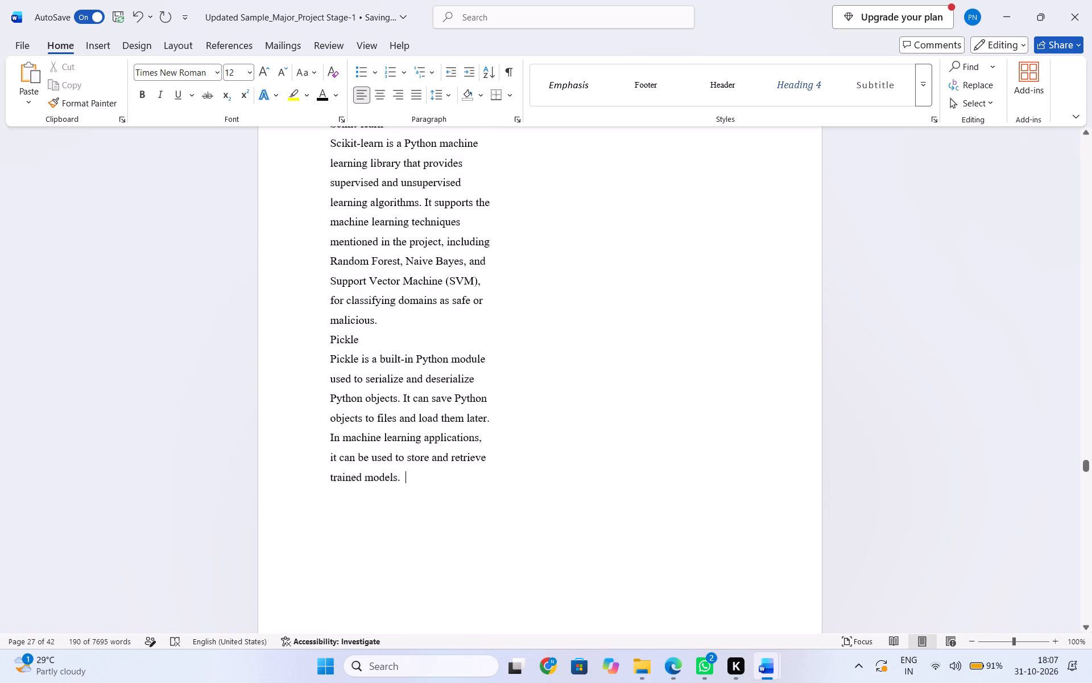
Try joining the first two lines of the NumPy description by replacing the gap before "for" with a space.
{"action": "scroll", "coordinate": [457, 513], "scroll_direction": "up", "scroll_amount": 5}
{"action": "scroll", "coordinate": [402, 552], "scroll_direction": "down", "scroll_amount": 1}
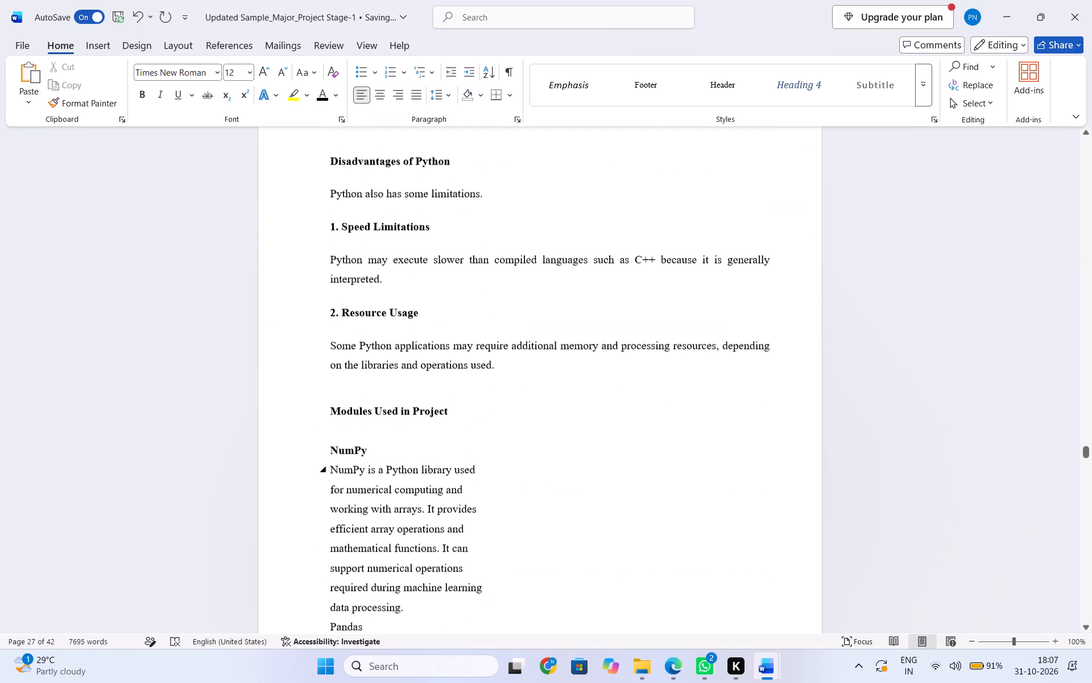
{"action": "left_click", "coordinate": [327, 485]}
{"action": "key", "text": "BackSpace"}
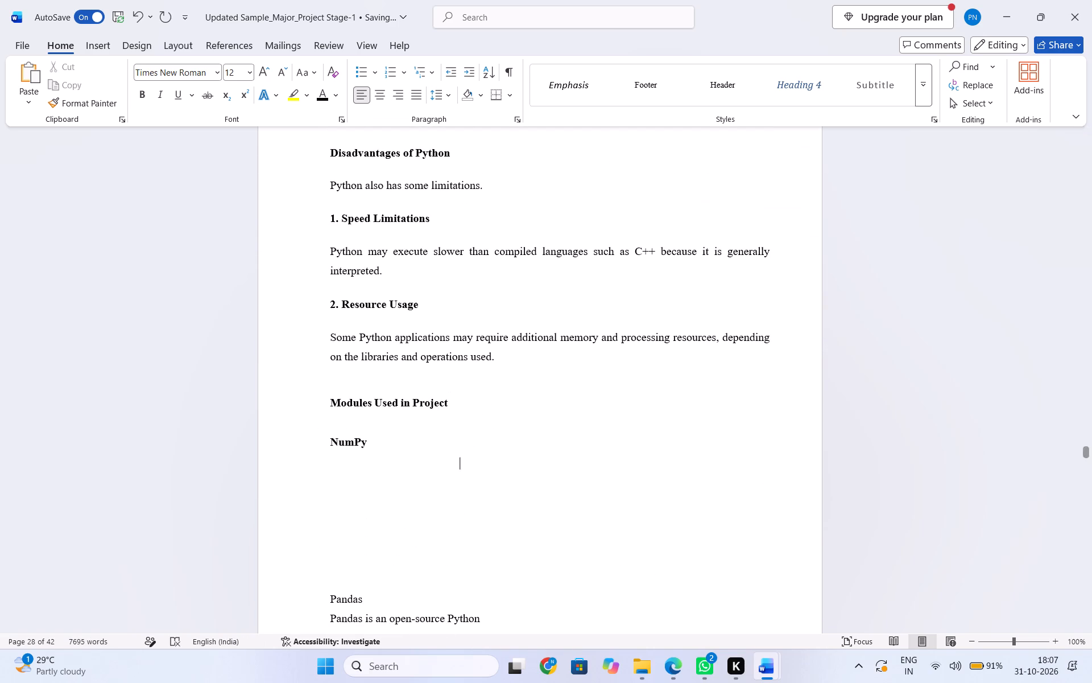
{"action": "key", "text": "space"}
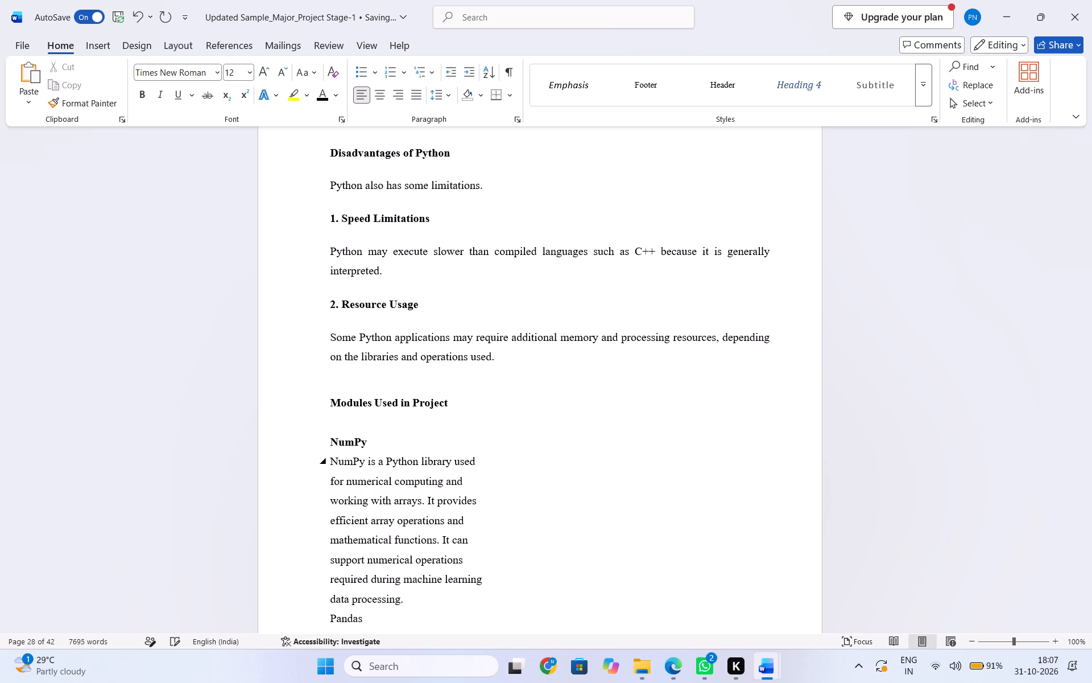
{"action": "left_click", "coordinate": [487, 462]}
Set a 0.97 cm right indent for the text from the NumPy description through the end of the Pickle description.
{"action": "left_click", "coordinate": [179, 50]}
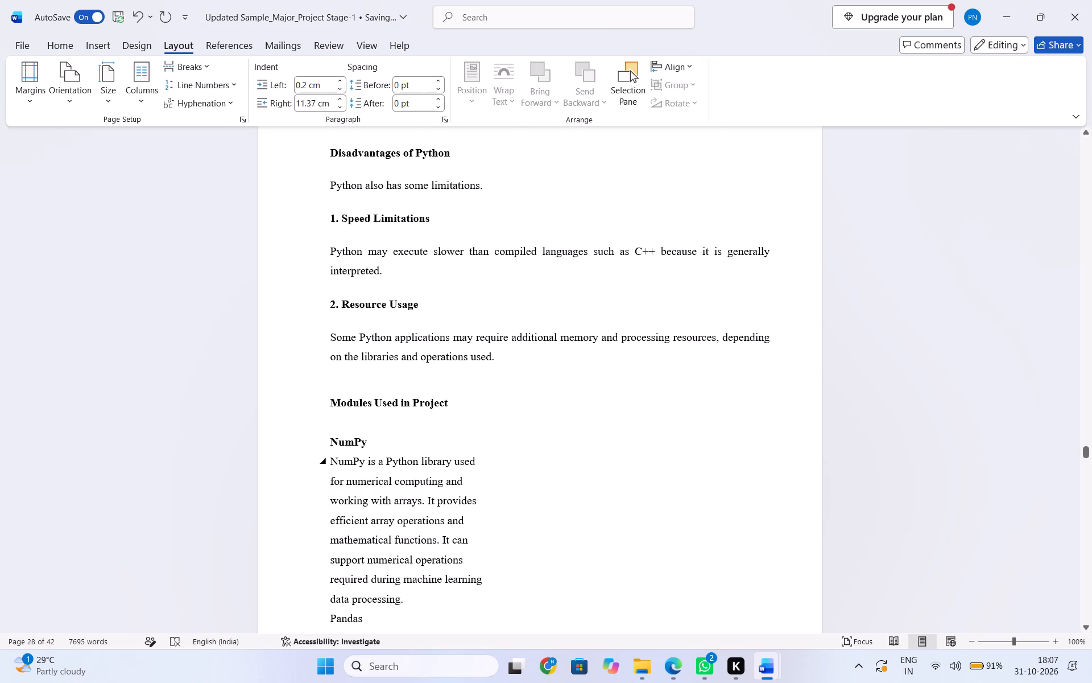
{"action": "left_click_drag", "start_coordinate": [330, 463], "coordinate": [406, 652]}
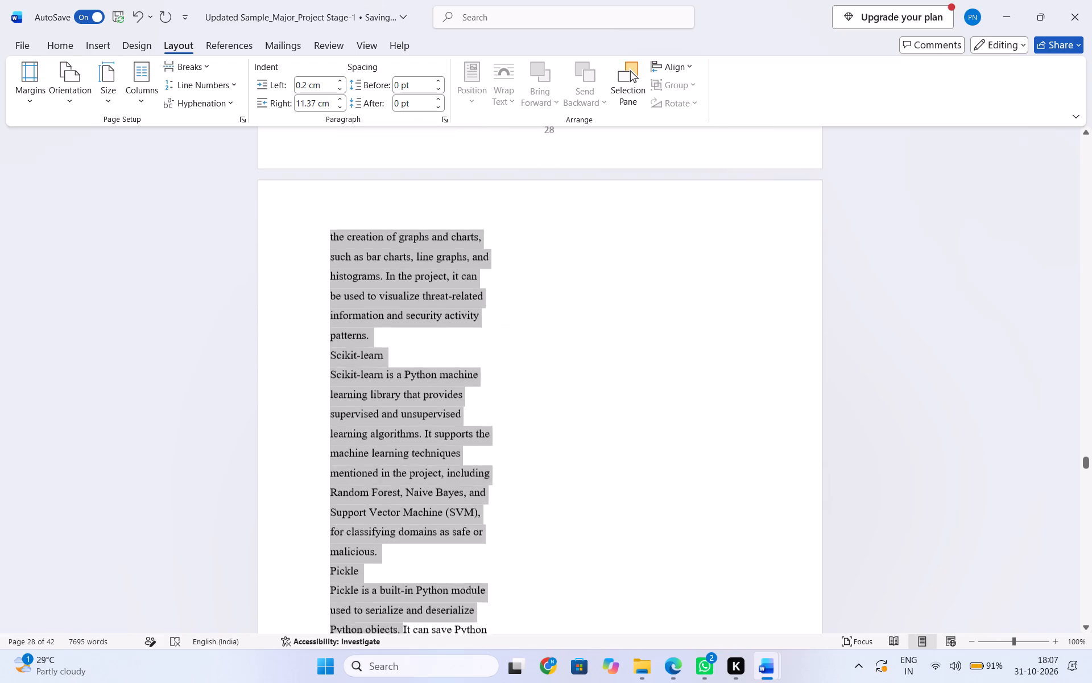
{"action": "left_click_drag", "start_coordinate": [406, 652], "coordinate": [478, 539]}
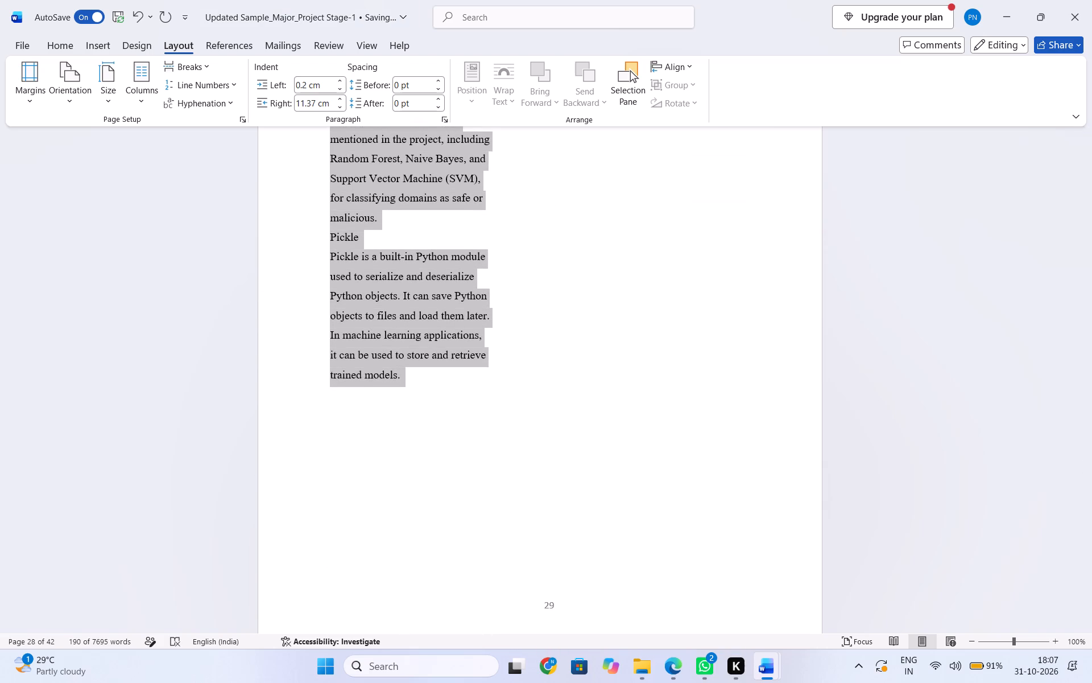
{"action": "left_click", "coordinate": [317, 101]}
{"action": "key", "text": "BackSpace"}
{"action": "key", "text": "0"}
{"action": "type", "text": ".97"}
{"action": "key", "text": "Return"}
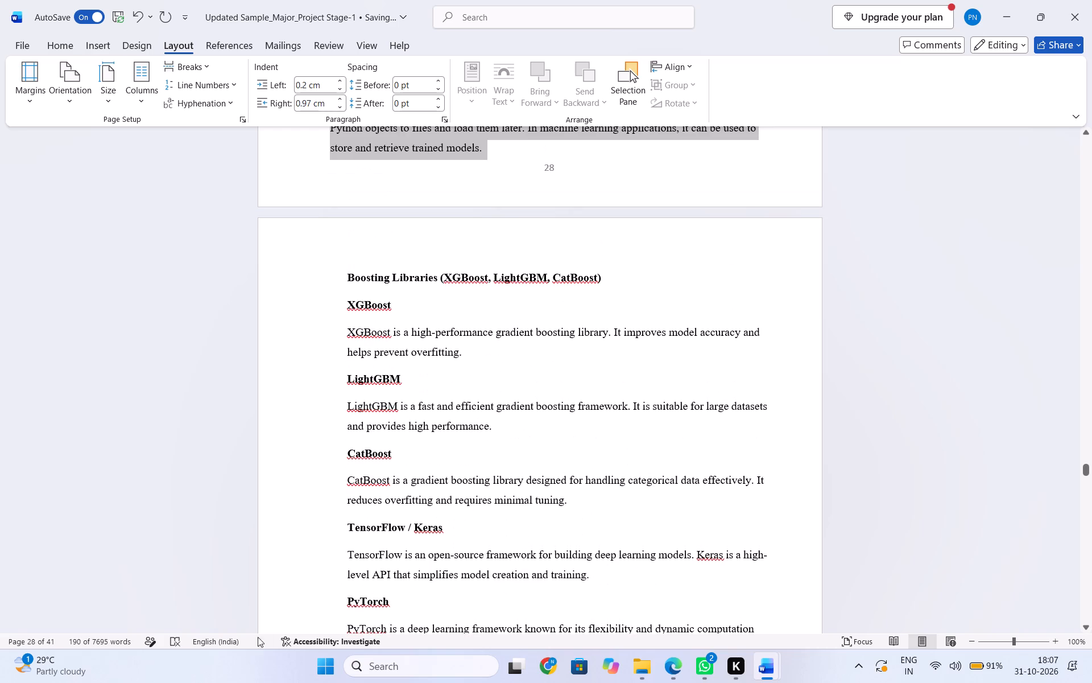
Make the Pandas heading bold.
{"action": "scroll", "coordinate": [323, 682], "scroll_direction": "up", "scroll_amount": 2}
{"action": "scroll", "coordinate": [401, 378], "scroll_direction": "up", "scroll_amount": 1}
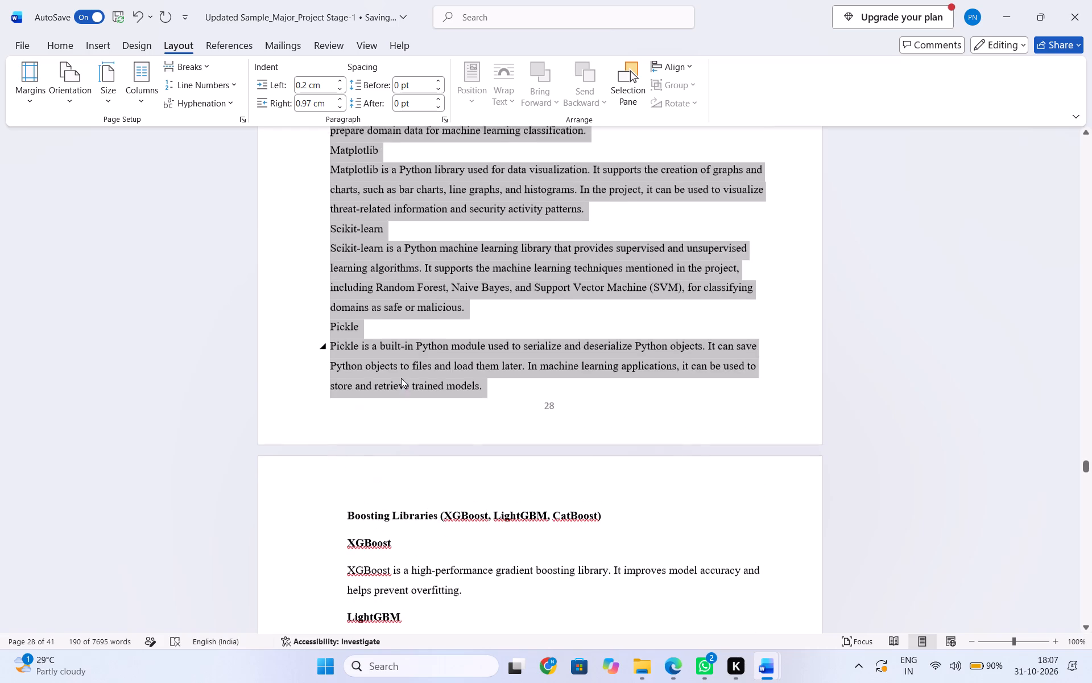
{"action": "scroll", "coordinate": [402, 384], "scroll_direction": "up", "scroll_amount": 2}
{"action": "left_click", "coordinate": [346, 532]}
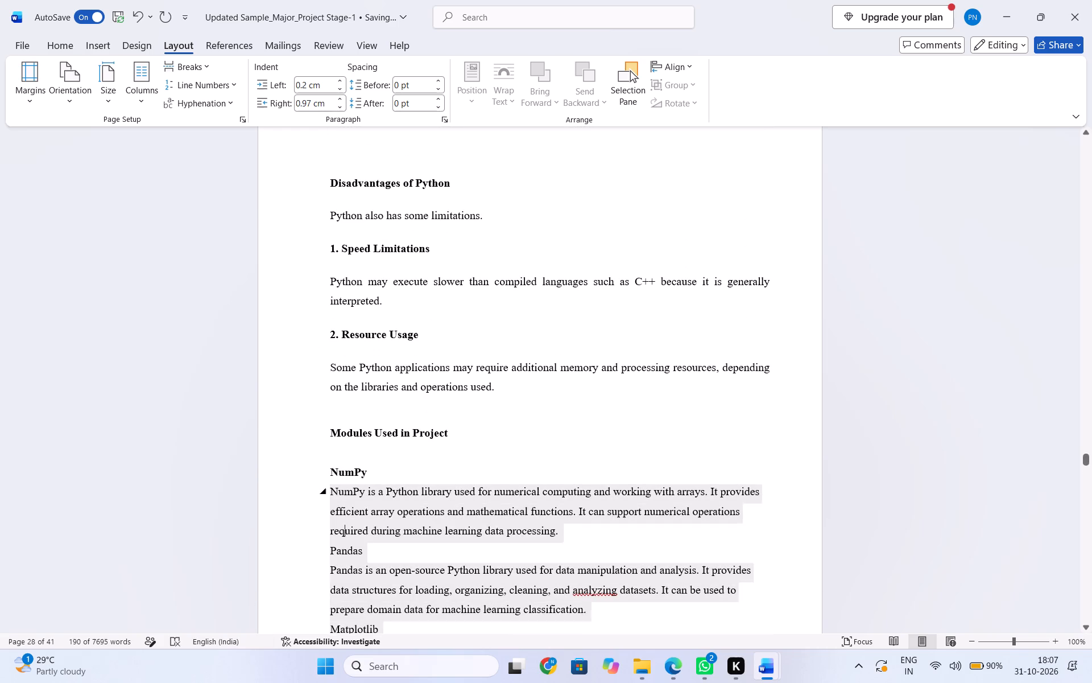
{"action": "left_click_drag", "start_coordinate": [330, 550], "coordinate": [370, 556]}
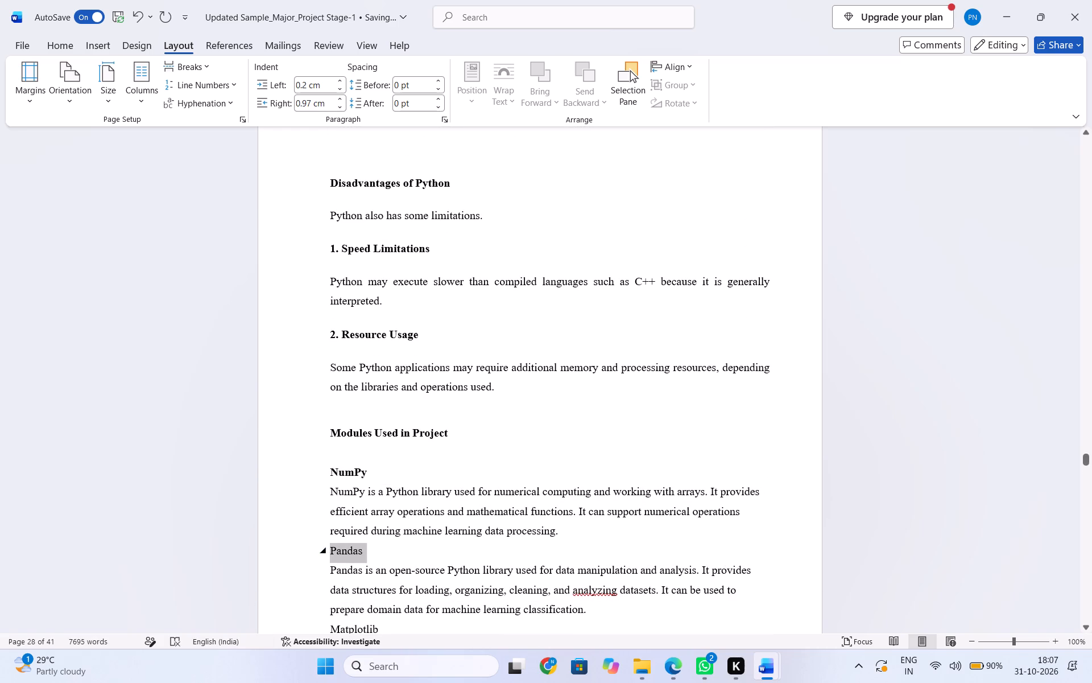
{"action": "left_click", "coordinate": [377, 533]}
{"action": "left_click", "coordinate": [349, 517]}
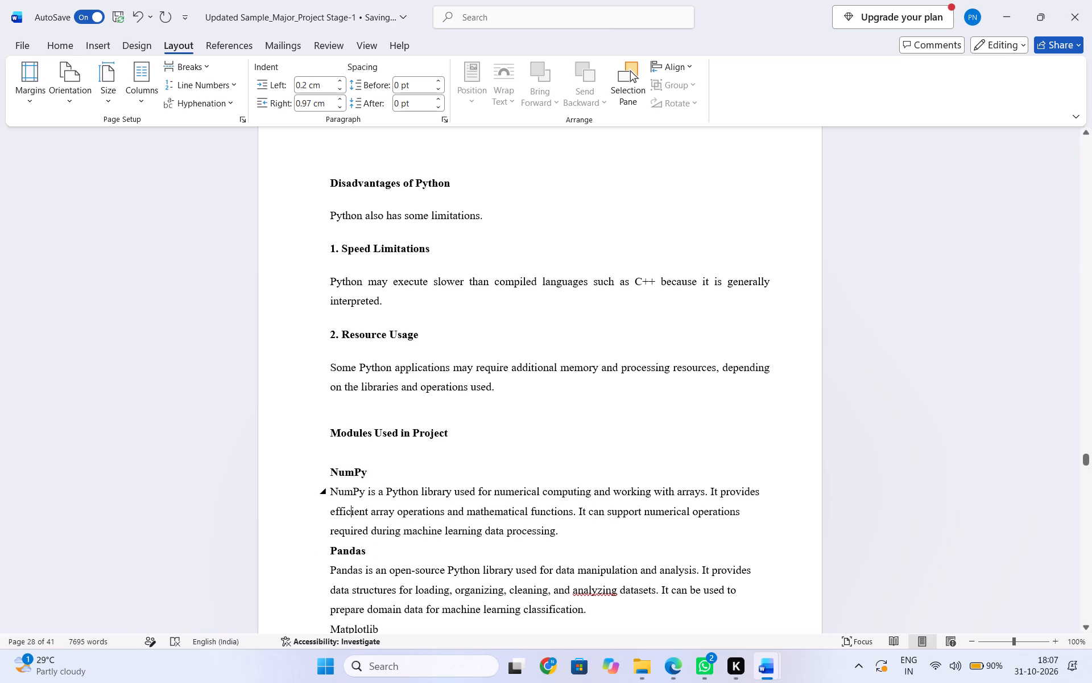
Remove the empty line between the Modules Used in Project and NumPy headings.
{"action": "left_click", "coordinate": [332, 462]}
{"action": "key", "text": "BackSpace"}
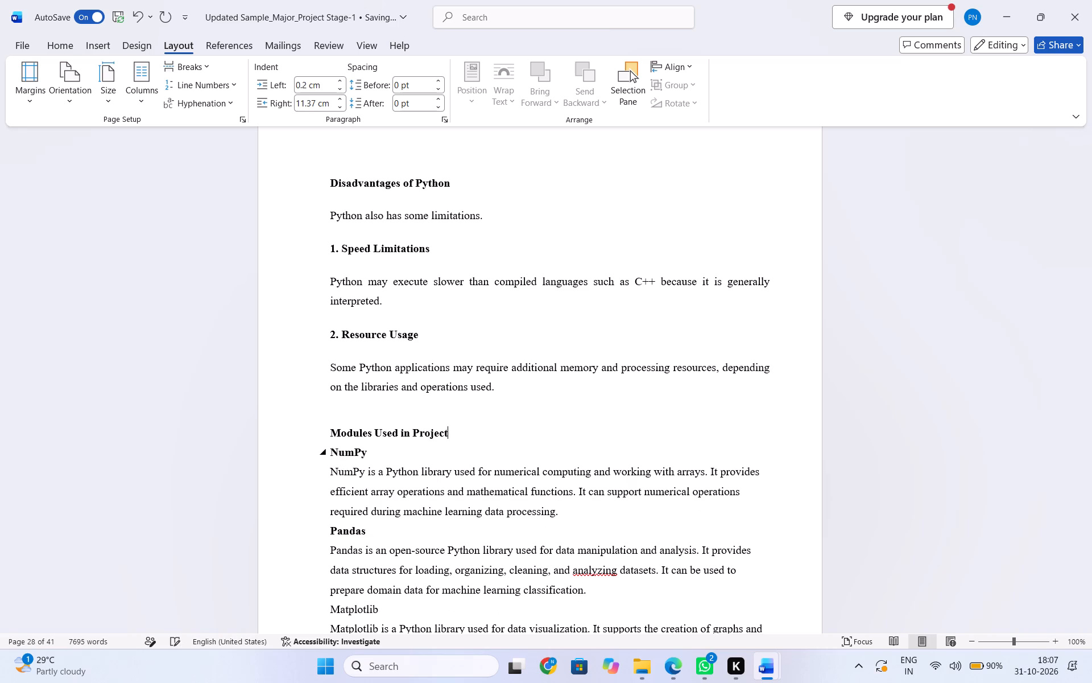
Justify all the module text from the NumPy heading through the Pickle description, with 1.5 line spacing.
{"action": "left_click_drag", "start_coordinate": [331, 452], "coordinate": [462, 673]}
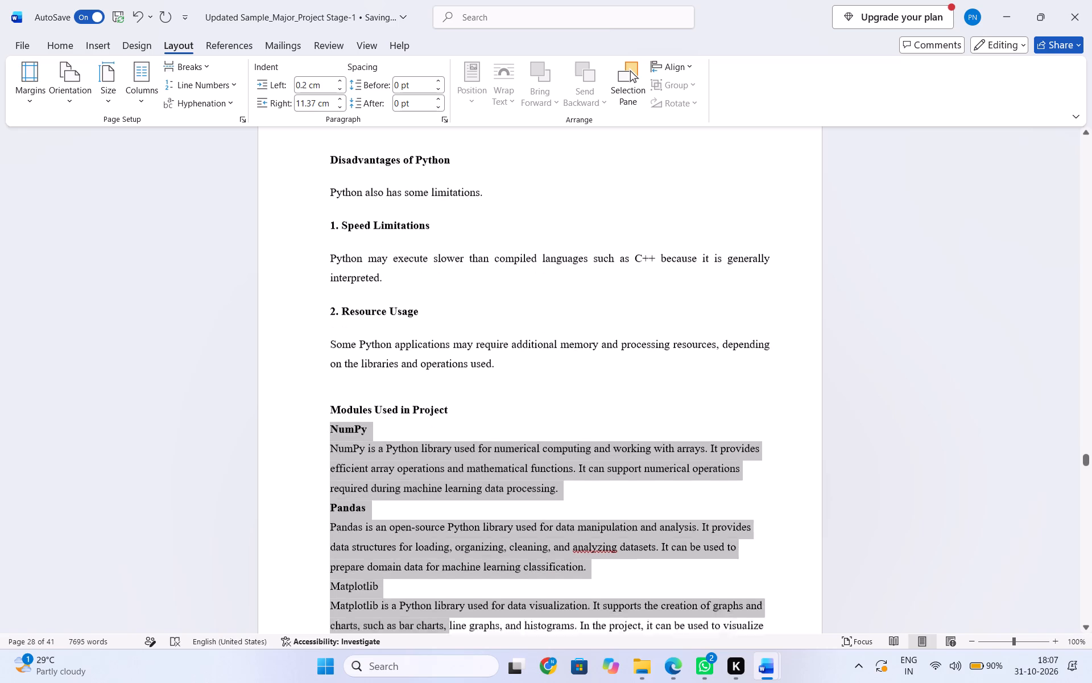
{"action": "left_click_drag", "start_coordinate": [462, 673], "coordinate": [506, 415]}
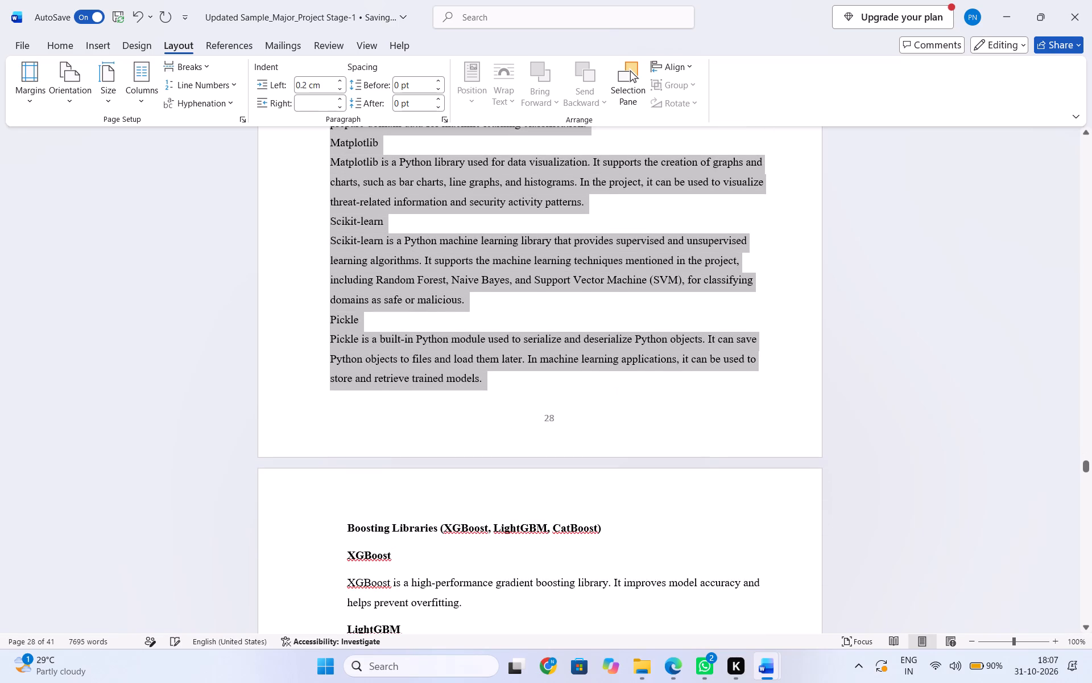
{"action": "left_click", "coordinate": [49, 44]}
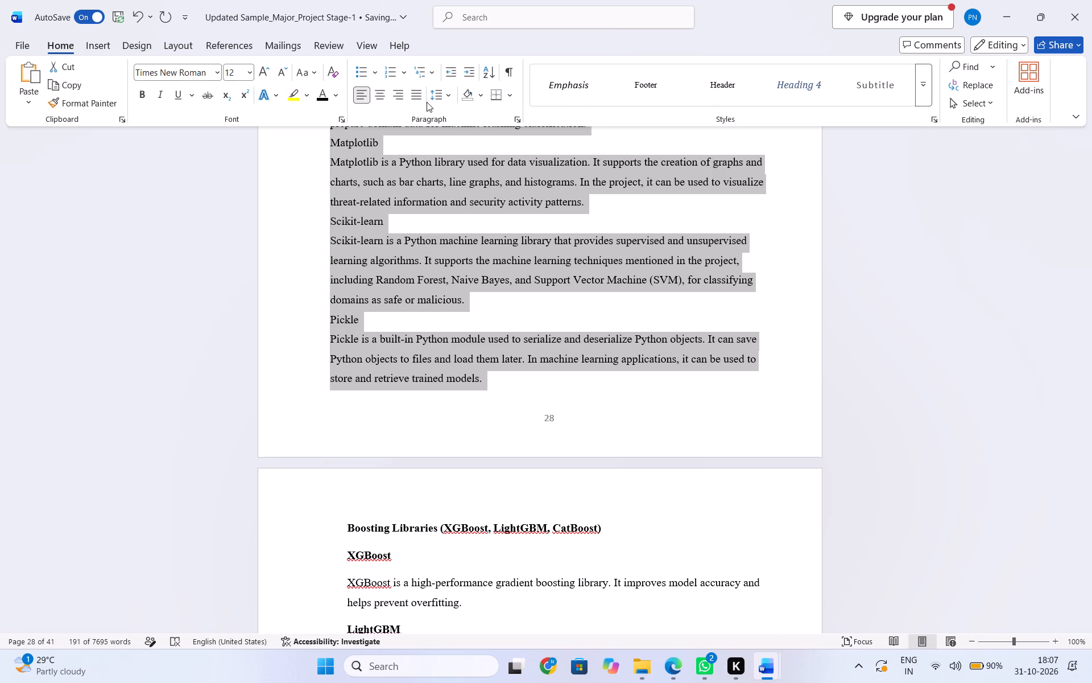
{"action": "left_click", "coordinate": [417, 96]}
{"action": "left_click", "coordinate": [446, 98]}
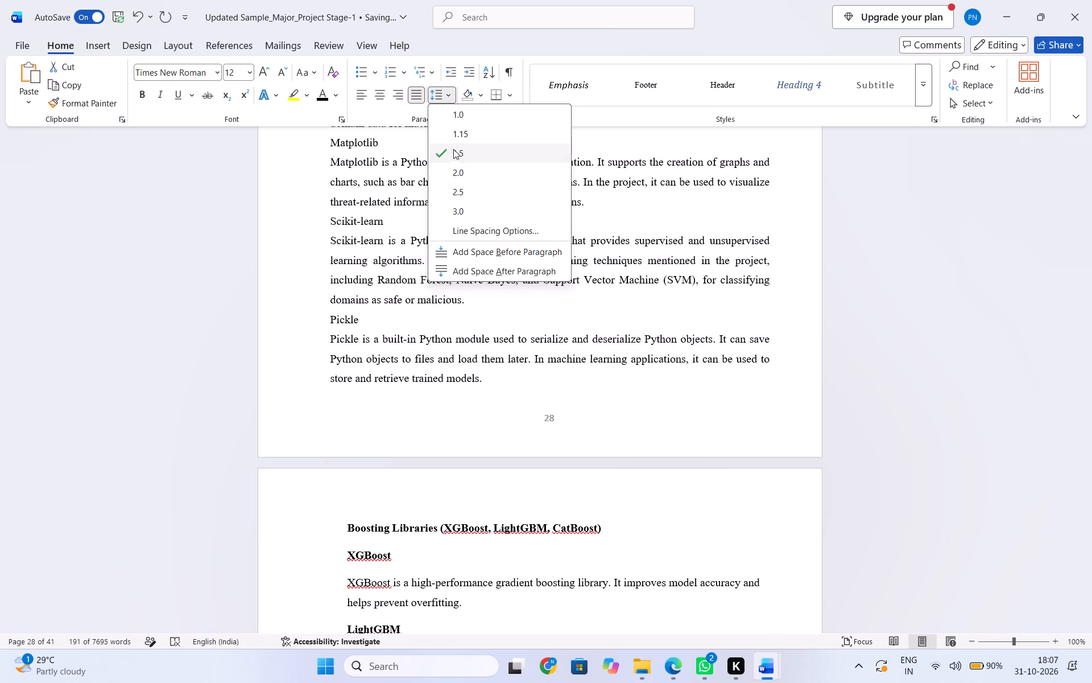
{"action": "left_click", "coordinate": [453, 153]}
{"action": "left_click", "coordinate": [456, 332]}
{"action": "scroll", "coordinate": [450, 347], "scroll_direction": "up", "scroll_amount": 1}
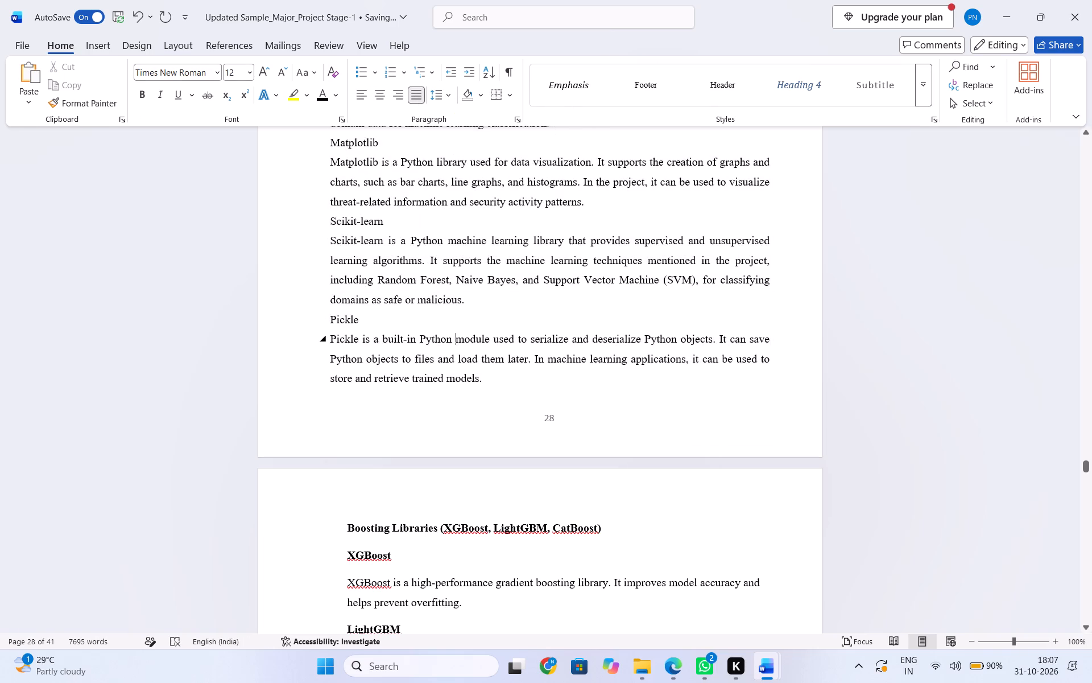
Make the Matplotlib, Scikit-learn and Pickle headings in the modules section bold.
{"action": "left_click_drag", "start_coordinate": [387, 383], "coordinate": [259, 381]}
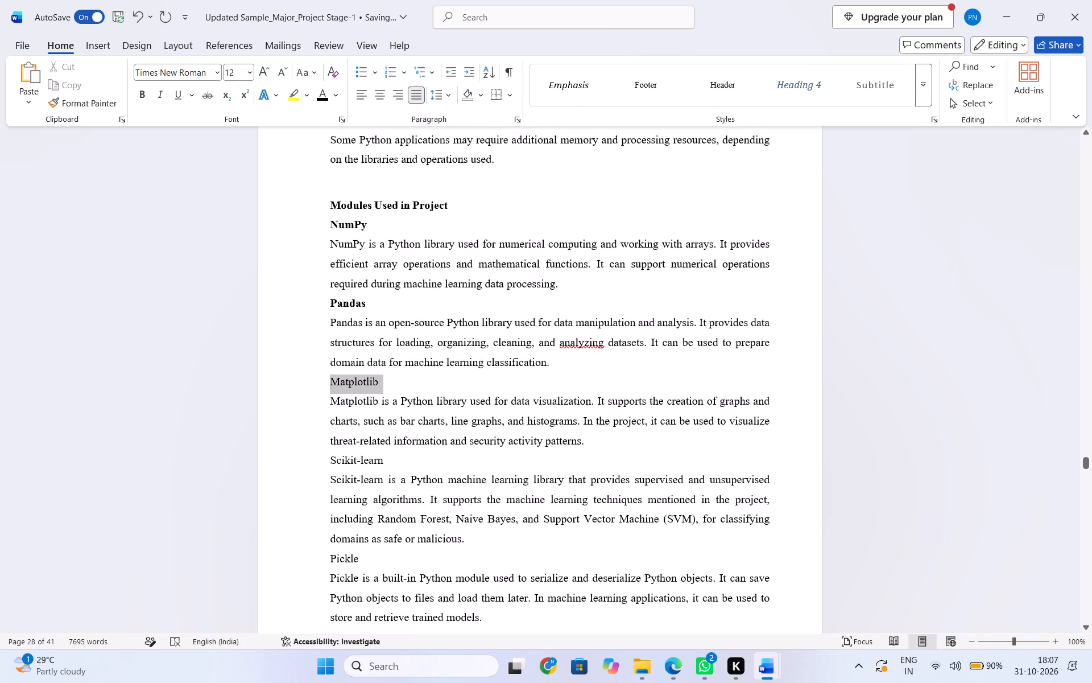
{"action": "left_click_drag", "start_coordinate": [259, 381], "coordinate": [261, 381]}
{"action": "left_click", "coordinate": [272, 359]}
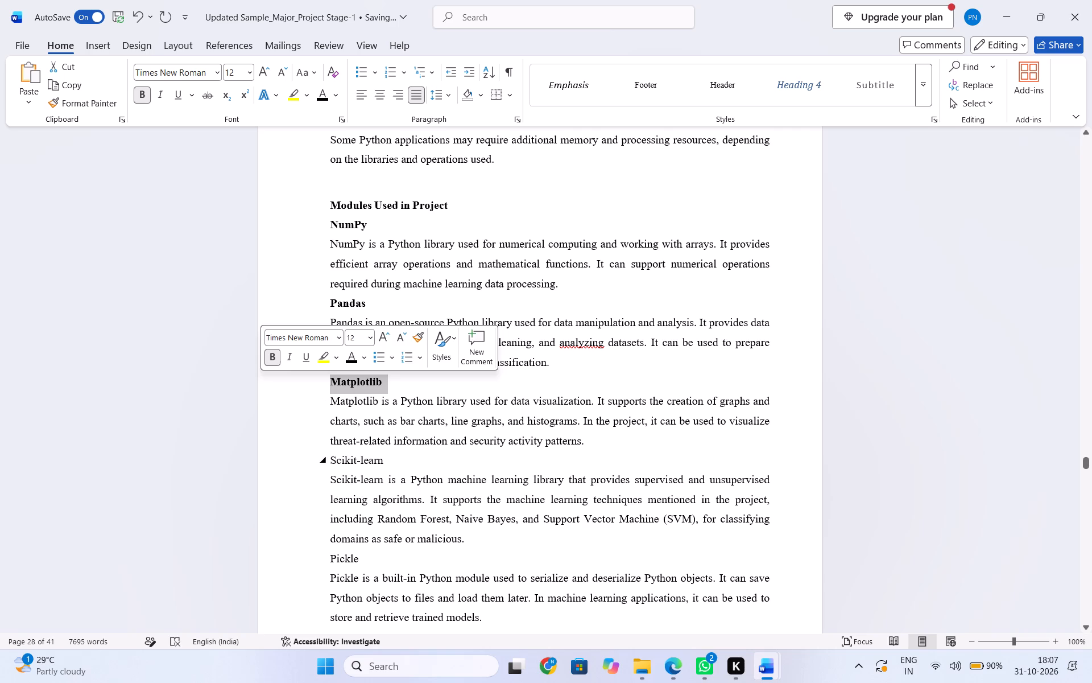
{"action": "left_click_drag", "start_coordinate": [399, 460], "coordinate": [338, 458]}
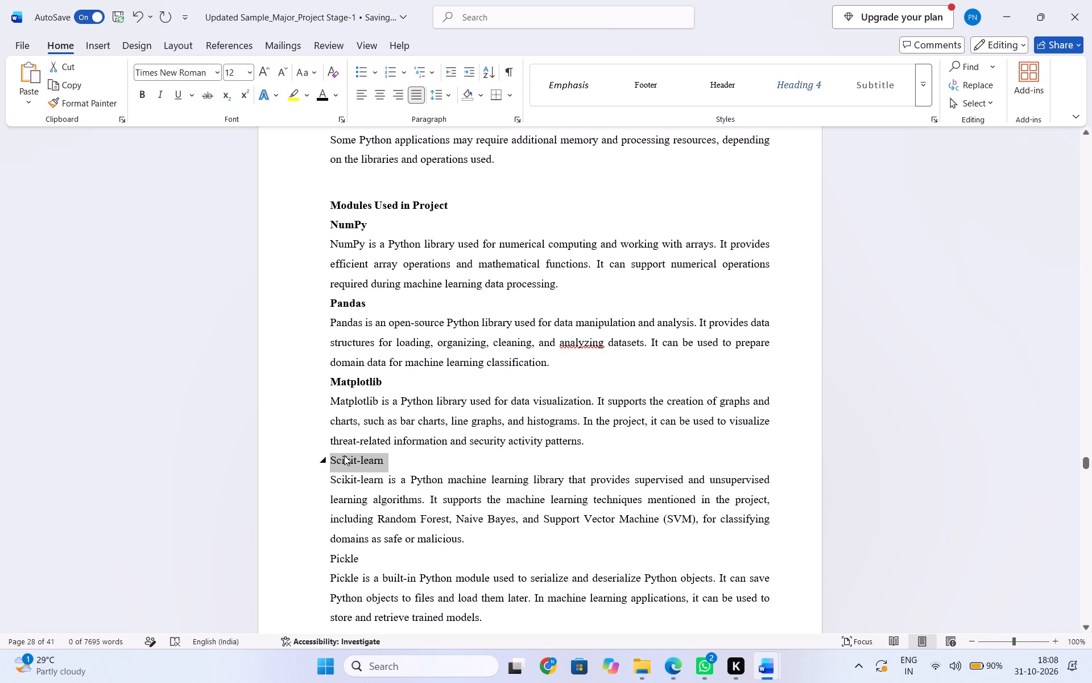
{"action": "key", "text": "ctrl+b"}
{"action": "left_click_drag", "start_coordinate": [366, 562], "coordinate": [323, 558]}
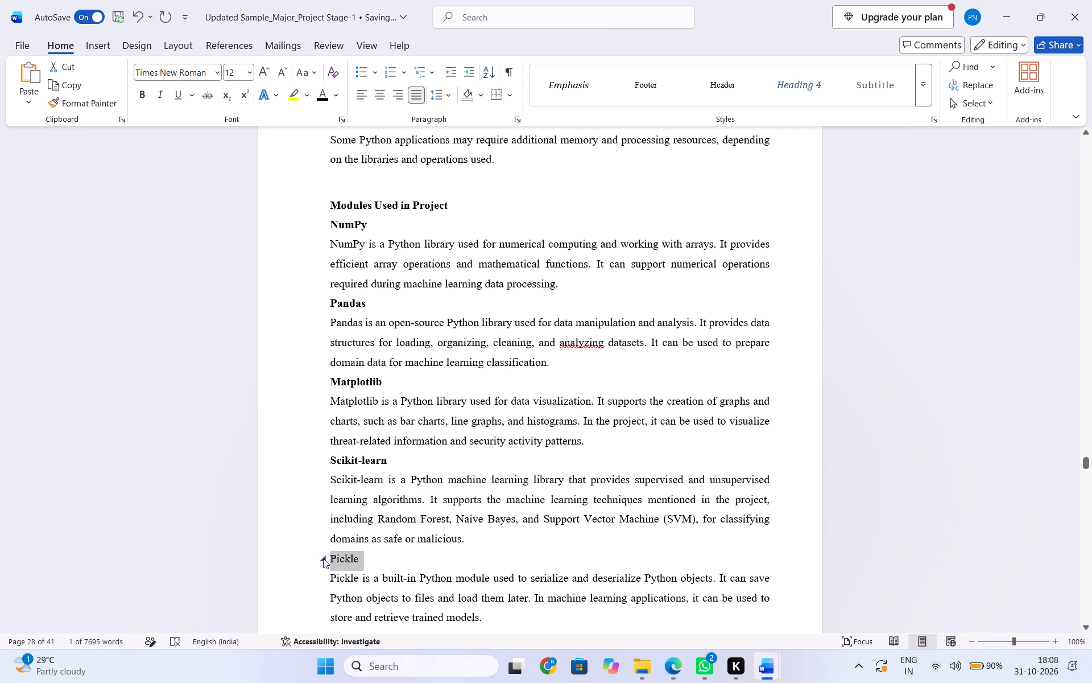
{"action": "key", "text": "ctrl+b"}
{"action": "scroll", "coordinate": [388, 558], "scroll_direction": "down", "scroll_amount": 1}
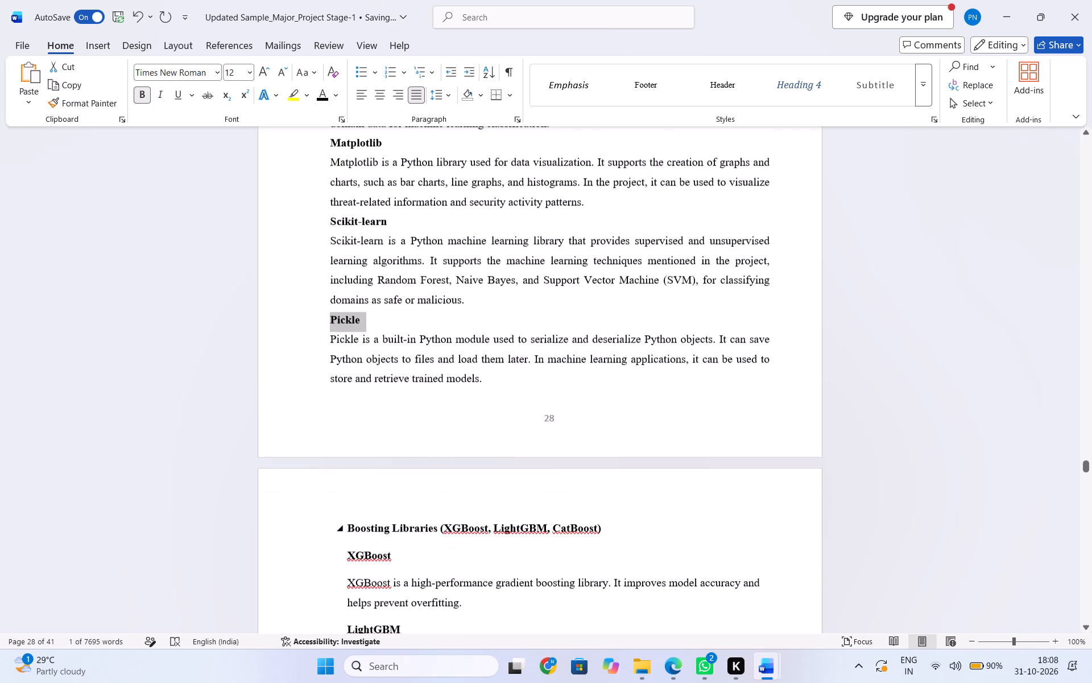
{"action": "scroll", "coordinate": [388, 558], "scroll_direction": "up", "scroll_amount": 1}
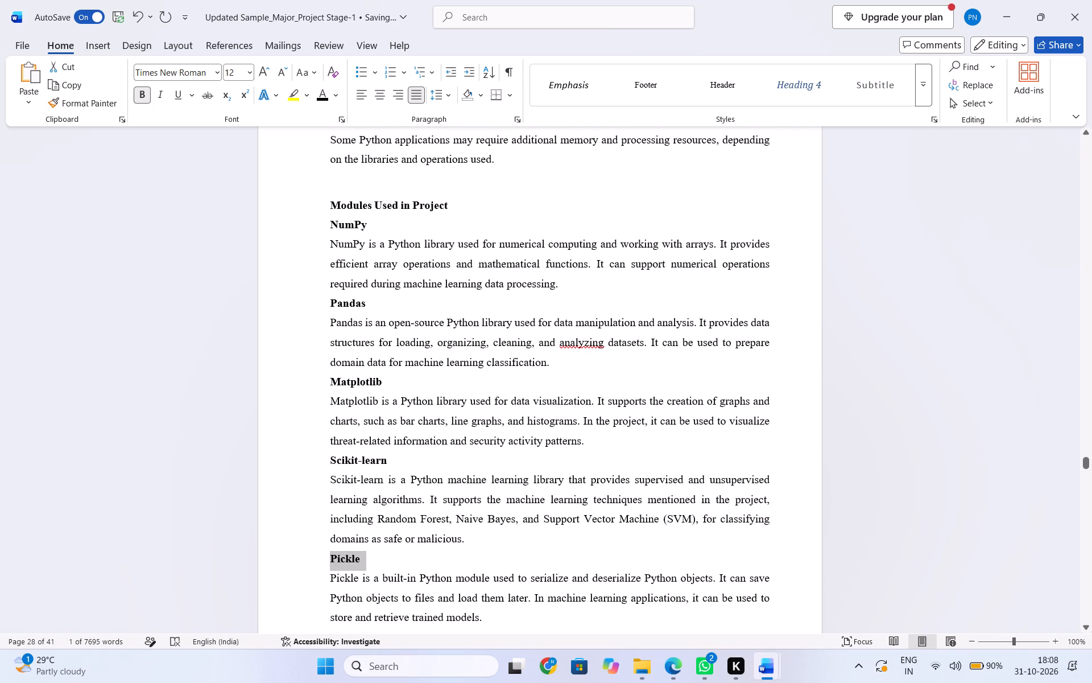
Remove the empty line above the Modules Used in Project heading.
{"action": "left_click", "coordinate": [359, 183]}
{"action": "left_click", "coordinate": [357, 184]}
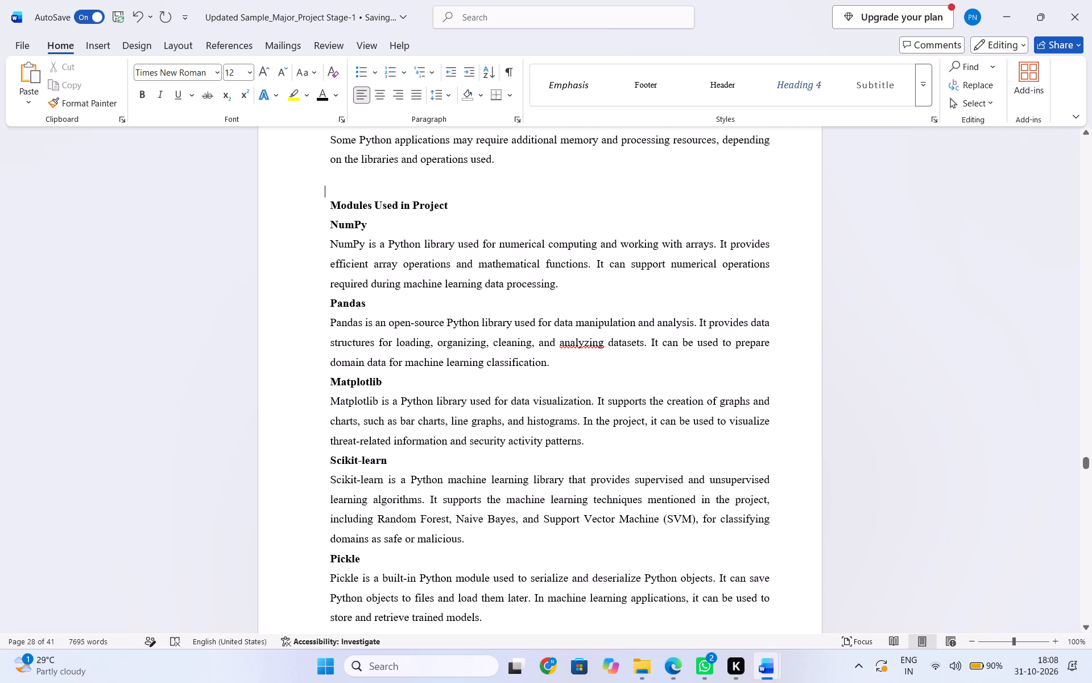
{"action": "key", "text": "BackSpace"}
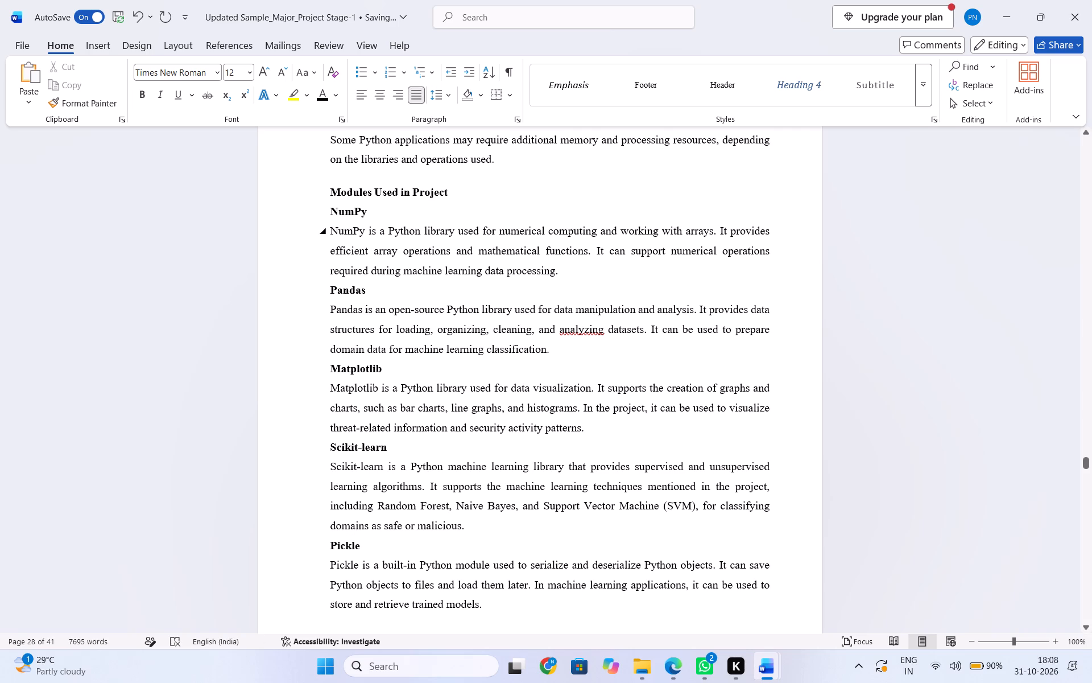
Examine how the libraries and module descriptions are laid out in major_project (1) and the Stage-1_Documentation file, then return to the Stage-1 project document.
{"action": "scroll", "coordinate": [445, 243], "scroll_direction": "up", "scroll_amount": 1}
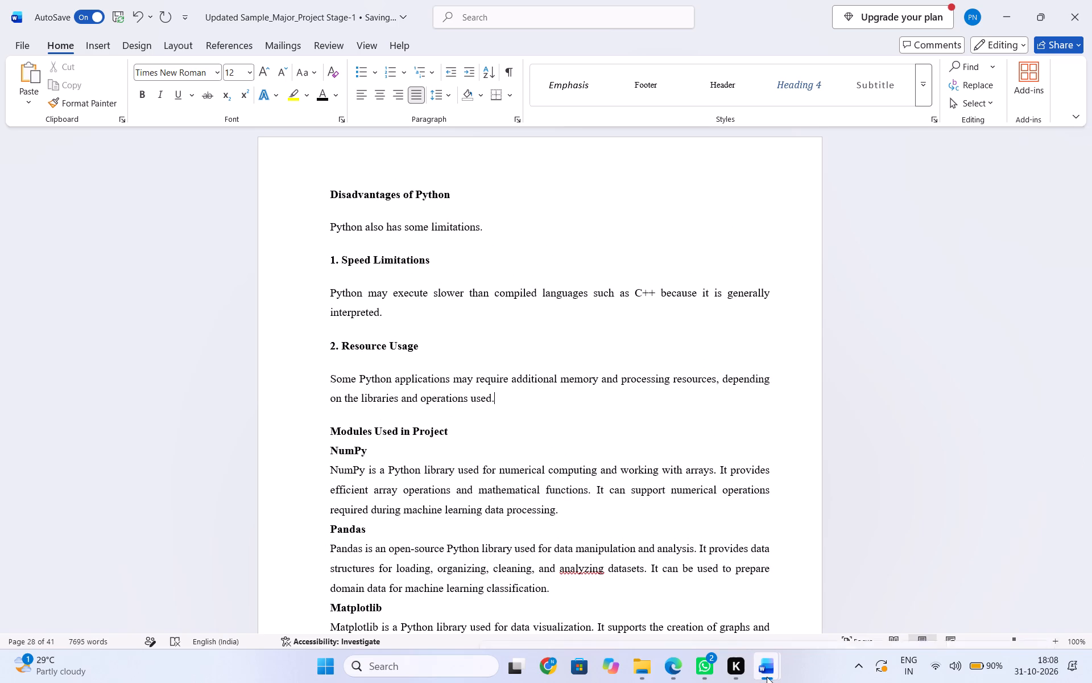
{"action": "left_click", "coordinate": [948, 598]}
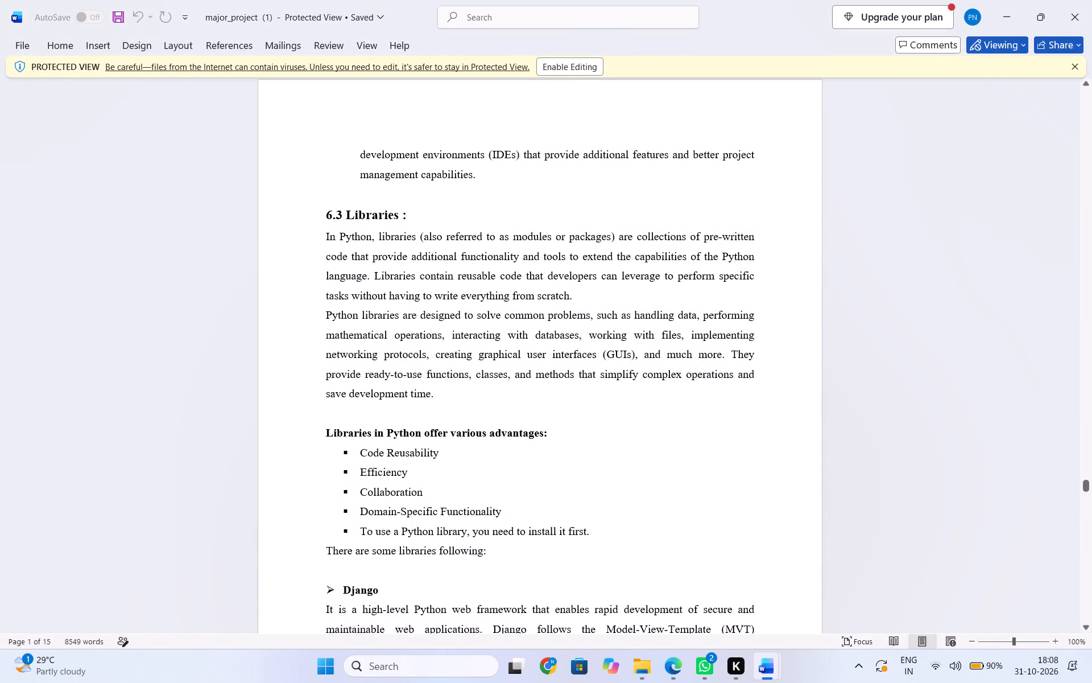
{"action": "scroll", "coordinate": [553, 475], "scroll_direction": "up", "scroll_amount": 3}
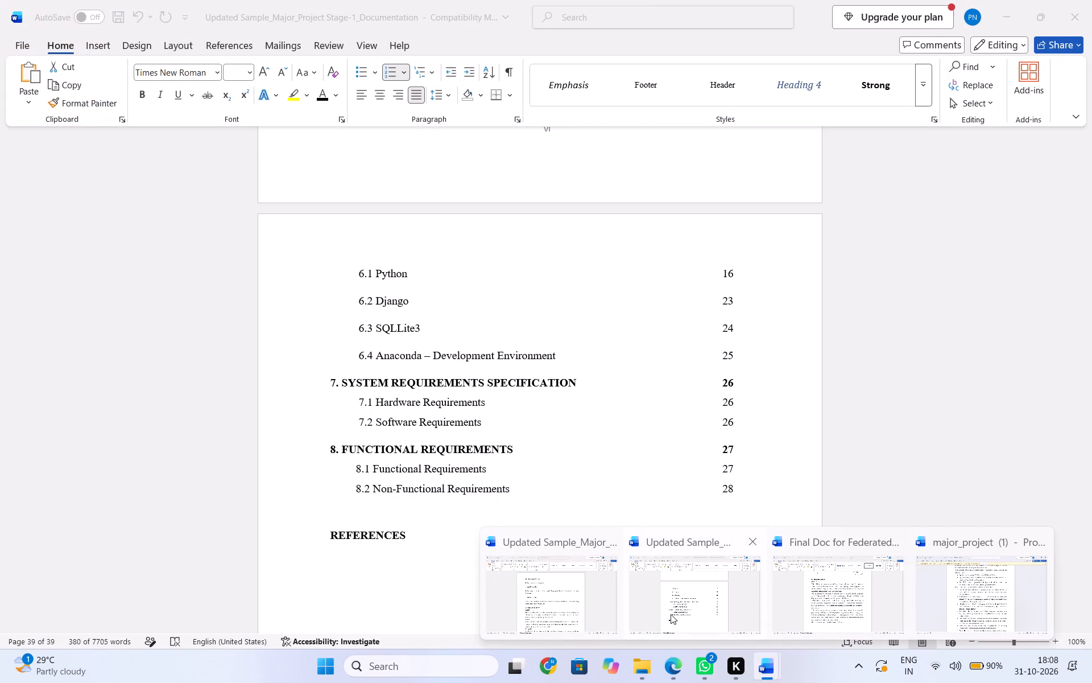
{"action": "left_click", "coordinate": [671, 614]}
{"action": "scroll", "coordinate": [667, 580], "scroll_direction": "down", "scroll_amount": 17}
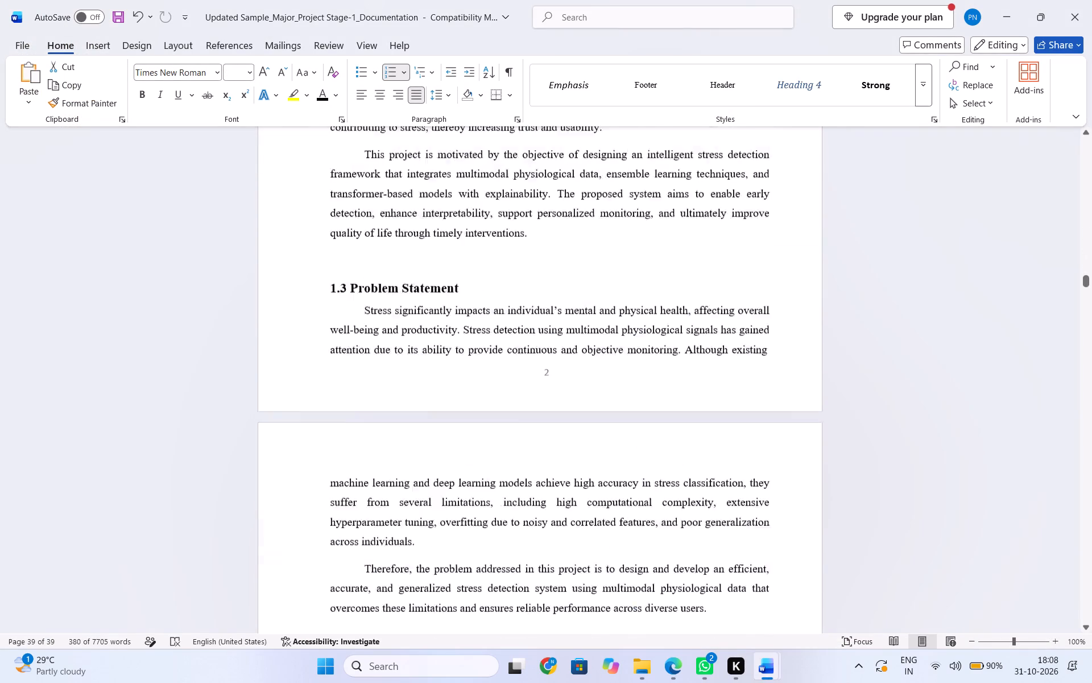
{"action": "scroll", "coordinate": [669, 579], "scroll_direction": "down", "scroll_amount": 20}
{"action": "scroll", "coordinate": [669, 579], "scroll_direction": "down", "scroll_amount": 19}
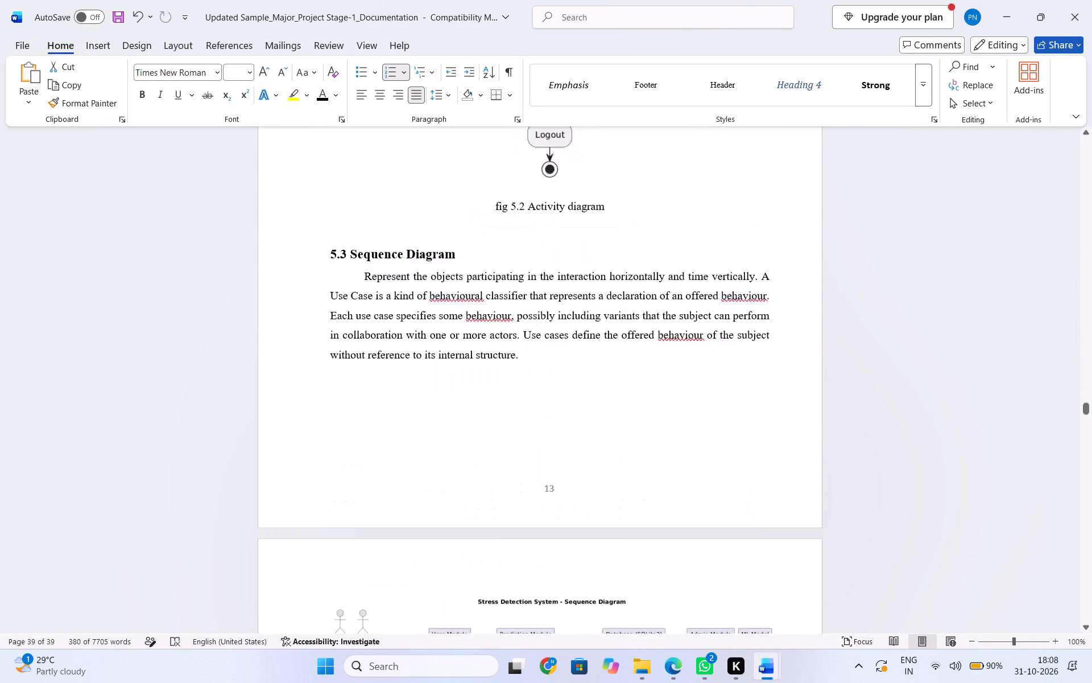
{"action": "scroll", "coordinate": [690, 571], "scroll_direction": "down", "scroll_amount": 2}
{"action": "scroll", "coordinate": [690, 570], "scroll_direction": "down", "scroll_amount": 20}
{"action": "scroll", "coordinate": [690, 570], "scroll_direction": "down", "scroll_amount": 13}
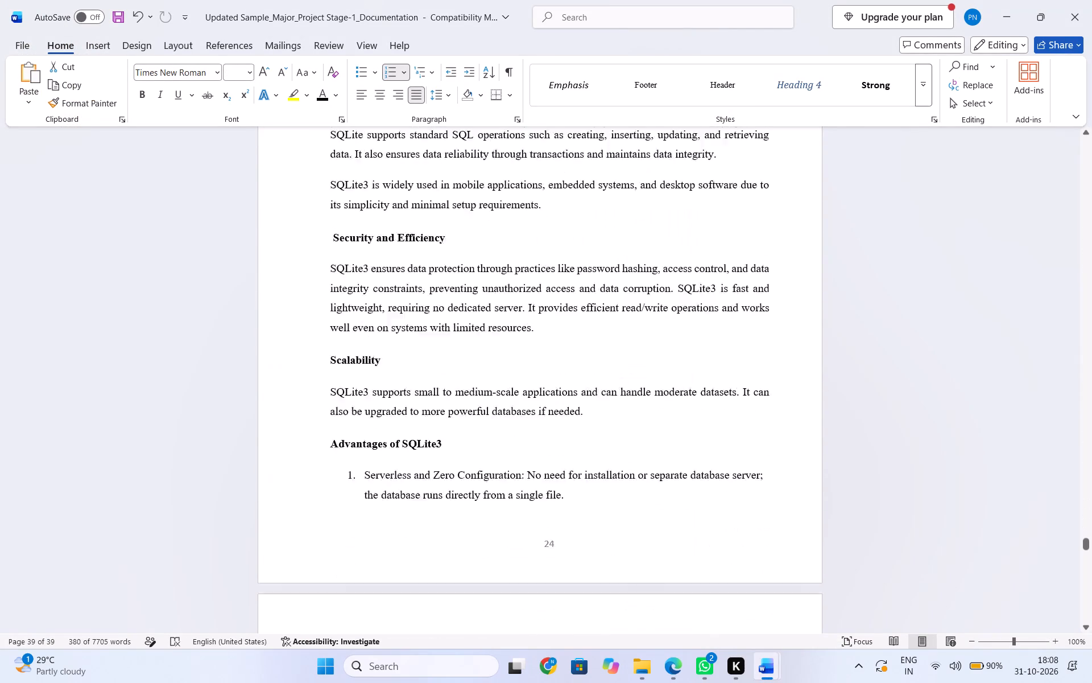
{"action": "scroll", "coordinate": [690, 568], "scroll_direction": "down", "scroll_amount": 2}
{"action": "scroll", "coordinate": [690, 567], "scroll_direction": "up", "scroll_amount": 4}
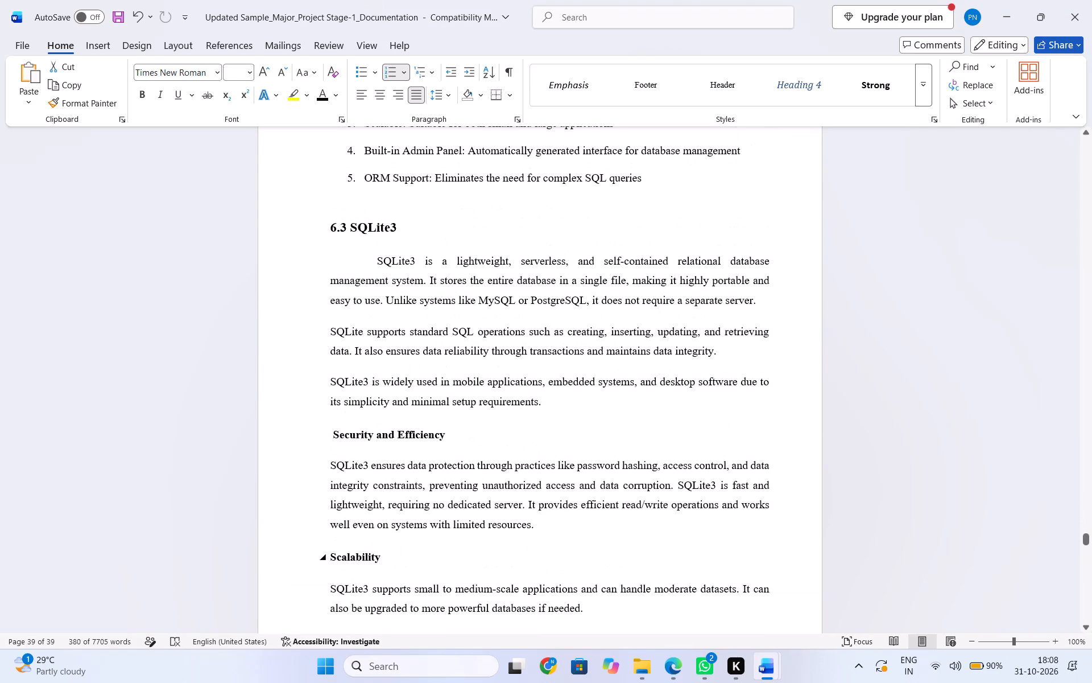
{"action": "scroll", "coordinate": [693, 563], "scroll_direction": "up", "scroll_amount": 4}
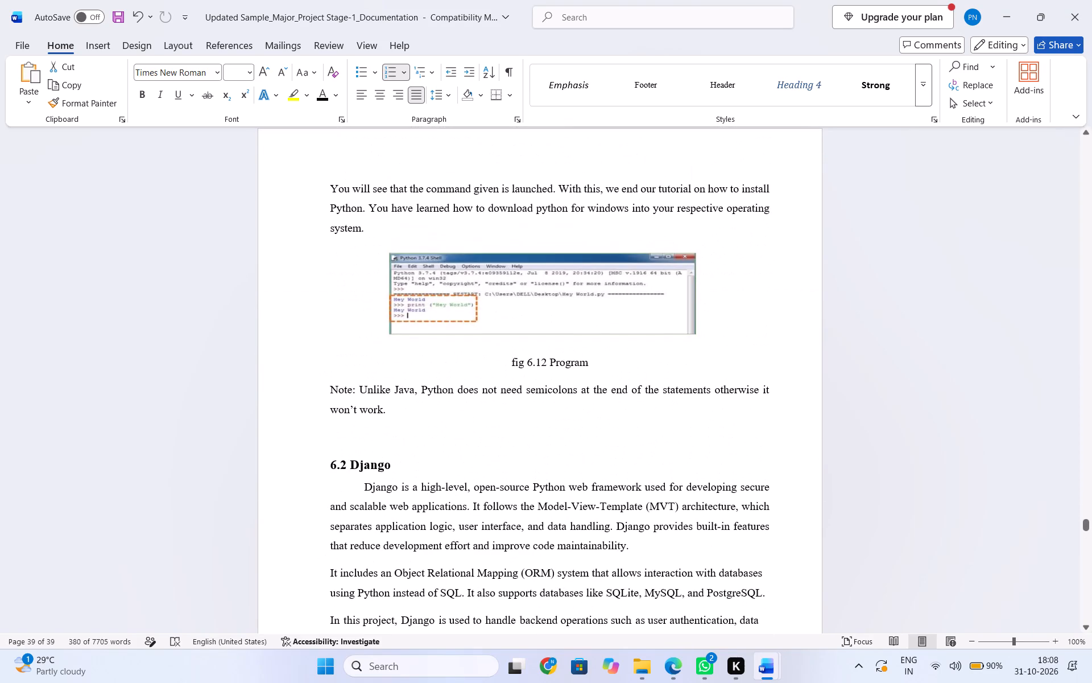
{"action": "scroll", "coordinate": [693, 563], "scroll_direction": "up", "scroll_amount": 7}
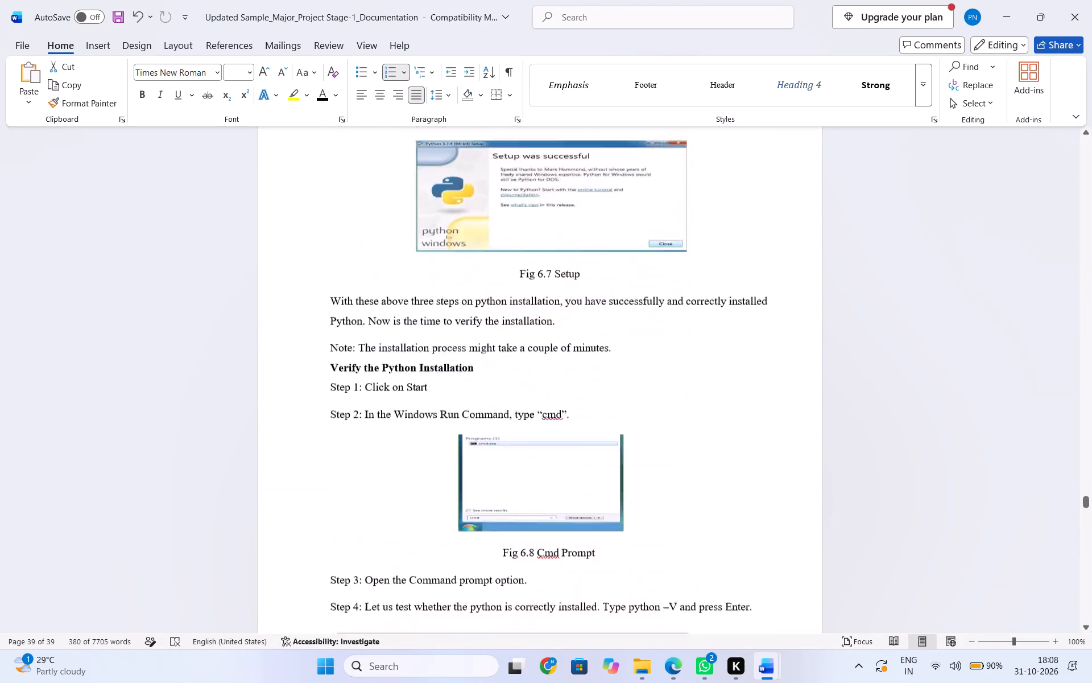
{"action": "scroll", "coordinate": [693, 563], "scroll_direction": "up", "scroll_amount": 10}
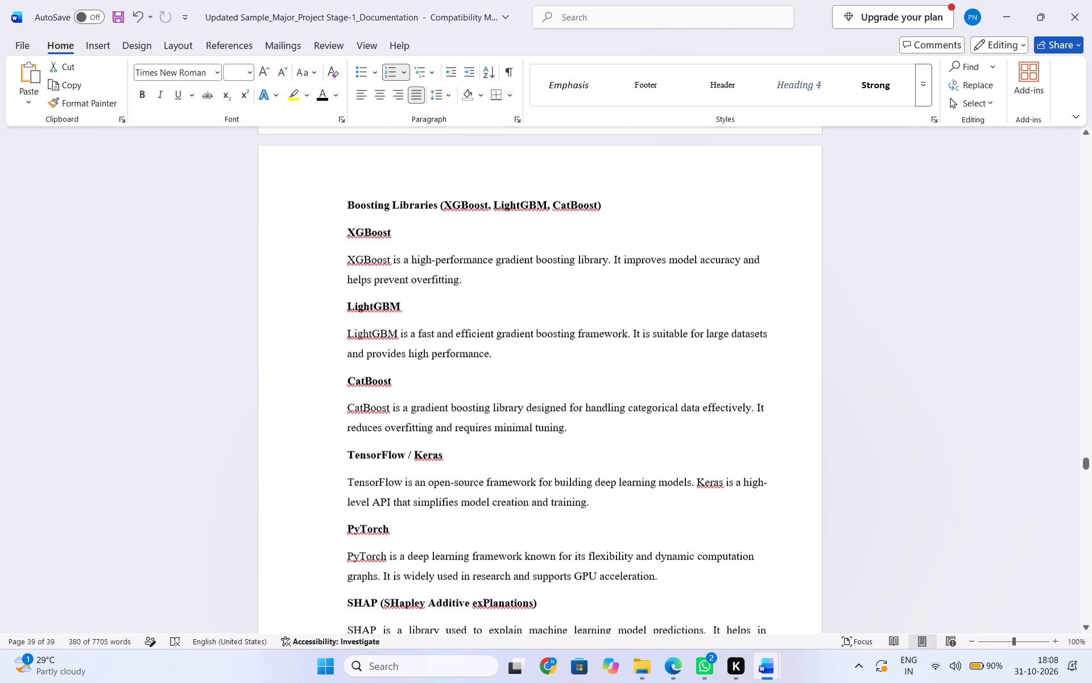
{"action": "scroll", "coordinate": [693, 556], "scroll_direction": "up", "scroll_amount": 2}
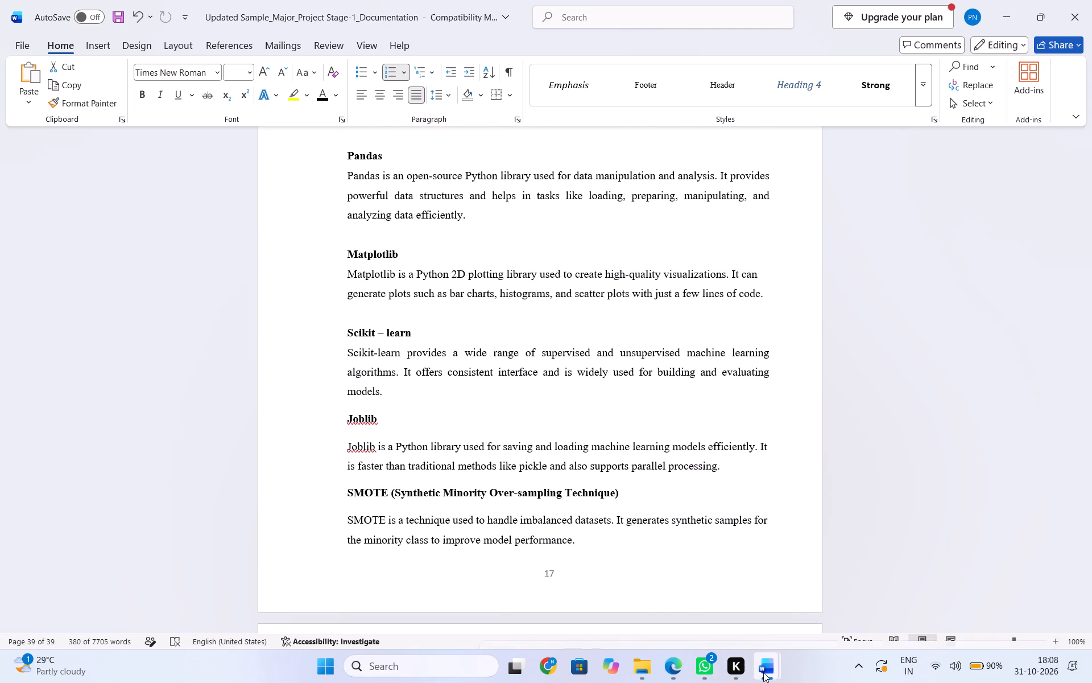
{"action": "left_click", "coordinate": [525, 596]}
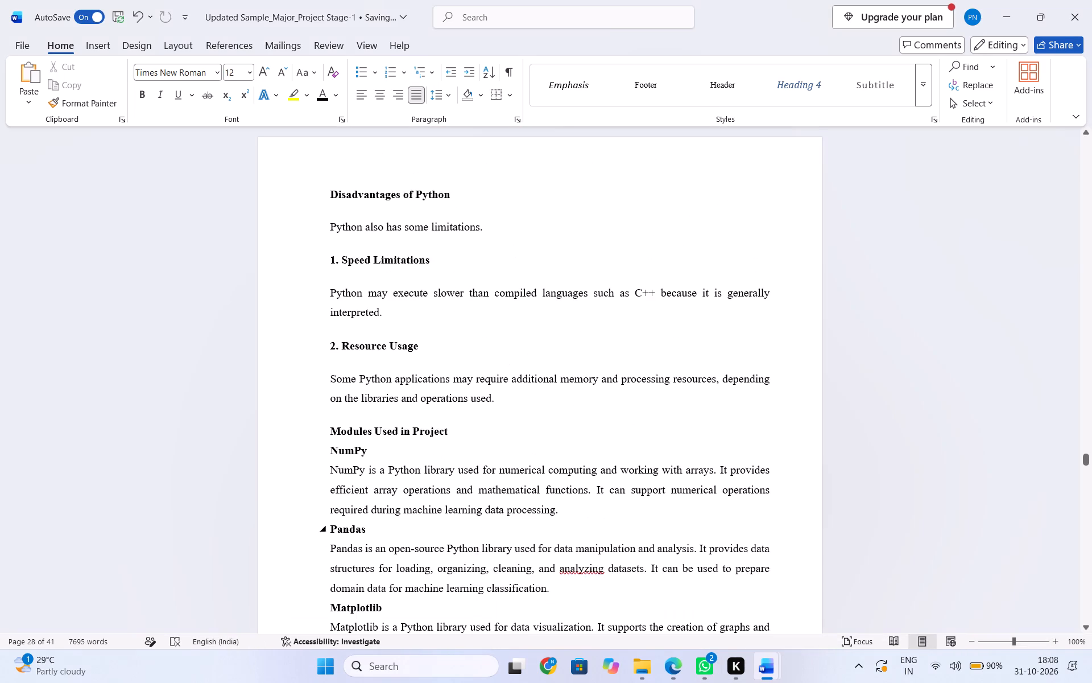
{"action": "scroll", "coordinate": [512, 536], "scroll_direction": "down", "scroll_amount": 1}
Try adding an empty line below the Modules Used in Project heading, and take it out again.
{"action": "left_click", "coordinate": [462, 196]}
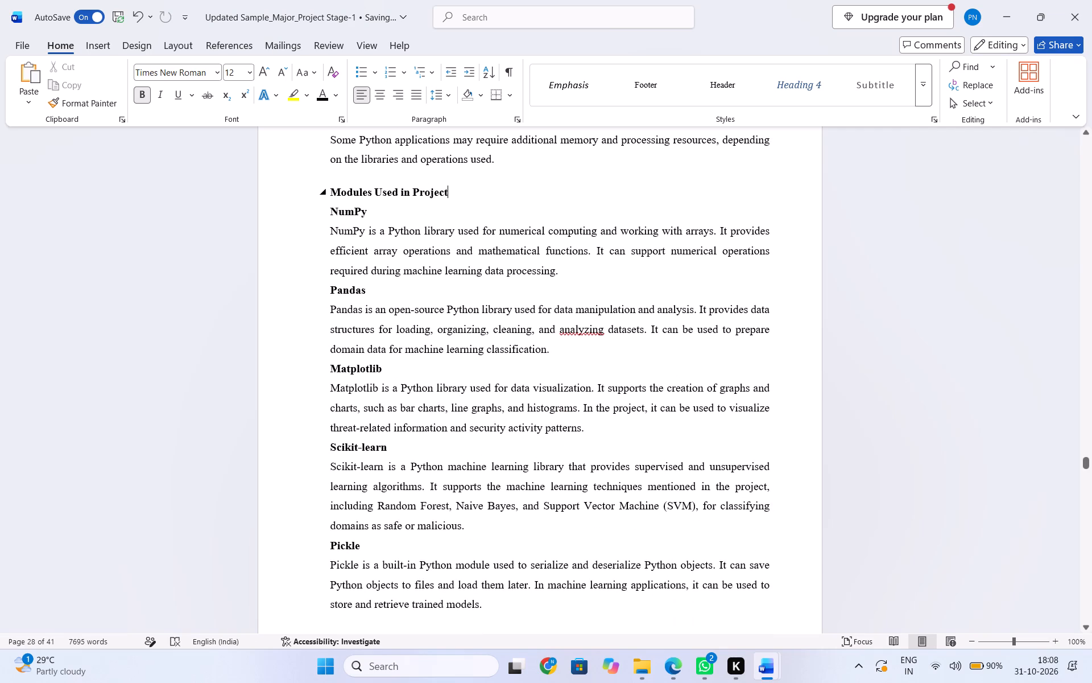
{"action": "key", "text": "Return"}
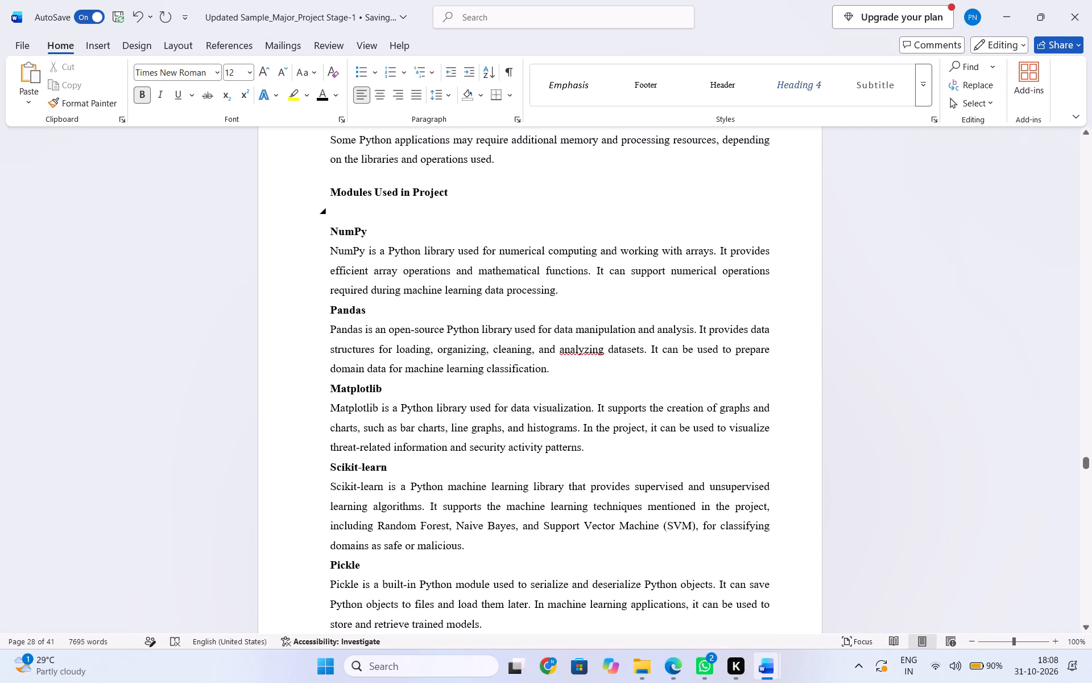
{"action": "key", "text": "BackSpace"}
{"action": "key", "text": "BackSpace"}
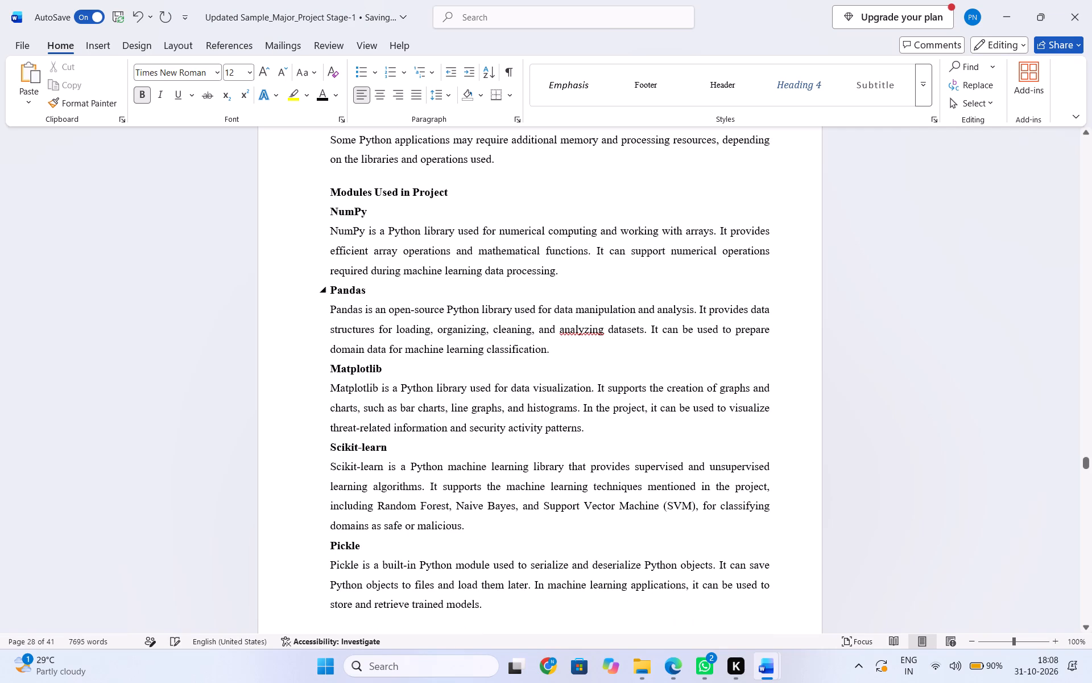
Insert an empty line after each of the NumPy, Pandas, Matplotlib and Scikit-learn descriptions to separate the modules.
{"action": "left_click", "coordinate": [599, 276]}
{"action": "key", "text": "Return"}
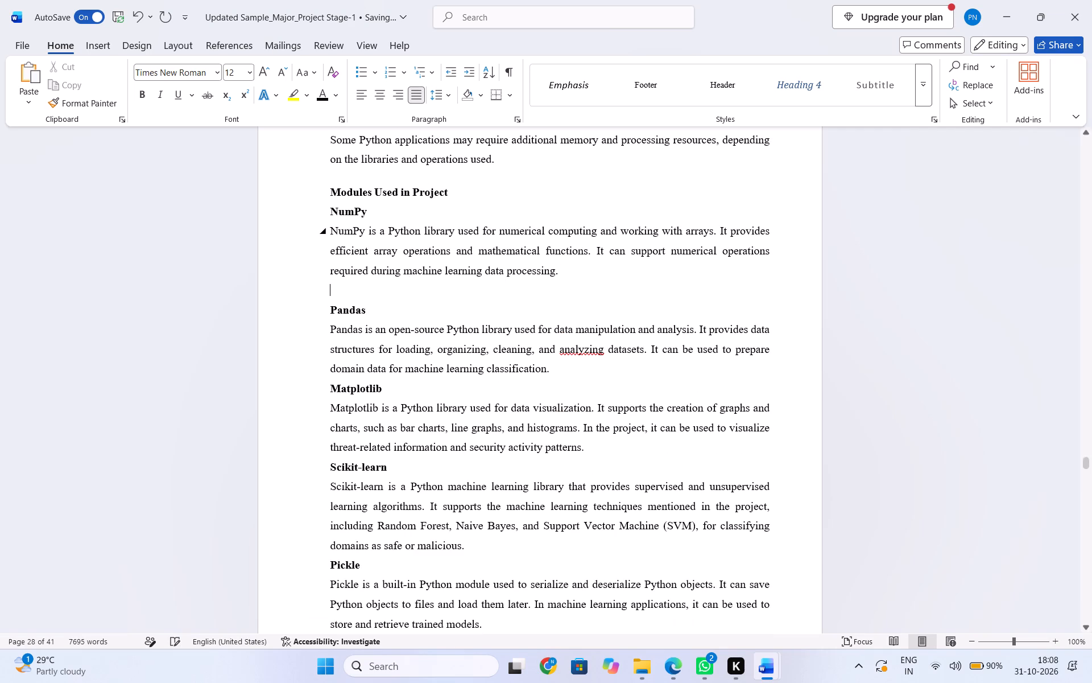
{"action": "left_click", "coordinate": [577, 373]}
{"action": "key", "text": "Return"}
{"action": "scroll", "coordinate": [576, 404], "scroll_direction": "down", "scroll_amount": 1}
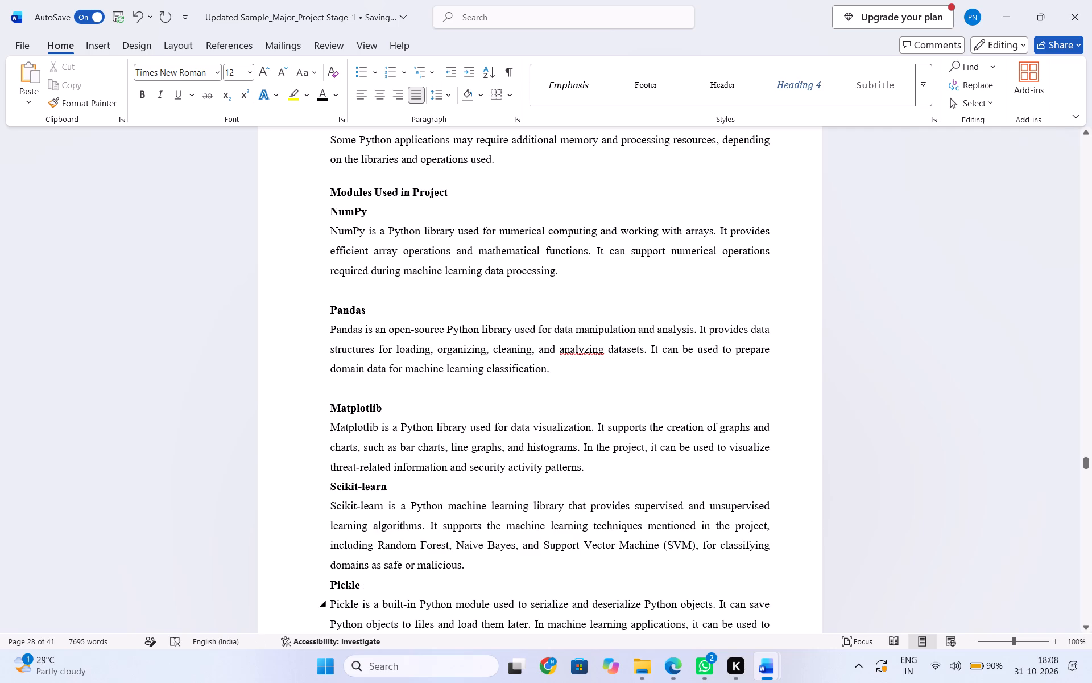
{"action": "left_click", "coordinate": [609, 230]}
{"action": "key", "text": "Return"}
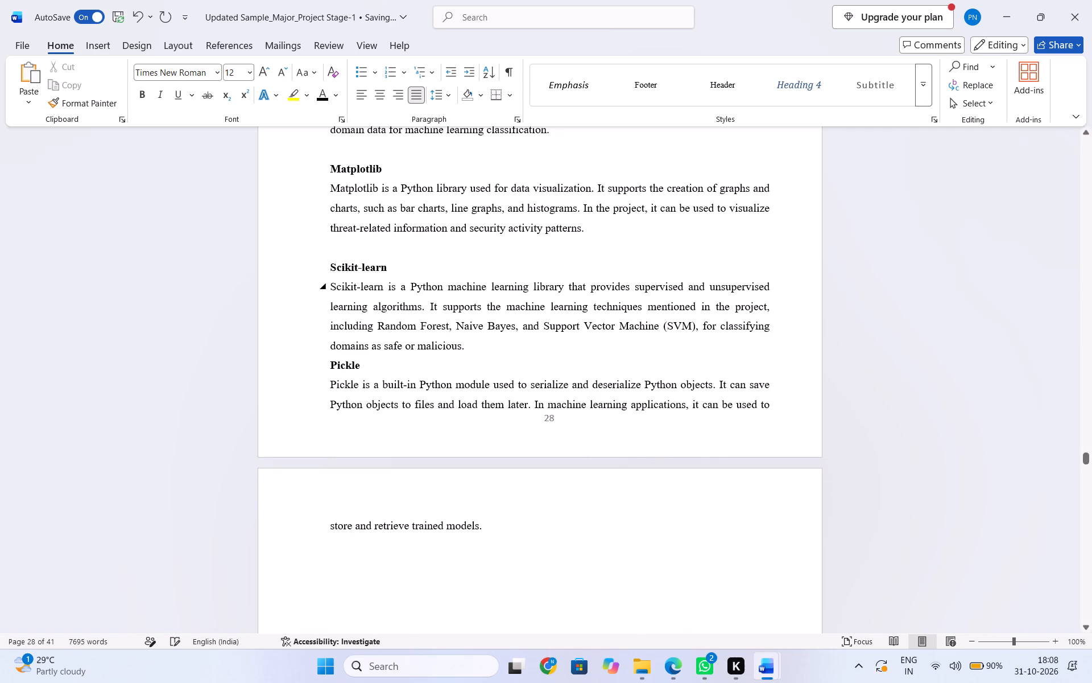
{"action": "left_click", "coordinate": [519, 347]}
{"action": "key", "text": "Return"}
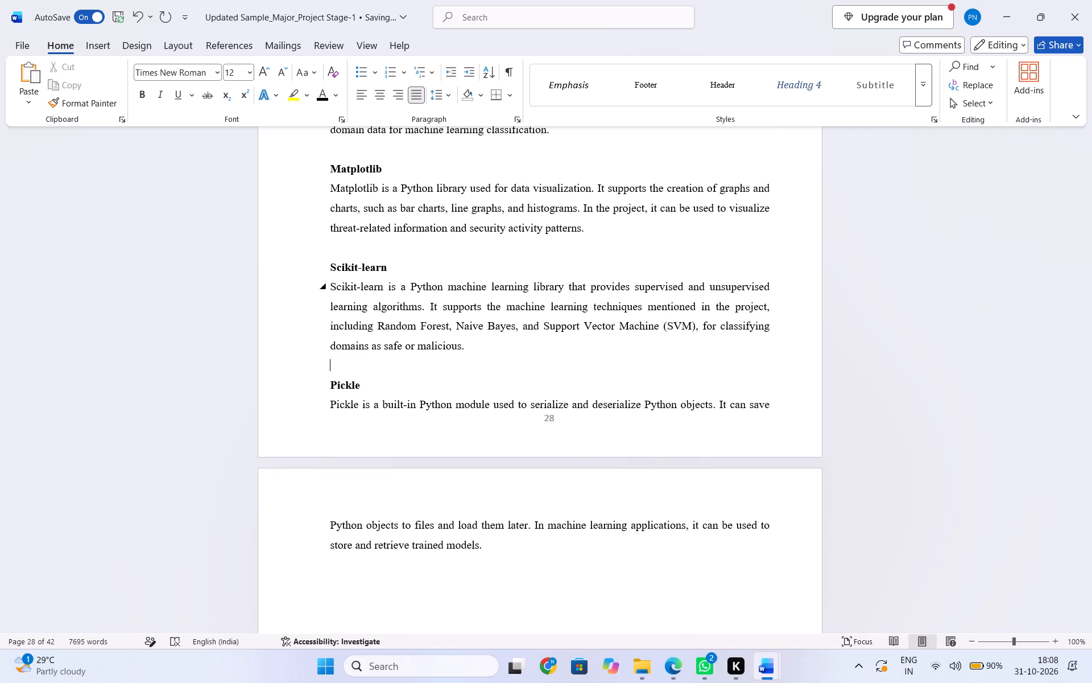
Insert an empty line between the Modules Used in Project and NumPy headings.
{"action": "scroll", "coordinate": [519, 347], "scroll_direction": "up", "scroll_amount": 1}
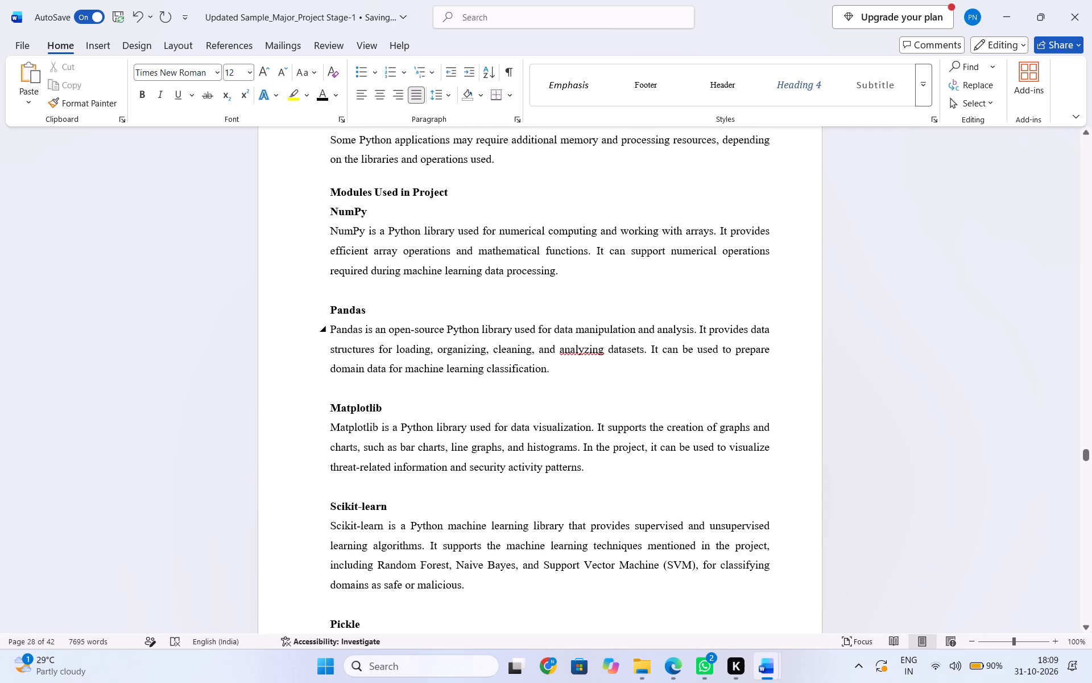
{"action": "left_click", "coordinate": [463, 191]}
{"action": "key", "text": "Return"}
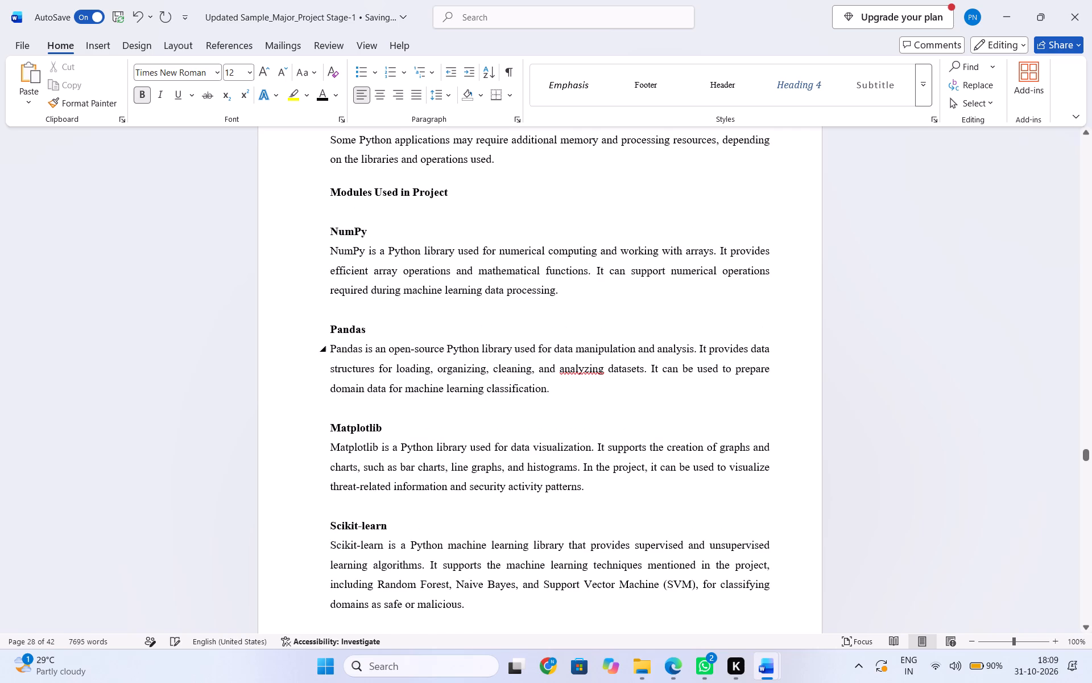
Add one more empty line after the Scikit-learn description to push the Pickle heading onto the same page as its text.
{"action": "scroll", "coordinate": [496, 355], "scroll_direction": "up", "scroll_amount": 1}
{"action": "scroll", "coordinate": [497, 355], "scroll_direction": "down", "scroll_amount": 2}
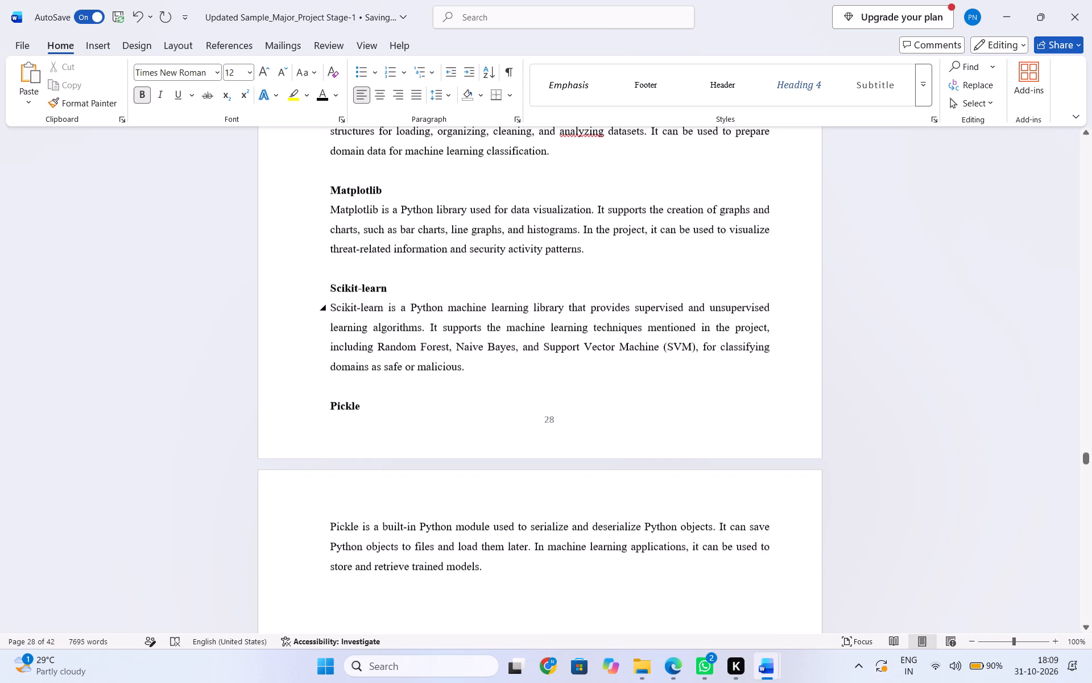
{"action": "left_click", "coordinate": [491, 376]}
{"action": "key", "text": "Return"}
Review the Stage-1 document pages after the Scikit-learn section, from Pickle through the old library descriptions to the Python installation instructions.
{"action": "scroll", "coordinate": [491, 376], "scroll_direction": "down", "scroll_amount": 1}
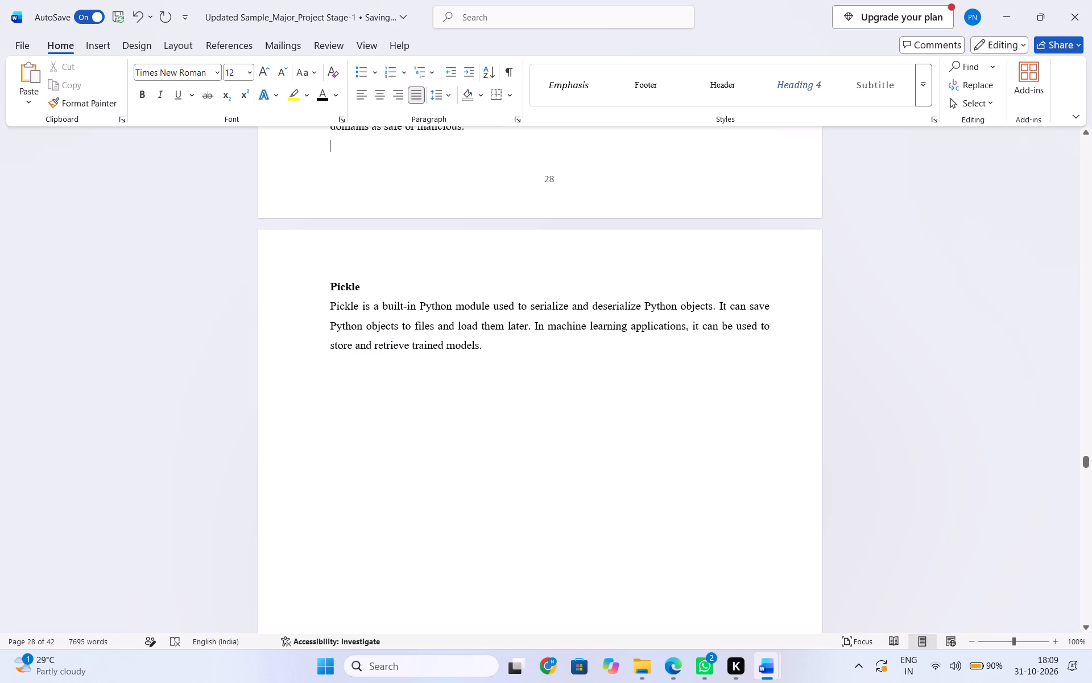
{"action": "scroll", "coordinate": [495, 459], "scroll_direction": "down", "scroll_amount": 3}
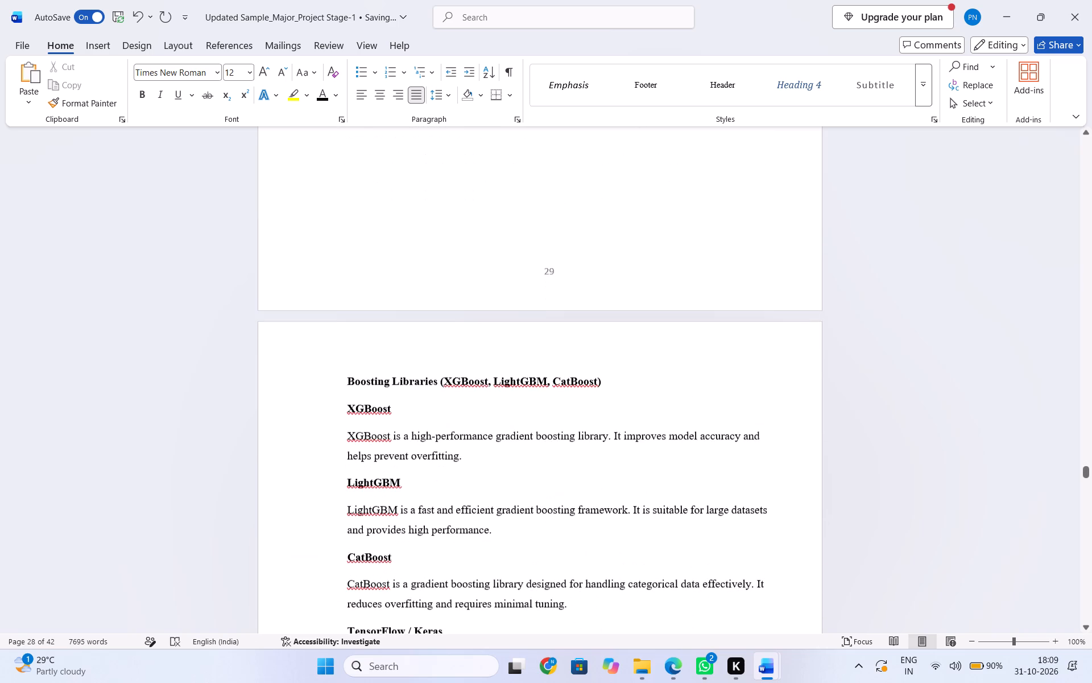
{"action": "scroll", "coordinate": [495, 459], "scroll_direction": "up", "scroll_amount": 4}
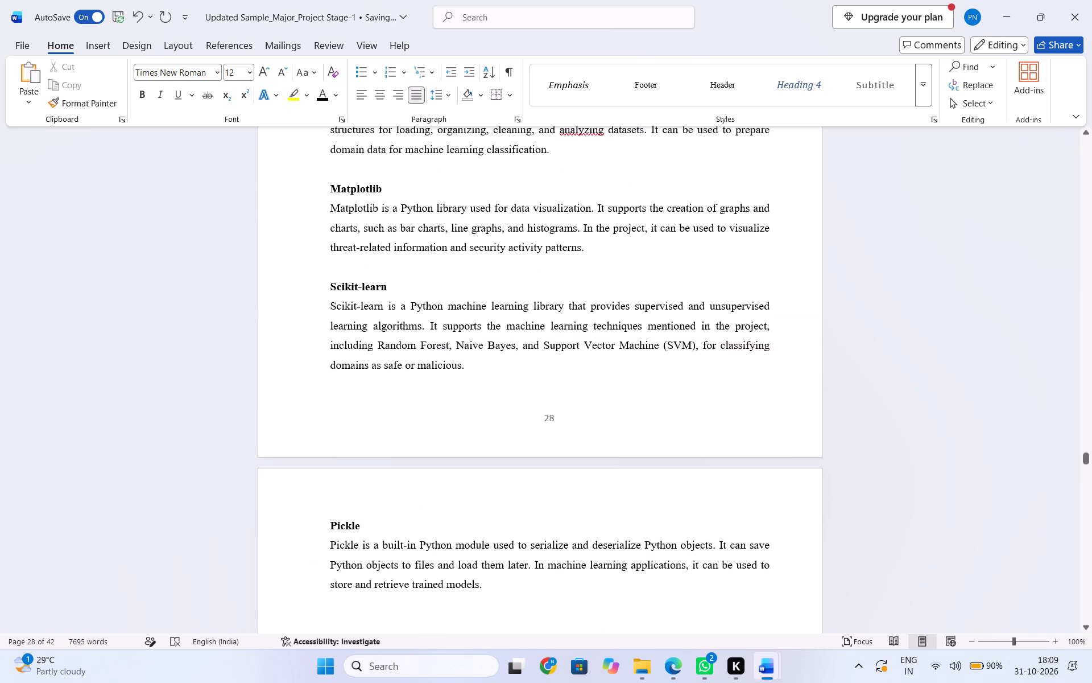
{"action": "scroll", "coordinate": [495, 459], "scroll_direction": "down", "scroll_amount": 5}
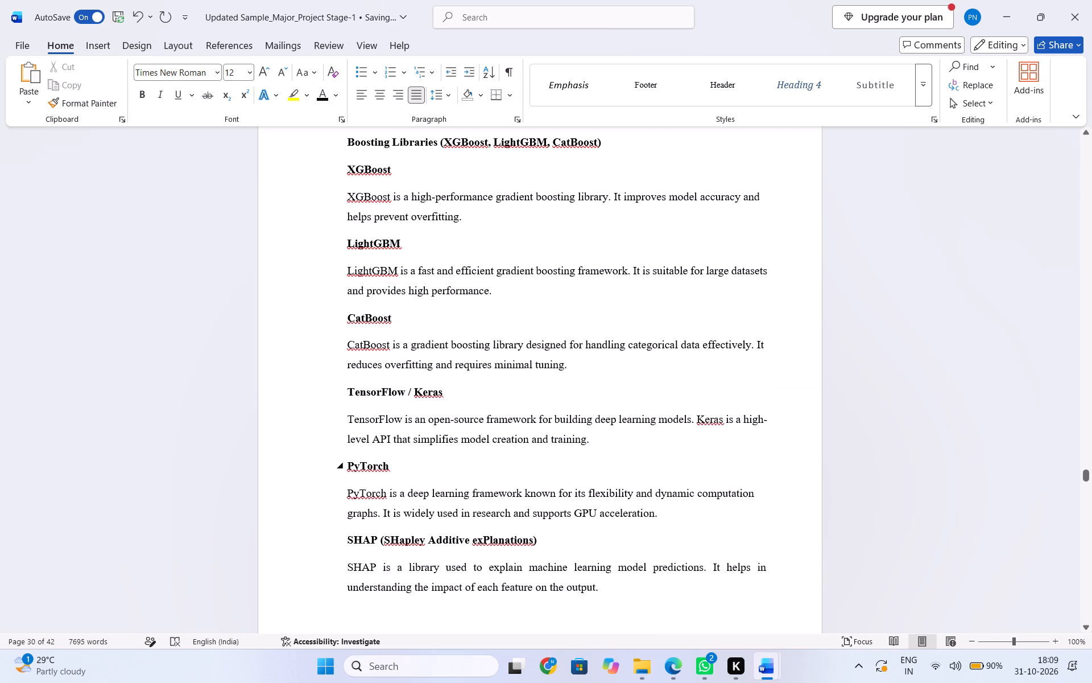
{"action": "scroll", "coordinate": [495, 459], "scroll_direction": "down", "scroll_amount": 2}
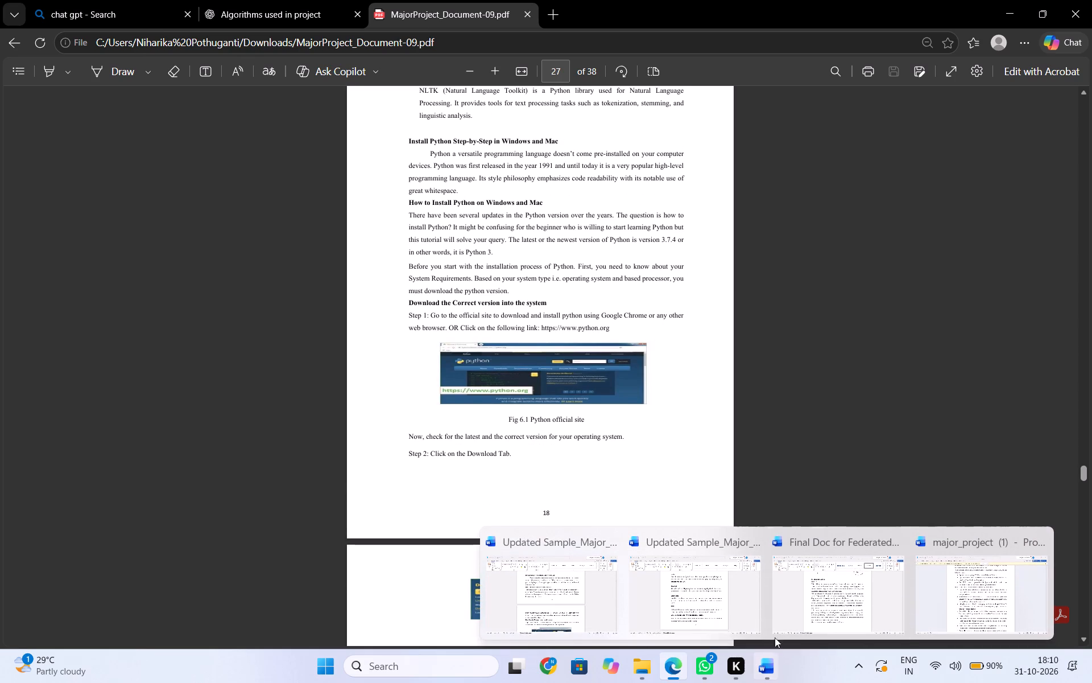
Examine the Software Environment chapter of the major_project document, including its Python, Installation and Libraries sections, for comparison.
{"action": "left_click", "coordinate": [932, 591]}
{"action": "scroll", "coordinate": [528, 526], "scroll_direction": "down", "scroll_amount": 3}
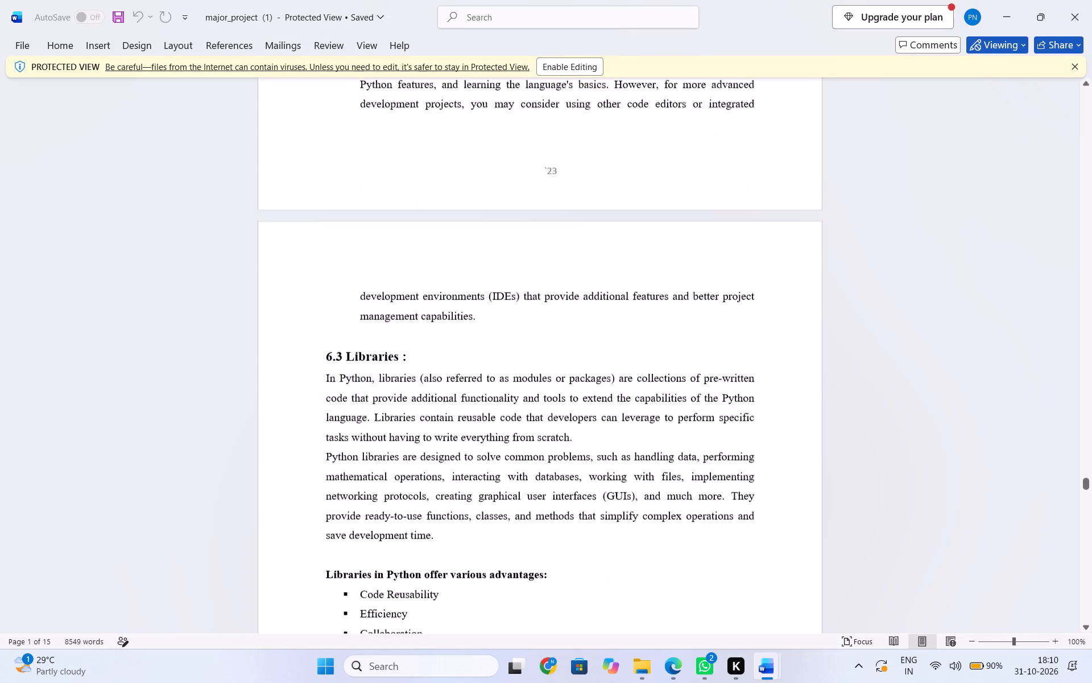
{"action": "scroll", "coordinate": [534, 520], "scroll_direction": "up", "scroll_amount": 4}
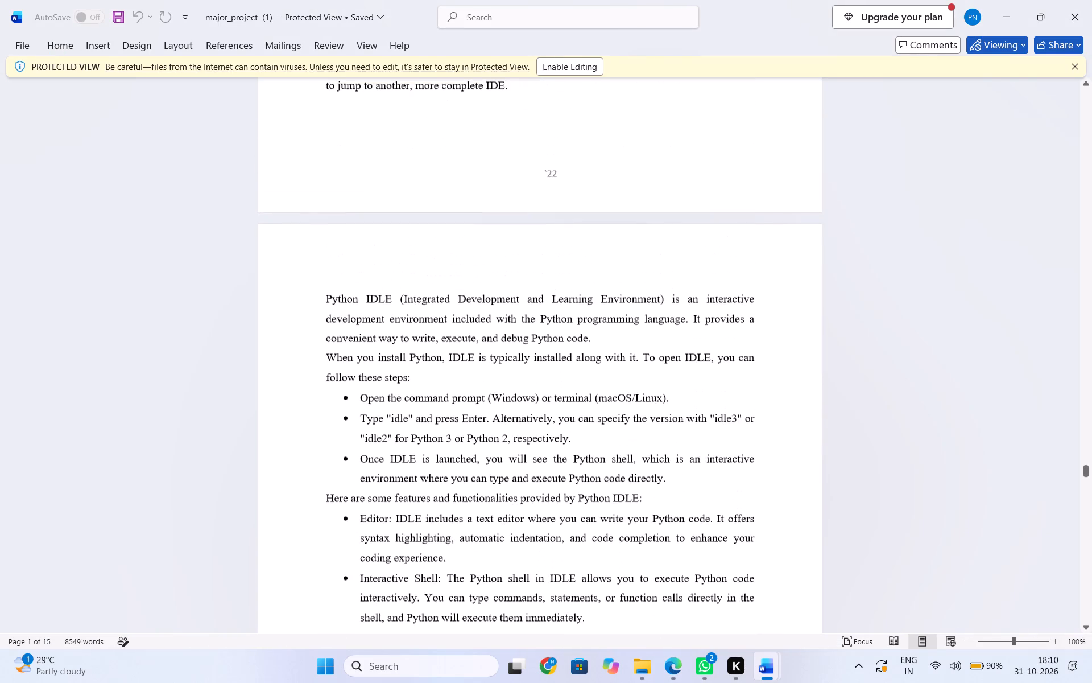
{"action": "scroll", "coordinate": [535, 520], "scroll_direction": "up", "scroll_amount": 5}
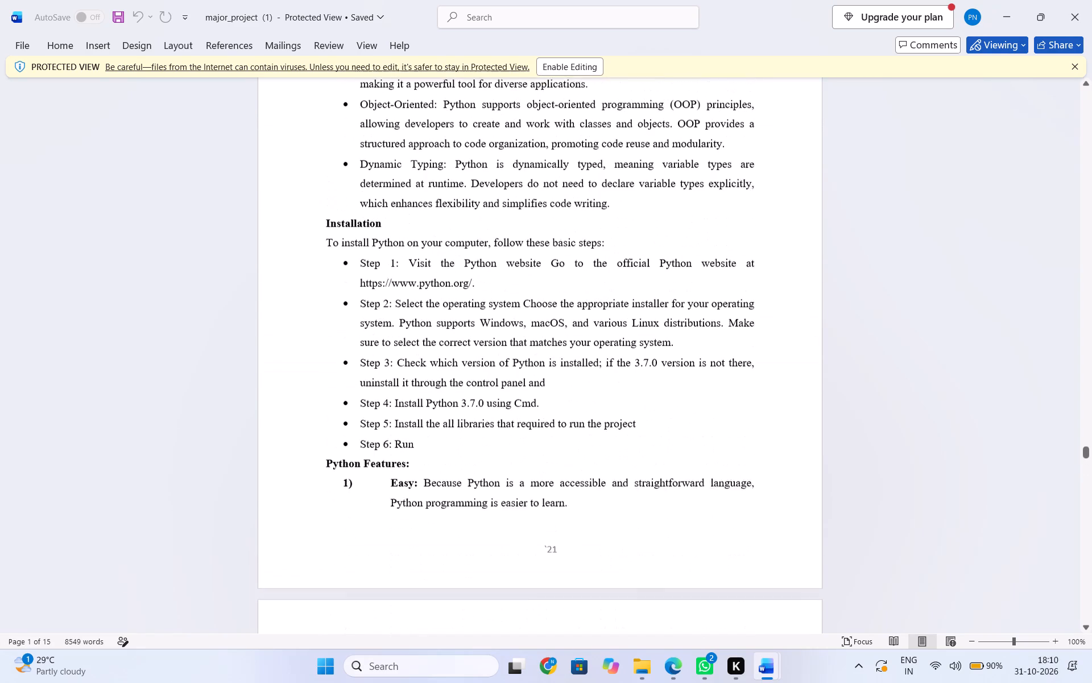
{"action": "scroll", "coordinate": [537, 518], "scroll_direction": "up", "scroll_amount": 2}
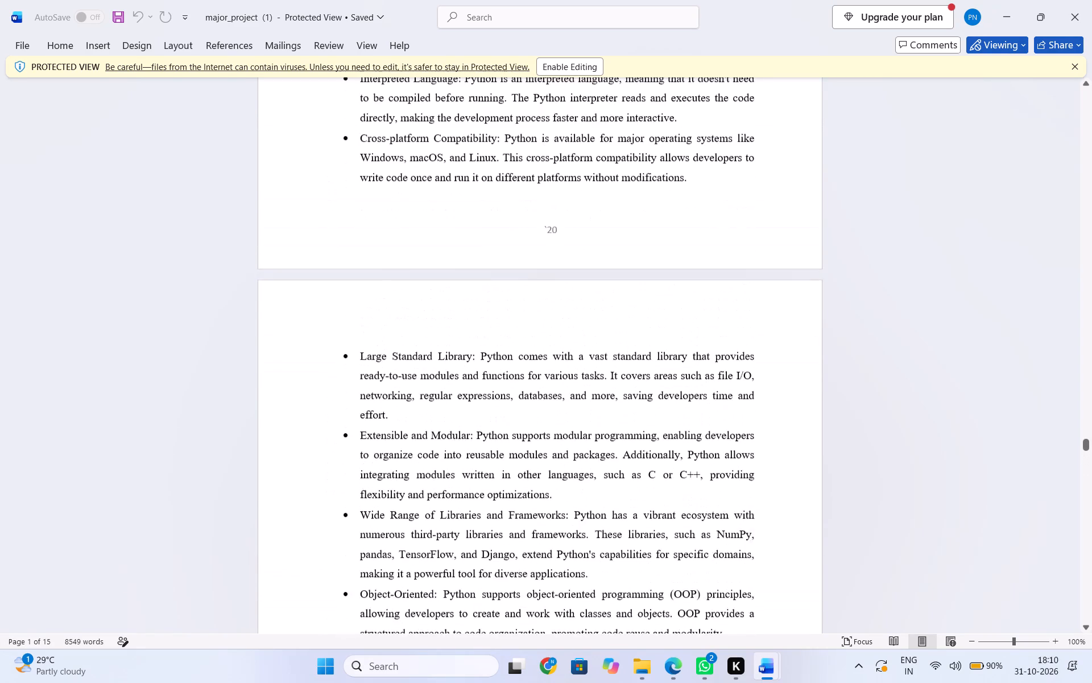
{"action": "scroll", "coordinate": [537, 518], "scroll_direction": "up", "scroll_amount": 4}
{"action": "scroll", "coordinate": [537, 518], "scroll_direction": "down", "scroll_amount": 1}
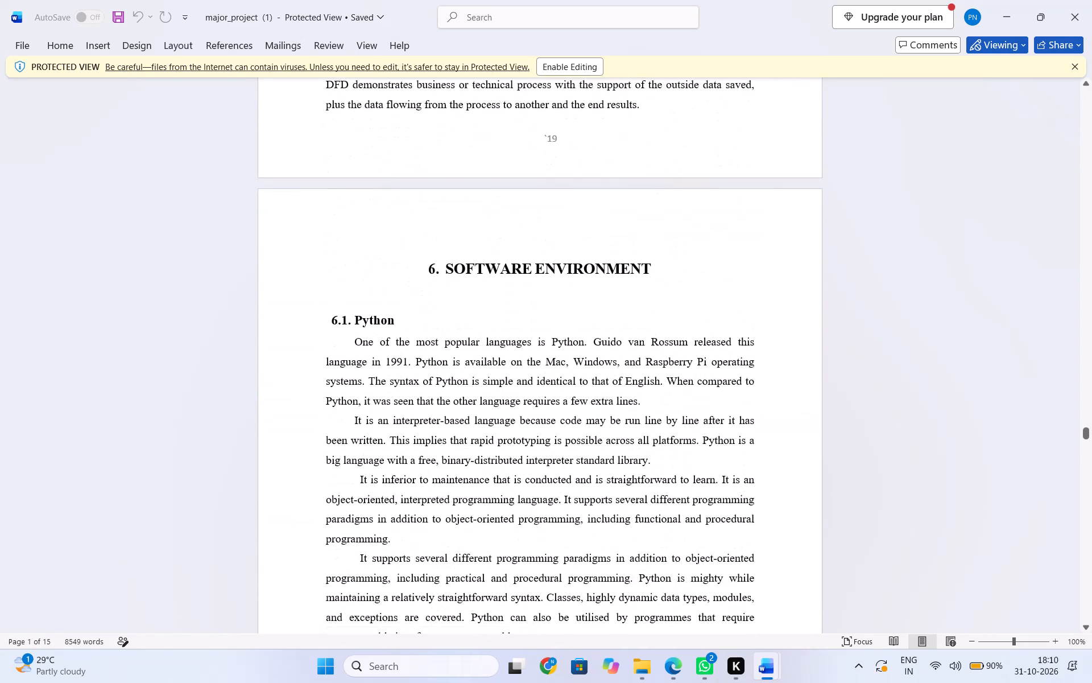
{"action": "scroll", "coordinate": [537, 518], "scroll_direction": "down", "scroll_amount": 4}
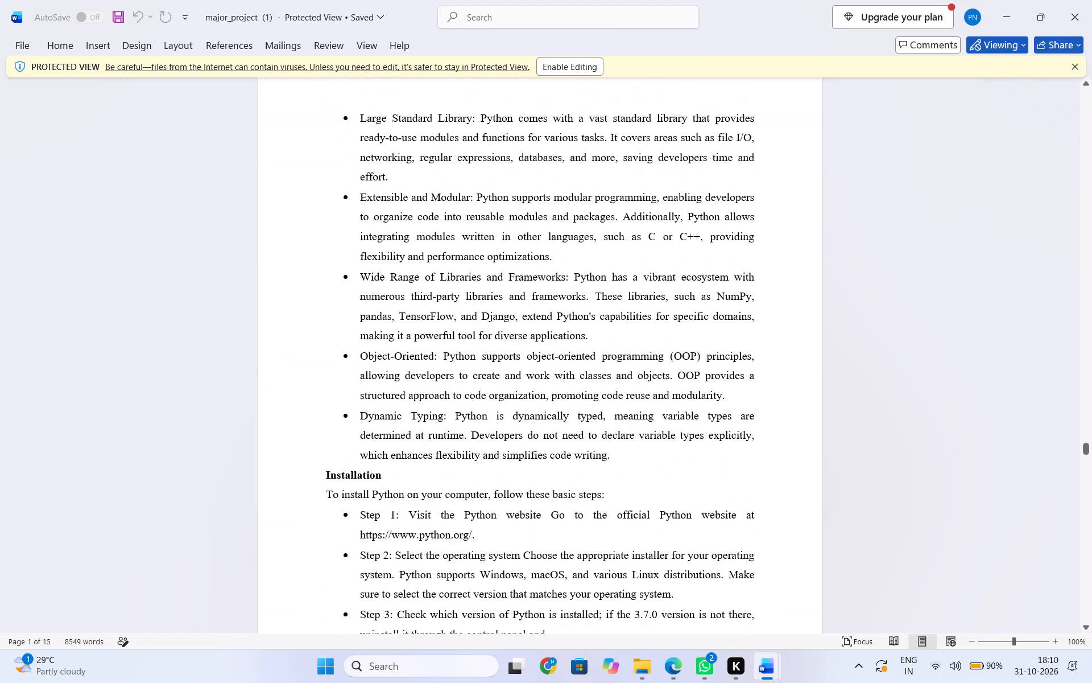
{"action": "scroll", "coordinate": [537, 518], "scroll_direction": "down", "scroll_amount": 2}
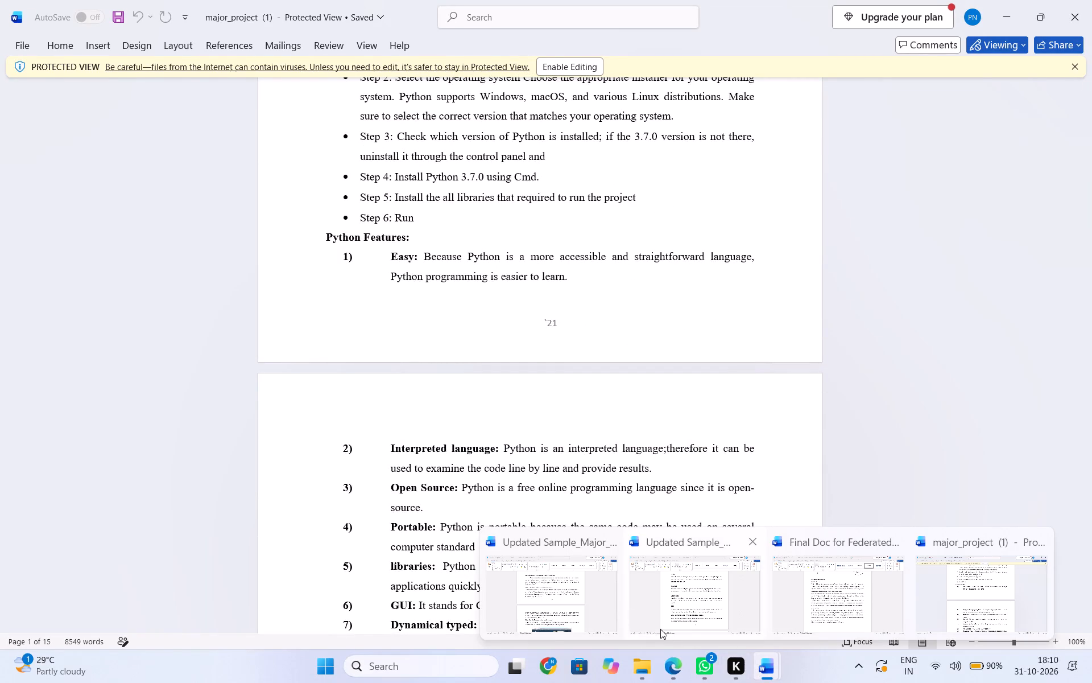
In the Stage-1 document, delete the old library descriptions from Boosting Libraries through SHAP, along with the blank line left behind.
{"action": "left_click", "coordinate": [603, 596]}
{"action": "scroll", "coordinate": [565, 565], "scroll_direction": "up", "scroll_amount": 1}
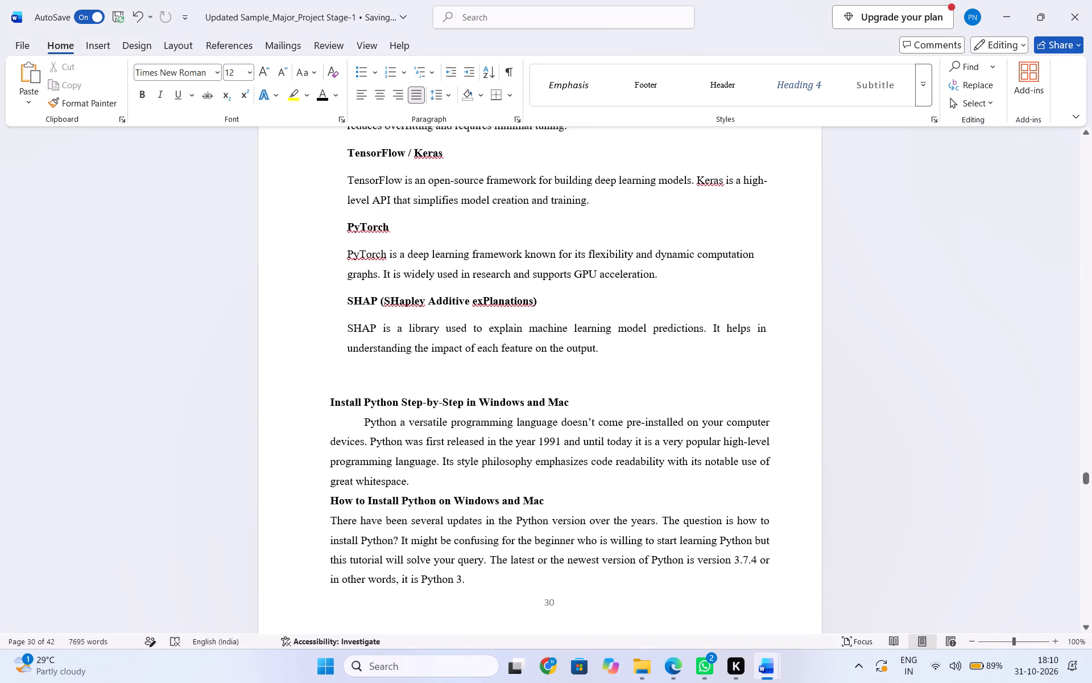
{"action": "scroll", "coordinate": [565, 563], "scroll_direction": "up", "scroll_amount": 5}
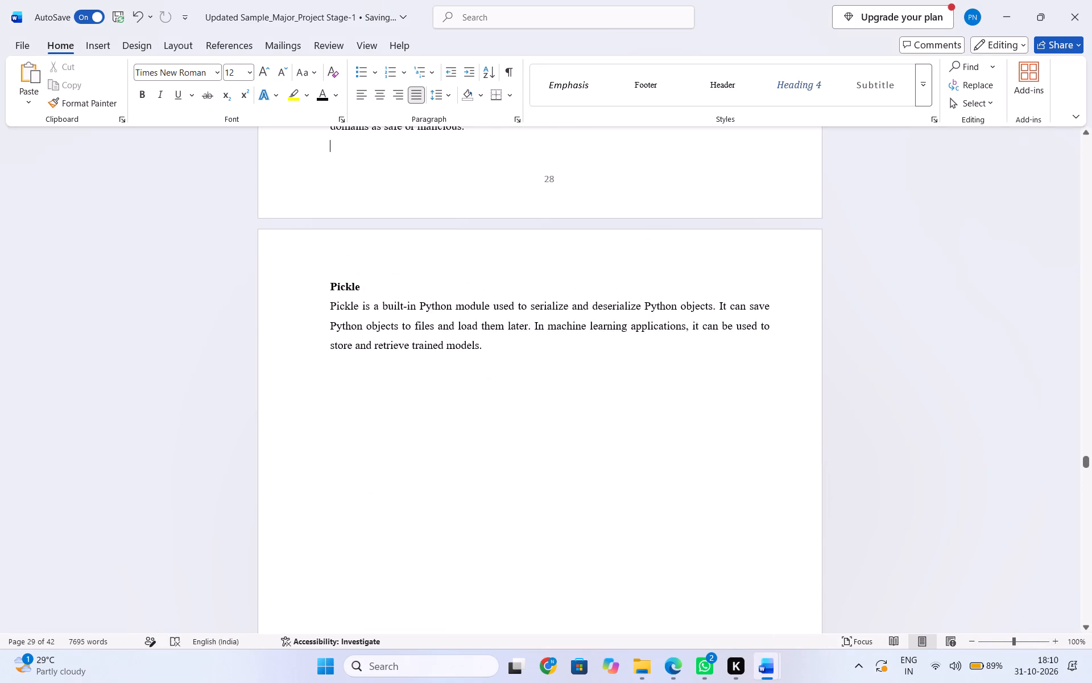
{"action": "scroll", "coordinate": [548, 552], "scroll_direction": "down", "scroll_amount": 3}
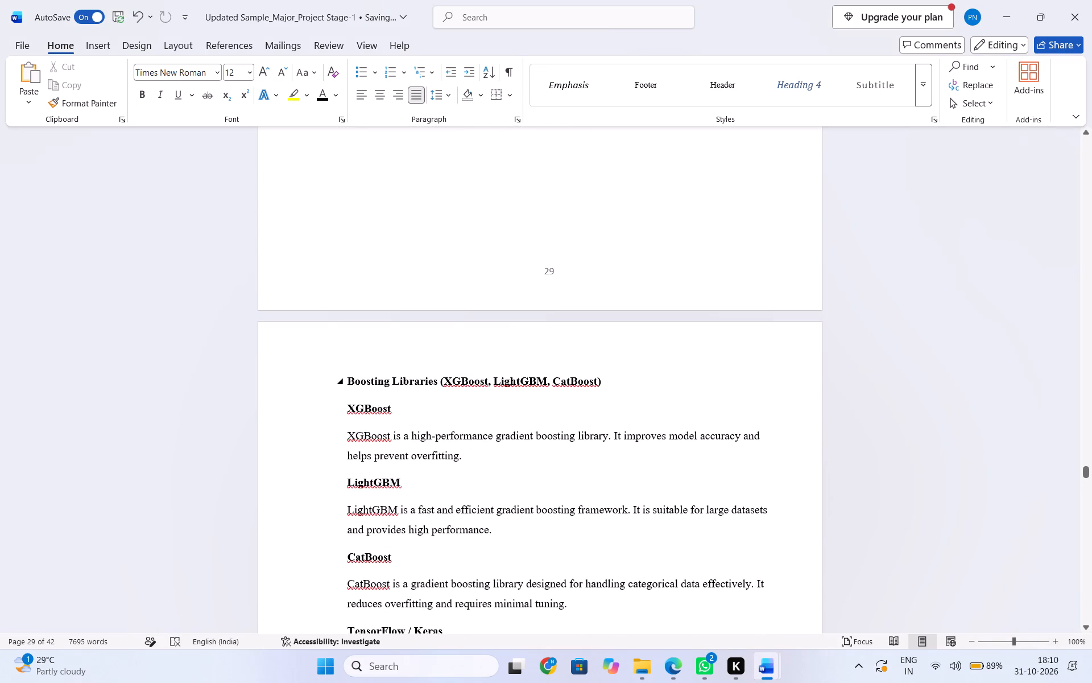
{"action": "left_click_drag", "start_coordinate": [349, 384], "coordinate": [572, 619]}
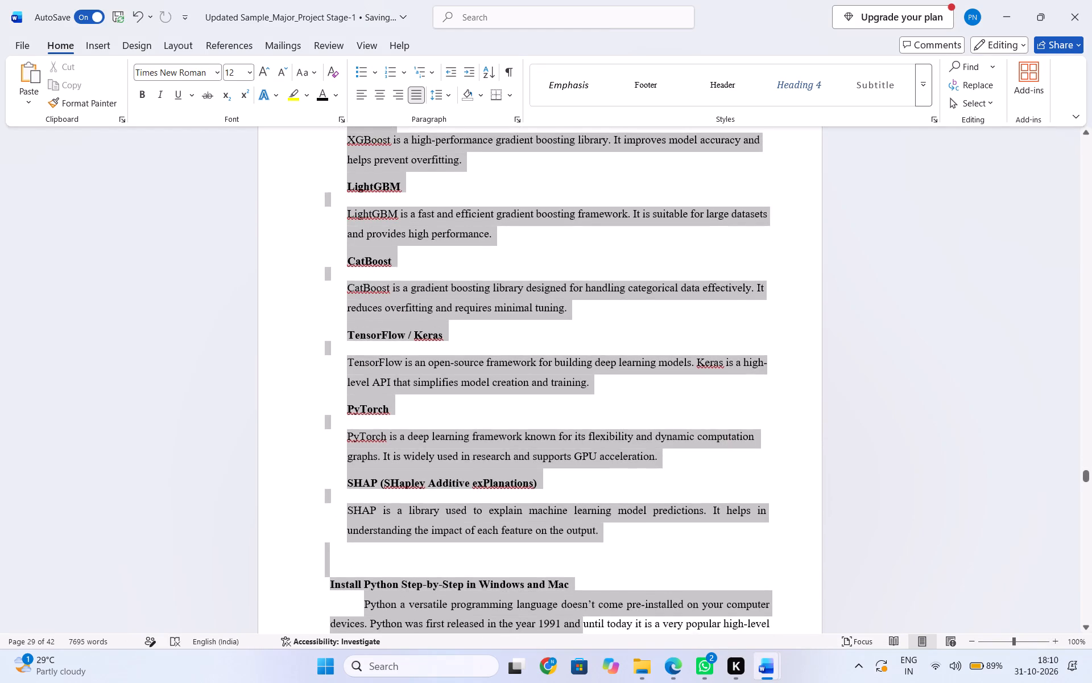
{"action": "left_click_drag", "start_coordinate": [572, 619], "coordinate": [631, 506]}
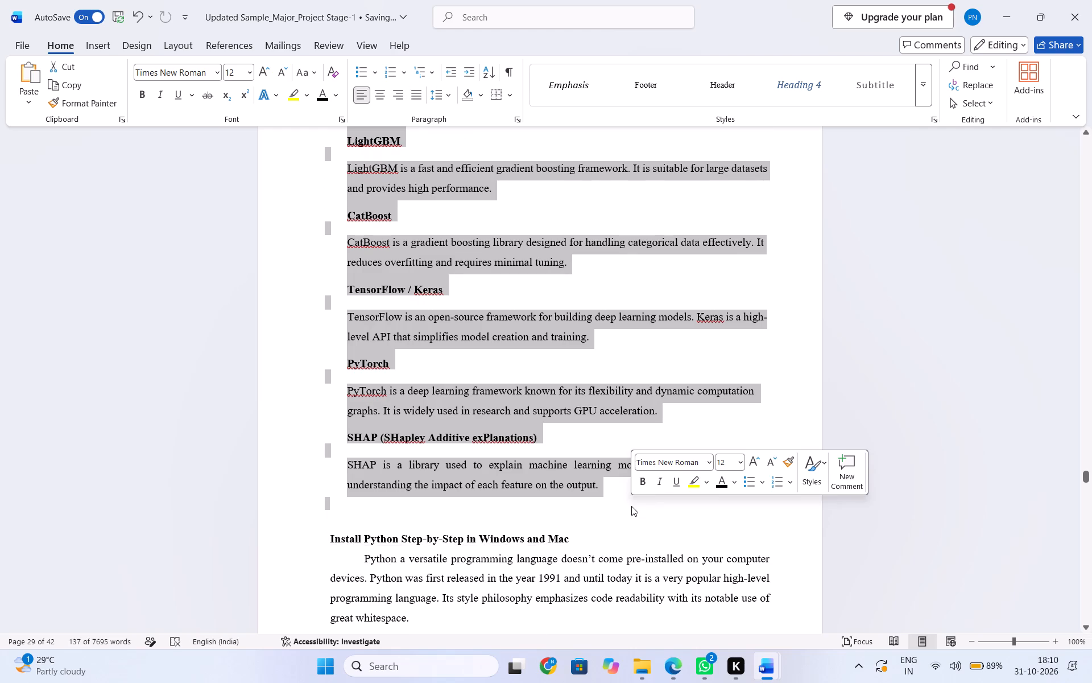
{"action": "key", "text": "BackSpace"}
{"action": "scroll", "coordinate": [627, 499], "scroll_direction": "up", "scroll_amount": 2}
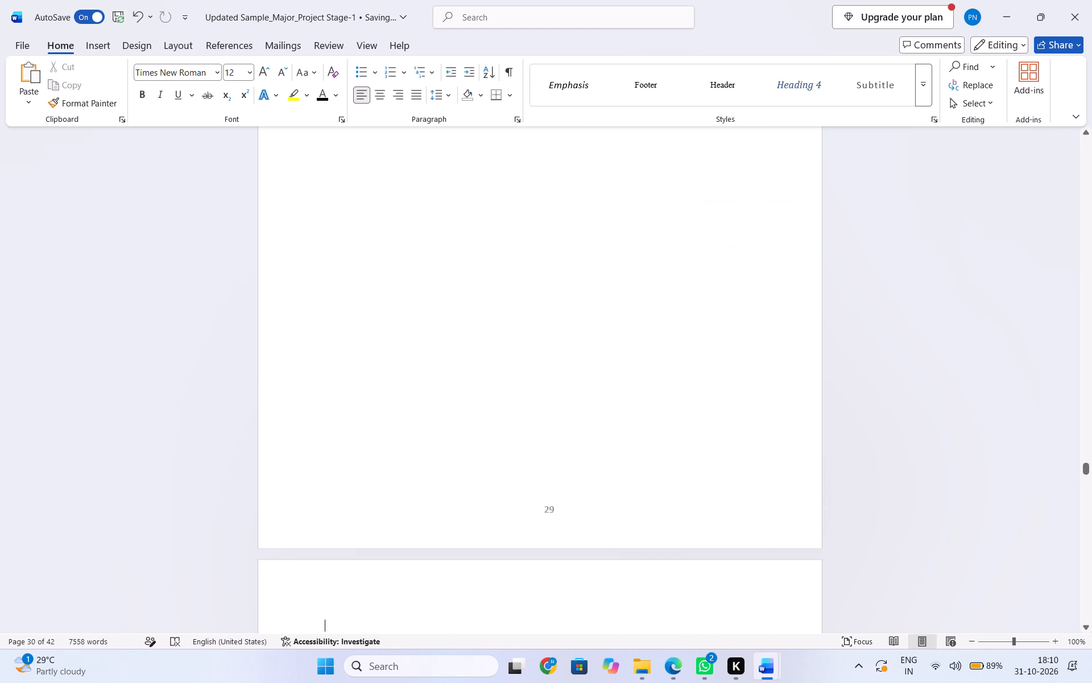
{"action": "key", "text": "BackSpace"}
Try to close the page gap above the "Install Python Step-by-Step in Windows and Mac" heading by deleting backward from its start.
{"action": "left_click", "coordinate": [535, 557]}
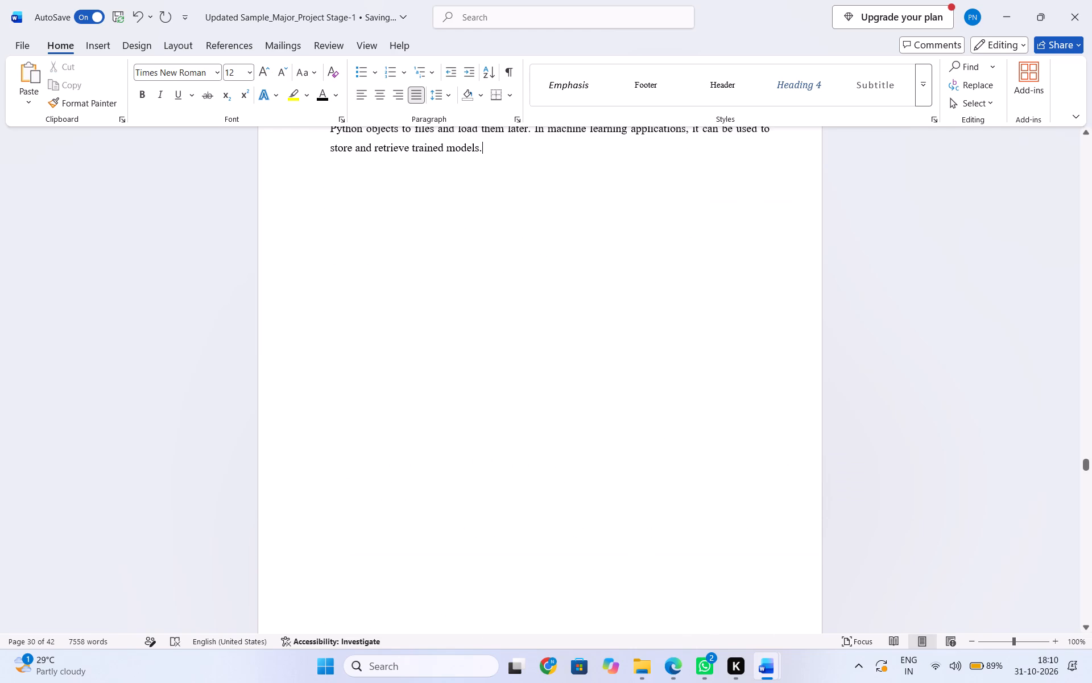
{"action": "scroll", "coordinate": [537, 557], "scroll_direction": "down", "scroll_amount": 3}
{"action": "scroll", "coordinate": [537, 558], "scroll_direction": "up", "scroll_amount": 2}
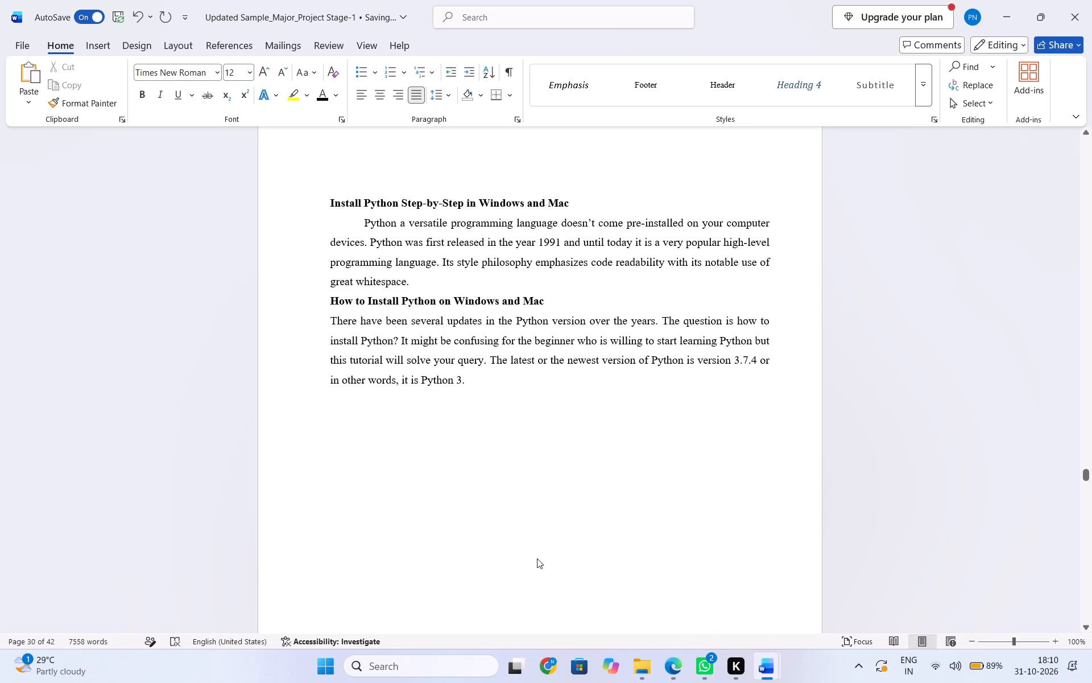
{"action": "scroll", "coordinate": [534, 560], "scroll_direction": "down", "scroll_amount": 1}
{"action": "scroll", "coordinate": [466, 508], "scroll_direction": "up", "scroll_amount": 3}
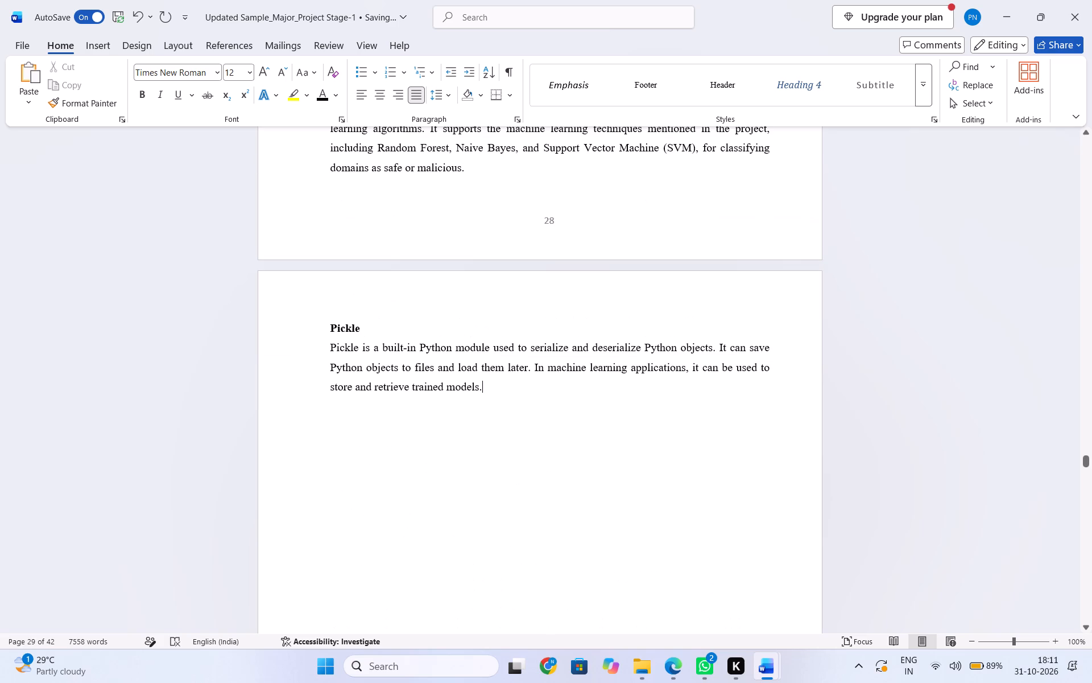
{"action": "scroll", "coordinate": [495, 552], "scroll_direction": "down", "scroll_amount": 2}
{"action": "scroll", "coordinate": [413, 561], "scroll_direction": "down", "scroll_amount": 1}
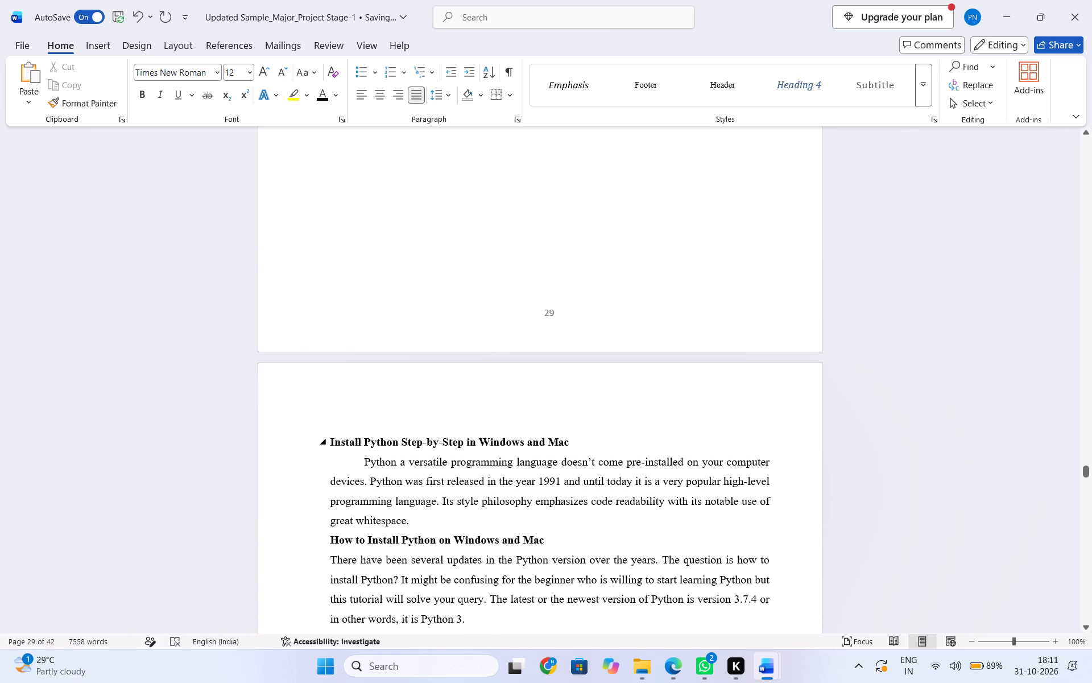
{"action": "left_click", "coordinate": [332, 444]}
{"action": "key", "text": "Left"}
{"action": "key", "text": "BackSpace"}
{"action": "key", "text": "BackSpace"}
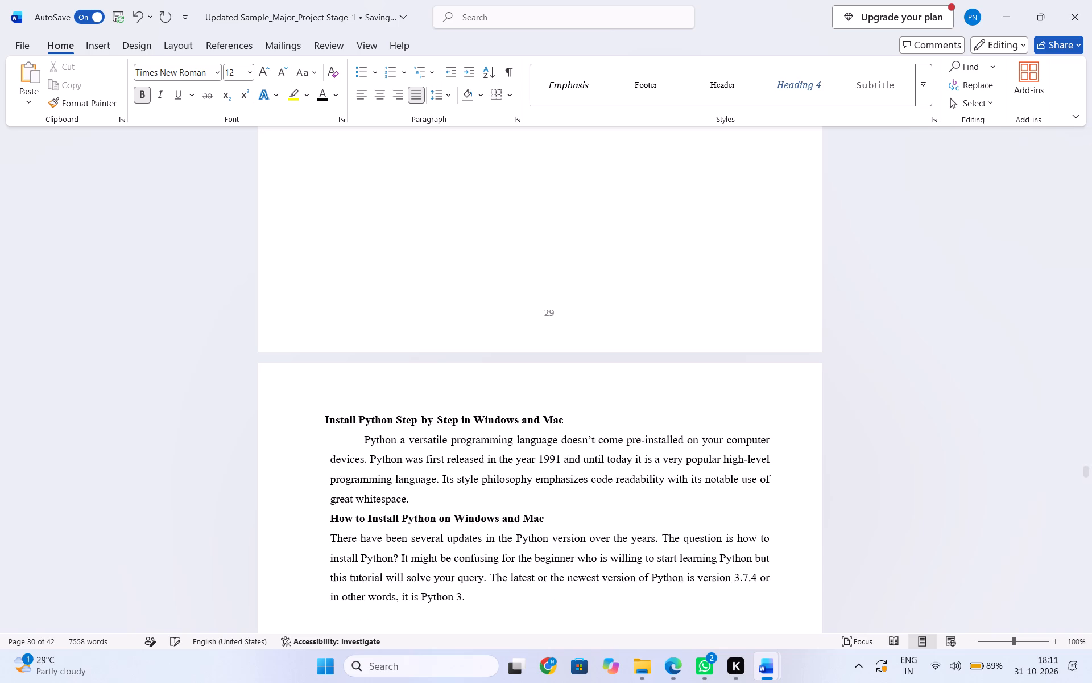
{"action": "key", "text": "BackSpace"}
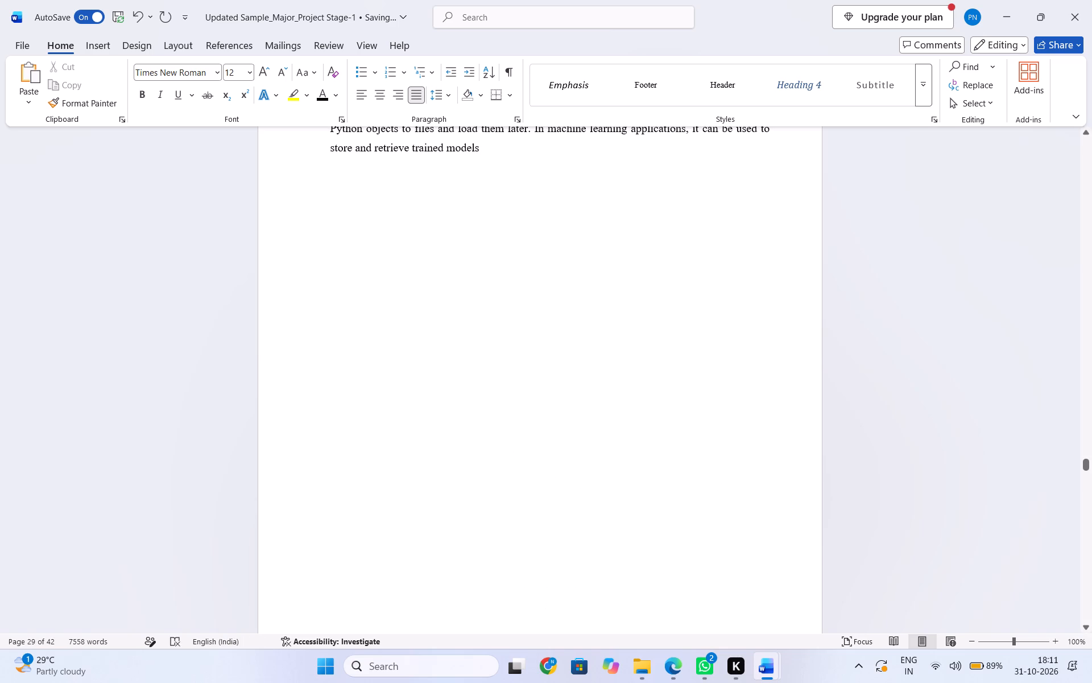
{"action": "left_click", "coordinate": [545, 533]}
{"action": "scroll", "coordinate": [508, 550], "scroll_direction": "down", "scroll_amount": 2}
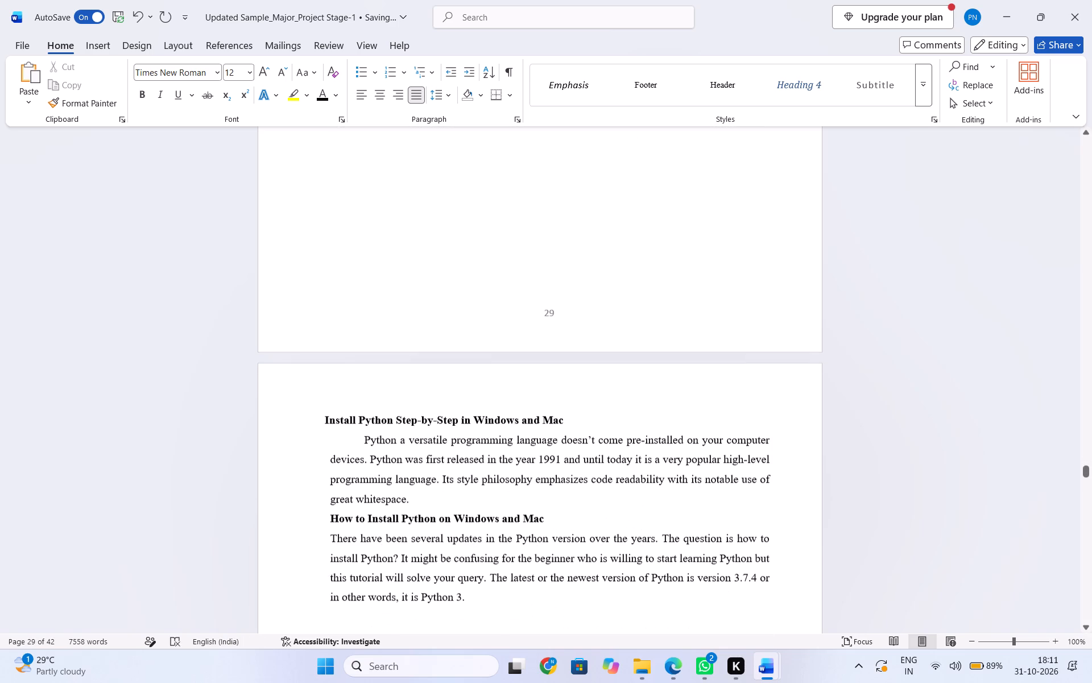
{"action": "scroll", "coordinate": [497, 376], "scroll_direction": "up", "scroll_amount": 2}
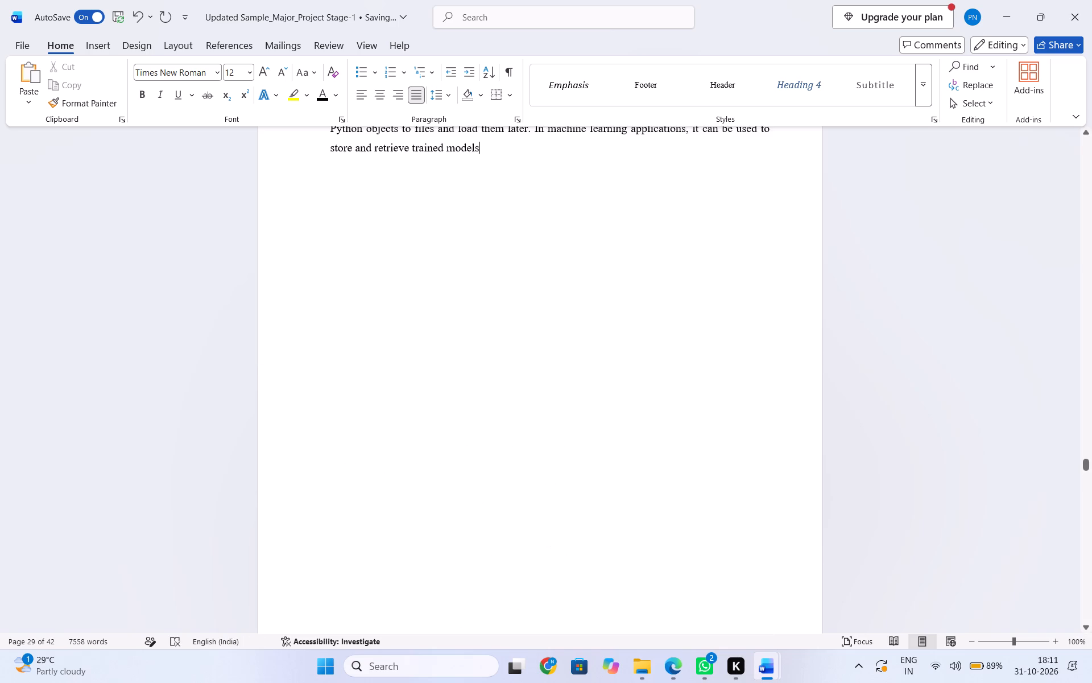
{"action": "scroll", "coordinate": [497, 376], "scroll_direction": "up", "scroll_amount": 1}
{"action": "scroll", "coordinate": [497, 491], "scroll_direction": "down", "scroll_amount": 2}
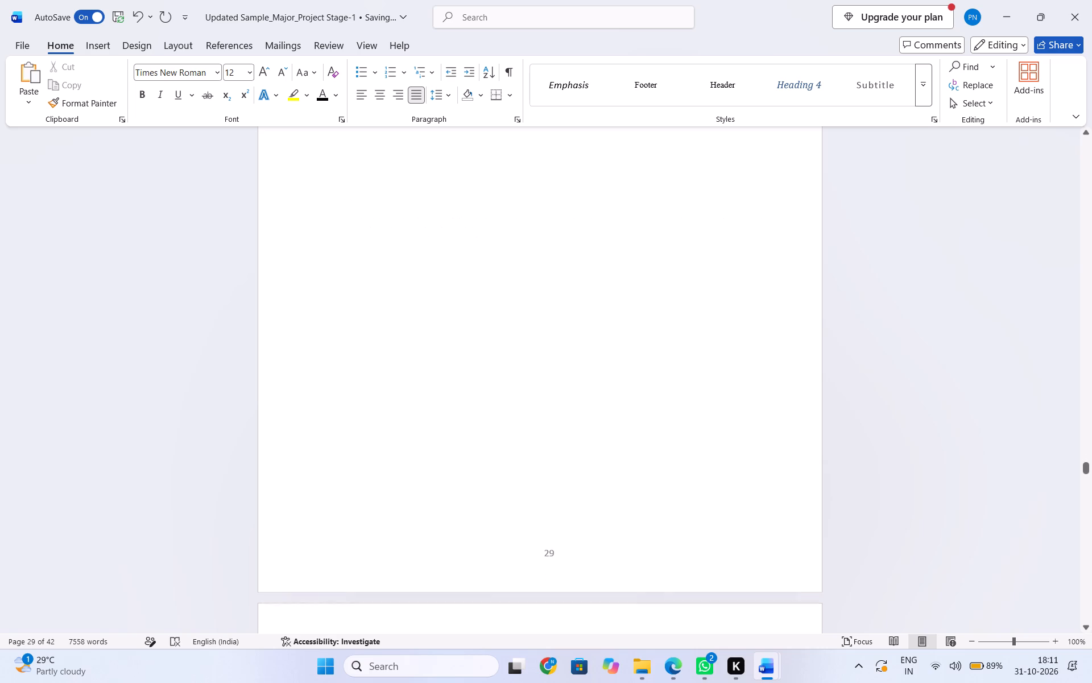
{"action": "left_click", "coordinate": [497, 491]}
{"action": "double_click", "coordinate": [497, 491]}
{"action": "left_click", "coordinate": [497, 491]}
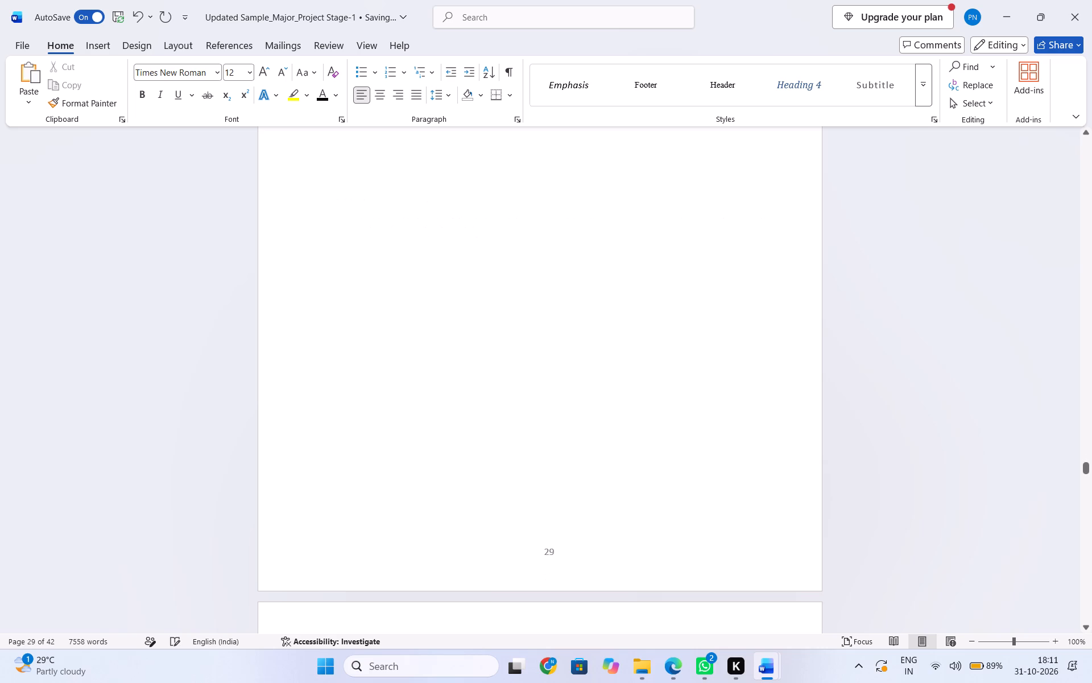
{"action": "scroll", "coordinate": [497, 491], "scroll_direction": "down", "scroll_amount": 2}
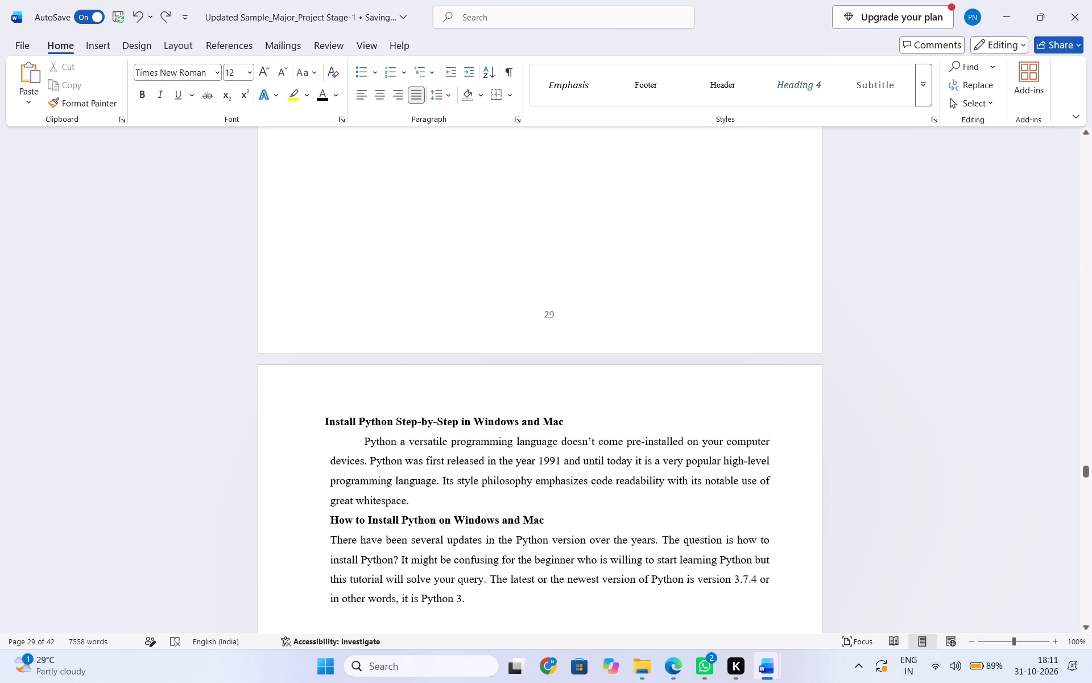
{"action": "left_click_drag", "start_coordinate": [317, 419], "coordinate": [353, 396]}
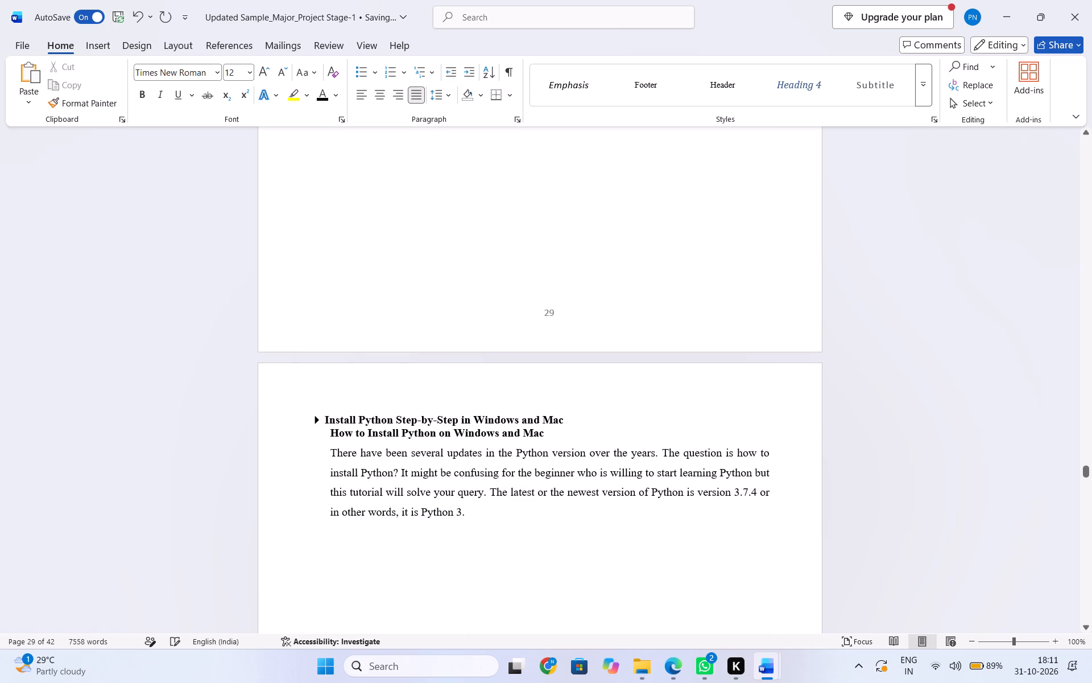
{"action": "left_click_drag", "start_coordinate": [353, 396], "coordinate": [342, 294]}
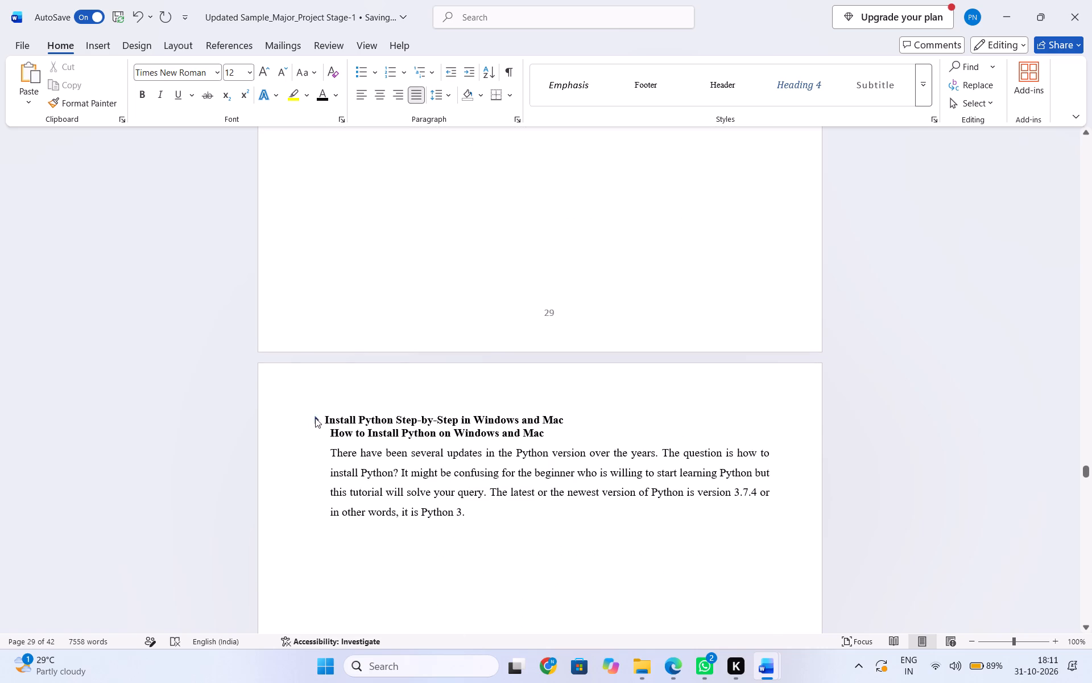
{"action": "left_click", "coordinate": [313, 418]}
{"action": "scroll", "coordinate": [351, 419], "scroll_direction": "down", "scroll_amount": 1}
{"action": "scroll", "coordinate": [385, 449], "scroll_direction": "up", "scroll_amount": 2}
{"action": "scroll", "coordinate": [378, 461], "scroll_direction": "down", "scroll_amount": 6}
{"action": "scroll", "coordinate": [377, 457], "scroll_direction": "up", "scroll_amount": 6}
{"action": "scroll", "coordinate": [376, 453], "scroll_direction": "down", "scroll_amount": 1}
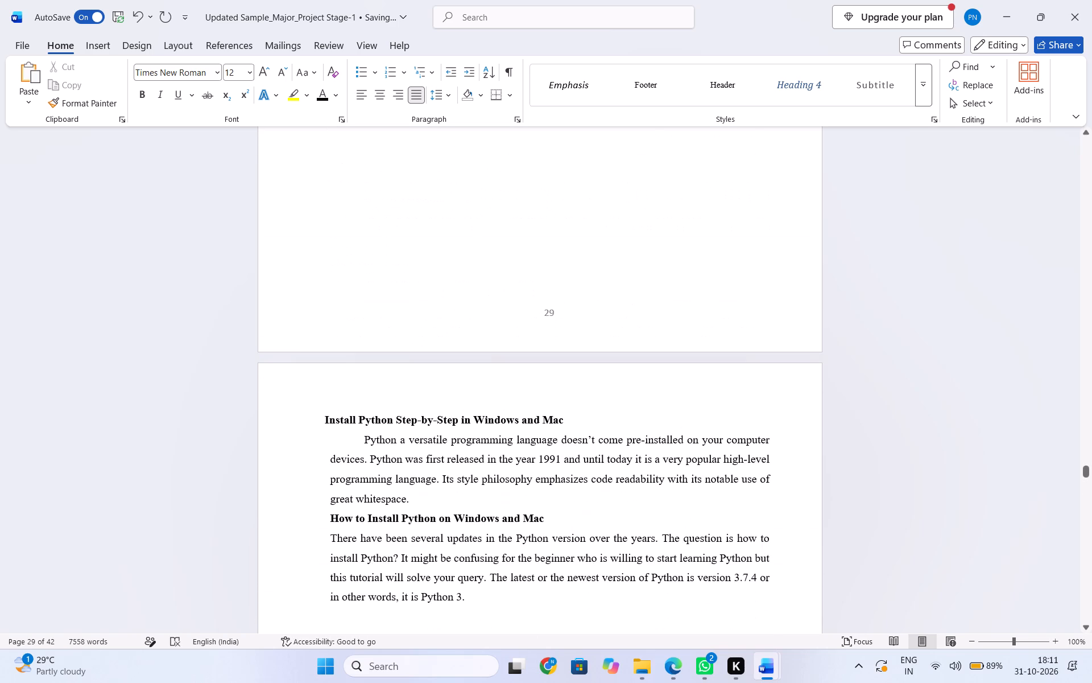
Copy the "Install Python Step-by-Step in Windows and Mac" and "How to Install Python on Windows and Mac" sections to below the Pickle paragraph.
{"action": "left_click_drag", "start_coordinate": [330, 433], "coordinate": [383, 481]}
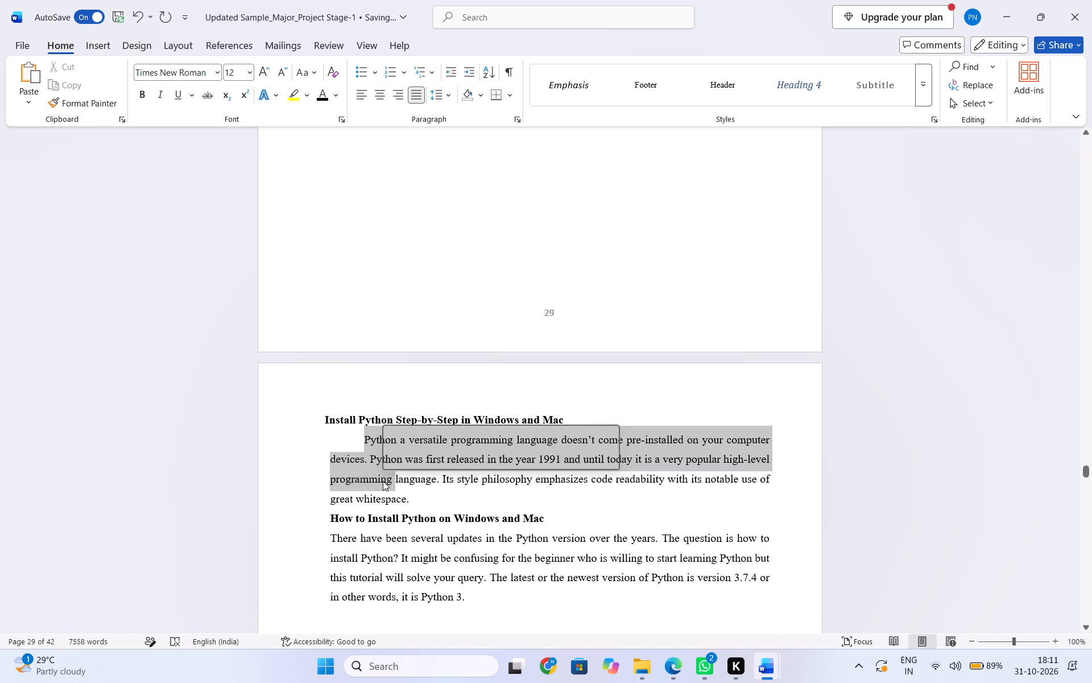
{"action": "left_click", "coordinate": [384, 481]}
{"action": "left_click_drag", "start_coordinate": [325, 421], "coordinate": [471, 590]}
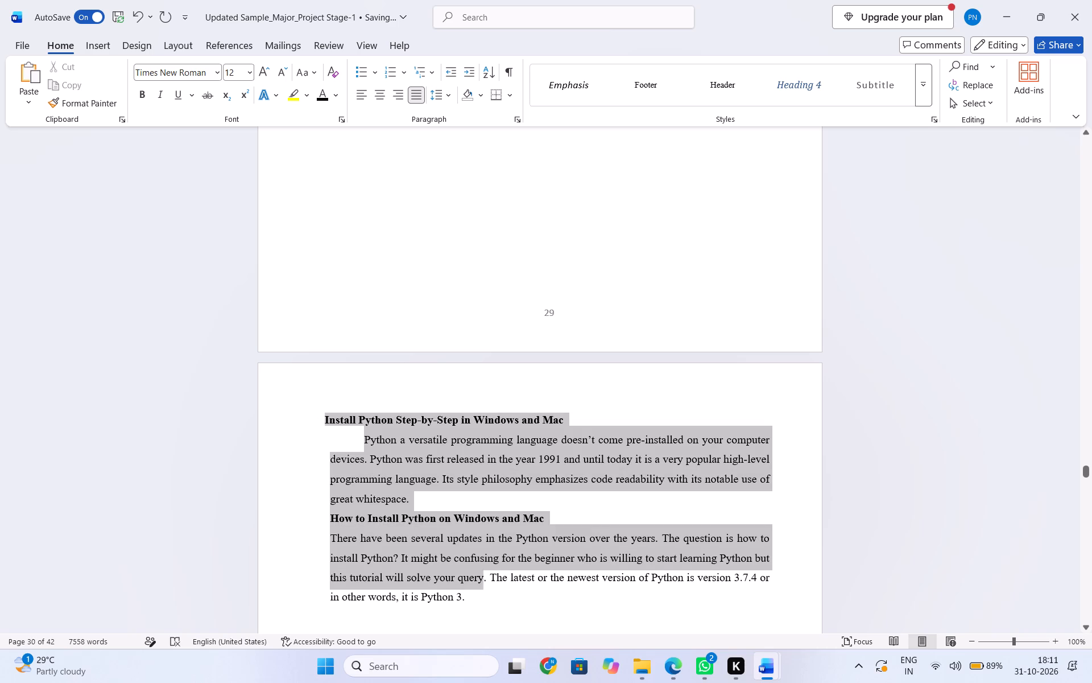
{"action": "left_click_drag", "start_coordinate": [471, 590], "coordinate": [479, 602]}
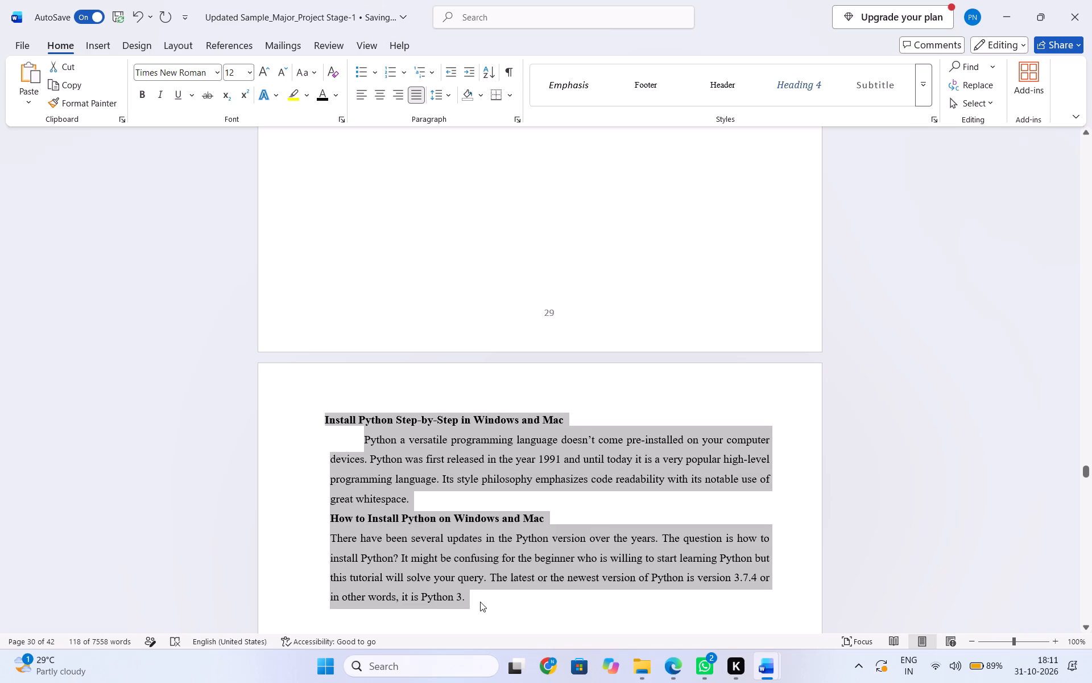
{"action": "key", "text": "ctrl+c"}
{"action": "scroll", "coordinate": [480, 601], "scroll_direction": "up", "scroll_amount": 3}
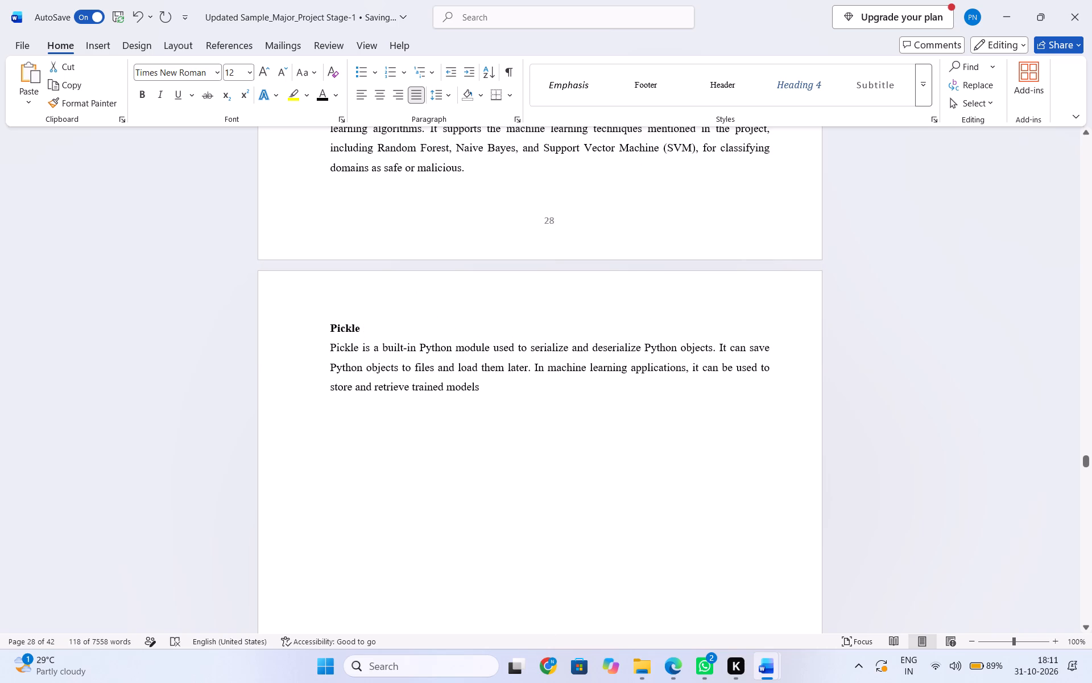
{"action": "left_click", "coordinate": [489, 389]}
{"action": "key", "text": "Return"}
{"action": "key", "text": "Return"}
{"action": "key", "text": "Return"}
{"action": "key", "text": "BackSpace"}
{"action": "key", "text": "BackSpace"}
{"action": "key", "text": "BackSpace"}
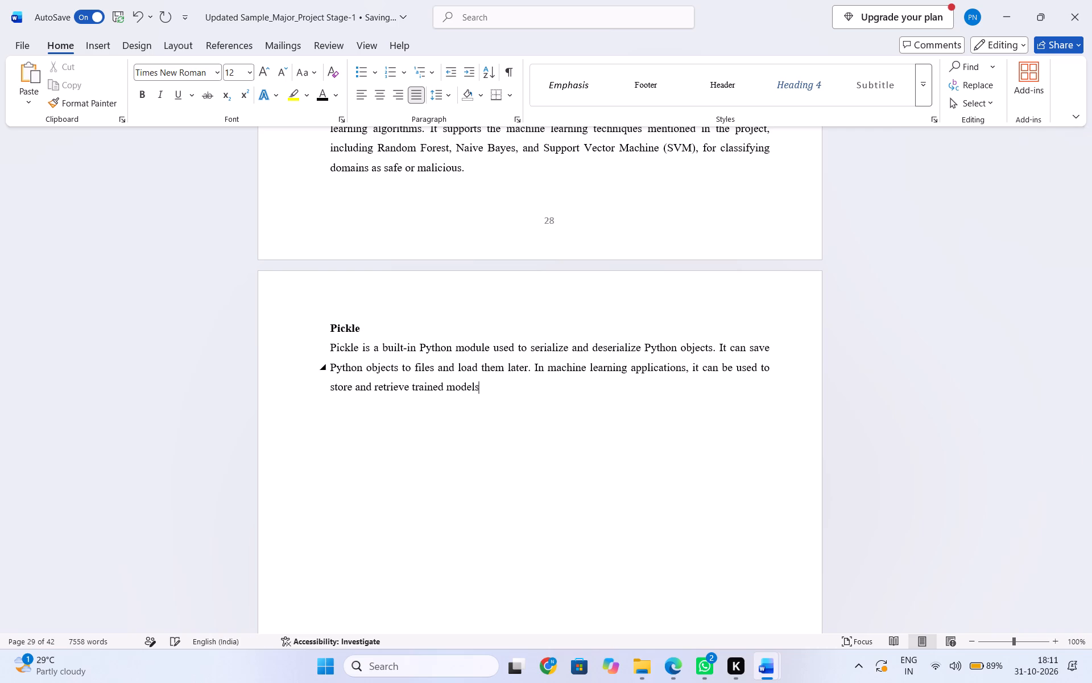
{"action": "key", "text": "Return"}
{"action": "key", "text": "Return"}
{"action": "key", "text": "ctrl+v"}
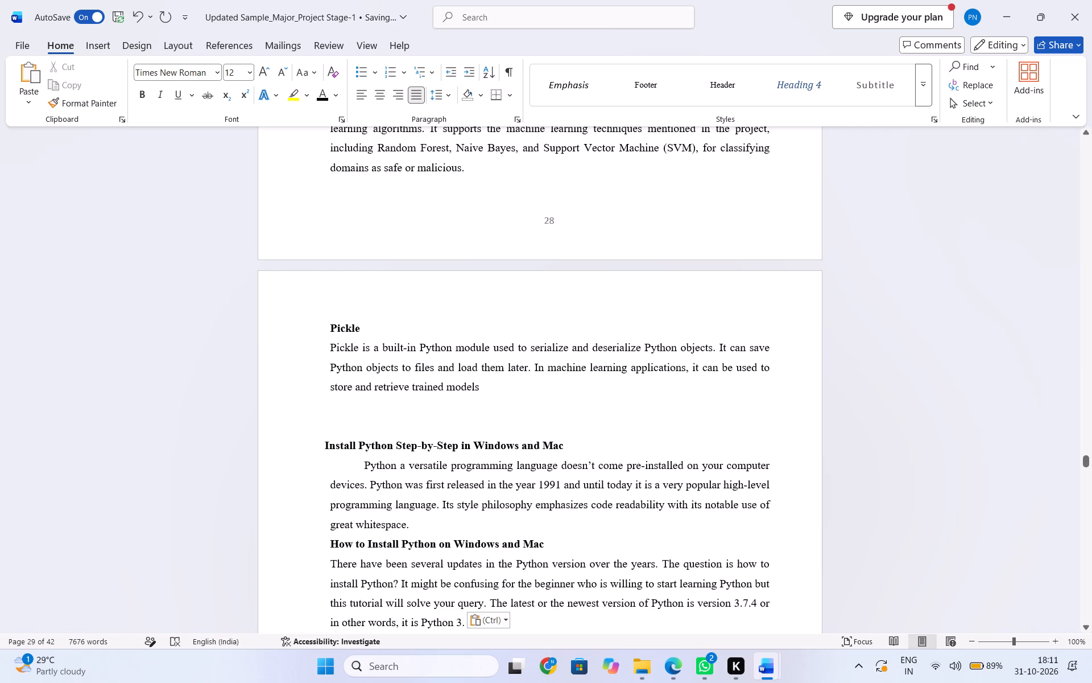
Remove the extra blank line above the pasted "Install Python Step-by-Step in Windows and Mac" heading and align it with two leading spaces.
{"action": "left_click", "coordinate": [386, 426]}
{"action": "key", "text": "BackSpace"}
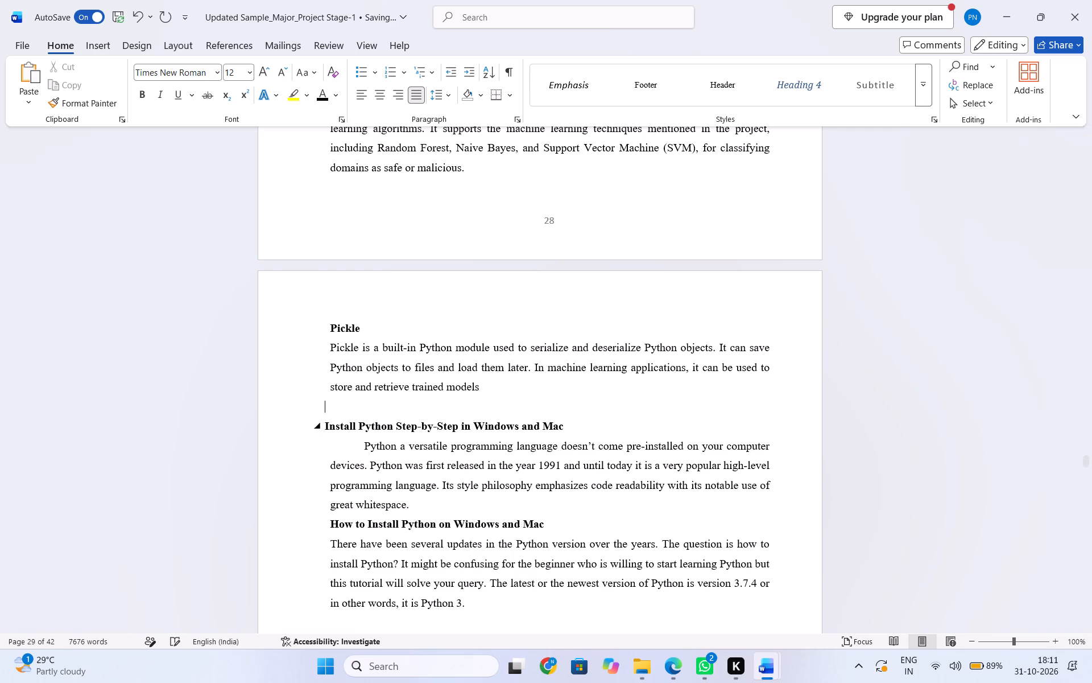
{"action": "left_click", "coordinate": [326, 425]}
{"action": "key", "text": "space"}
{"action": "key", "text": "space"}
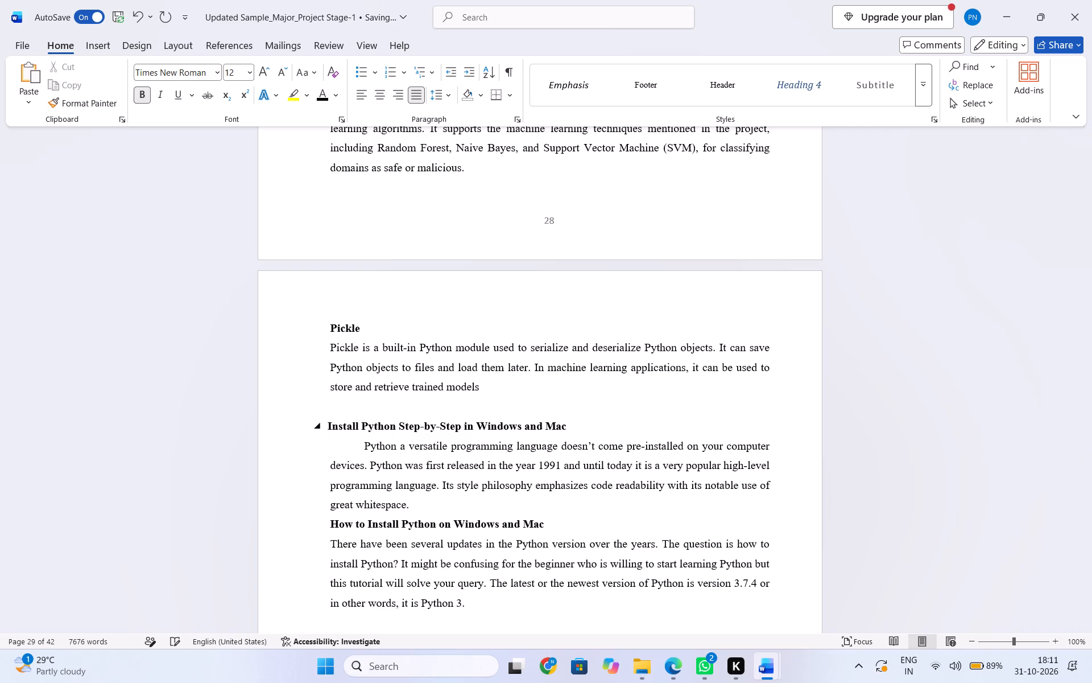
Delete the original "Install Python Step-by-Step" and "How to Install Python" sections on the following page, including the leftover blank line.
{"action": "scroll", "coordinate": [383, 427], "scroll_direction": "down", "scroll_amount": 1}
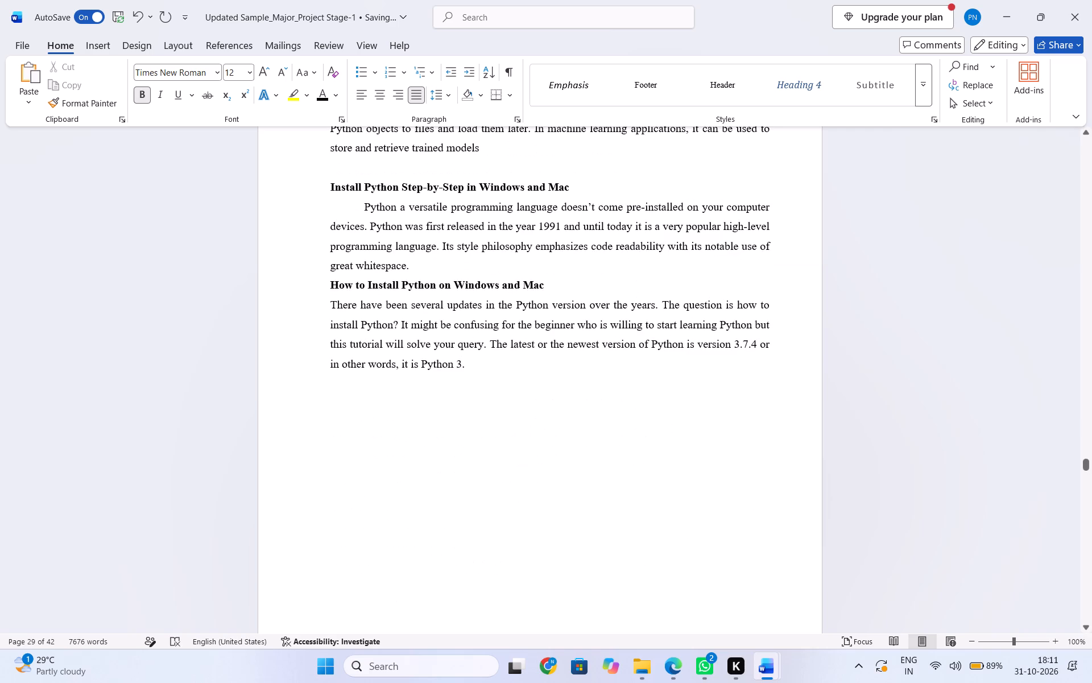
{"action": "scroll", "coordinate": [383, 427], "scroll_direction": "down", "scroll_amount": 3}
{"action": "left_click", "coordinate": [458, 412]}
{"action": "left_click_drag", "start_coordinate": [457, 412], "coordinate": [452, 401]}
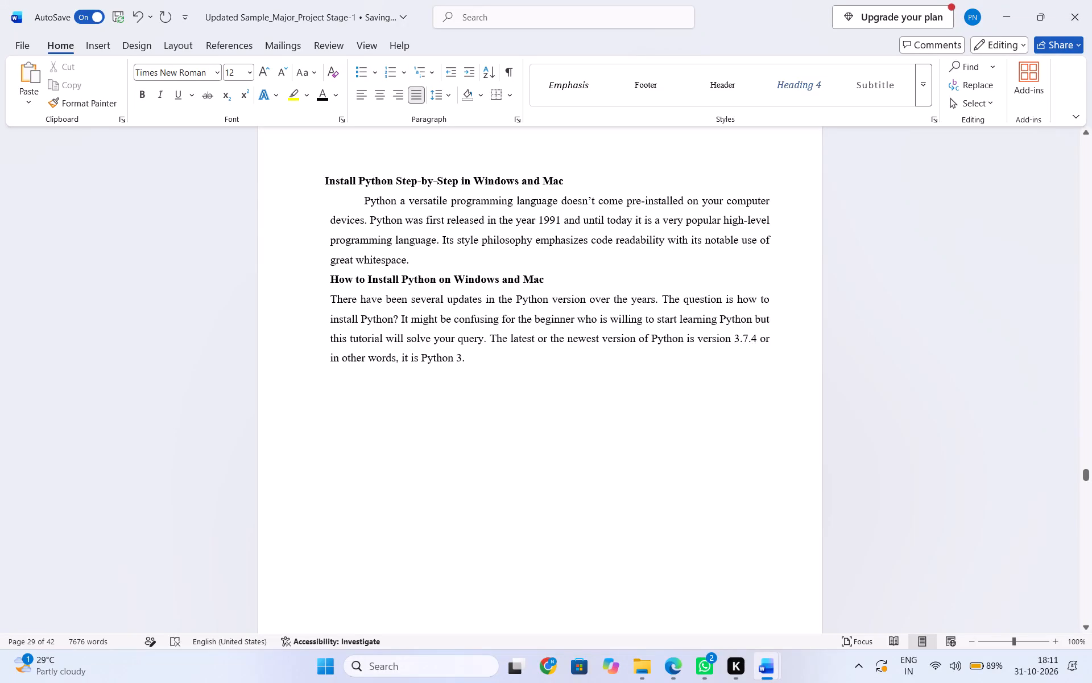
{"action": "left_click_drag", "start_coordinate": [452, 401], "coordinate": [406, 308]}
{"action": "left_click", "coordinate": [426, 509]}
{"action": "key", "text": "Delete"}
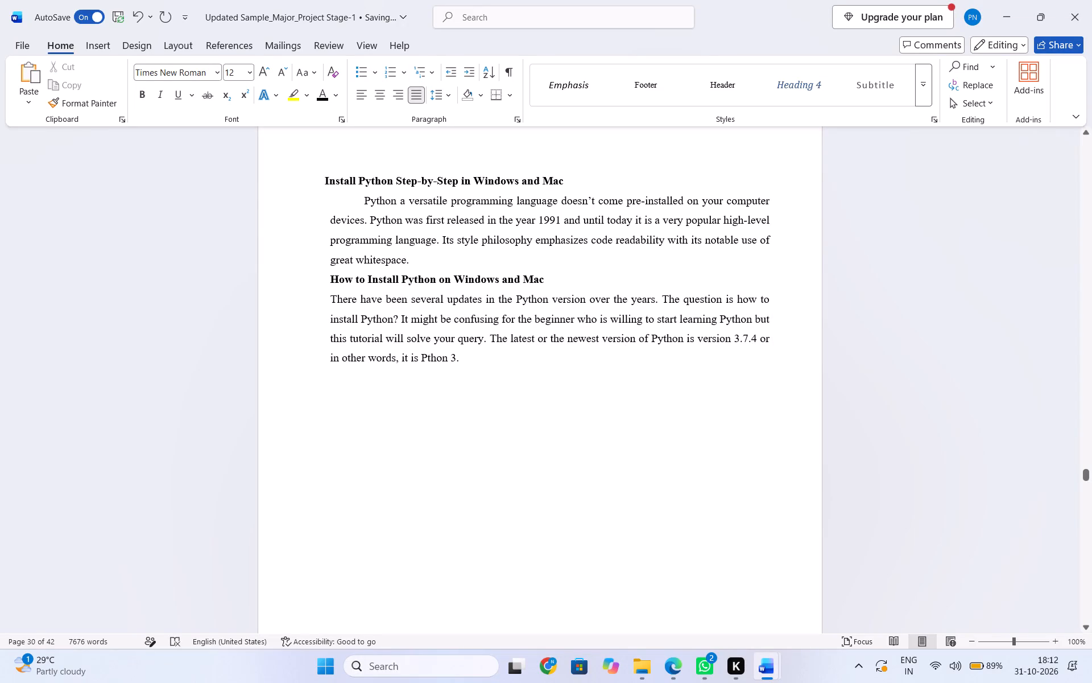
{"action": "left_click", "coordinate": [322, 179]}
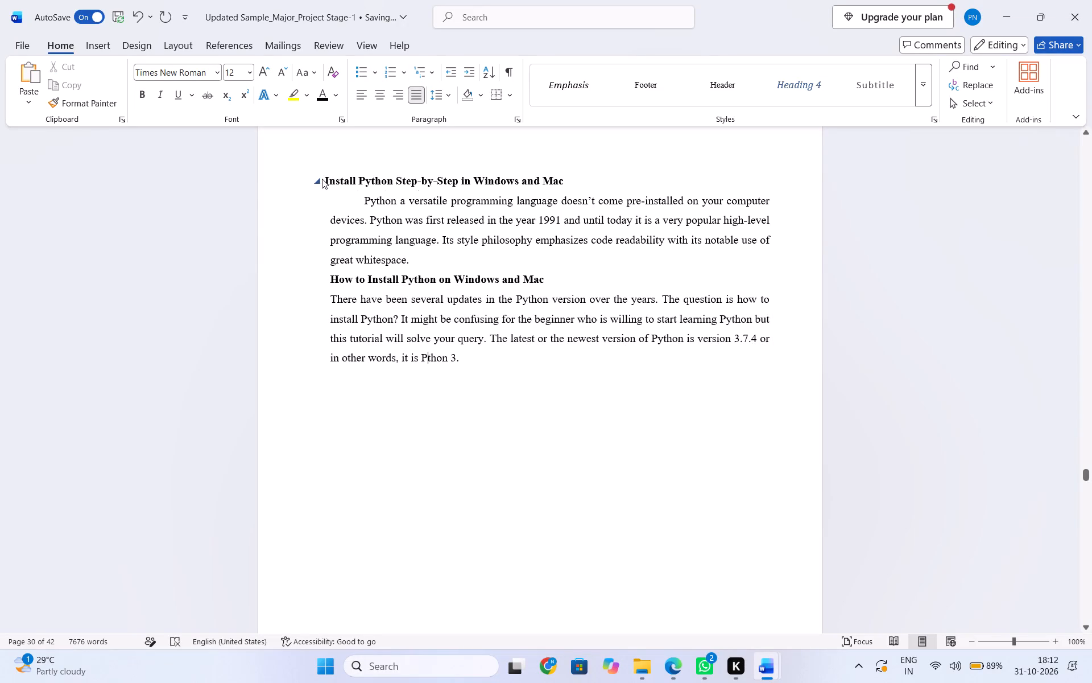
{"action": "left_click", "coordinate": [322, 179]}
{"action": "left_click_drag", "start_coordinate": [322, 176], "coordinate": [344, 231]}
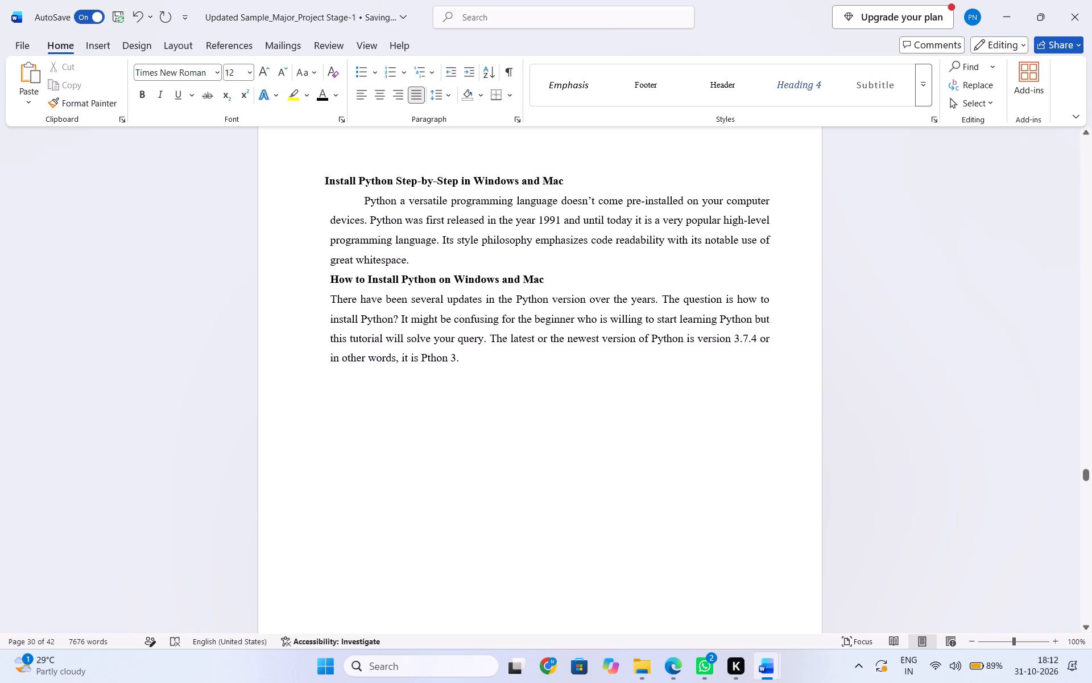
{"action": "left_click_drag", "start_coordinate": [344, 231], "coordinate": [506, 393]}
{"action": "key", "text": "BackSpace"}
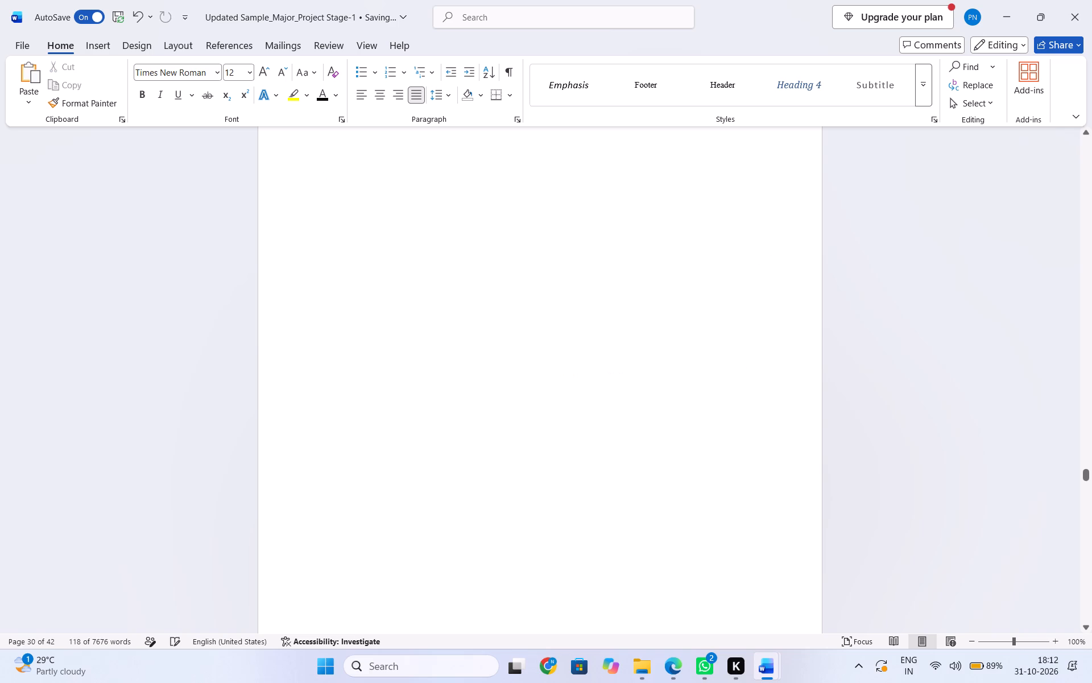
{"action": "key", "text": "Delete"}
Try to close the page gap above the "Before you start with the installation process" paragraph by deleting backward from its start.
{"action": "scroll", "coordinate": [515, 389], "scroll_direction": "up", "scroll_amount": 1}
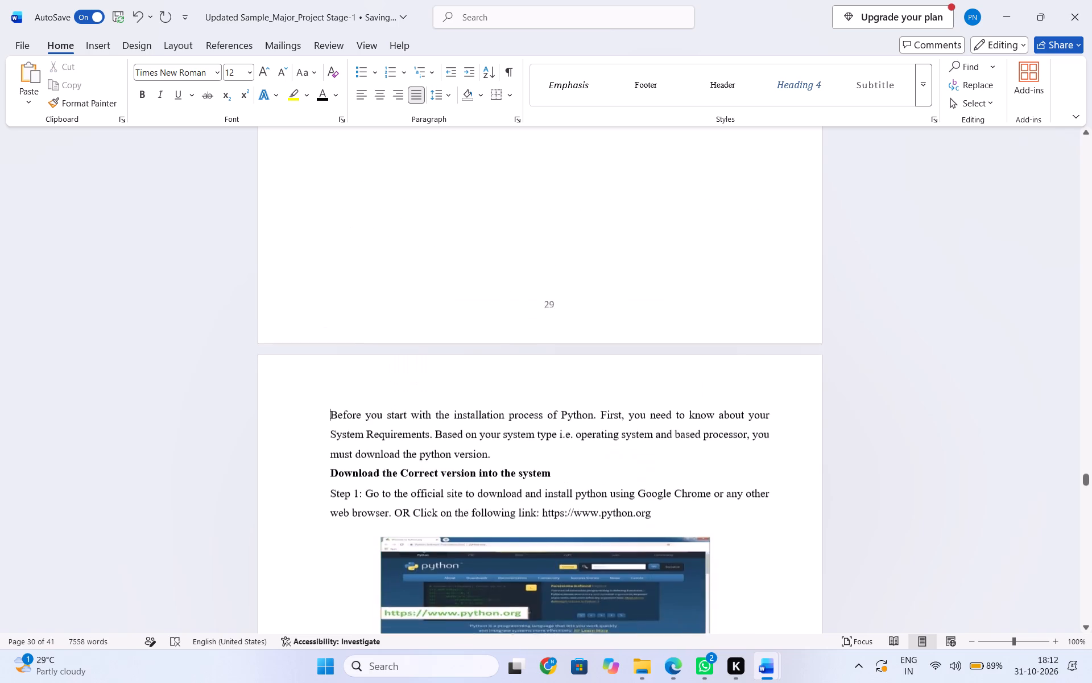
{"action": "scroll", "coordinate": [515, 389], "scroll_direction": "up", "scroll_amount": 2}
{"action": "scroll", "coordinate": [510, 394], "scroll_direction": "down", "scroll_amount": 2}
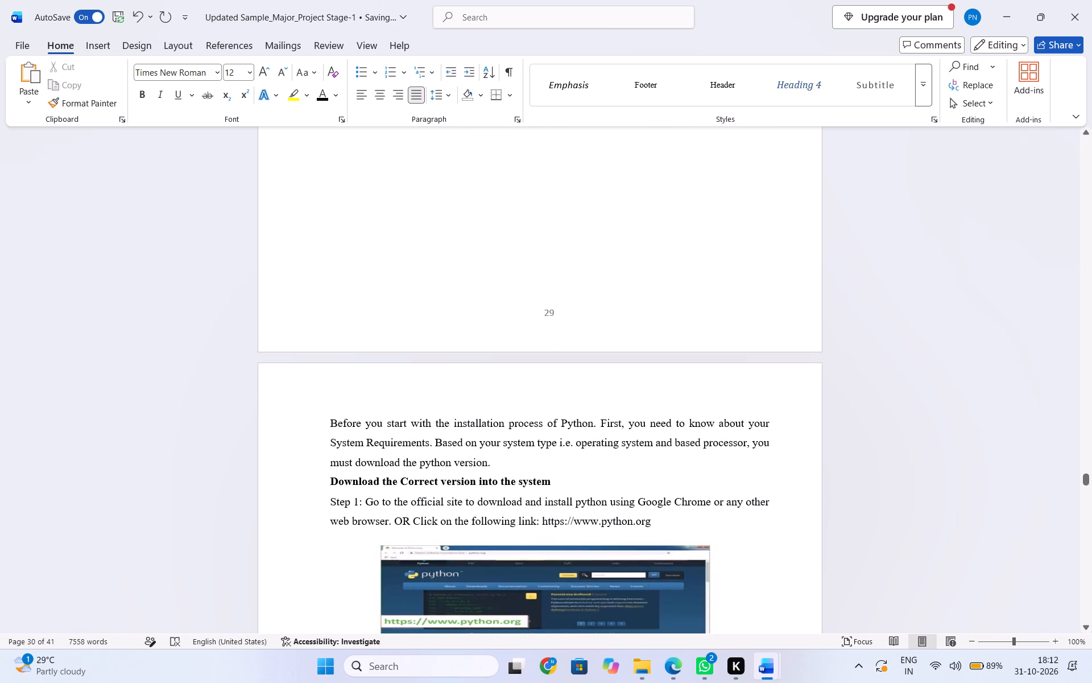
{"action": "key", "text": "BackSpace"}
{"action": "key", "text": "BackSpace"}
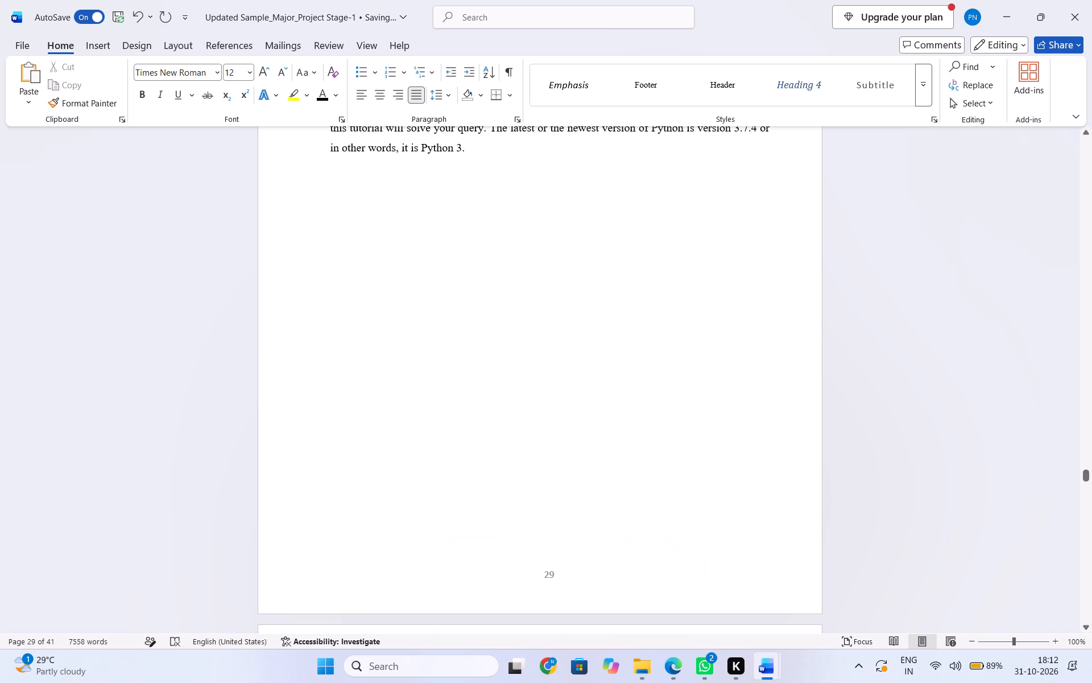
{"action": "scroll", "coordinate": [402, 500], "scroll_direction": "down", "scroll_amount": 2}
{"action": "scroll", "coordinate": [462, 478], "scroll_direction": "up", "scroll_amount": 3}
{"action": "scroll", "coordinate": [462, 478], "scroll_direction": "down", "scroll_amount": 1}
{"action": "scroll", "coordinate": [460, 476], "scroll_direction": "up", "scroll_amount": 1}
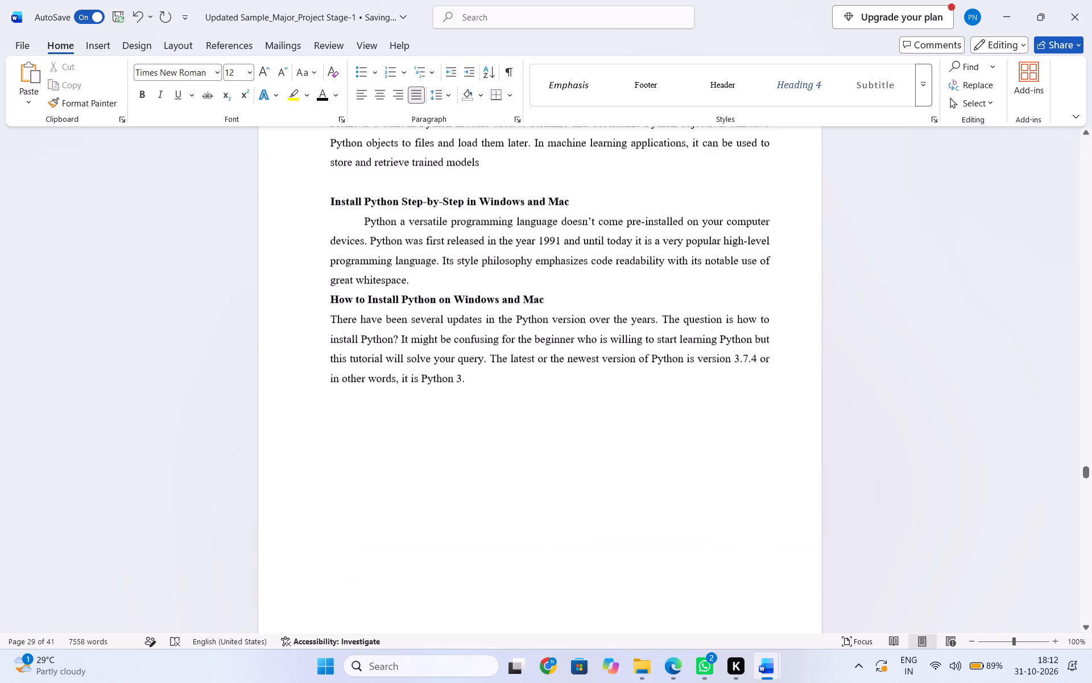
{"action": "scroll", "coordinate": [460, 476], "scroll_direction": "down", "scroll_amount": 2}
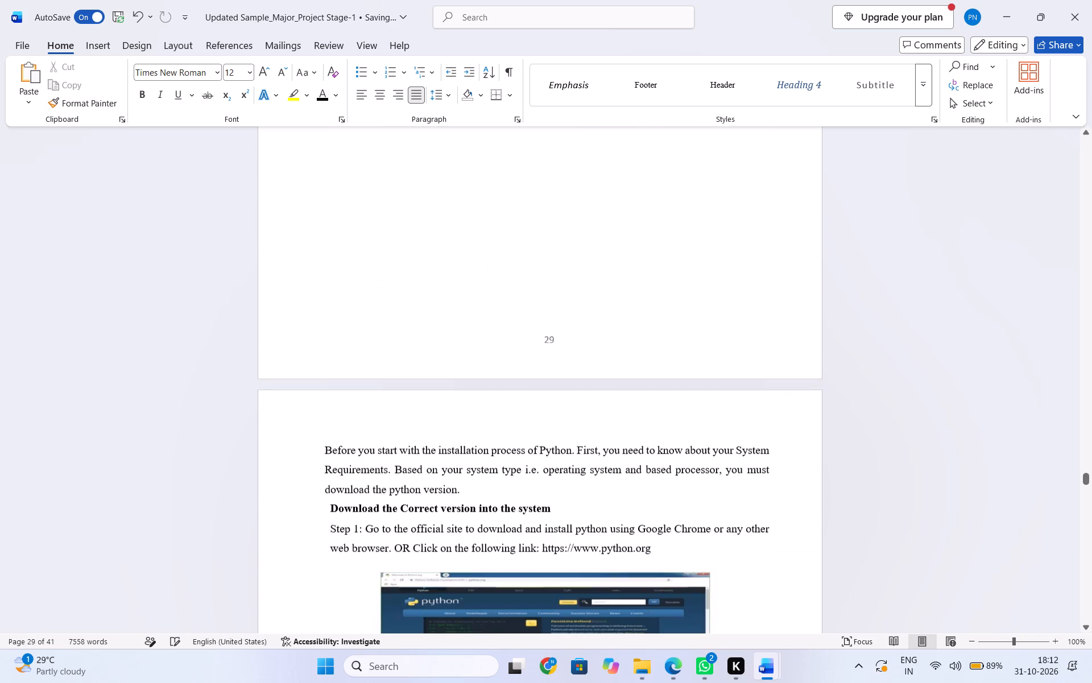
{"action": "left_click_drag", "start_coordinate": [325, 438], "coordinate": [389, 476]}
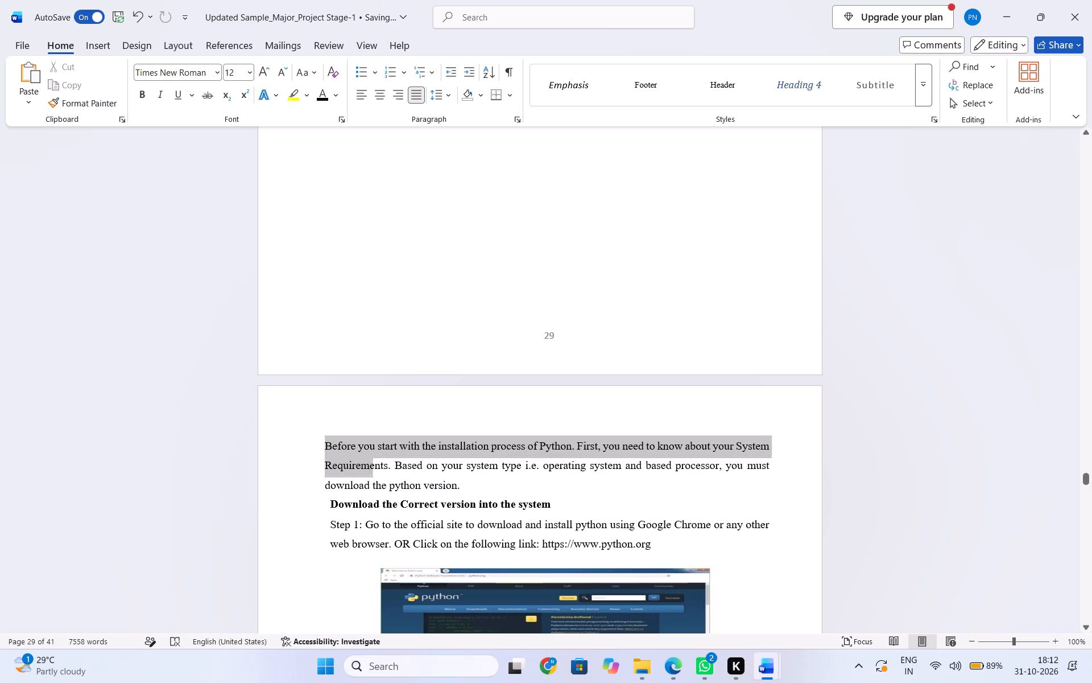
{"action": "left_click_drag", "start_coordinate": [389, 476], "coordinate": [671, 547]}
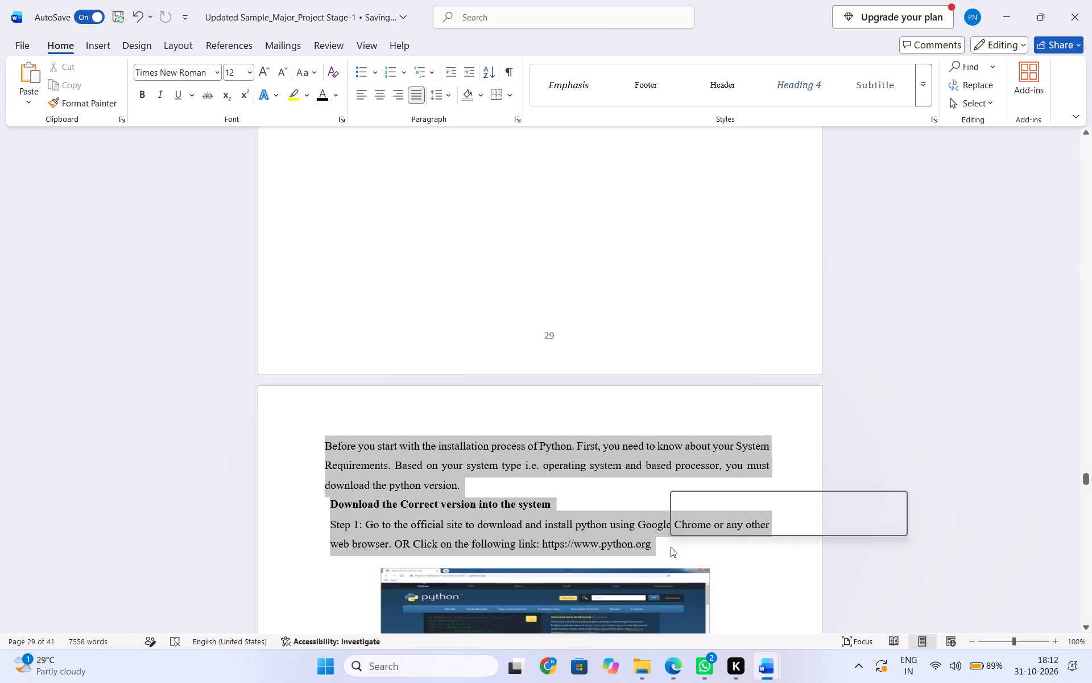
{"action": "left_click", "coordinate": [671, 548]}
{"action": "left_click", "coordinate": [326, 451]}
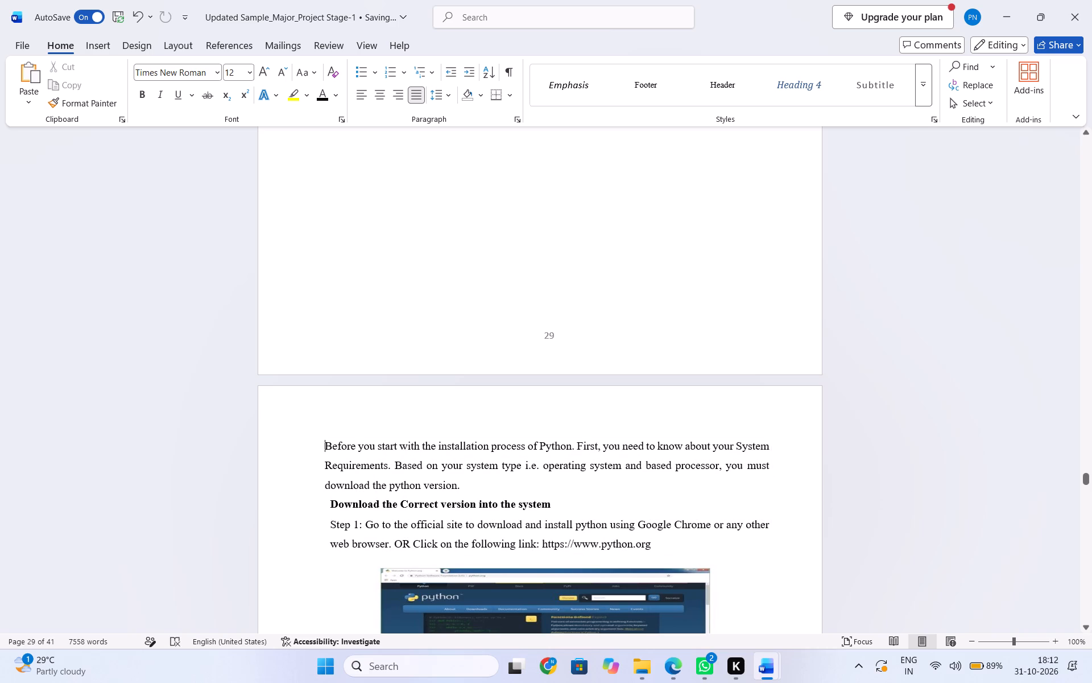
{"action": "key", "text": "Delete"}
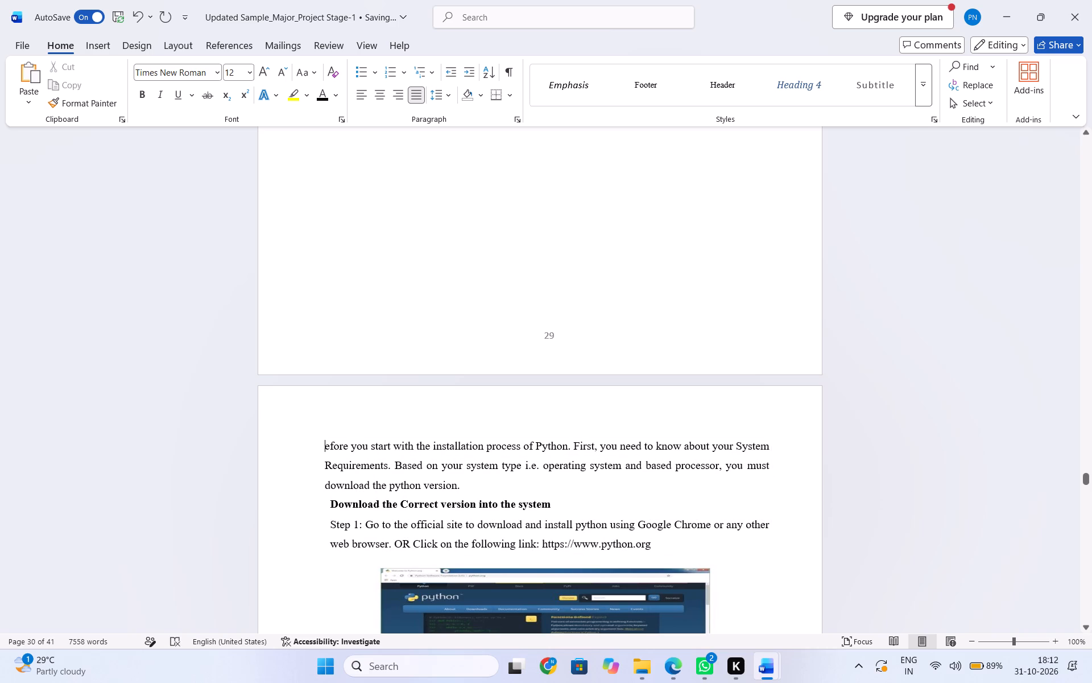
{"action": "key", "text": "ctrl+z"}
Look through the Python installation steps and figures down to the 6.2 Django section to check the page layout.
{"action": "scroll", "coordinate": [315, 467], "scroll_direction": "down", "scroll_amount": 5}
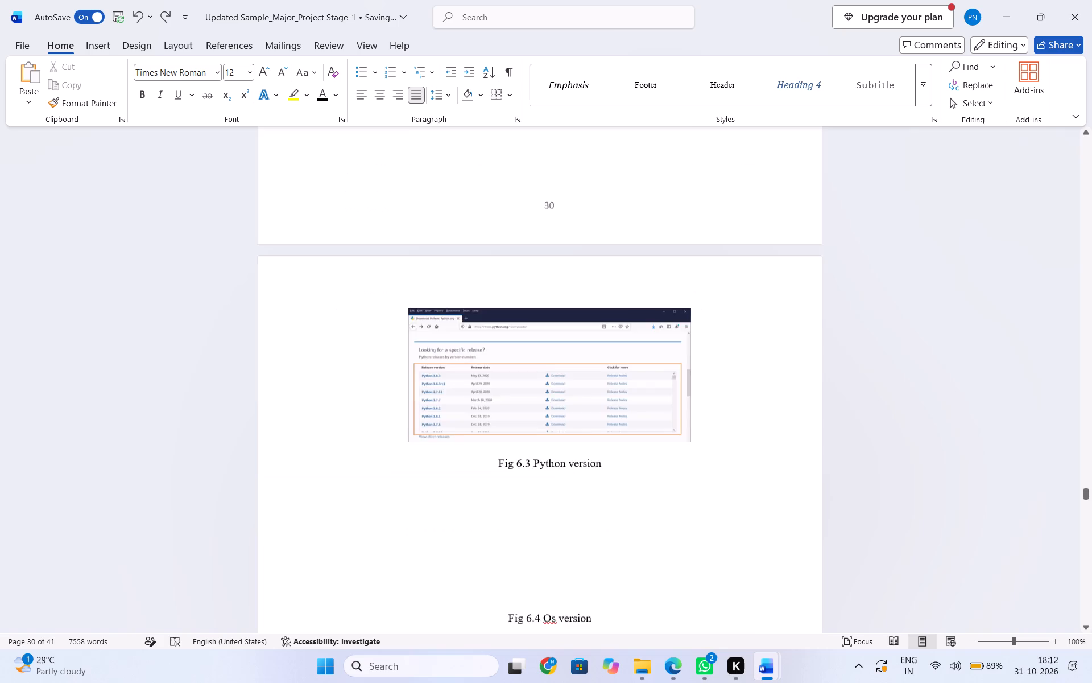
{"action": "scroll", "coordinate": [315, 467], "scroll_direction": "down", "scroll_amount": 12}
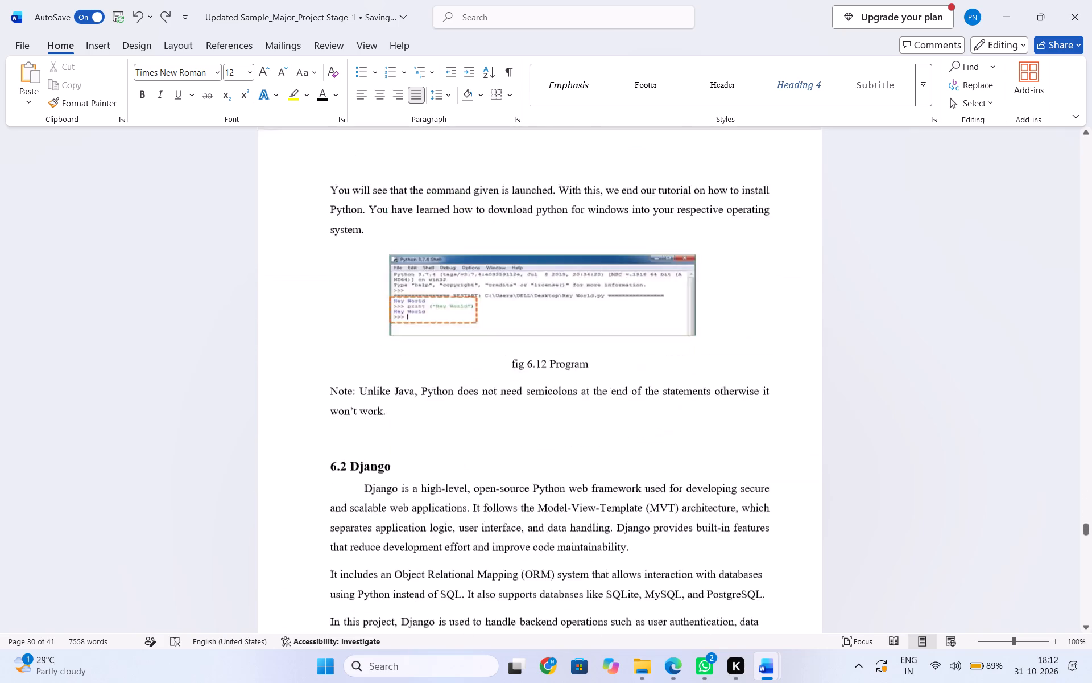
{"action": "scroll", "coordinate": [315, 467], "scroll_direction": "up", "scroll_amount": 7}
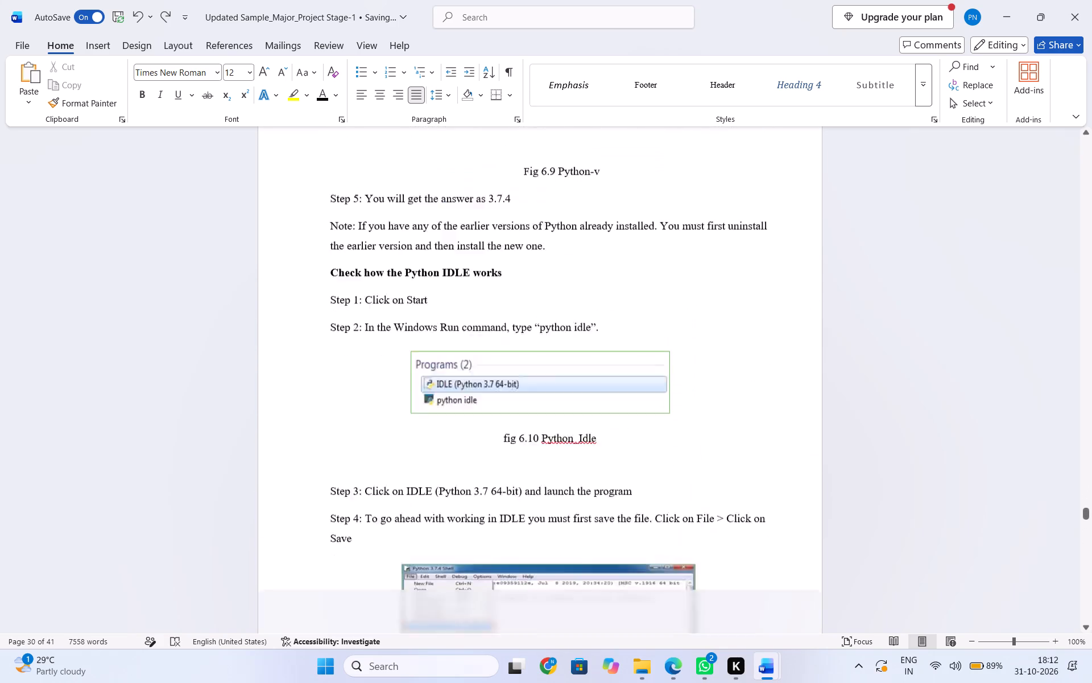
{"action": "scroll", "coordinate": [324, 466], "scroll_direction": "up", "scroll_amount": 12}
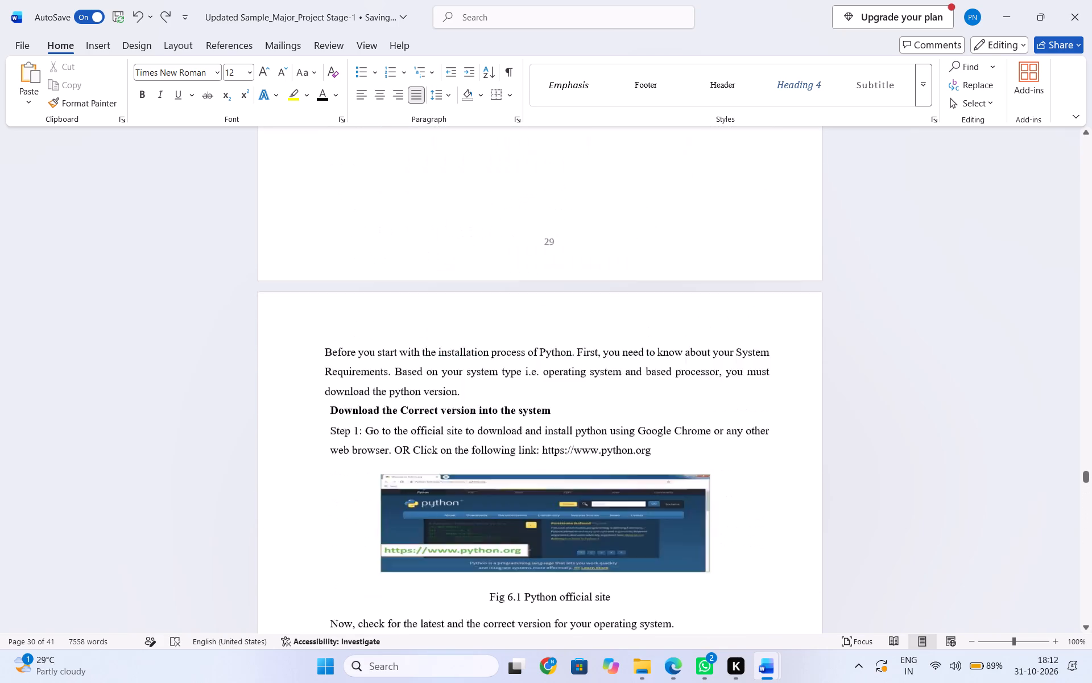
{"action": "scroll", "coordinate": [325, 465], "scroll_direction": "down", "scroll_amount": 1}
{"action": "scroll", "coordinate": [325, 465], "scroll_direction": "up", "scroll_amount": 1}
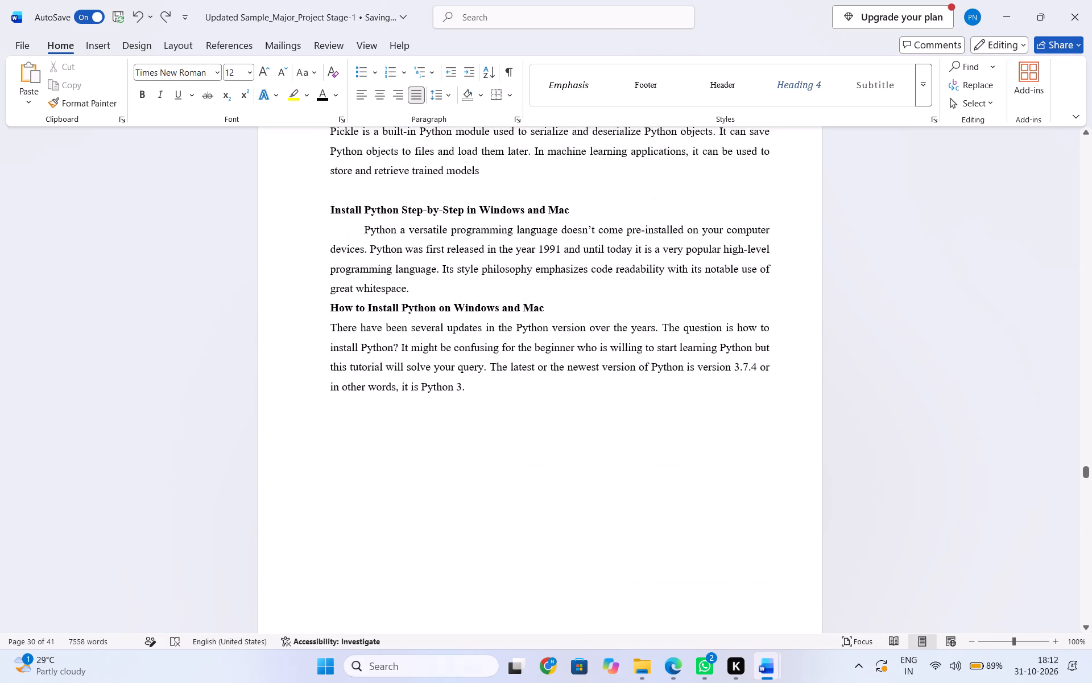
Copy the "Before you start" paragraph through the Step 1 python.org screenshot to directly below the "How to Install Python" text, without a blank line between.
{"action": "scroll", "coordinate": [325, 465], "scroll_direction": "down", "scroll_amount": 3}
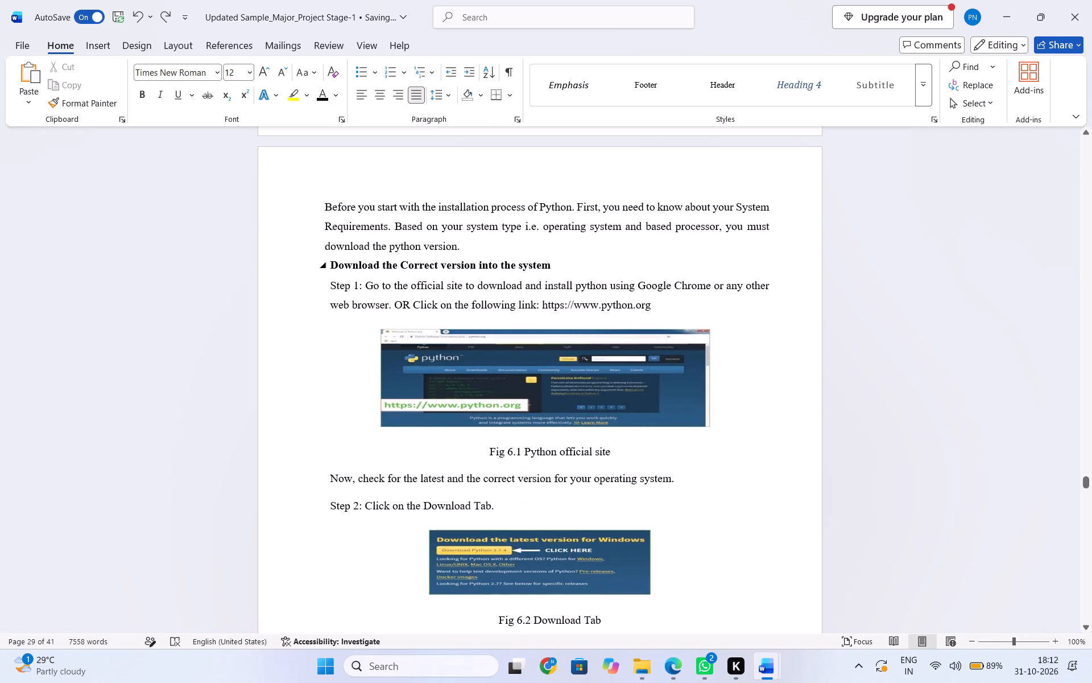
{"action": "left_click_drag", "start_coordinate": [326, 205], "coordinate": [670, 326]}
{"action": "key", "text": "ctrl+c"}
{"action": "scroll", "coordinate": [672, 346], "scroll_direction": "up", "scroll_amount": 1}
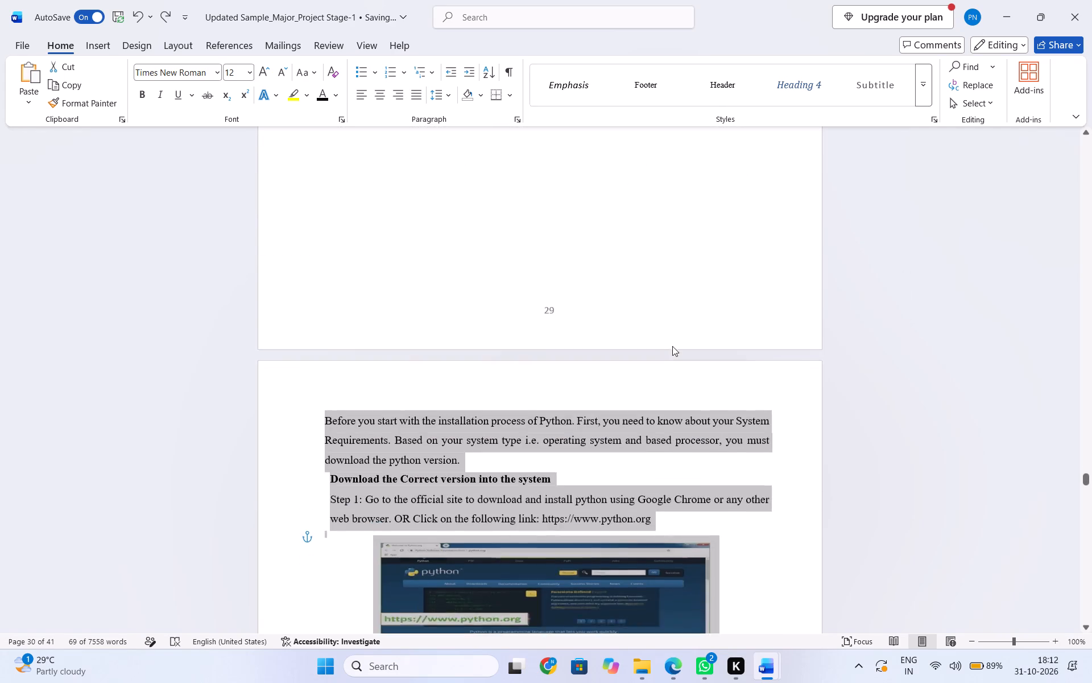
{"action": "scroll", "coordinate": [630, 347], "scroll_direction": "up", "scroll_amount": 2}
{"action": "left_click_drag", "start_coordinate": [483, 388], "coordinate": [478, 387]}
{"action": "key", "text": "Return"}
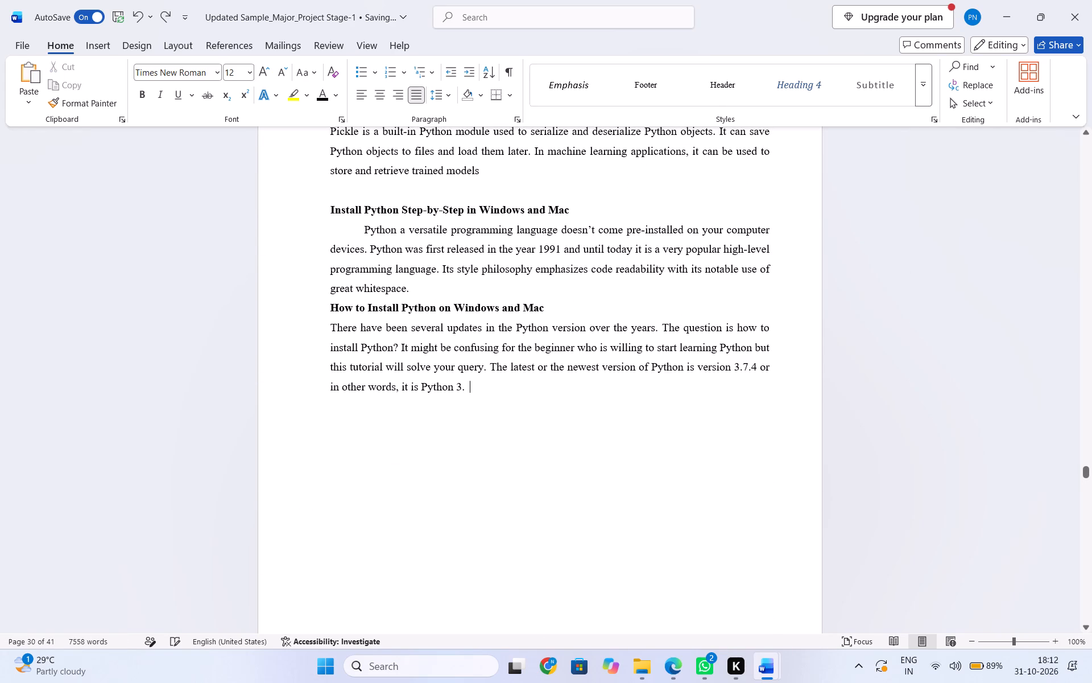
{"action": "key", "text": "Return"}
{"action": "key", "text": "BackSpace"}
{"action": "key", "text": "BackSpace"}
{"action": "key", "text": "Return"}
{"action": "key", "text": "ctrl+v"}
{"action": "left_click", "coordinate": [457, 422]}
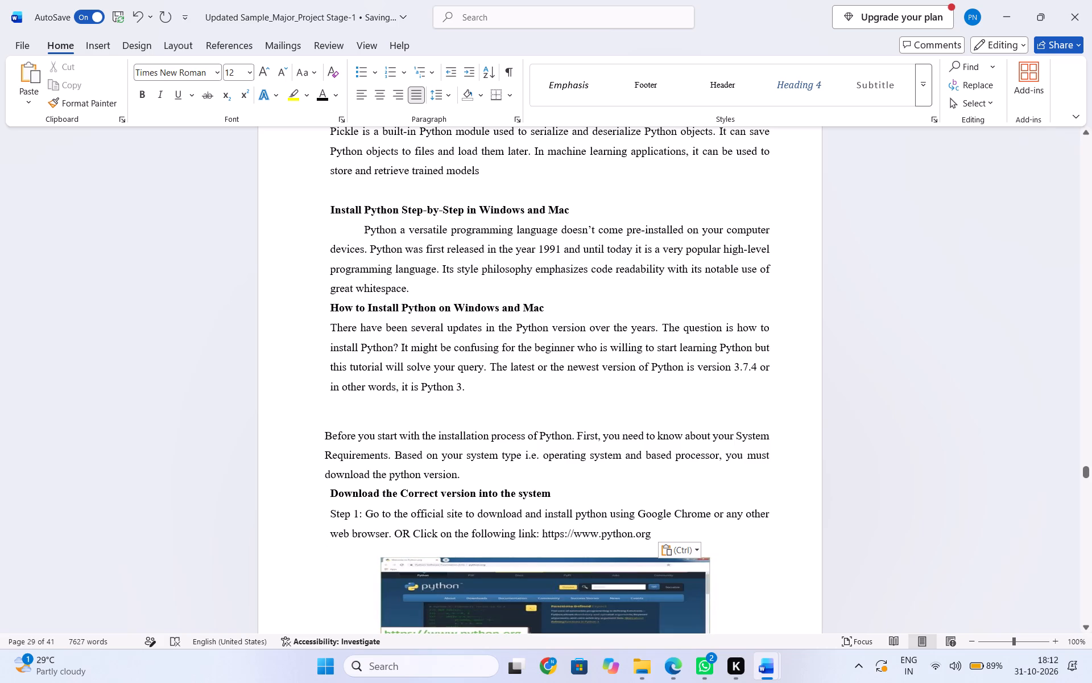
{"action": "key", "text": "BackSpace"}
Align the left edge of the pasted "Before you start" paragraph with the surrounding text.
{"action": "left_click", "coordinate": [317, 408]}
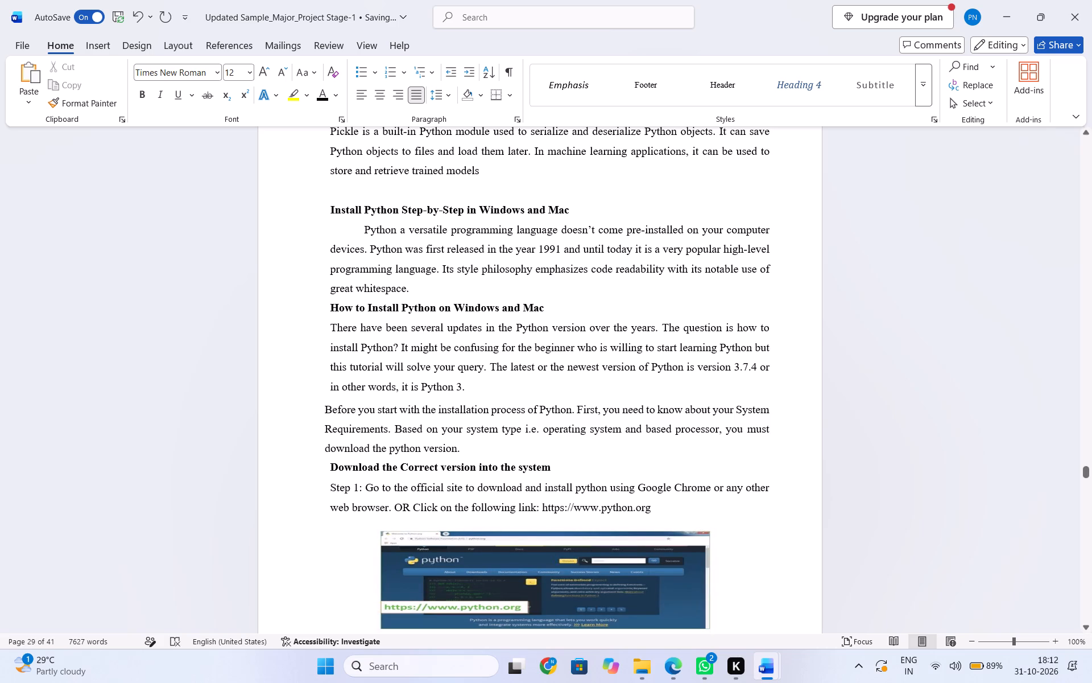
{"action": "key", "text": "space"}
{"action": "key", "text": "space"}
{"action": "key", "text": "space"}
{"action": "key", "text": "space"}
{"action": "key", "text": "space"}
{"action": "key", "text": "space"}
{"action": "key", "text": "BackSpace"}
{"action": "key", "text": "BackSpace"}
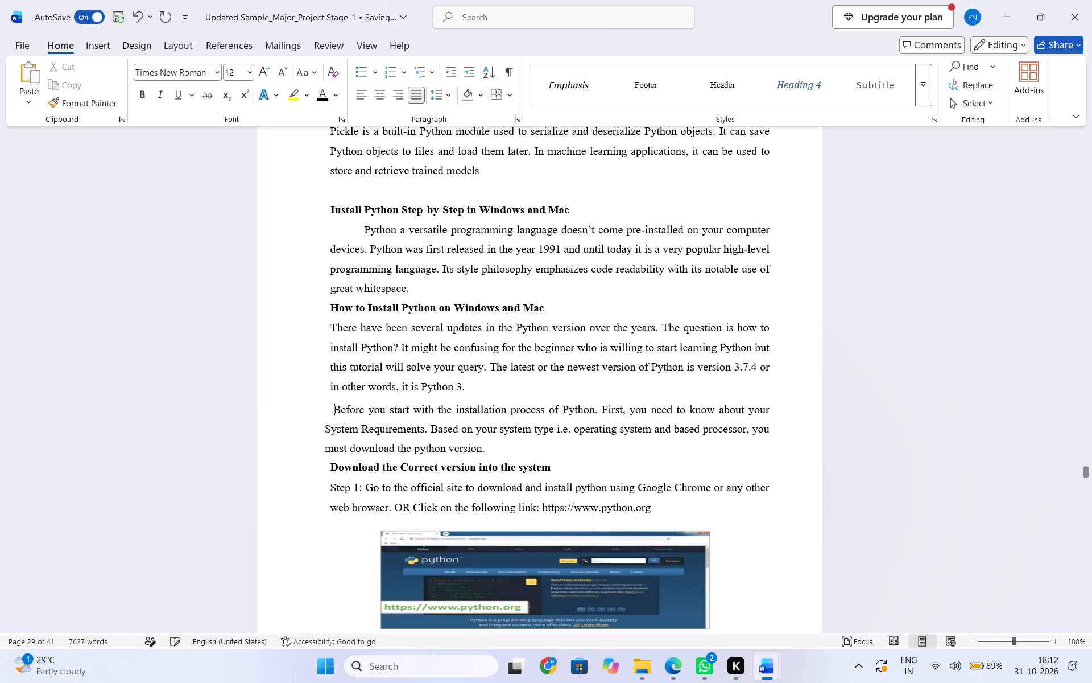
{"action": "key", "text": "BackSpace"}
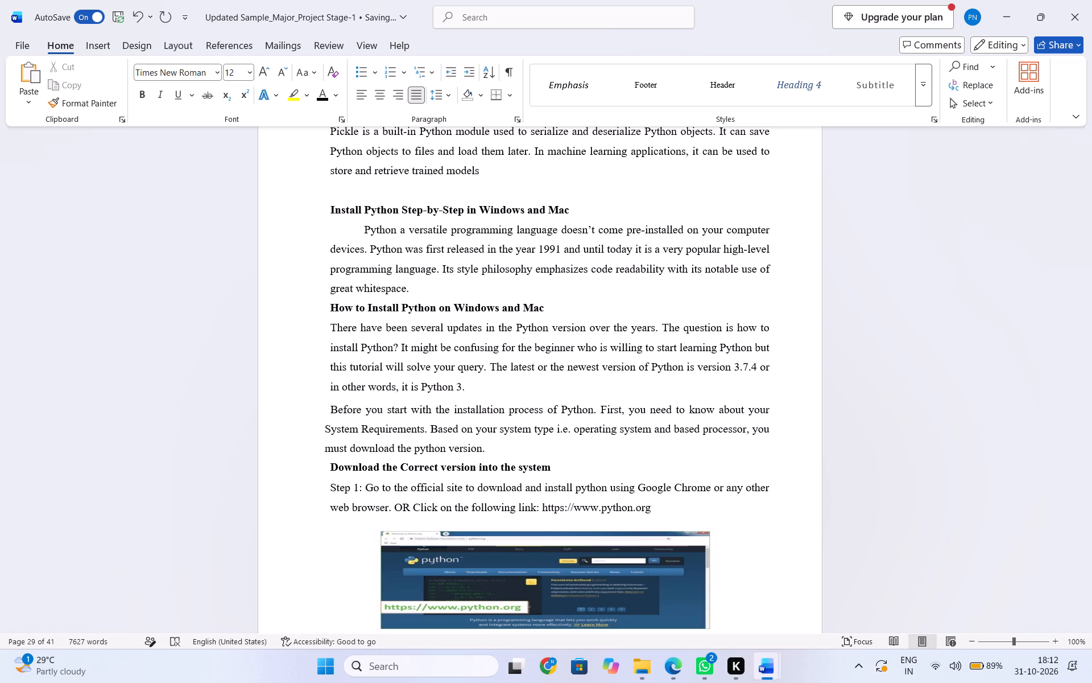
{"action": "left_click", "coordinate": [323, 429]}
{"action": "key", "text": "space"}
{"action": "key", "text": "space"}
{"action": "key", "text": "Tab"}
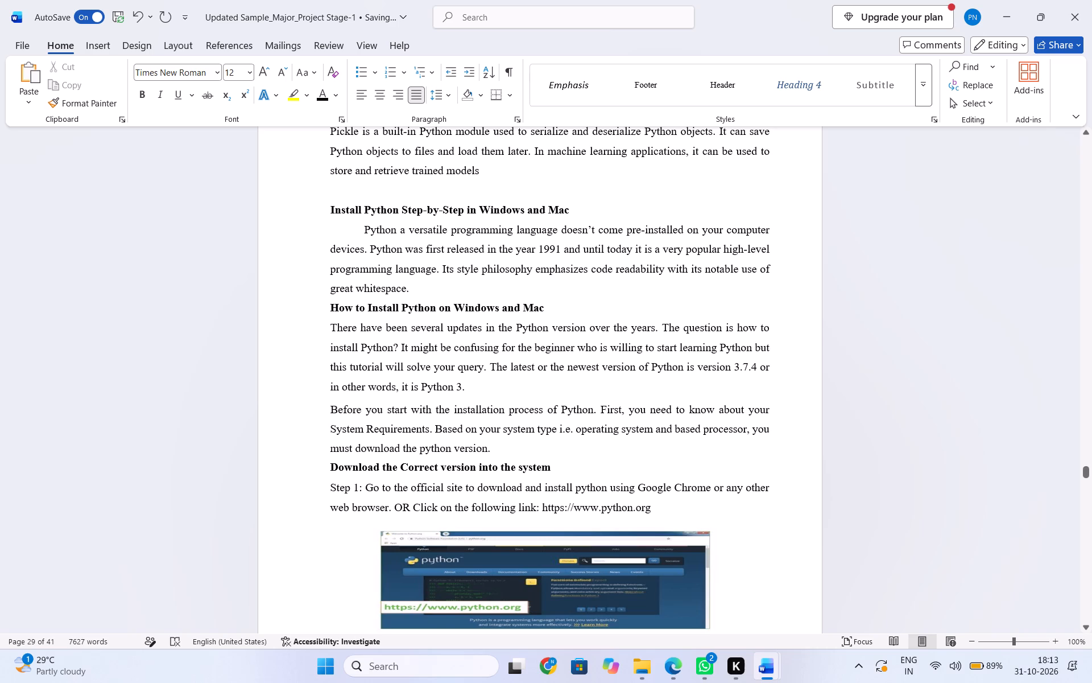
Delete the original "Before you start" paragraph, "Download the Correct version" heading and Step 1 text on the following page.
{"action": "scroll", "coordinate": [521, 452], "scroll_direction": "down", "scroll_amount": 1}
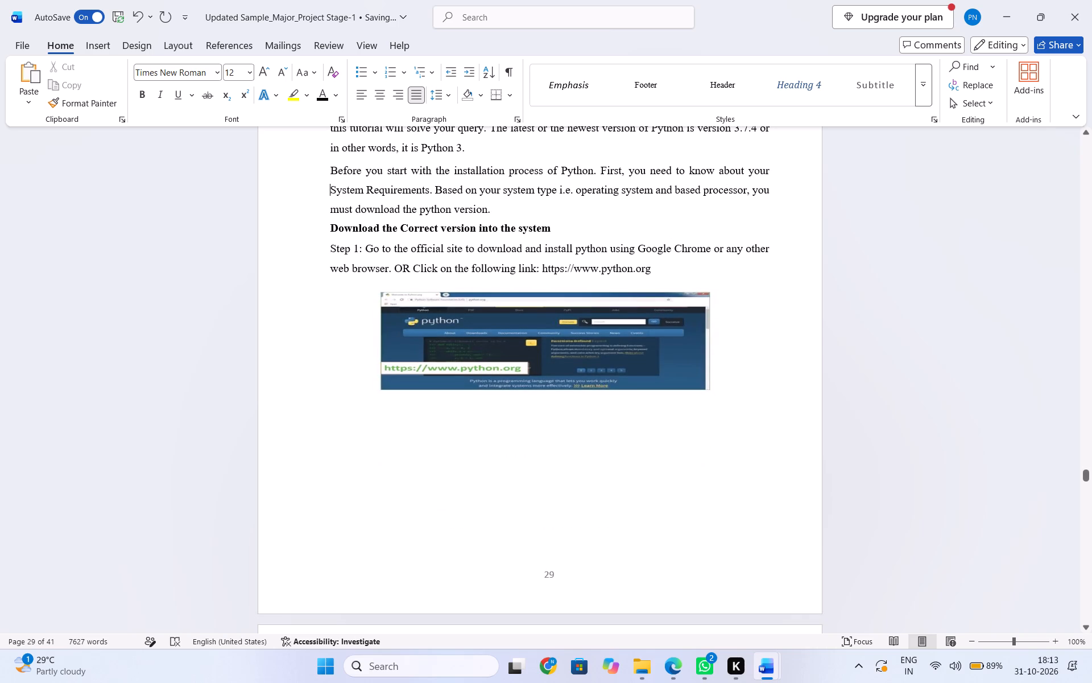
{"action": "scroll", "coordinate": [516, 379], "scroll_direction": "down", "scroll_amount": 2}
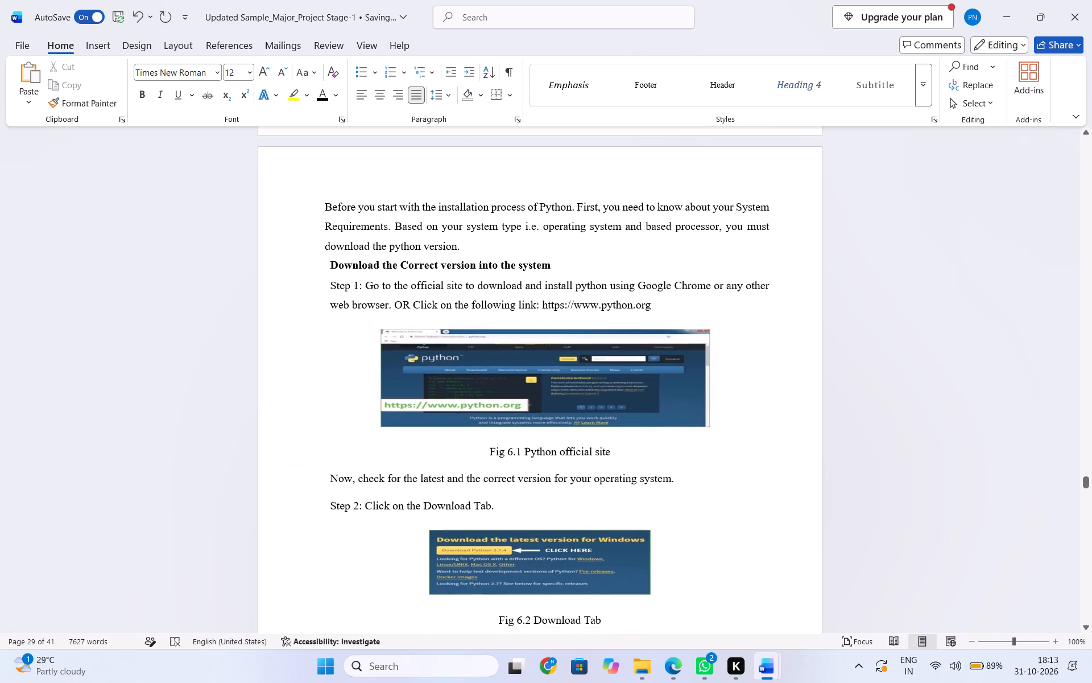
{"action": "scroll", "coordinate": [516, 379], "scroll_direction": "up", "scroll_amount": 1}
{"action": "left_click_drag", "start_coordinate": [668, 552], "coordinate": [358, 476]}
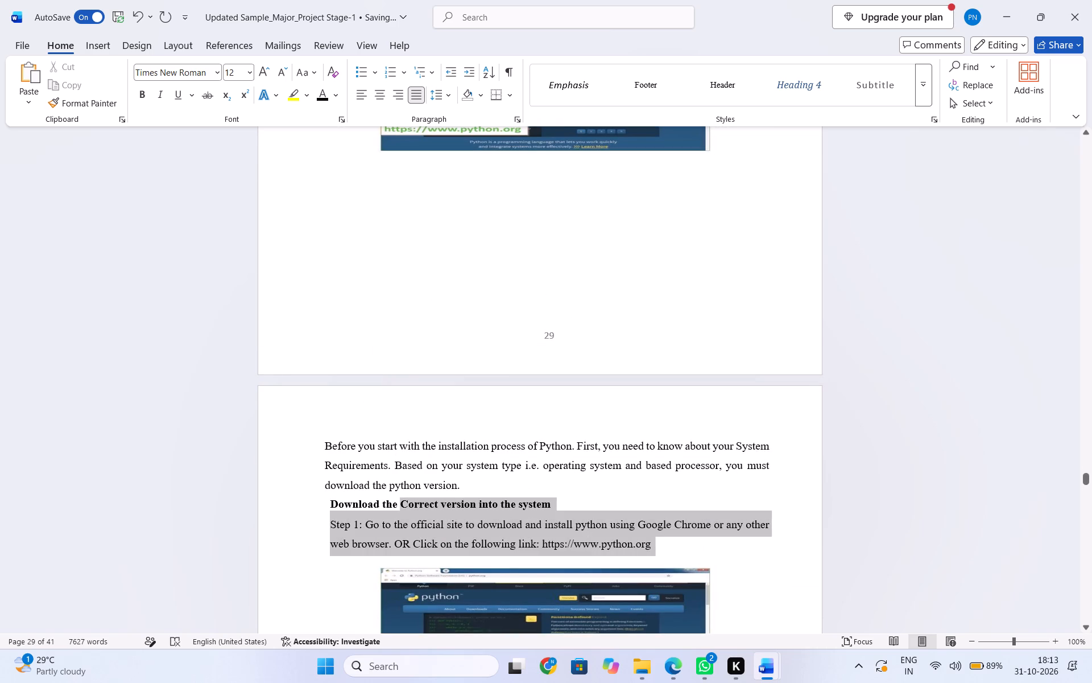
{"action": "left_click_drag", "start_coordinate": [358, 476], "coordinate": [321, 439]}
{"action": "key", "text": "BackSpace"}
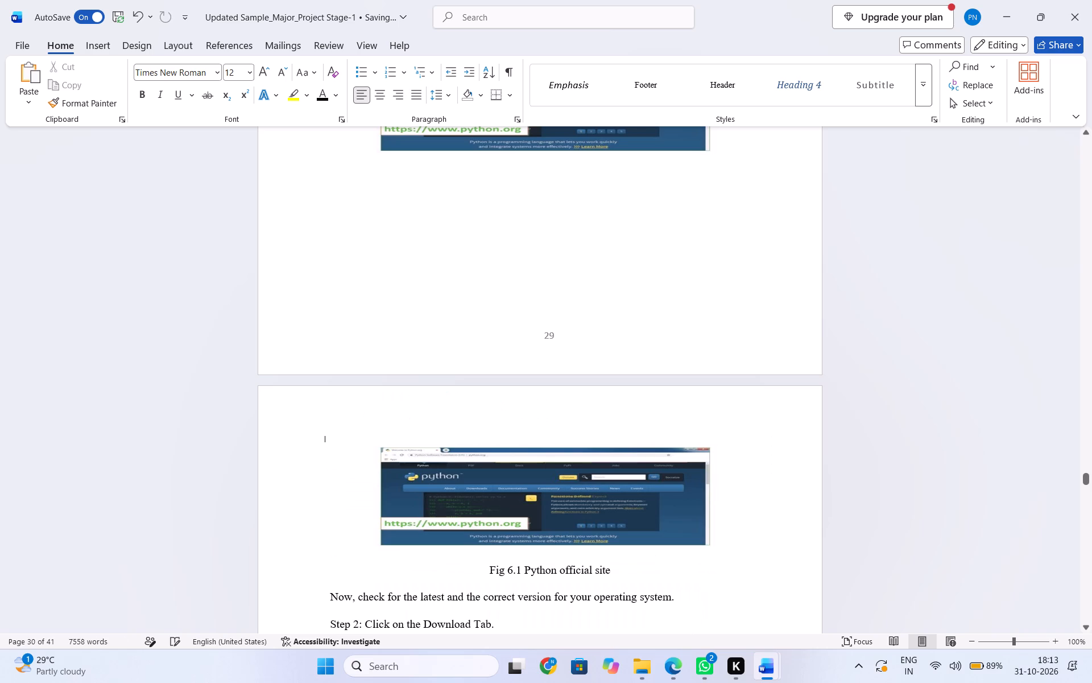
Delete the duplicate python.org screenshot and the leftover blank space before the "Fig 6.1 Python official site" caption.
{"action": "left_click", "coordinate": [484, 545]}
{"action": "key", "text": "BackSpace"}
{"action": "left_click", "coordinate": [487, 462]}
{"action": "key", "text": "BackSpace"}
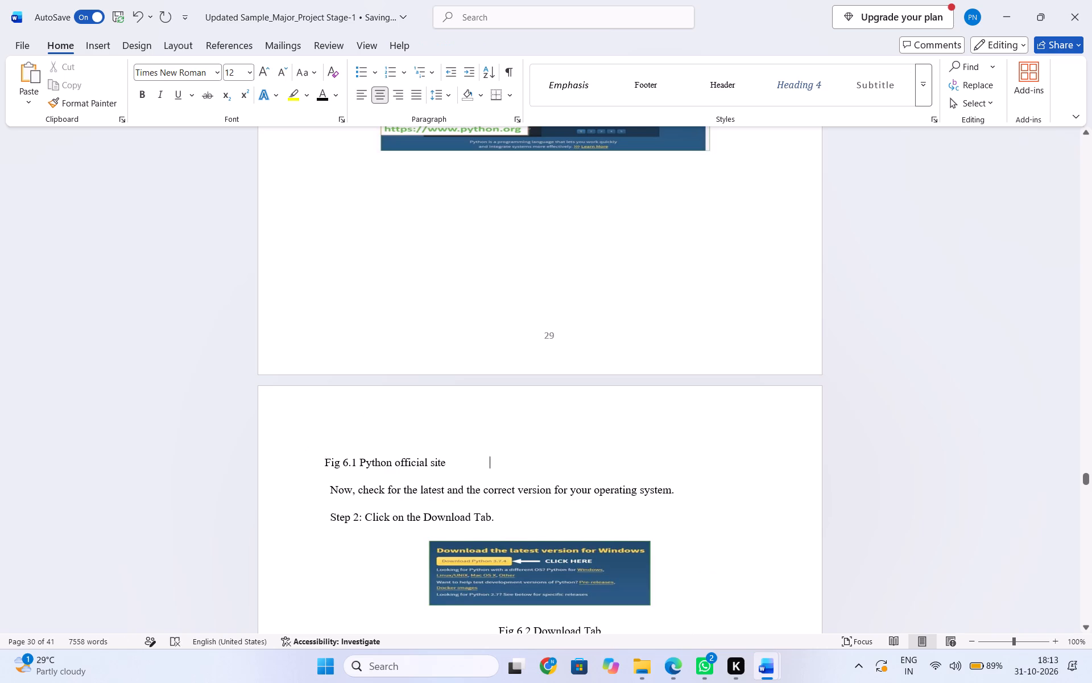
{"action": "key", "text": "BackSpace"}
{"action": "key", "text": "BackSpace"}
{"action": "key", "text": "BackSpace"}
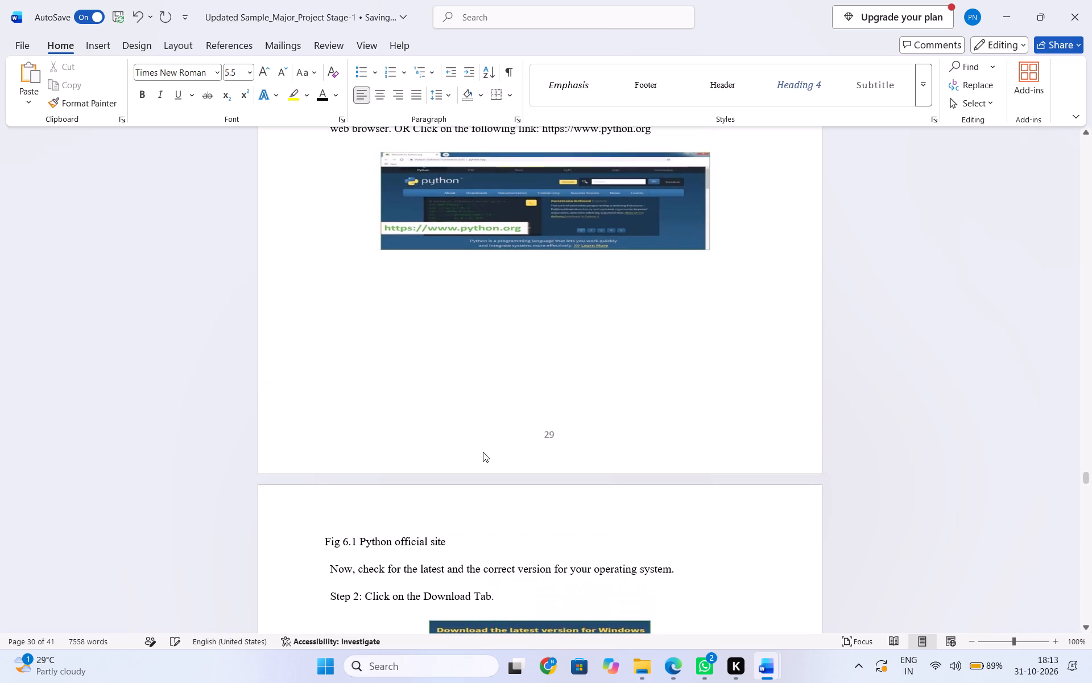
Copy the "Fig 6.1 Python official site" caption to directly below the python.org screenshot on the preceding page.
{"action": "left_click_drag", "start_coordinate": [461, 536], "coordinate": [307, 537]}
{"action": "key", "text": "ctrl+c"}
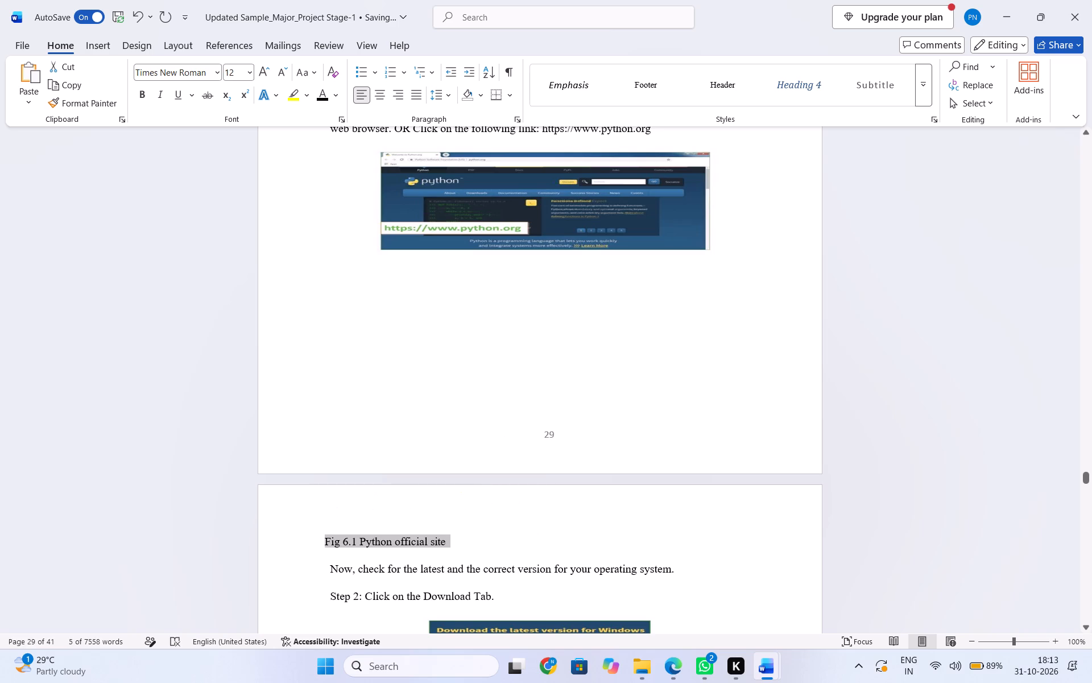
{"action": "left_click", "coordinate": [570, 271]}
{"action": "double_click", "coordinate": [557, 270]}
{"action": "left_click", "coordinate": [543, 283]}
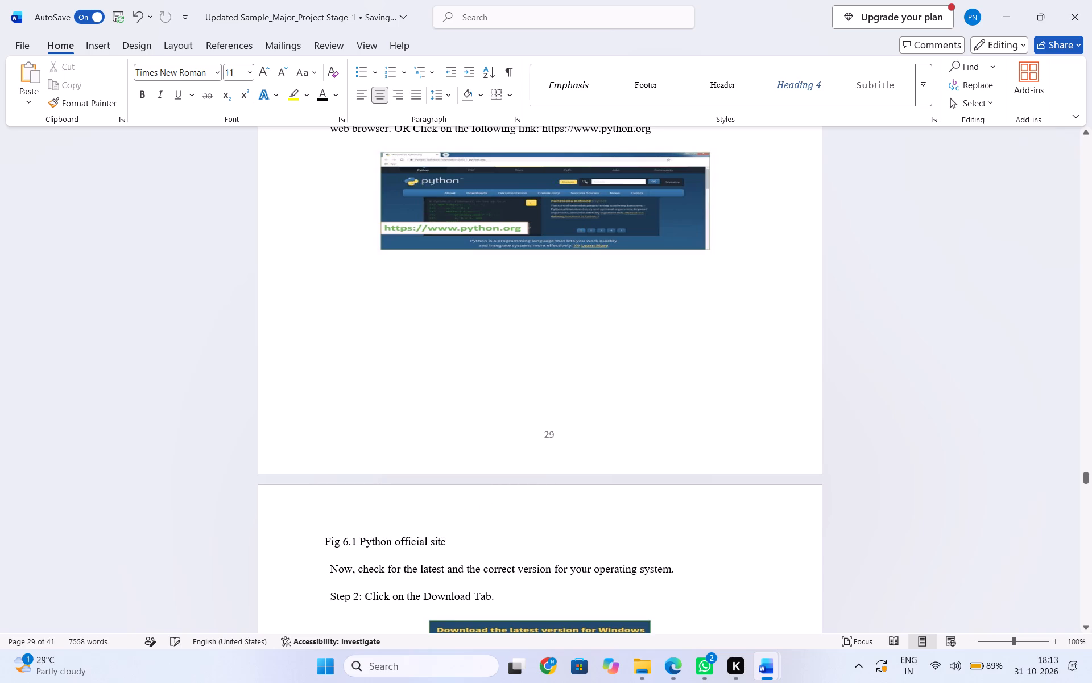
{"action": "left_click", "coordinate": [564, 281]}
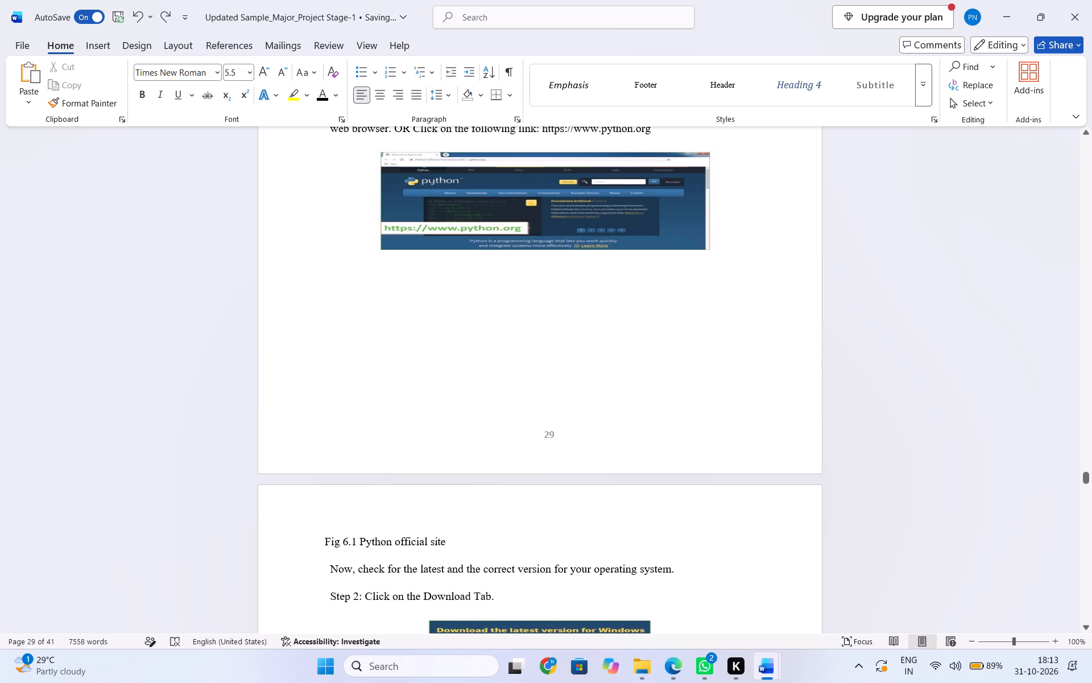
{"action": "left_click", "coordinate": [572, 268]}
{"action": "double_click", "coordinate": [572, 271]}
{"action": "key", "text": "ctrl+v"}
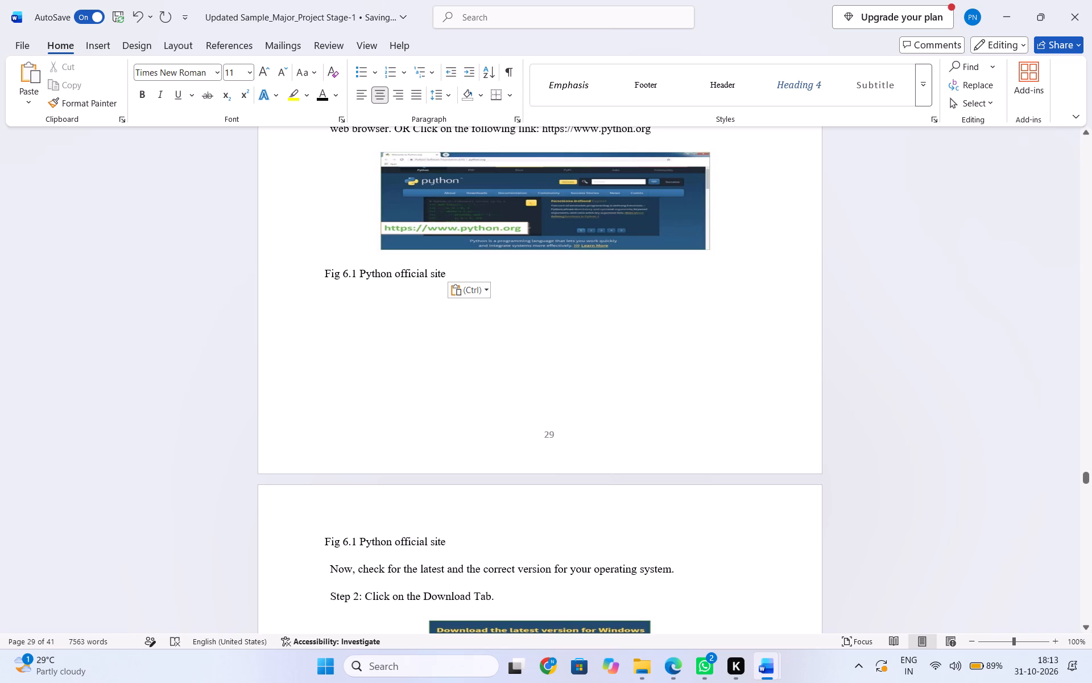
Indent the pasted Fig 6.1 caption so it sits roughly centred beneath the python.org screenshot.
{"action": "left_click", "coordinate": [318, 276]}
{"action": "key", "text": "Tab"}
{"action": "key", "text": "Tab"}
{"action": "key", "text": "Tab"}
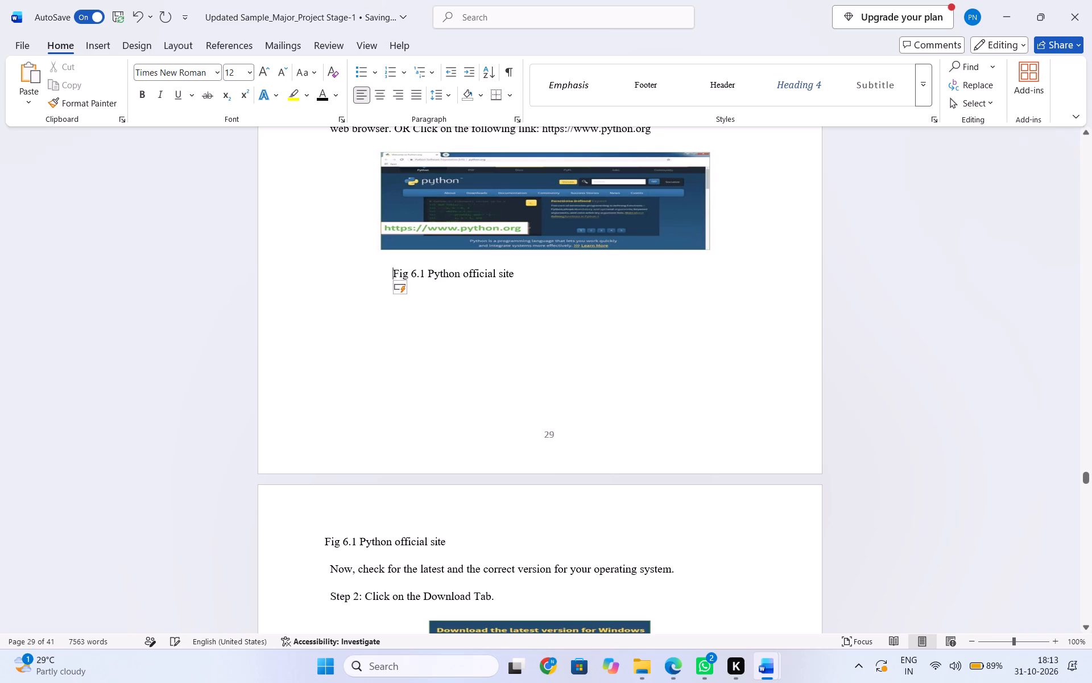
{"action": "key", "text": "Tab"}
{"action": "key", "text": "space"}
{"action": "key", "text": "space"}
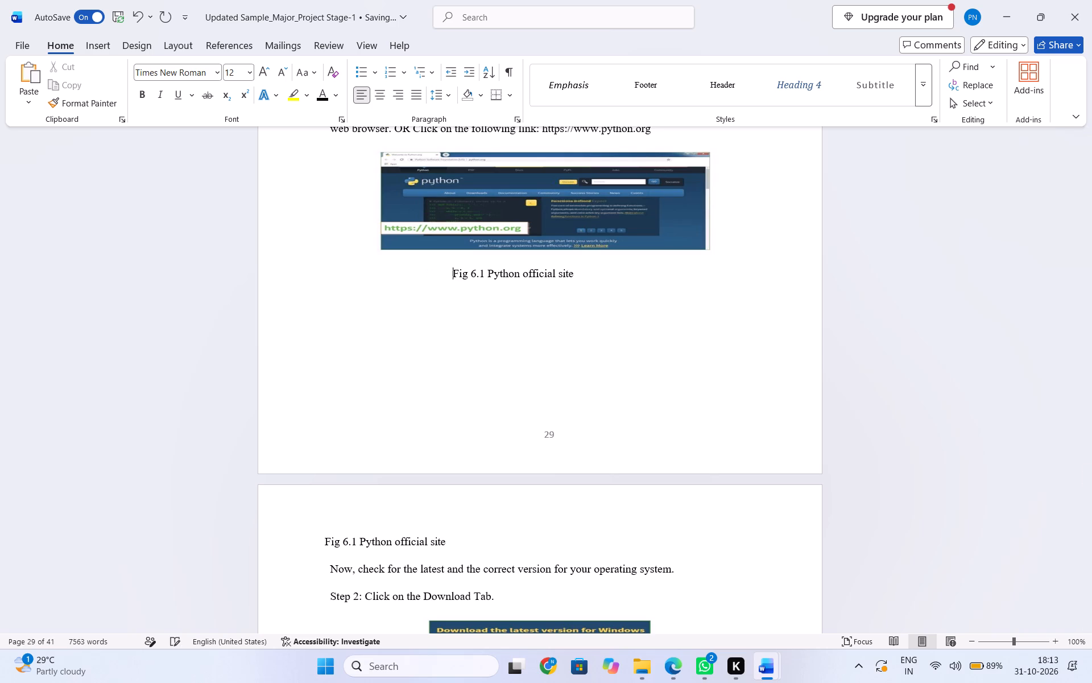
{"action": "key", "text": "space"}
{"action": "key", "text": "space"}
Copy the "Now, check for the latest" sentence and Step 2 line to below the pasted Fig 6.1 caption, and remove their left indent.
{"action": "left_click", "coordinate": [366, 329]}
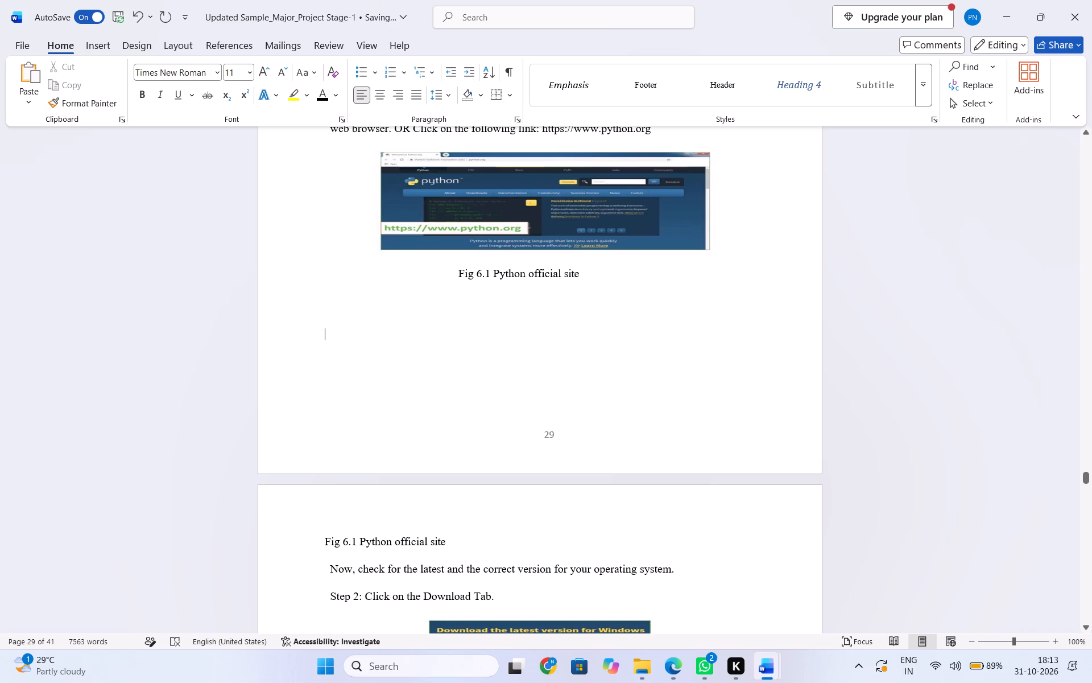
{"action": "left_click_drag", "start_coordinate": [331, 566], "coordinate": [495, 606]}
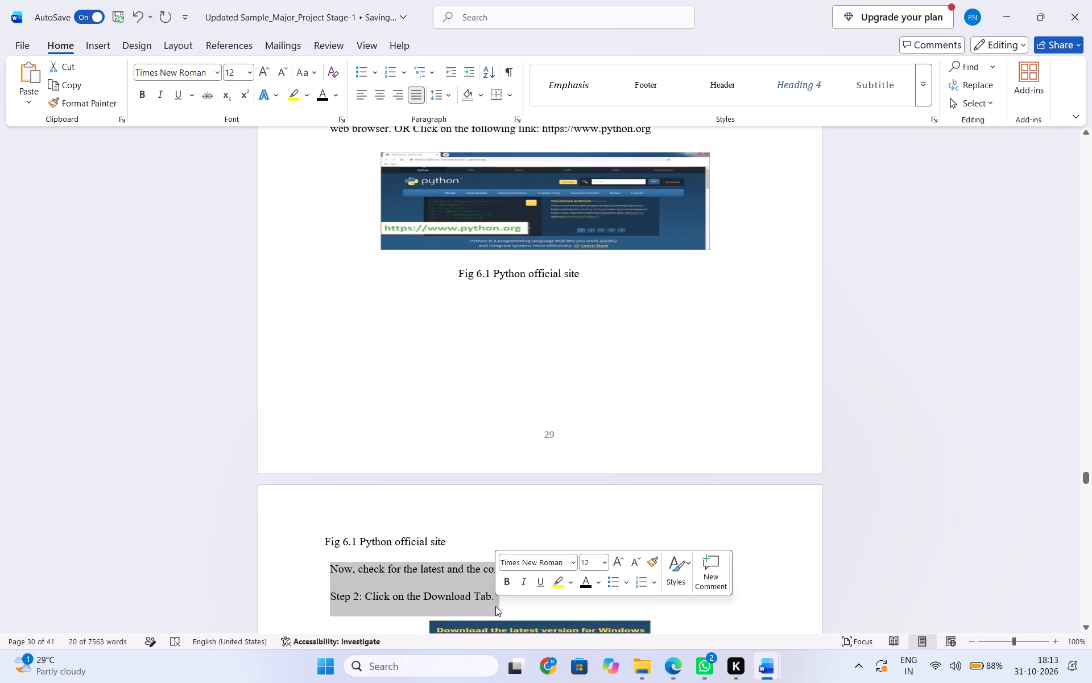
{"action": "key", "text": "ctrl+c"}
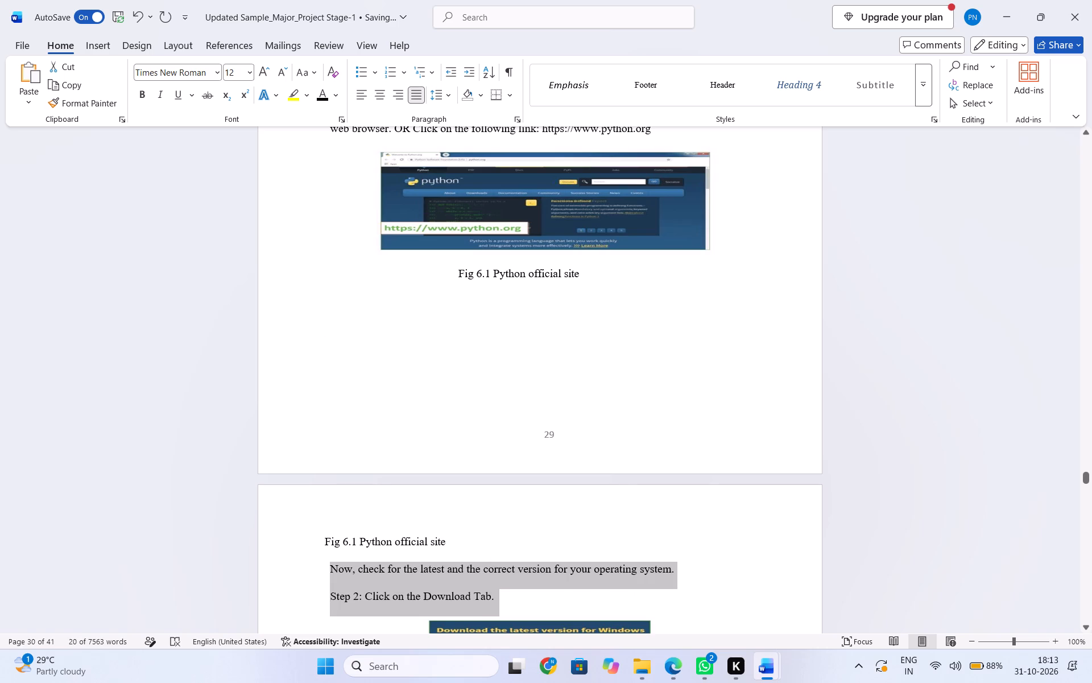
{"action": "left_click", "coordinate": [392, 334]}
{"action": "key", "text": "ctrl+v"}
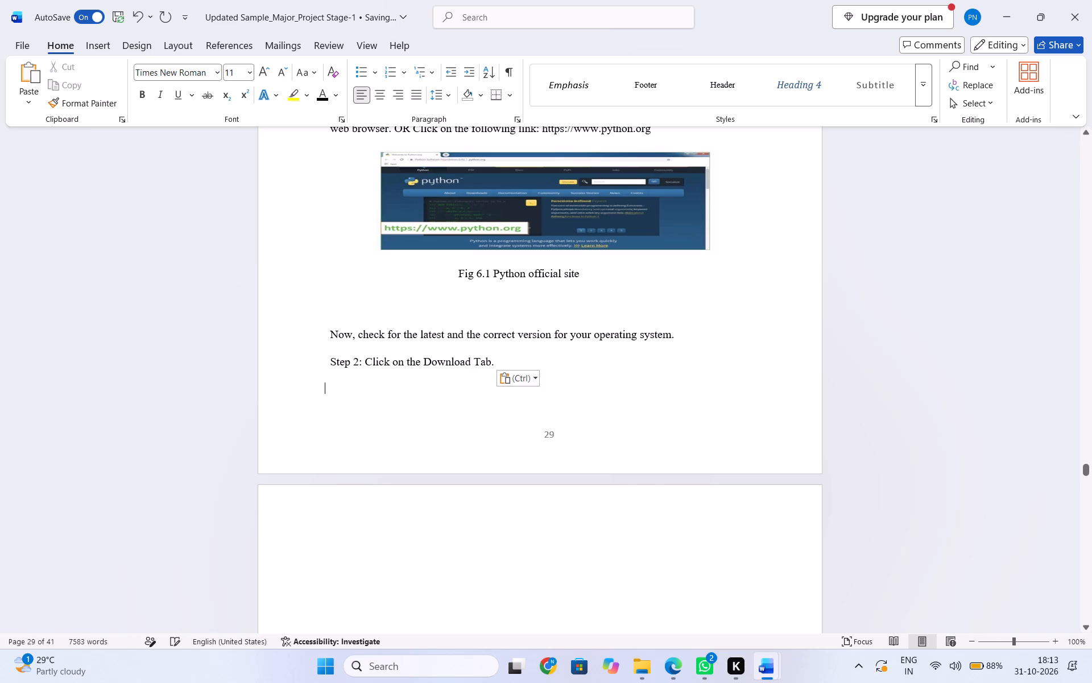
{"action": "left_click", "coordinate": [331, 332]}
{"action": "key", "text": "BackSpace"}
{"action": "key", "text": "BackSpace"}
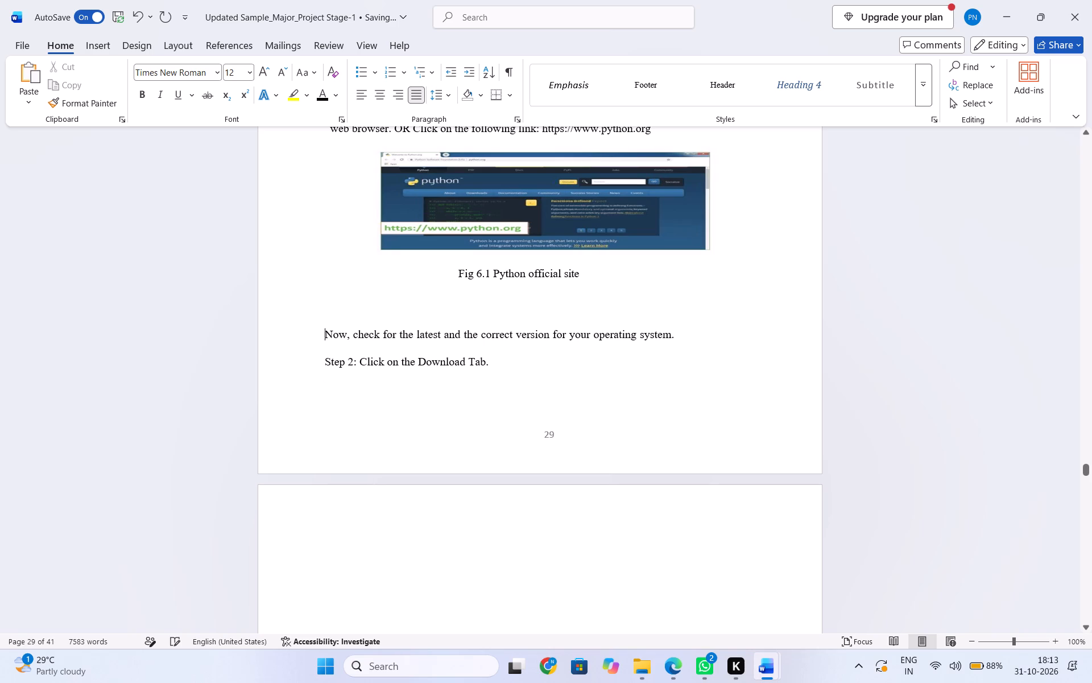
Delete the original Fig 6.1 caption, "Now, check for the latest" sentence and Step 2 line on the following page.
{"action": "scroll", "coordinate": [339, 332], "scroll_direction": "down", "scroll_amount": 1}
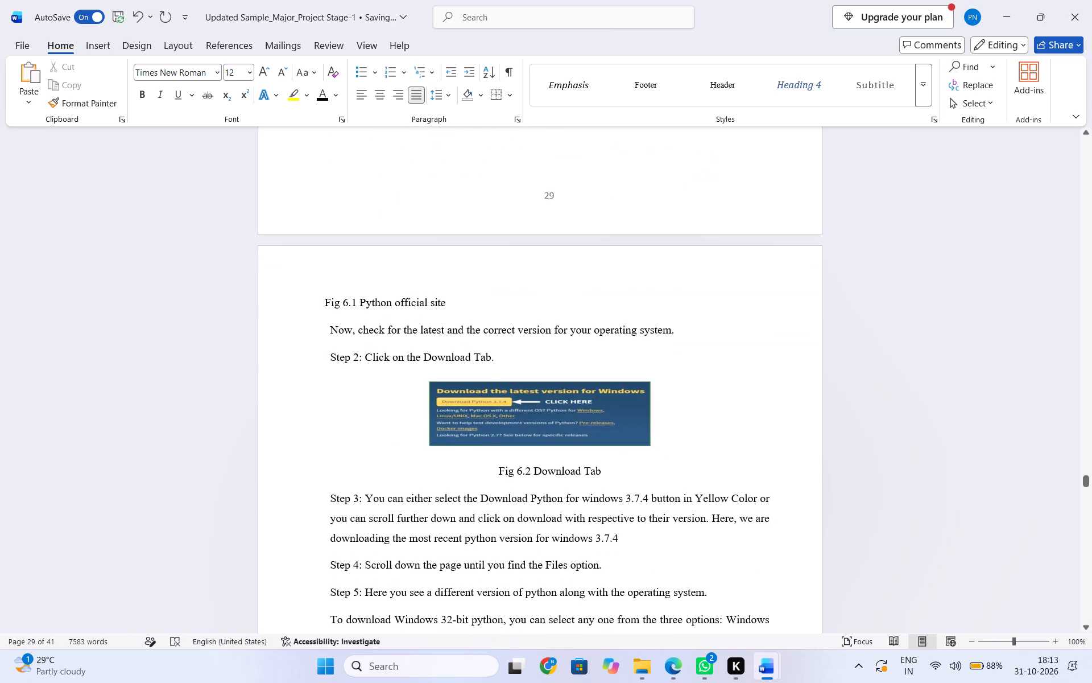
{"action": "left_click_drag", "start_coordinate": [322, 299], "coordinate": [495, 359]}
{"action": "key", "text": "BackSpace"}
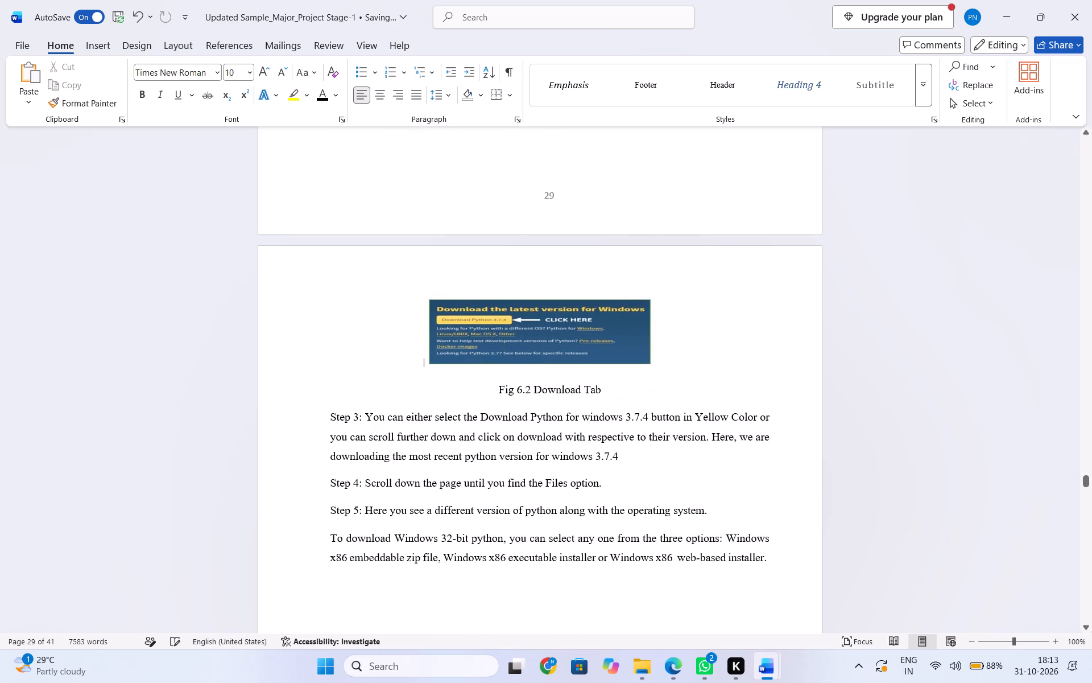
Insert blank lines after the "Now, check for the latest" sentence to push the Step 2 line onto the following page.
{"action": "scroll", "coordinate": [499, 408], "scroll_direction": "up", "scroll_amount": 1}
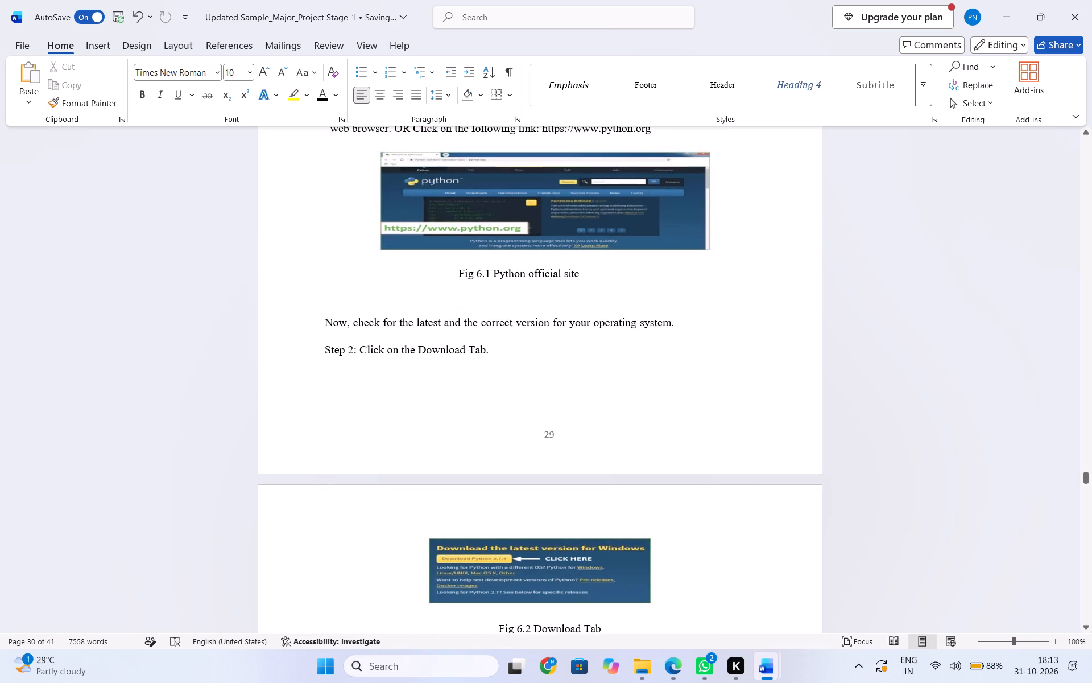
{"action": "left_click", "coordinate": [679, 323]}
{"action": "key", "text": "Return"}
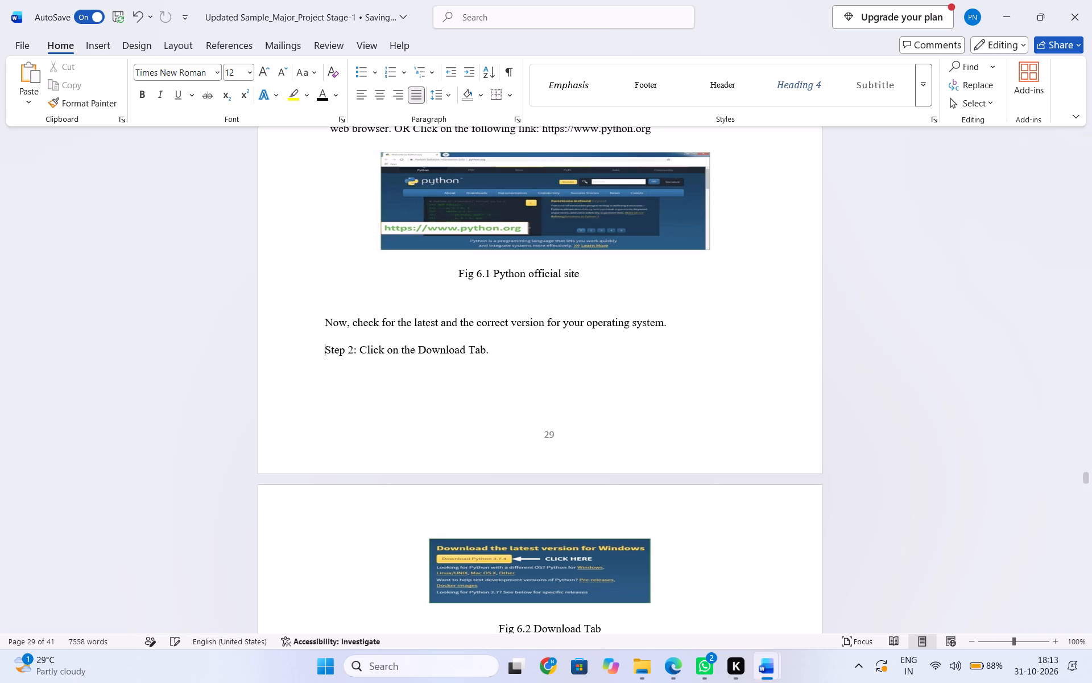
{"action": "key", "text": "Return"}
{"action": "key", "text": "Return"}
{"action": "key", "text": "Return"}
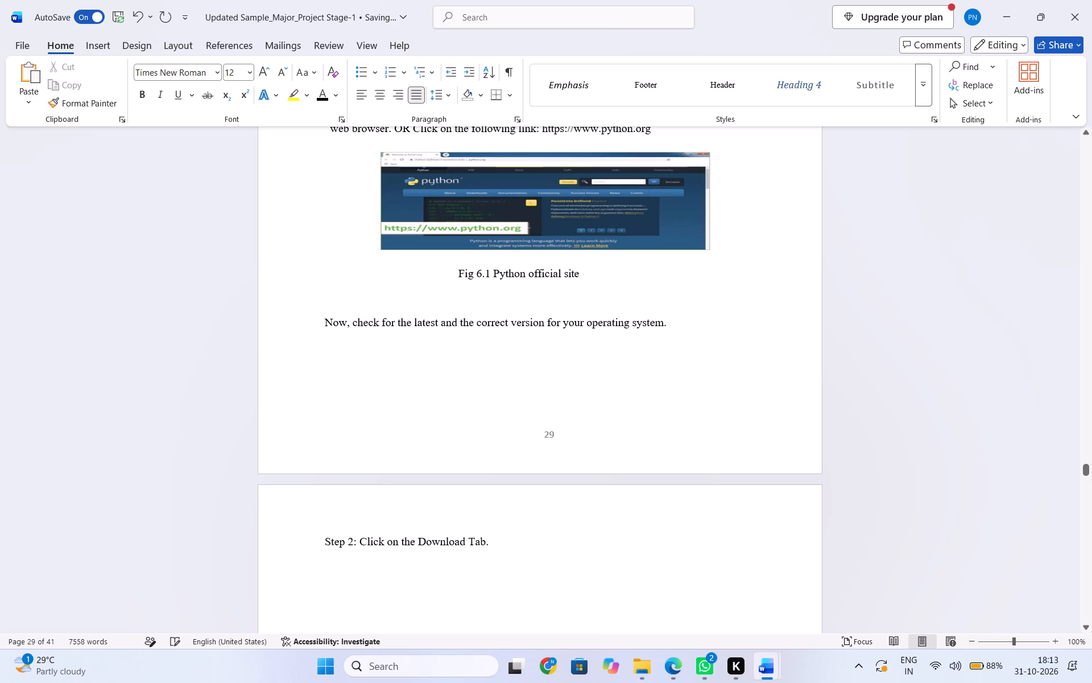
Move the "Download the latest version for Windows" screenshot up to the page with the Step 2 line, just below it.
{"action": "scroll", "coordinate": [667, 324], "scroll_direction": "down", "scroll_amount": 1}
{"action": "scroll", "coordinate": [610, 431], "scroll_direction": "down", "scroll_amount": 2}
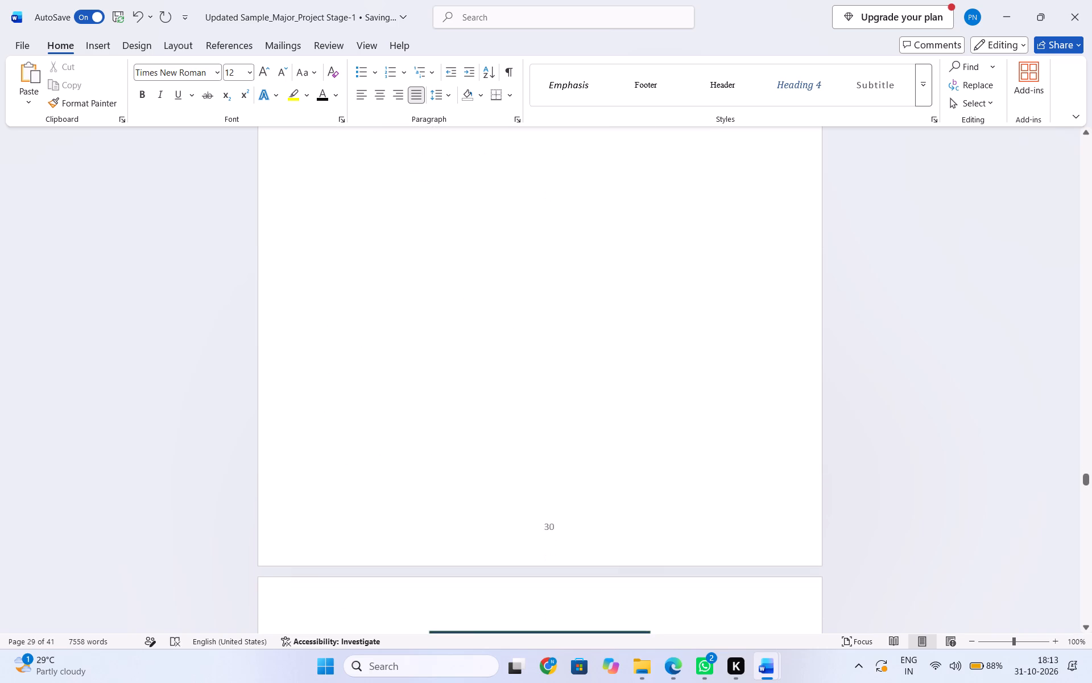
{"action": "left_click", "coordinate": [566, 439]}
{"action": "scroll", "coordinate": [560, 450], "scroll_direction": "up", "scroll_amount": 1}
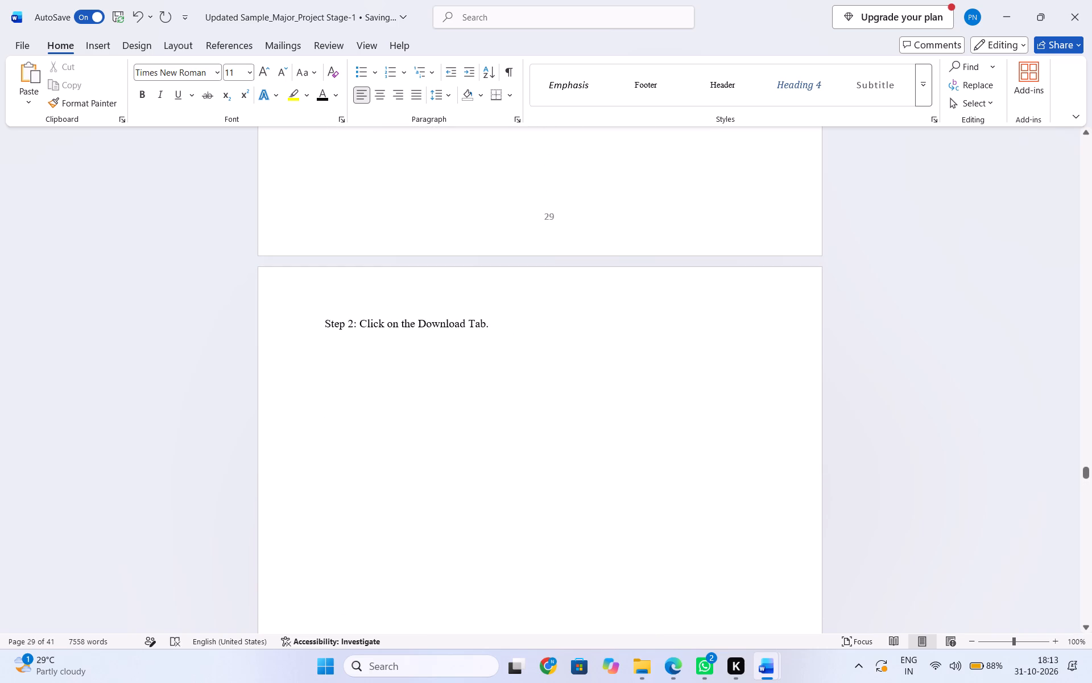
{"action": "scroll", "coordinate": [560, 450], "scroll_direction": "down", "scroll_amount": 3}
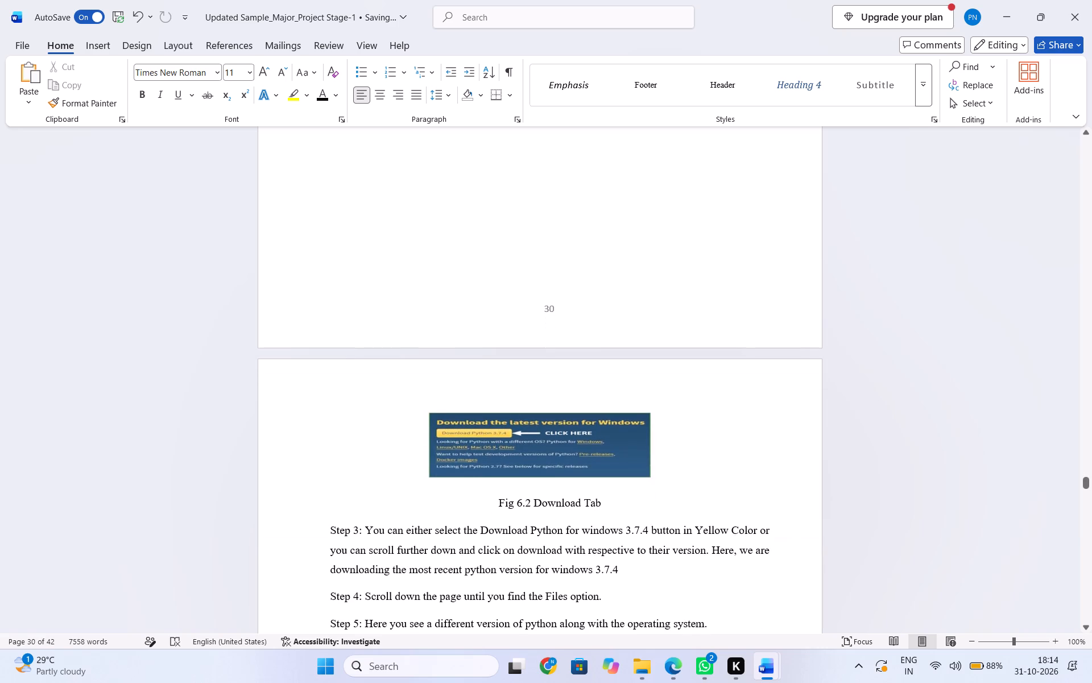
{"action": "left_click", "coordinate": [560, 450]}
{"action": "left_click_drag", "start_coordinate": [561, 445], "coordinate": [576, 205]}
{"action": "left_click_drag", "start_coordinate": [481, 302], "coordinate": [505, 297]}
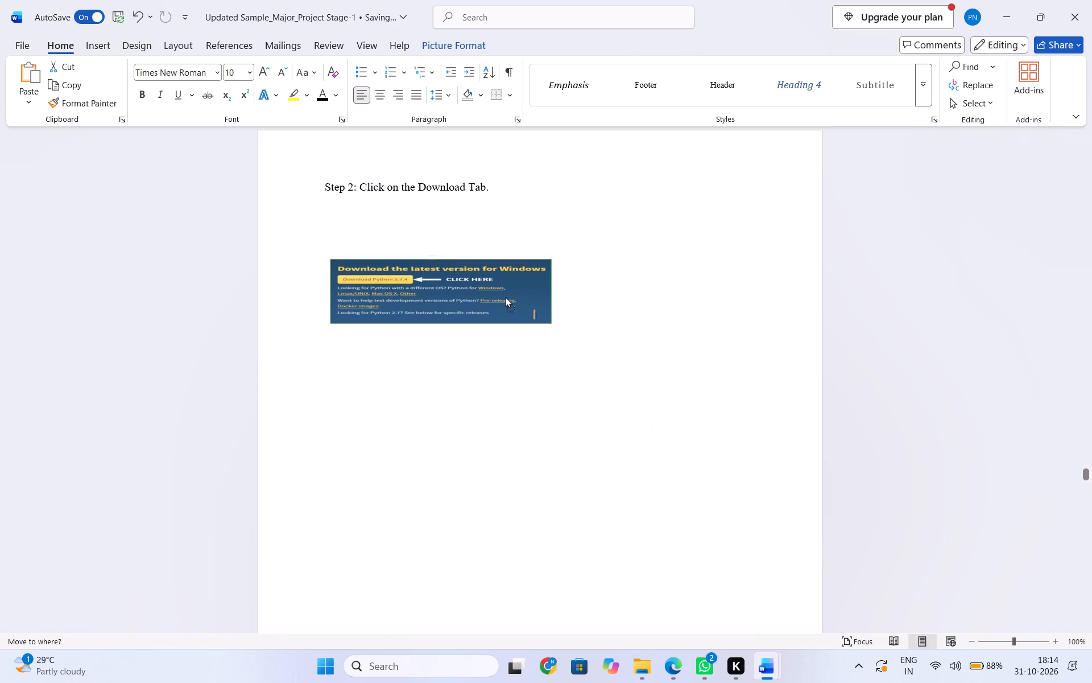
{"action": "left_click_drag", "start_coordinate": [505, 297], "coordinate": [548, 286]}
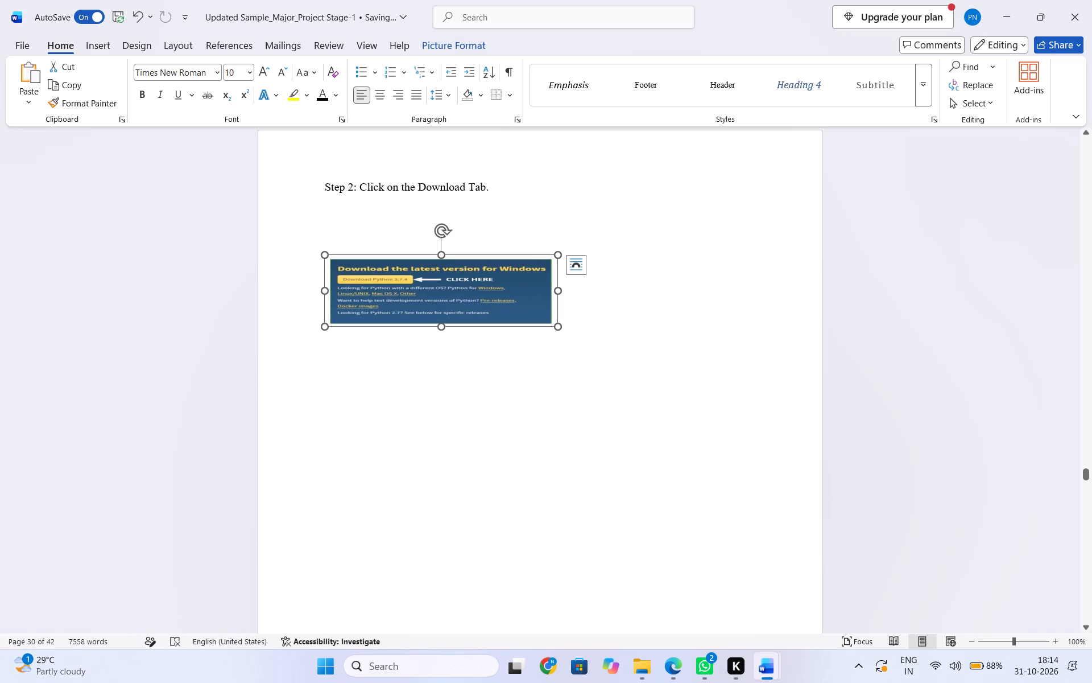
Indent the moved download screenshot slightly away from the left margin with spaces.
{"action": "left_click", "coordinate": [312, 271]}
{"action": "left_click", "coordinate": [336, 299]}
{"action": "key", "text": "space"}
{"action": "key", "text": "space"}
{"action": "key", "text": "space"}
{"action": "key", "text": "space"}
{"action": "key", "text": "space"}
{"action": "key", "text": "space"}
{"action": "key", "text": "space"}
{"action": "key", "text": "space"}
Remove blank space between the Step 2 line and the download screenshot.
{"action": "left_click", "coordinate": [390, 227]}
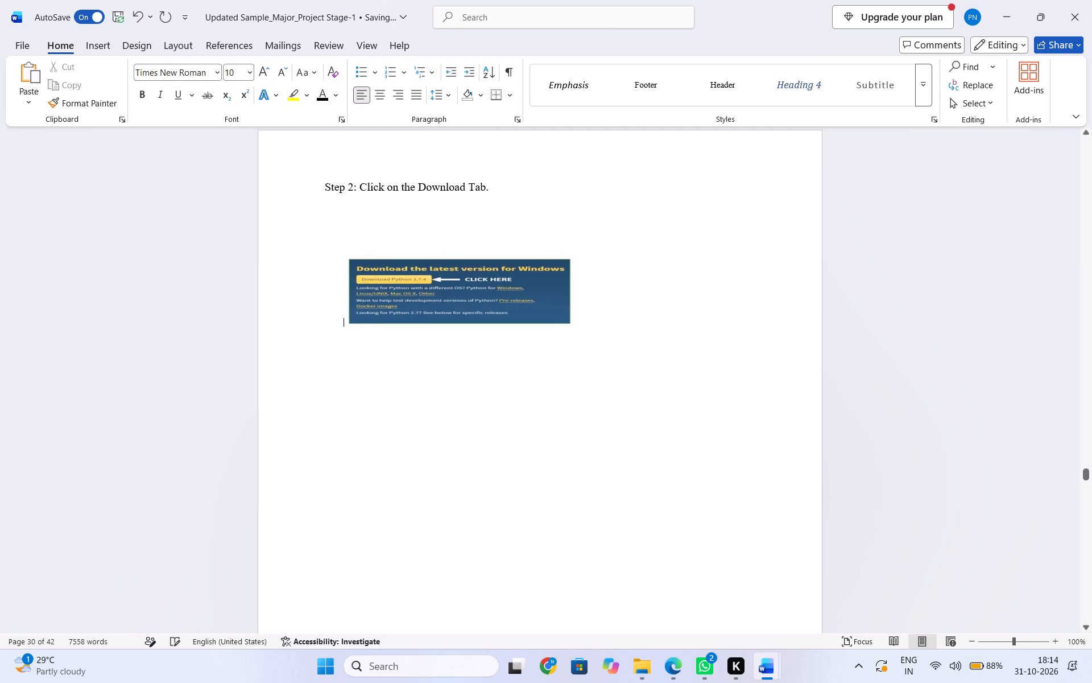
{"action": "key", "text": "BackSpace"}
{"action": "key", "text": "BackSpace"}
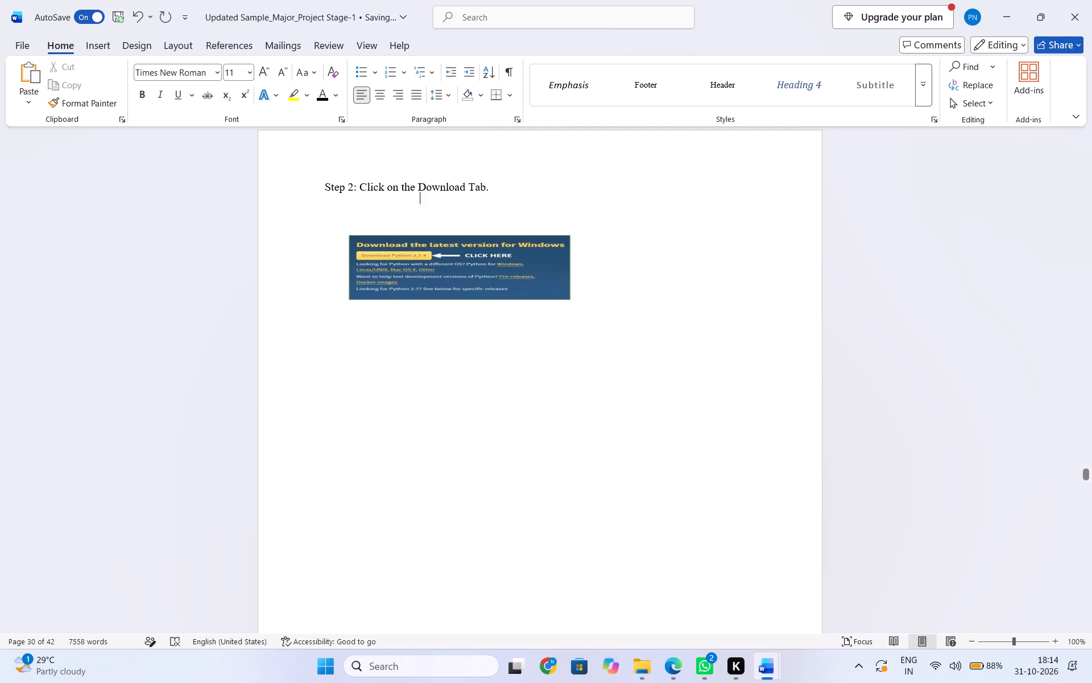
Indent the download screenshot further toward the page centre with additional spaces.
{"action": "left_click", "coordinate": [386, 270]}
{"action": "left_click_drag", "start_coordinate": [386, 270], "coordinate": [419, 272]}
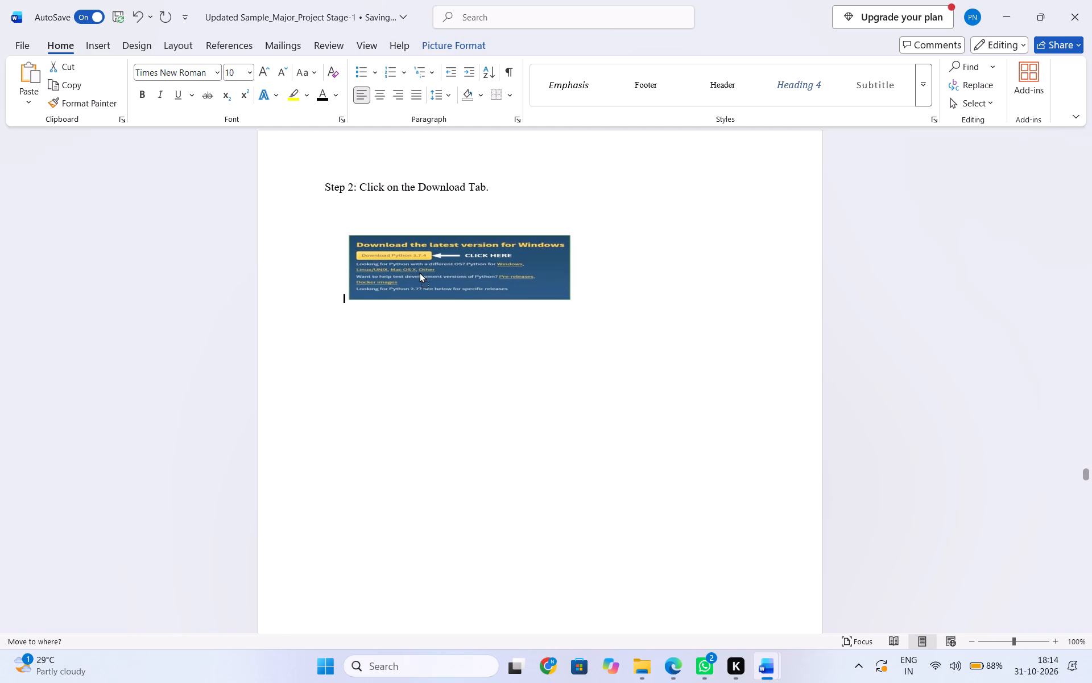
{"action": "left_click_drag", "start_coordinate": [419, 272], "coordinate": [440, 271]}
{"action": "key", "text": "space"}
{"action": "key", "text": "space"}
{"action": "key", "text": "space"}
{"action": "key", "text": "space"}
{"action": "key", "text": "space"}
{"action": "key", "text": "space"}
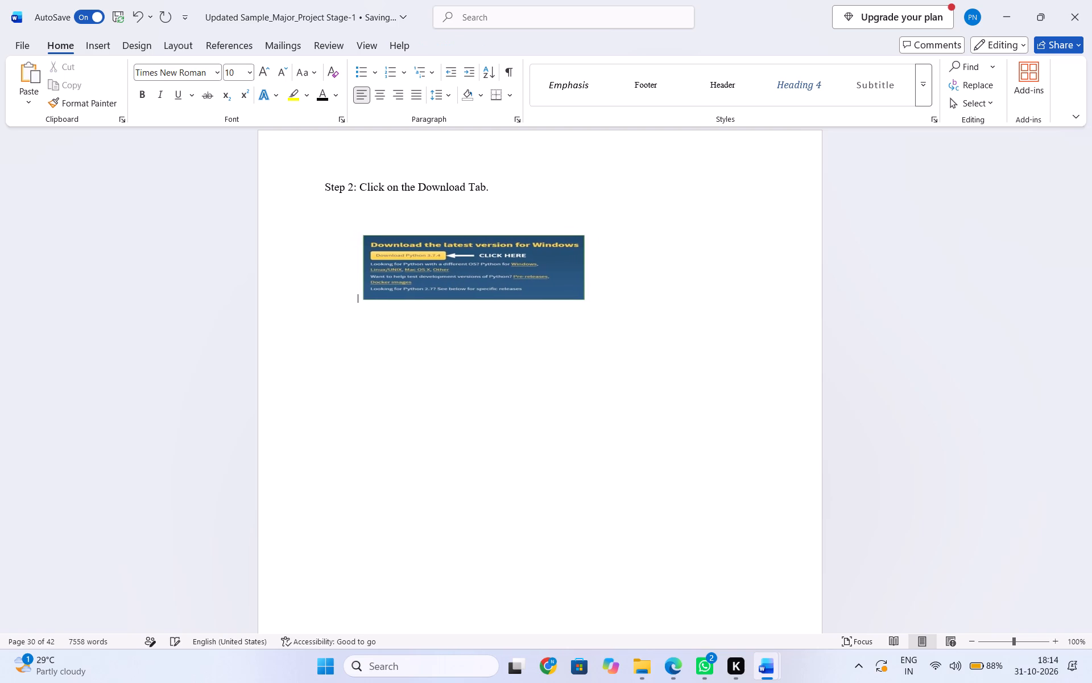
{"action": "key", "text": "space"}
Centre the python.org screenshot horizontally on the page and place it slightly lower beneath the Step 1 text.
{"action": "scroll", "coordinate": [440, 271], "scroll_direction": "up", "scroll_amount": 3}
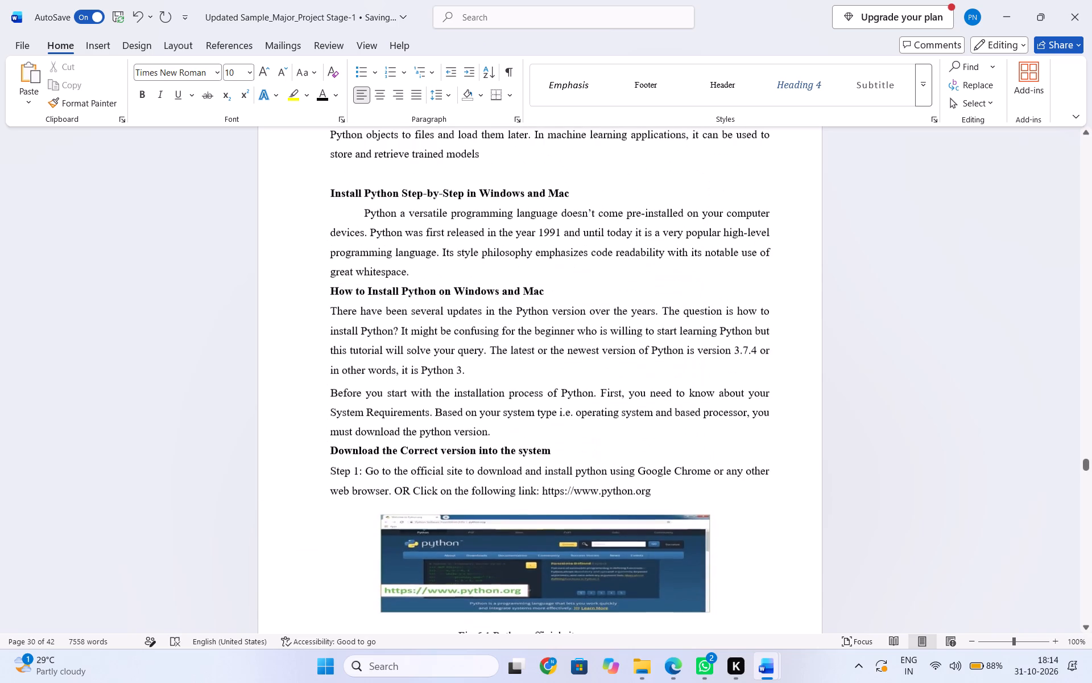
{"action": "scroll", "coordinate": [436, 332], "scroll_direction": "down", "scroll_amount": 1}
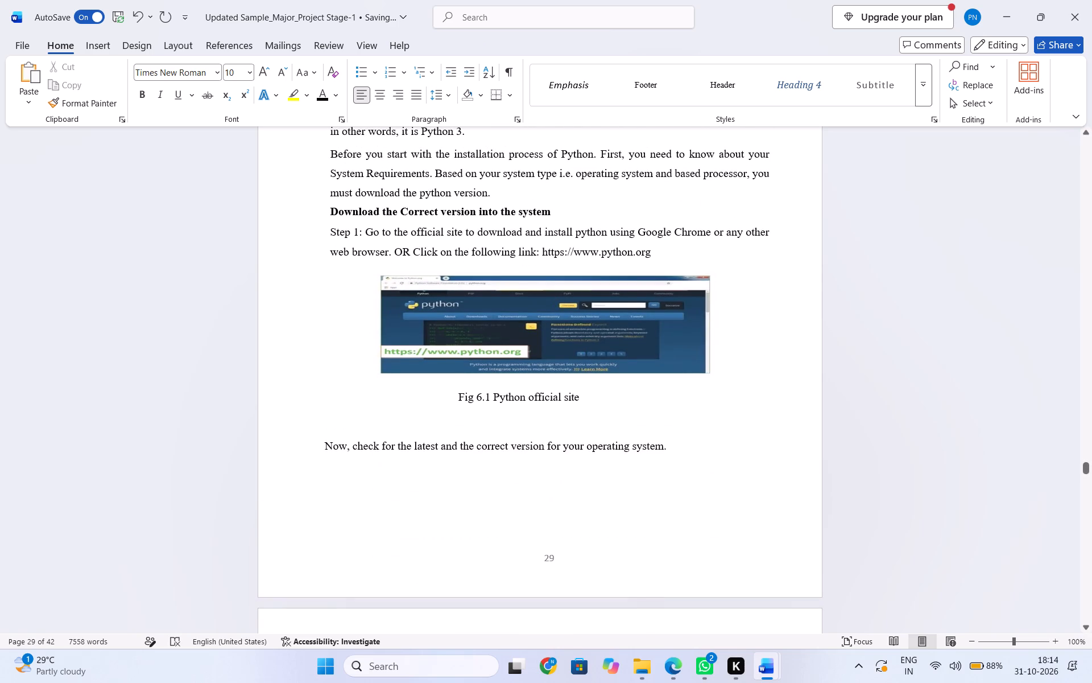
{"action": "left_click_drag", "start_coordinate": [451, 317], "coordinate": [443, 322]}
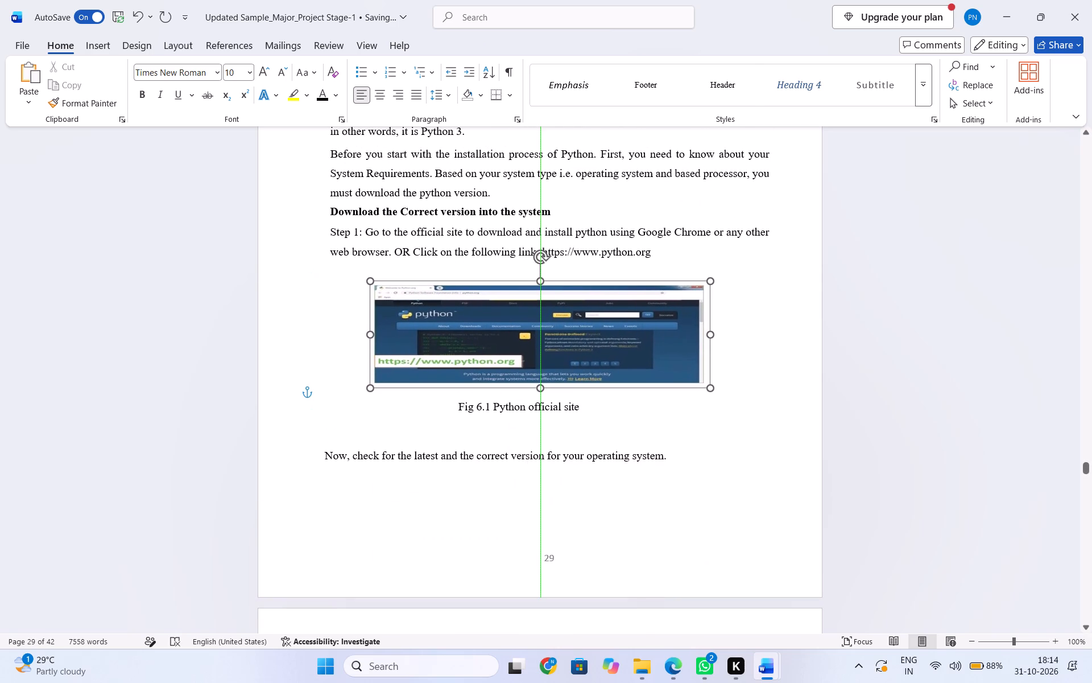
Push the Fig 6.1 caption onto a new line and indent it with spaces toward the centre beneath the screenshot.
{"action": "left_click", "coordinate": [456, 408]}
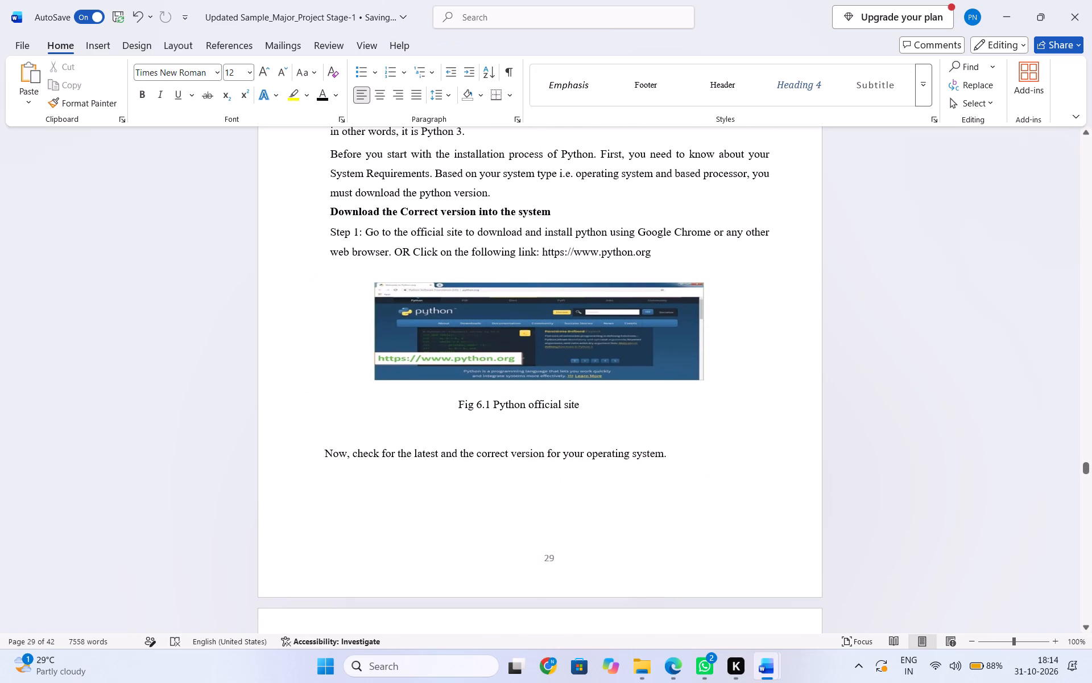
{"action": "key", "text": "Return"}
{"action": "key", "text": "space"}
{"action": "key", "text": "space"}
{"action": "key", "text": "space"}
{"action": "key", "text": "space"}
{"action": "key", "text": "space"}
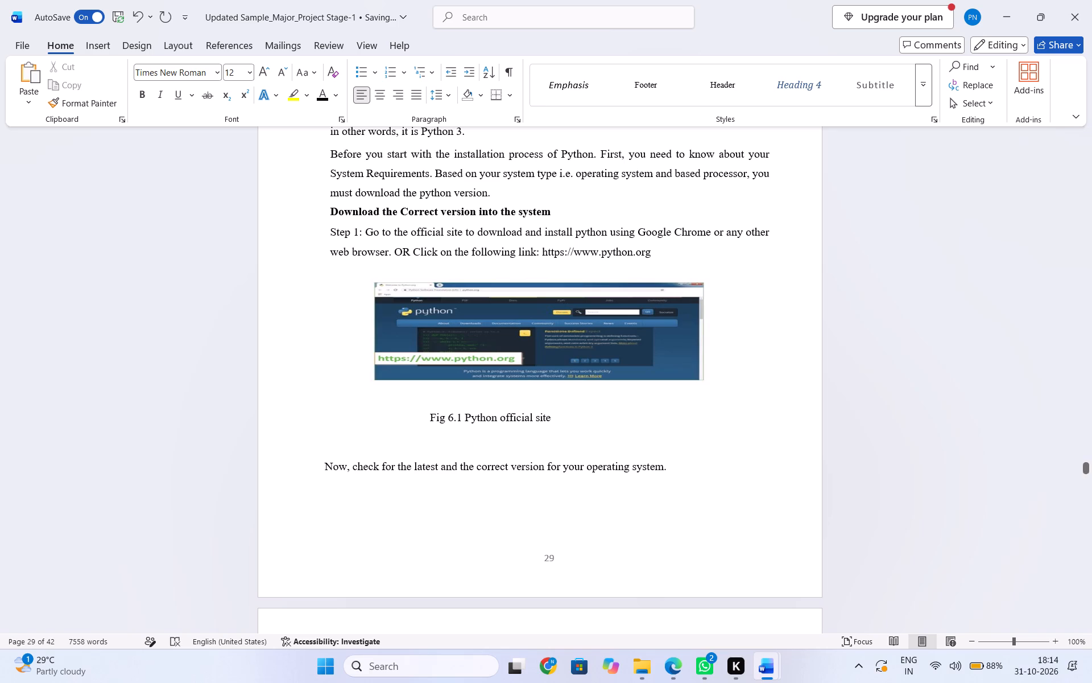
{"action": "key", "text": "space"}
{"action": "key", "text": "space"}
Lower the python.org screenshot slightly toward its caption and indent the Fig 6.1 caption further to centre it.
{"action": "left_click_drag", "start_coordinate": [485, 355], "coordinate": [478, 363]}
{"action": "left_click", "coordinate": [453, 415]}
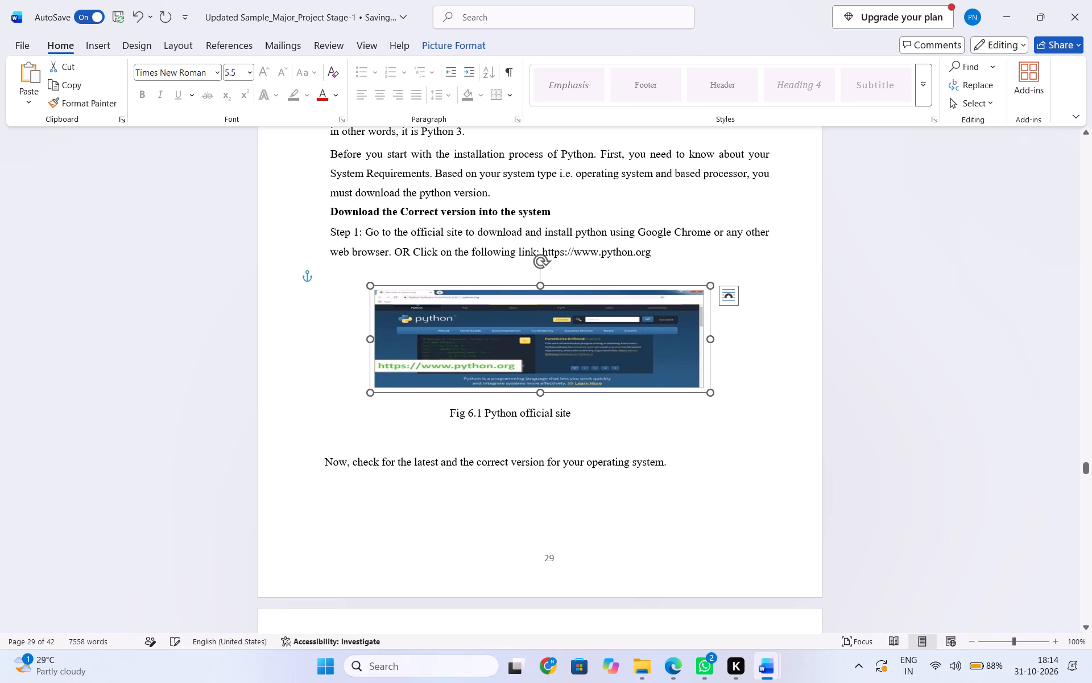
{"action": "key", "text": "space"}
{"action": "key", "text": "space"}
{"action": "key", "text": "space"}
{"action": "key", "text": "space"}
{"action": "key", "text": "space"}
{"action": "key", "text": "space"}
Widen the download screenshot below Step 2 to nearly the python.org screenshot's width, and make it slightly taller.
{"action": "scroll", "coordinate": [441, 439], "scroll_direction": "down", "scroll_amount": 2}
{"action": "left_click", "coordinate": [500, 281]}
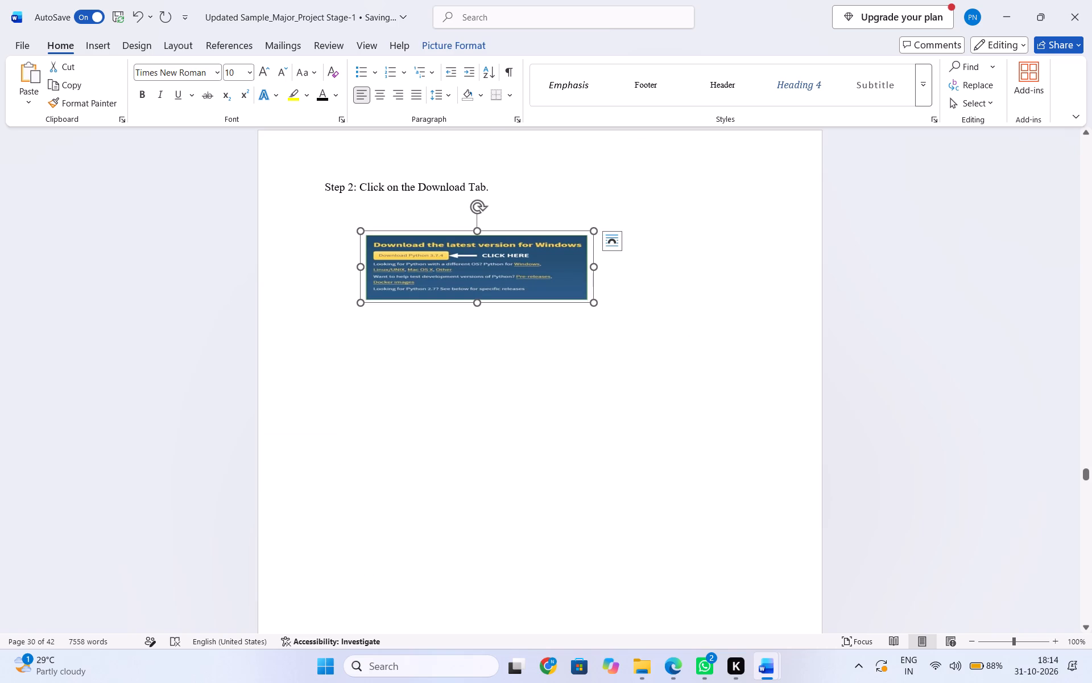
{"action": "left_click_drag", "start_coordinate": [597, 265], "coordinate": [694, 273]}
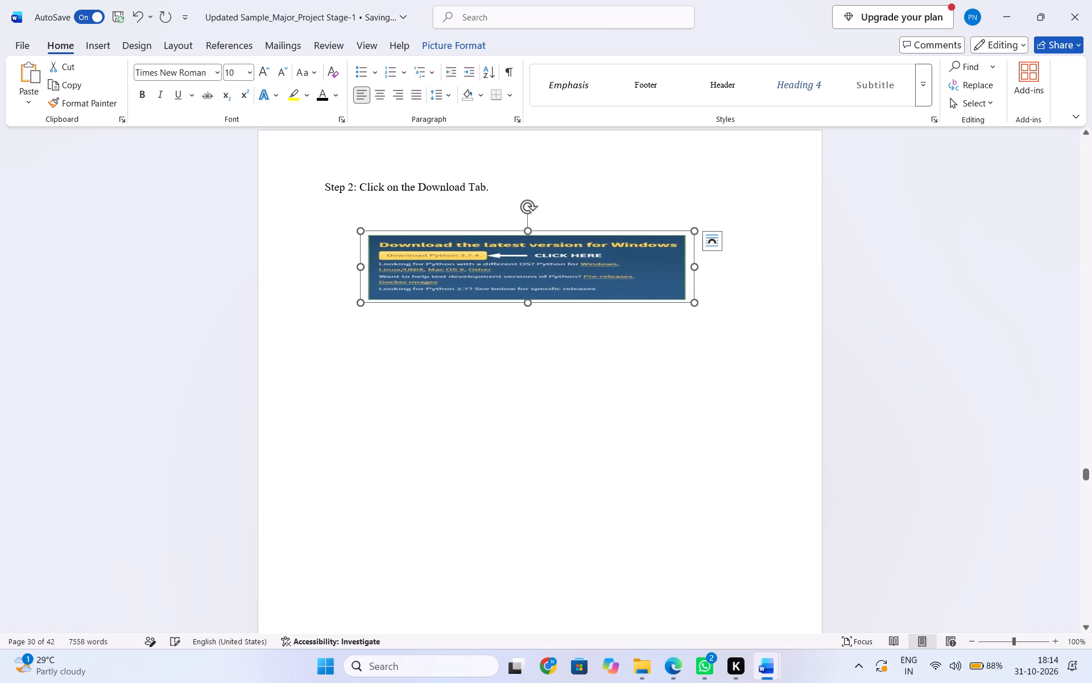
{"action": "left_click_drag", "start_coordinate": [529, 229], "coordinate": [534, 223]}
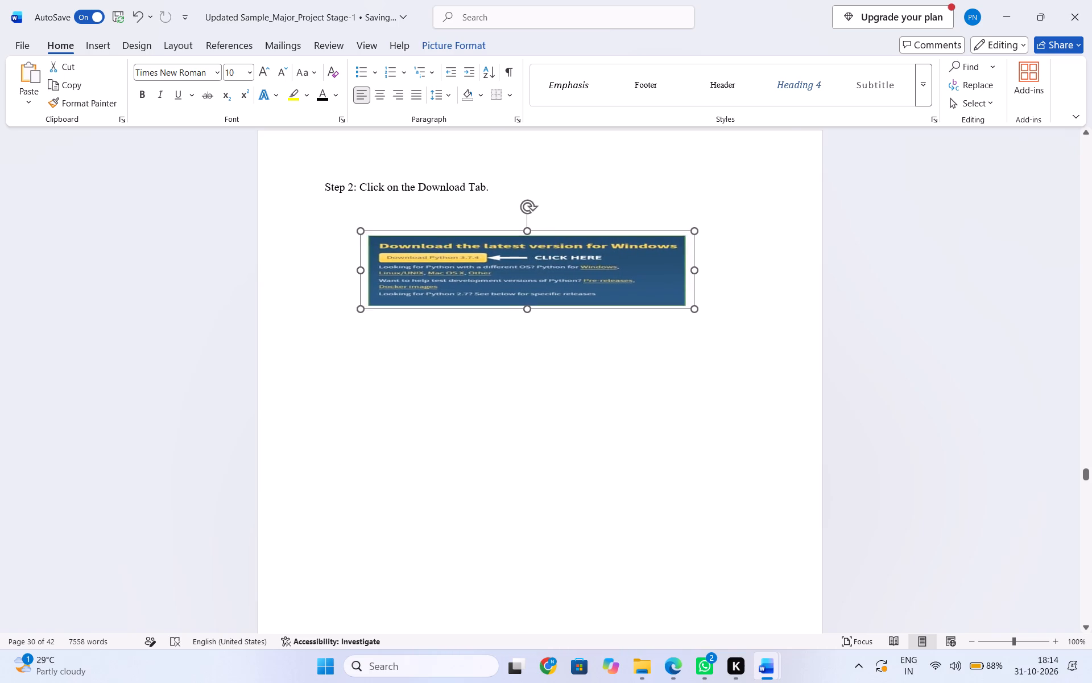
Make the download screenshot below Step 2 taller and nudge it slightly toward the page centre with spaces.
{"action": "left_click_drag", "start_coordinate": [534, 223], "coordinate": [539, 191]}
{"action": "left_click_drag", "start_coordinate": [532, 270], "coordinate": [546, 246]}
{"action": "key", "text": "space"}
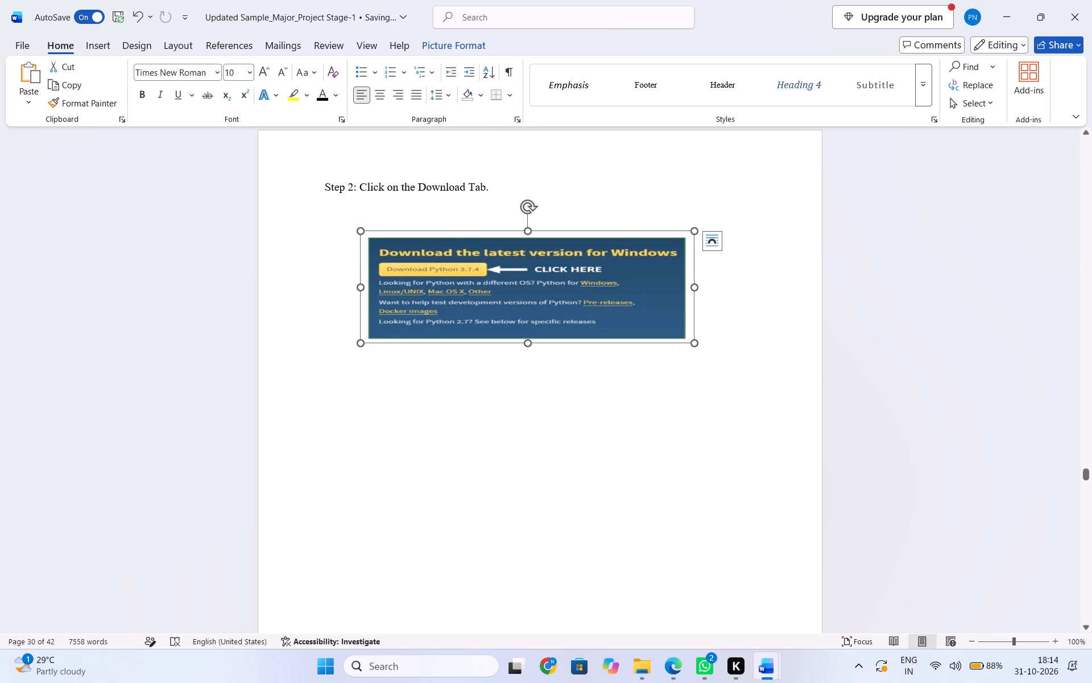
{"action": "key", "text": "space"}
Remove the extra blank space between the Step 2 text and the download screenshot.
{"action": "left_click", "coordinate": [459, 219]}
{"action": "key", "text": "space"}
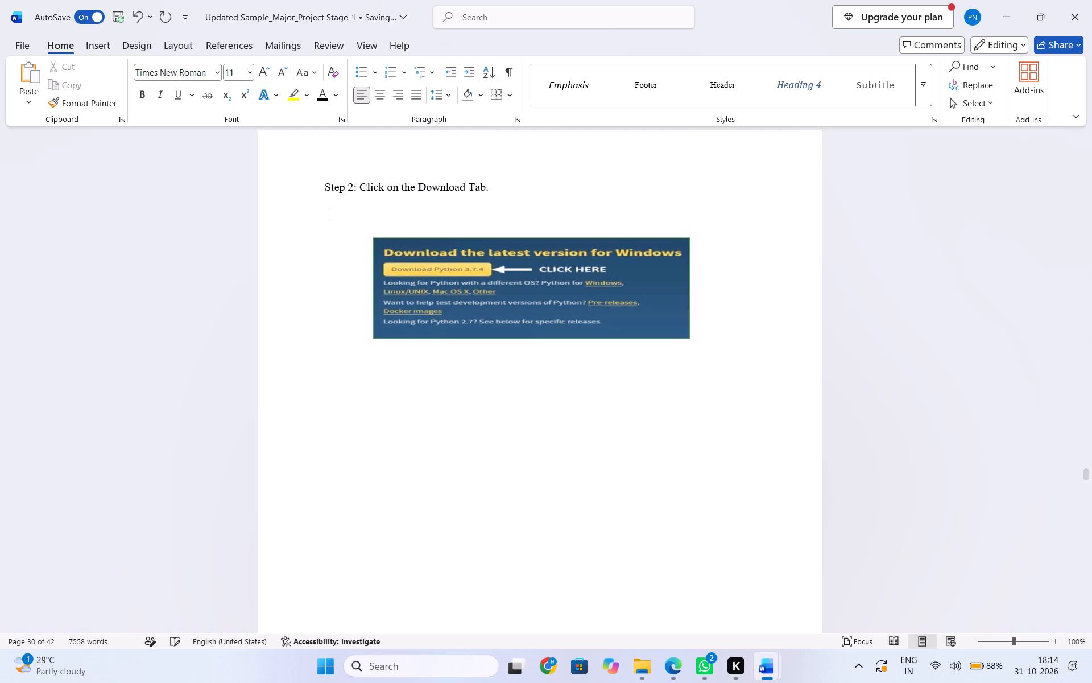
{"action": "key", "text": "BackSpace"}
{"action": "key", "text": "BackSpace"}
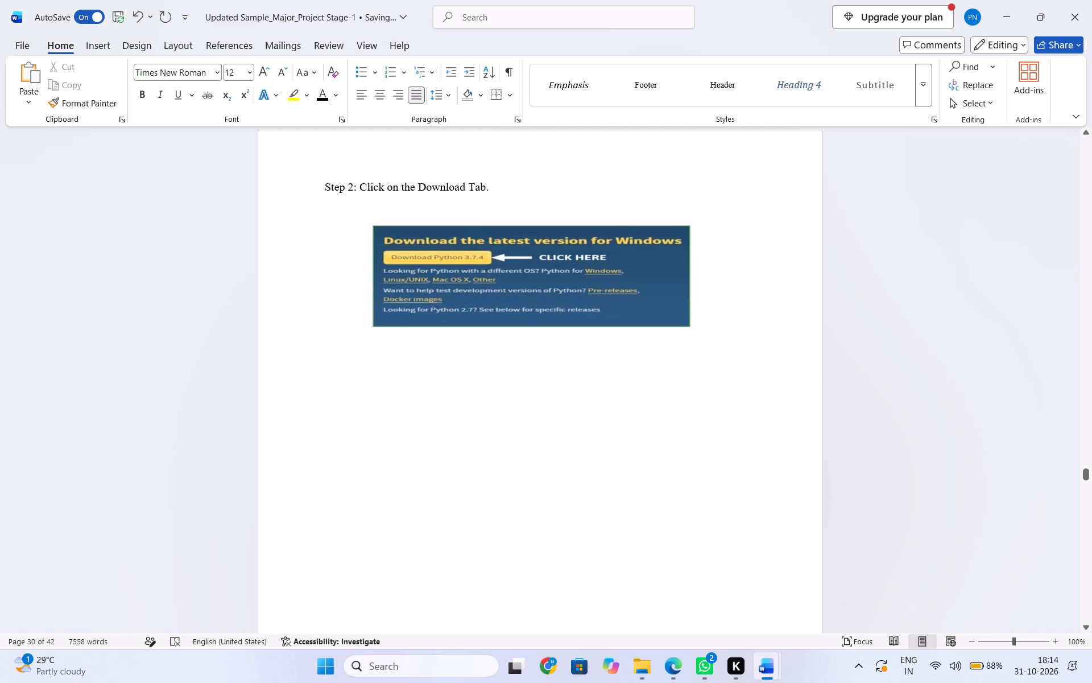
Stretch the download screenshot slightly taller by extending its lower edge.
{"action": "left_click", "coordinate": [504, 265]}
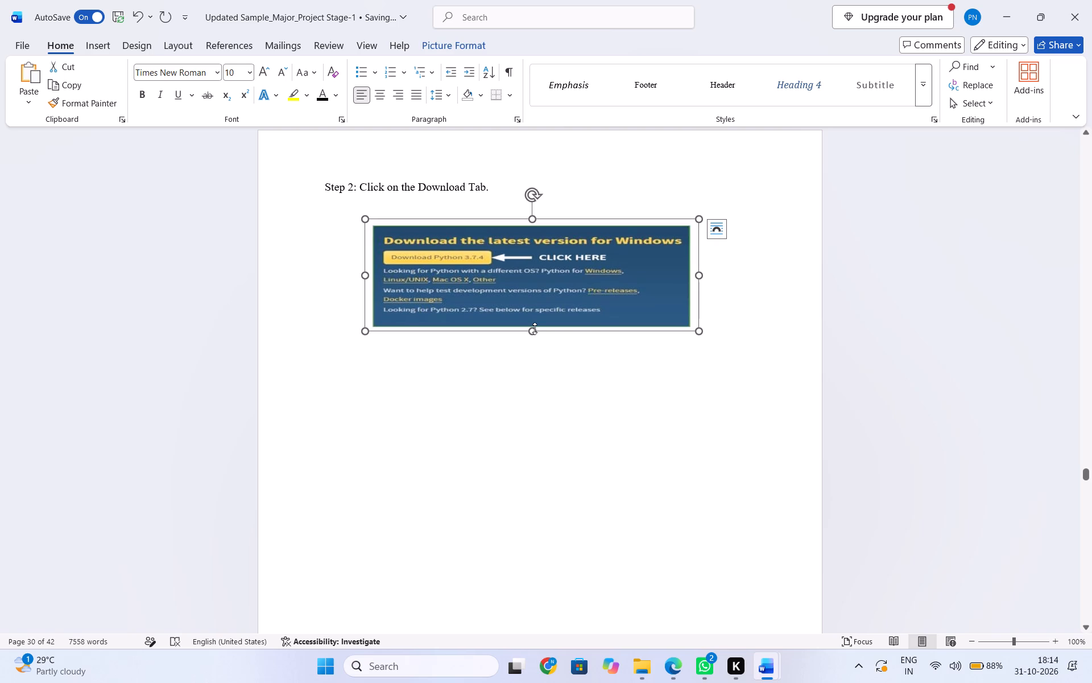
{"action": "left_click_drag", "start_coordinate": [535, 328], "coordinate": [532, 338]}
{"action": "left_click", "coordinate": [532, 370]}
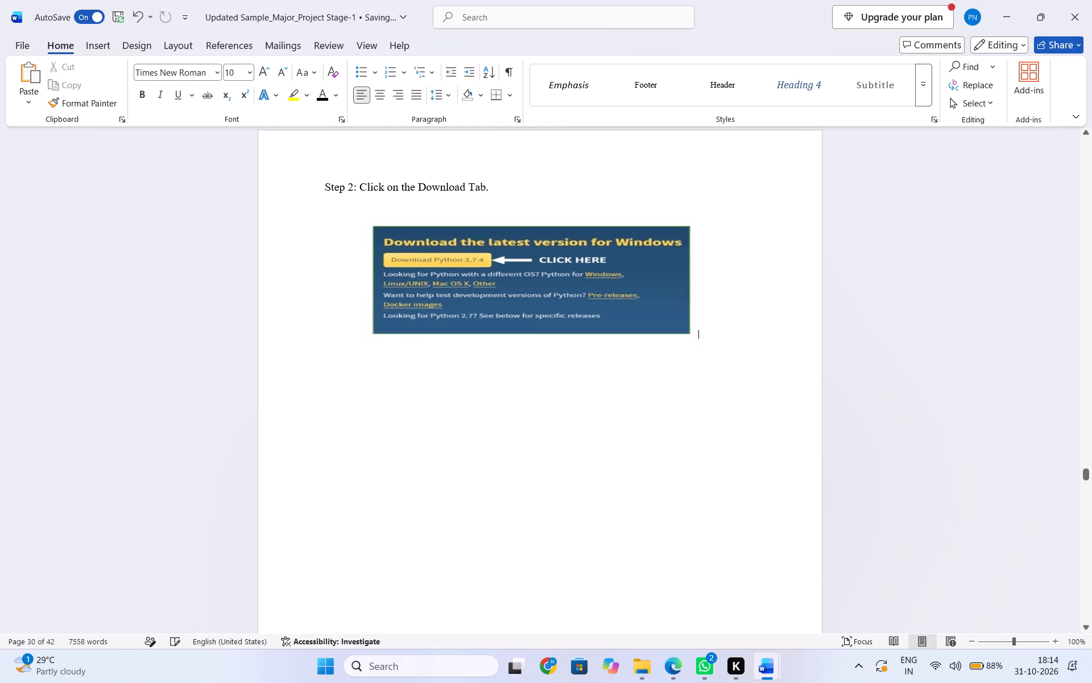
Copy the "Fig 6.2 Download Tab" caption from page 31 and paste it below the download screenshot on page 30, centred under the image.
{"action": "scroll", "coordinate": [525, 372], "scroll_direction": "up", "scroll_amount": 3}
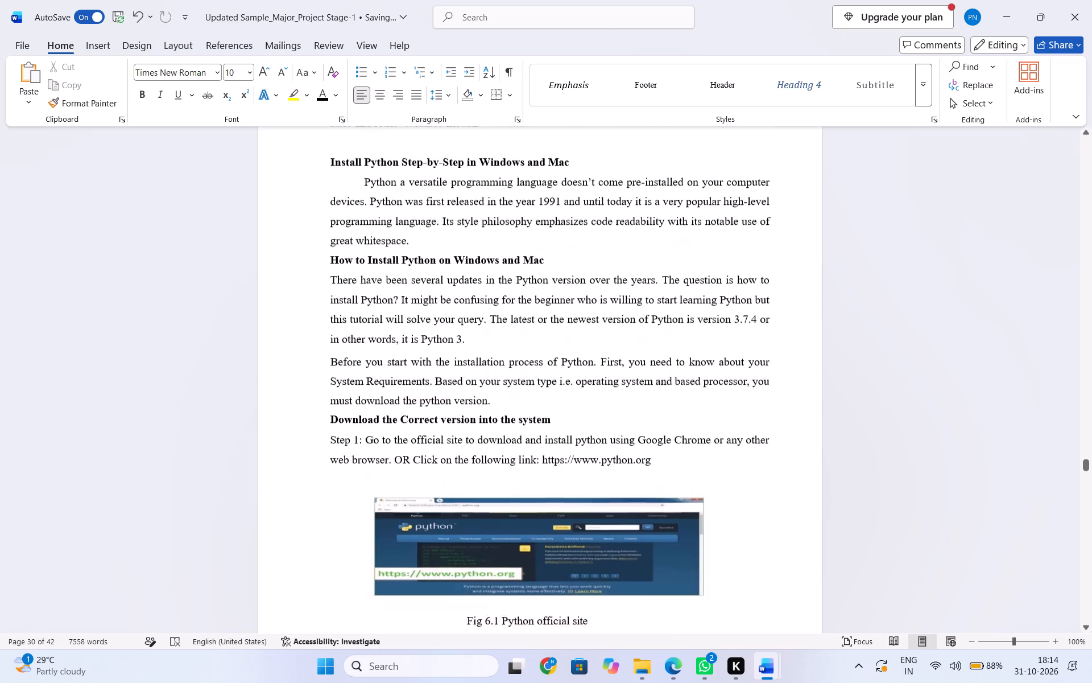
{"action": "scroll", "coordinate": [526, 365], "scroll_direction": "down", "scroll_amount": 3}
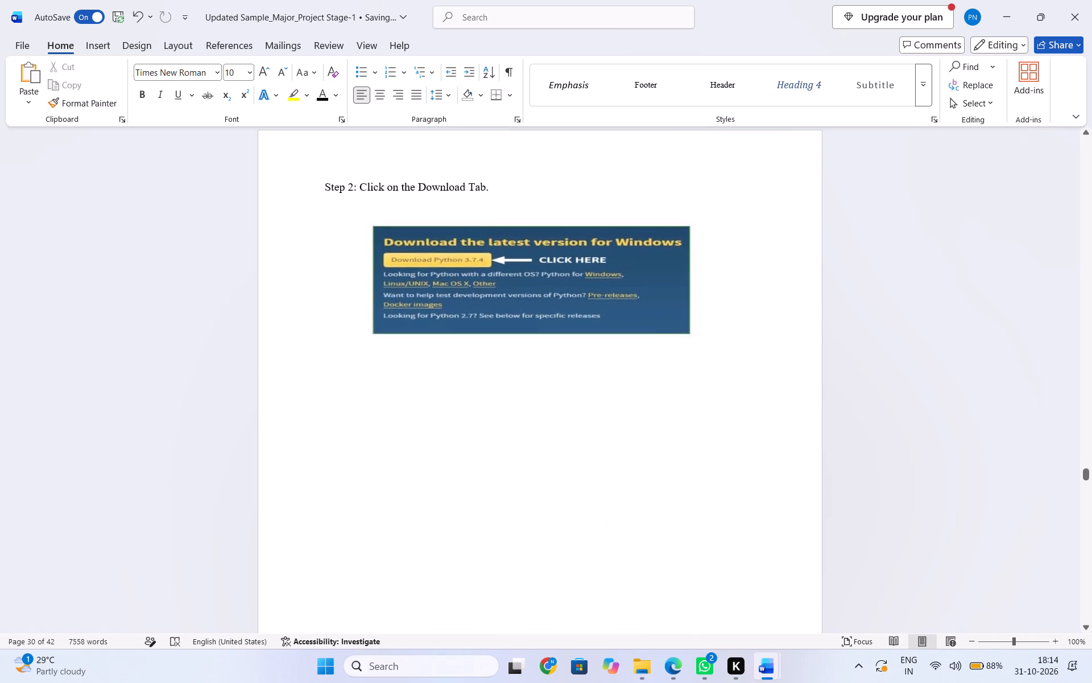
{"action": "scroll", "coordinate": [526, 365], "scroll_direction": "down", "scroll_amount": 4}
{"action": "scroll", "coordinate": [526, 365], "scroll_direction": "up", "scroll_amount": 2}
{"action": "scroll", "coordinate": [526, 365], "scroll_direction": "down", "scroll_amount": 1}
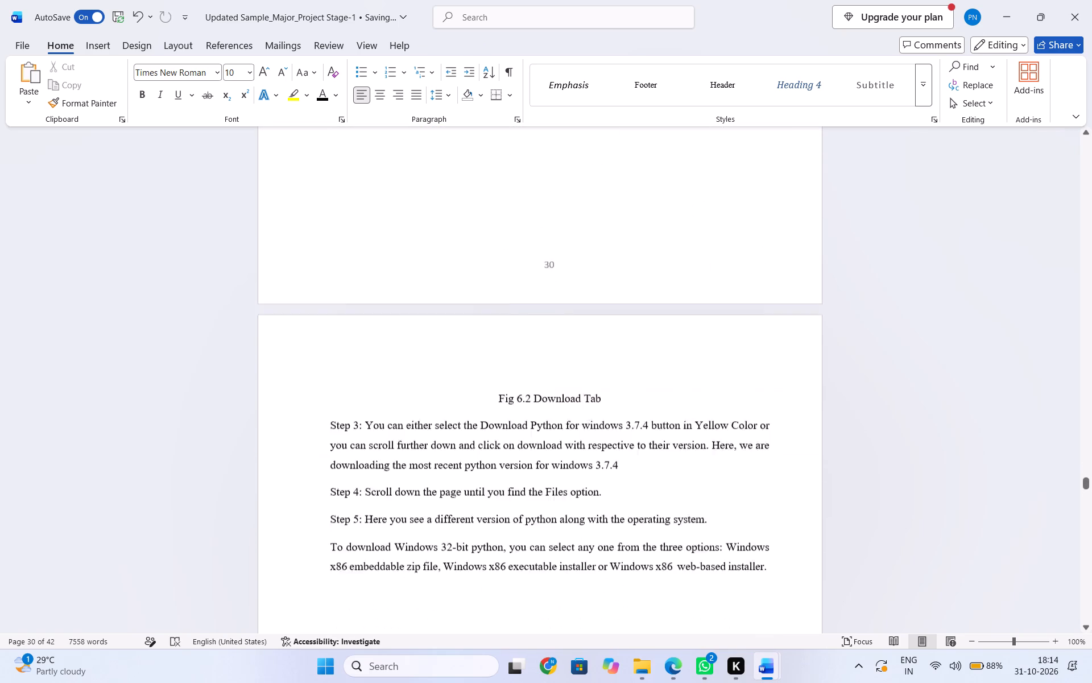
{"action": "left_click", "coordinate": [537, 311]}
{"action": "left_click_drag", "start_coordinate": [498, 306], "coordinate": [541, 316]}
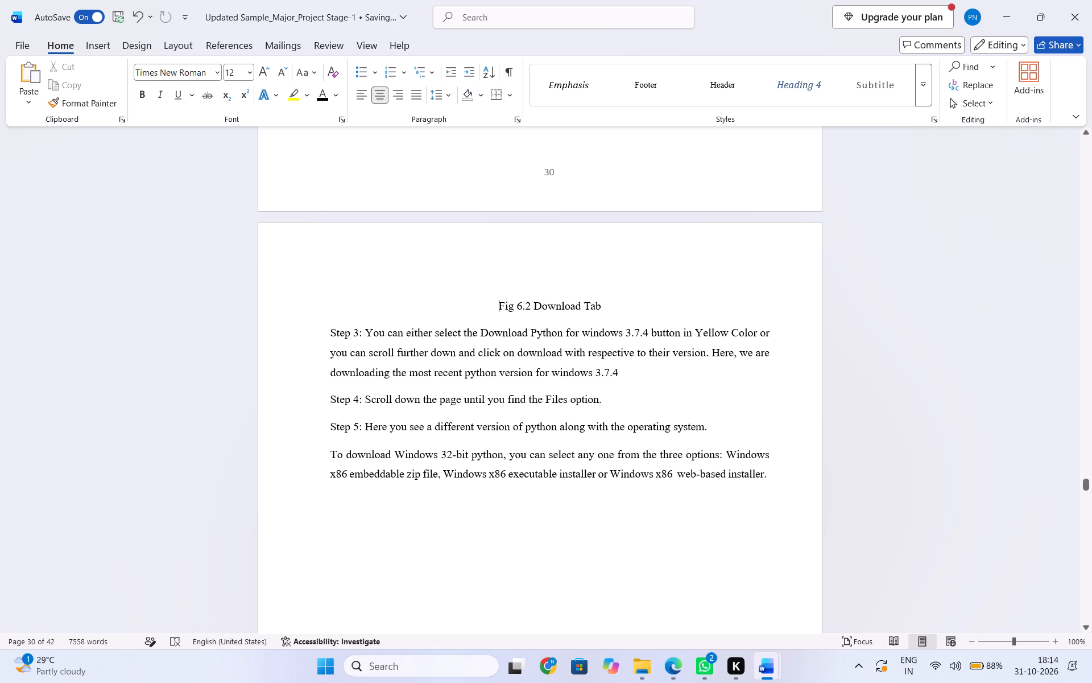
{"action": "left_click_drag", "start_coordinate": [541, 316], "coordinate": [592, 319]}
{"action": "left_click", "coordinate": [588, 320]}
{"action": "left_click_drag", "start_coordinate": [497, 307], "coordinate": [597, 309]}
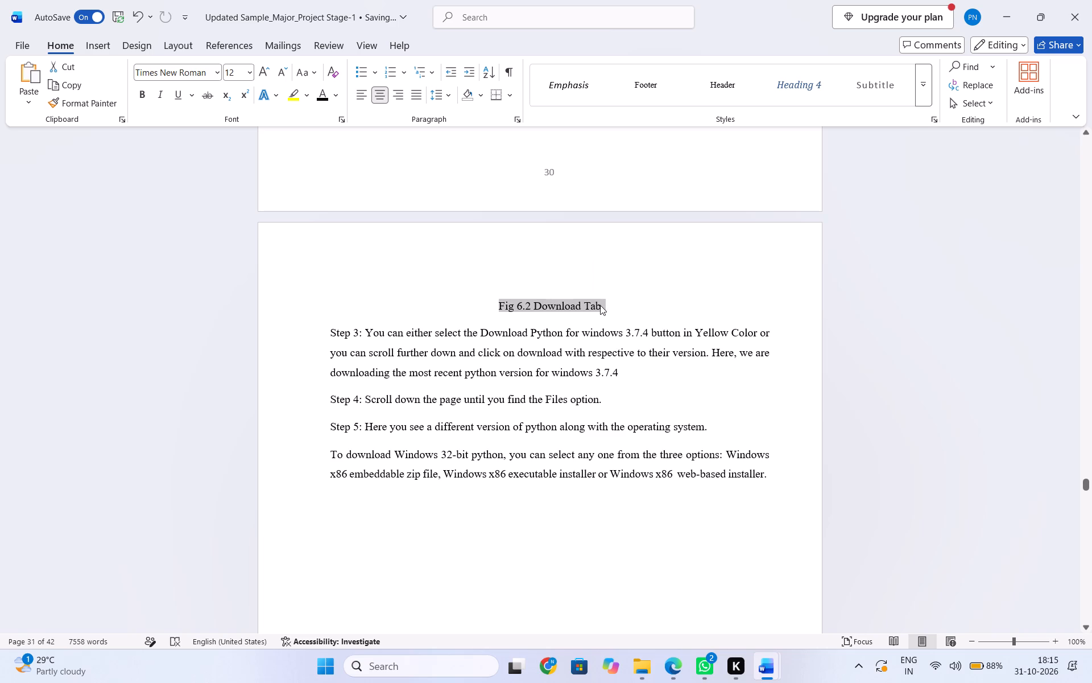
{"action": "key", "text": "ctrl+c"}
{"action": "scroll", "coordinate": [601, 306], "scroll_direction": "up", "scroll_amount": 3}
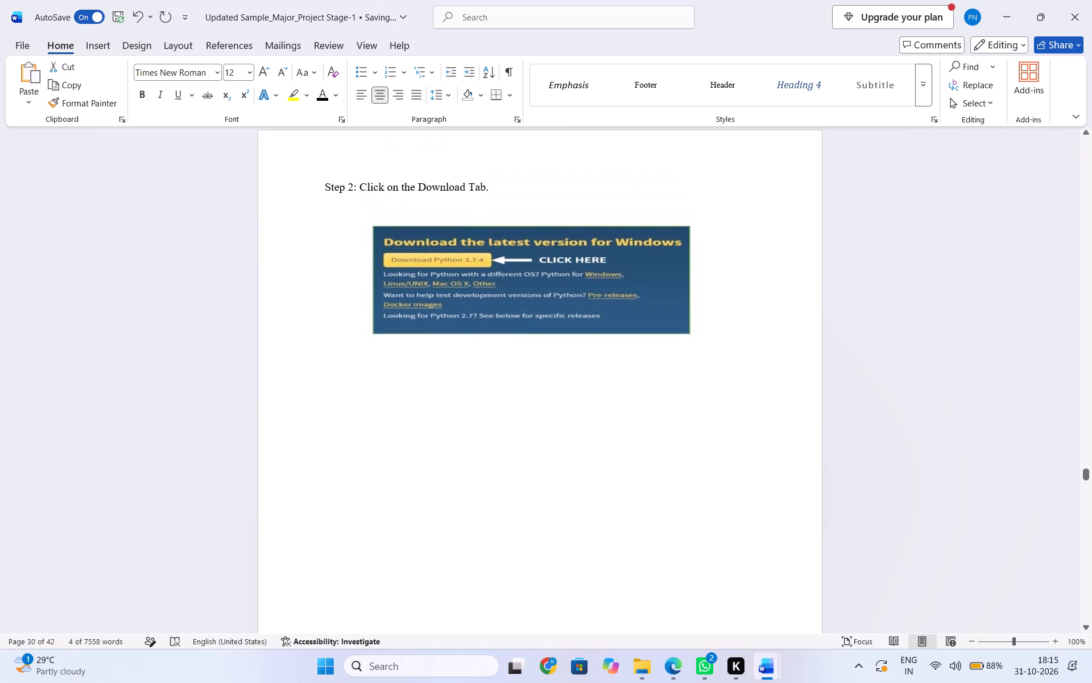
{"action": "left_click", "coordinate": [548, 349]}
{"action": "key", "text": "Return"}
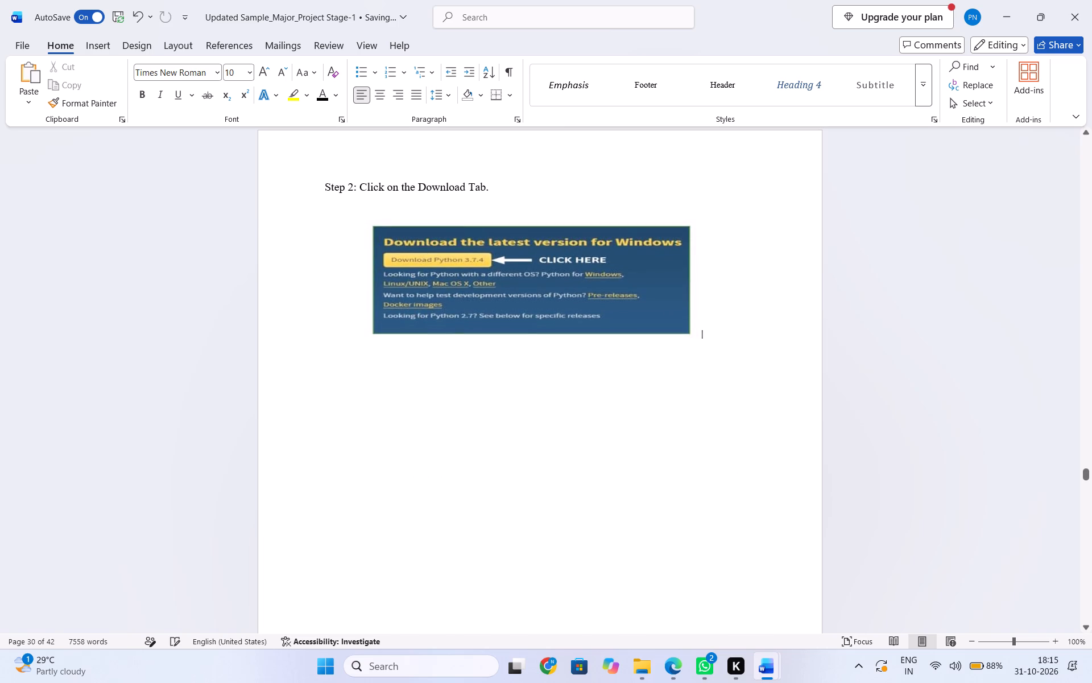
{"action": "key", "text": "Return"}
{"action": "key", "text": "Return"}
{"action": "key", "text": "ctrl+v"}
{"action": "left_click", "coordinate": [500, 364]}
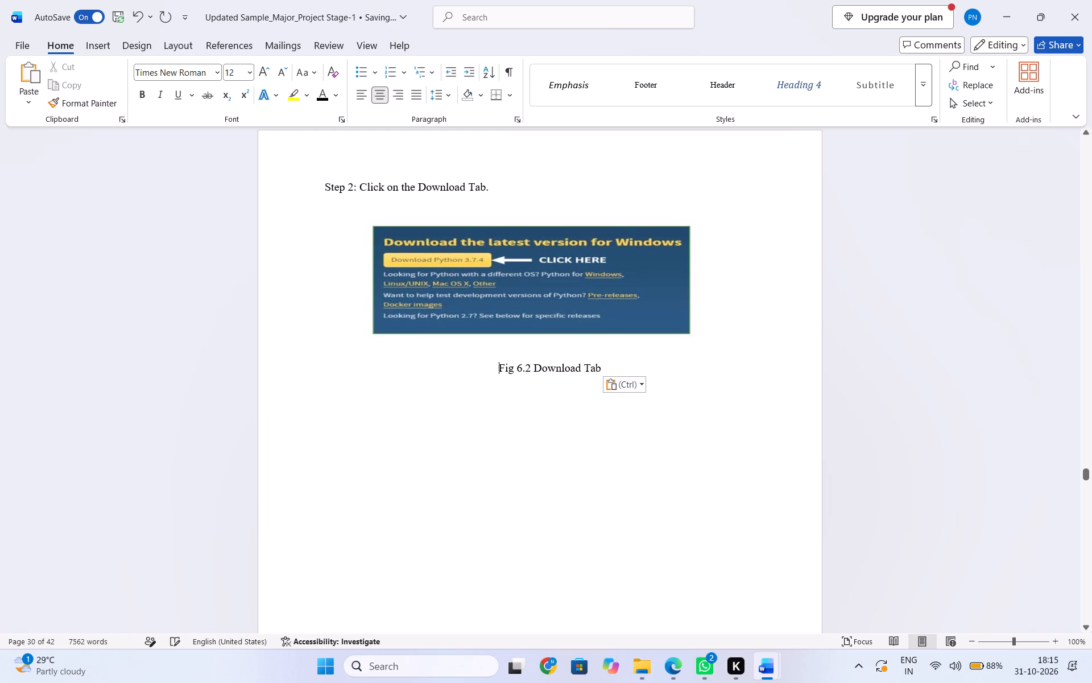
{"action": "key", "text": "BackSpace"}
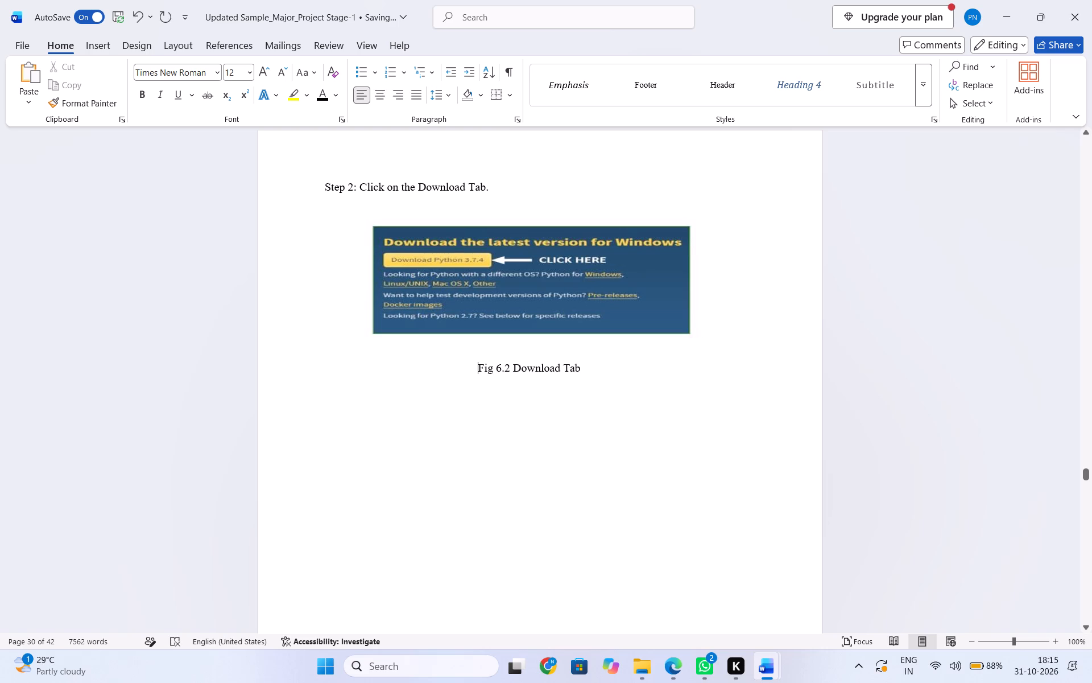
Copy the Step 3 to Step 5 text and the Windows 32-bit paragraph from page 31 to below the Fig 6.2 caption on page 30.
{"action": "left_click", "coordinate": [614, 361]}
{"action": "key", "text": "Return"}
{"action": "key", "text": "Return"}
{"action": "scroll", "coordinate": [622, 440], "scroll_direction": "down", "scroll_amount": 3}
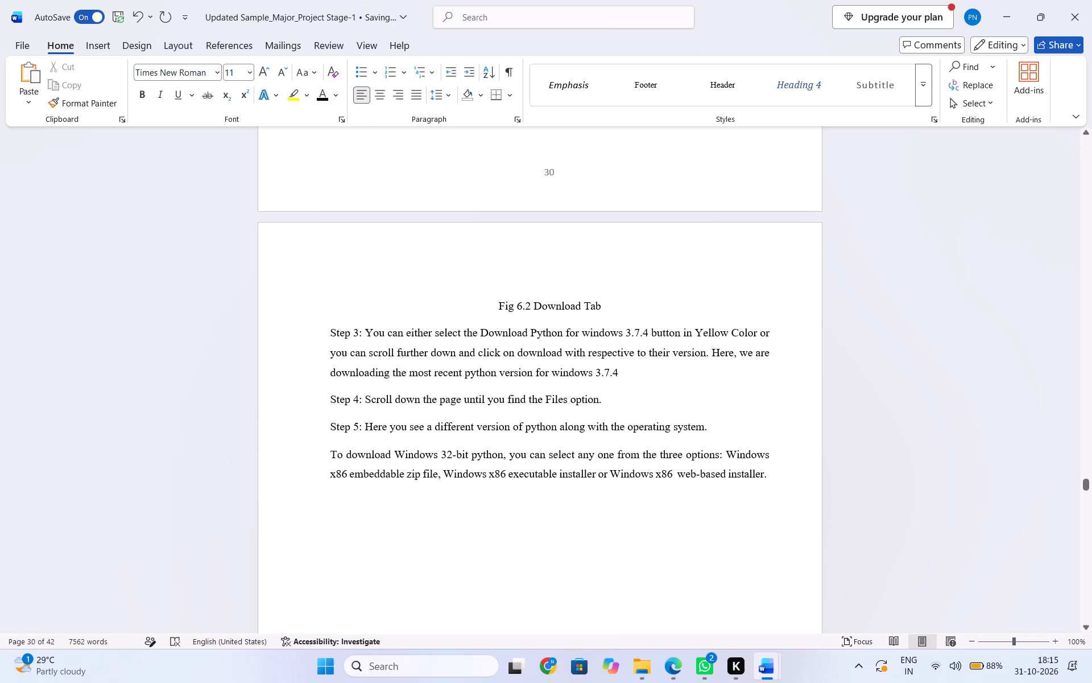
{"action": "left_click_drag", "start_coordinate": [330, 331], "coordinate": [771, 486]}
{"action": "key", "text": "ctrl+c"}
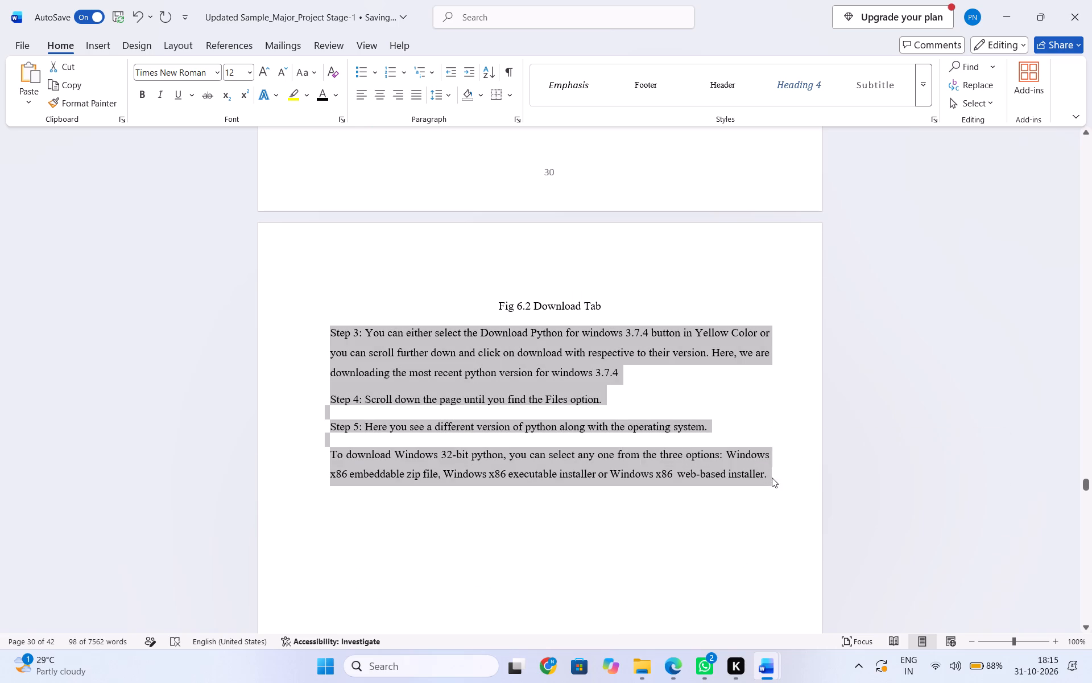
{"action": "scroll", "coordinate": [747, 475], "scroll_direction": "up", "scroll_amount": 3}
{"action": "left_click", "coordinate": [425, 420]}
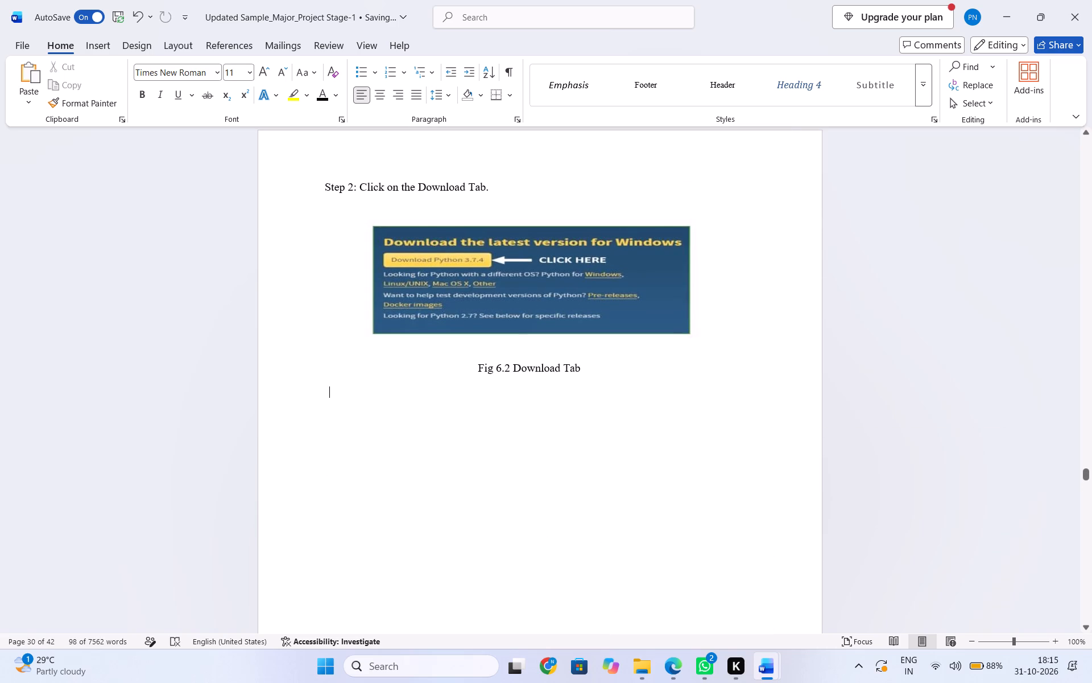
{"action": "key", "text": "ctrl+v"}
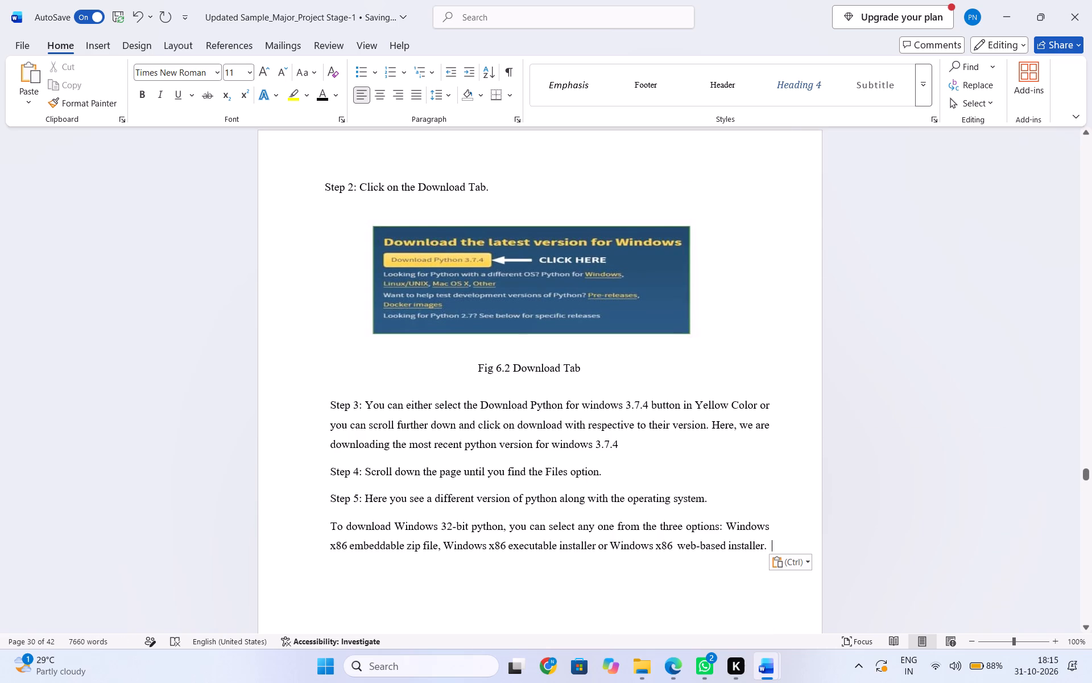
Delete the original Fig 6.2 caption, Step 3 to Step 5 text and Windows 32-bit paragraph from page 31.
{"action": "scroll", "coordinate": [412, 493], "scroll_direction": "down", "scroll_amount": 2}
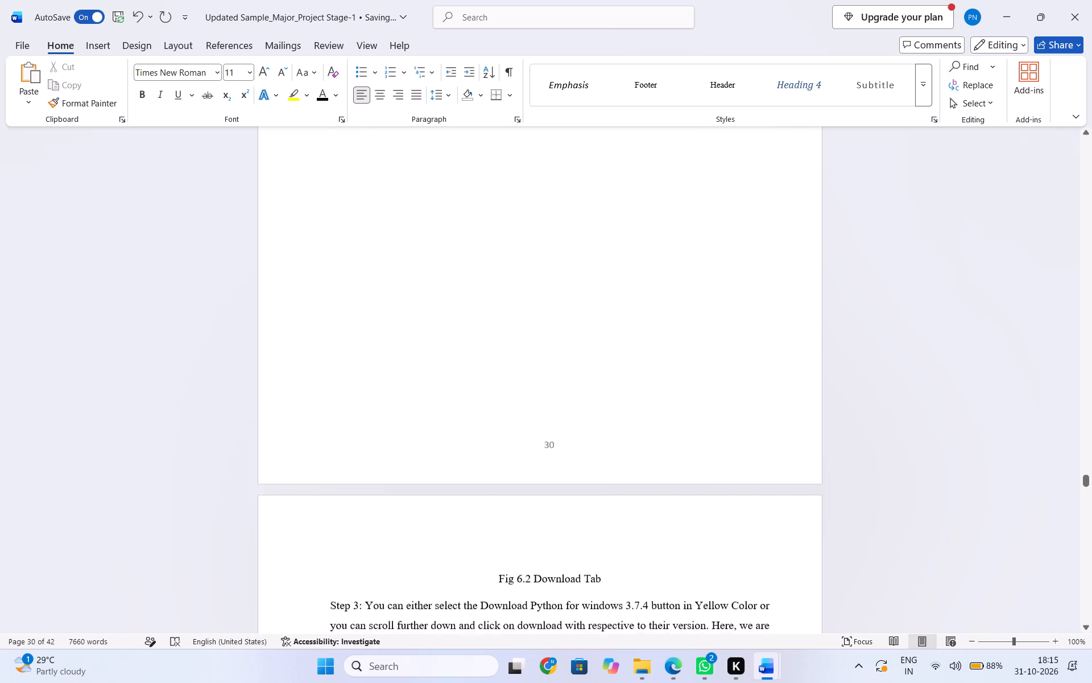
{"action": "scroll", "coordinate": [412, 493], "scroll_direction": "down", "scroll_amount": 1}
{"action": "left_click_drag", "start_coordinate": [579, 496], "coordinate": [412, 339]}
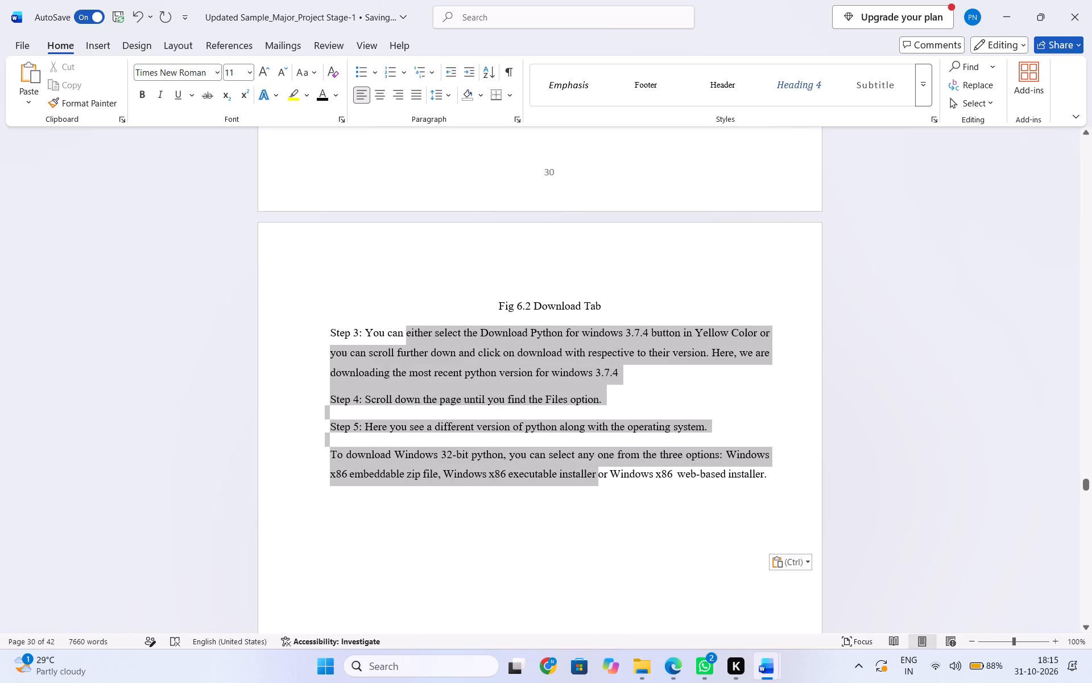
{"action": "left_click_drag", "start_coordinate": [412, 339], "coordinate": [434, 297]}
{"action": "key", "text": "BackSpace"}
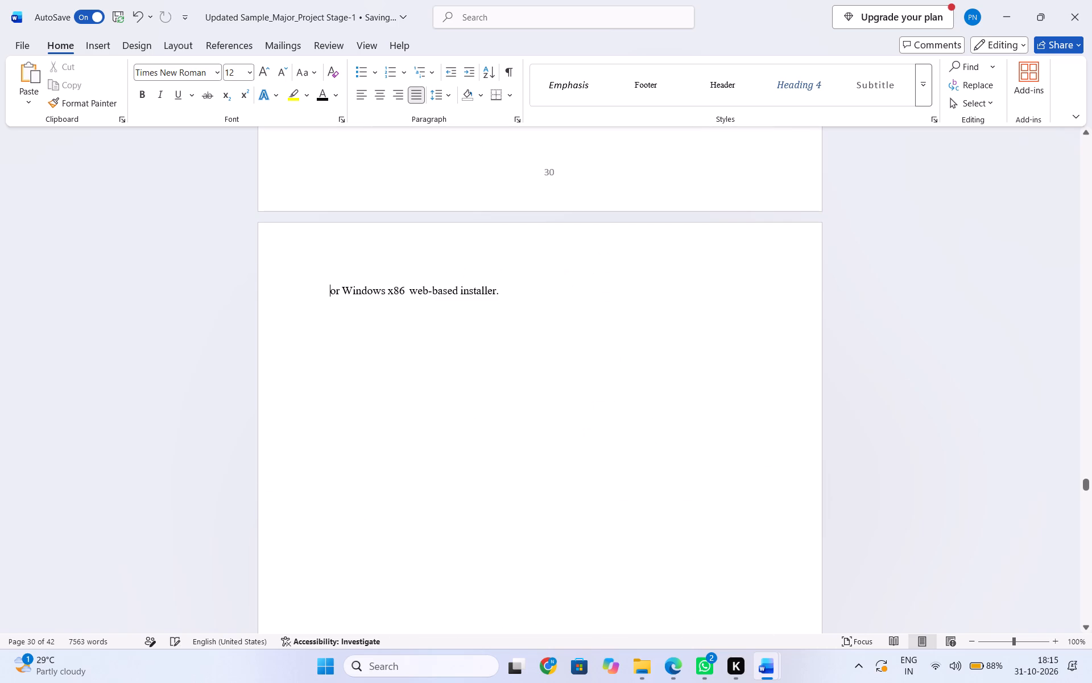
{"action": "scroll", "coordinate": [477, 324], "scroll_direction": "up", "scroll_amount": 2}
{"action": "scroll", "coordinate": [477, 324], "scroll_direction": "down", "scroll_amount": 1}
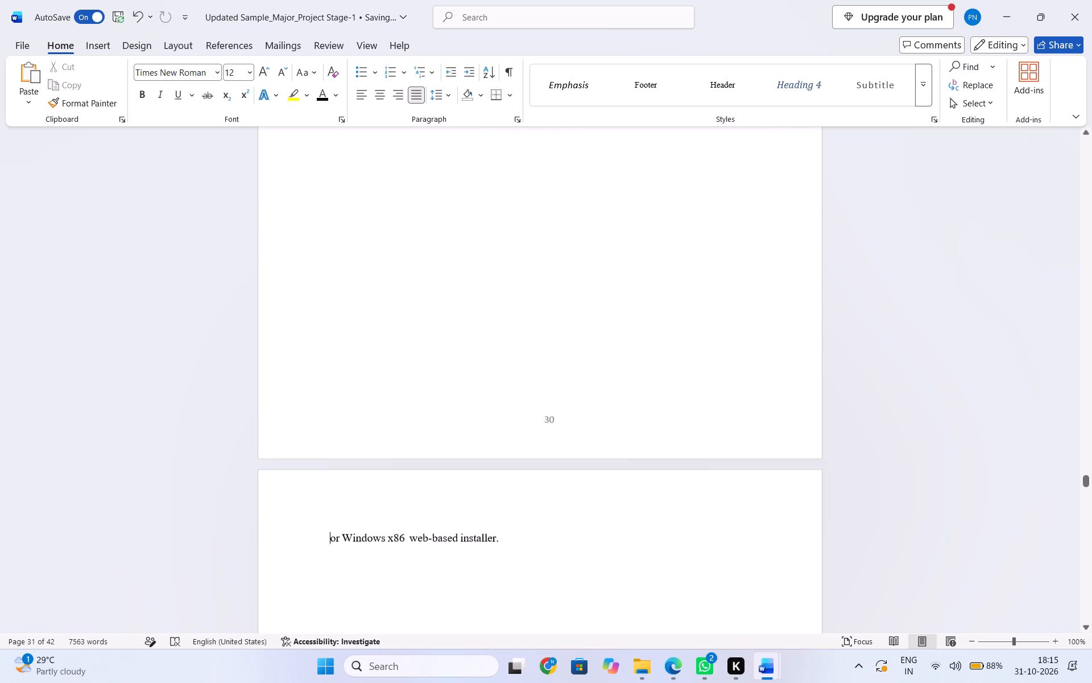
{"action": "left_click_drag", "start_coordinate": [503, 519], "coordinate": [490, 528]}
{"action": "left_click", "coordinate": [514, 528]}
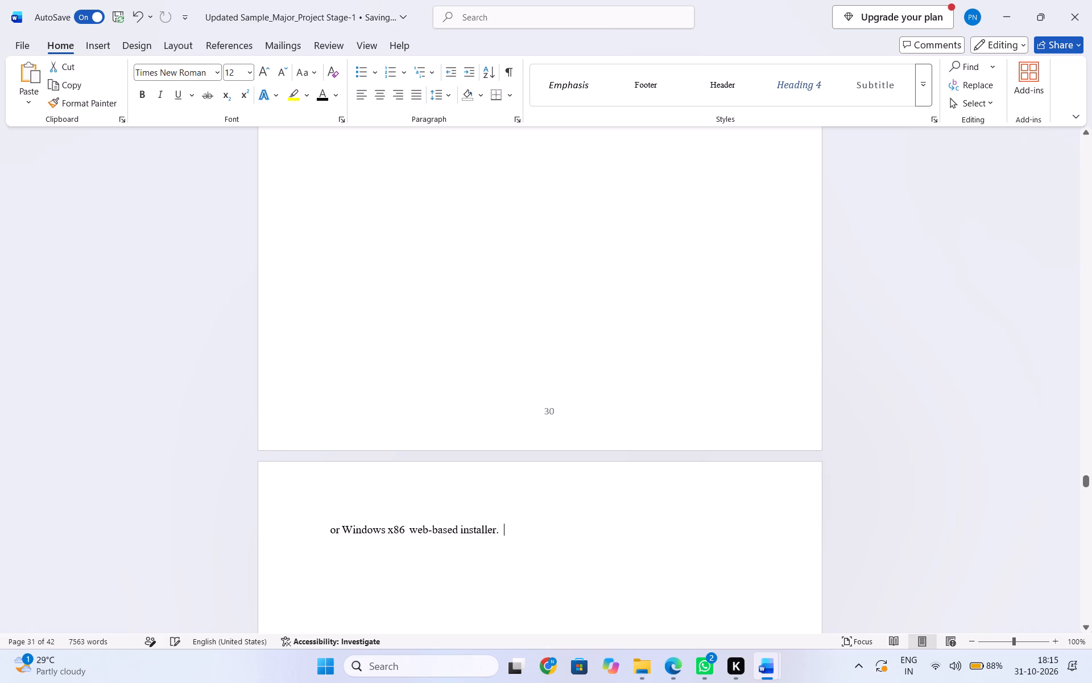
{"action": "left_click_drag", "start_coordinate": [514, 528], "coordinate": [363, 511]}
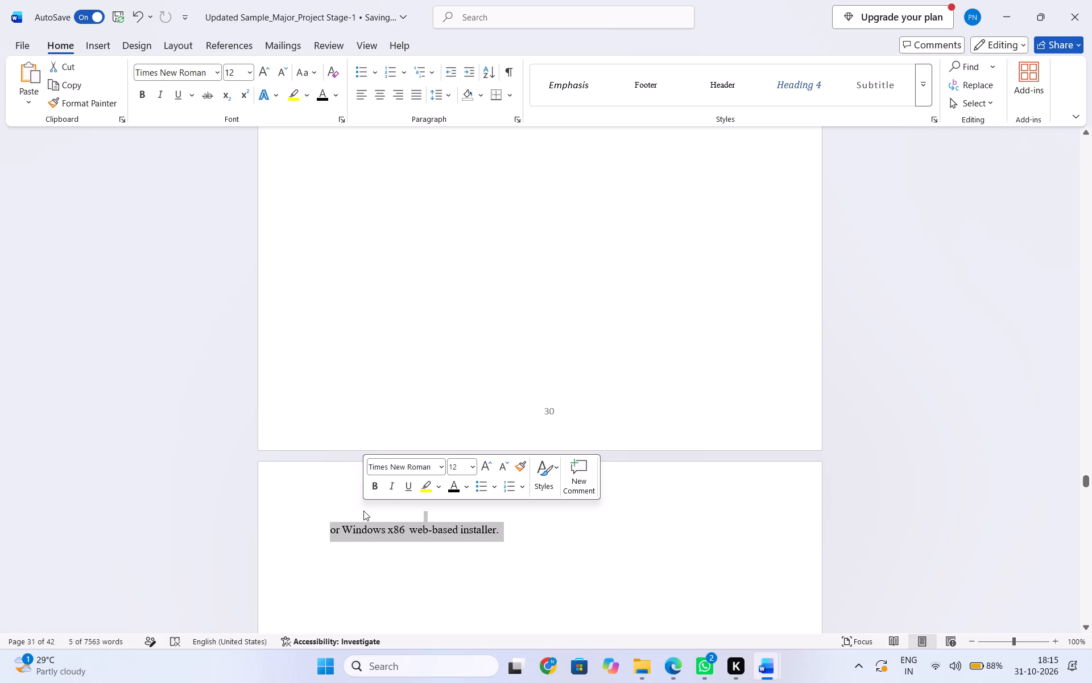
{"action": "key", "text": "BackSpace"}
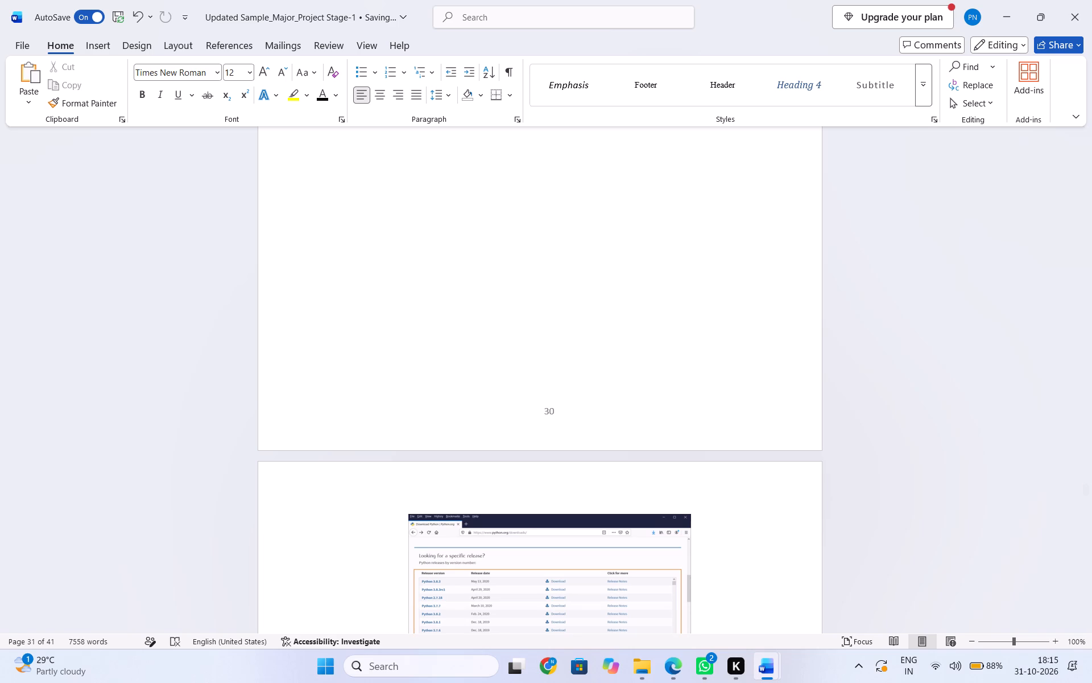
Move the Python releases screenshot from page 31 to its own line beneath the Windows 32-bit paragraph on page 30.
{"action": "left_click_drag", "start_coordinate": [466, 561], "coordinate": [523, 298]}
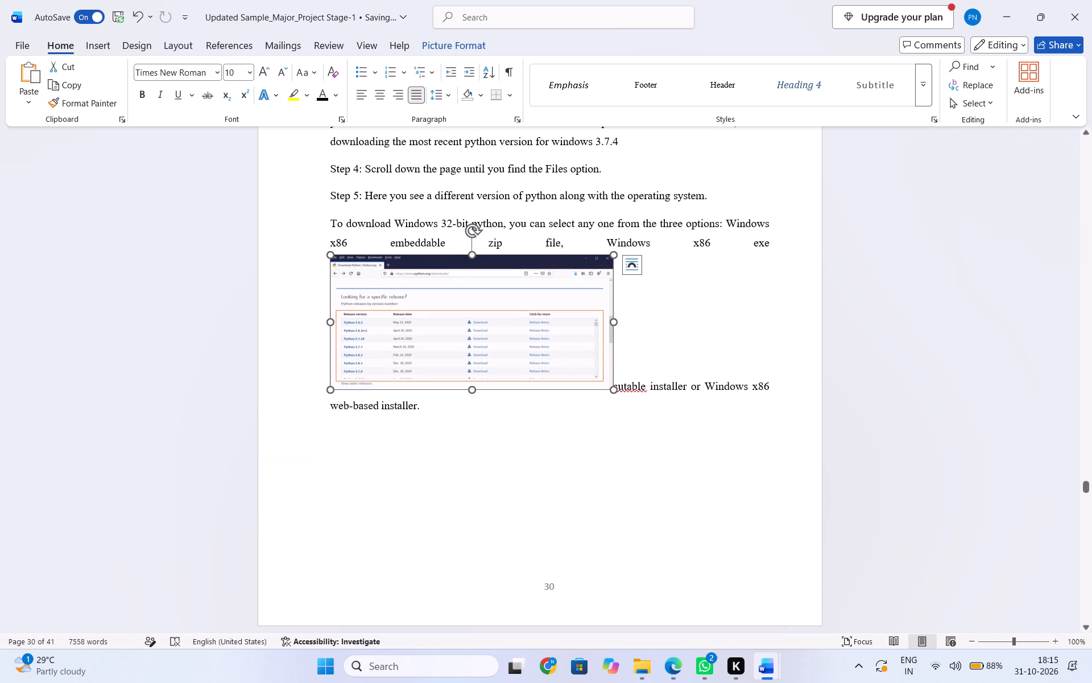
{"action": "left_click", "coordinate": [622, 385]}
{"action": "left_click_drag", "start_coordinate": [573, 349], "coordinate": [588, 406]}
{"action": "left_click_drag", "start_coordinate": [532, 356], "coordinate": [555, 384]}
{"action": "left_click_drag", "start_coordinate": [544, 365], "coordinate": [589, 408]}
{"action": "key", "text": "space"}
{"action": "key", "text": "space"}
{"action": "key", "text": "Return"}
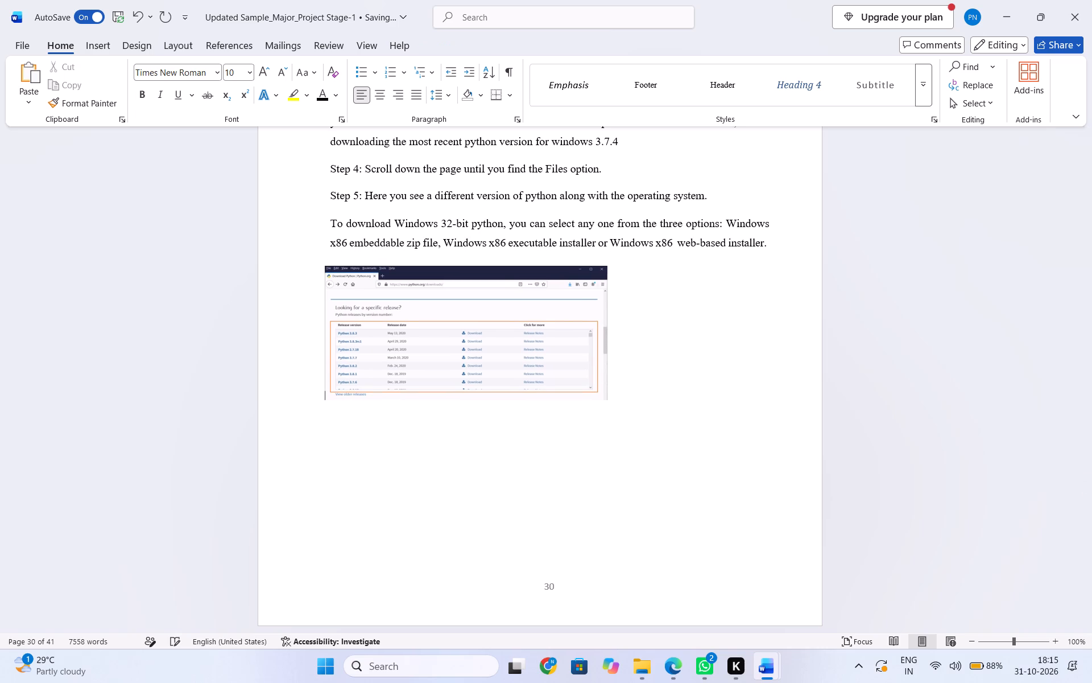
Indent the Python releases screenshot with spaces until it sits near the page's horizontal centre.
{"action": "key", "text": "space"}
{"action": "key", "text": "space"}
{"action": "key", "text": "space"}
{"action": "key", "text": "space"}
{"action": "key", "text": "space"}
{"action": "key", "text": "space"}
{"action": "key", "text": "space"}
{"action": "key", "text": "space"}
{"action": "key", "text": "space"}
{"action": "key", "text": "space"}
{"action": "key", "text": "space"}
{"action": "key", "text": "space"}
{"action": "key", "text": "space"}
{"action": "key", "text": "space"}
{"action": "key", "text": "space"}
{"action": "key", "text": "space"}
{"action": "key", "text": "space"}
{"action": "key", "text": "space"}
{"action": "key", "text": "space"}
{"action": "key", "text": "space"}
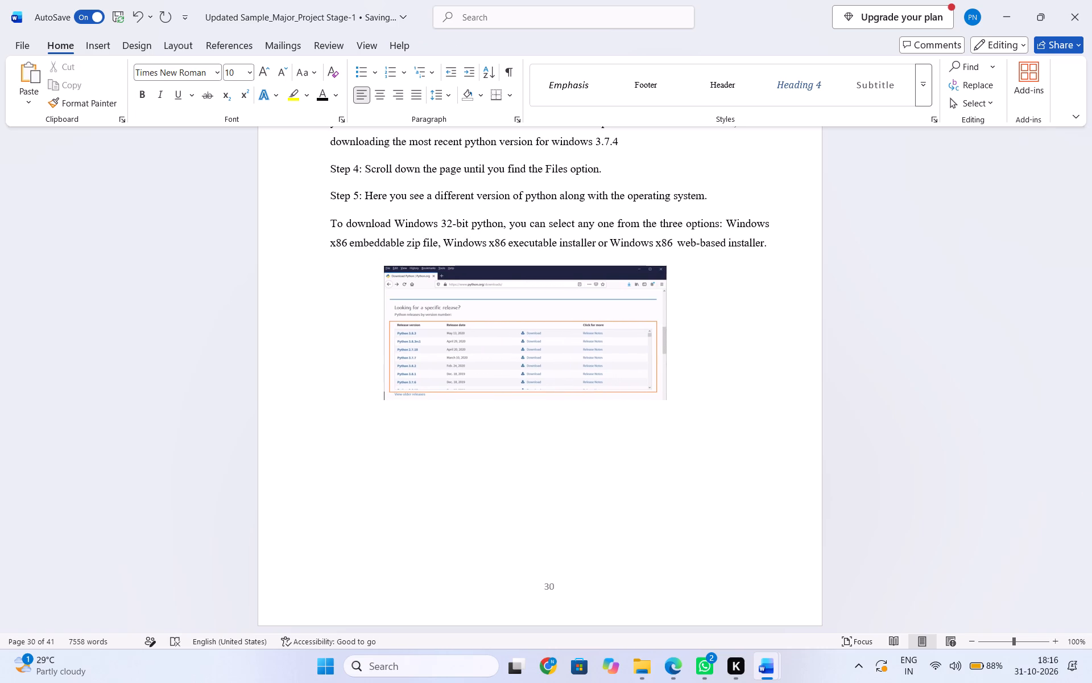
Delete the blank space in front of the Fig 6.3 Python version caption at the top of page 31.
{"action": "scroll", "coordinate": [702, 405], "scroll_direction": "down", "scroll_amount": 2}
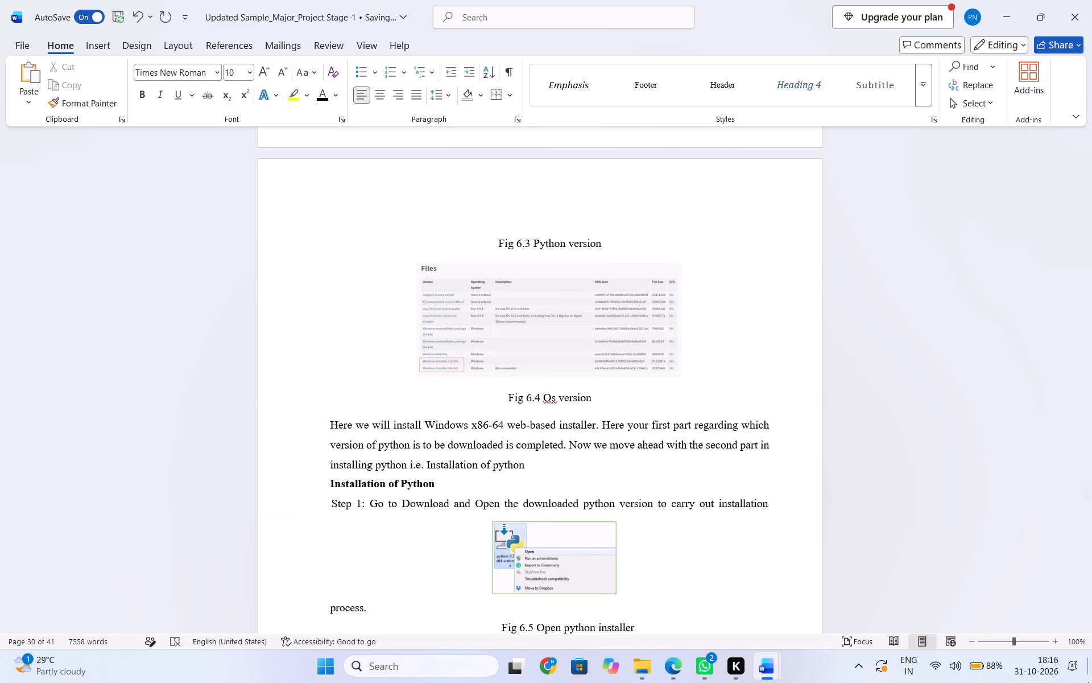
{"action": "left_click", "coordinate": [495, 246]}
{"action": "key", "text": "BackSpace"}
{"action": "key", "text": "BackSpace"}
{"action": "key", "text": "BackSpace"}
{"action": "key", "text": "BackSpace"}
{"action": "key", "text": "BackSpace"}
{"action": "key", "text": "BackSpace"}
{"action": "key", "text": "BackSpace"}
{"action": "key", "text": "BackSpace"}
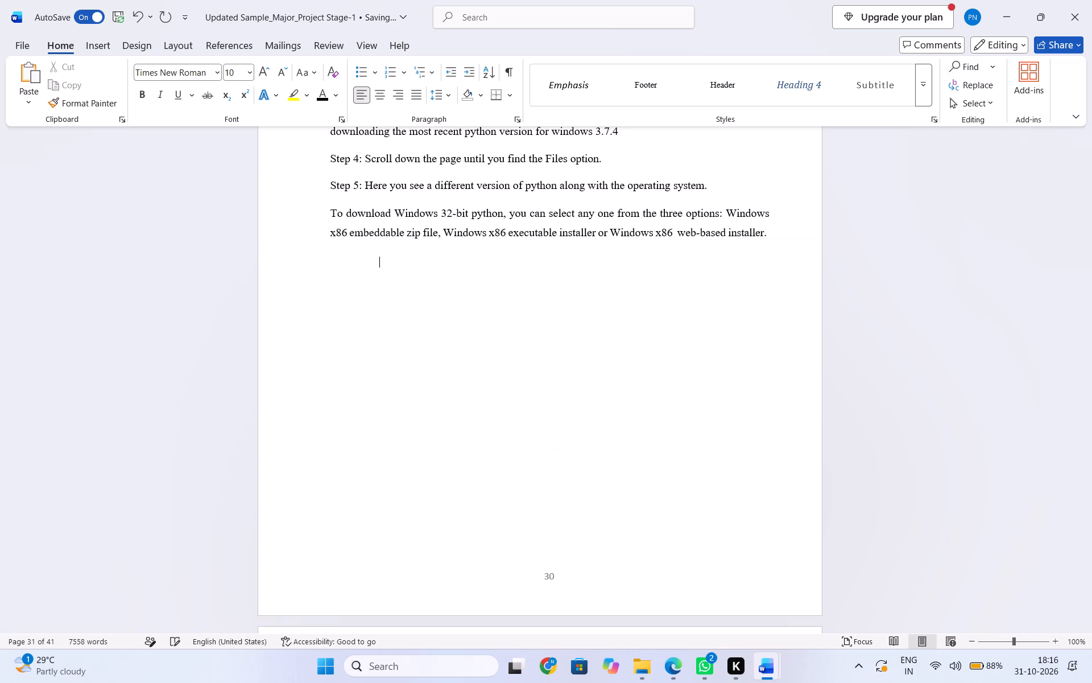
Undo the most recent deletions to bring back the Python releases screenshot on page 30.
{"action": "scroll", "coordinate": [495, 260], "scroll_direction": "up", "scroll_amount": 1}
{"action": "scroll", "coordinate": [495, 260], "scroll_direction": "down", "scroll_amount": 6}
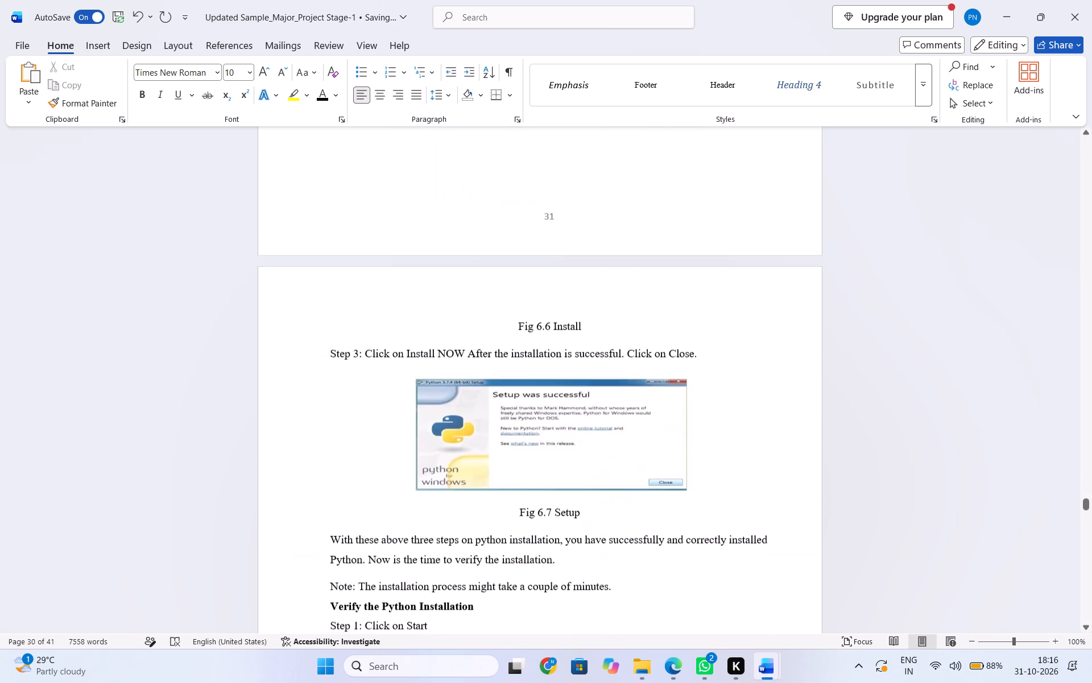
{"action": "scroll", "coordinate": [495, 260], "scroll_direction": "up", "scroll_amount": 3}
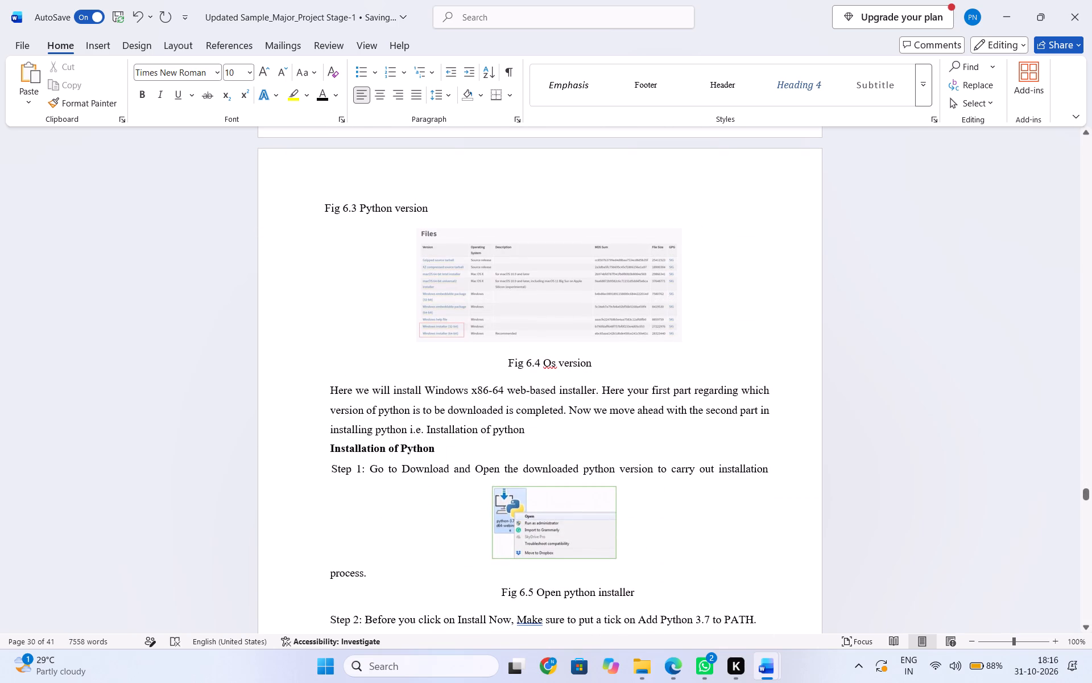
{"action": "left_click", "coordinate": [326, 216]}
{"action": "scroll", "coordinate": [389, 233], "scroll_direction": "up", "scroll_amount": 2}
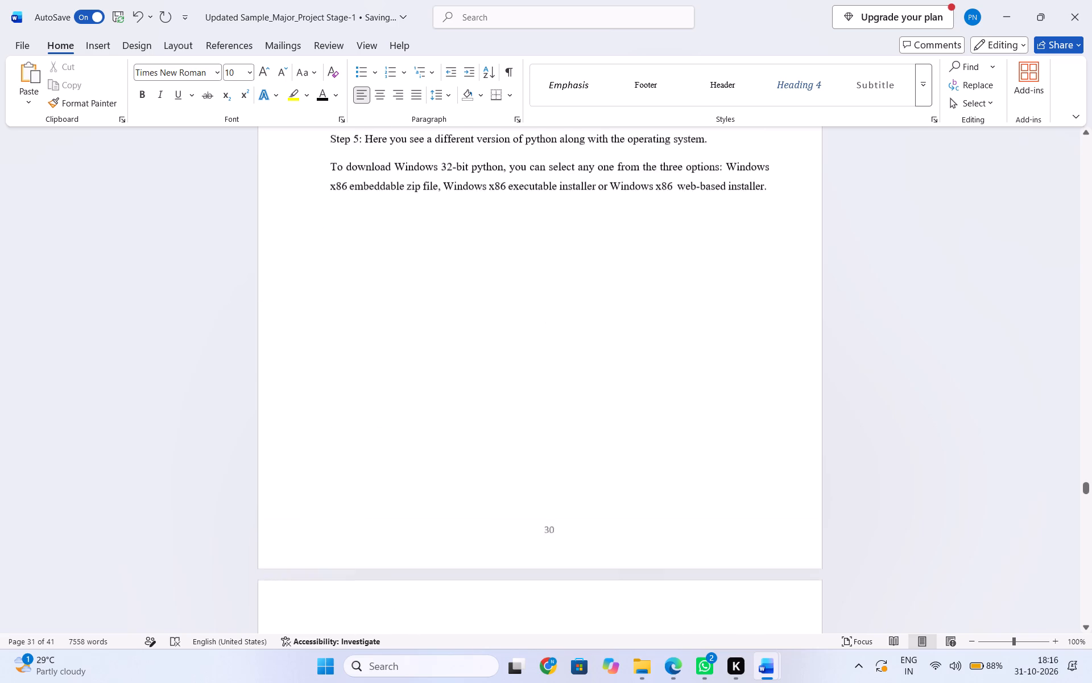
{"action": "scroll", "coordinate": [394, 234], "scroll_direction": "up", "scroll_amount": 1}
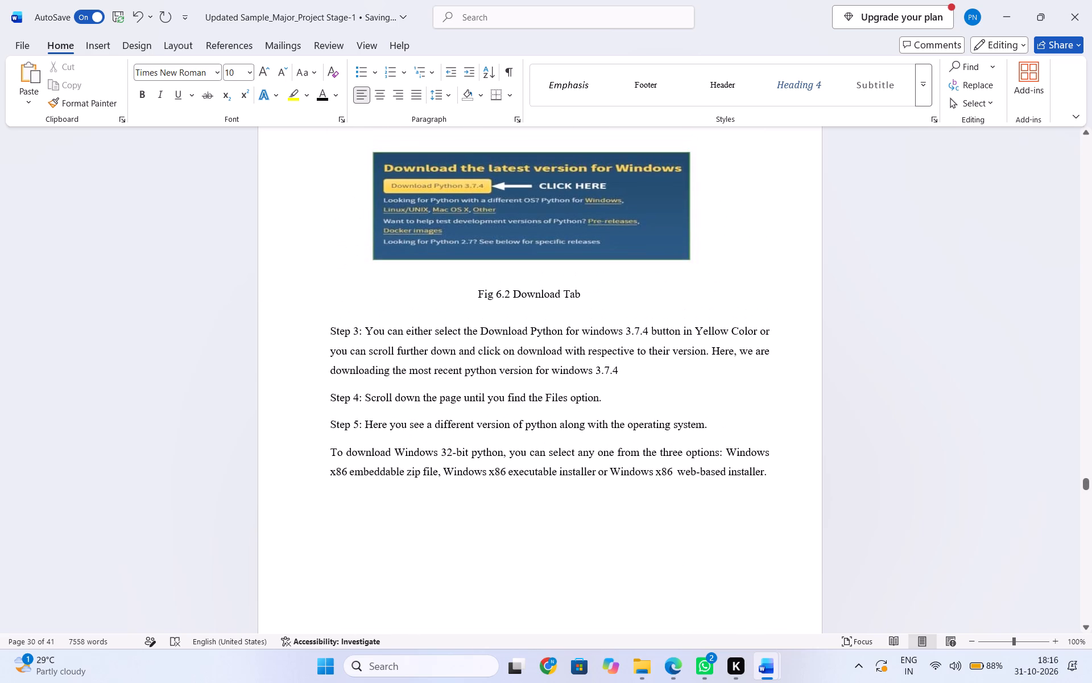
{"action": "scroll", "coordinate": [396, 233], "scroll_direction": "down", "scroll_amount": 2}
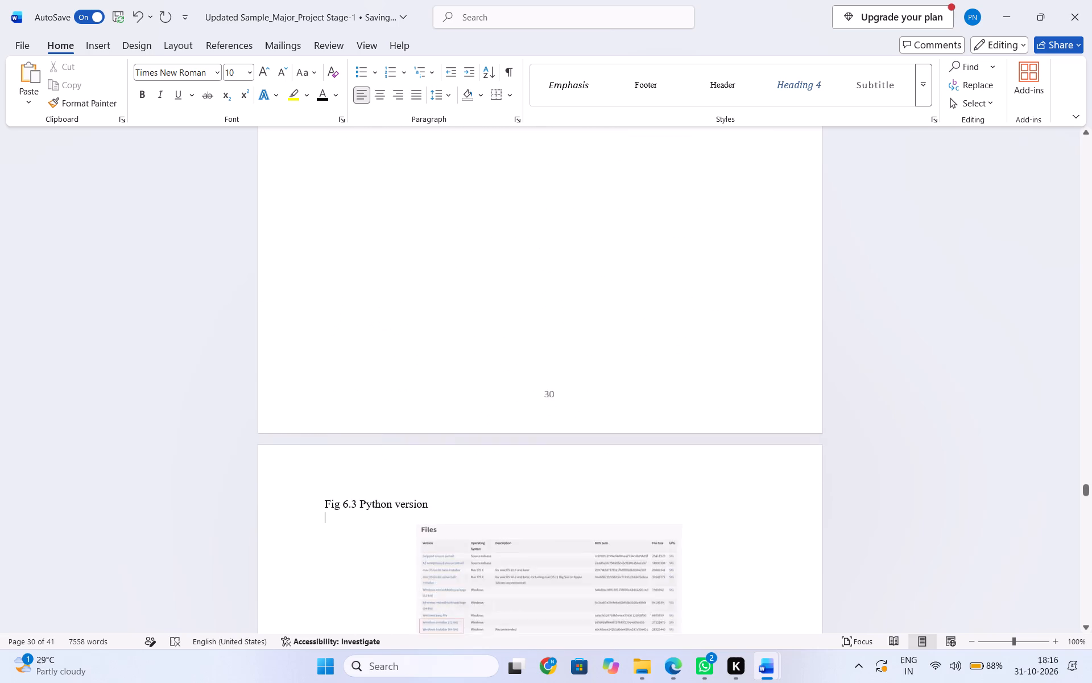
{"action": "scroll", "coordinate": [396, 233], "scroll_direction": "down", "scroll_amount": 1}
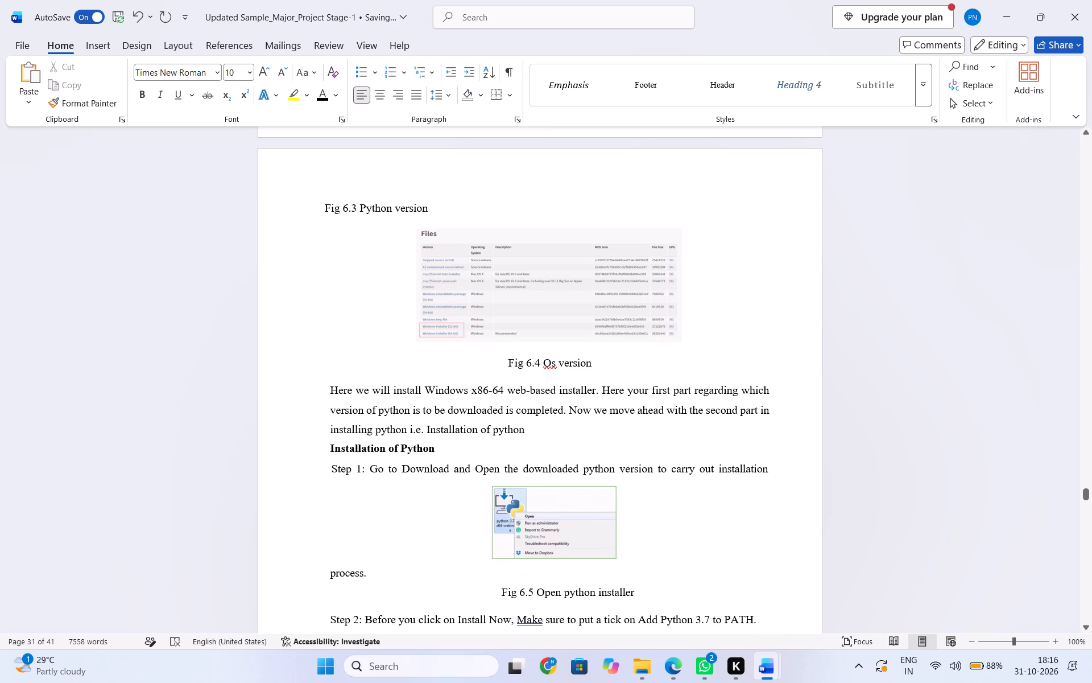
{"action": "scroll", "coordinate": [415, 207], "scroll_direction": "up", "scroll_amount": 2}
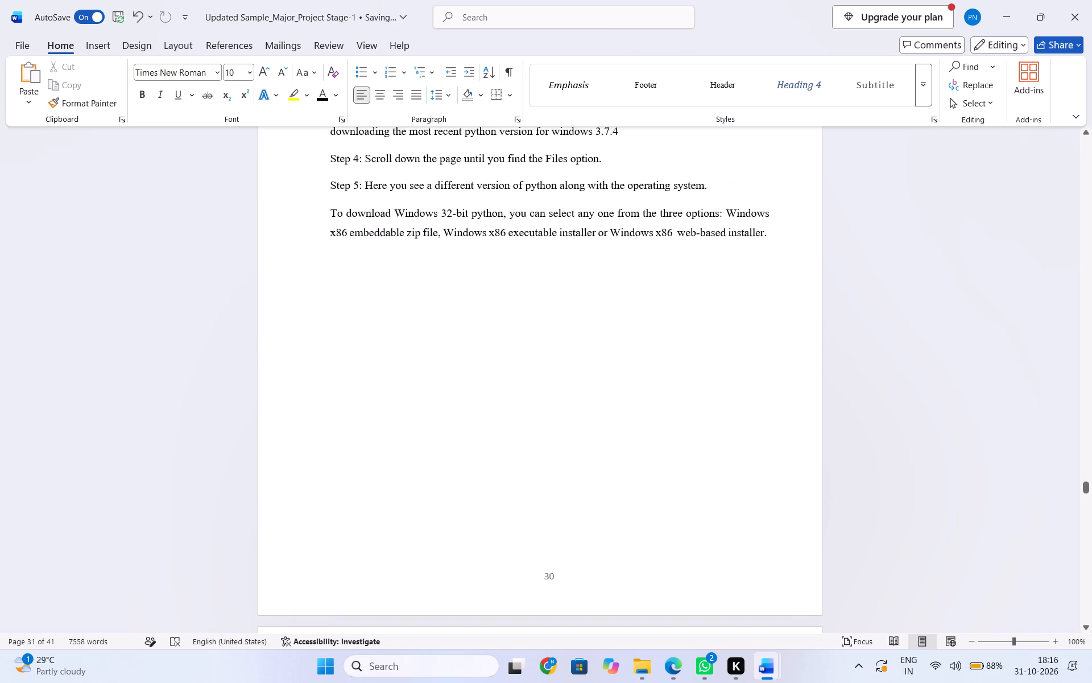
{"action": "scroll", "coordinate": [415, 207], "scroll_direction": "down", "scroll_amount": 1}
{"action": "scroll", "coordinate": [436, 363], "scroll_direction": "up", "scroll_amount": 1}
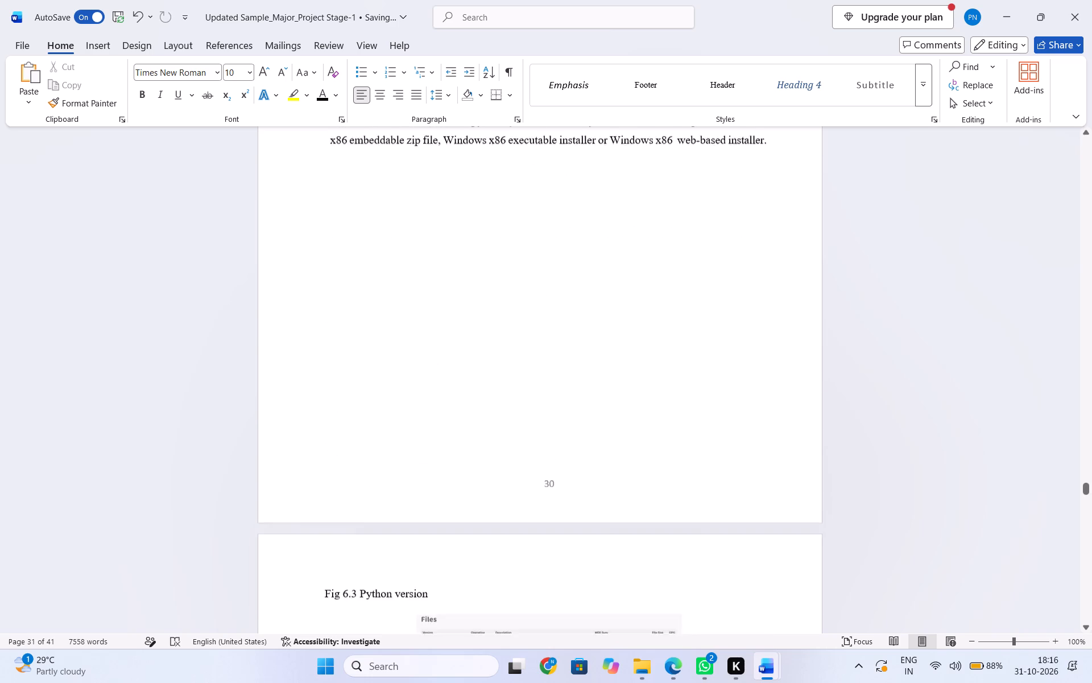
{"action": "key", "text": "ctrl+z"}
{"action": "key", "text": "ctrl+z"}
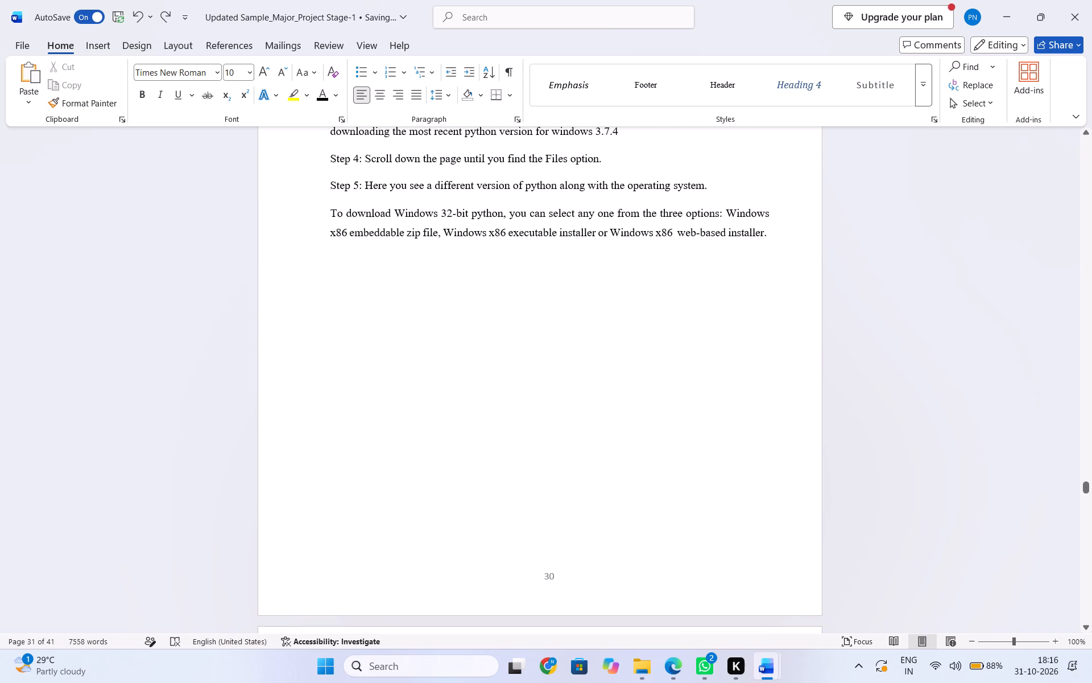
{"action": "key", "text": "ctrl+z"}
Copy the Fig 6.3 Python version caption from the top of page 31.
{"action": "scroll", "coordinate": [440, 372], "scroll_direction": "down", "scroll_amount": 1}
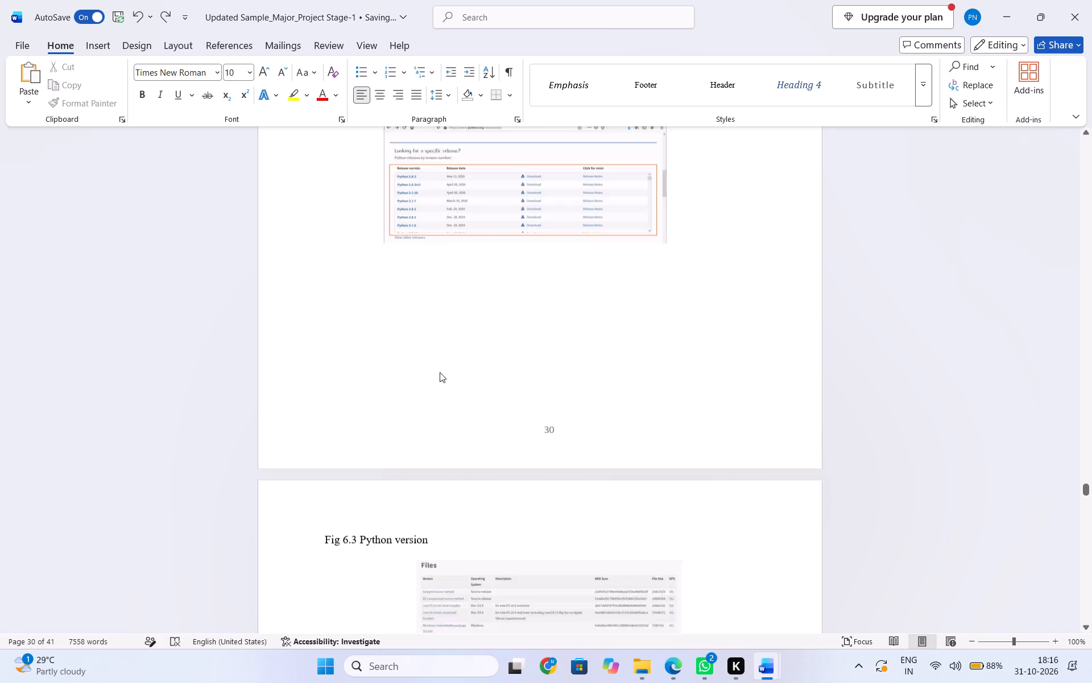
{"action": "left_click_drag", "start_coordinate": [428, 449], "coordinate": [332, 442]}
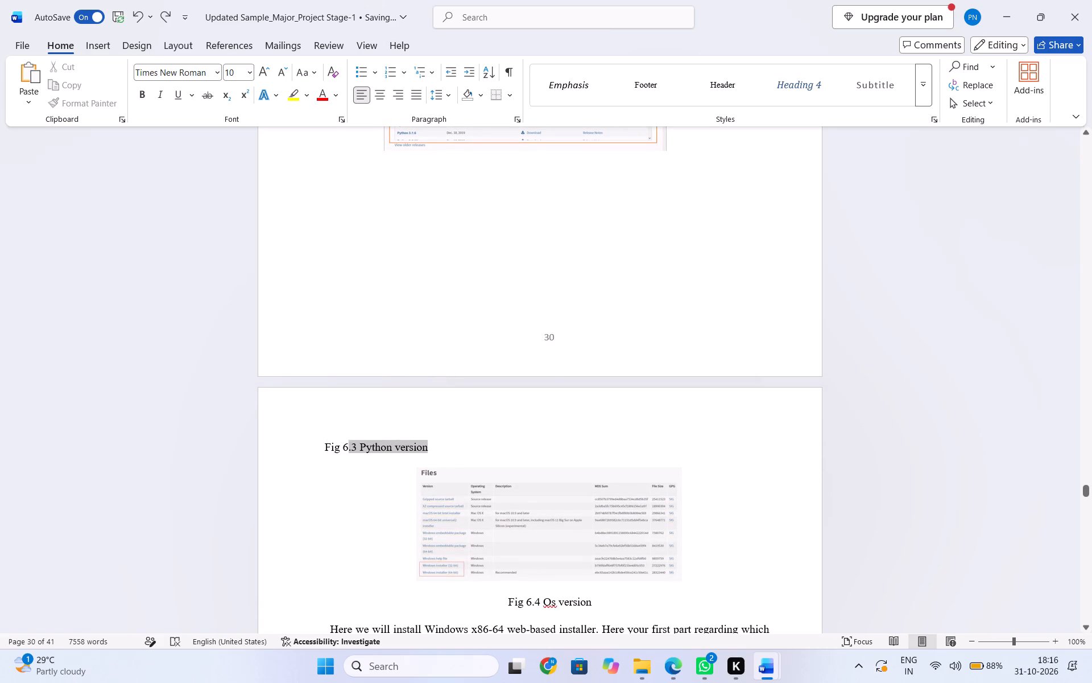
{"action": "left_click_drag", "start_coordinate": [332, 442], "coordinate": [319, 438]}
{"action": "key", "text": "ctrl+c"}
{"action": "scroll", "coordinate": [474, 452], "scroll_direction": "up", "scroll_amount": 1}
{"action": "scroll", "coordinate": [474, 452], "scroll_direction": "down", "scroll_amount": 1}
{"action": "scroll", "coordinate": [474, 452], "scroll_direction": "up", "scroll_amount": 1}
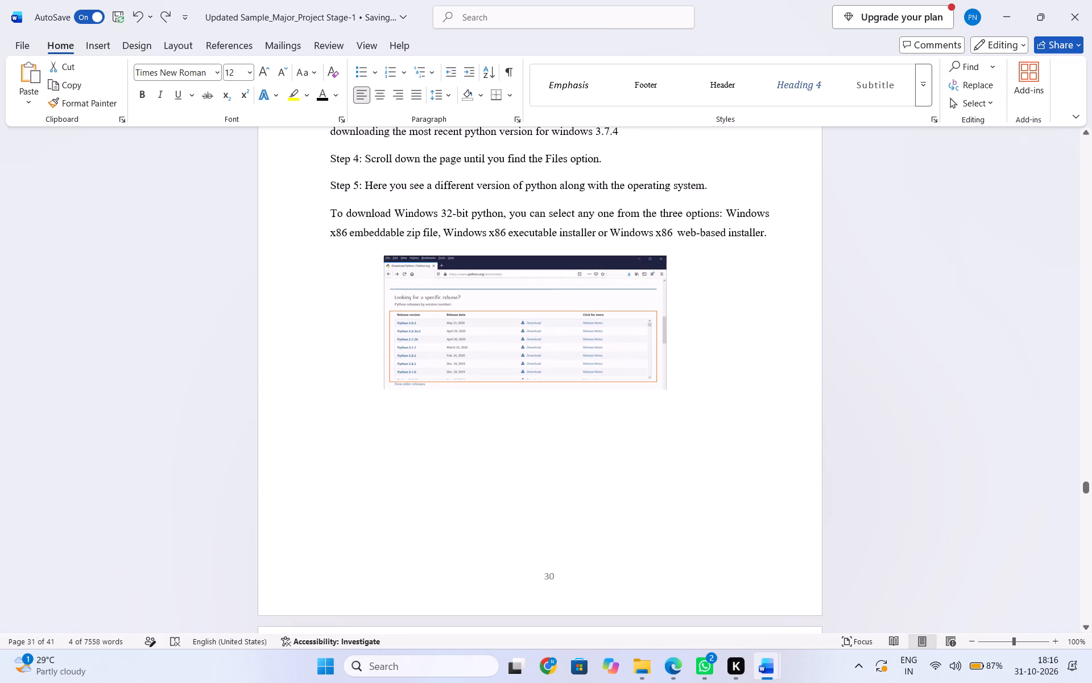
Insert a line break before the Python releases screenshot on page 30 and indent the screenshot with spaces.
{"action": "left_click", "coordinate": [502, 418]}
{"action": "key", "text": "Return"}
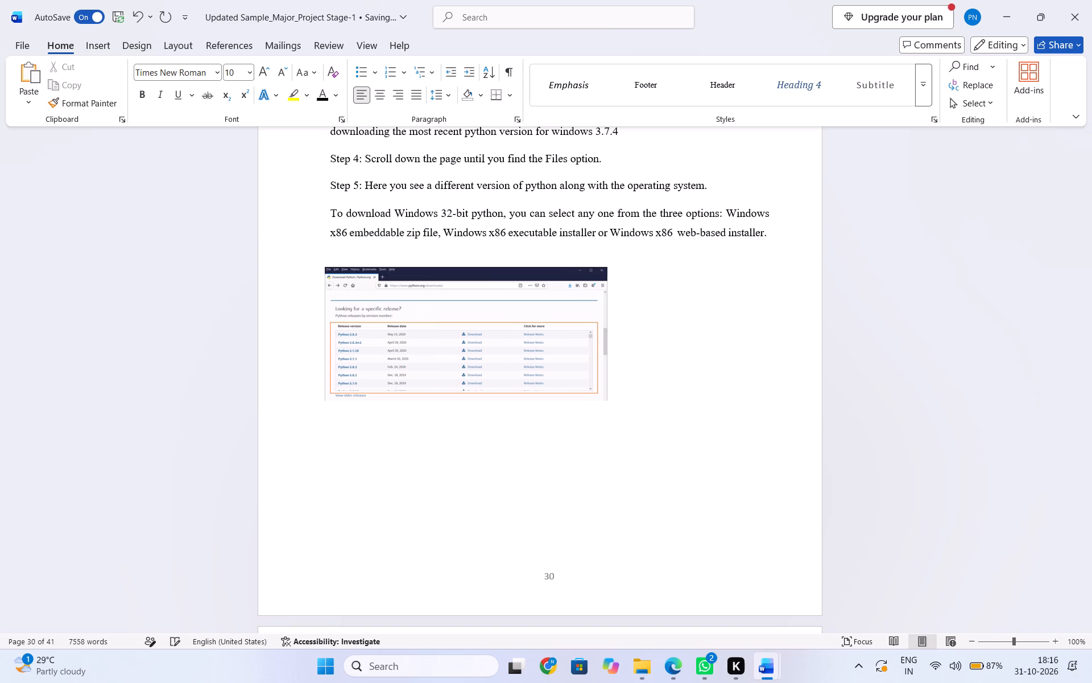
{"action": "key", "text": "space"}
{"action": "key", "text": "space"}
{"action": "key", "text": "space"}
{"action": "key", "text": "space"}
{"action": "key", "text": "space"}
{"action": "key", "text": "space"}
{"action": "key", "text": "space"}
{"action": "key", "text": "space"}
{"action": "key", "text": "space"}
{"action": "key", "text": "space"}
{"action": "key", "text": "space"}
{"action": "key", "text": "space"}
{"action": "key", "text": "space"}
{"action": "key", "text": "space"}
{"action": "key", "text": "space"}
{"action": "key", "text": "space"}
{"action": "key", "text": "space"}
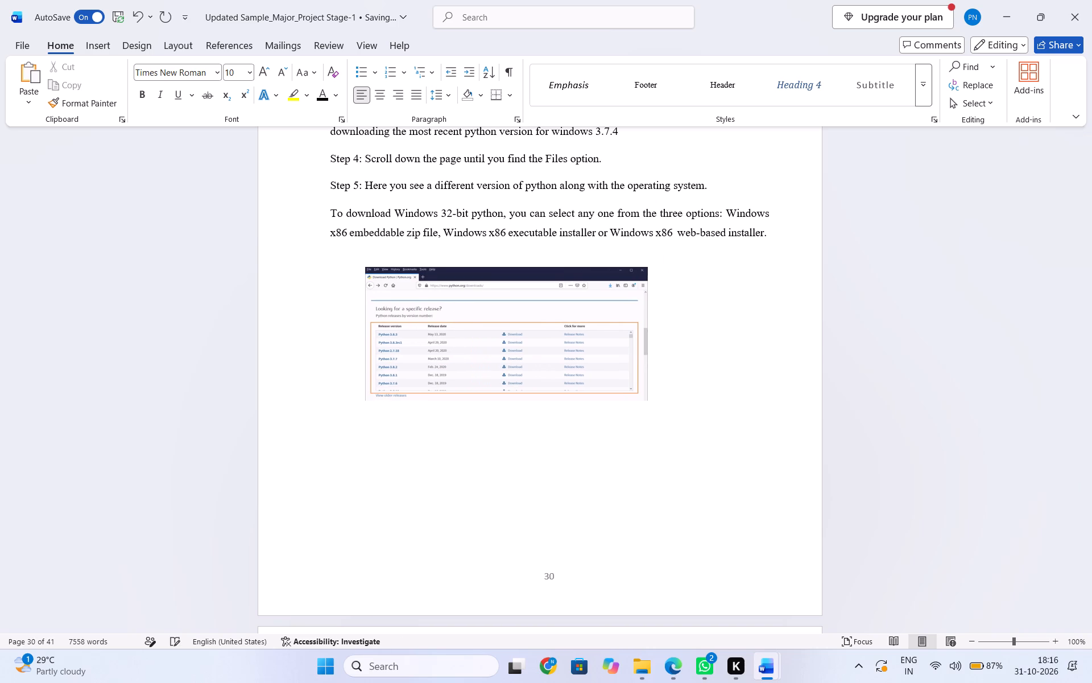
Paste the Fig 6.3 Python version caption on its own line beneath the Python releases screenshot on page 30.
{"action": "key", "text": "Down"}
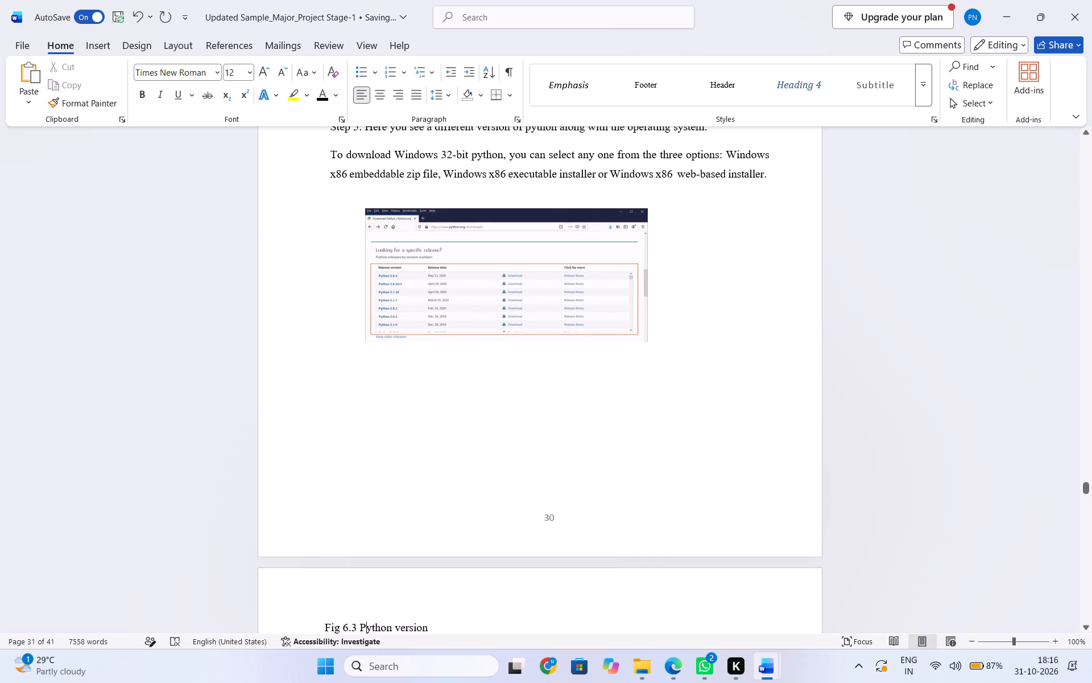
{"action": "double_click", "coordinate": [506, 377]}
{"action": "left_click", "coordinate": [541, 359]}
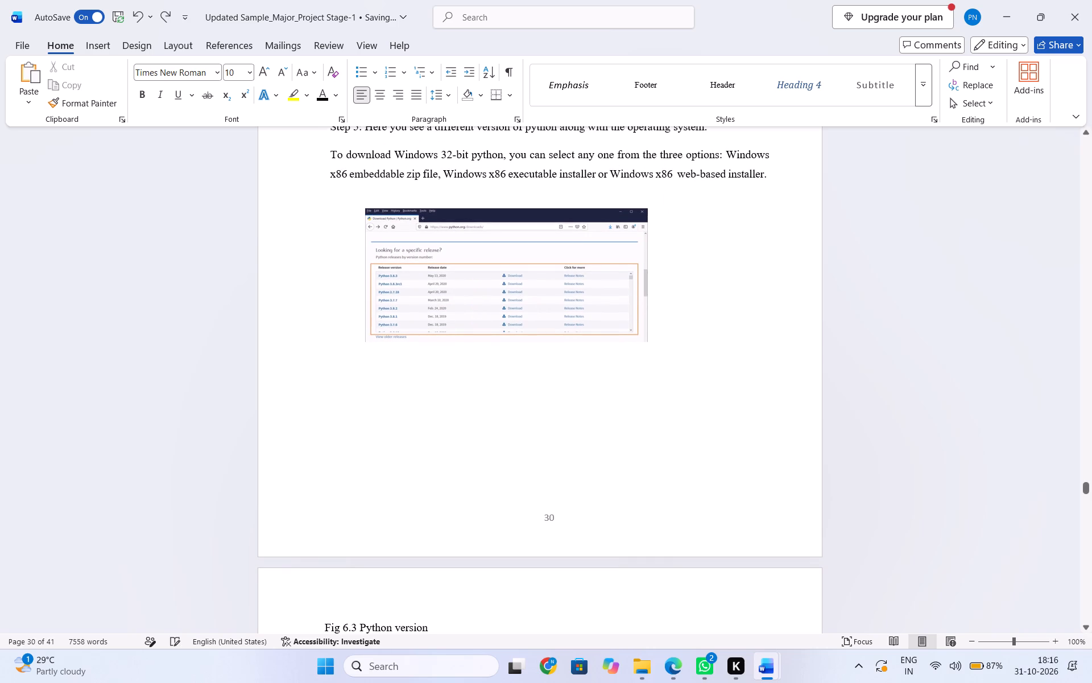
{"action": "left_click", "coordinate": [524, 377]}
{"action": "key", "text": "ctrl+v"}
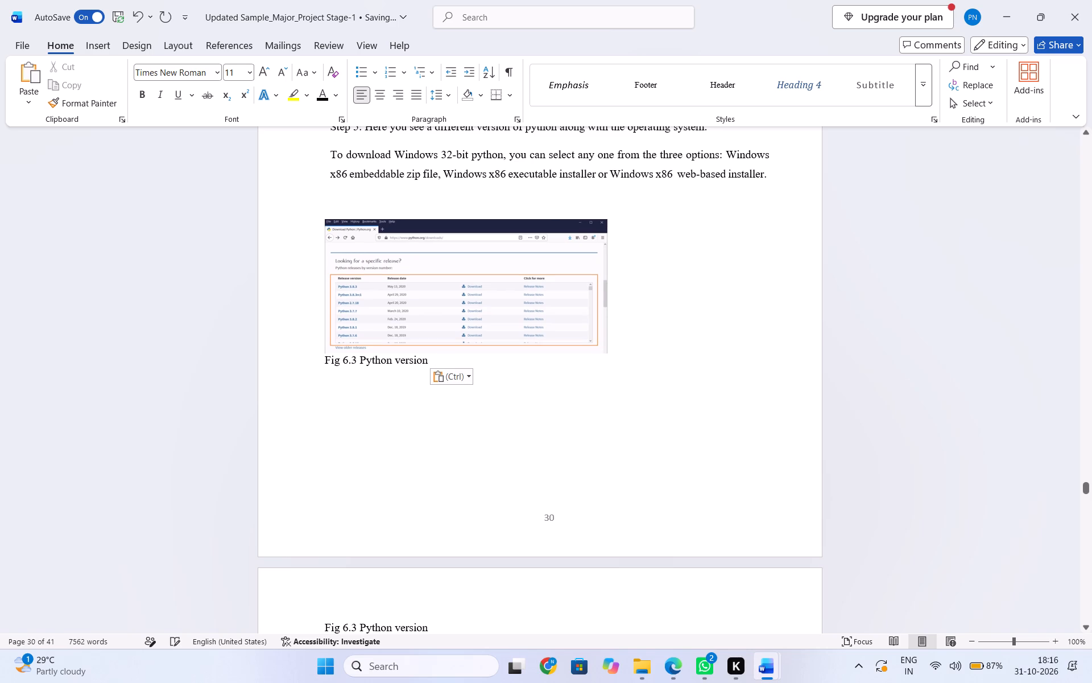
{"action": "left_click", "coordinate": [325, 359]}
{"action": "key", "text": "Return"}
{"action": "key", "text": "Return"}
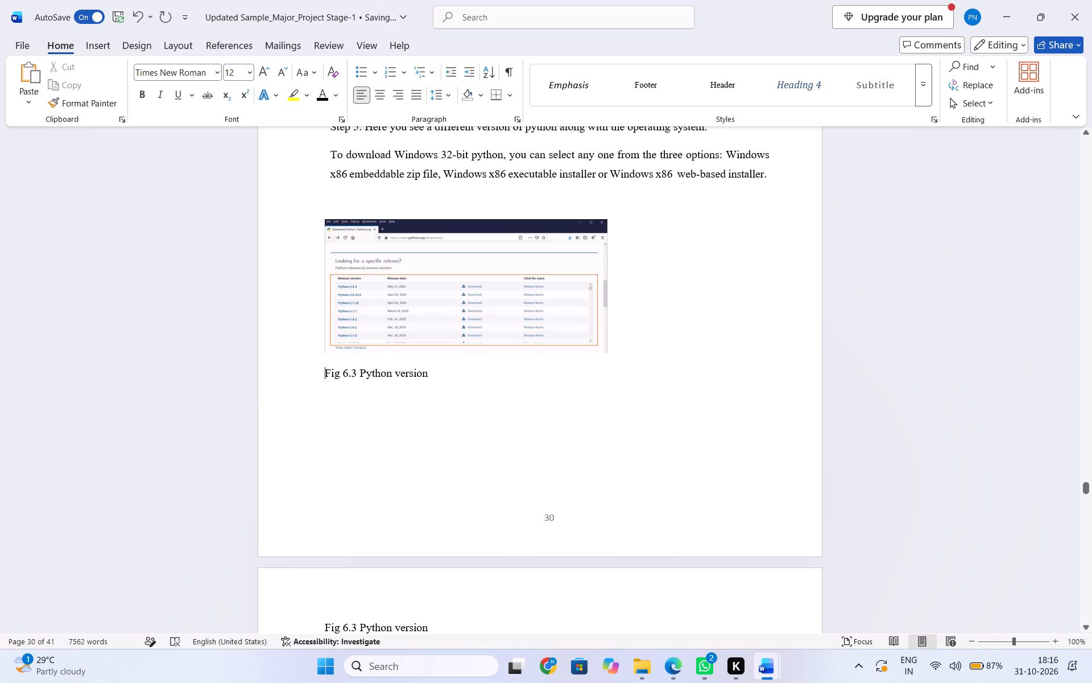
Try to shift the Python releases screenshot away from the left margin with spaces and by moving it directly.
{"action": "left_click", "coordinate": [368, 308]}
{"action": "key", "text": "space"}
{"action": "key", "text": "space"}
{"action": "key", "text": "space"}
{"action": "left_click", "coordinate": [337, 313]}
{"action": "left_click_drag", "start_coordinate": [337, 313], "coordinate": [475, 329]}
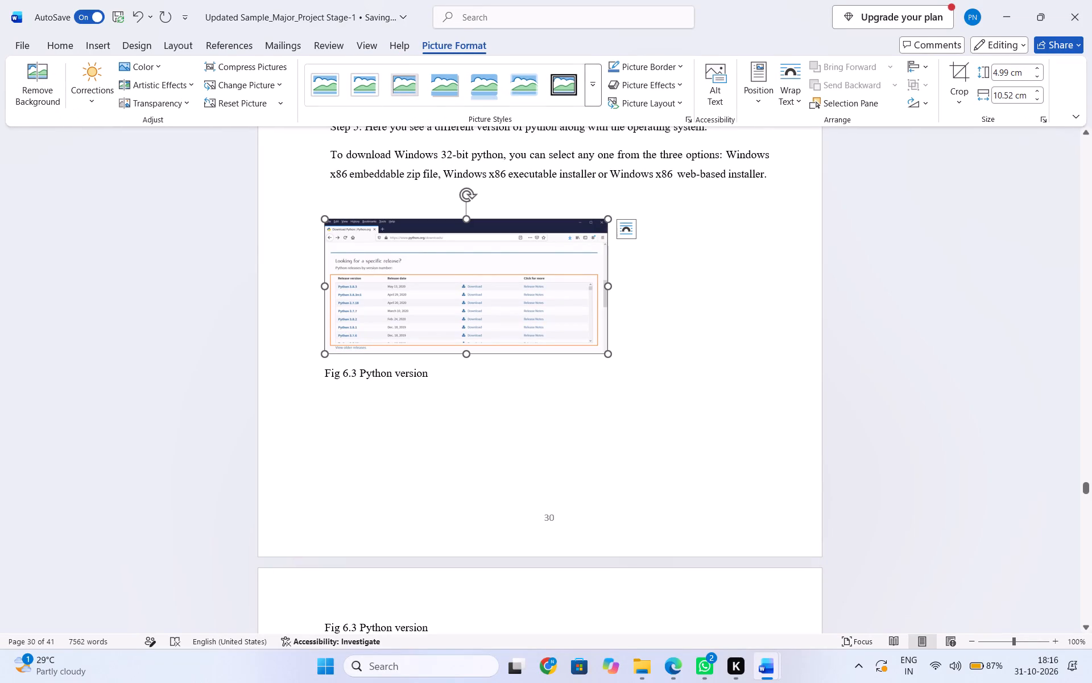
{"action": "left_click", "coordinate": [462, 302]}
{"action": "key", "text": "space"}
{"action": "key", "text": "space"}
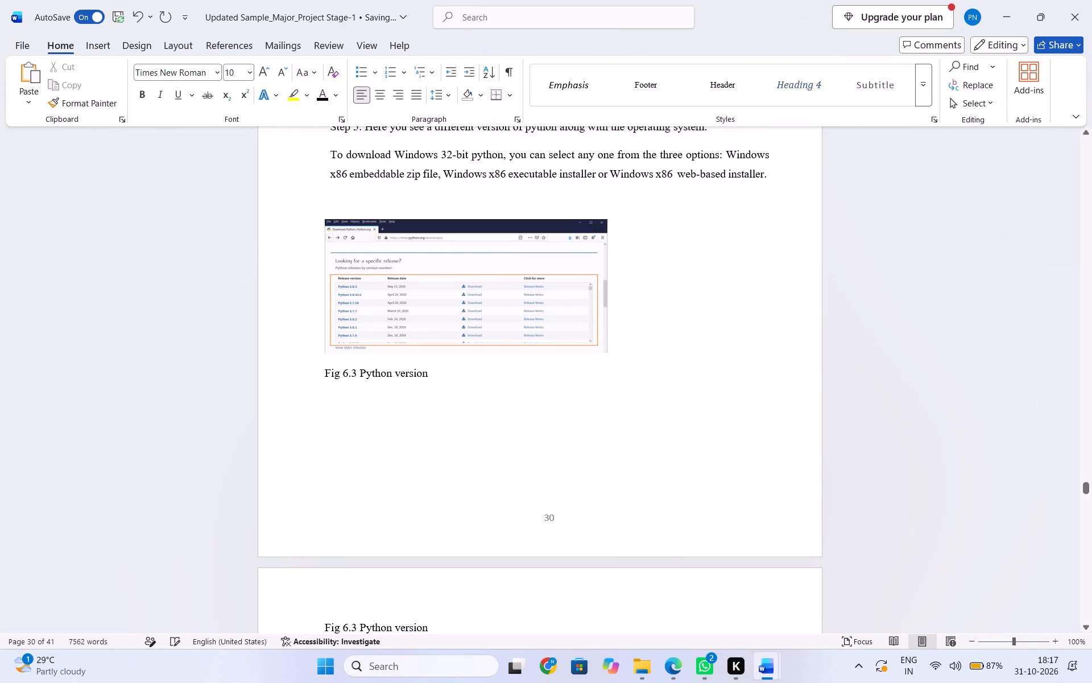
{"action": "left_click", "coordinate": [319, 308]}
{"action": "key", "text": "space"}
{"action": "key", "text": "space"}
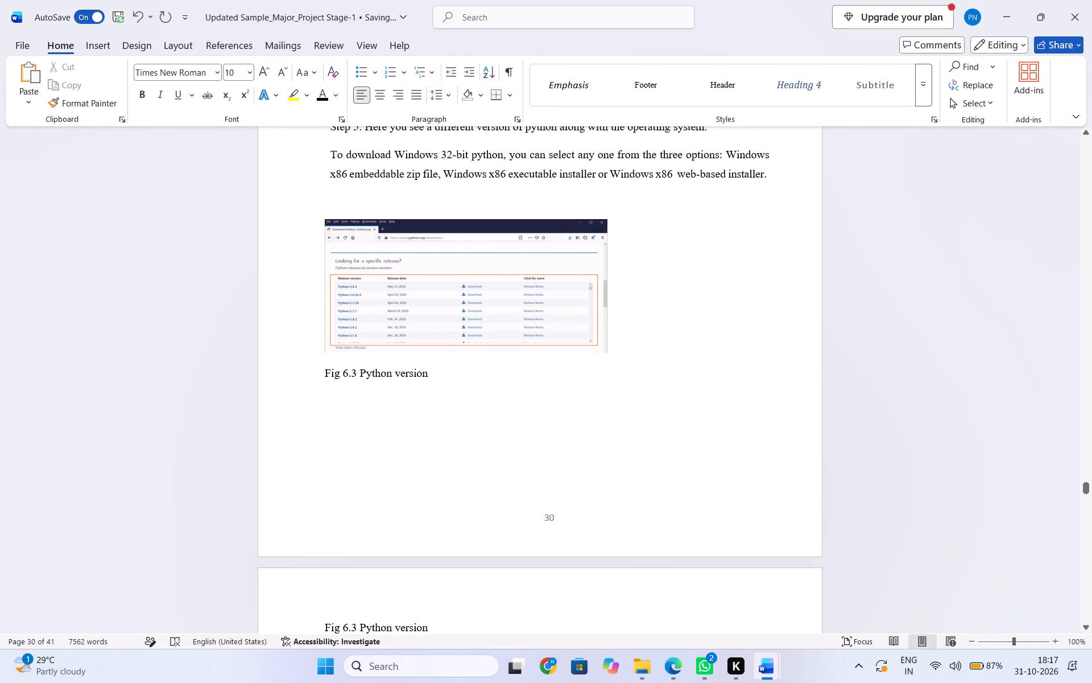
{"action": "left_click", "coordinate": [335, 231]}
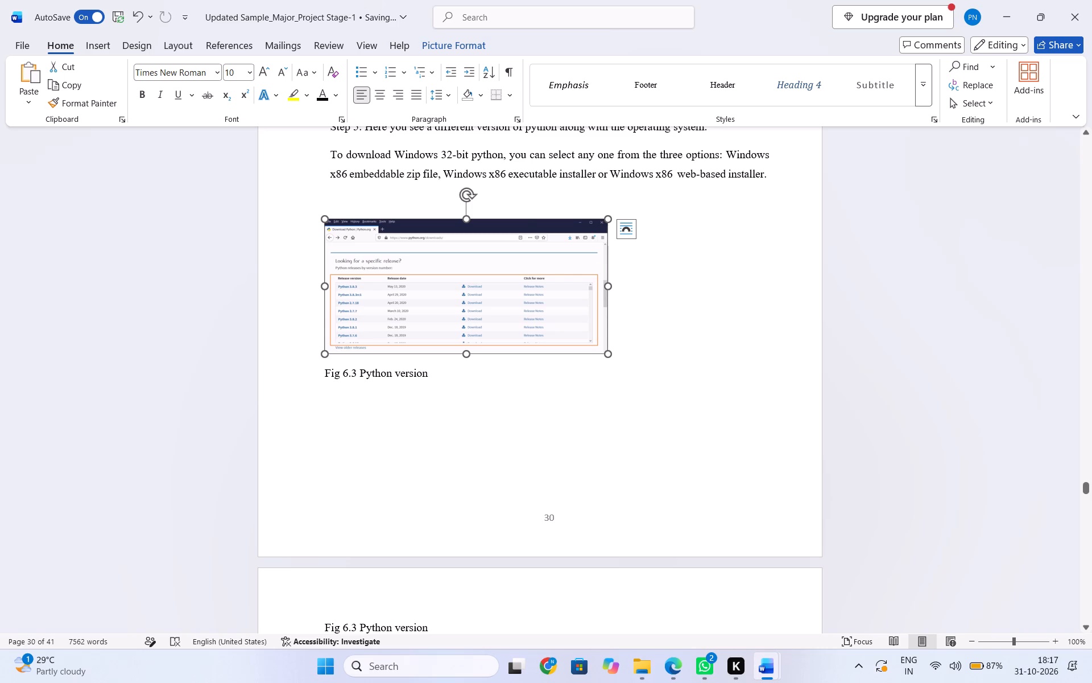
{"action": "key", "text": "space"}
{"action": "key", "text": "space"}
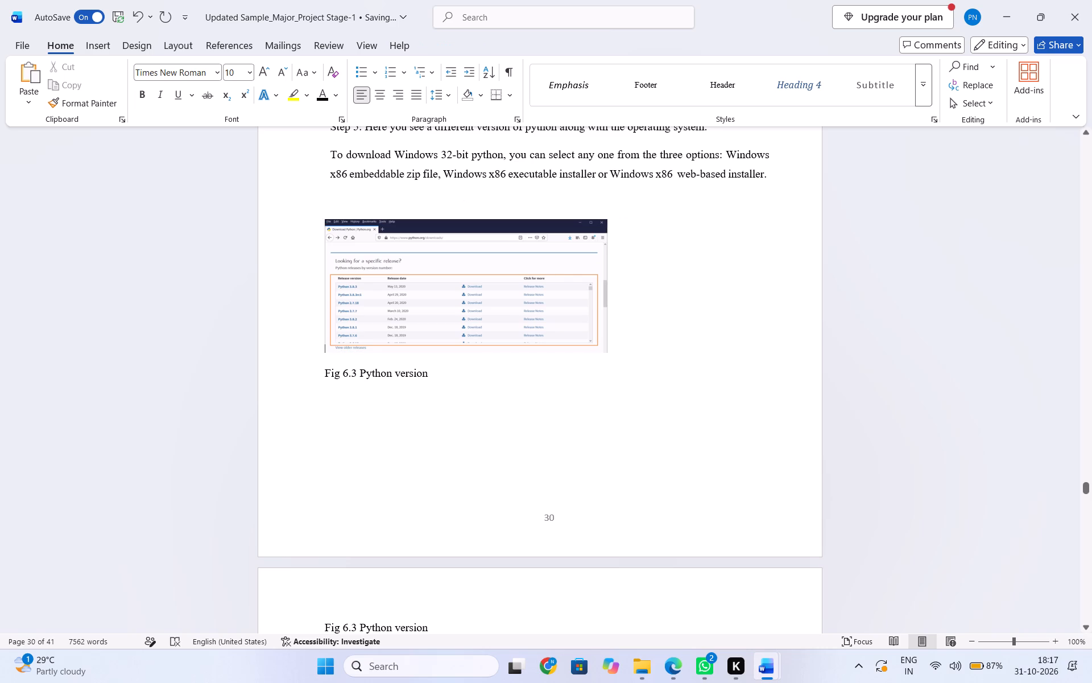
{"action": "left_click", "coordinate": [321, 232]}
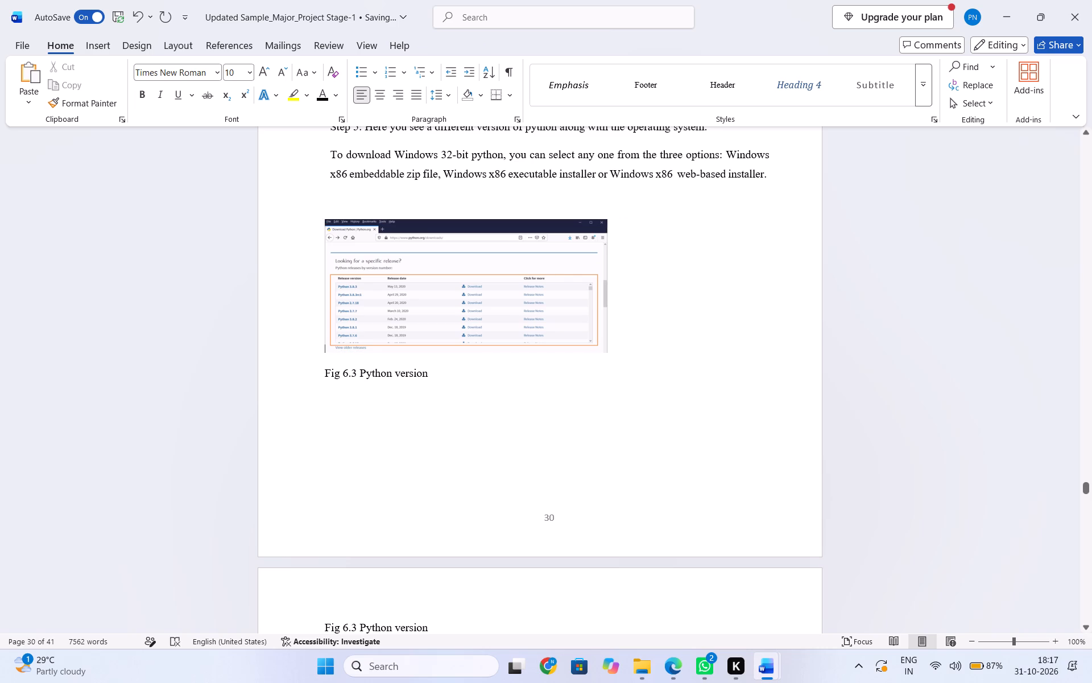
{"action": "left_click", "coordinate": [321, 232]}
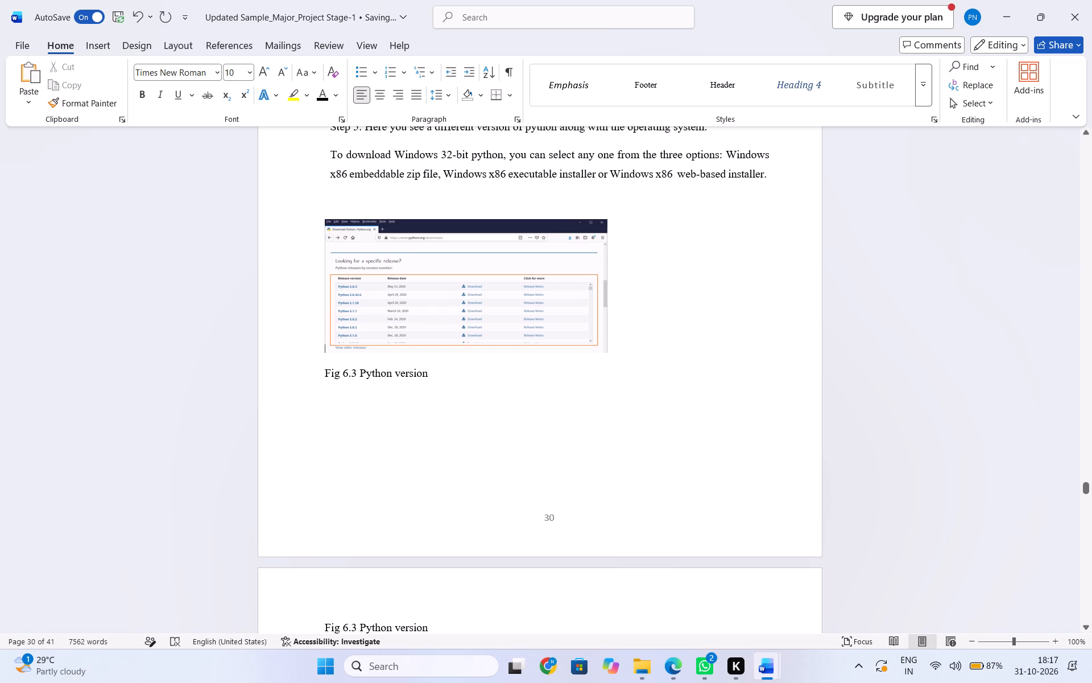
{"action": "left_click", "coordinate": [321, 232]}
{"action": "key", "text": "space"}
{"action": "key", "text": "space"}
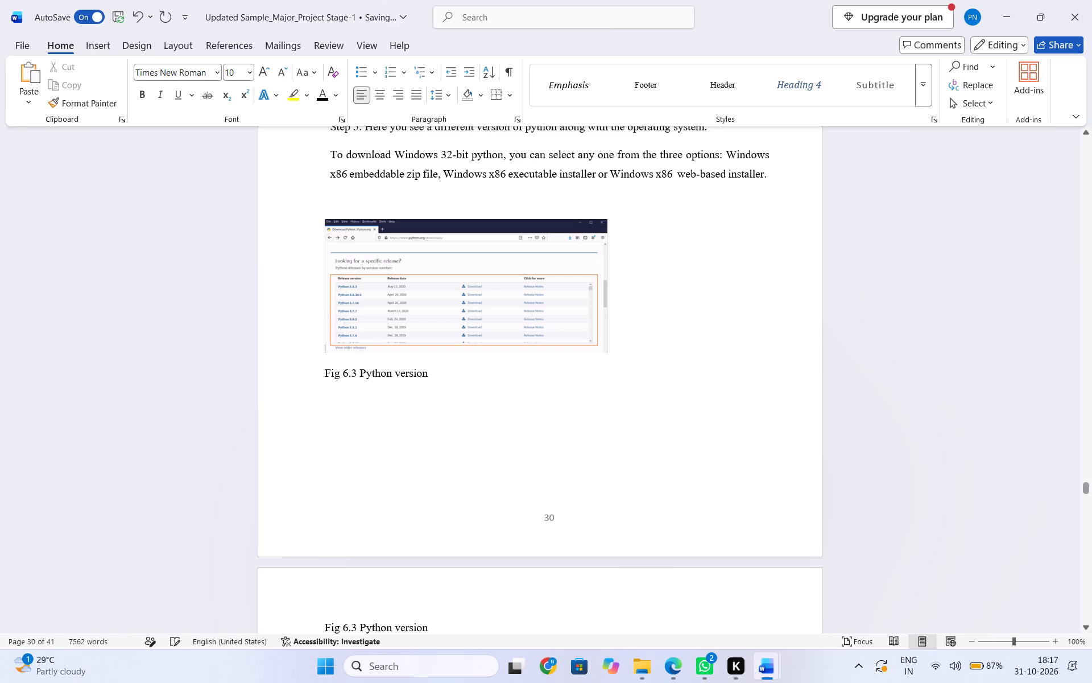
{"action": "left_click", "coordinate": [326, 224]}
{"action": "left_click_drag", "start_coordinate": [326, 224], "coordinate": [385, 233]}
Widen the Python releases screenshot on page 30 by stretching its right edge outward, leaving its height as is.
{"action": "left_click", "coordinate": [613, 286]}
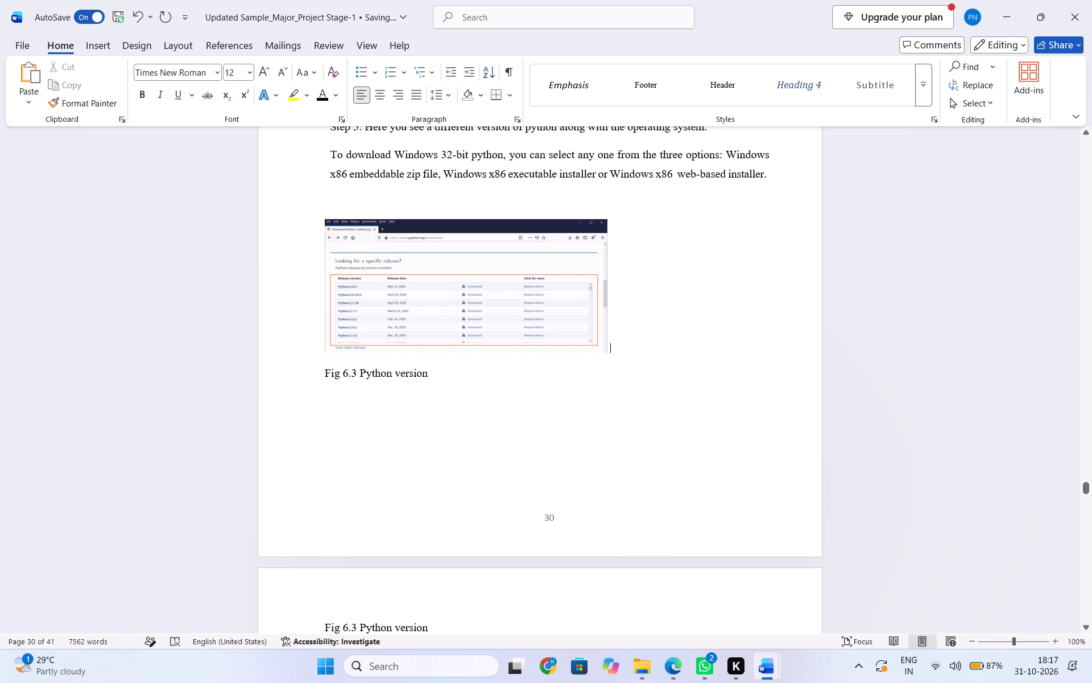
{"action": "left_click", "coordinate": [607, 286]}
{"action": "left_click", "coordinate": [576, 287]}
{"action": "left_click_drag", "start_coordinate": [609, 285], "coordinate": [668, 291]}
{"action": "left_click", "coordinate": [570, 283]}
{"action": "key", "text": "space"}
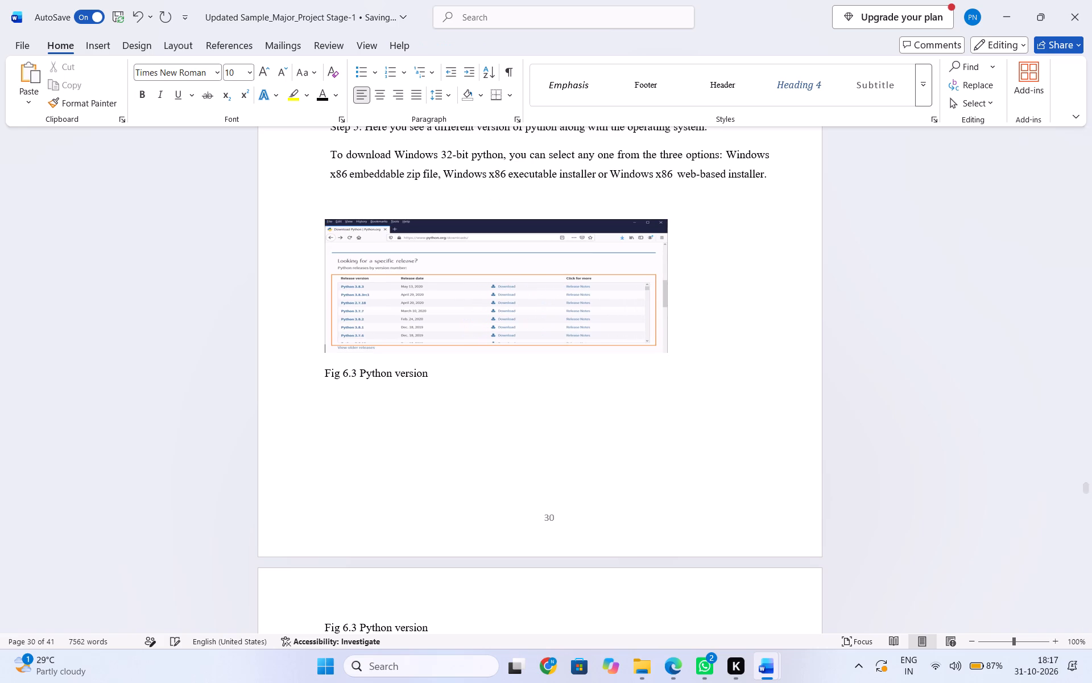
Indent the Python releases screenshot on page 30 away from the left margin with spaces and tabs.
{"action": "key", "text": "space"}
{"action": "left_click", "coordinate": [329, 232]}
{"action": "key", "text": "space"}
{"action": "key", "text": "space"}
{"action": "key", "text": "space"}
{"action": "key", "text": "Tab"}
{"action": "key", "text": "Tab"}
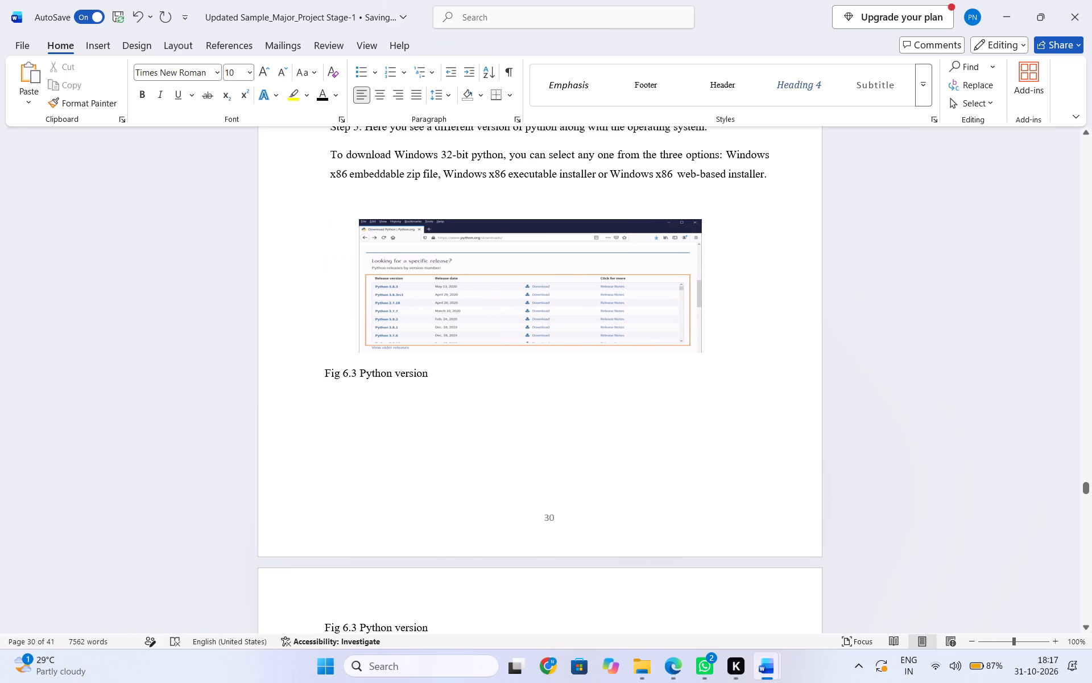
Indent the Fig 6.3 Python version caption with spaces so it sits under the middle of the releases screenshot.
{"action": "left_click", "coordinate": [321, 375]}
{"action": "key", "text": "space"}
{"action": "key", "text": "space"}
{"action": "key", "text": "space"}
{"action": "key", "text": "space"}
{"action": "key", "text": "space"}
{"action": "key", "text": "space"}
{"action": "key", "text": "space"}
{"action": "key", "text": "space"}
{"action": "key", "text": "space"}
{"action": "key", "text": "space"}
{"action": "key", "text": "space"}
{"action": "key", "text": "space"}
{"action": "key", "text": "space"}
{"action": "key", "text": "space"}
{"action": "key", "text": "space"}
{"action": "key", "text": "space"}
{"action": "key", "text": "space"}
{"action": "key", "text": "space"}
{"action": "key", "text": "space"}
{"action": "key", "text": "space"}
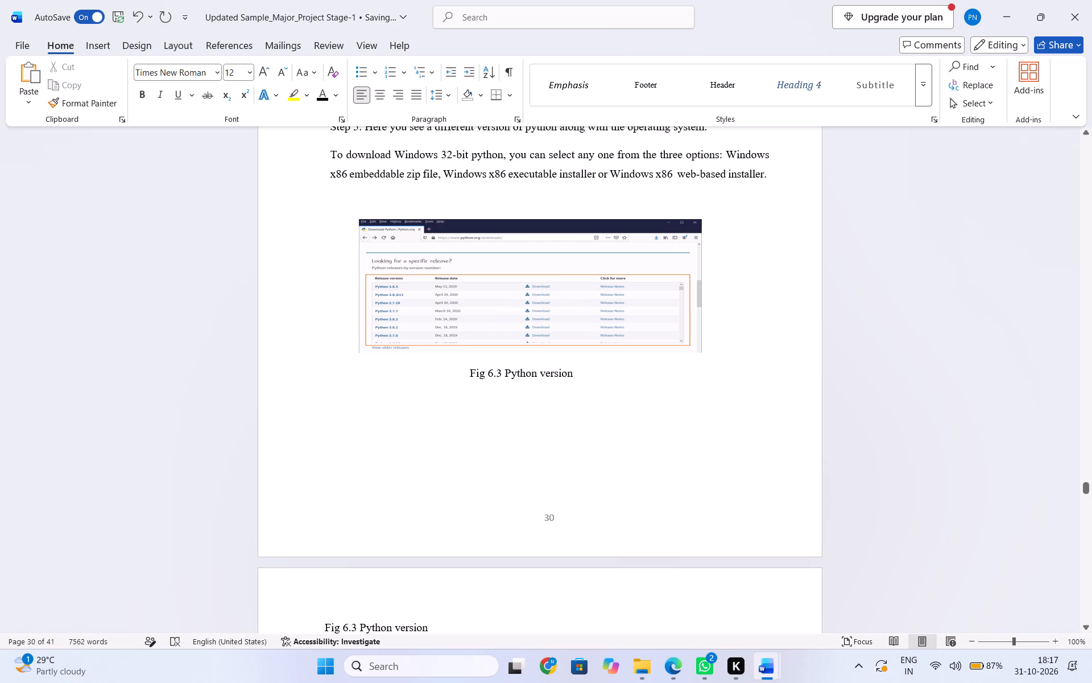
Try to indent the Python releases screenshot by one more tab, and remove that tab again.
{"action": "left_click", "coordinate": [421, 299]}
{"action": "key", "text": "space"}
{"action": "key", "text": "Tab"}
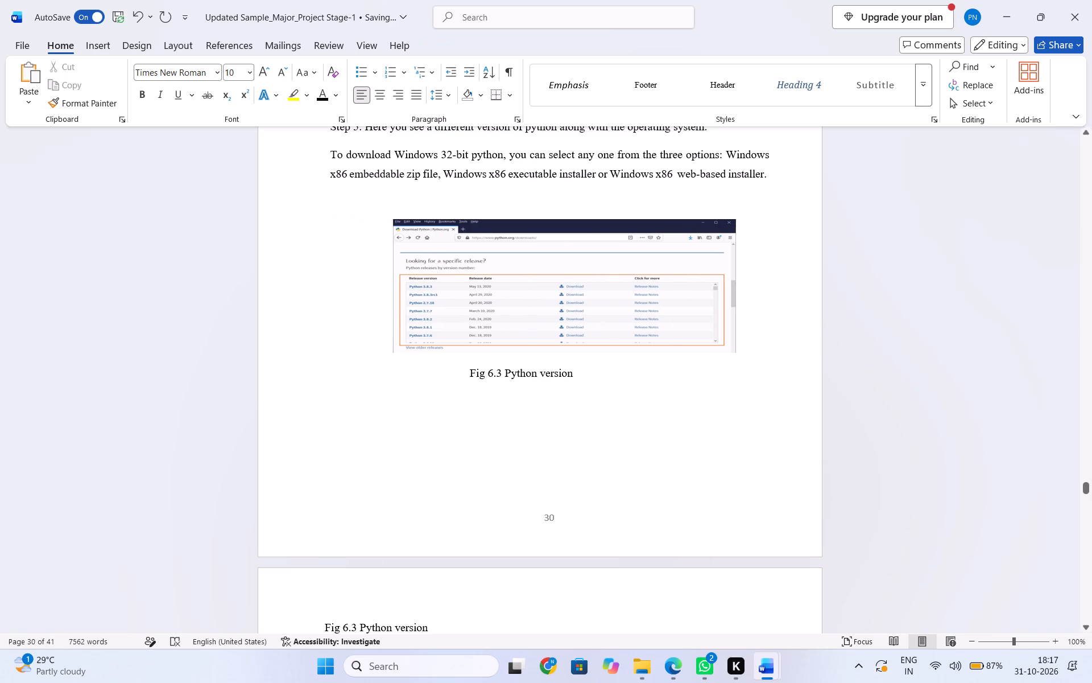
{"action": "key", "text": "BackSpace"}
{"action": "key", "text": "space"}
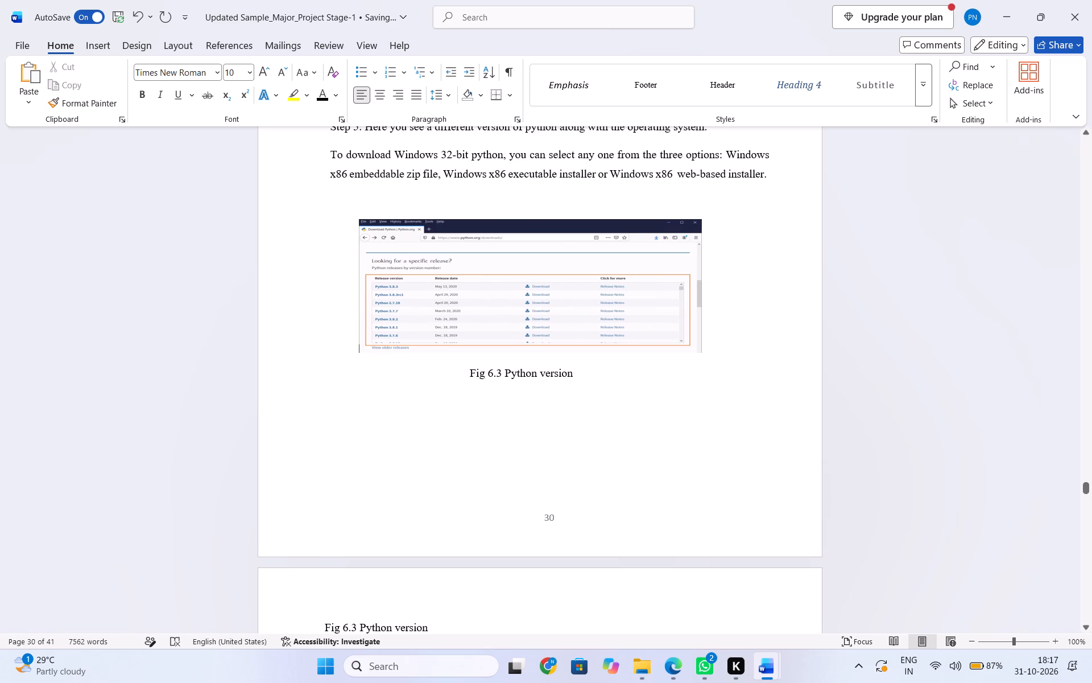
Nudge the Fig 6.3 Python version caption on page 30 three spaces further right.
{"action": "left_click", "coordinate": [454, 380]}
{"action": "left_click", "coordinate": [470, 372]}
{"action": "key", "text": "space"}
{"action": "key", "text": "space"}
{"action": "key", "text": "space"}
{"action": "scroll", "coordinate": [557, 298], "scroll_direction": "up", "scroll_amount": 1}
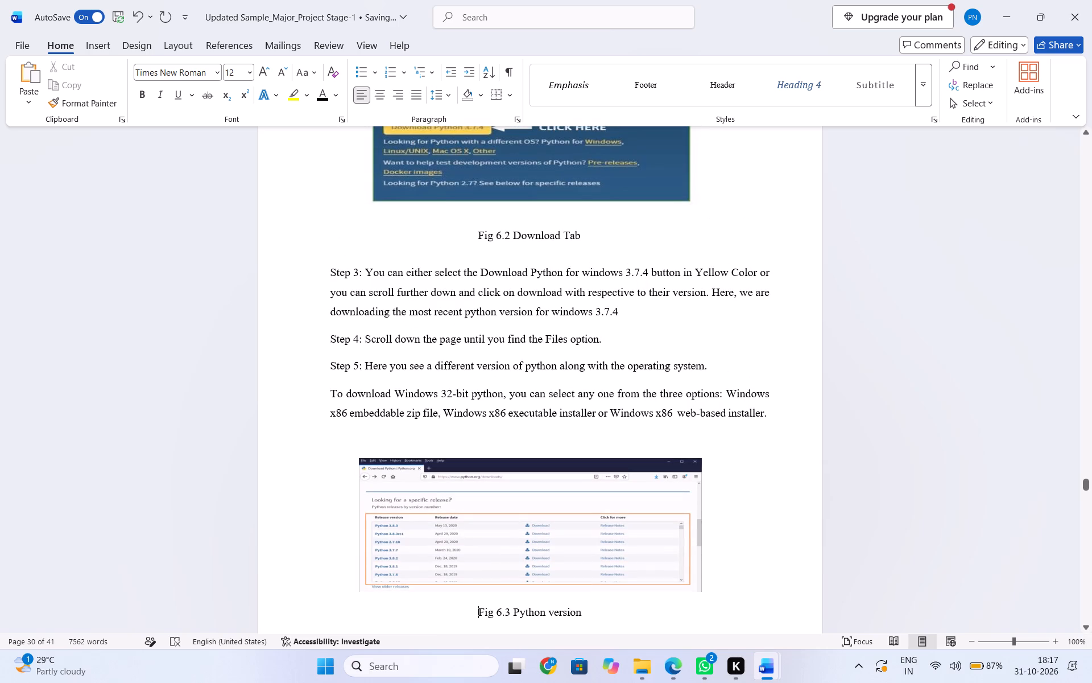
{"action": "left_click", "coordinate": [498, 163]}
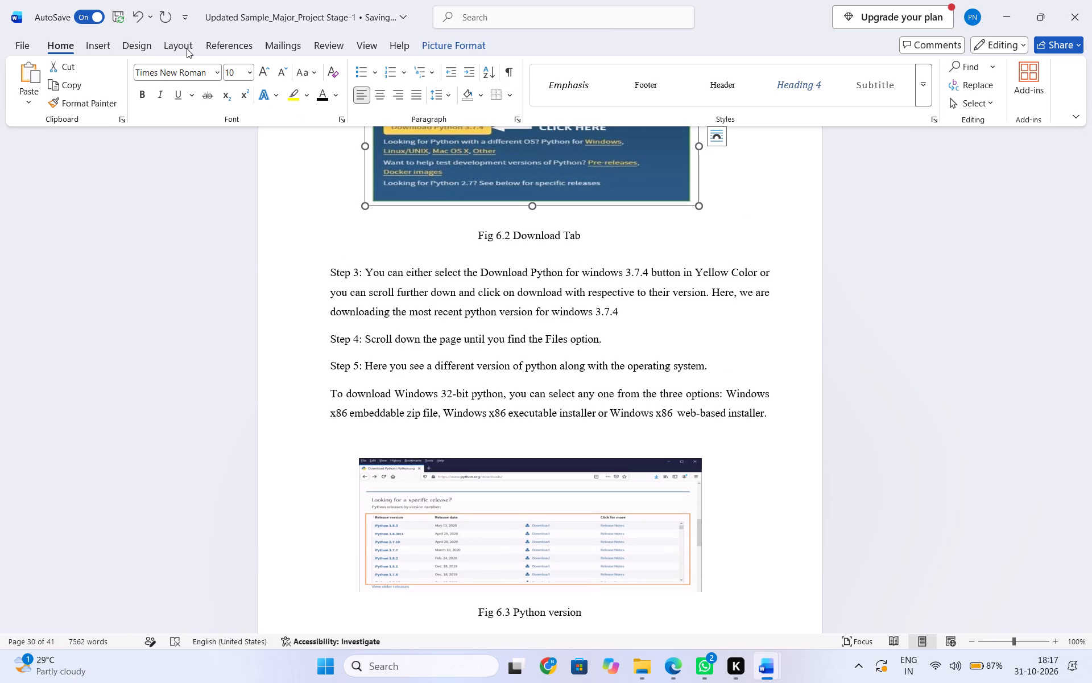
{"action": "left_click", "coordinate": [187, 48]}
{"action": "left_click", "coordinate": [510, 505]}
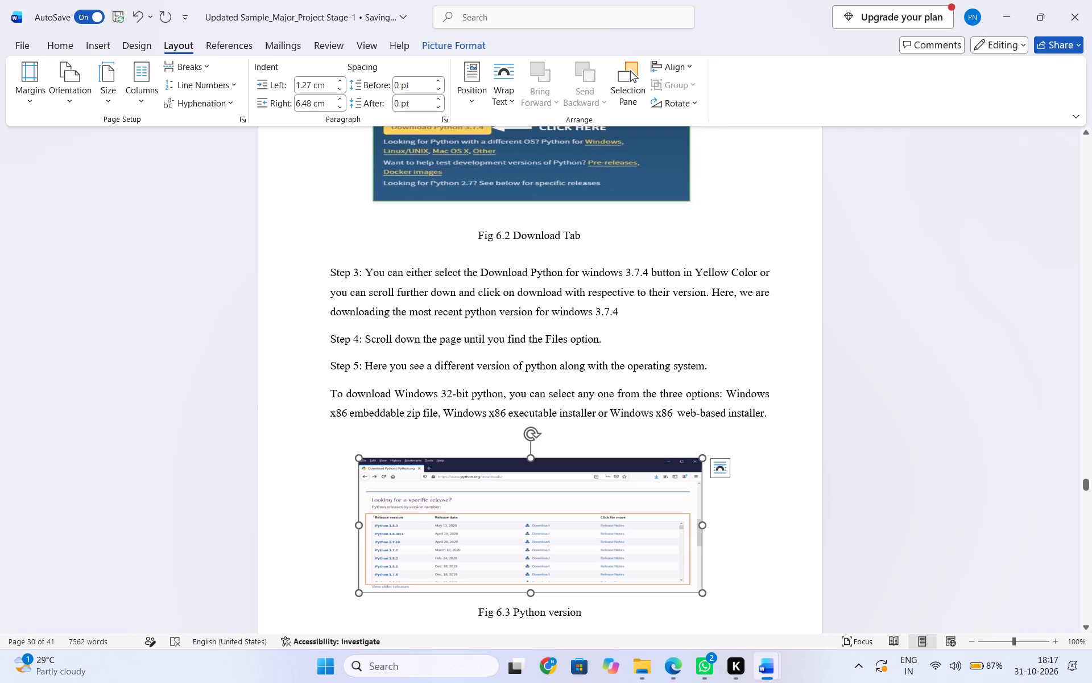
Delete the duplicate Fig 6.3 Python version caption above the Files screenshot on page 31.
{"action": "scroll", "coordinate": [439, 448], "scroll_direction": "down", "scroll_amount": 1}
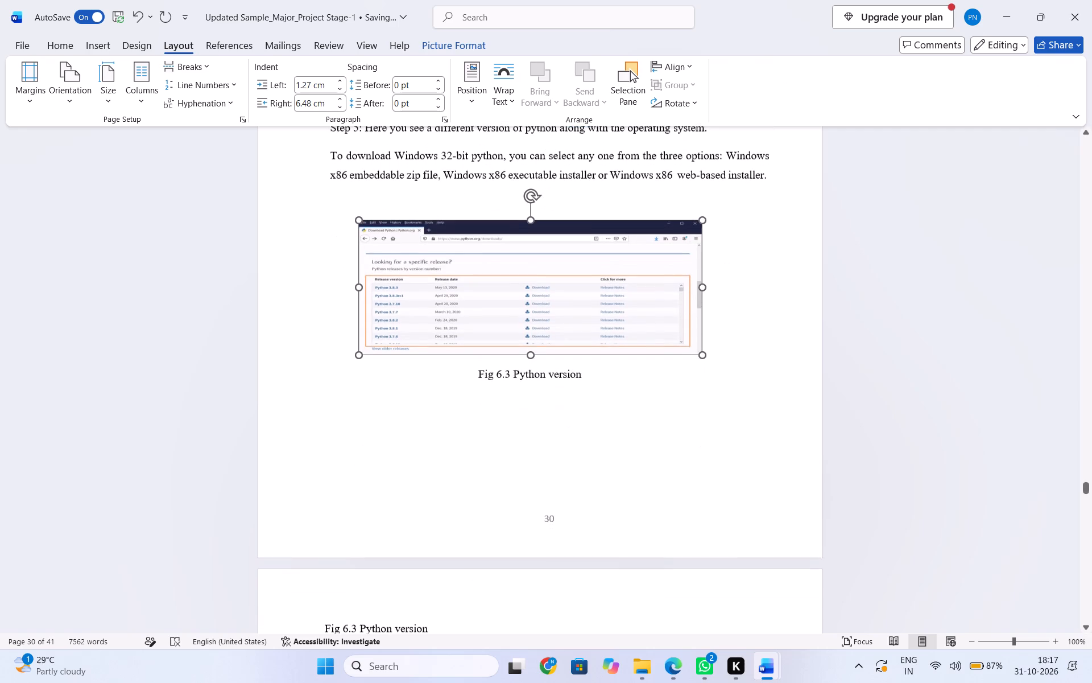
{"action": "scroll", "coordinate": [439, 448], "scroll_direction": "down", "scroll_amount": 2}
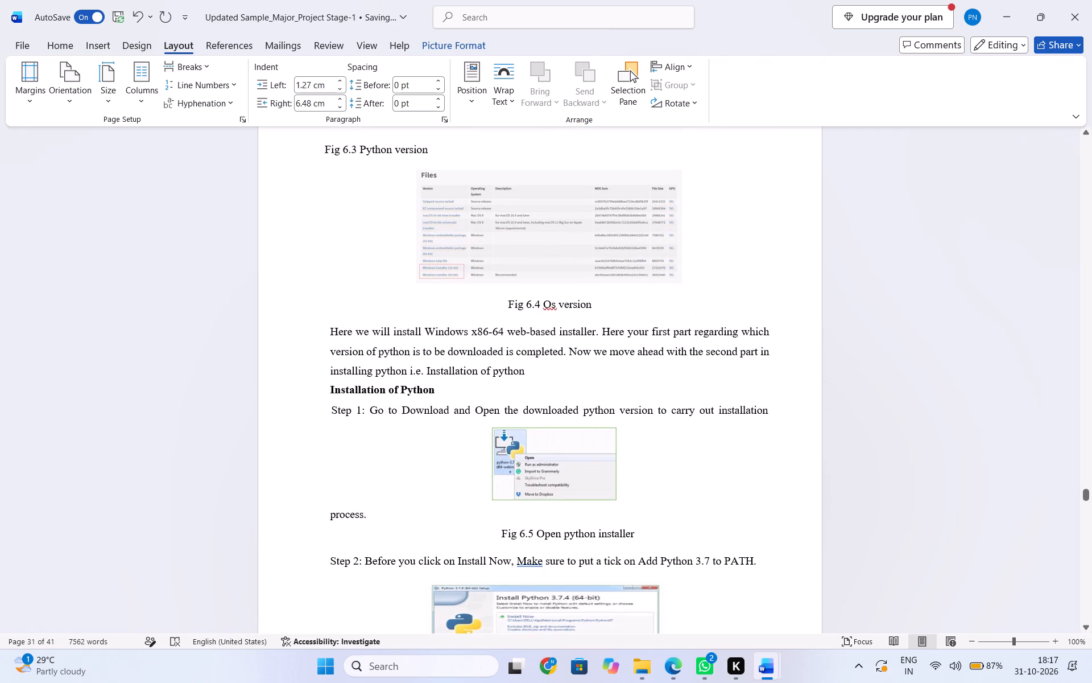
{"action": "left_click", "coordinate": [454, 153]}
{"action": "left_click_drag", "start_coordinate": [454, 153], "coordinate": [320, 142]}
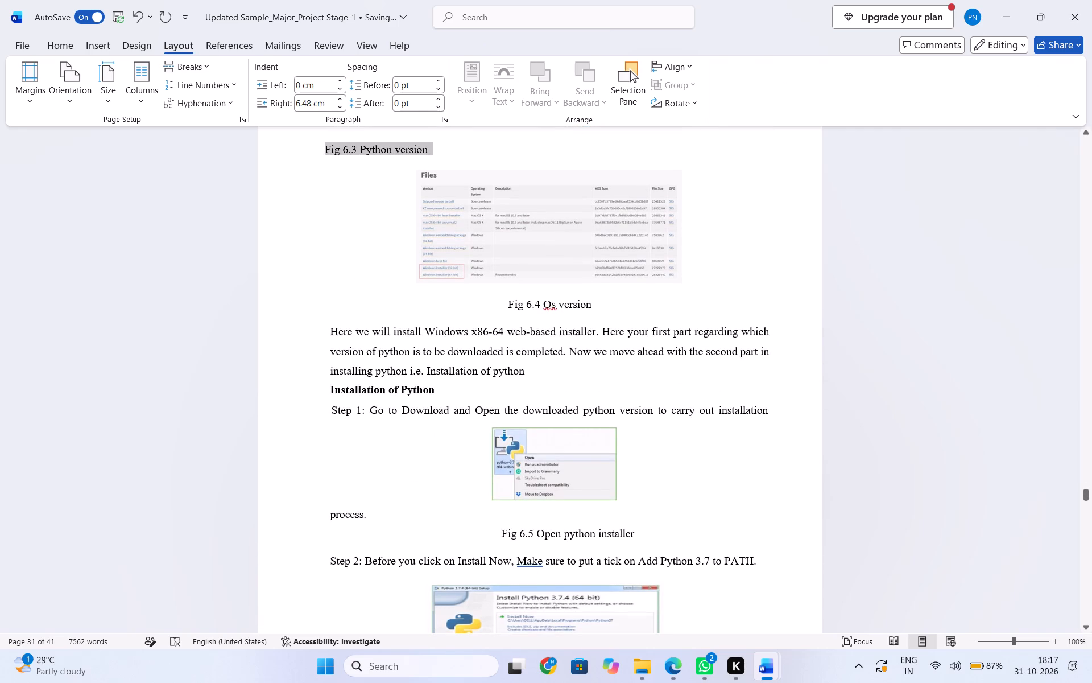
{"action": "left_click_drag", "start_coordinate": [320, 142], "coordinate": [318, 142]}
{"action": "key", "text": "BackSpace"}
Switch to the Updated Sample_Major_Project Stage-1_Documentation document and arrange it side by side with the Stage-1 document being edited.
{"action": "scroll", "coordinate": [499, 345], "scroll_direction": "up", "scroll_amount": 1}
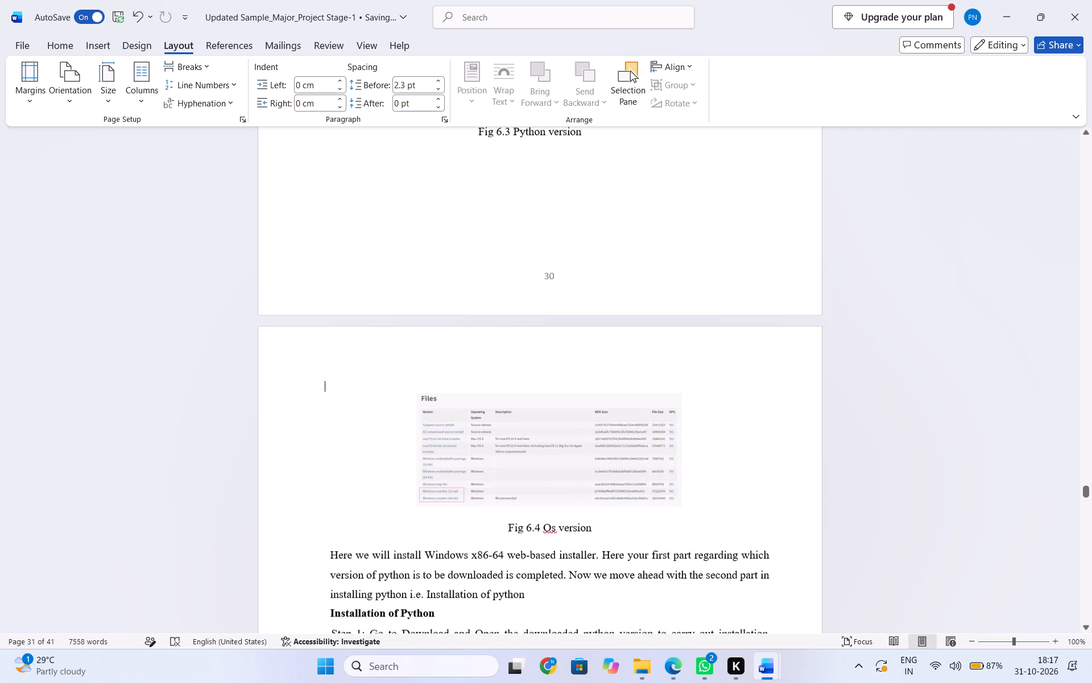
{"action": "scroll", "coordinate": [499, 345], "scroll_direction": "up", "scroll_amount": 1}
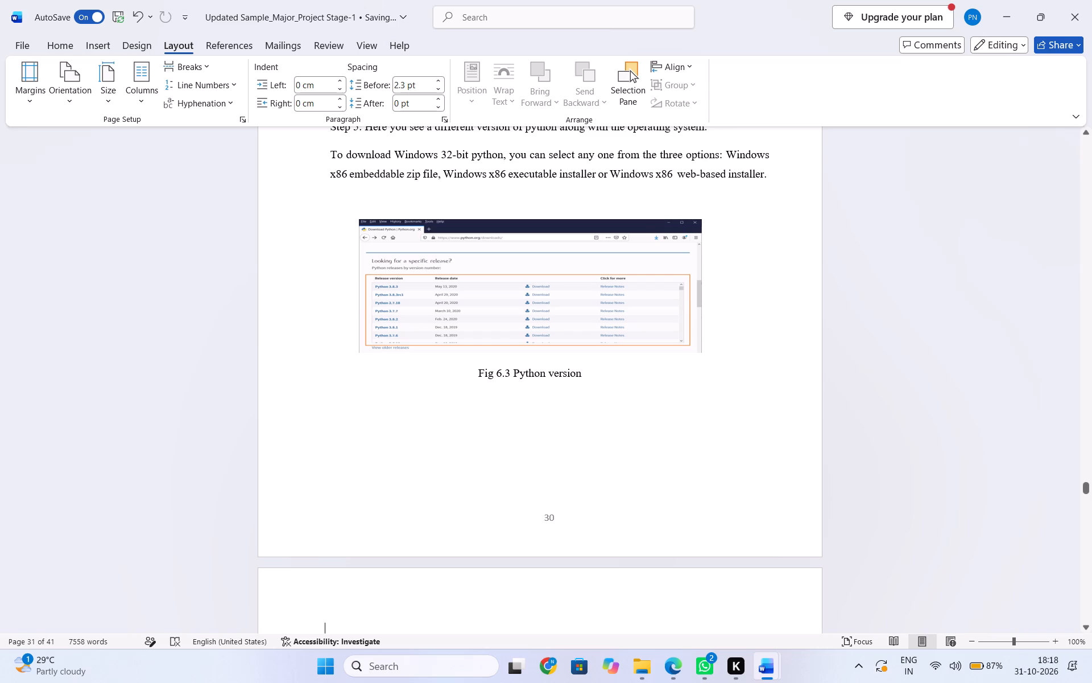
{"action": "scroll", "coordinate": [618, 478], "scroll_direction": "down", "scroll_amount": 1}
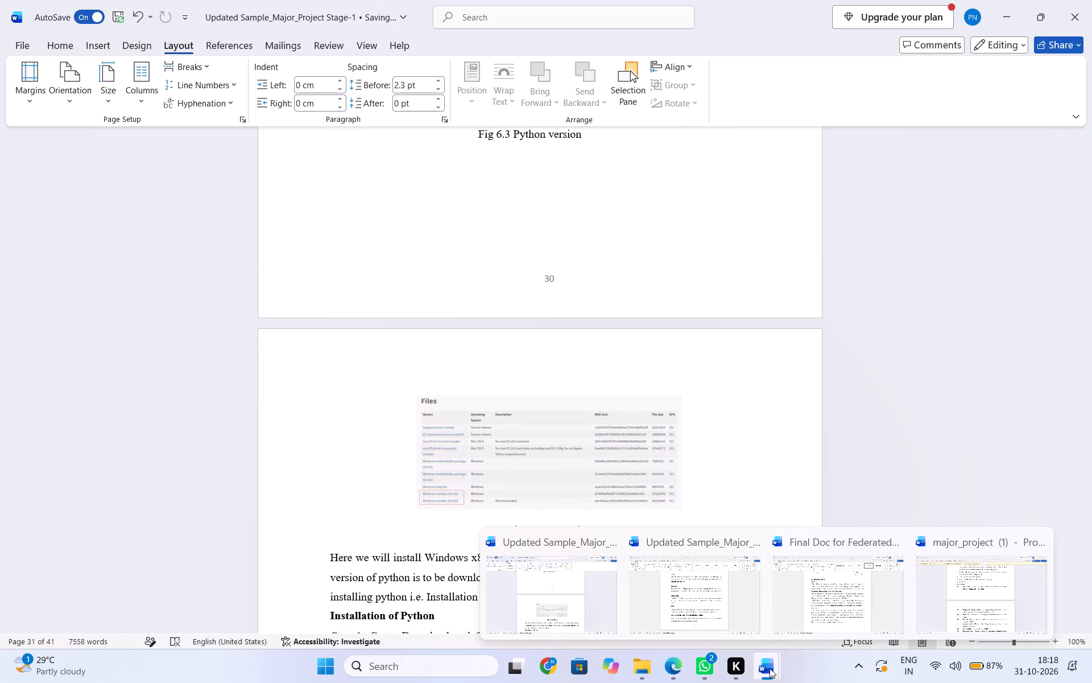
{"action": "left_click", "coordinate": [741, 596]}
{"action": "scroll", "coordinate": [729, 572], "scroll_direction": "down", "scroll_amount": 2}
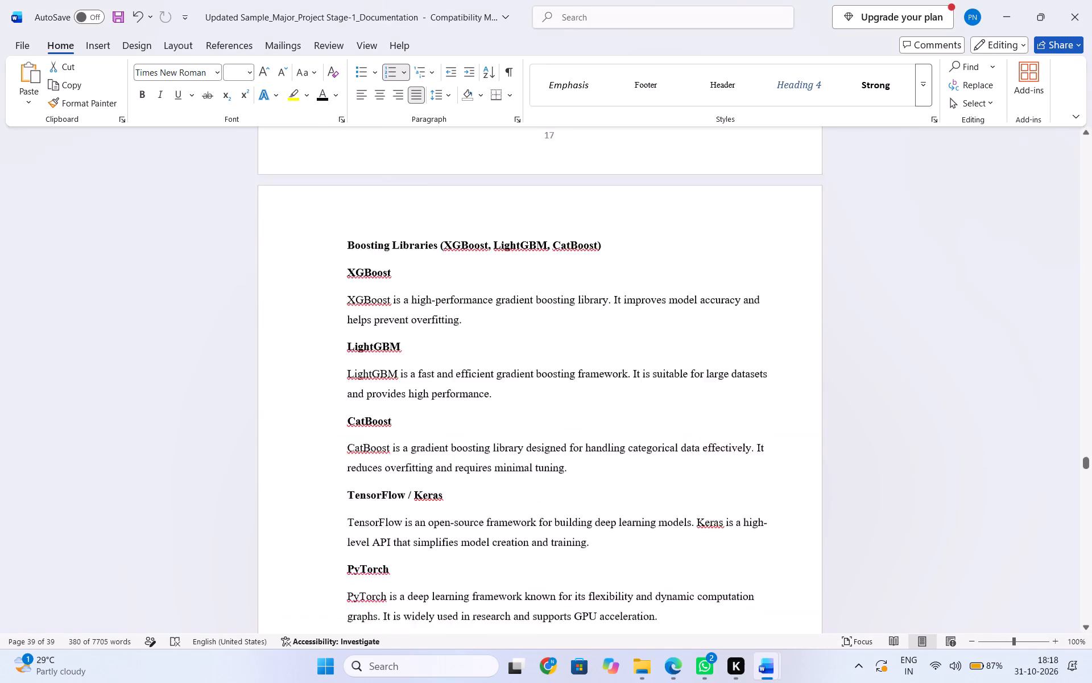
{"action": "scroll", "coordinate": [729, 572], "scroll_direction": "down", "scroll_amount": 5}
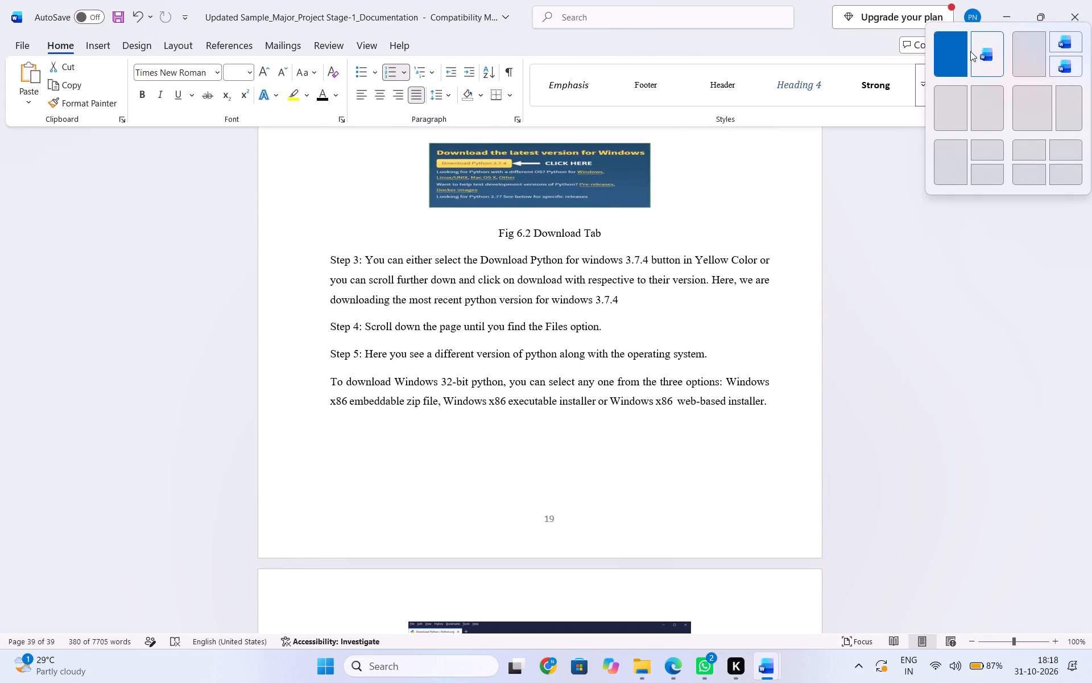
{"action": "left_click", "coordinate": [971, 54]}
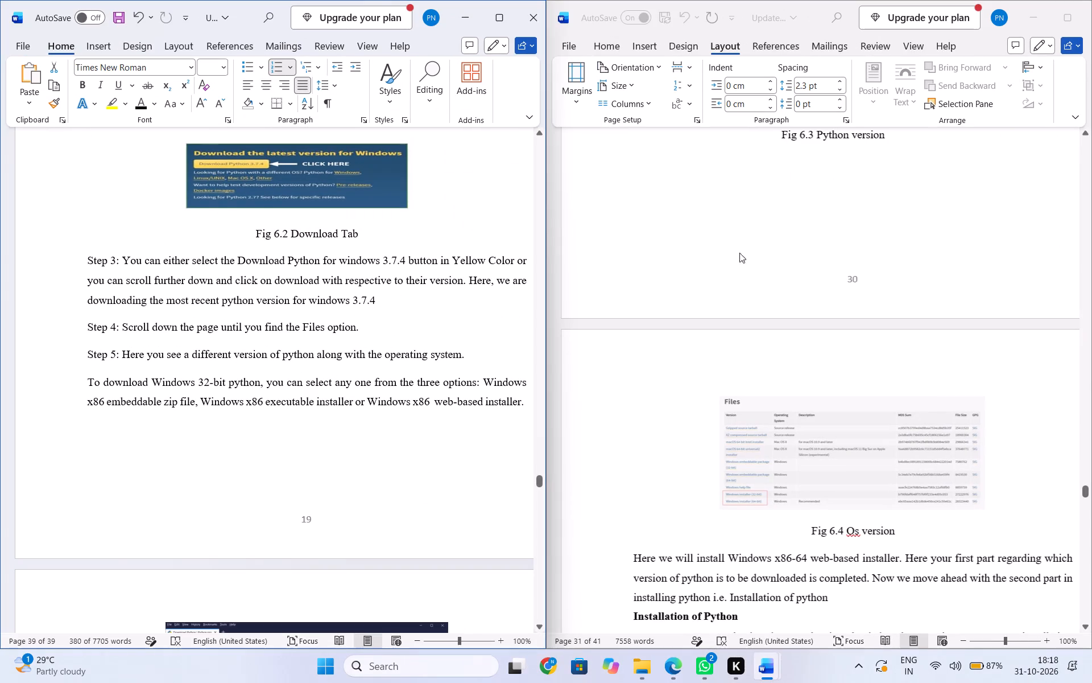
Compare the Python installation text, screenshots and captions in both documents, from the Install Python heading to the Download Tab step.
{"action": "scroll", "coordinate": [764, 467], "scroll_direction": "up", "scroll_amount": 3}
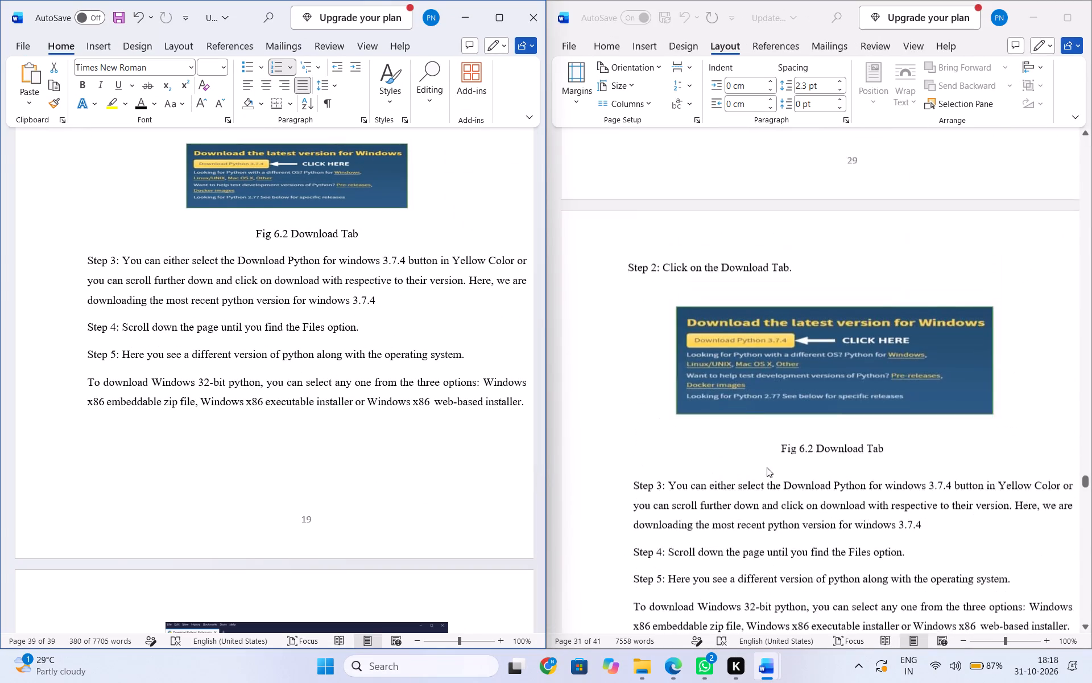
{"action": "scroll", "coordinate": [767, 462], "scroll_direction": "up", "scroll_amount": 3}
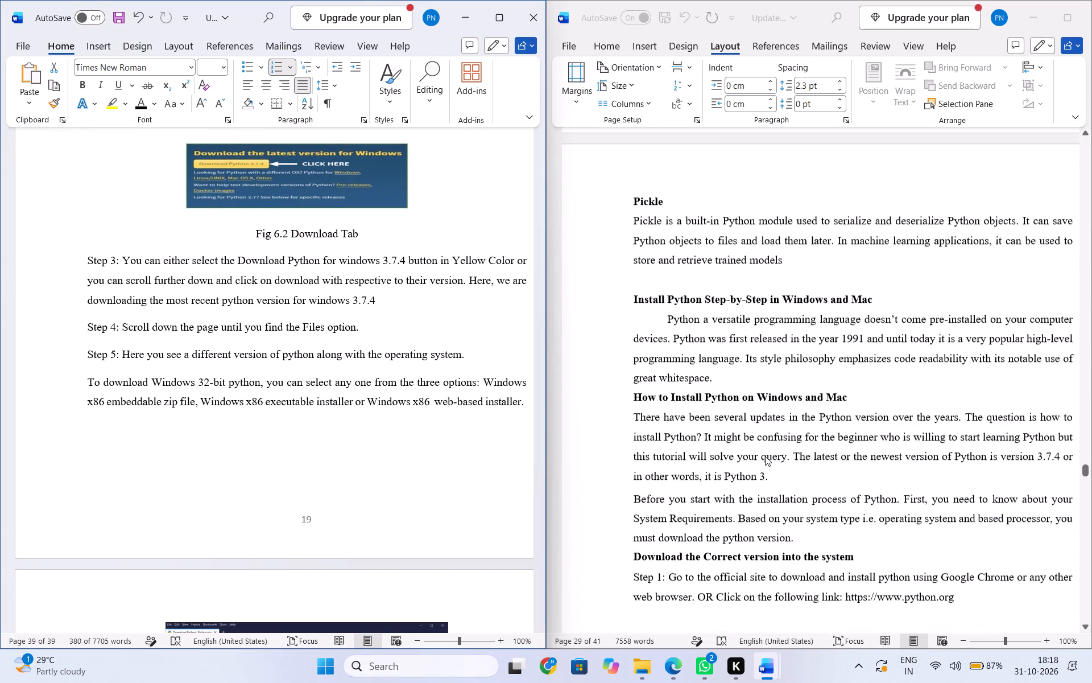
{"action": "scroll", "coordinate": [307, 473], "scroll_direction": "up", "scroll_amount": 2}
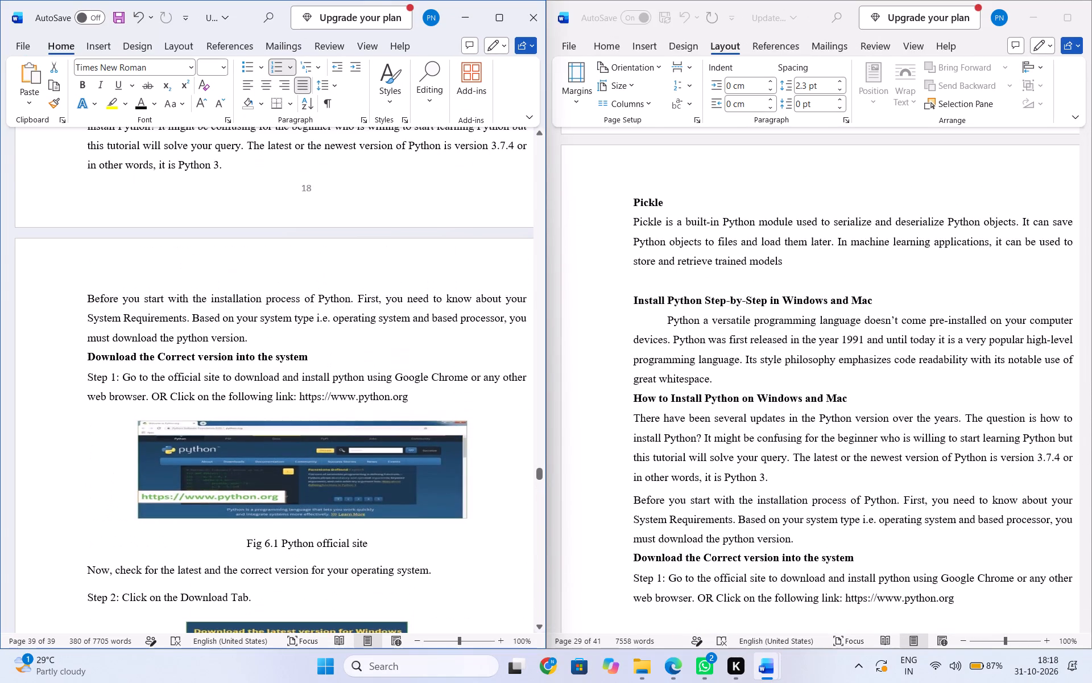
{"action": "scroll", "coordinate": [307, 473], "scroll_direction": "up", "scroll_amount": 1}
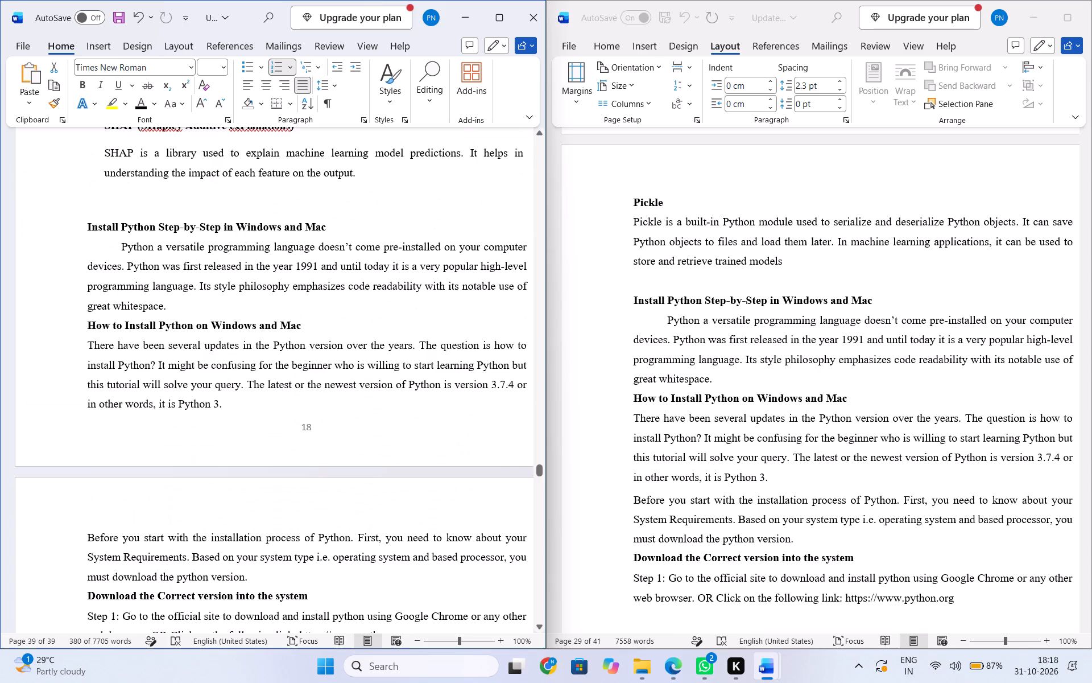
{"action": "scroll", "coordinate": [307, 473], "scroll_direction": "up", "scroll_amount": 1}
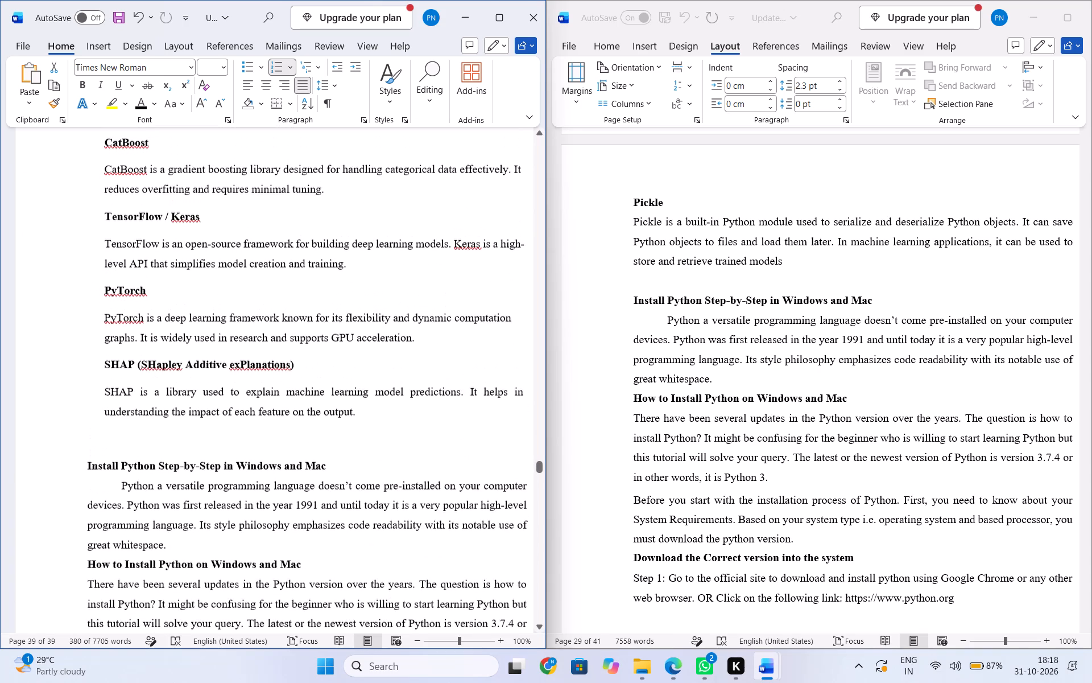
{"action": "scroll", "coordinate": [307, 473], "scroll_direction": "up", "scroll_amount": 1}
{"action": "scroll", "coordinate": [307, 473], "scroll_direction": "down", "scroll_amount": 2}
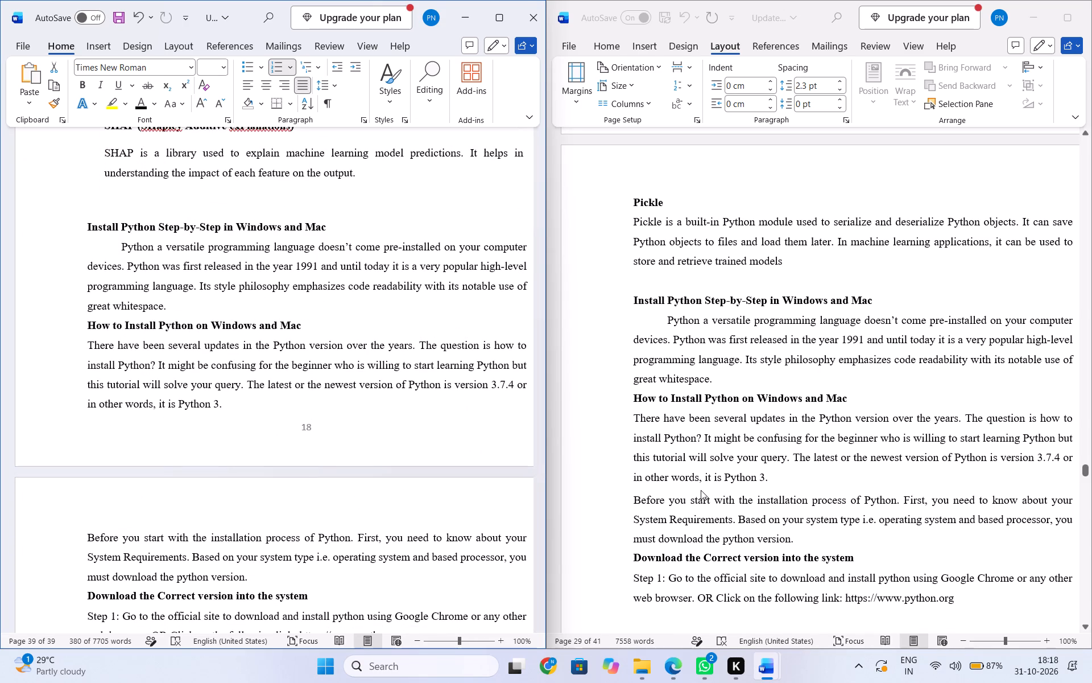
{"action": "scroll", "coordinate": [364, 501], "scroll_direction": "down", "scroll_amount": 1}
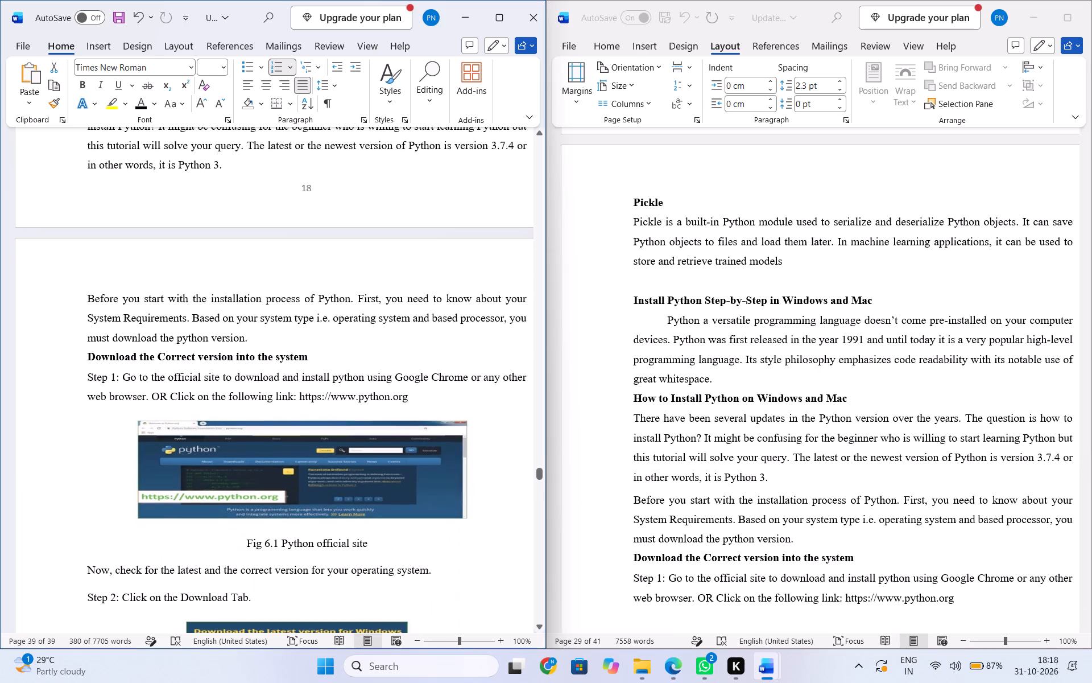
{"action": "scroll", "coordinate": [722, 548], "scroll_direction": "down", "scroll_amount": 1}
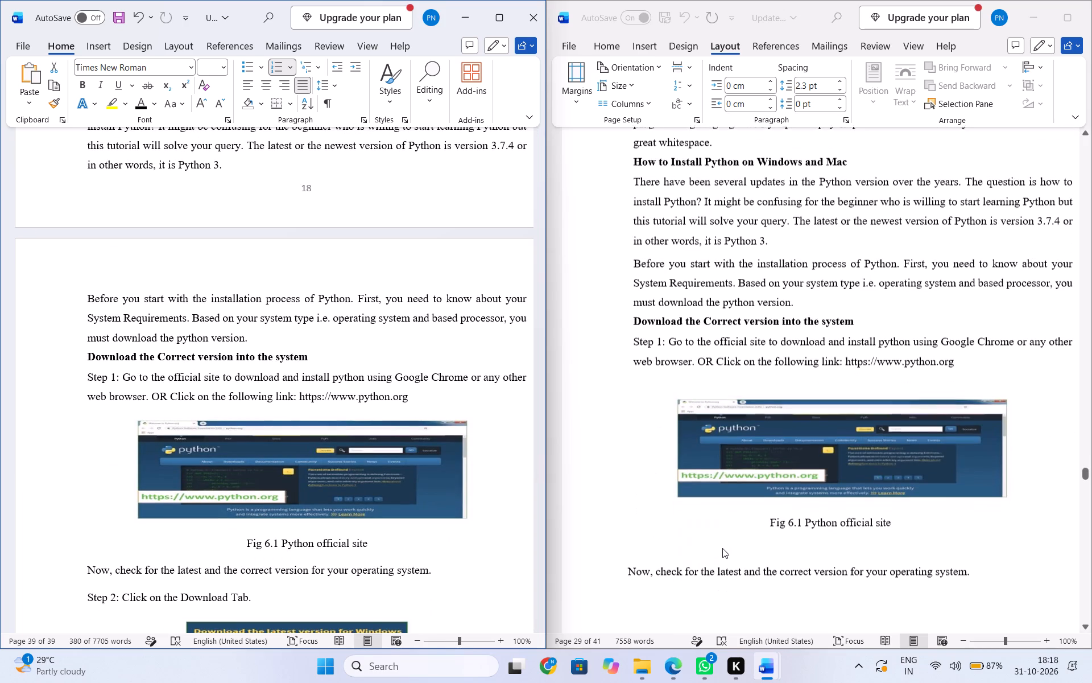
{"action": "scroll", "coordinate": [475, 534], "scroll_direction": "down", "scroll_amount": 1}
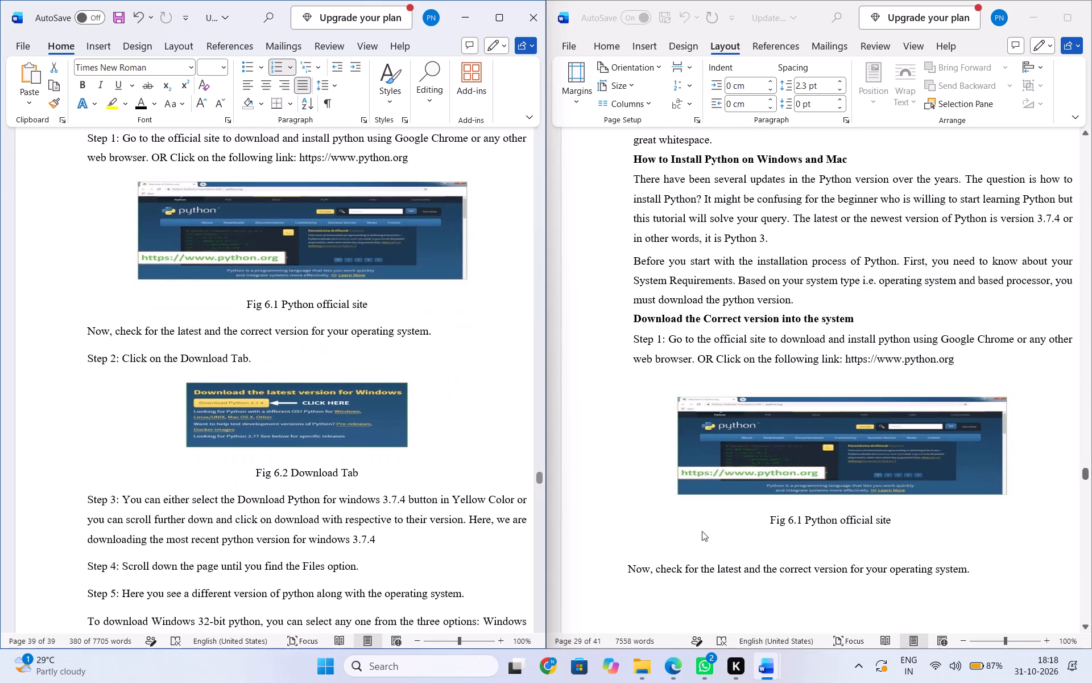
{"action": "scroll", "coordinate": [718, 524], "scroll_direction": "down", "scroll_amount": 2}
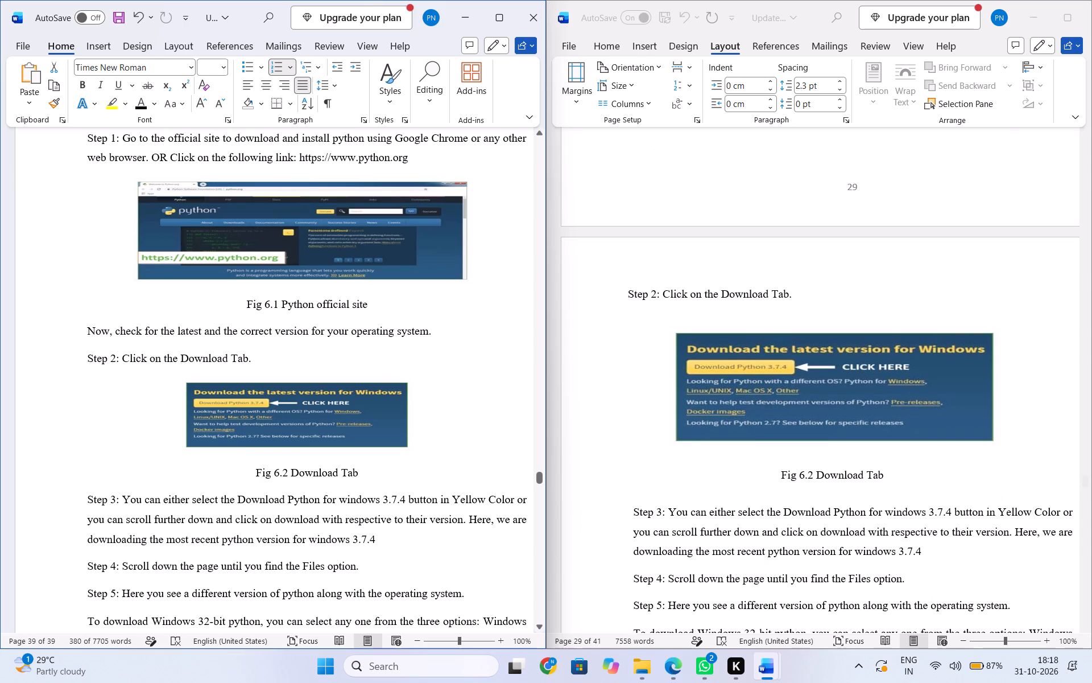
Indent the line "Step 2: Click on the Download Tab." at the top of page 30 by one space.
{"action": "left_click", "coordinate": [623, 290]}
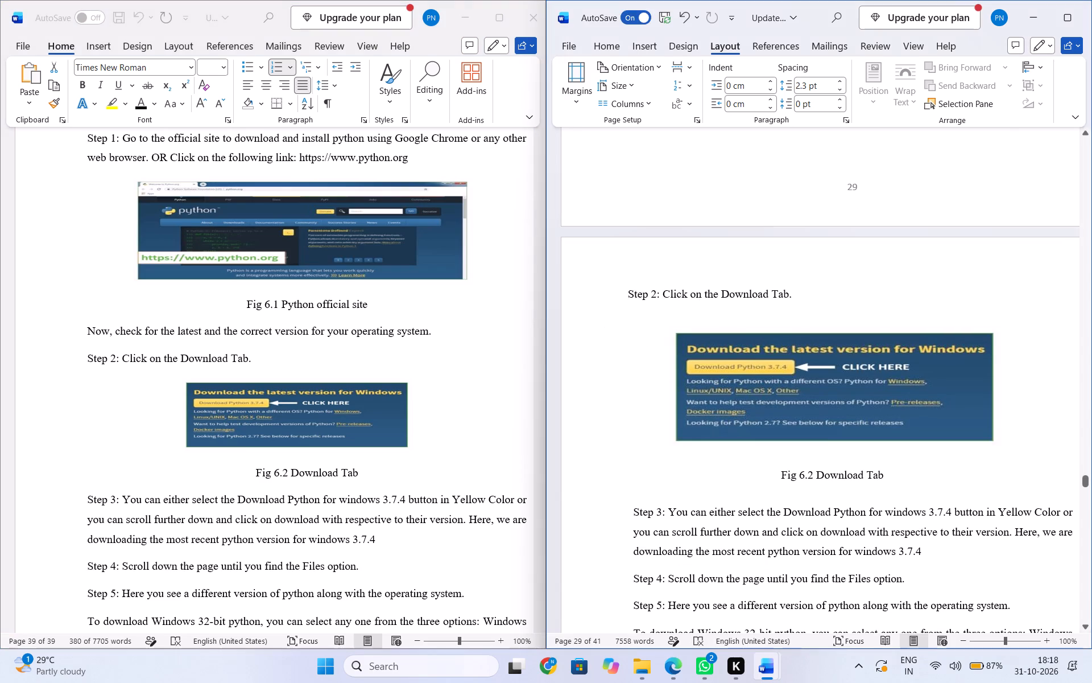
{"action": "left_click", "coordinate": [628, 295]}
{"action": "key", "text": "space"}
{"action": "key", "text": "space"}
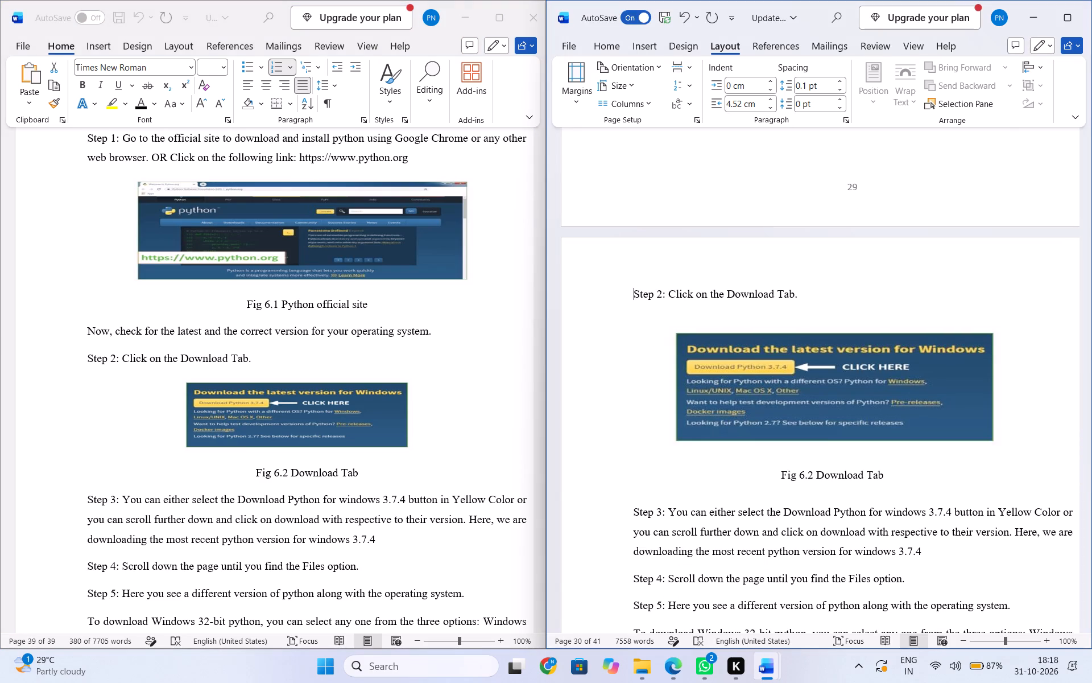
{"action": "key", "text": "BackSpace"}
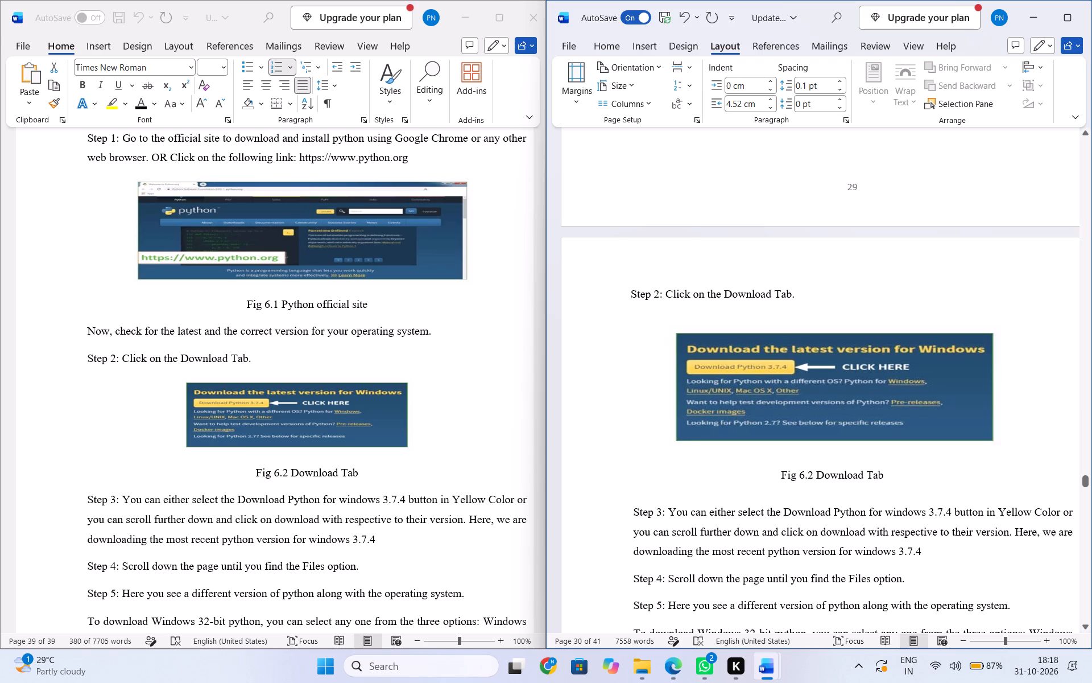
Move the python installer screenshot on page 31 below the word "process.", directly above the Fig 6.5 caption.
{"action": "scroll", "coordinate": [778, 566], "scroll_direction": "down", "scroll_amount": 1}
{"action": "scroll", "coordinate": [322, 535], "scroll_direction": "down", "scroll_amount": 1}
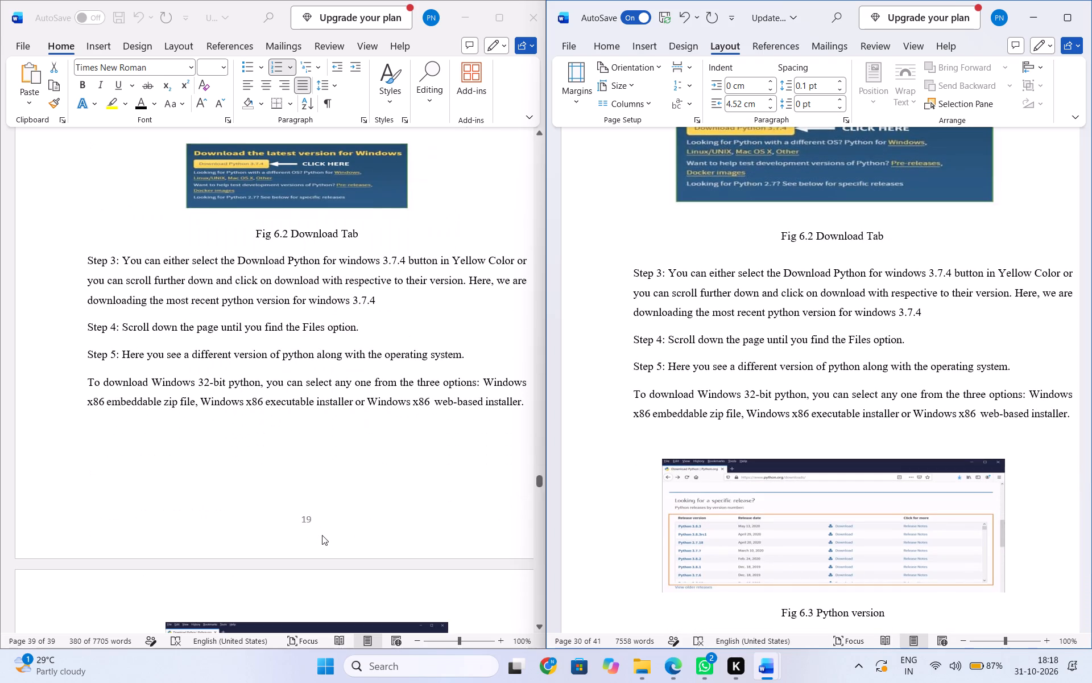
{"action": "scroll", "coordinate": [322, 535], "scroll_direction": "down", "scroll_amount": 2}
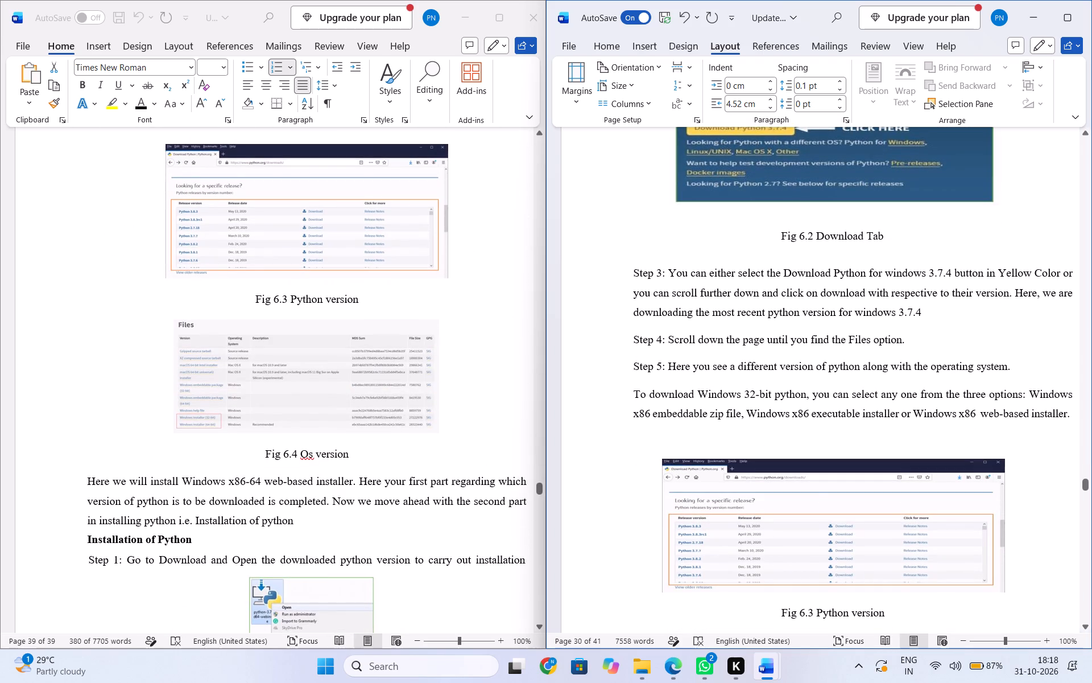
{"action": "scroll", "coordinate": [797, 575], "scroll_direction": "down", "scroll_amount": 2}
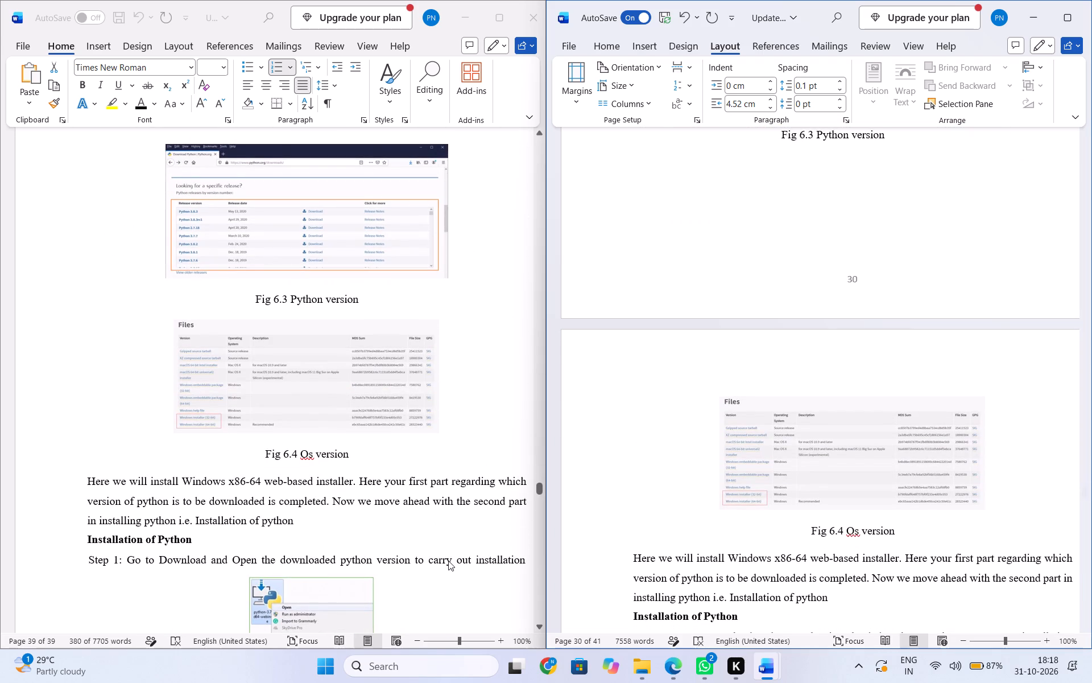
{"action": "scroll", "coordinate": [749, 583], "scroll_direction": "down", "scroll_amount": 1}
{"action": "scroll", "coordinate": [394, 535], "scroll_direction": "down", "scroll_amount": 1}
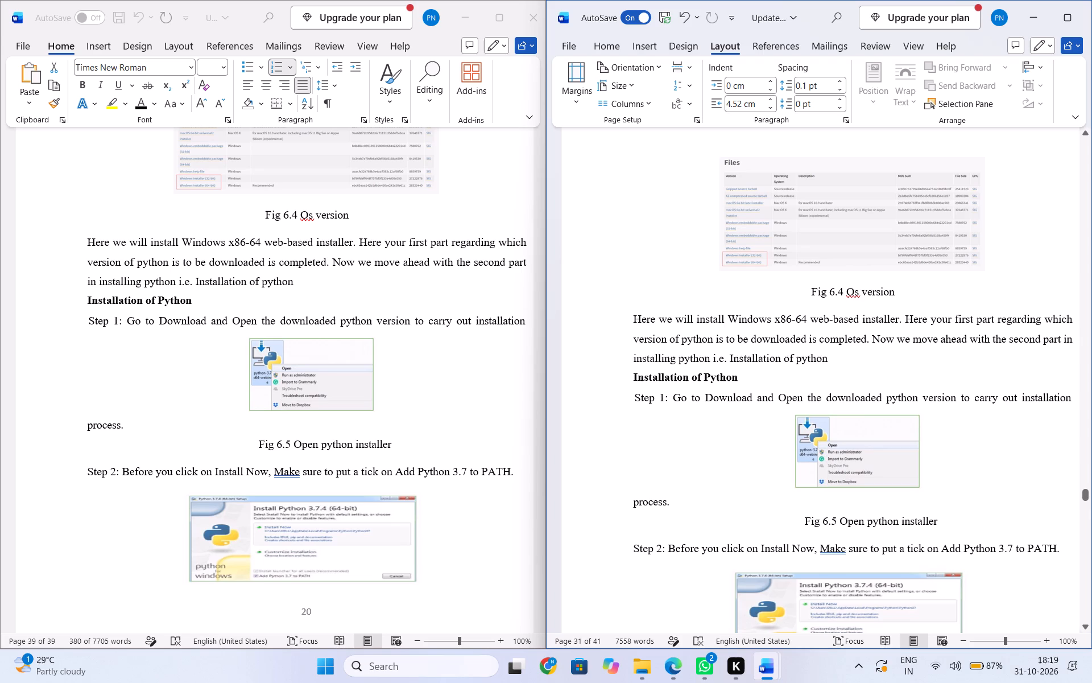
{"action": "left_click_drag", "start_coordinate": [835, 475], "coordinate": [833, 504]}
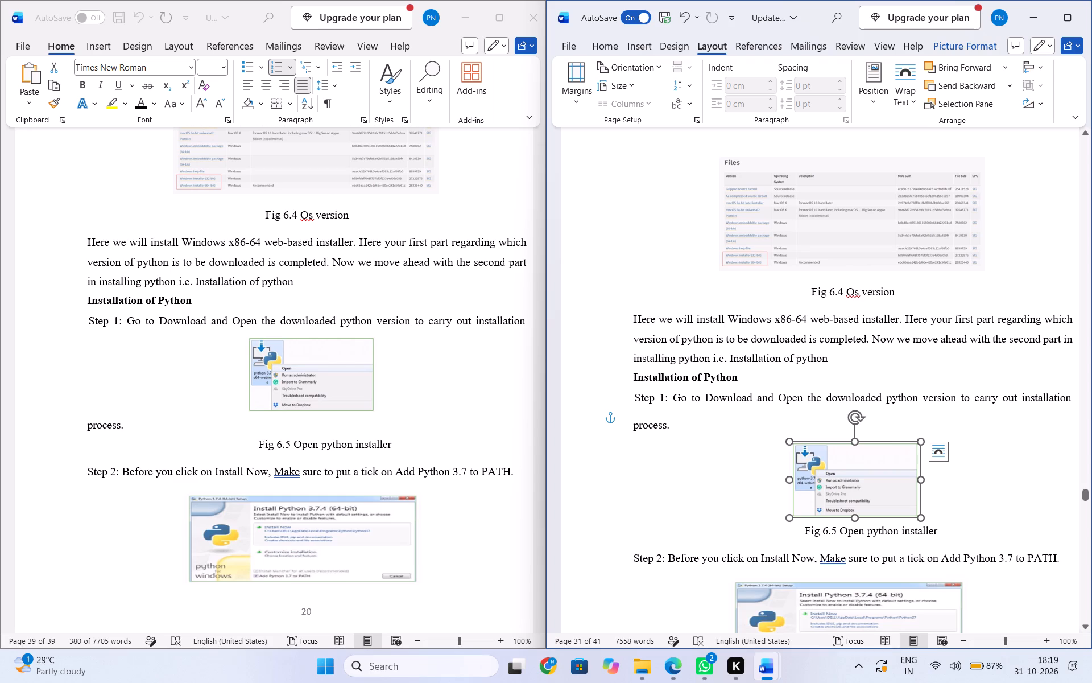
{"action": "left_click", "coordinate": [663, 414]}
{"action": "left_click", "coordinate": [852, 537]}
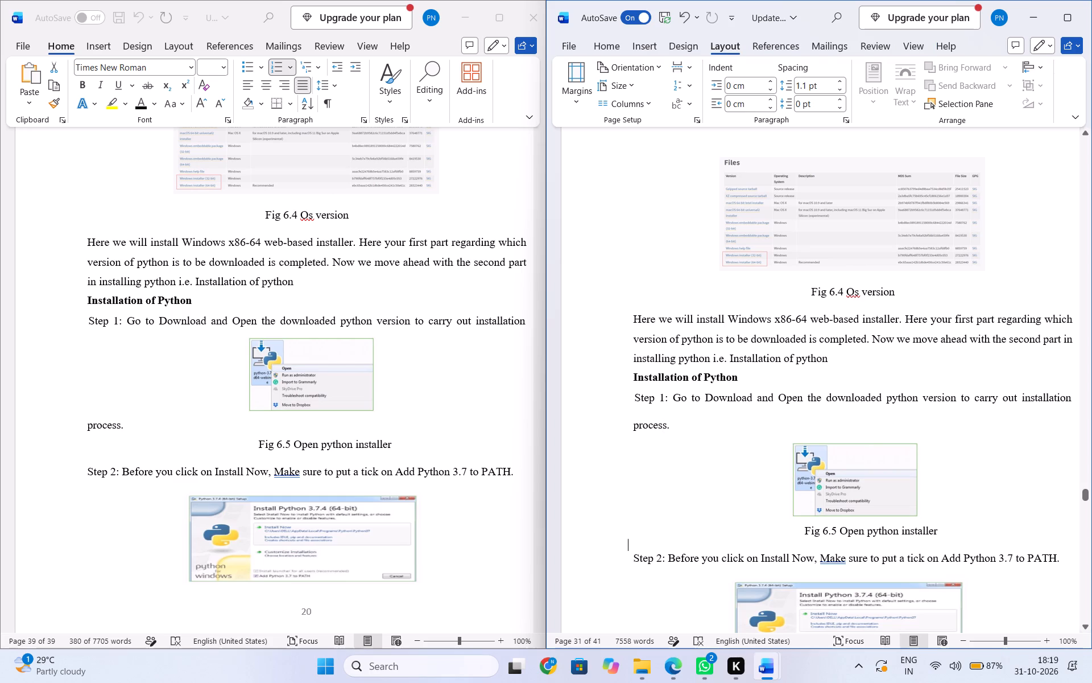
Replace the indentation before the "Fig 6.5 Open python installer" caption with 19 spaces to centre it beneath the screenshot.
{"action": "left_click", "coordinate": [804, 529]}
{"action": "key", "text": "BackSpace"}
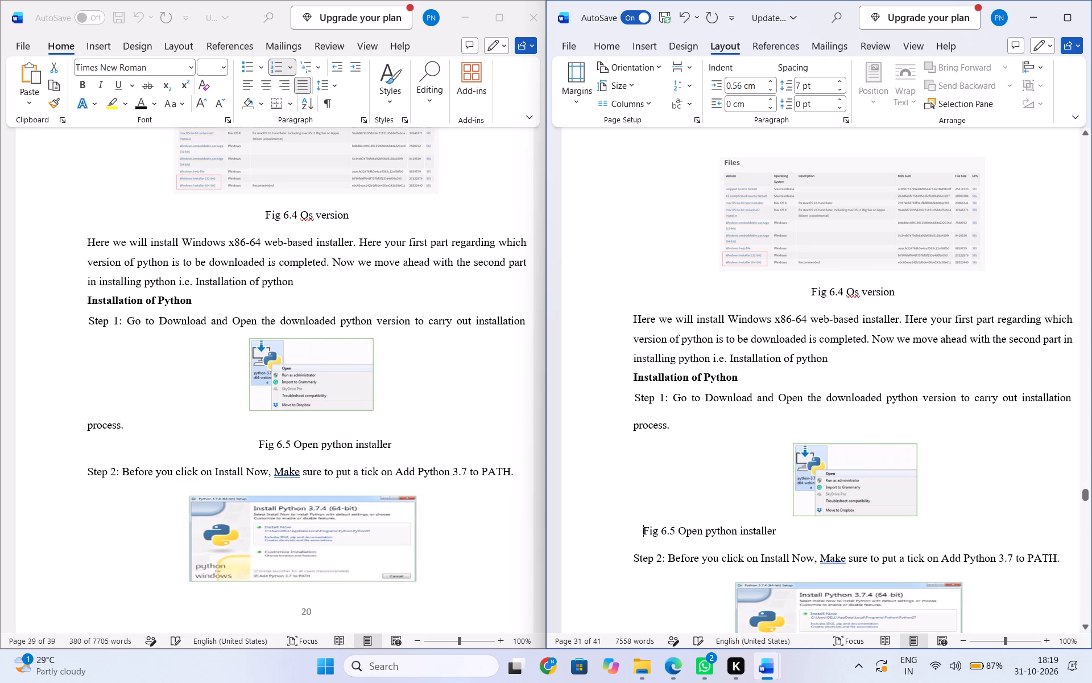
{"action": "key", "text": "space"}
{"action": "key", "text": "space"}
{"action": "key", "text": "space"}
{"action": "key", "text": "space"}
{"action": "key", "text": "space"}
{"action": "key", "text": "space"}
{"action": "key", "text": "space"}
{"action": "key", "text": "space"}
{"action": "key", "text": "space"}
{"action": "key", "text": "space"}
{"action": "key", "text": "space"}
{"action": "key", "text": "space"}
{"action": "key", "text": "space"}
{"action": "key", "text": "space"}
{"action": "key", "text": "space"}
{"action": "key", "text": "space"}
{"action": "key", "text": "space"}
{"action": "key", "text": "space"}
{"action": "key", "text": "space"}
{"action": "key", "text": "space"}
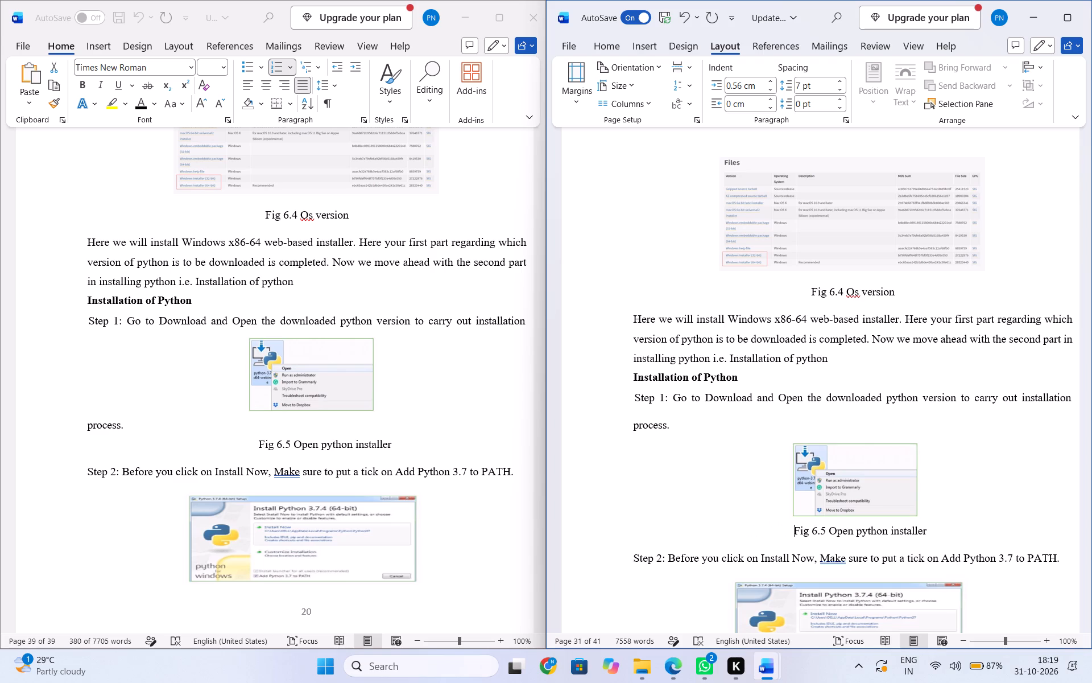
{"action": "key", "text": "BackSpace"}
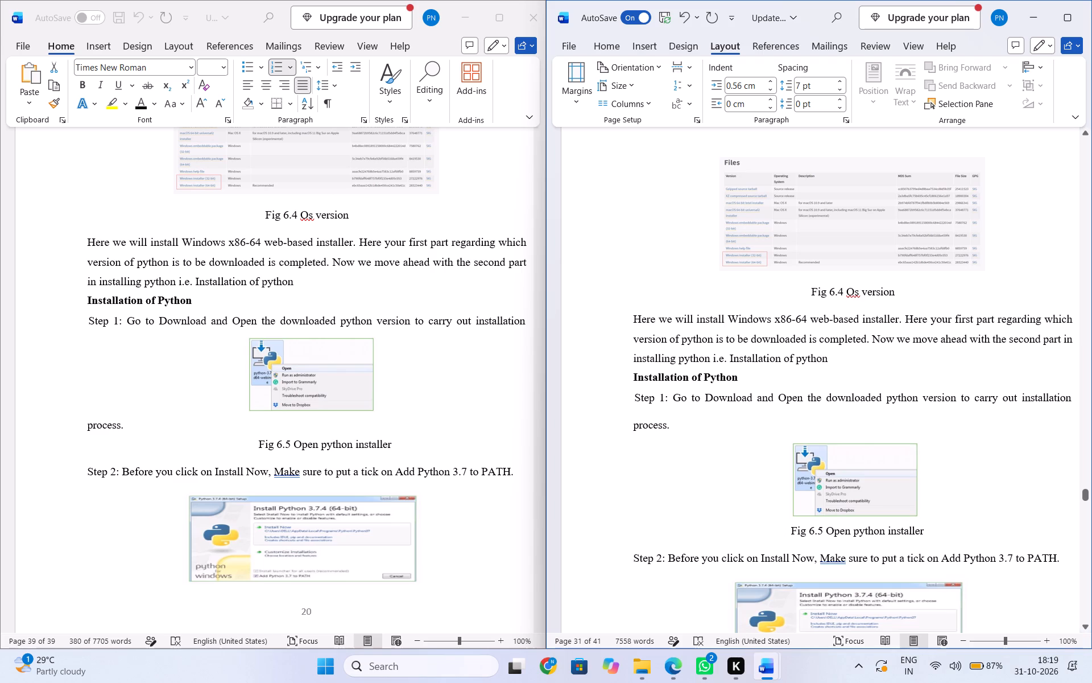
Widen the Fig 6.5 python installer screenshot on both sides, keeping it centred above its caption.
{"action": "left_click", "coordinate": [846, 507]}
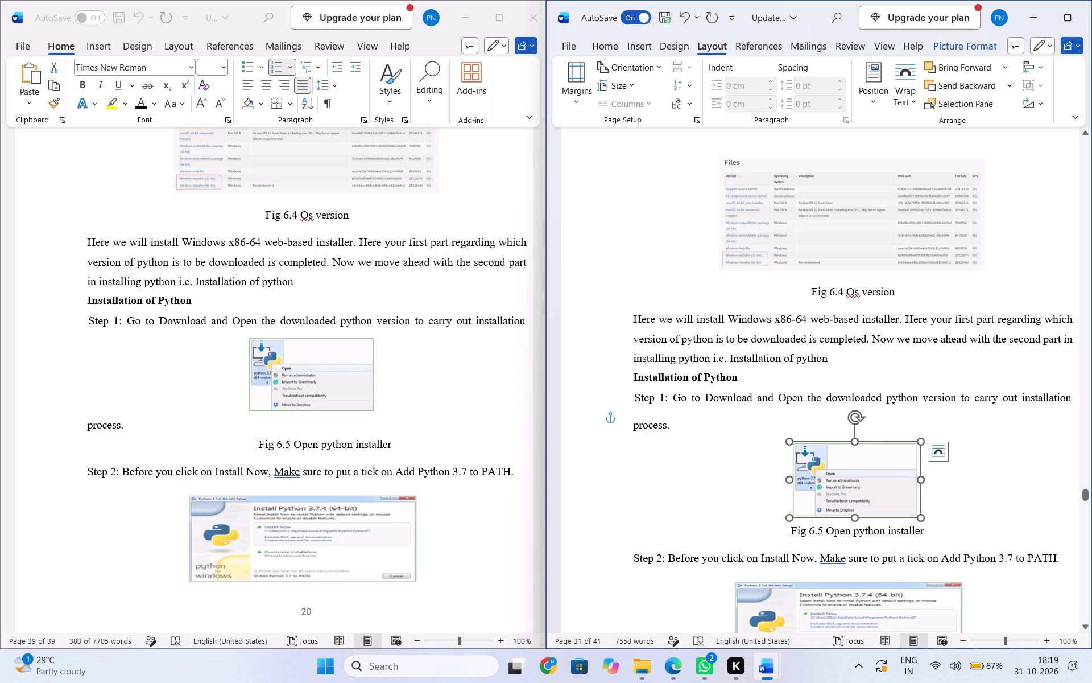
{"action": "left_click_drag", "start_coordinate": [923, 478], "coordinate": [931, 482]}
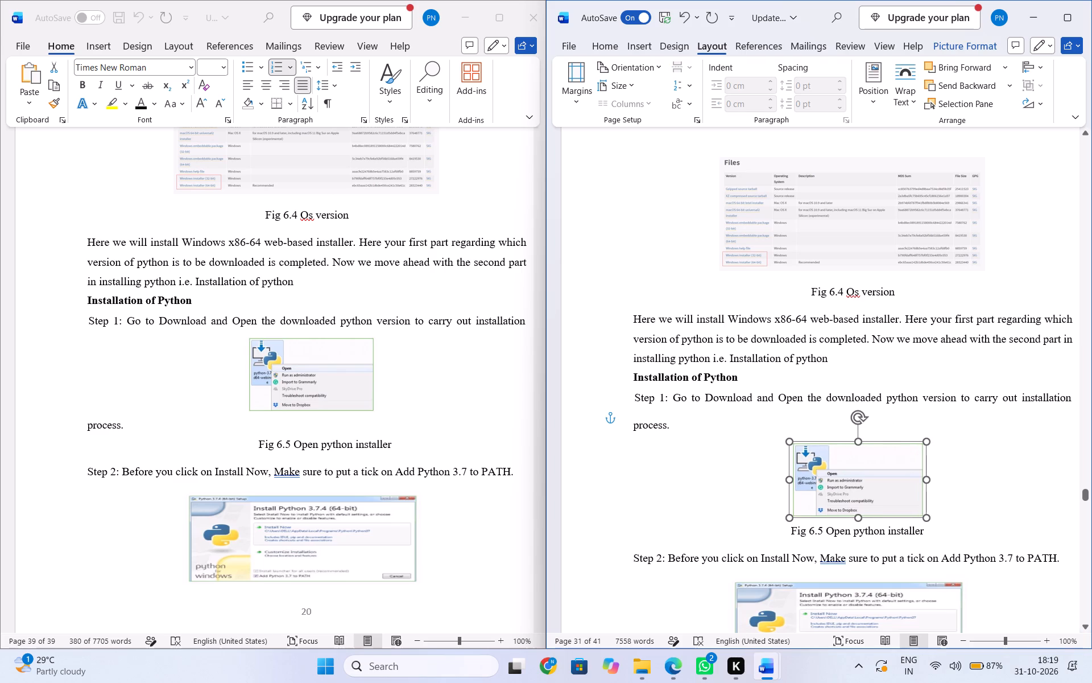
{"action": "left_click_drag", "start_coordinate": [931, 482], "coordinate": [960, 485]}
{"action": "left_click_drag", "start_coordinate": [791, 480], "coordinate": [755, 476]}
Move the Install Python 3.7.4 setup screenshot slightly down and right, centring it below the Step 2 line.
{"action": "scroll", "coordinate": [820, 526], "scroll_direction": "down", "scroll_amount": 1}
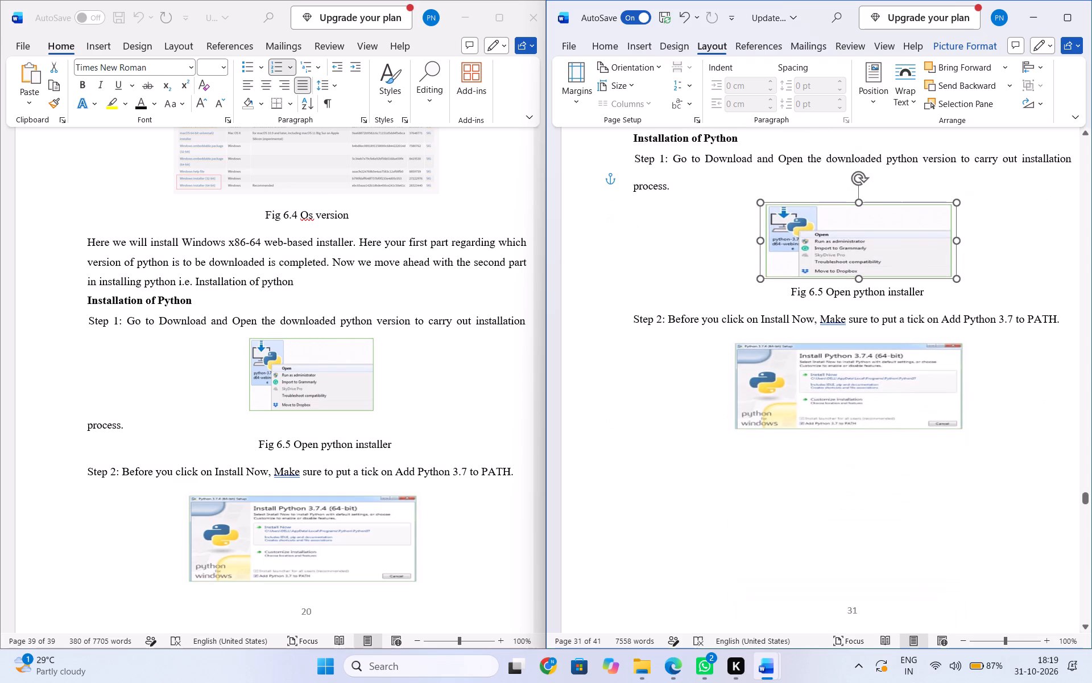
{"action": "left_click", "coordinate": [849, 423]}
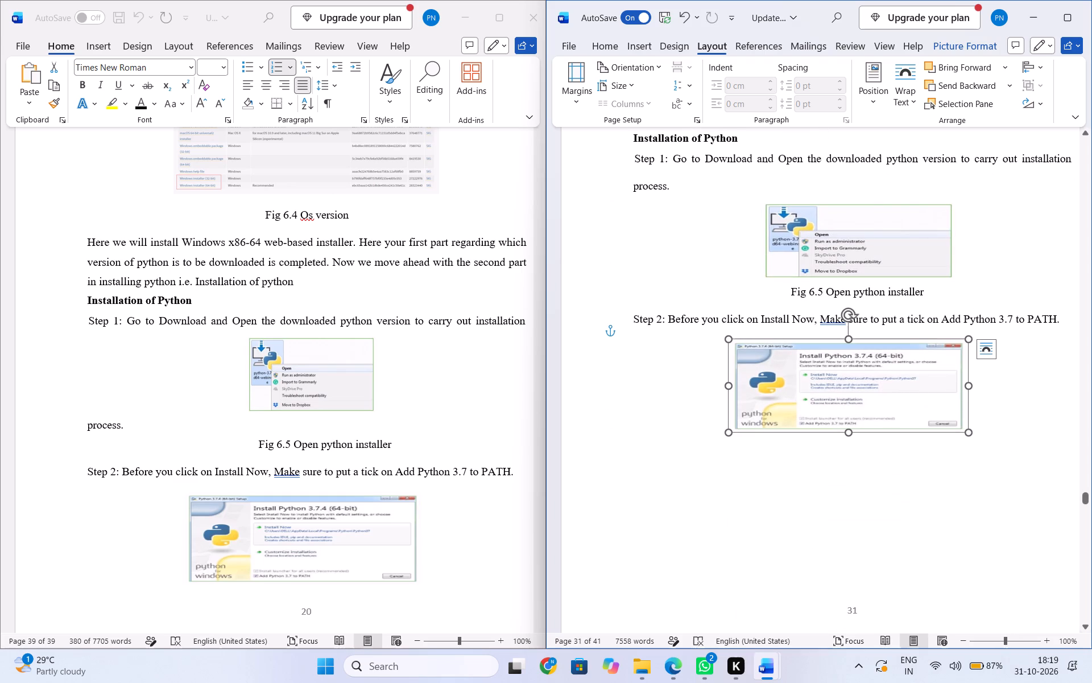
{"action": "left_click_drag", "start_coordinate": [884, 393], "coordinate": [911, 408]}
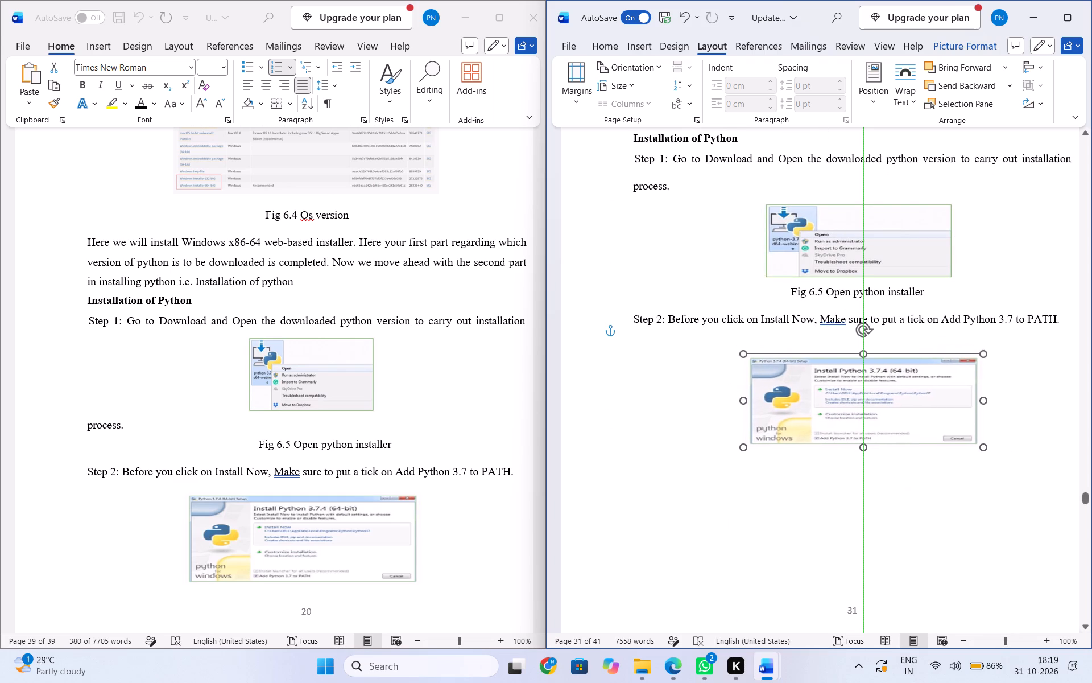
Enlarge the Fig 6.5 python installer screenshot to match the width of the Install Python screenshot, and make it taller.
{"action": "left_click", "coordinate": [881, 264]}
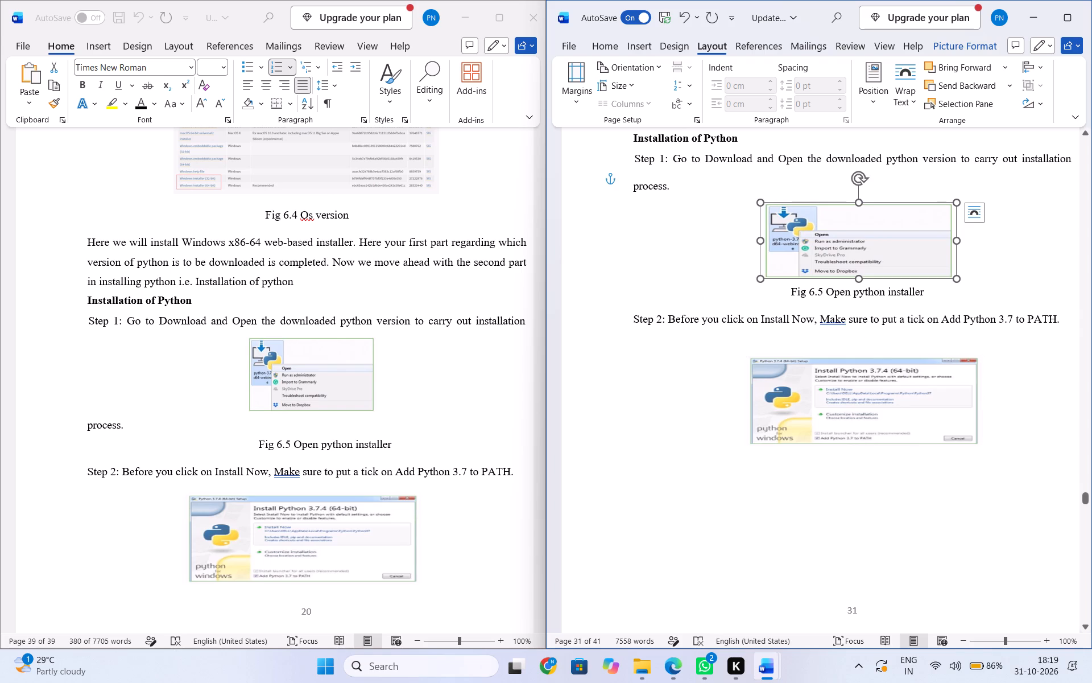
{"action": "left_click_drag", "start_coordinate": [764, 238], "coordinate": [742, 240]}
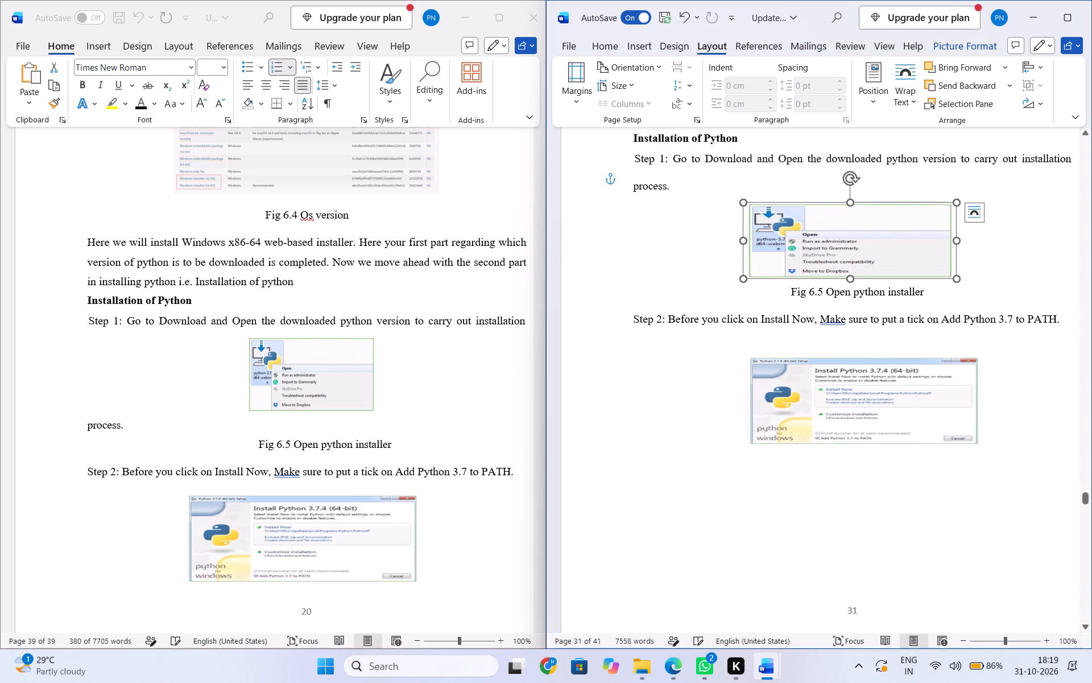
{"action": "left_click_drag", "start_coordinate": [961, 241], "coordinate": [974, 242]}
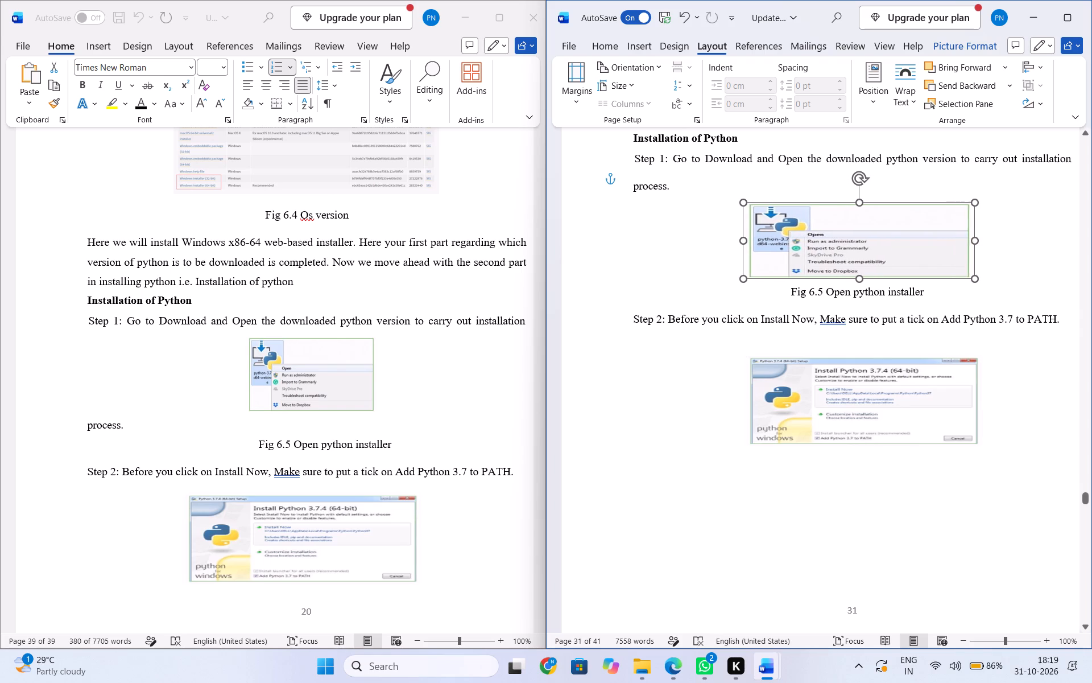
{"action": "left_click_drag", "start_coordinate": [974, 242], "coordinate": [977, 243]}
{"action": "left_click_drag", "start_coordinate": [860, 282], "coordinate": [860, 299]}
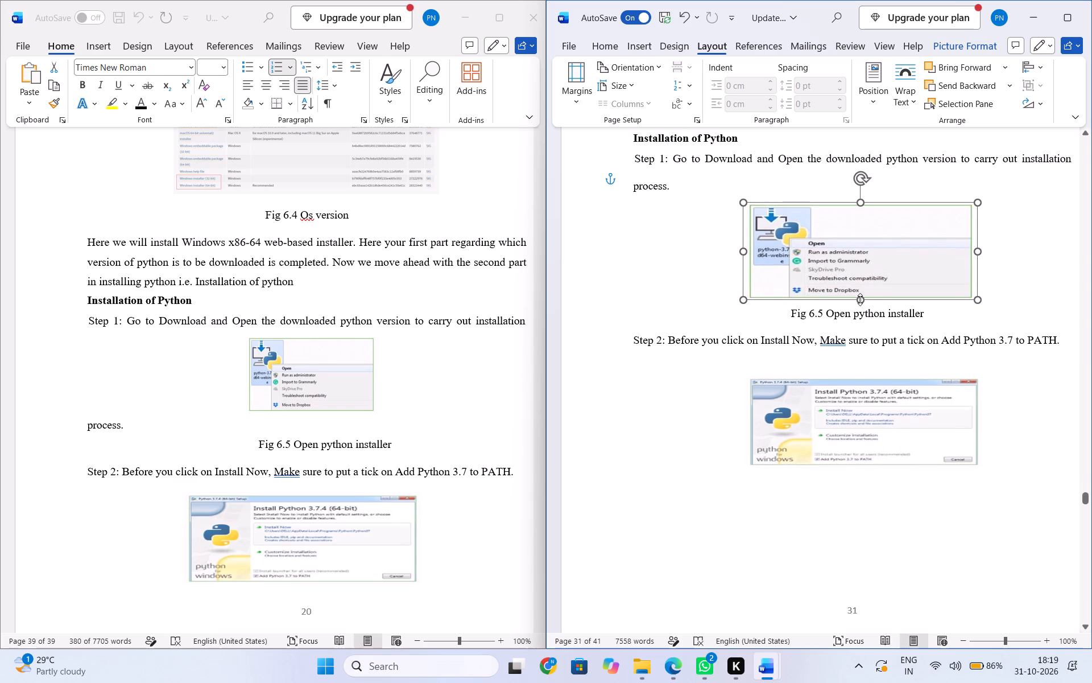
{"action": "left_click", "coordinate": [897, 590]}
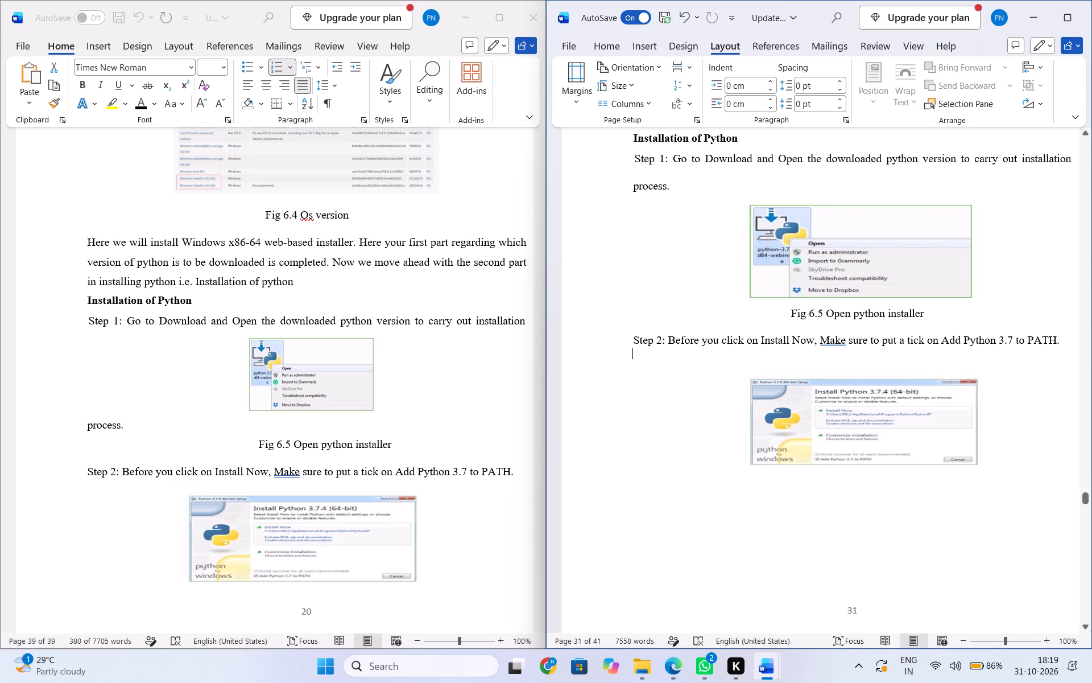
Move the "Fig 6.6 Install" caption from the top of page 32 to below the Install Python screenshot on page 31.
{"action": "scroll", "coordinate": [438, 543], "scroll_direction": "down", "scroll_amount": 1}
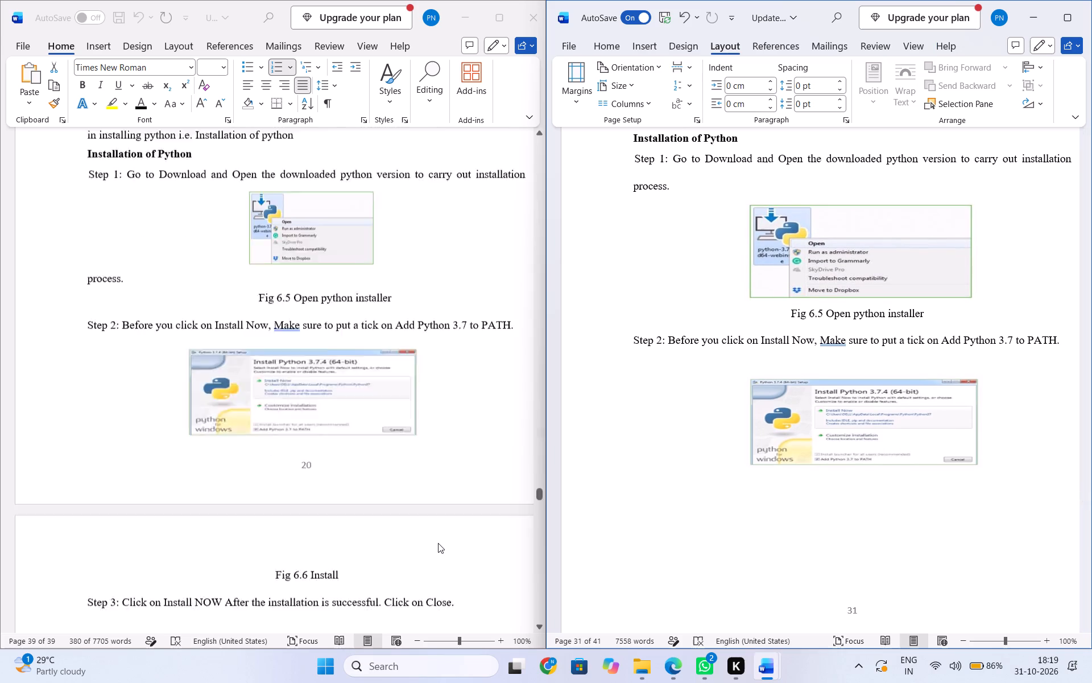
{"action": "scroll", "coordinate": [438, 543], "scroll_direction": "down", "scroll_amount": 1}
{"action": "scroll", "coordinate": [723, 541], "scroll_direction": "down", "scroll_amount": 1}
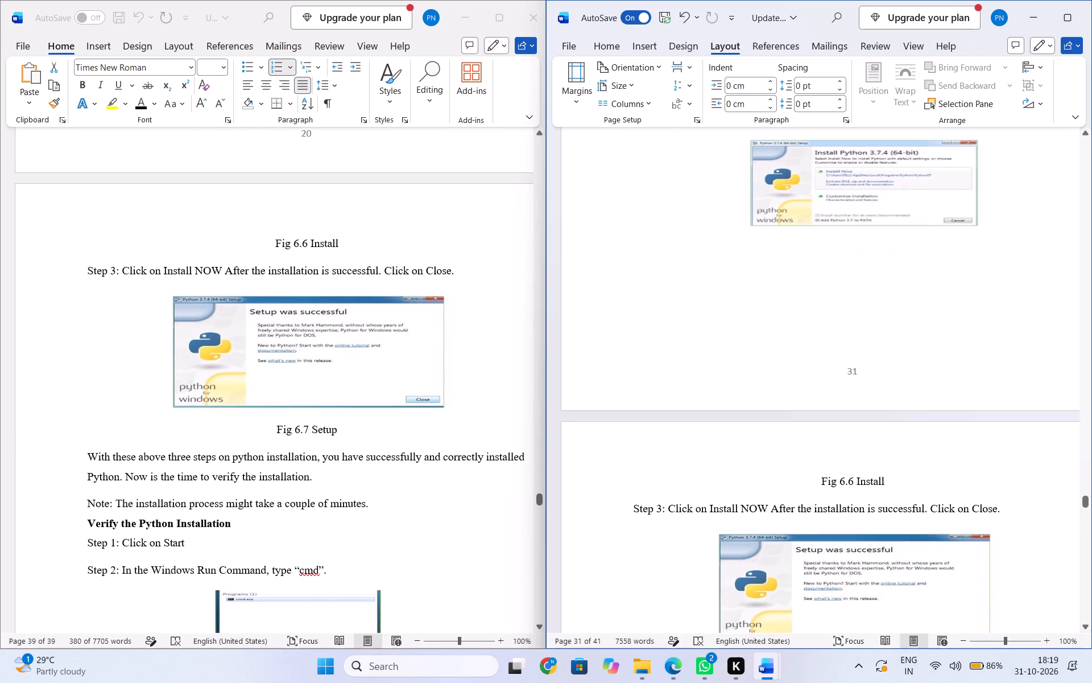
{"action": "left_click_drag", "start_coordinate": [820, 479], "coordinate": [896, 483]}
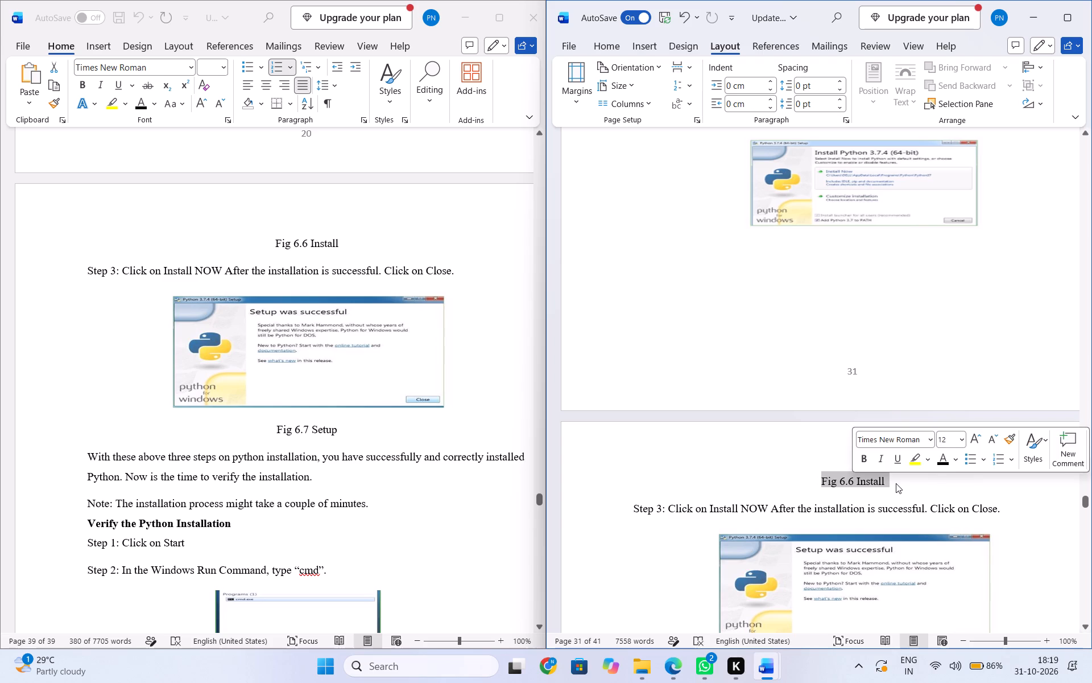
{"action": "key", "text": "ctrl+c"}
{"action": "key", "text": "BackSpace"}
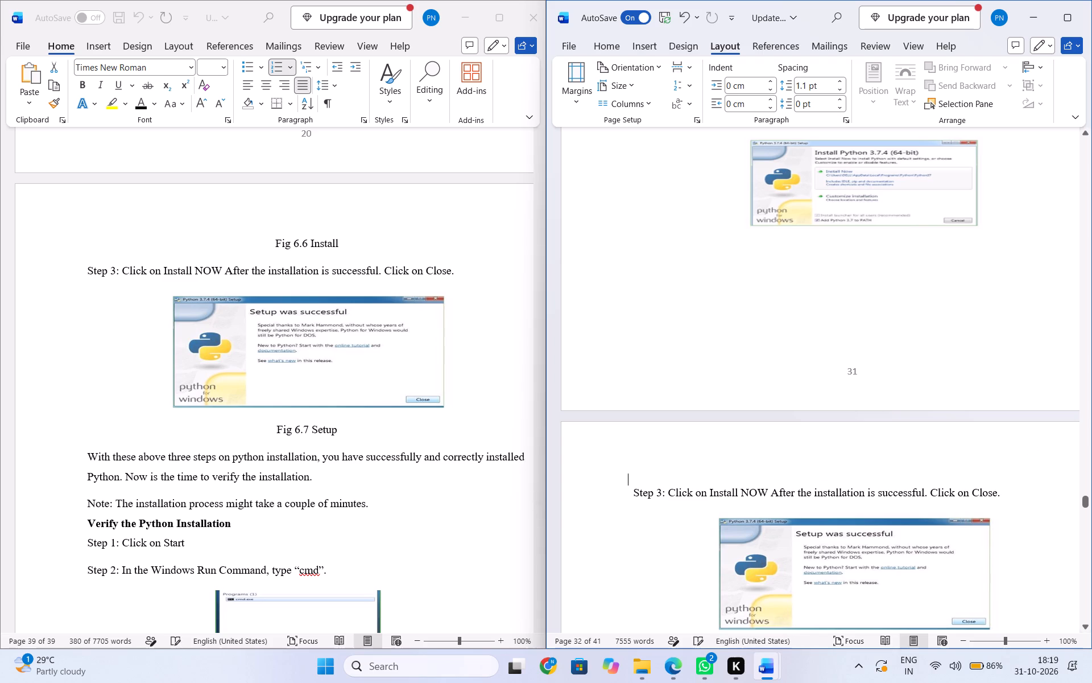
{"action": "left_click", "coordinate": [854, 254]}
{"action": "left_click", "coordinate": [850, 290]}
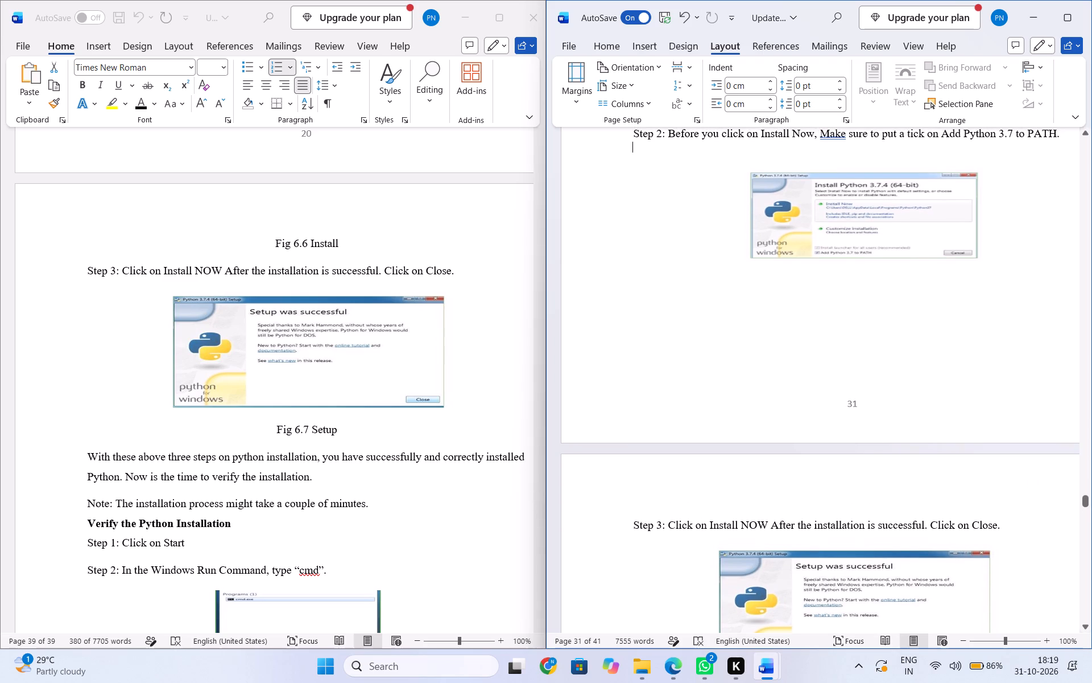
{"action": "left_click", "coordinate": [850, 290]}
{"action": "double_click", "coordinate": [850, 314]}
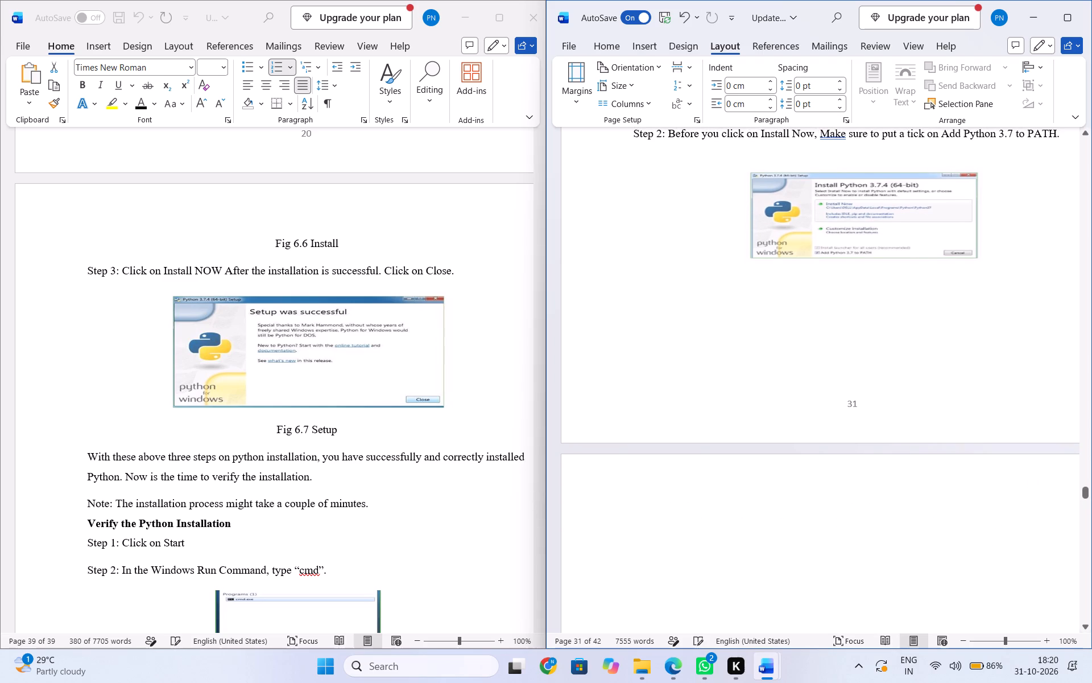
{"action": "key", "text": "ctrl+v"}
Remove the blank lines between the Install Python screenshot and its Fig 6.6 Install caption.
{"action": "left_click", "coordinate": [845, 298]}
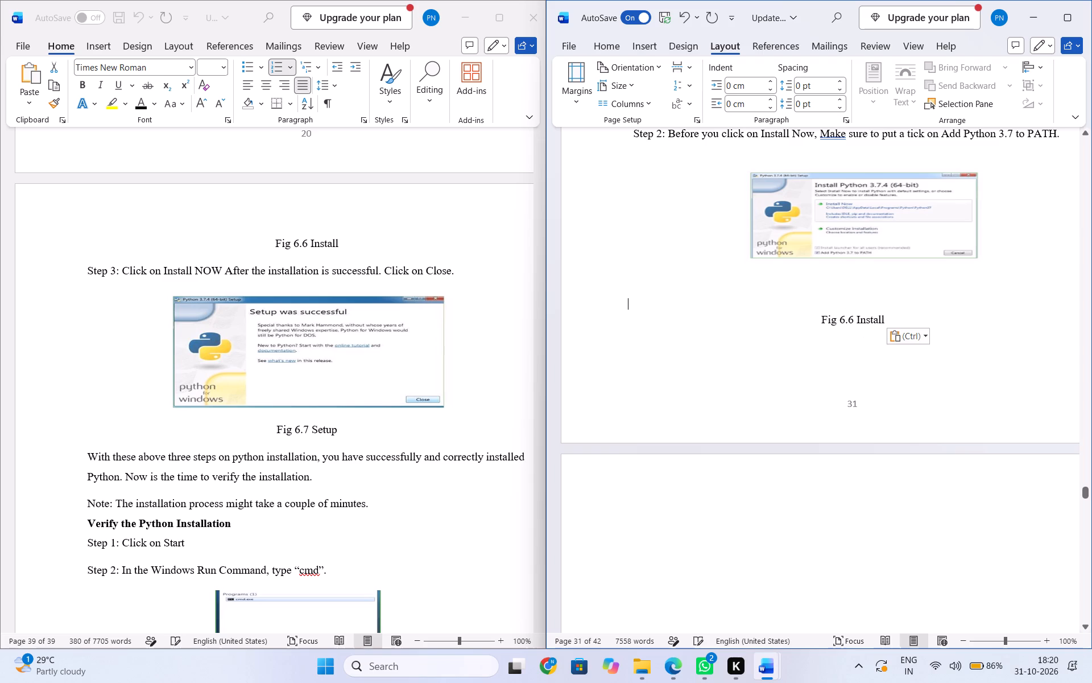
{"action": "key", "text": "BackSpace"}
{"action": "key", "text": "BackSpace"}
{"action": "key", "text": "BackSpace"}
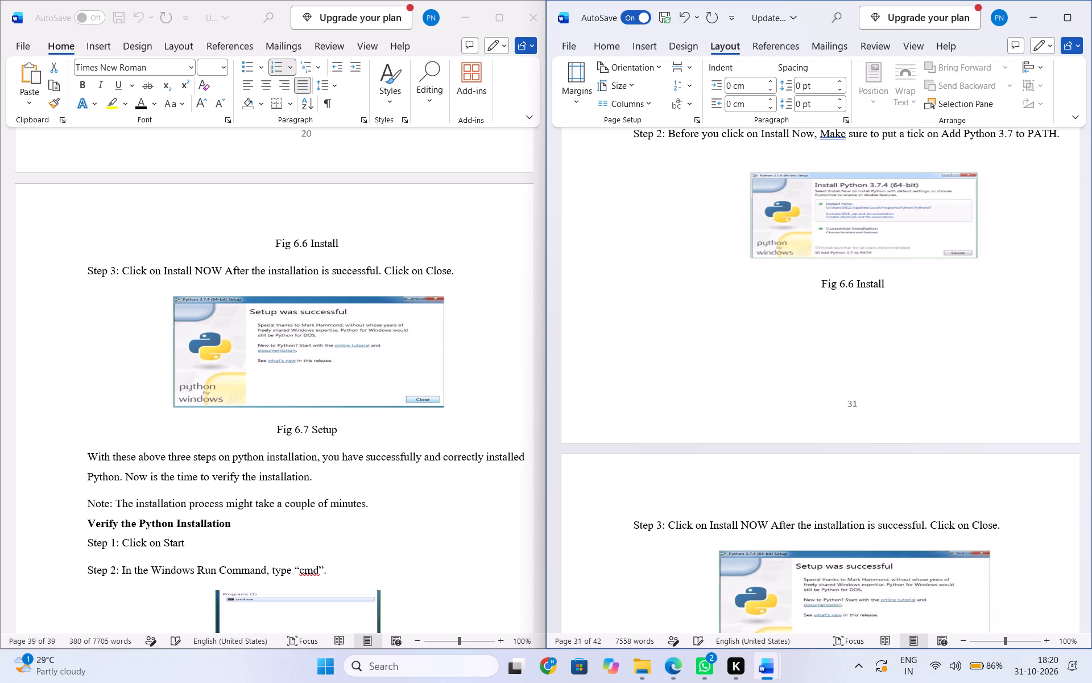
{"action": "key", "text": "BackSpace"}
Compare the setup and Verify the Python Installation content in both documents, from Fig 6.7 to Fig 6.9.
{"action": "scroll", "coordinate": [899, 426], "scroll_direction": "down", "scroll_amount": 1}
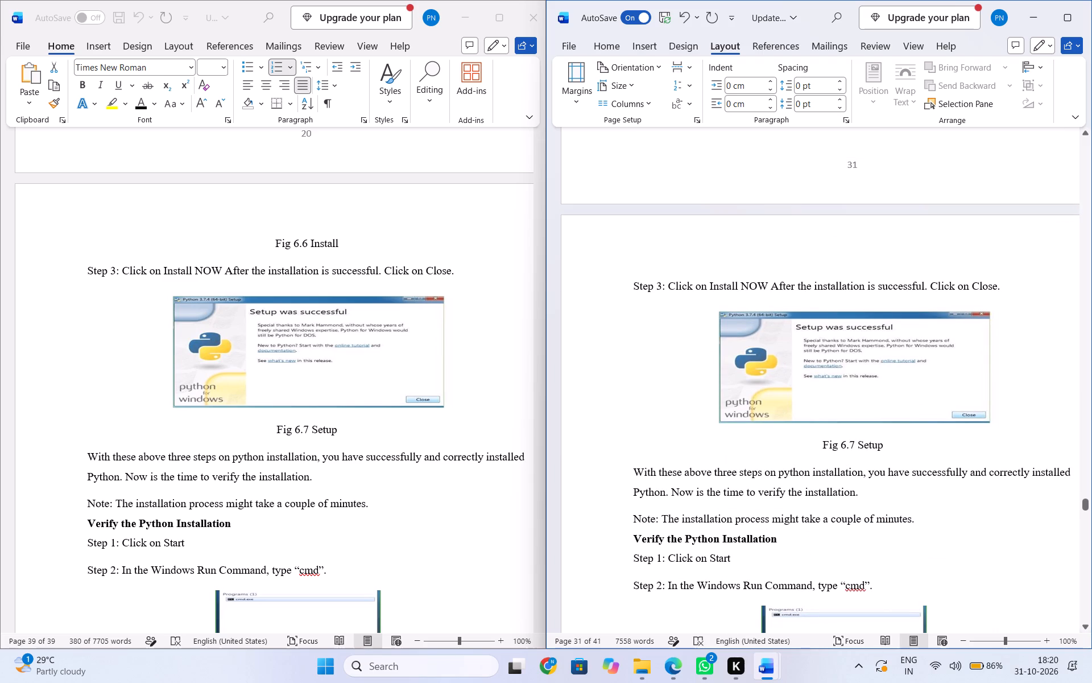
{"action": "scroll", "coordinate": [735, 463], "scroll_direction": "down", "scroll_amount": 1}
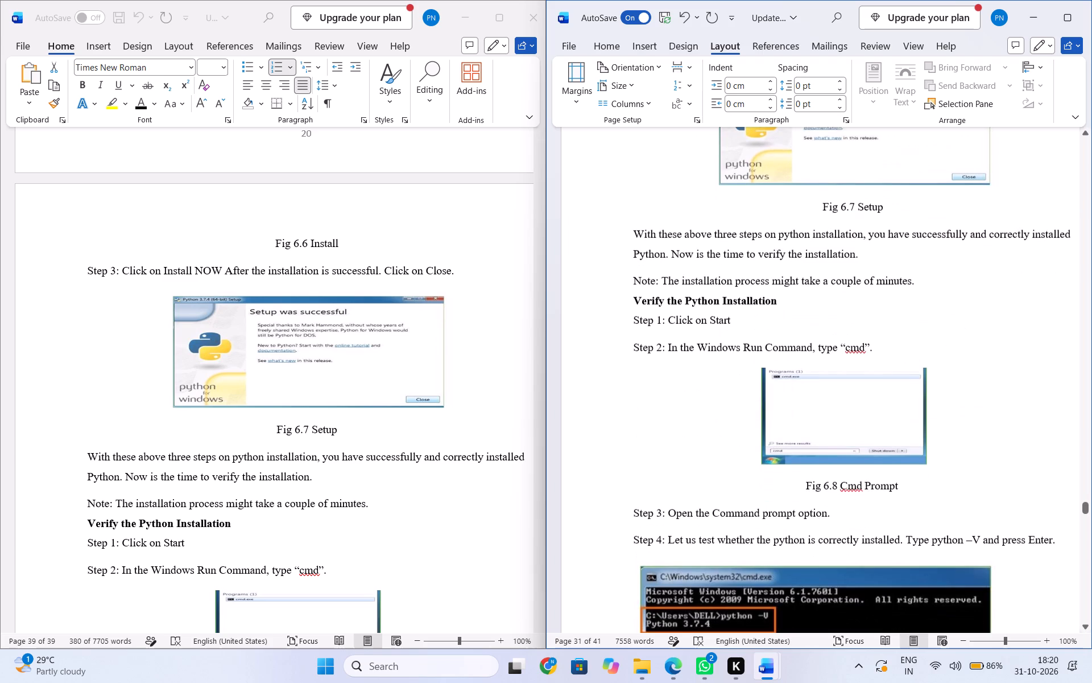
{"action": "scroll", "coordinate": [387, 480], "scroll_direction": "down", "scroll_amount": 2}
{"action": "scroll", "coordinate": [708, 492], "scroll_direction": "down", "scroll_amount": 1}
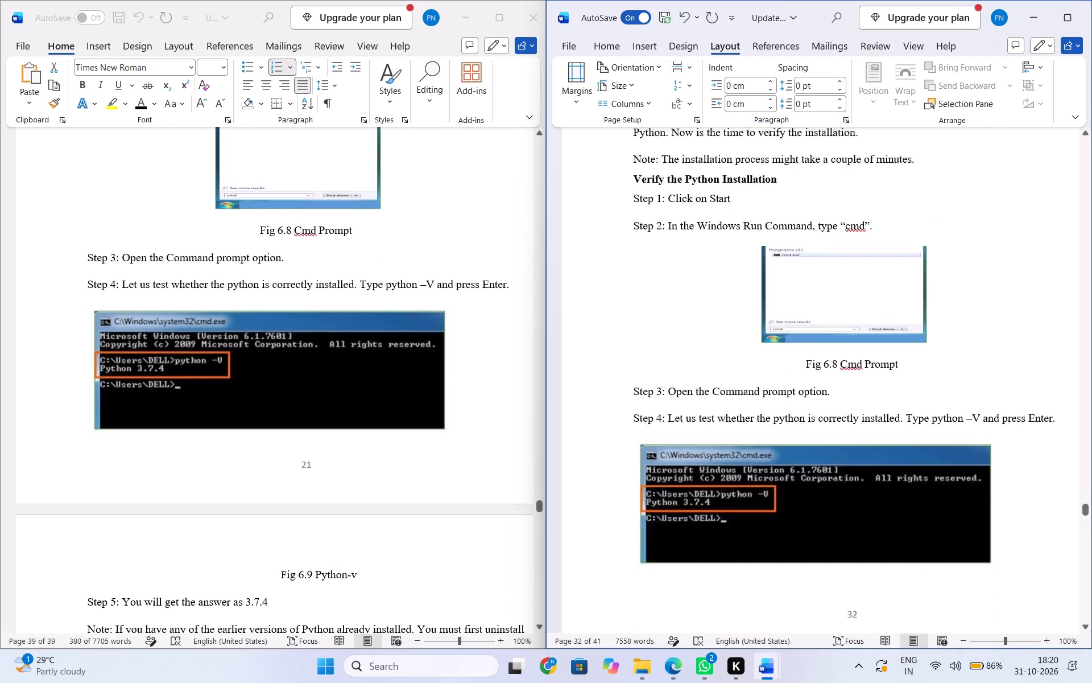
{"action": "scroll", "coordinate": [708, 492], "scroll_direction": "down", "scroll_amount": 1}
Remove the empty line above "Step 3: Click on Install NOW" at the top of page 32.
{"action": "scroll", "coordinate": [737, 438], "scroll_direction": "up", "scroll_amount": 1}
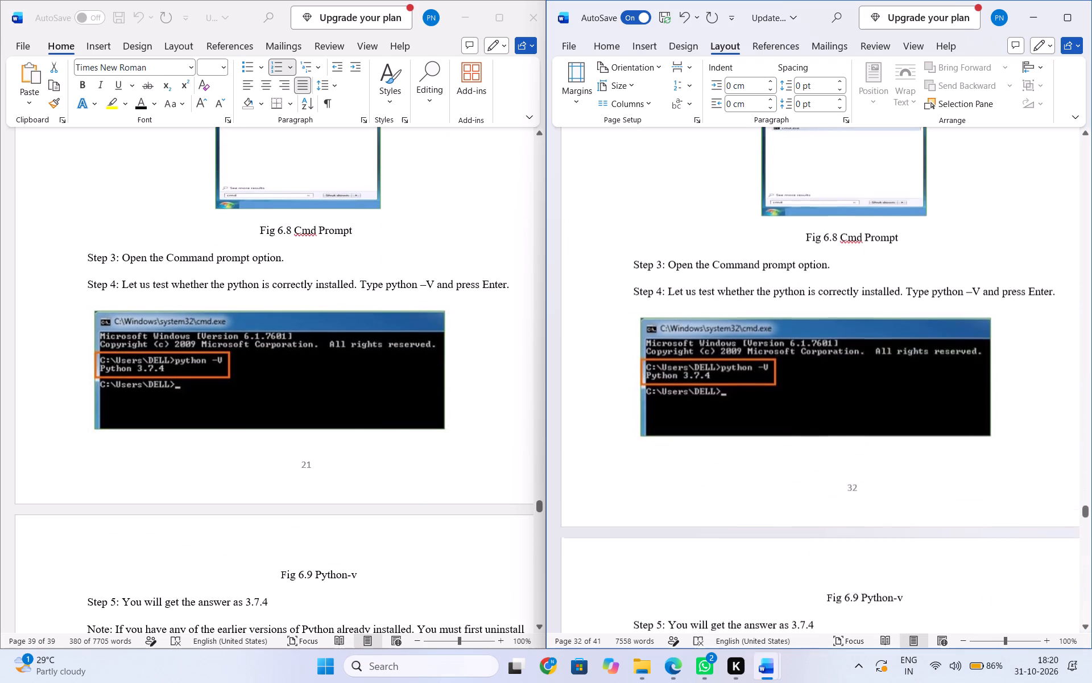
{"action": "scroll", "coordinate": [738, 441], "scroll_direction": "up", "scroll_amount": 3}
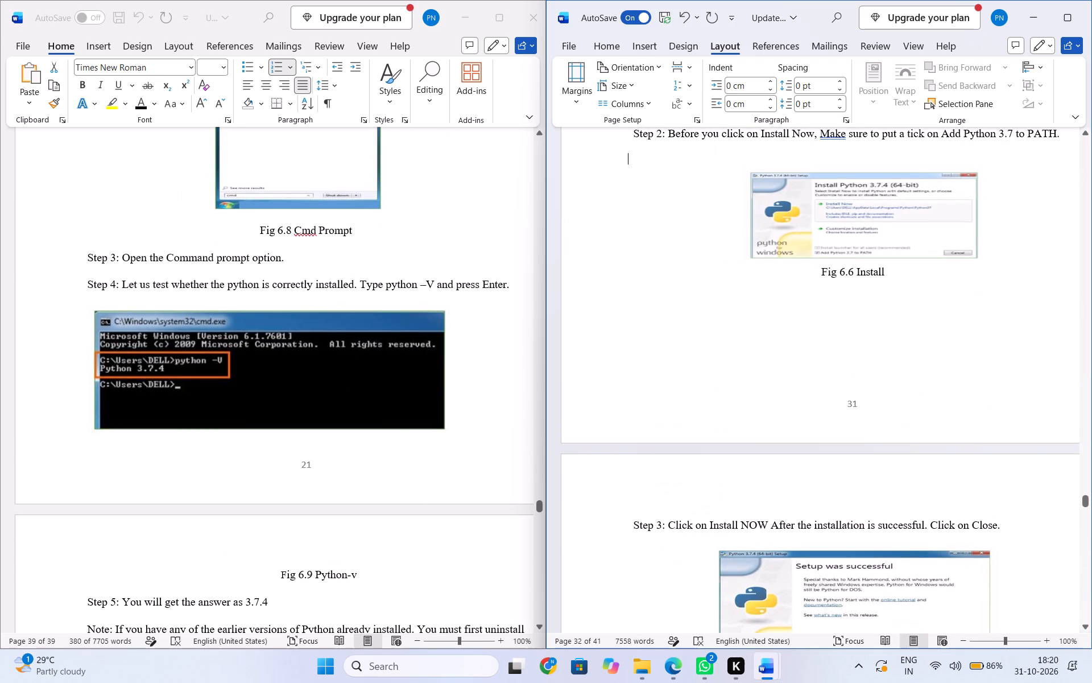
{"action": "left_click", "coordinate": [753, 489]}
{"action": "key", "text": "BackSpace"}
Shift the Step 4 Command Prompt screenshot on page 32 slightly up and to the right beneath its text.
{"action": "scroll", "coordinate": [752, 514], "scroll_direction": "down", "scroll_amount": 2}
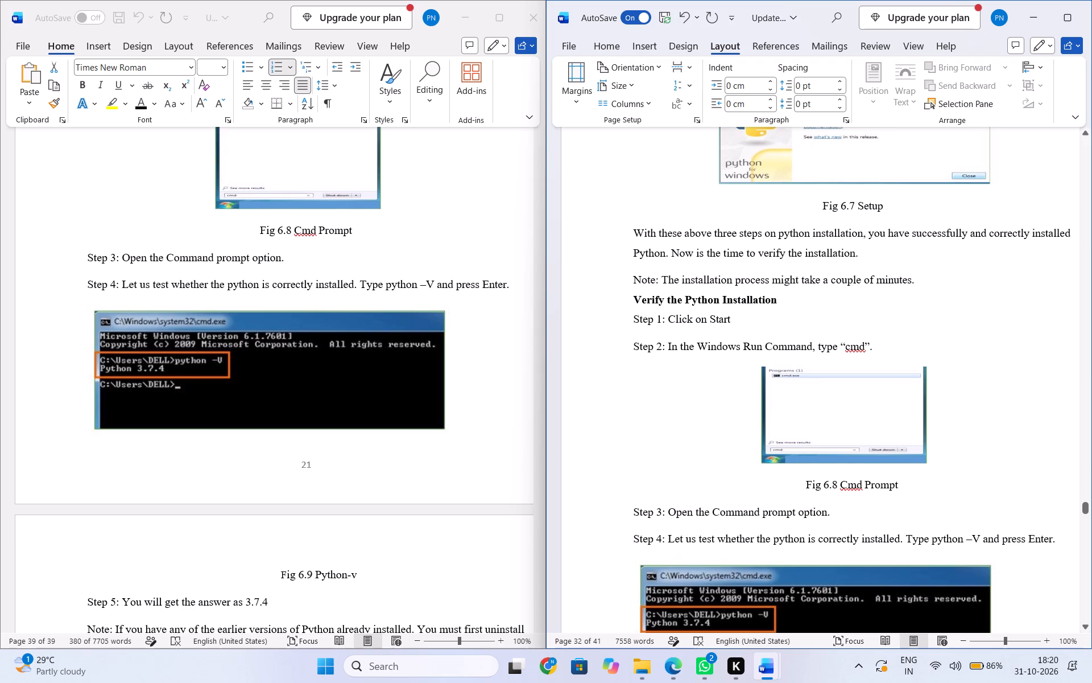
{"action": "scroll", "coordinate": [866, 528], "scroll_direction": "down", "scroll_amount": 1}
{"action": "left_click", "coordinate": [859, 471]}
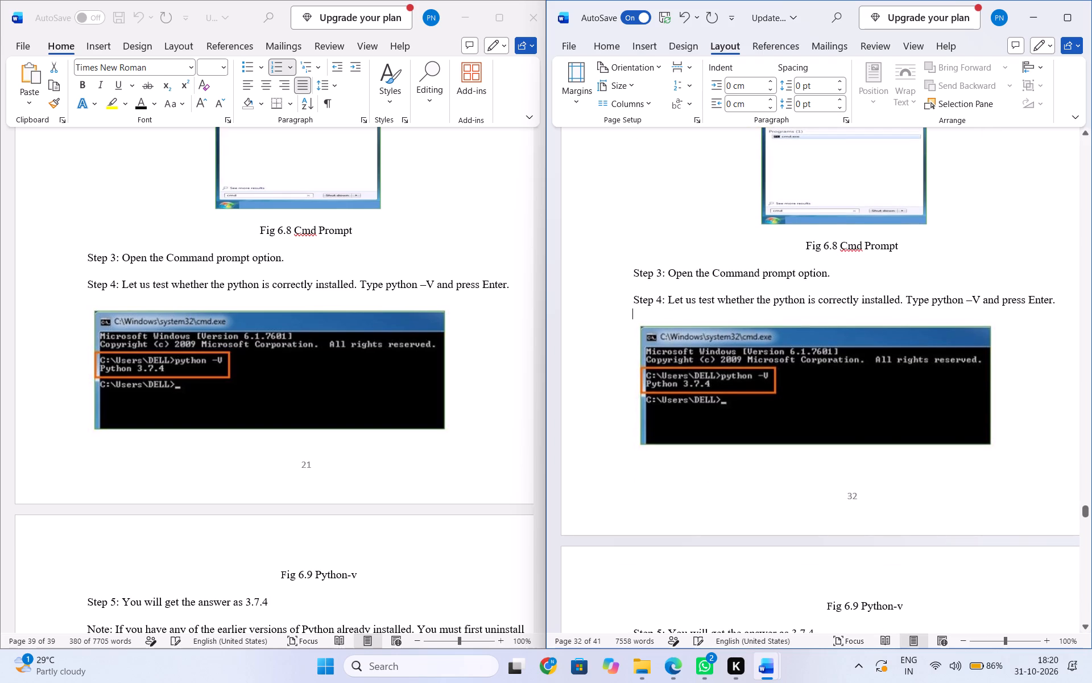
{"action": "left_click_drag", "start_coordinate": [839, 414], "coordinate": [863, 407]}
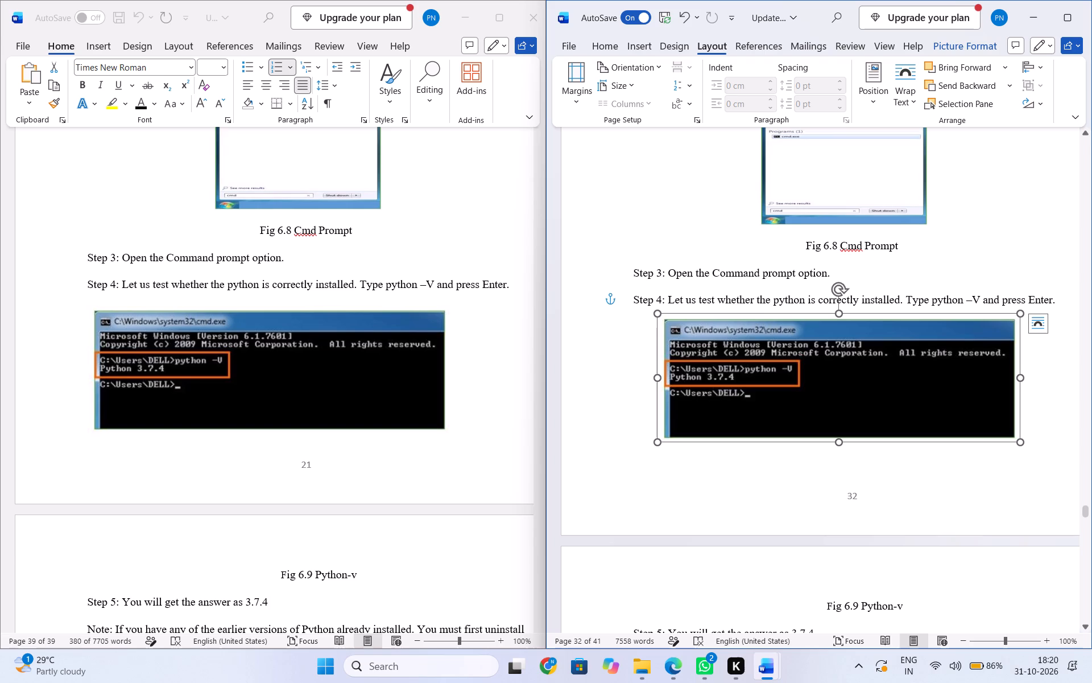
Copy the "Fig 6.9 Python-v" caption from the top of page 33 to below the Command Prompt screenshot on page 32.
{"action": "left_click_drag", "start_coordinate": [822, 602], "coordinate": [902, 613]}
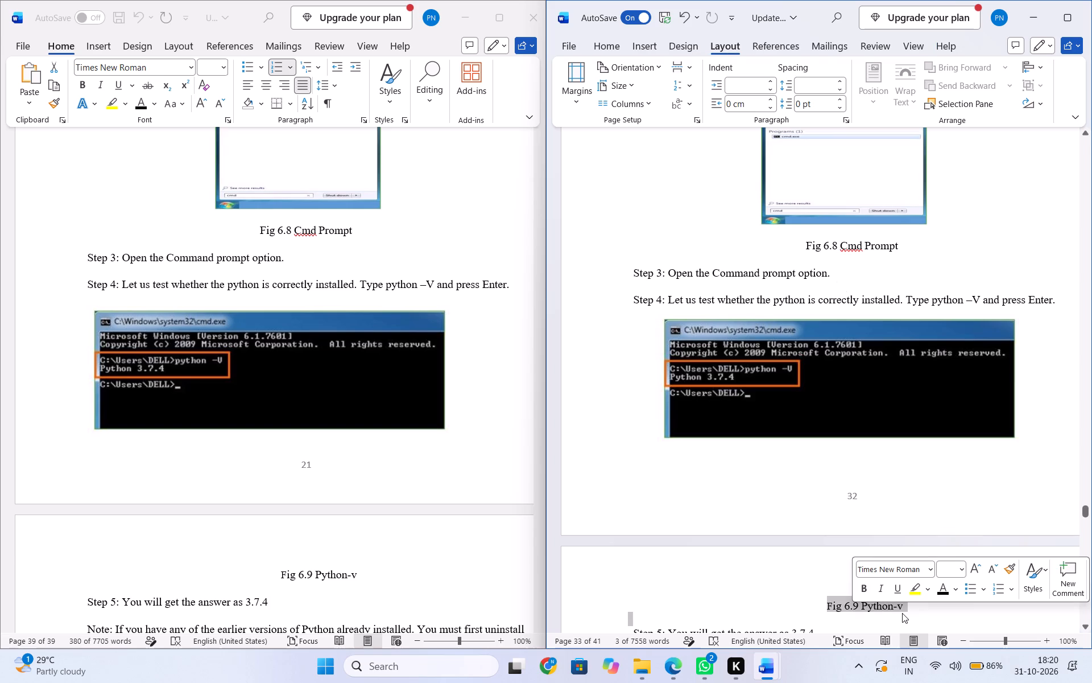
{"action": "left_click", "coordinate": [884, 608]}
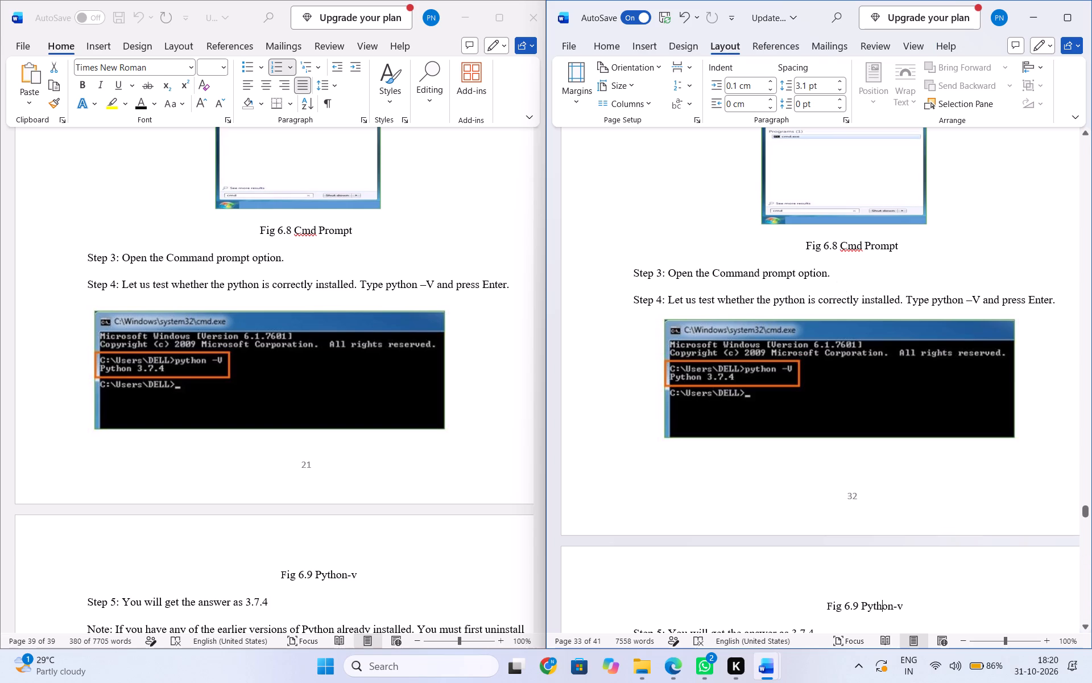
{"action": "left_click_drag", "start_coordinate": [830, 605], "coordinate": [901, 612]}
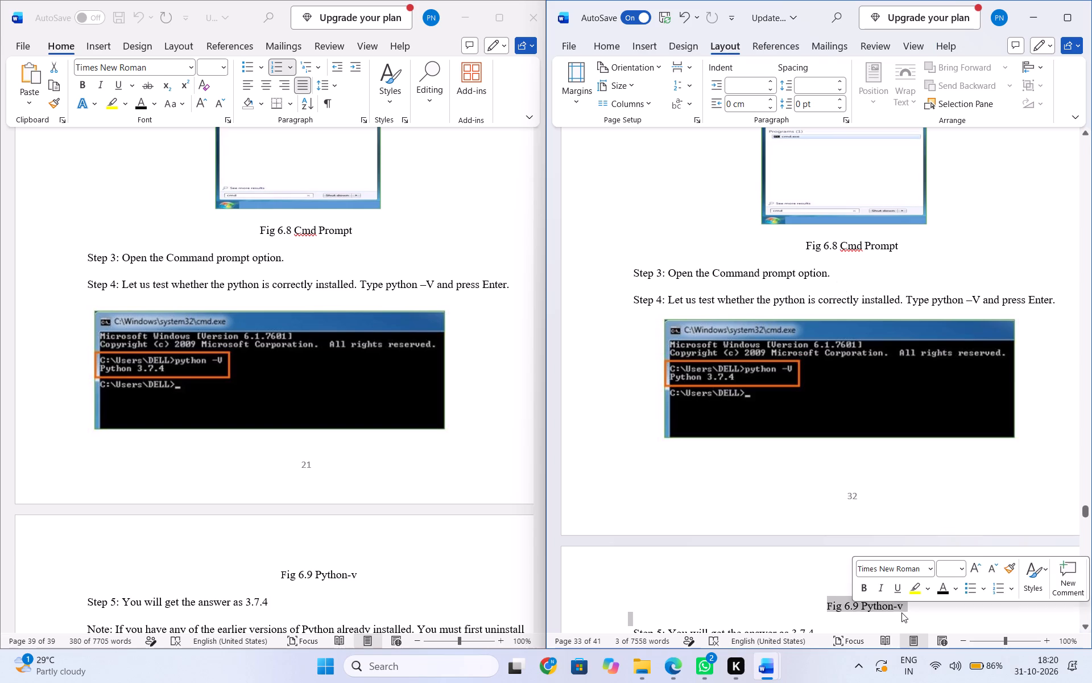
{"action": "key", "text": "ctrl+c"}
{"action": "left_click", "coordinate": [845, 455]}
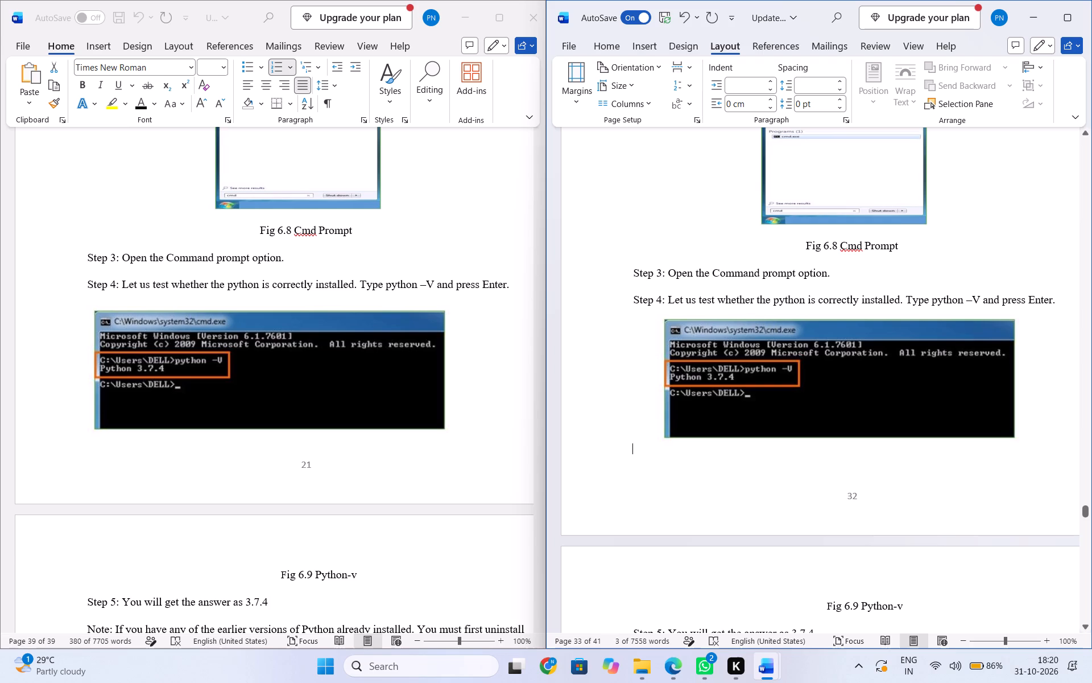
{"action": "key", "text": "ctrl+v"}
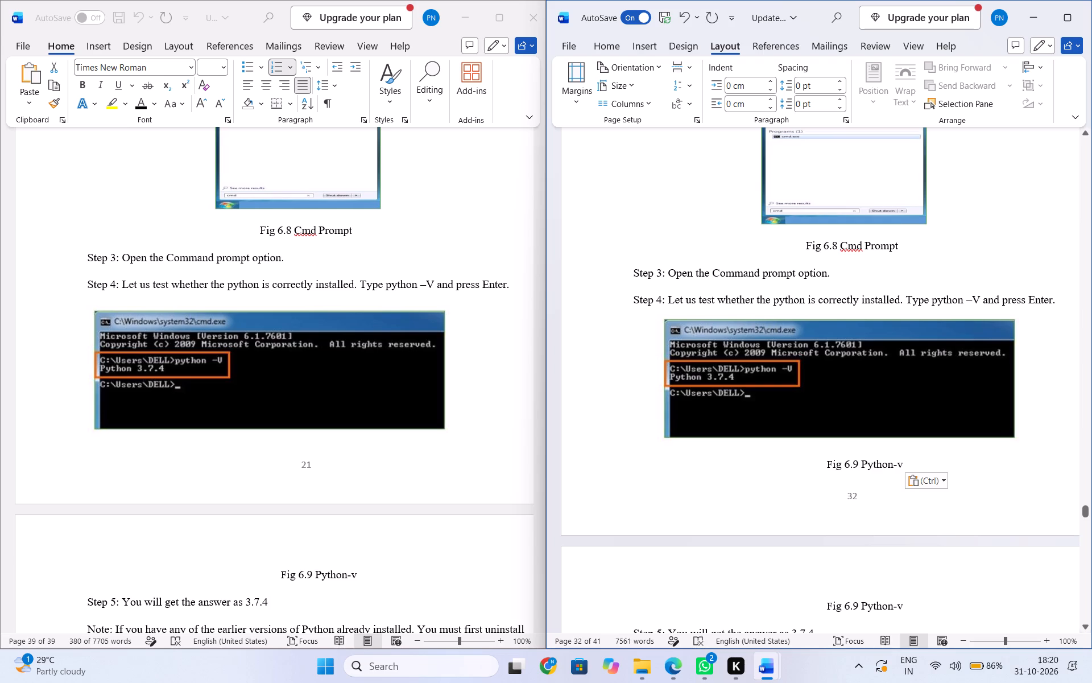
Reset the indent of the "Fig 6.9 Python-v" caption on page 32 to about 5.18 cm, under the Command Prompt screenshot.
{"action": "left_click", "coordinate": [825, 467]}
{"action": "key", "text": "BackSpace"}
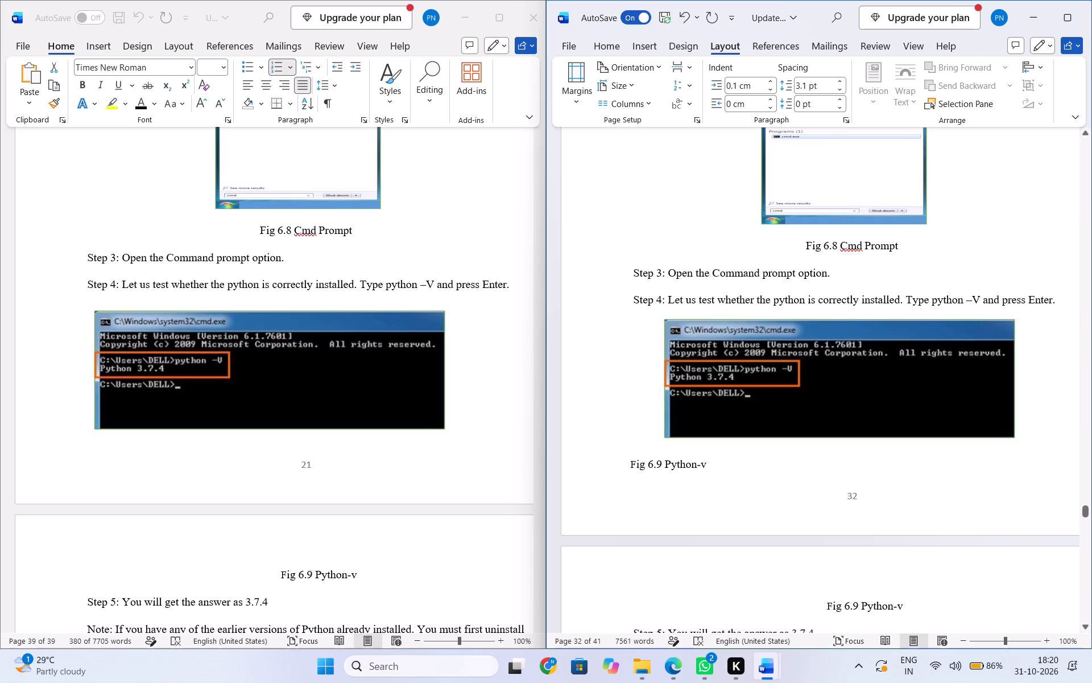
{"action": "key", "text": "Tab"}
{"action": "key", "text": "Tab"}
{"action": "key", "text": "Tab"}
{"action": "key", "text": "Tab"}
{"action": "key", "text": "Tab"}
{"action": "key", "text": "Tab"}
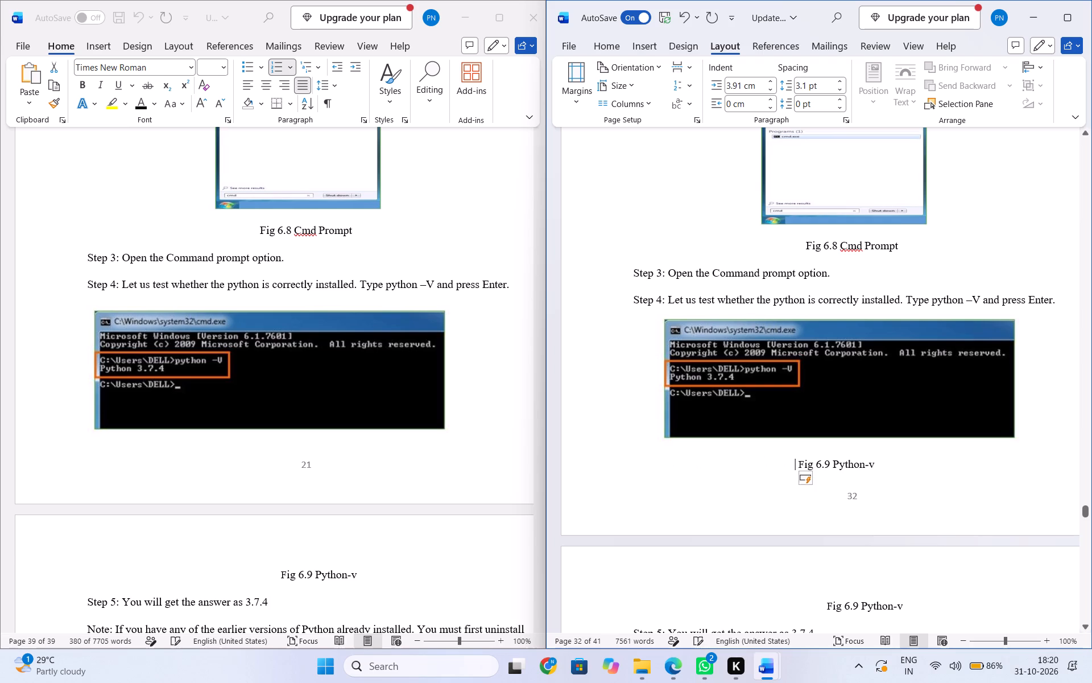
{"action": "key", "text": "space"}
{"action": "key", "text": "space"}
{"action": "key", "text": "space"}
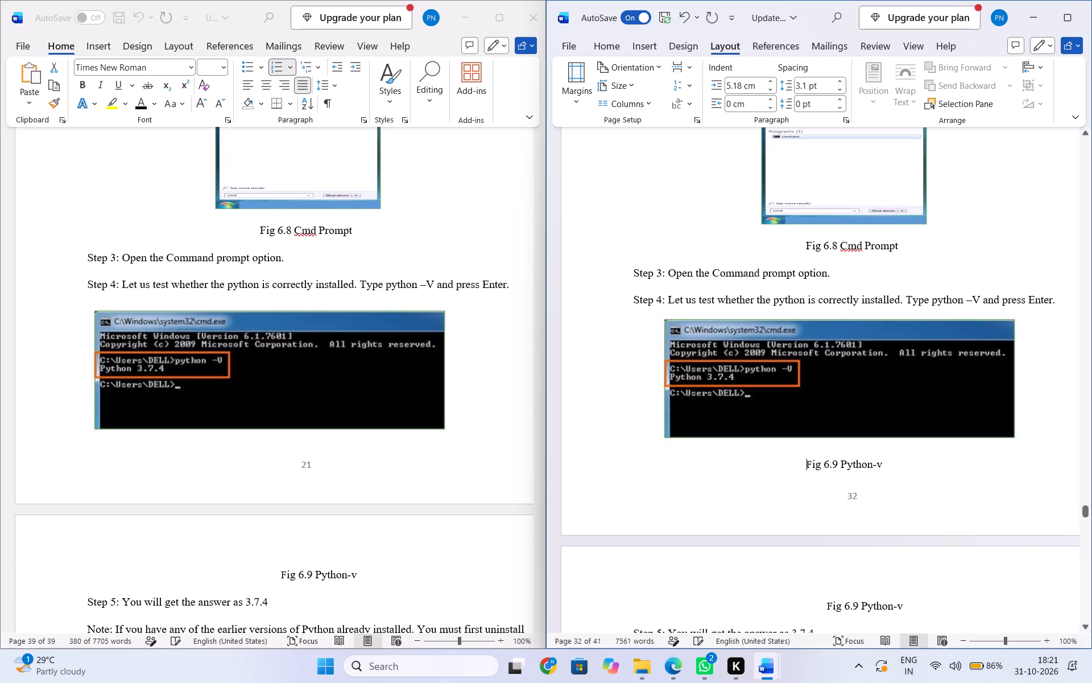
Delete the original "Fig 6.9 Python-v" caption above Step 5 at the top of page 33.
{"action": "scroll", "coordinate": [842, 482], "scroll_direction": "down", "scroll_amount": 1}
{"action": "left_click_drag", "start_coordinate": [823, 367], "coordinate": [921, 378]}
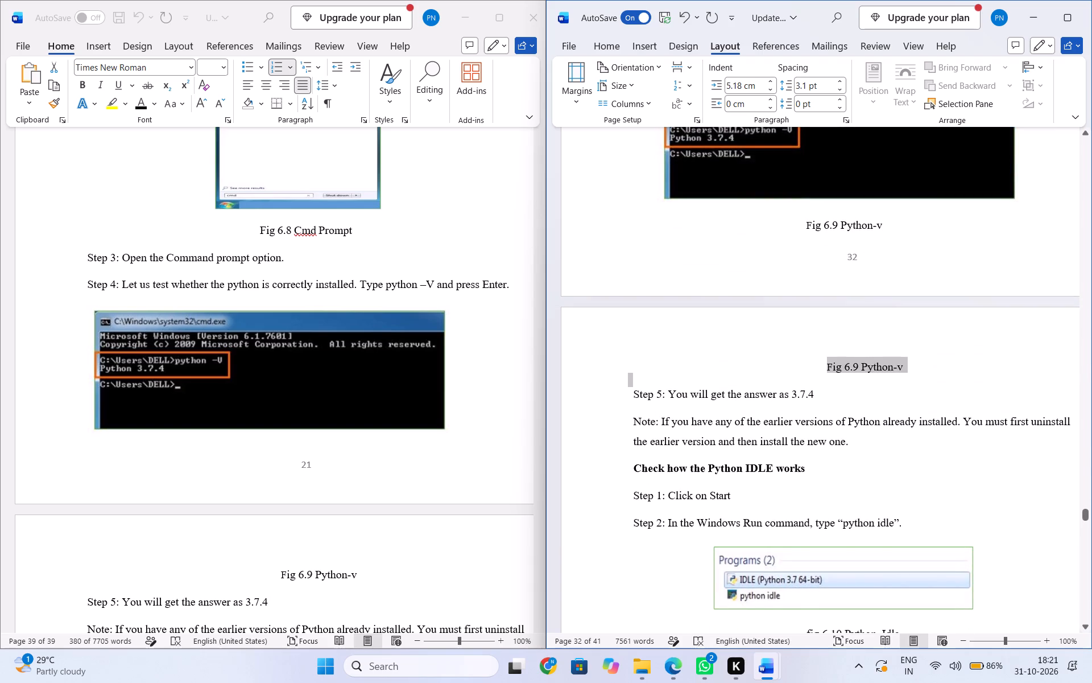
{"action": "key", "text": "BackSpace"}
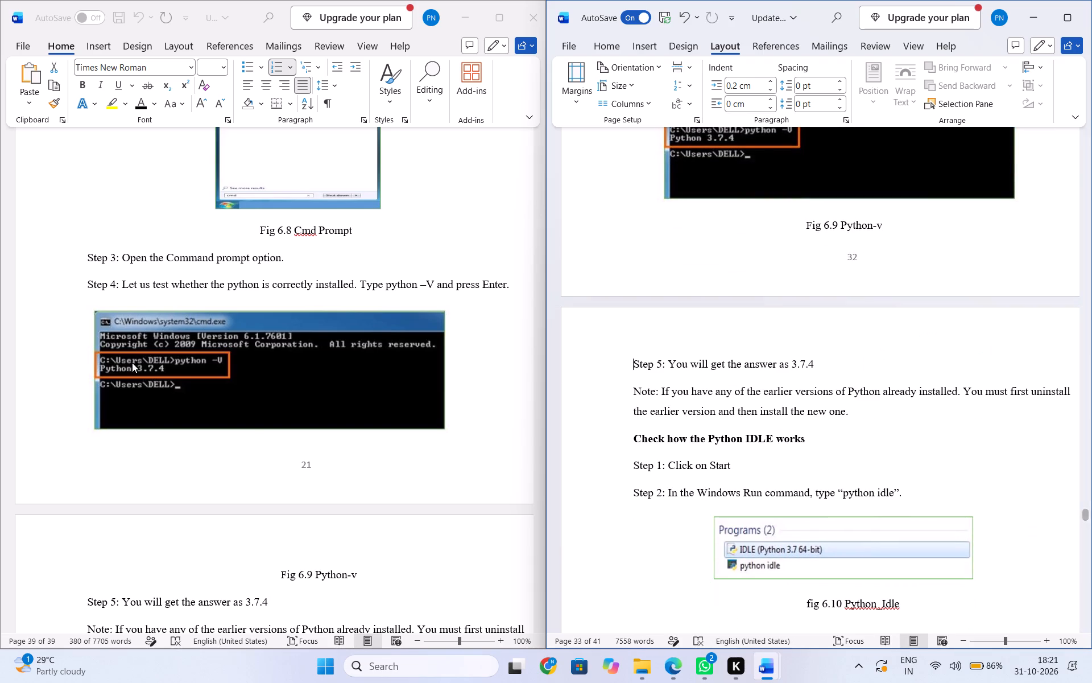
Remove a blank line between the "fig 6.10 Python_Idle" caption and Step 3 on page 33.
{"action": "scroll", "coordinate": [266, 435], "scroll_direction": "down", "scroll_amount": 2}
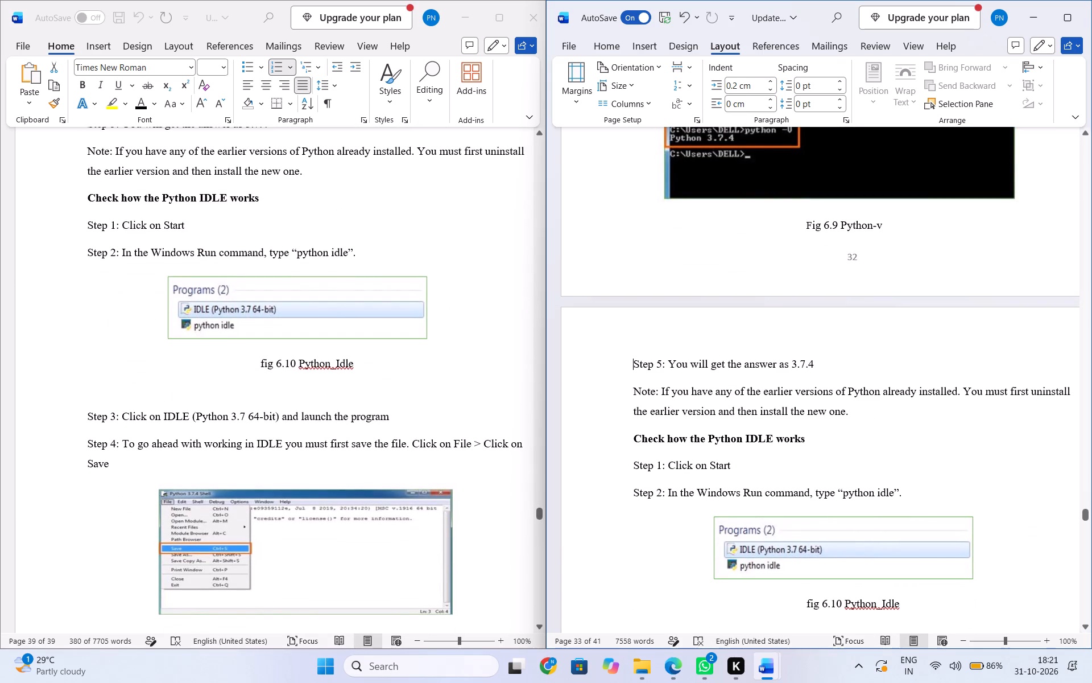
{"action": "scroll", "coordinate": [781, 568], "scroll_direction": "down", "scroll_amount": 1}
{"action": "left_click", "coordinate": [772, 401]}
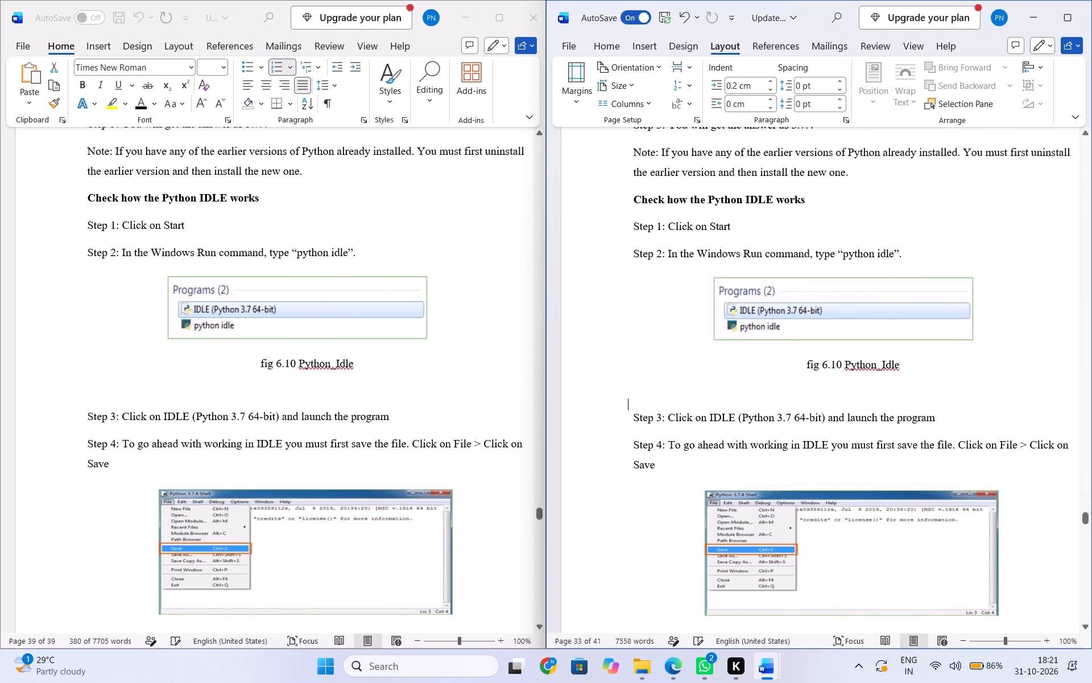
{"action": "key", "text": "BackSpace"}
Remove the left indent from the "You will see that the command given is launched" paragraph at the top of page 34.
{"action": "scroll", "coordinate": [802, 503], "scroll_direction": "down", "scroll_amount": 1}
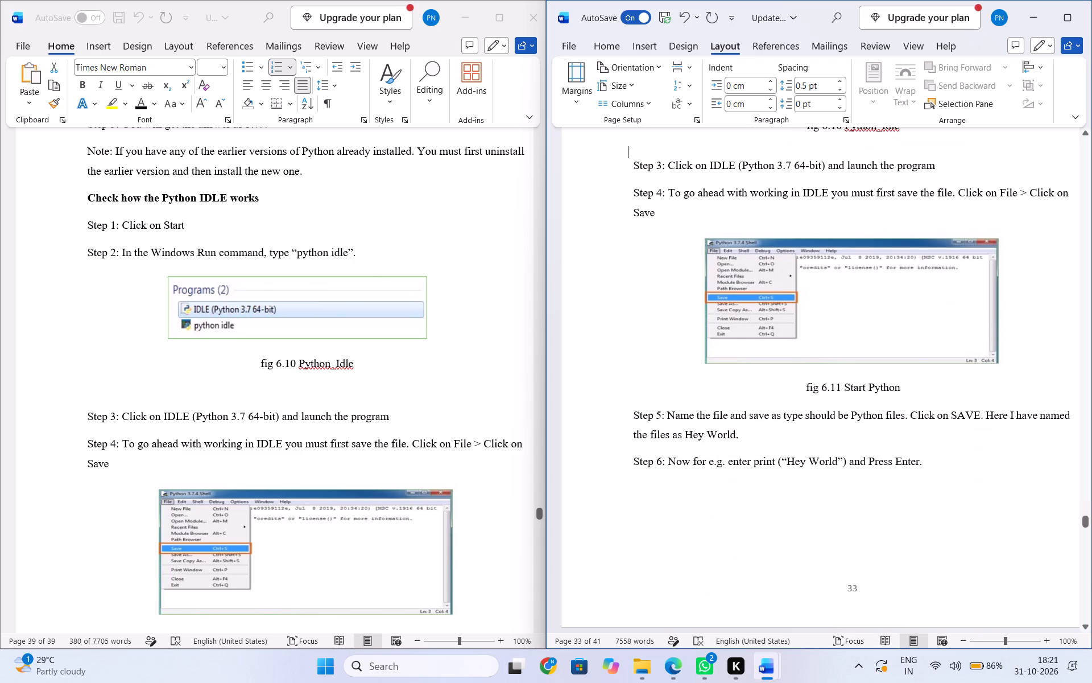
{"action": "scroll", "coordinate": [247, 446], "scroll_direction": "down", "scroll_amount": 2}
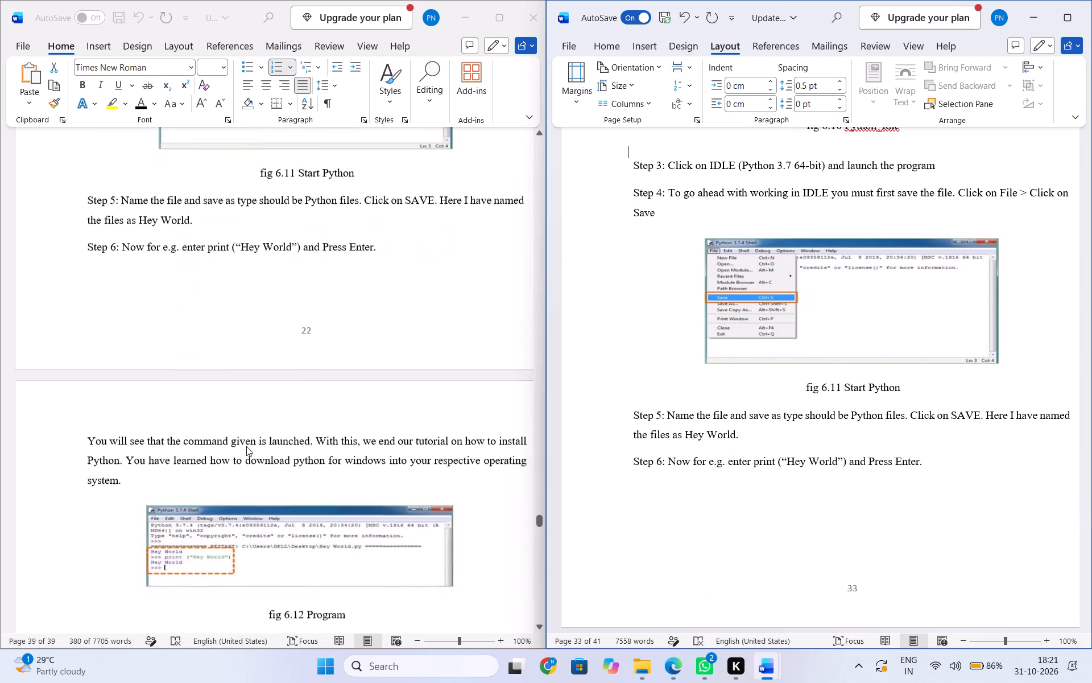
{"action": "scroll", "coordinate": [246, 446], "scroll_direction": "down", "scroll_amount": 1}
{"action": "scroll", "coordinate": [671, 517], "scroll_direction": "down", "scroll_amount": 2}
{"action": "scroll", "coordinate": [671, 517], "scroll_direction": "up", "scroll_amount": 1}
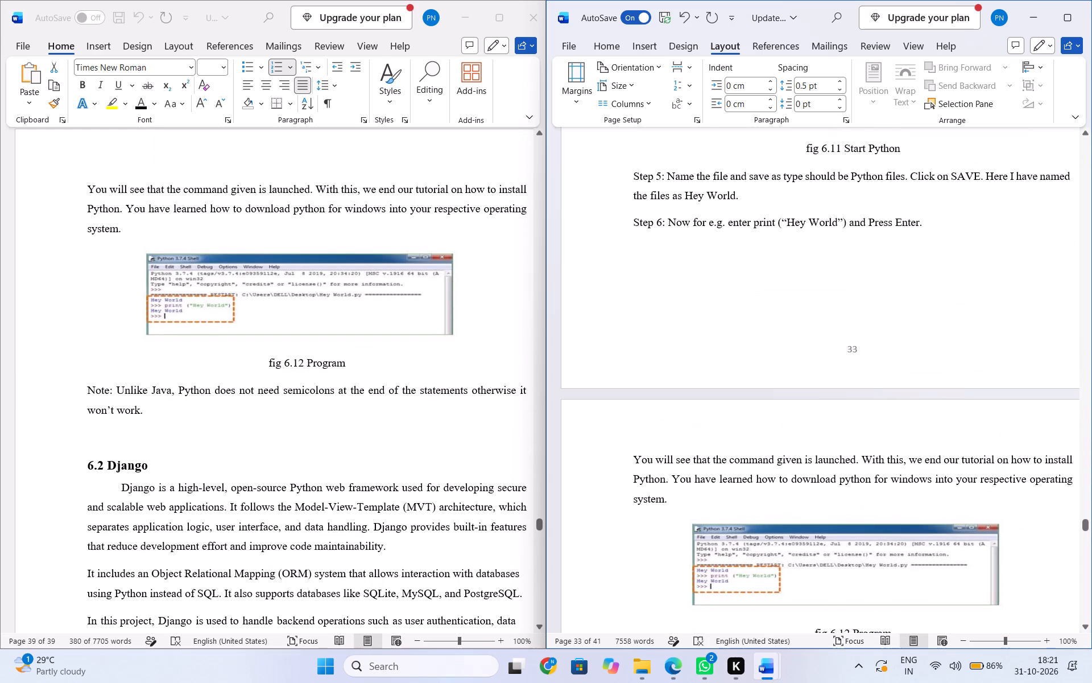
{"action": "left_click", "coordinate": [690, 311]}
{"action": "double_click", "coordinate": [685, 319]}
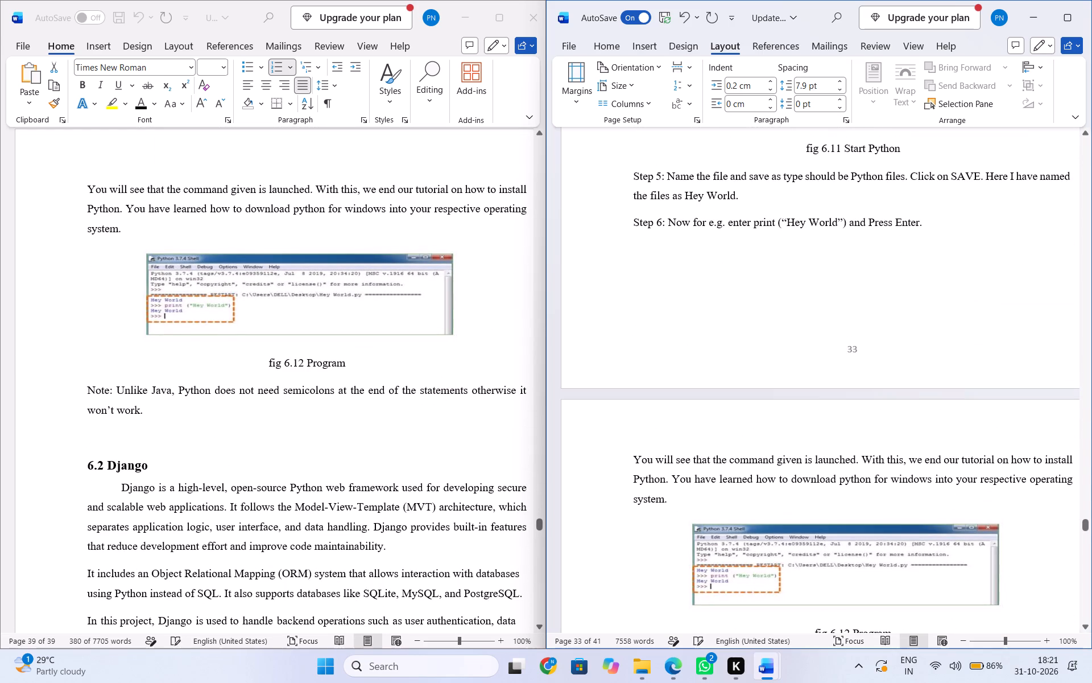
{"action": "left_click", "coordinate": [633, 456]}
{"action": "key", "text": "BackSpace"}
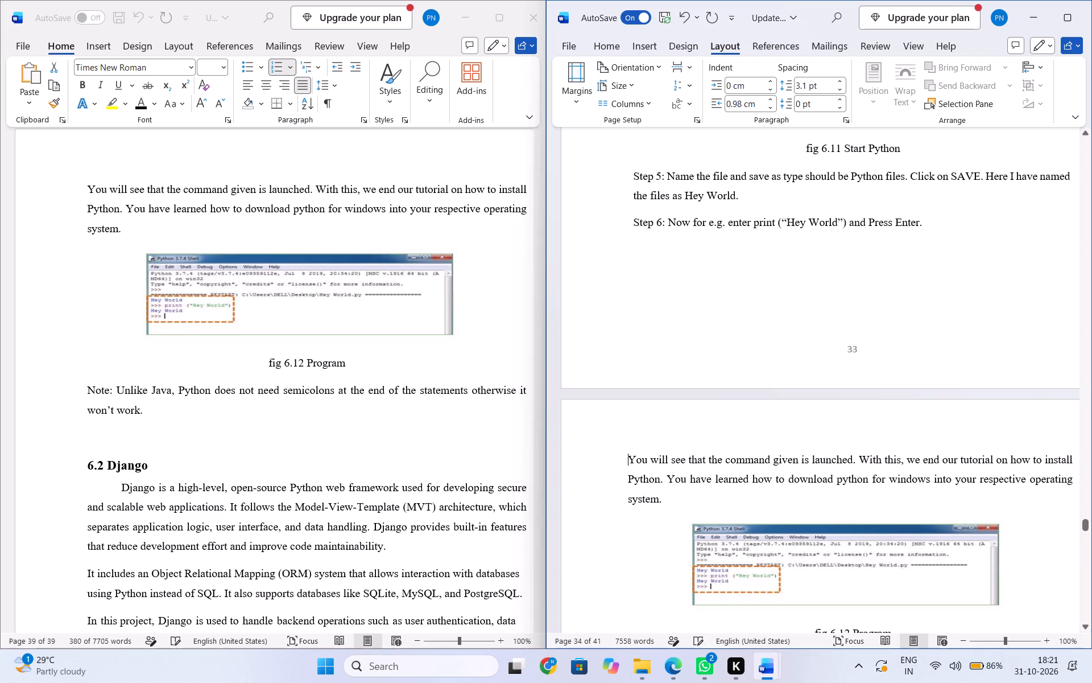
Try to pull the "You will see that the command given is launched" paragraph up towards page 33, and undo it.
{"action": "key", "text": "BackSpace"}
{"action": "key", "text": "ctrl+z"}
Compare the fig 6.12 Program, 6.2 Django and 6.3 SQLite3 content in both documents.
{"action": "scroll", "coordinate": [657, 489], "scroll_direction": "down", "scroll_amount": 1}
{"action": "scroll", "coordinate": [362, 506], "scroll_direction": "down", "scroll_amount": 2}
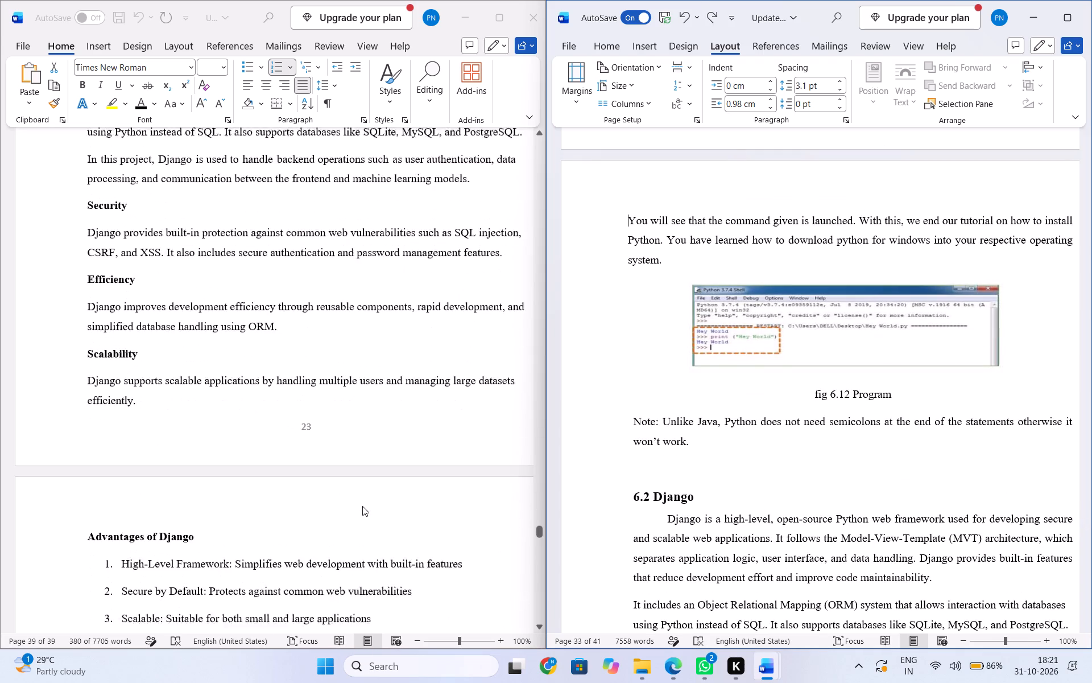
{"action": "scroll", "coordinate": [692, 497], "scroll_direction": "down", "scroll_amount": 4}
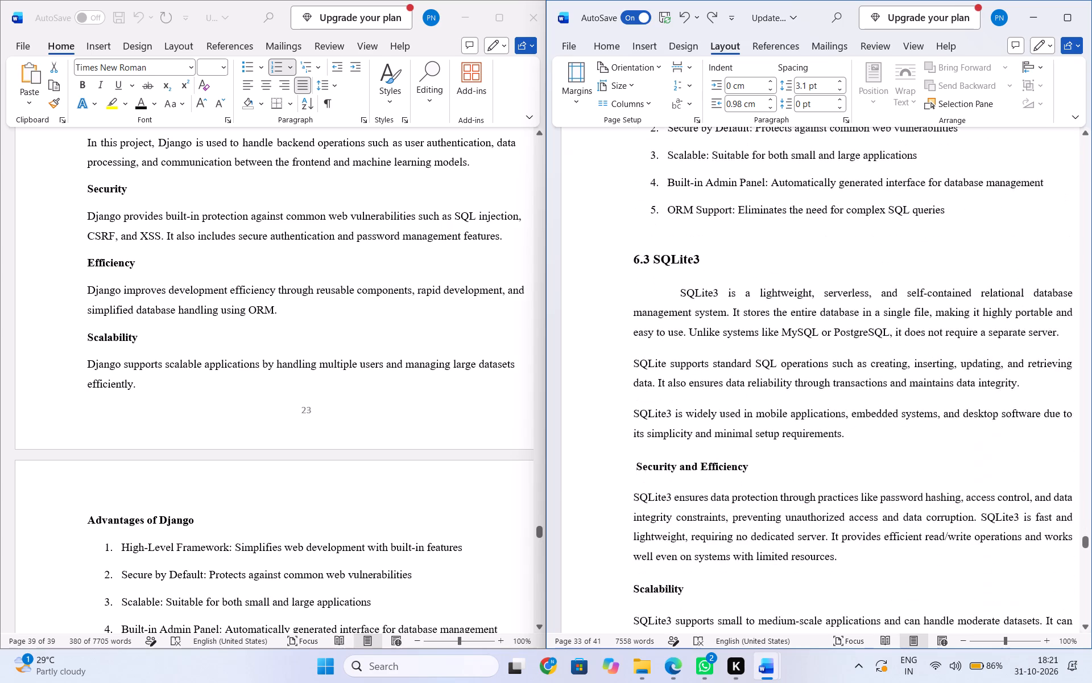
{"action": "scroll", "coordinate": [695, 496], "scroll_direction": "down", "scroll_amount": 1}
{"action": "scroll", "coordinate": [695, 496], "scroll_direction": "up", "scroll_amount": 1}
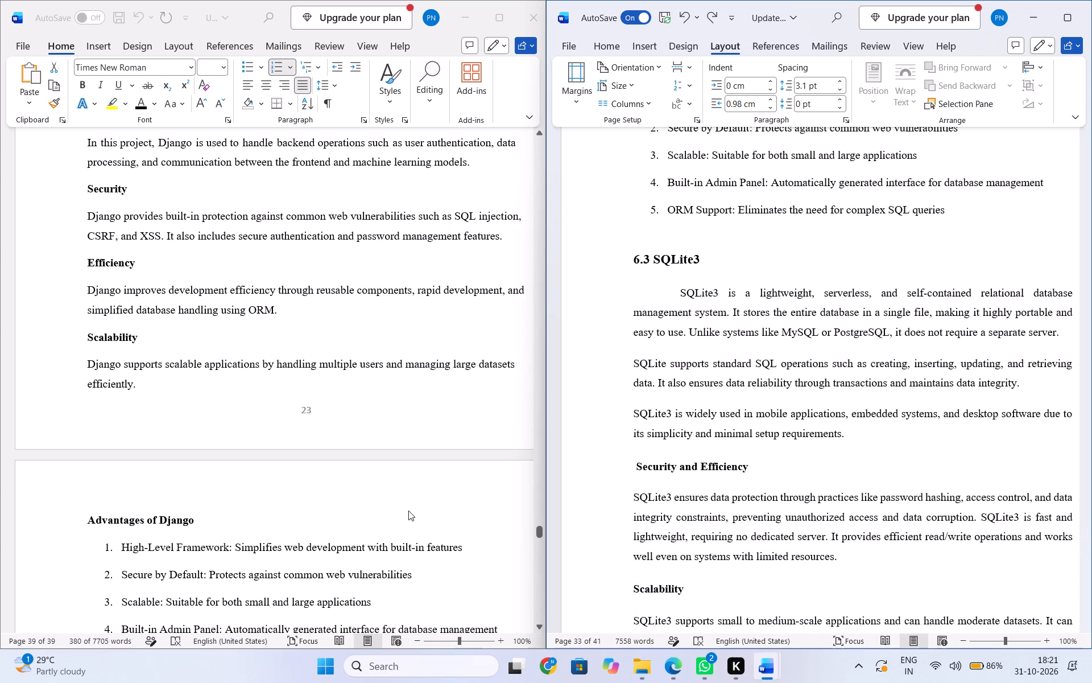
{"action": "scroll", "coordinate": [408, 511], "scroll_direction": "down", "scroll_amount": 3}
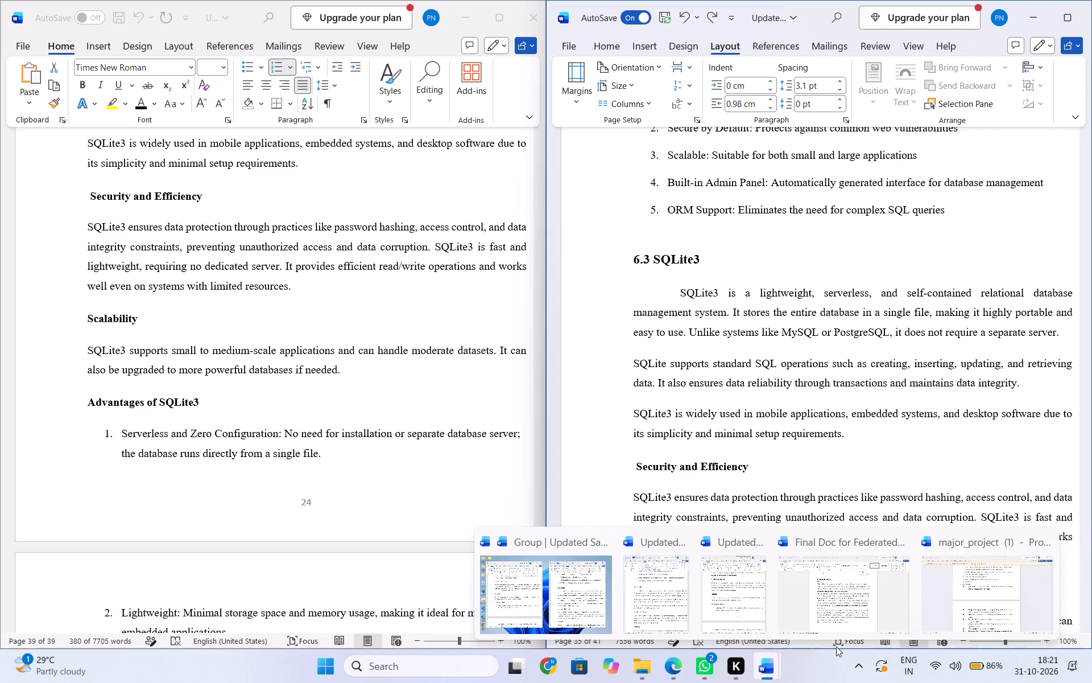
Look through the Federated Threat Intelligence document's implementation chapter, from 5.1 Python to the Pymysql entry under 5.5 Libraries.
{"action": "left_click", "coordinate": [838, 612]}
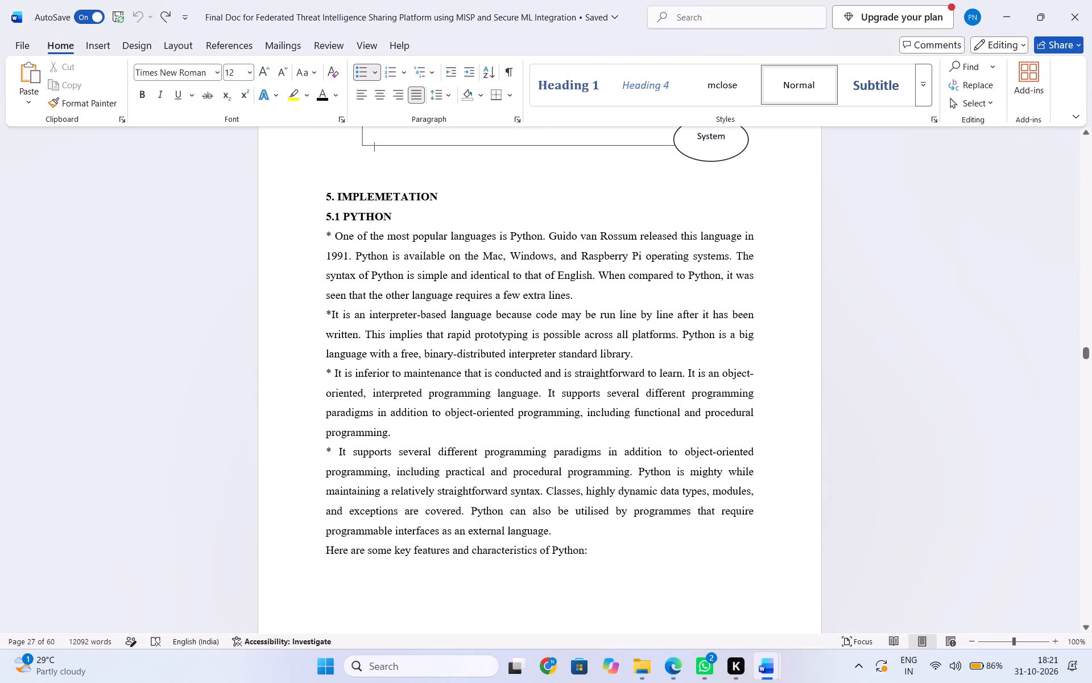
{"action": "scroll", "coordinate": [590, 506], "scroll_direction": "down", "scroll_amount": 7}
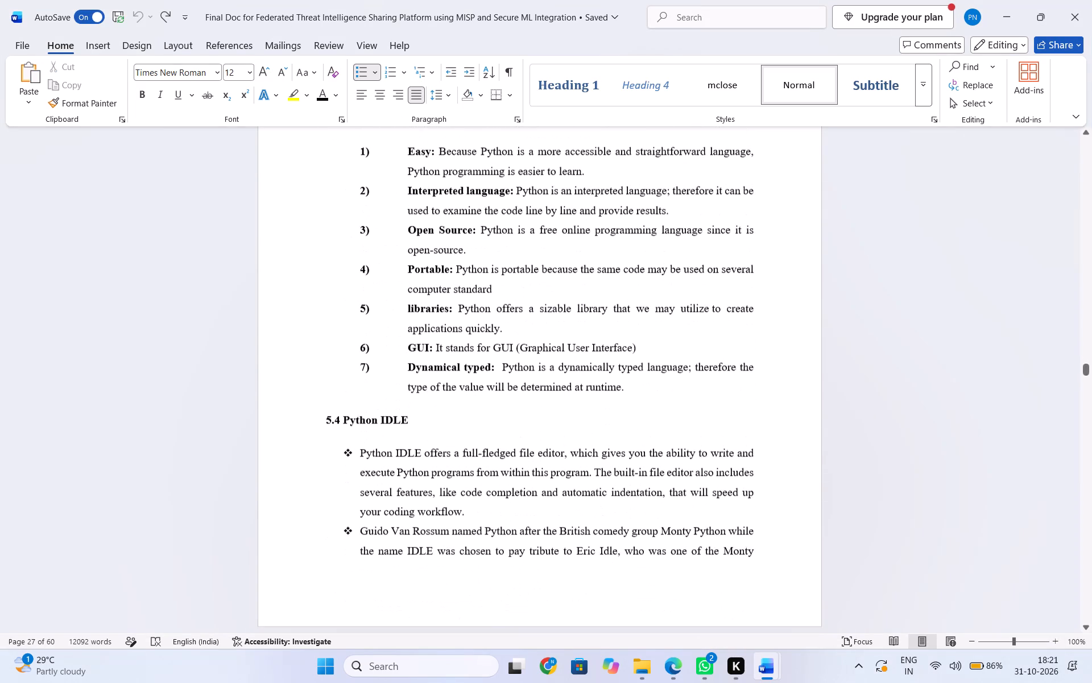
{"action": "scroll", "coordinate": [590, 509], "scroll_direction": "down", "scroll_amount": 1}
{"action": "scroll", "coordinate": [590, 509], "scroll_direction": "up", "scroll_amount": 1}
{"action": "scroll", "coordinate": [590, 509], "scroll_direction": "down", "scroll_amount": 3}
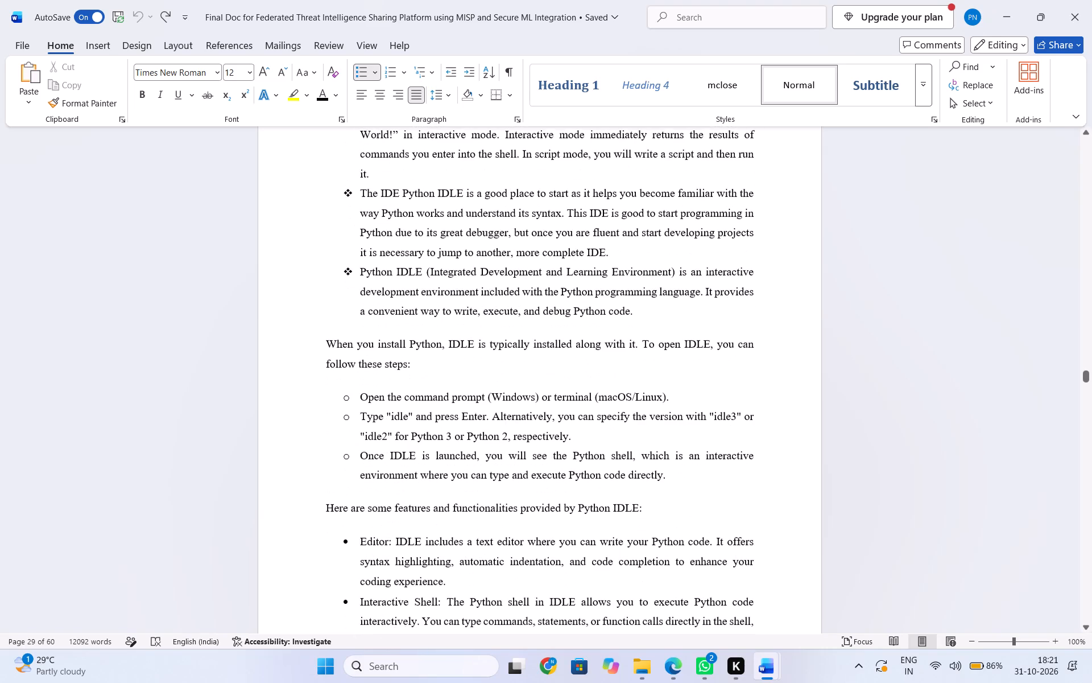
{"action": "scroll", "coordinate": [590, 509], "scroll_direction": "down", "scroll_amount": 4}
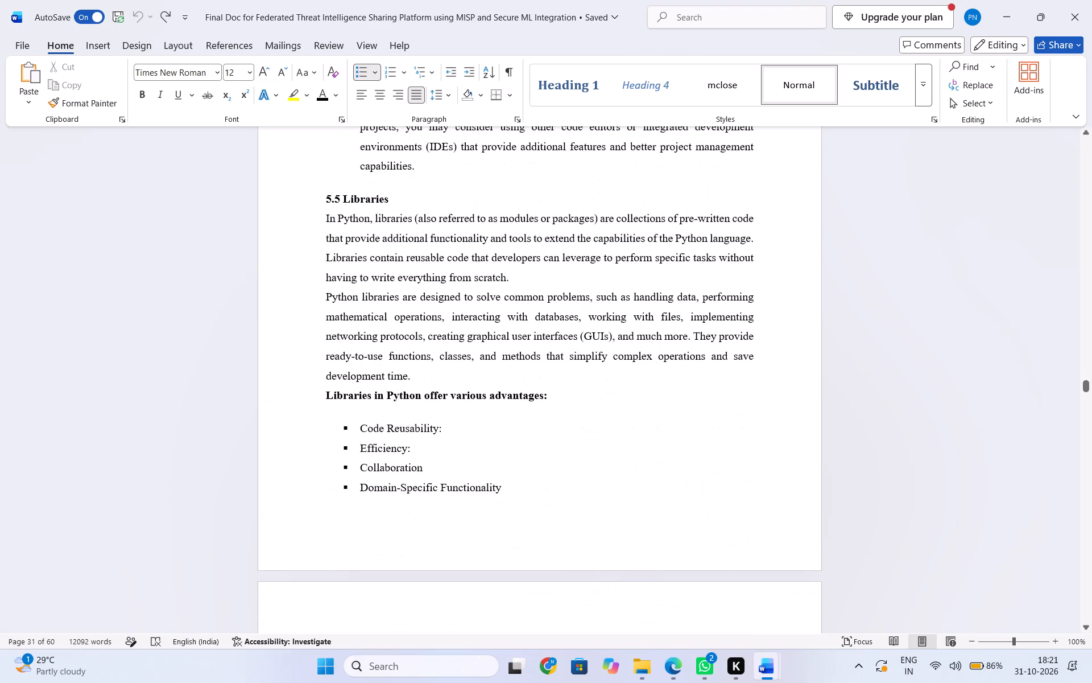
{"action": "scroll", "coordinate": [592, 505], "scroll_direction": "down", "scroll_amount": 3}
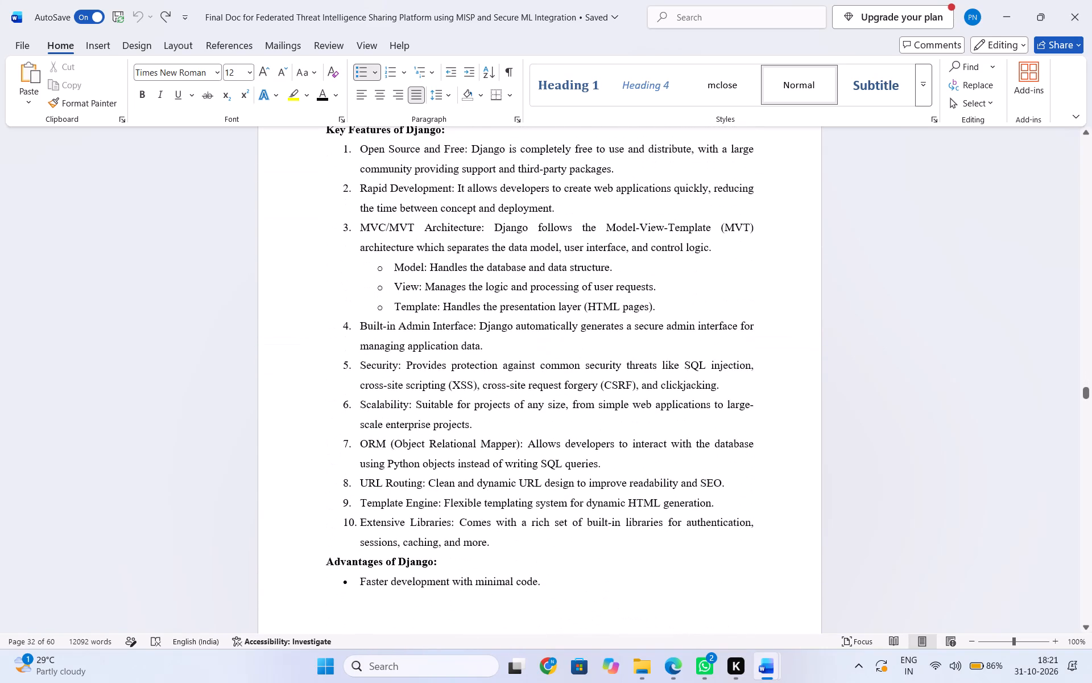
{"action": "scroll", "coordinate": [592, 505], "scroll_direction": "down", "scroll_amount": 2}
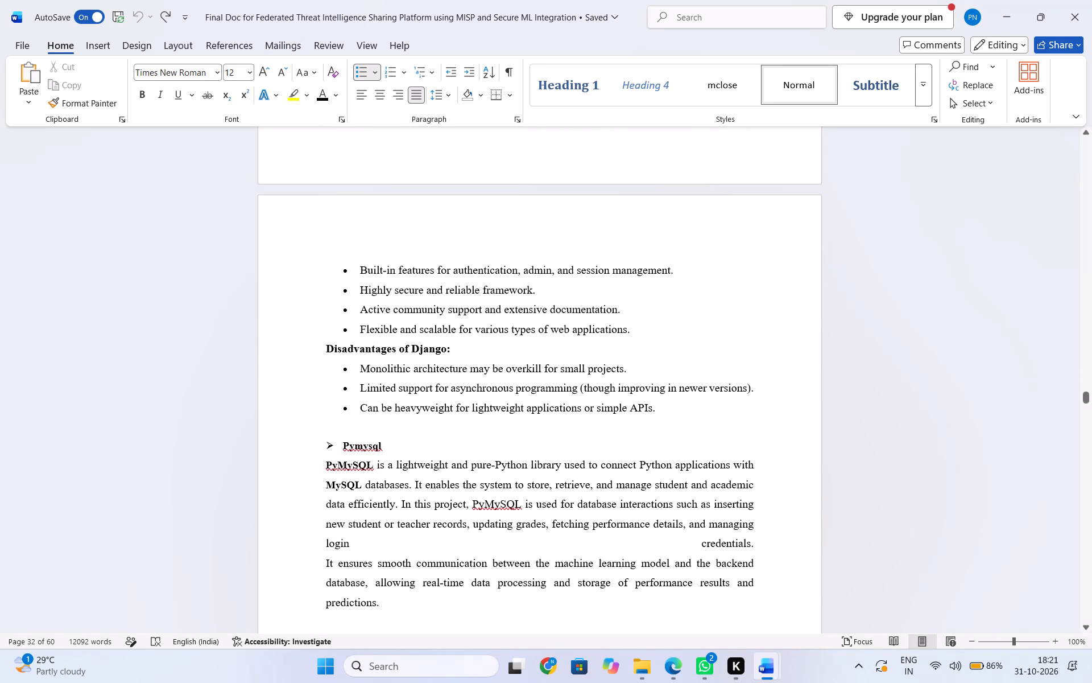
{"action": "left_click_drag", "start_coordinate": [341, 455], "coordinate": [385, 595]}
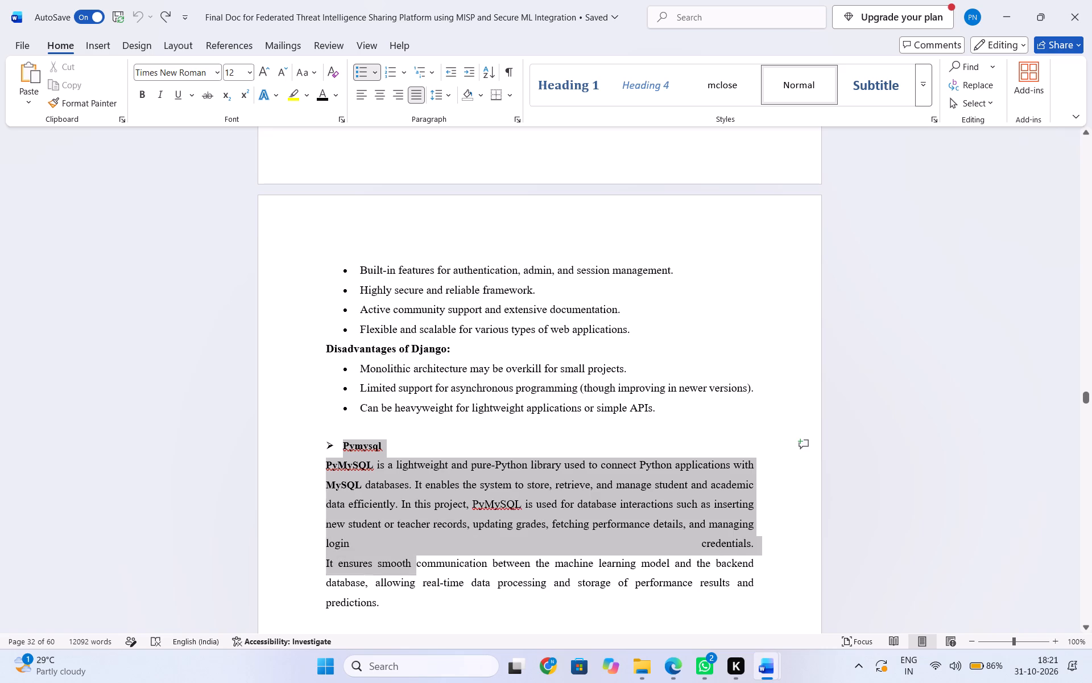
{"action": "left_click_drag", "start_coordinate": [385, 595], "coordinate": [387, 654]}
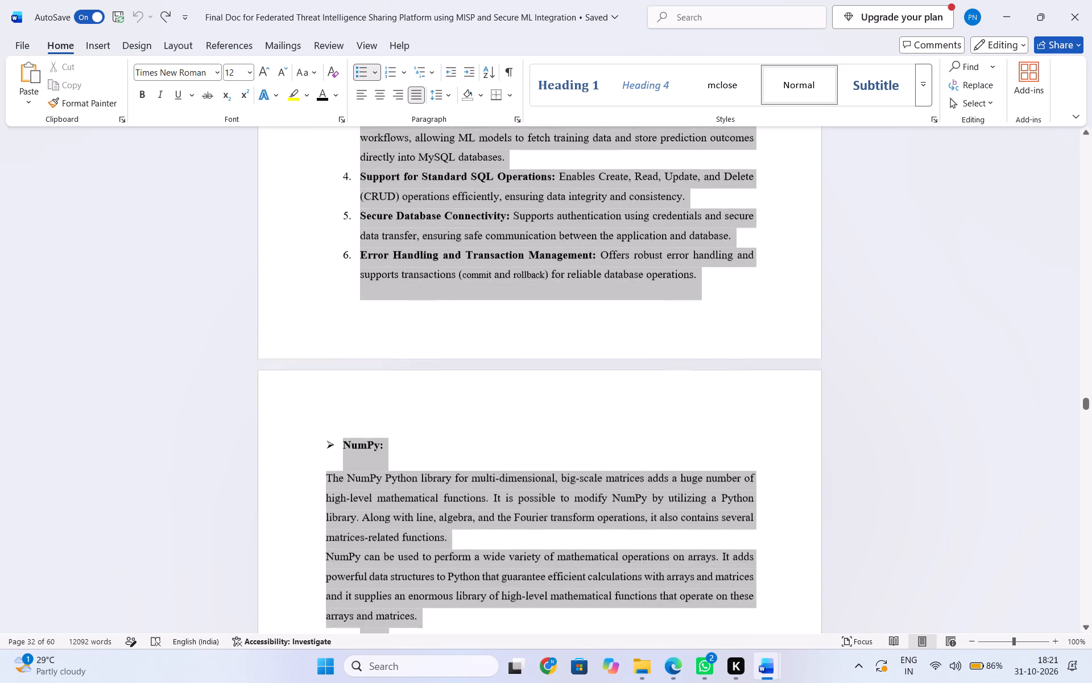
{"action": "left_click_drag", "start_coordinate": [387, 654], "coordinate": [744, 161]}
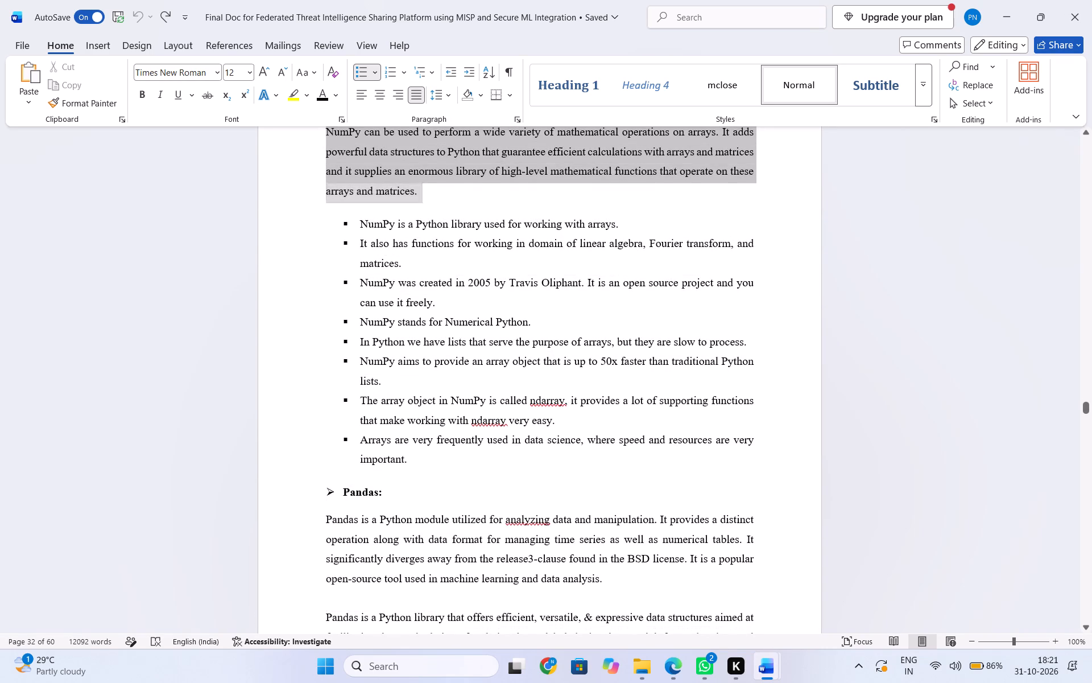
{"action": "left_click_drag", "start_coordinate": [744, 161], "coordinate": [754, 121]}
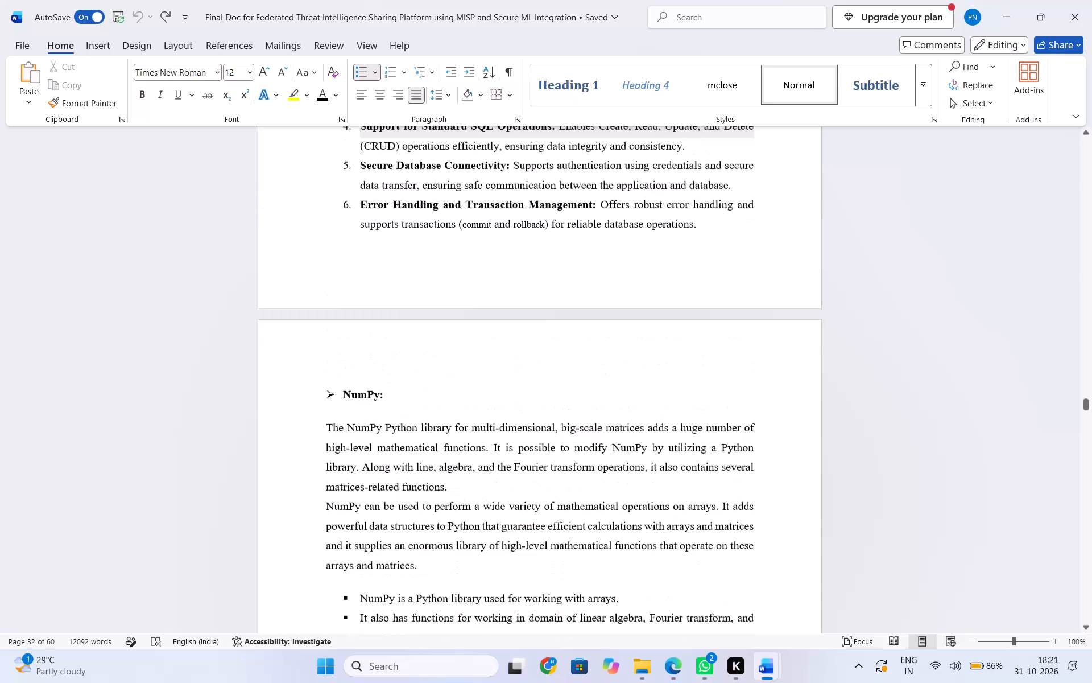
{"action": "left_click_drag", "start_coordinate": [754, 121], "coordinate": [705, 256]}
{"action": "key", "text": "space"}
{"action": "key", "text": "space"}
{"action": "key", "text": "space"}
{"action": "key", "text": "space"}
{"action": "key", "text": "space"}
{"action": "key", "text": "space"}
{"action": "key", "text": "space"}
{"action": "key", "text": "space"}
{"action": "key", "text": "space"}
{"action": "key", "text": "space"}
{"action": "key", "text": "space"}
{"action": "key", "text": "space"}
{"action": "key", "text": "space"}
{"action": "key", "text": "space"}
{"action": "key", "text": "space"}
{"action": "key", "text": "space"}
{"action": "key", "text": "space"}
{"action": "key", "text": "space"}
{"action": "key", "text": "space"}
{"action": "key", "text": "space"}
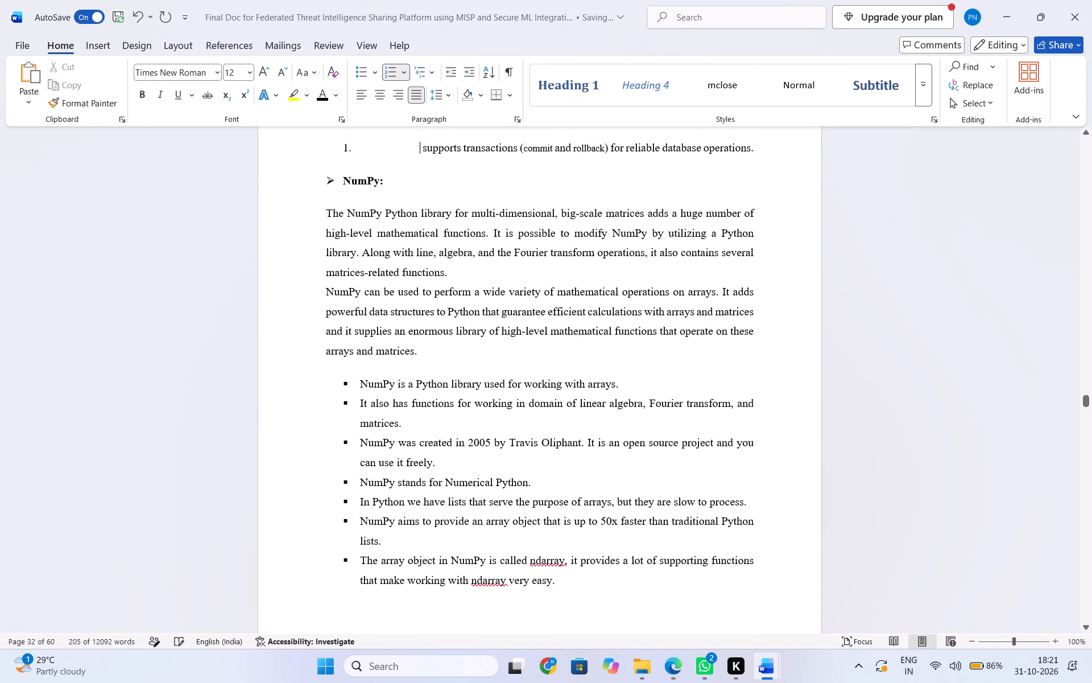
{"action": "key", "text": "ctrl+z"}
Copy the whole Pymysql entry, from its heading through the sixth item of Key Features of PyMySQL.
{"action": "scroll", "coordinate": [573, 371], "scroll_direction": "down", "scroll_amount": 2}
{"action": "scroll", "coordinate": [573, 371], "scroll_direction": "up", "scroll_amount": 2}
{"action": "left_click", "coordinate": [573, 370]}
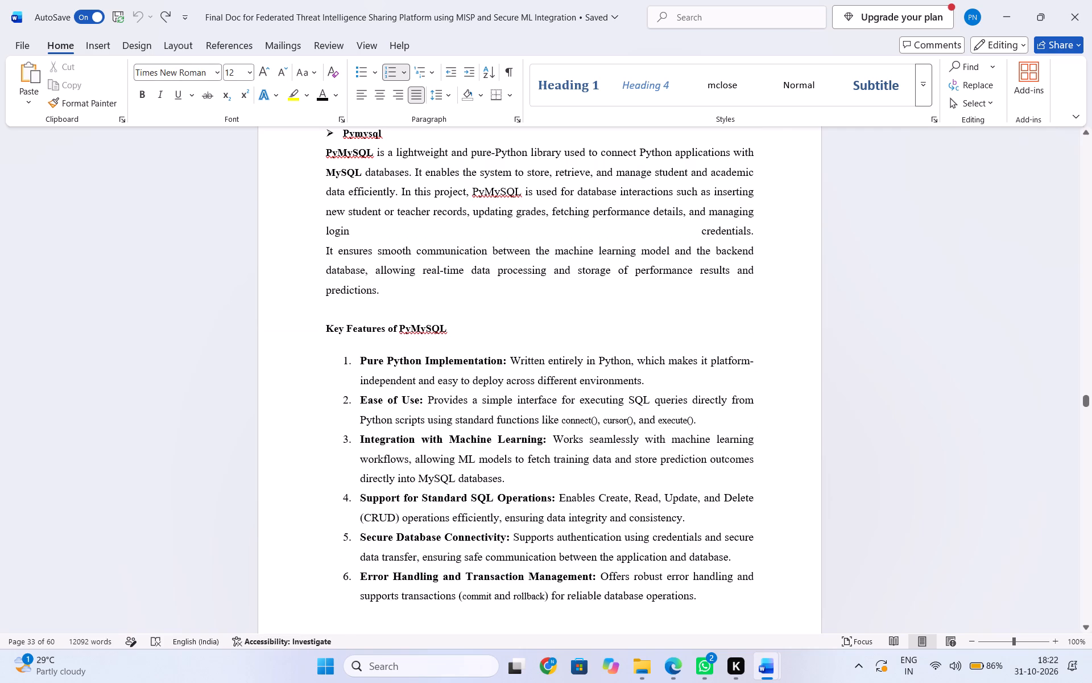
{"action": "left_click_drag", "start_coordinate": [340, 135], "coordinate": [731, 601]}
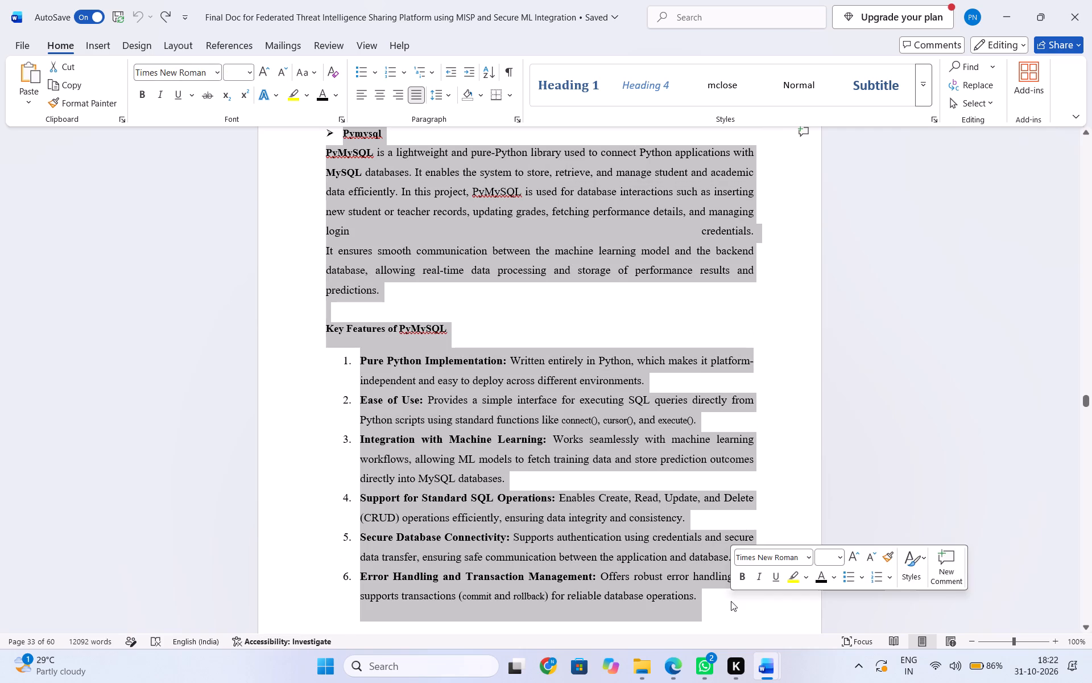
{"action": "key", "text": "ctrl+c"}
Switch to the side-by-side Updated documents and check the 6.3 SQLite3 section up to 6.4 Anaconda.
{"action": "scroll", "coordinate": [723, 584], "scroll_direction": "down", "scroll_amount": 1}
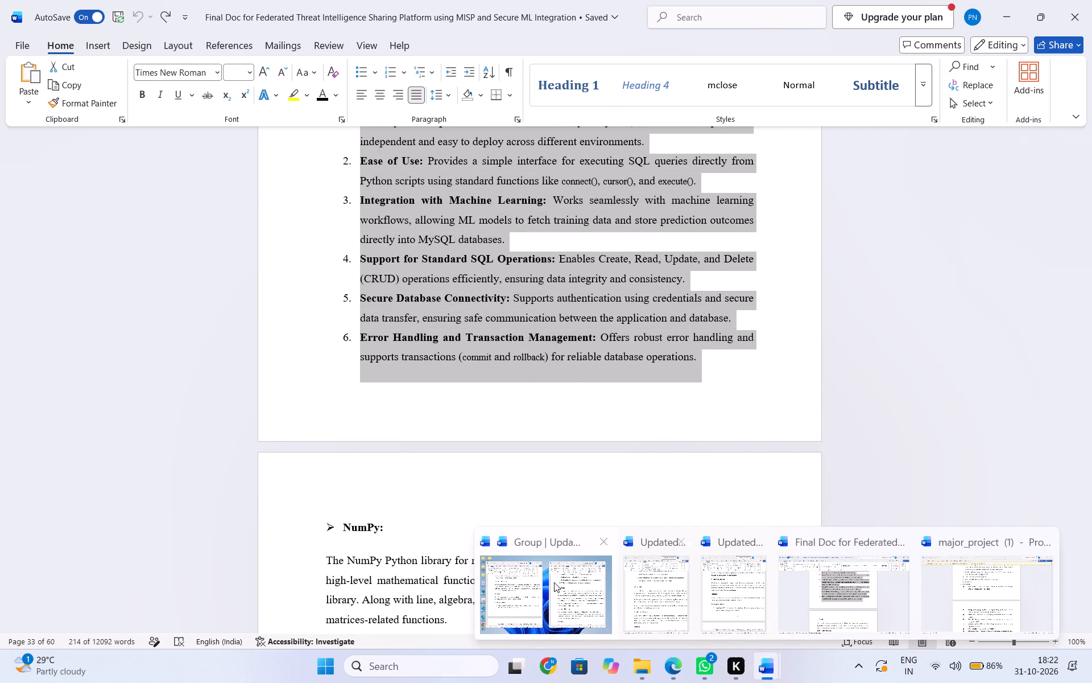
{"action": "left_click", "coordinate": [545, 593]}
{"action": "scroll", "coordinate": [706, 417], "scroll_direction": "down", "scroll_amount": 1}
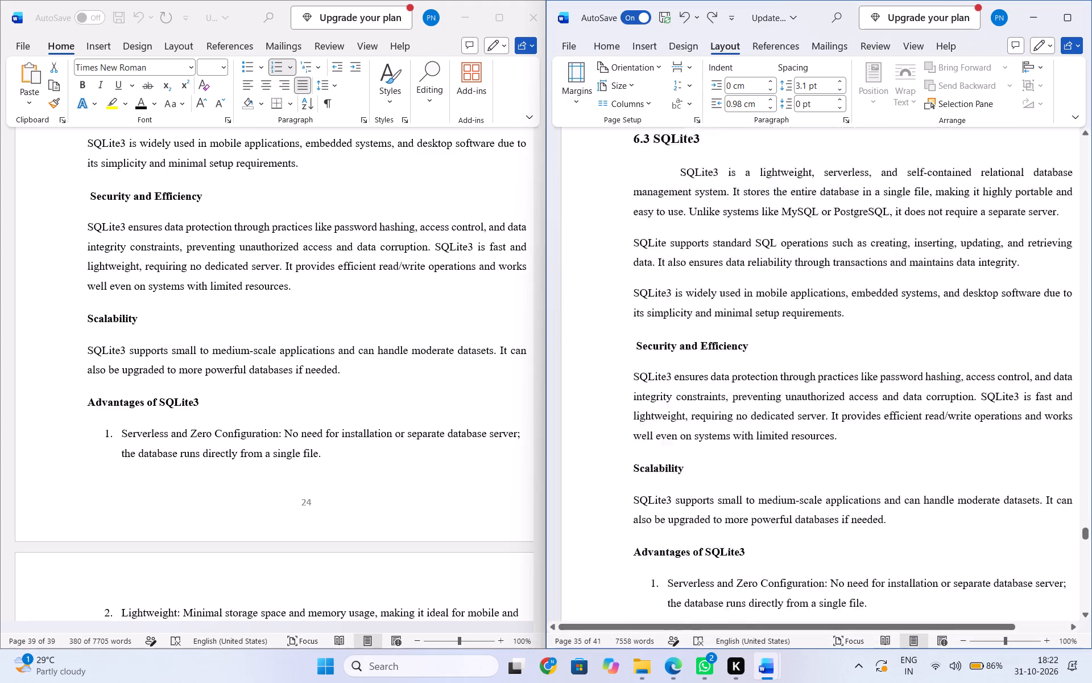
{"action": "scroll", "coordinate": [706, 417], "scroll_direction": "down", "scroll_amount": 2}
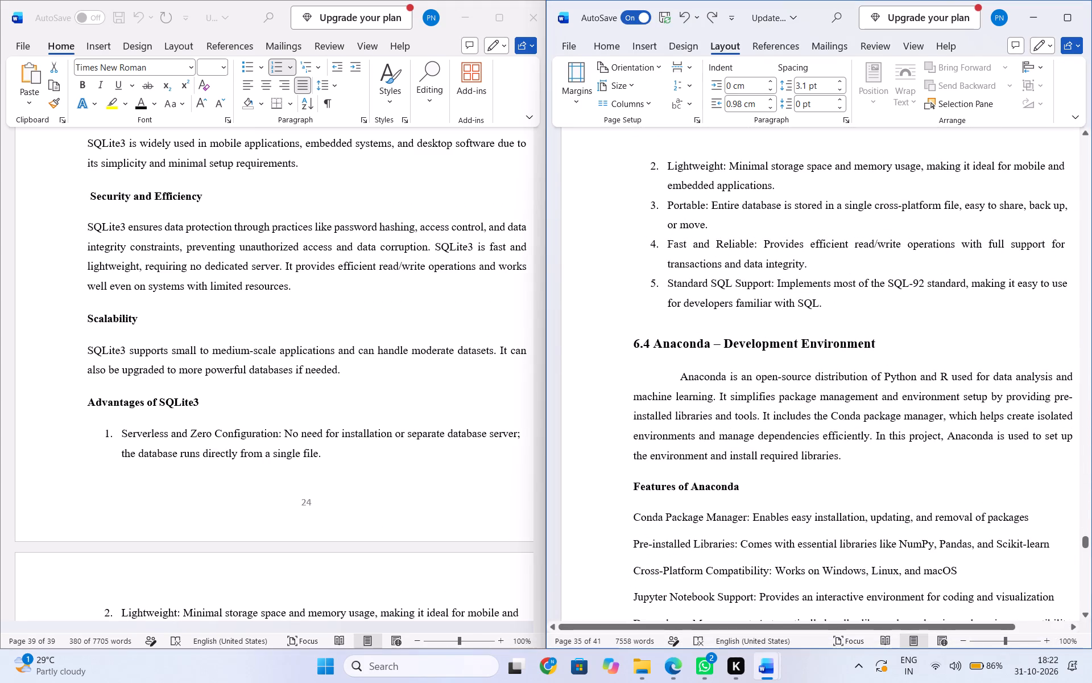
{"action": "scroll", "coordinate": [679, 375], "scroll_direction": "up", "scroll_amount": 3}
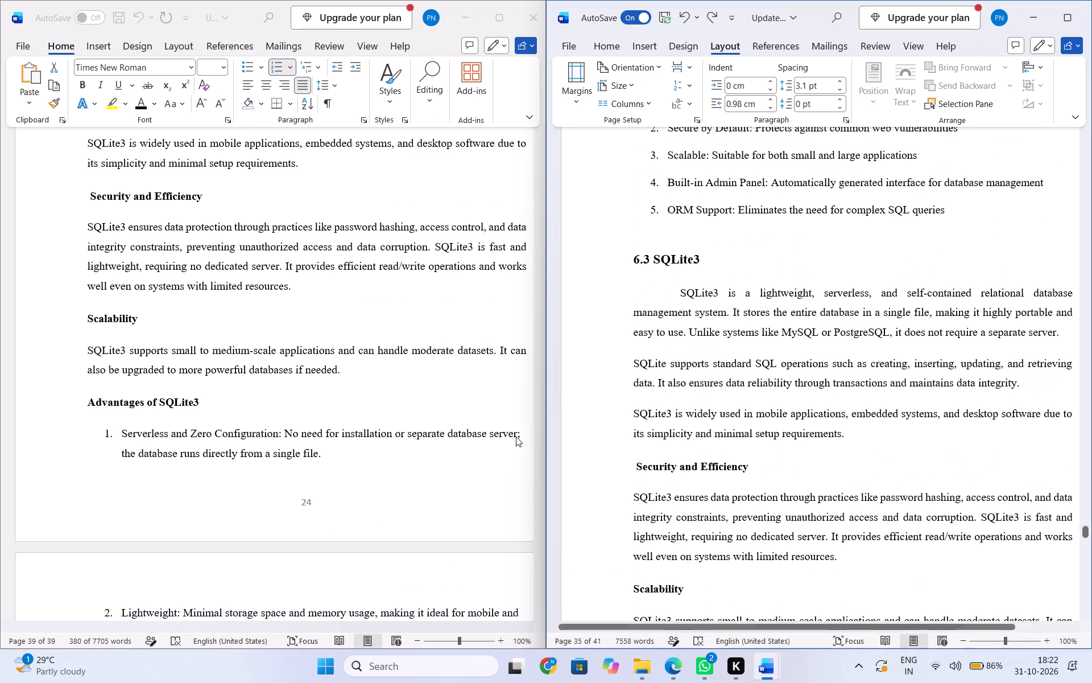
{"action": "left_click", "coordinate": [667, 661]}
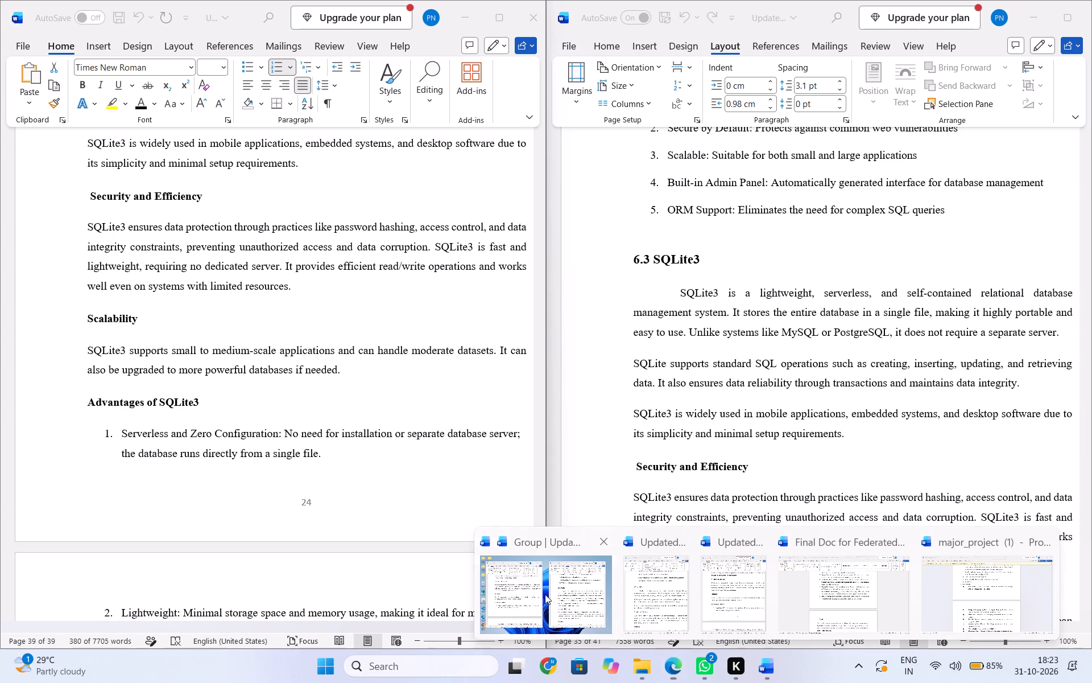
{"action": "scroll", "coordinate": [684, 369], "scroll_direction": "down", "scroll_amount": 1}
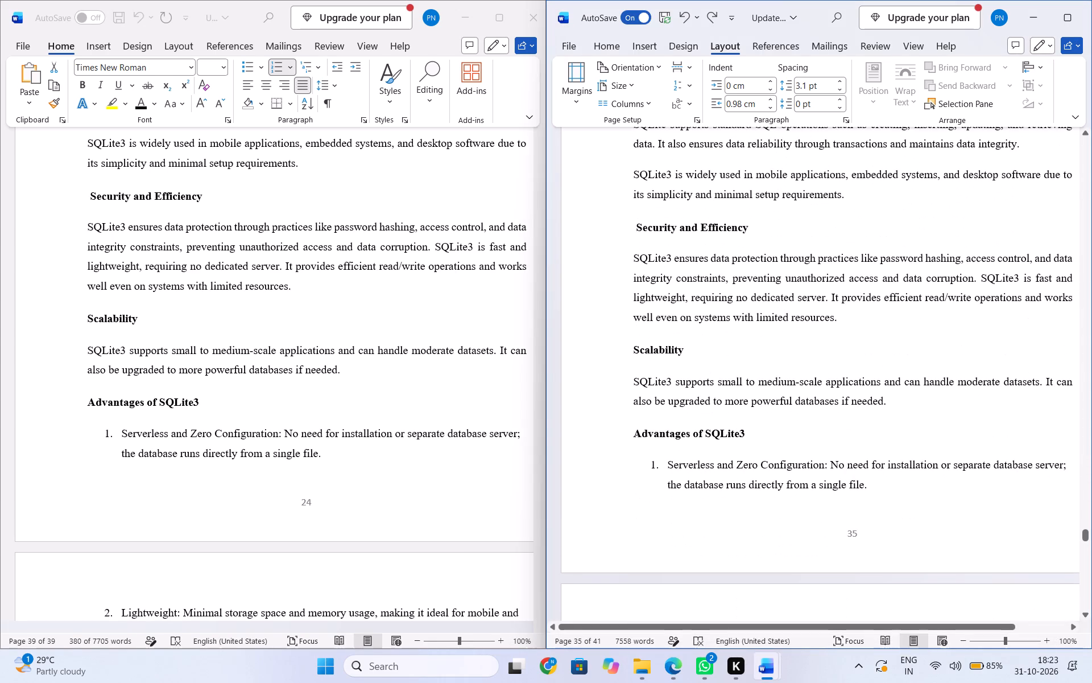
{"action": "scroll", "coordinate": [684, 369], "scroll_direction": "down", "scroll_amount": 2}
{"action": "scroll", "coordinate": [682, 393], "scroll_direction": "up", "scroll_amount": 1}
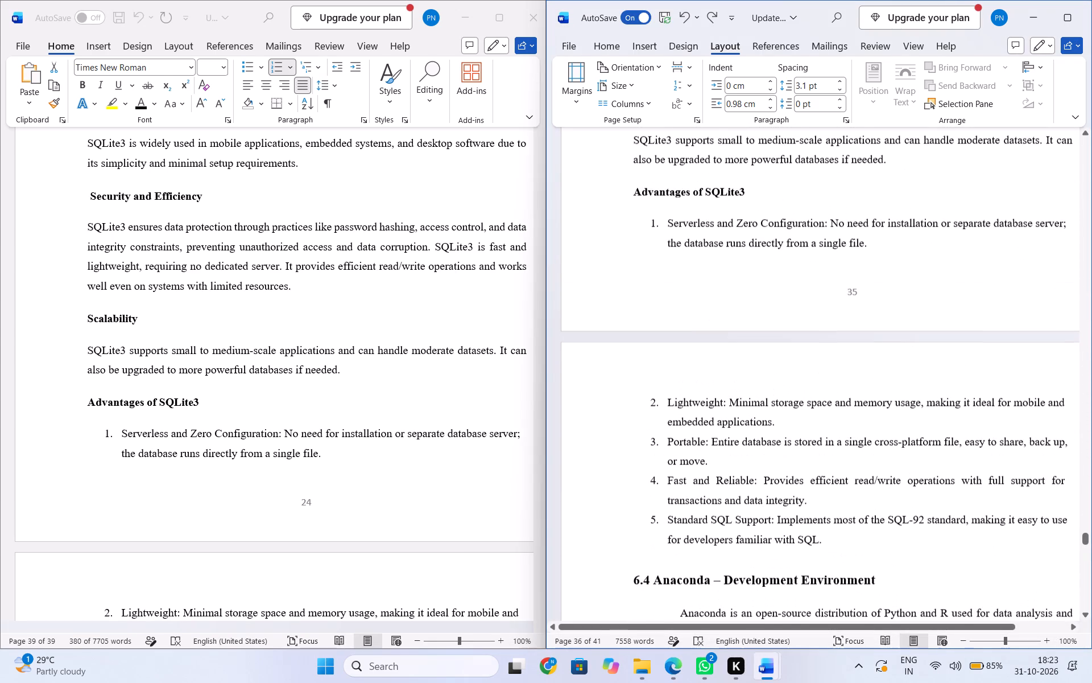
{"action": "scroll", "coordinate": [687, 447], "scroll_direction": "up", "scroll_amount": 1}
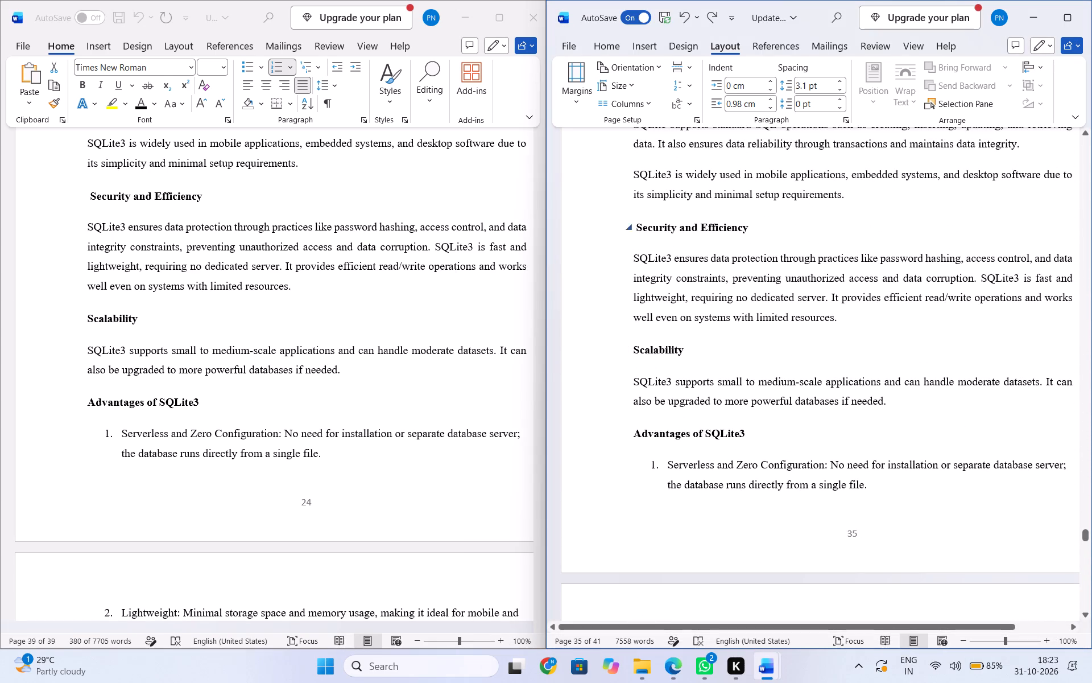
{"action": "scroll", "coordinate": [642, 252], "scroll_direction": "up", "scroll_amount": 1}
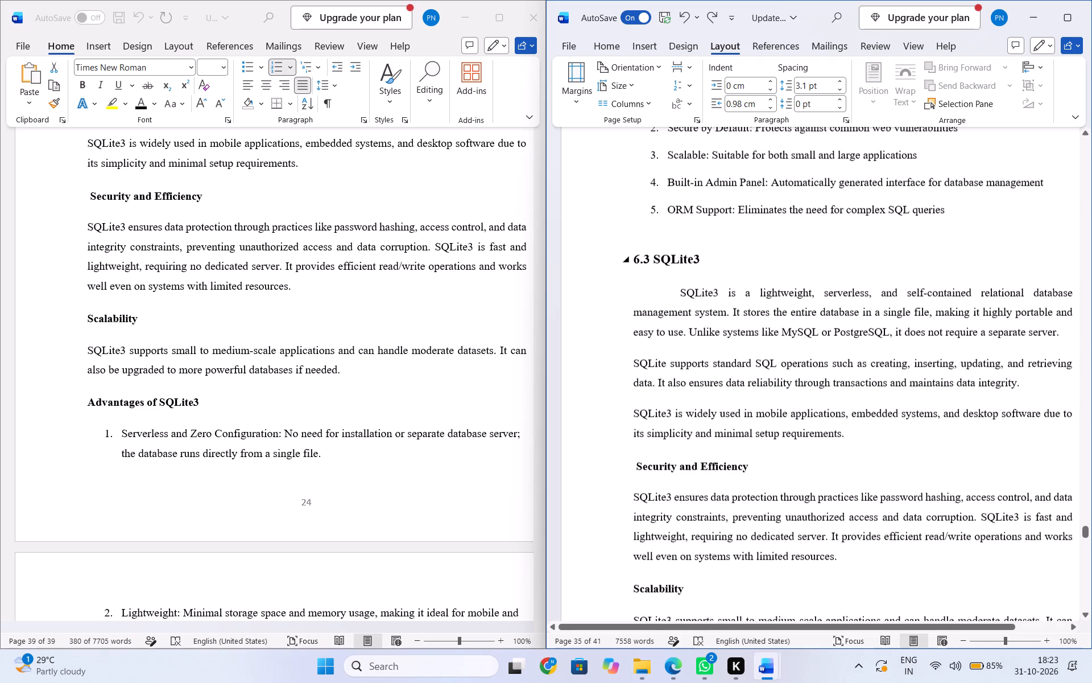
{"action": "left_click", "coordinate": [653, 261]}
{"action": "left_click_drag", "start_coordinate": [679, 293], "coordinate": [759, 460]}
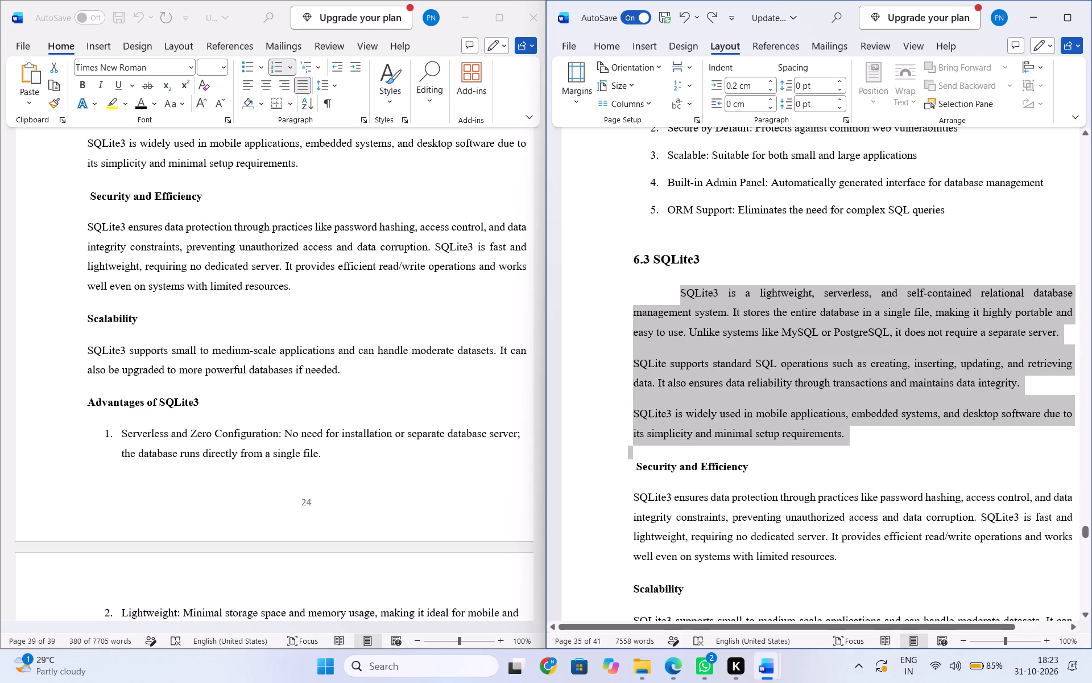
{"action": "left_click_drag", "start_coordinate": [759, 460], "coordinate": [774, 643]}
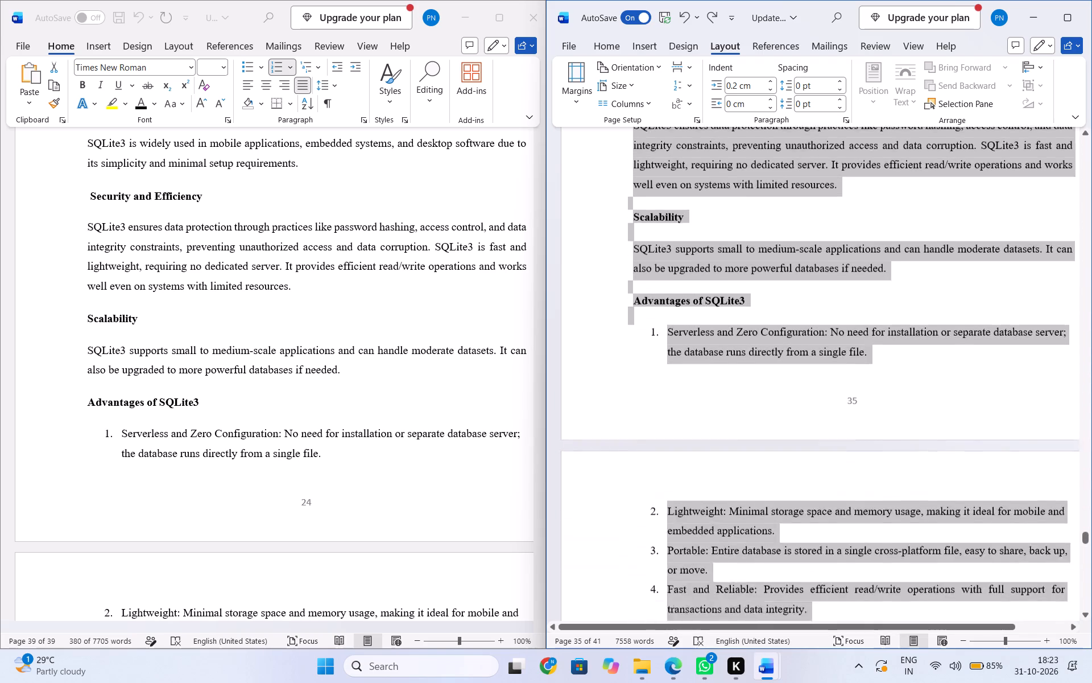
{"action": "left_click_drag", "start_coordinate": [774, 643], "coordinate": [836, 557]}
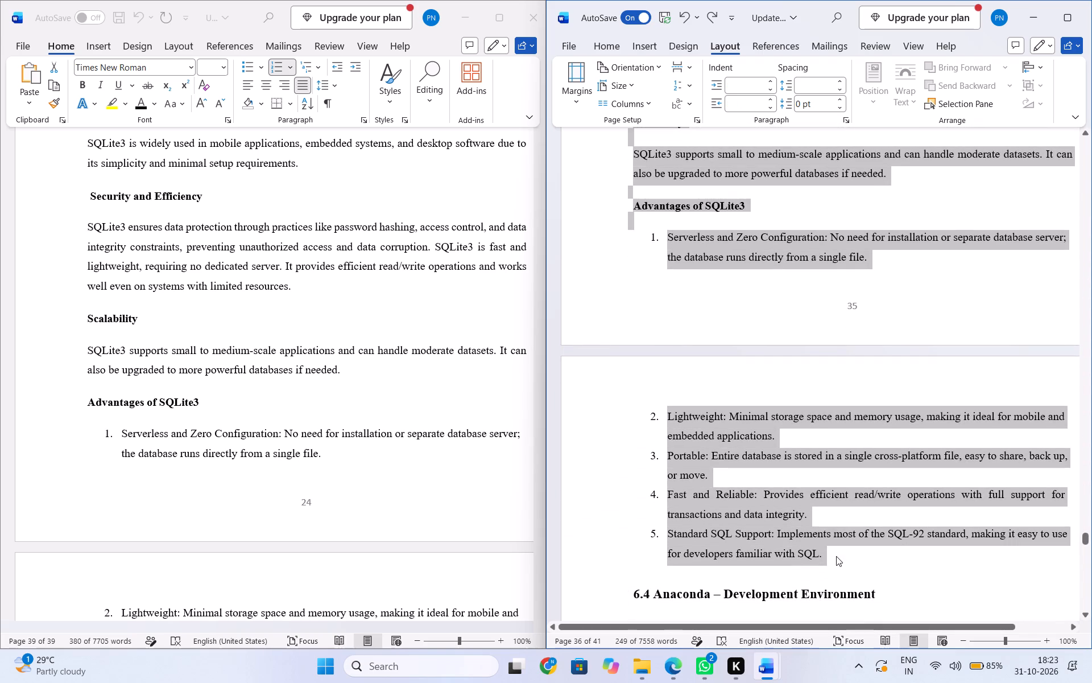
{"action": "key", "text": "ctrl+v"}
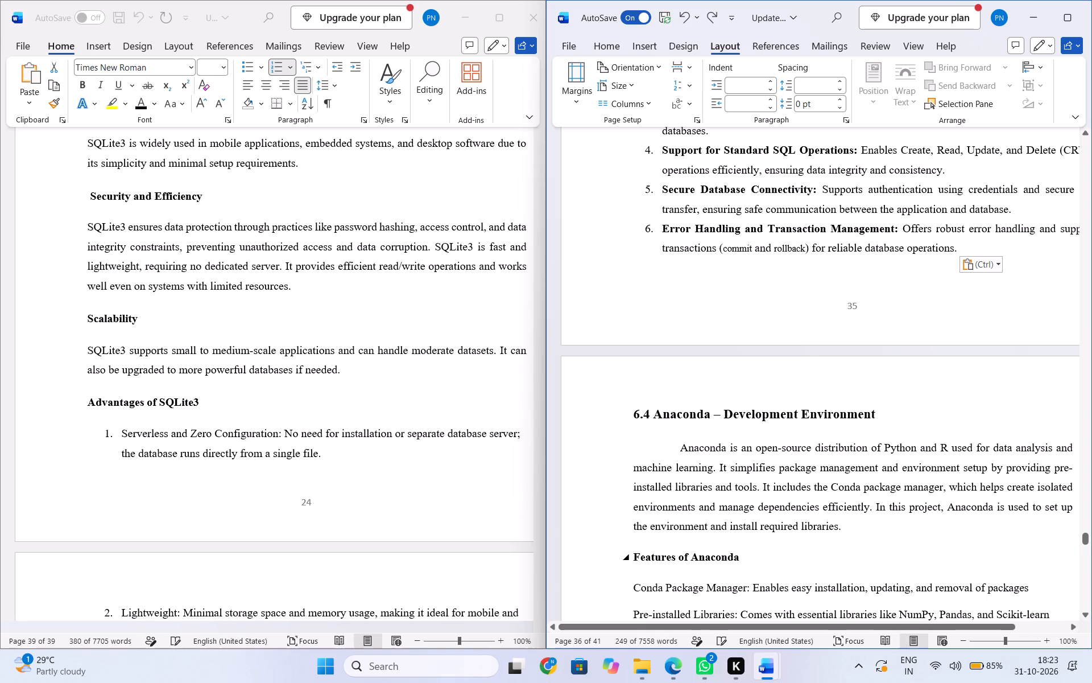
Change the title of section heading 6.3 from SQLite3 to "PyMySQL".
{"action": "scroll", "coordinate": [825, 542], "scroll_direction": "up", "scroll_amount": 2}
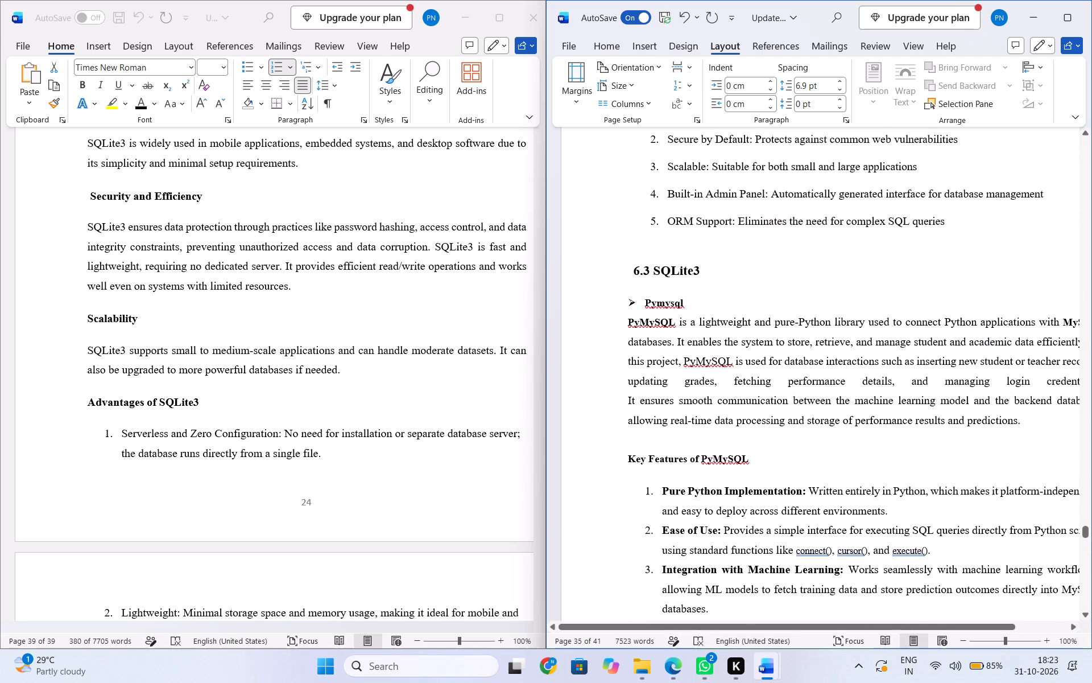
{"action": "left_click", "coordinate": [708, 274]}
{"action": "key", "text": "BackSpace"}
{"action": "key", "text": "BackSpace"}
{"action": "key", "text": "BackSpace"}
{"action": "key", "text": "BackSpace"}
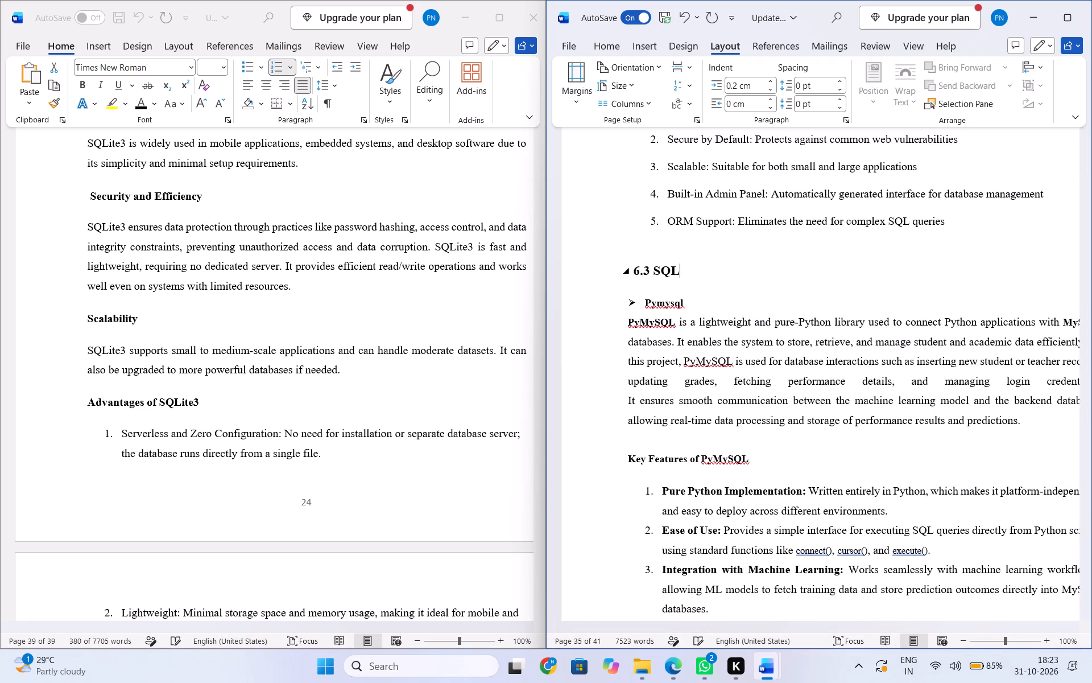
{"action": "key", "text": "BackSpace"}
{"action": "key", "text": "BackSpace"}
{"action": "key", "text": "BackSpace"}
{"action": "key", "text": "shift+p"}
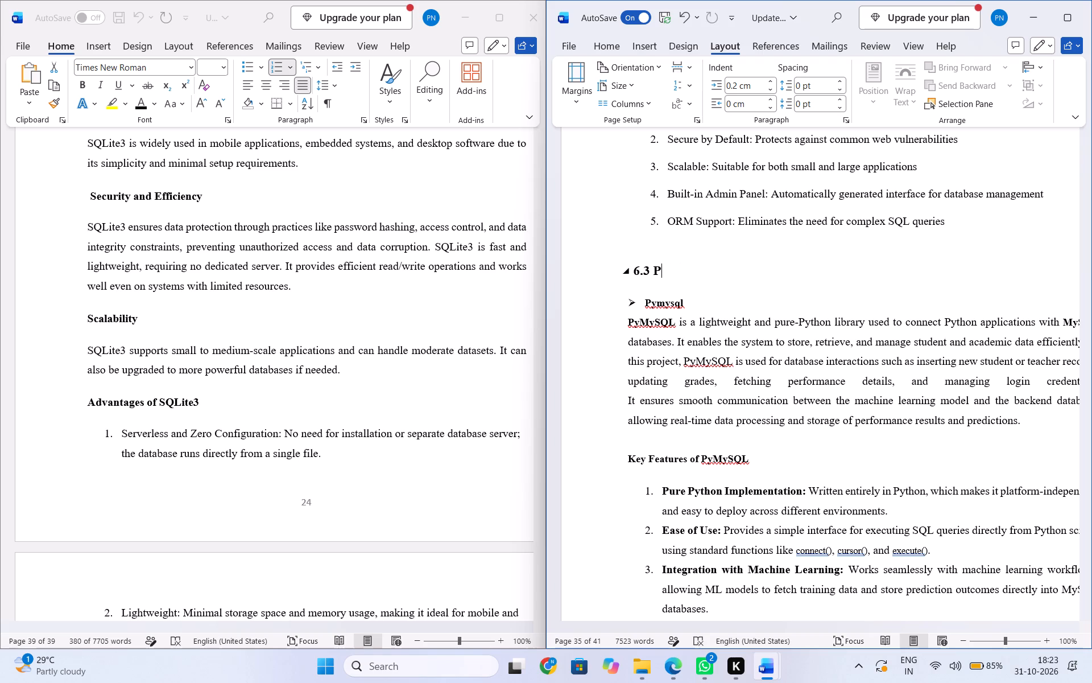
{"action": "key", "text": "y"}
{"action": "type", "text": "MySq"}
{"action": "key", "text": "BackSpace"}
{"action": "key", "text": "BackSpace"}
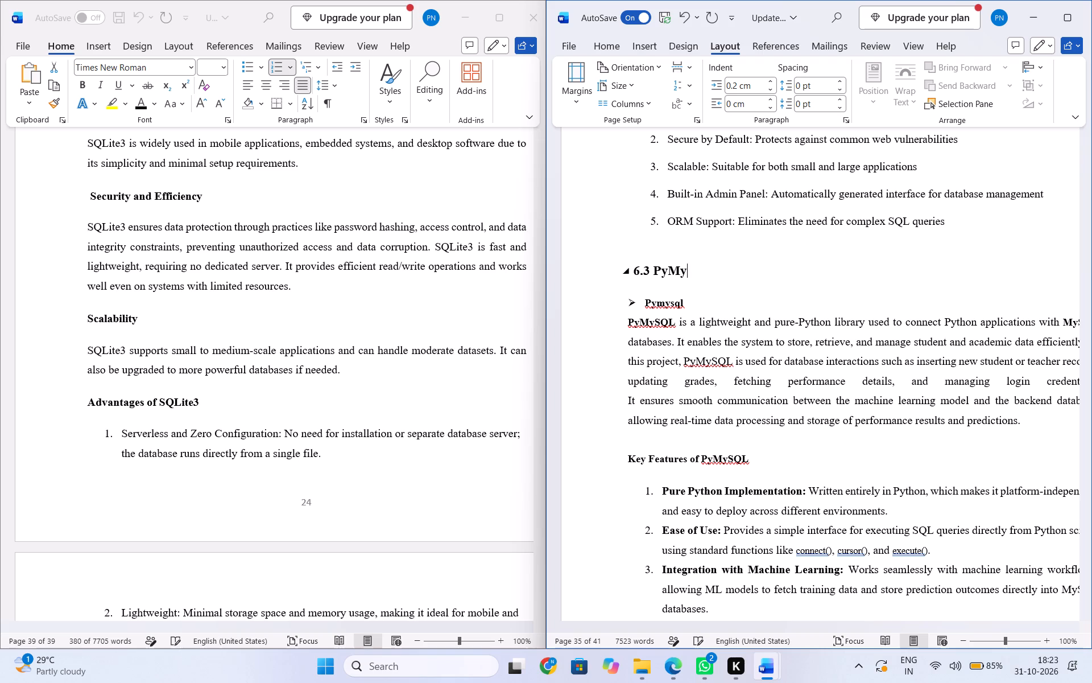
{"action": "type", "text": "SQL"}
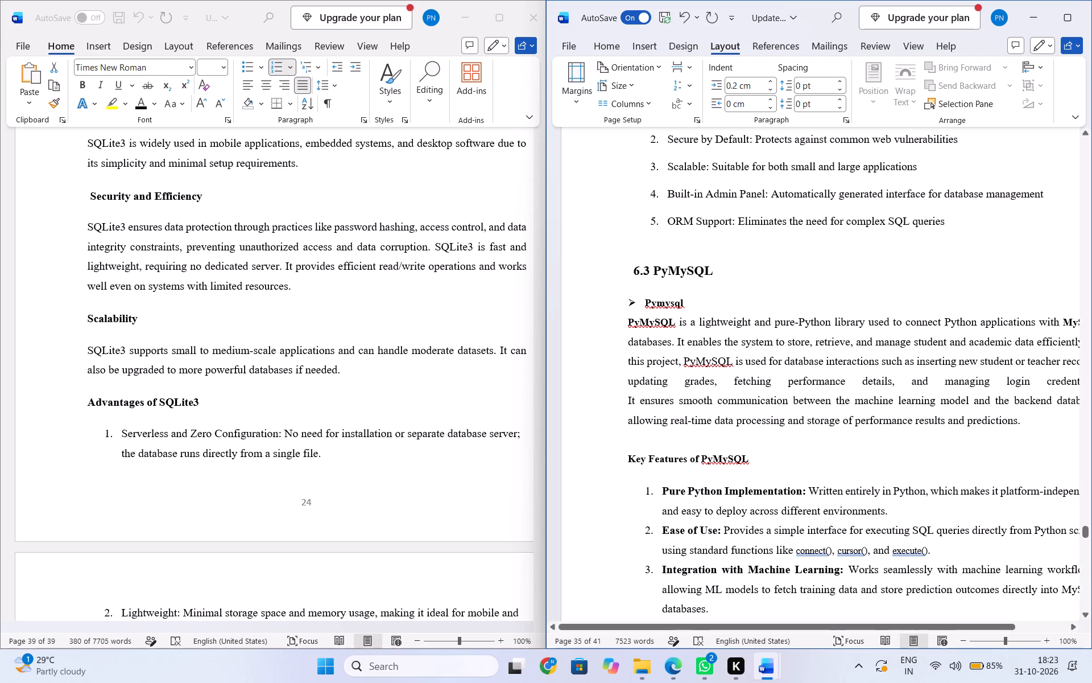
Delete the redundant "Pymysql" bullet line under the 6.3 PyMySQL heading.
{"action": "left_click_drag", "start_coordinate": [692, 307], "coordinate": [613, 303]}
{"action": "key", "text": "BackSpace"}
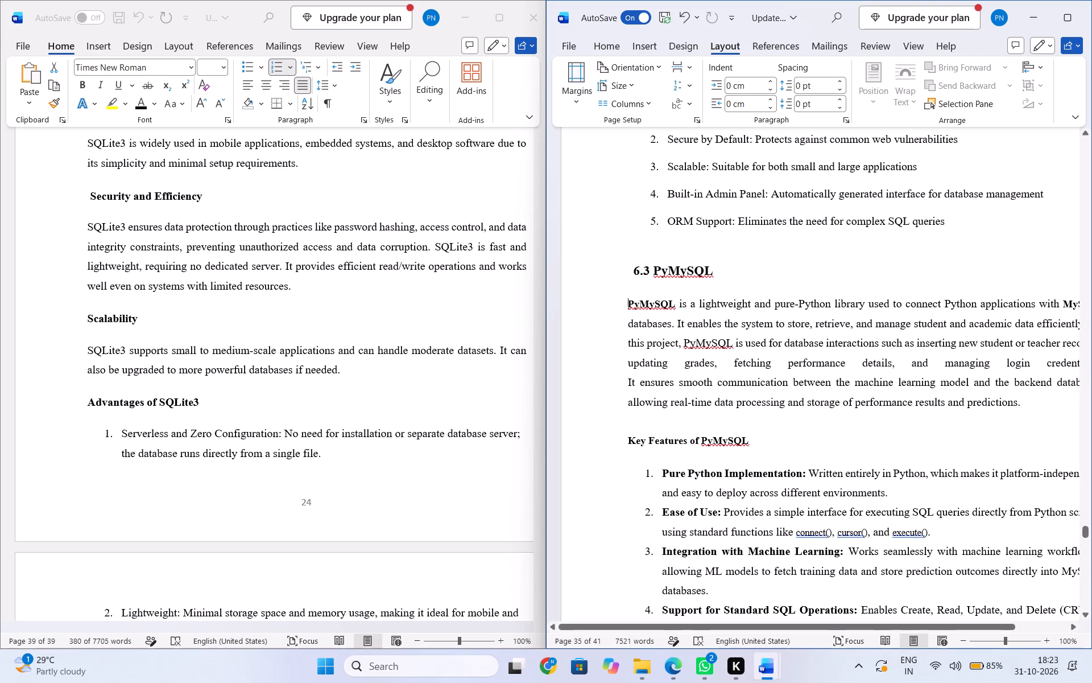
Delete the whole 6.4 Anaconda – Development Environment section, from its heading through the last item of its Advantages list.
{"action": "scroll", "coordinate": [702, 403], "scroll_direction": "down", "scroll_amount": 2}
{"action": "left_click", "coordinate": [985, 250]}
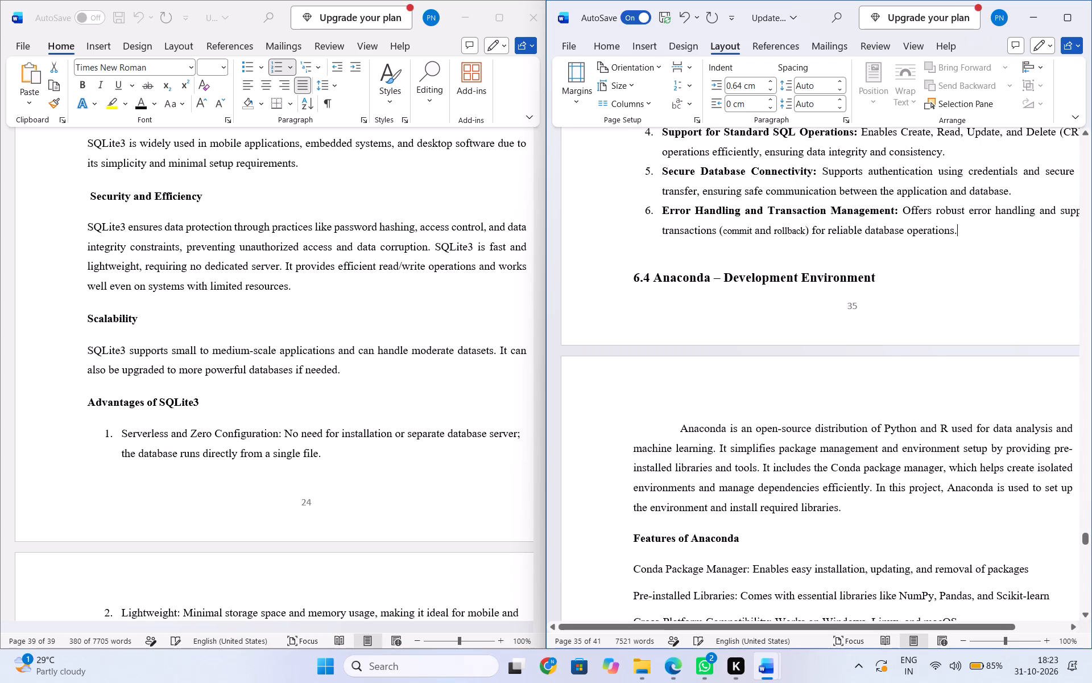
{"action": "key", "text": "Return"}
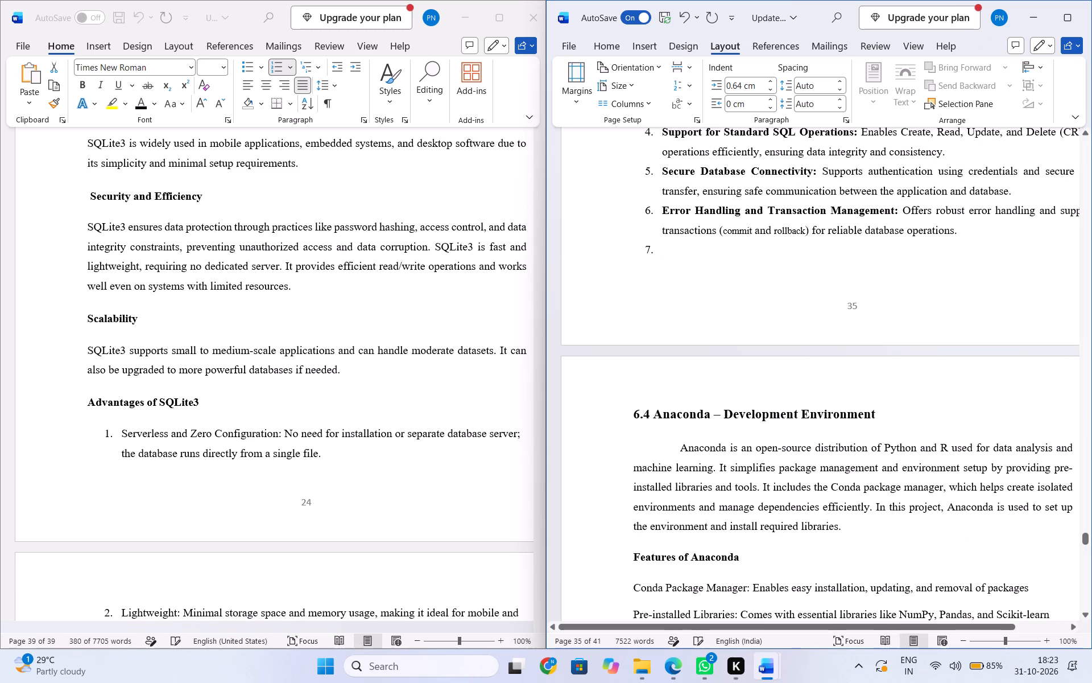
{"action": "key", "text": "BackSpace"}
{"action": "left_click_drag", "start_coordinate": [637, 416], "coordinate": [656, 460]}
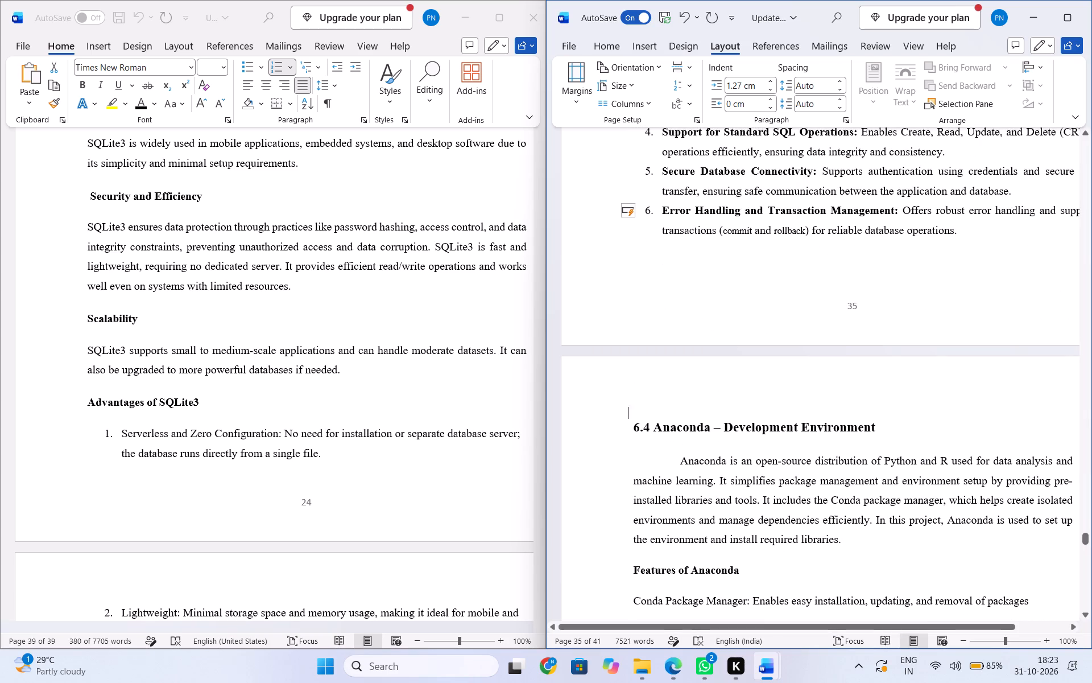
{"action": "left_click_drag", "start_coordinate": [656, 460], "coordinate": [758, 636]}
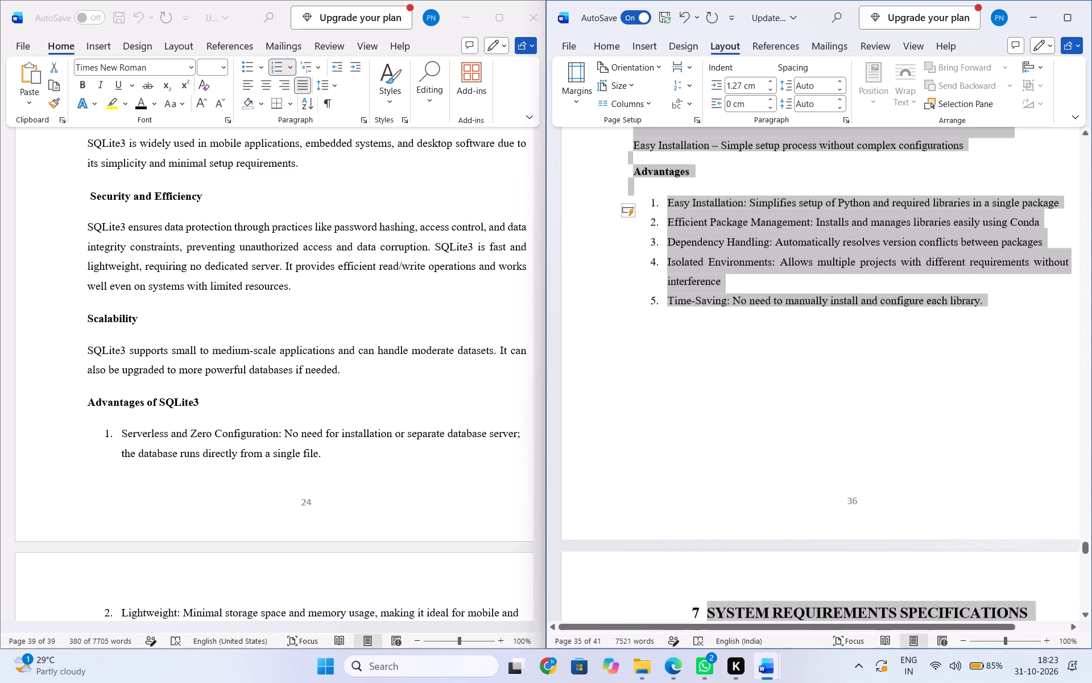
{"action": "left_click_drag", "start_coordinate": [758, 636], "coordinate": [1059, 241]}
{"action": "key", "text": "BackSpace"}
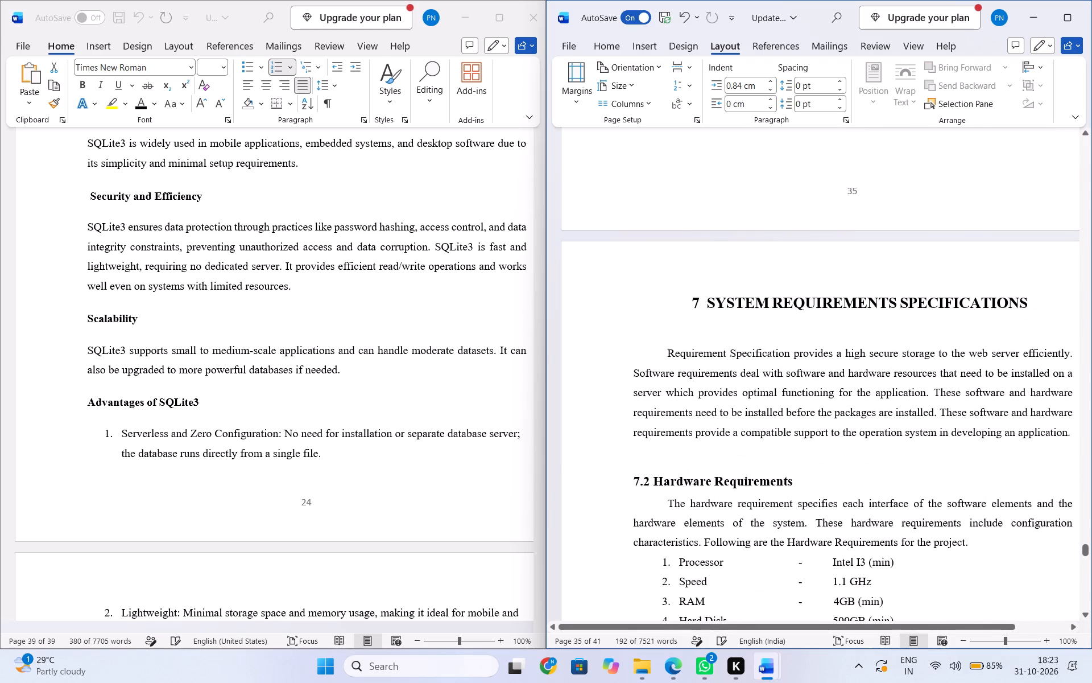
Maximize the Stage-1 document and indent the 6.3 PyMySQL body, introduction through sixth feature, 0.2 cm on the left and 0.97 cm on the right.
{"action": "scroll", "coordinate": [975, 320], "scroll_direction": "up", "scroll_amount": 2}
{"action": "left_click", "coordinate": [1051, 15]}
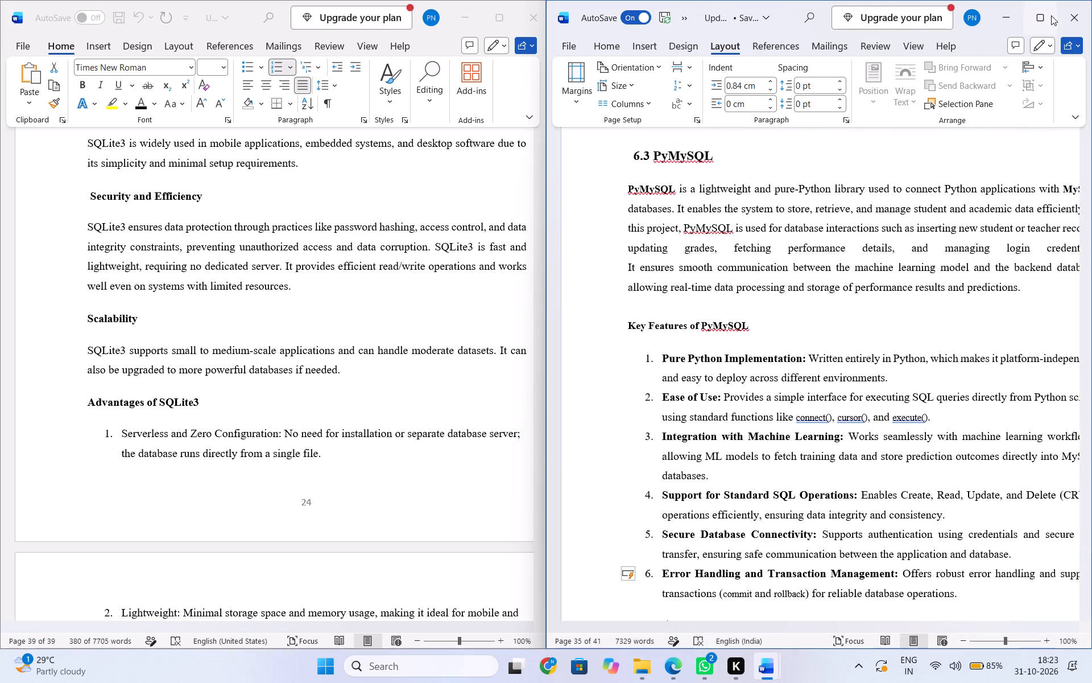
{"action": "scroll", "coordinate": [435, 365], "scroll_direction": "up", "scroll_amount": 1}
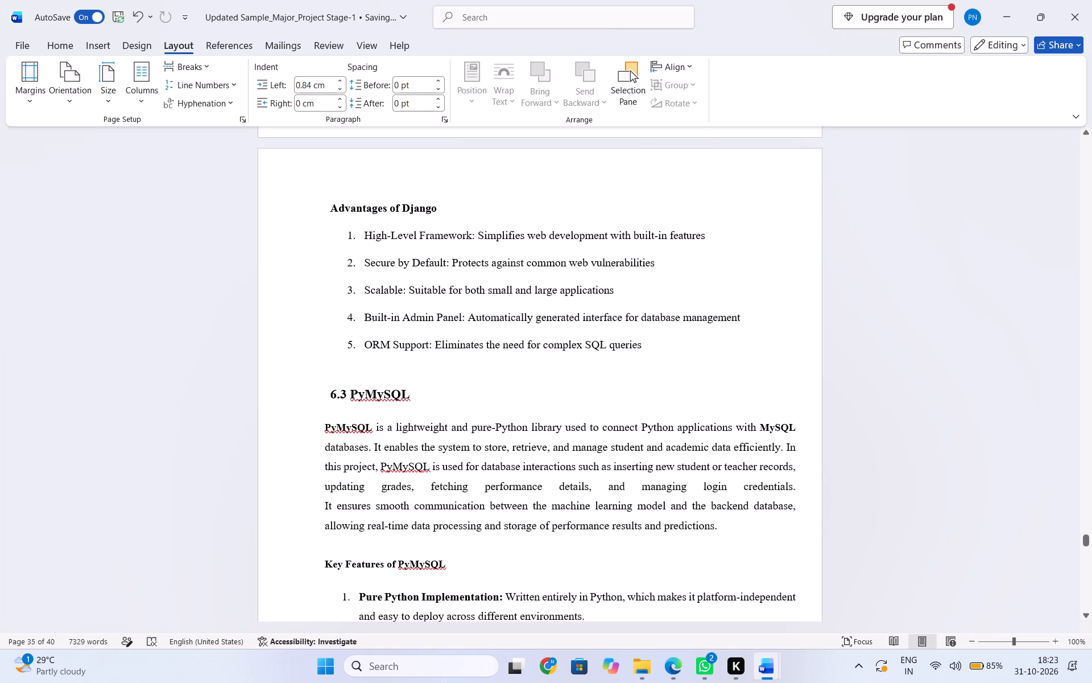
{"action": "left_click_drag", "start_coordinate": [325, 427], "coordinate": [494, 588]}
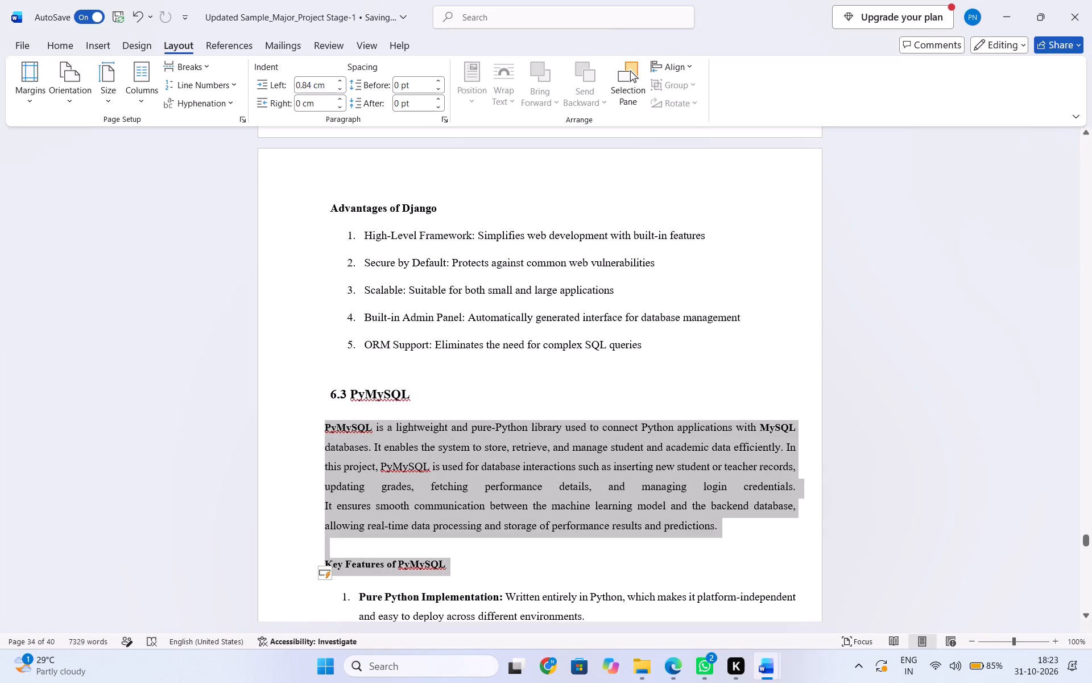
{"action": "left_click_drag", "start_coordinate": [494, 588], "coordinate": [667, 380]}
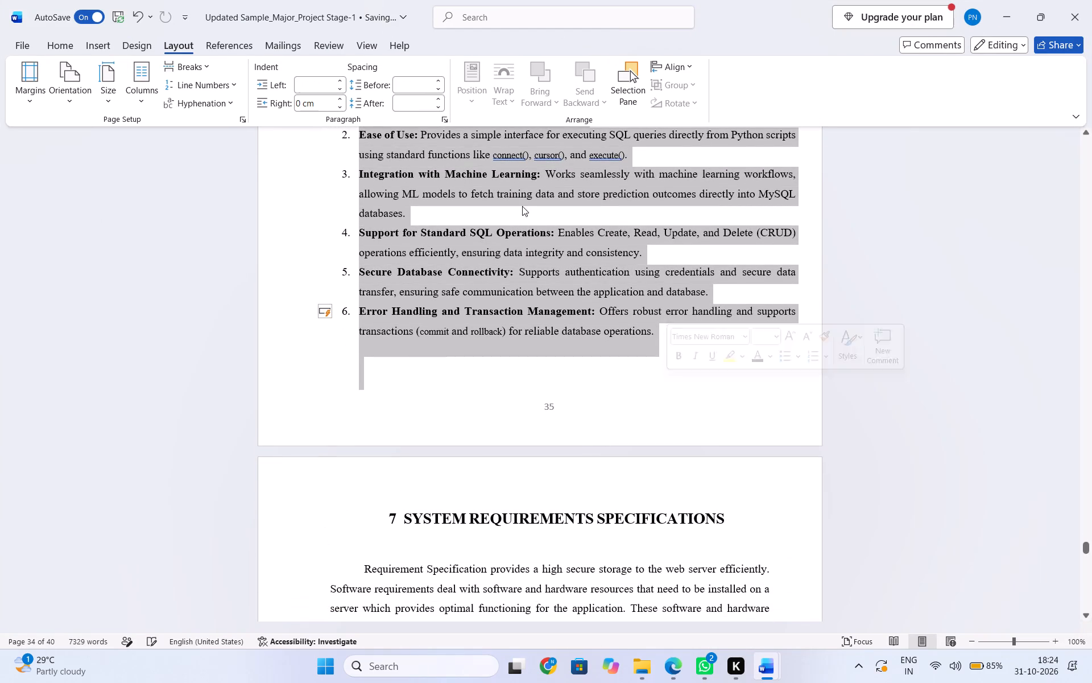
{"action": "left_click", "coordinate": [325, 84]}
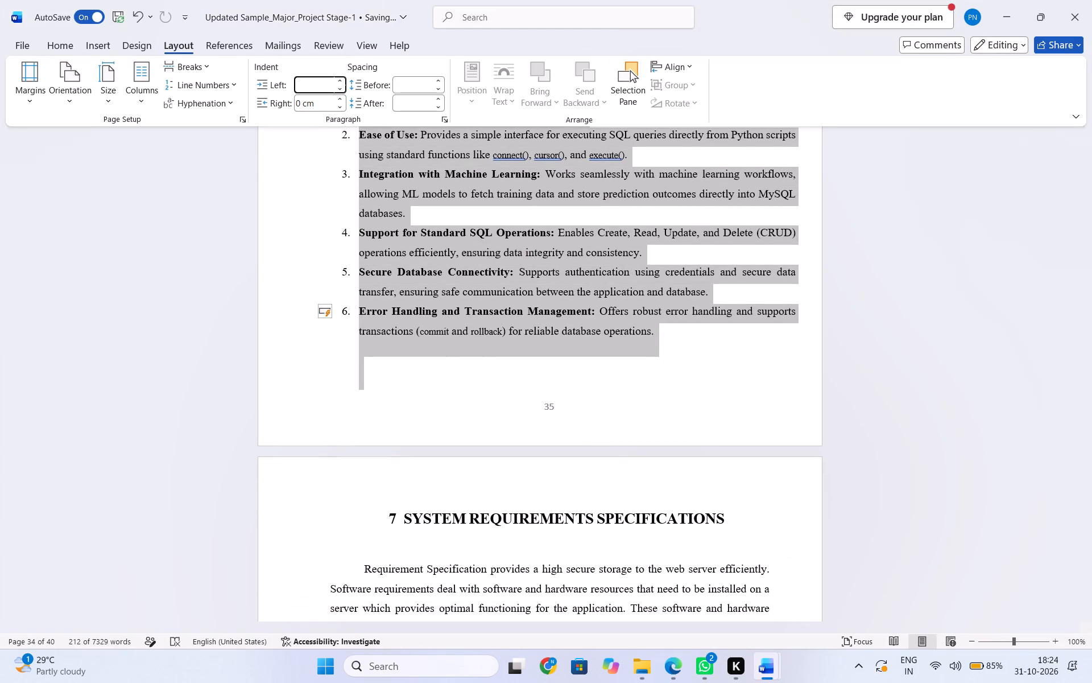
{"action": "type", "text": "0.2"}
{"action": "left_click", "coordinate": [314, 104]}
{"action": "key", "text": "BackSpace"}
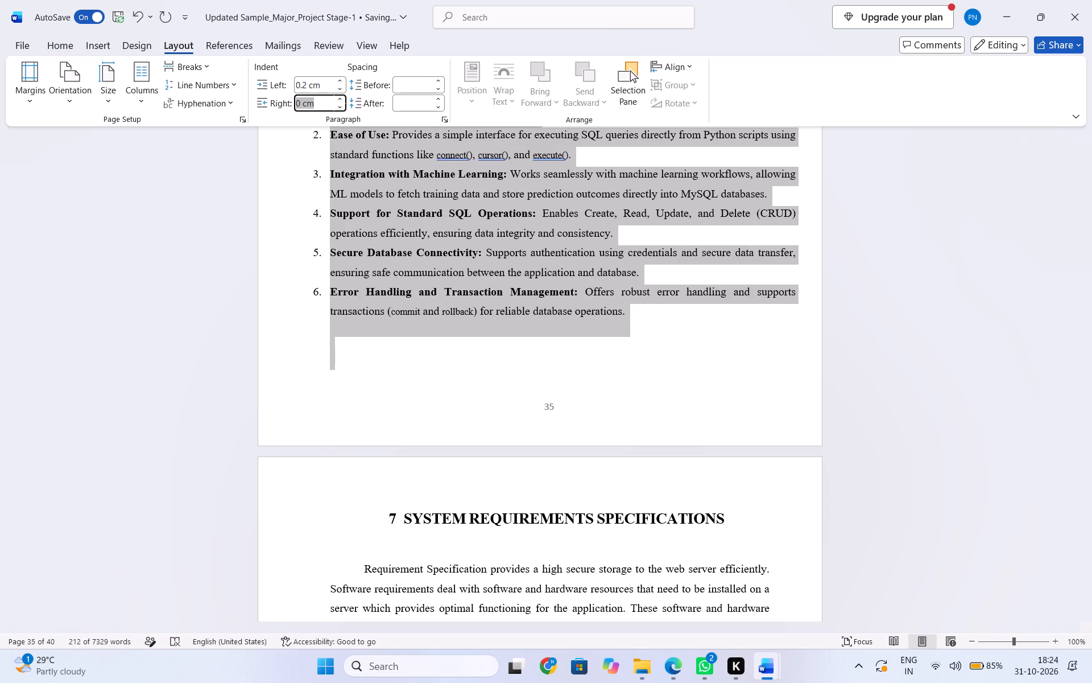
{"action": "key", "text": "0"}
{"action": "key", "text": "period"}
{"action": "type", "text": "97"}
{"action": "key", "text": "Return"}
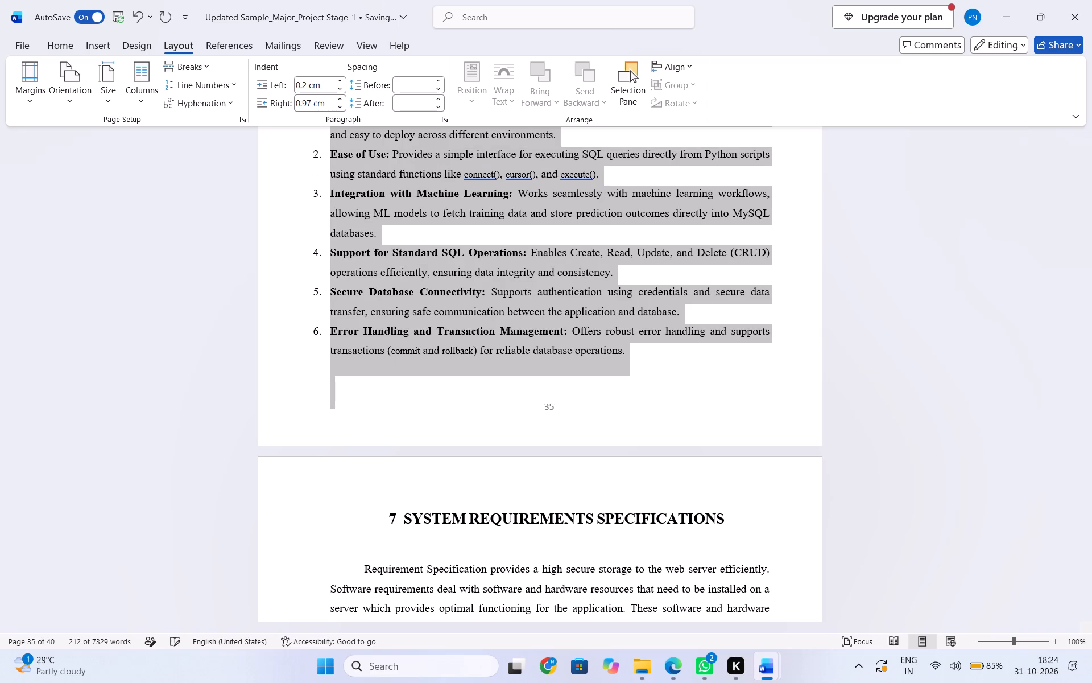
Apply 1.5 line spacing and justified alignment to the selected PyMySQL section text.
{"action": "left_click", "coordinate": [71, 45]}
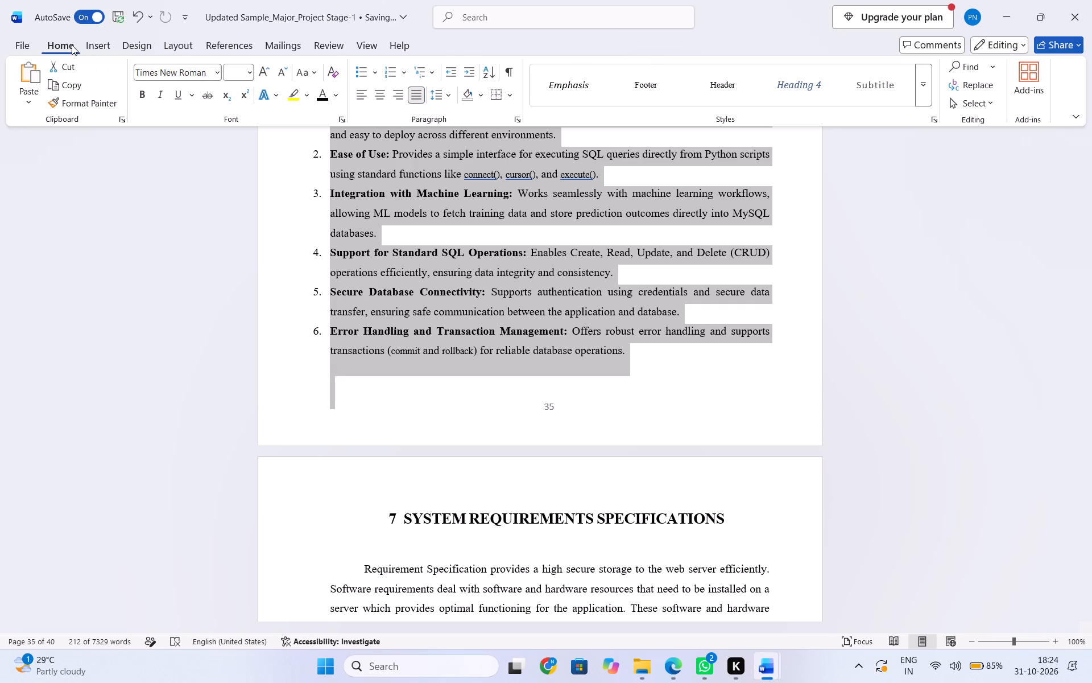
{"action": "left_click", "coordinate": [453, 95]}
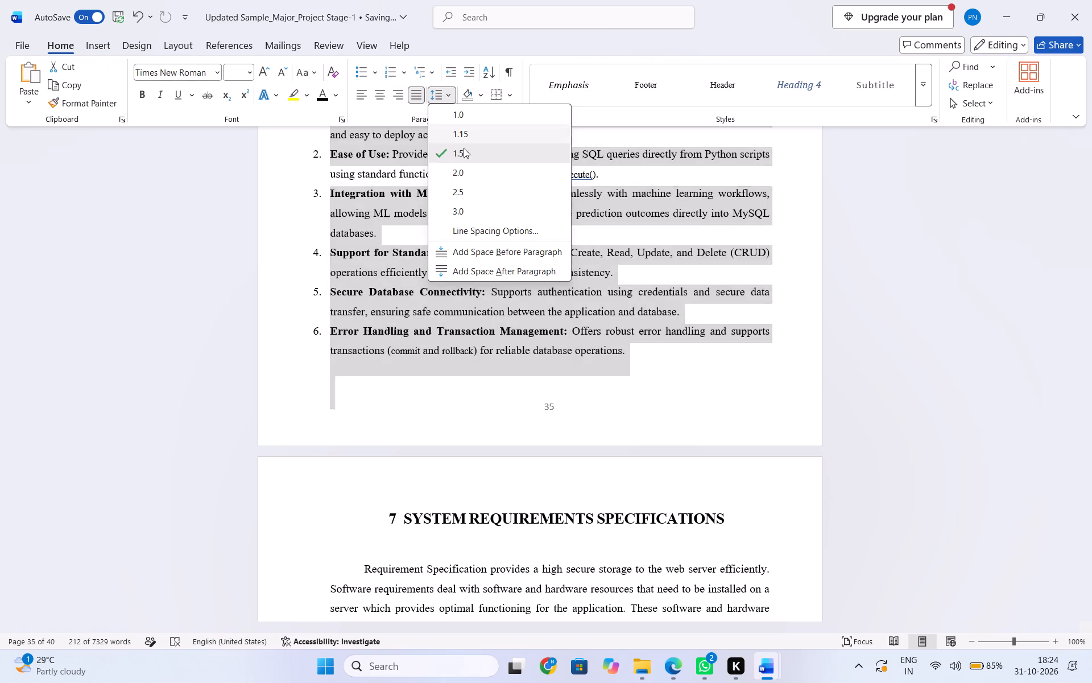
{"action": "left_click", "coordinate": [464, 153]}
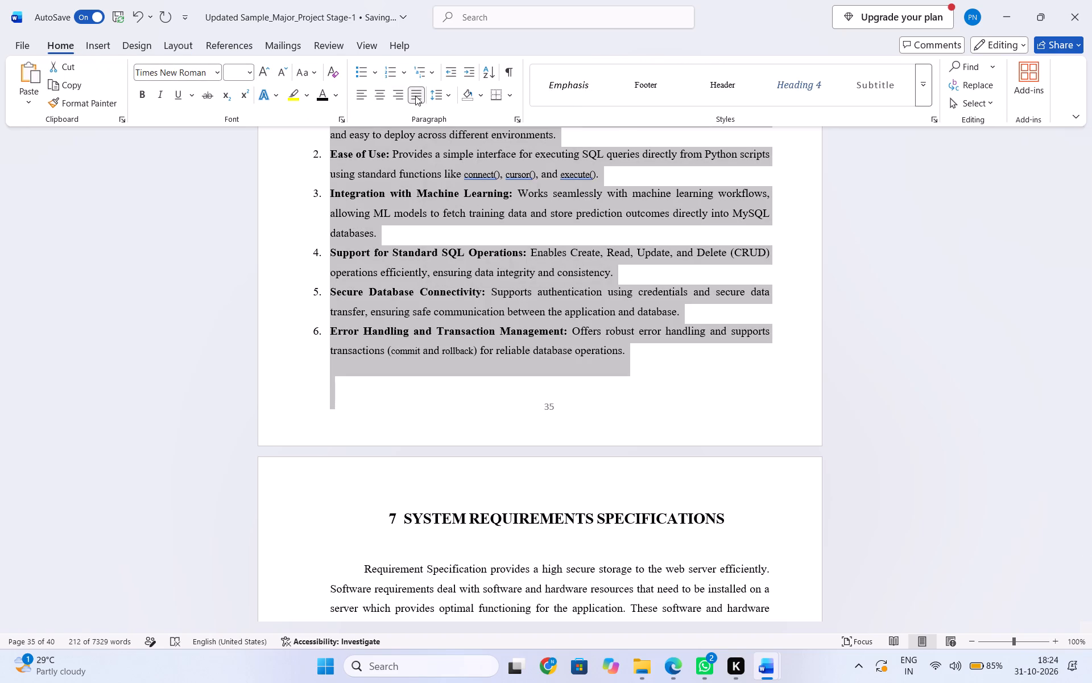
{"action": "left_click", "coordinate": [415, 96]}
{"action": "left_click", "coordinate": [415, 96]}
Set the font size of the whole selected PyMySQL section text to 12.
{"action": "scroll", "coordinate": [504, 307], "scroll_direction": "up", "scroll_amount": 1}
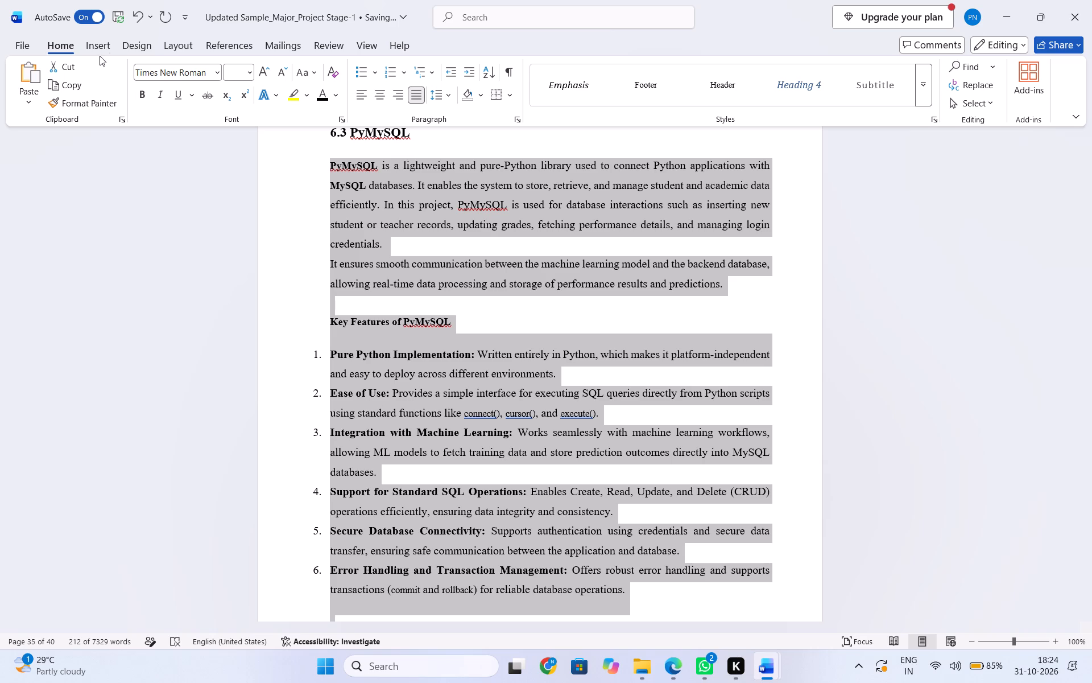
{"action": "left_click", "coordinate": [234, 75]}
{"action": "type", "text": "12"}
{"action": "key", "text": "Return"}
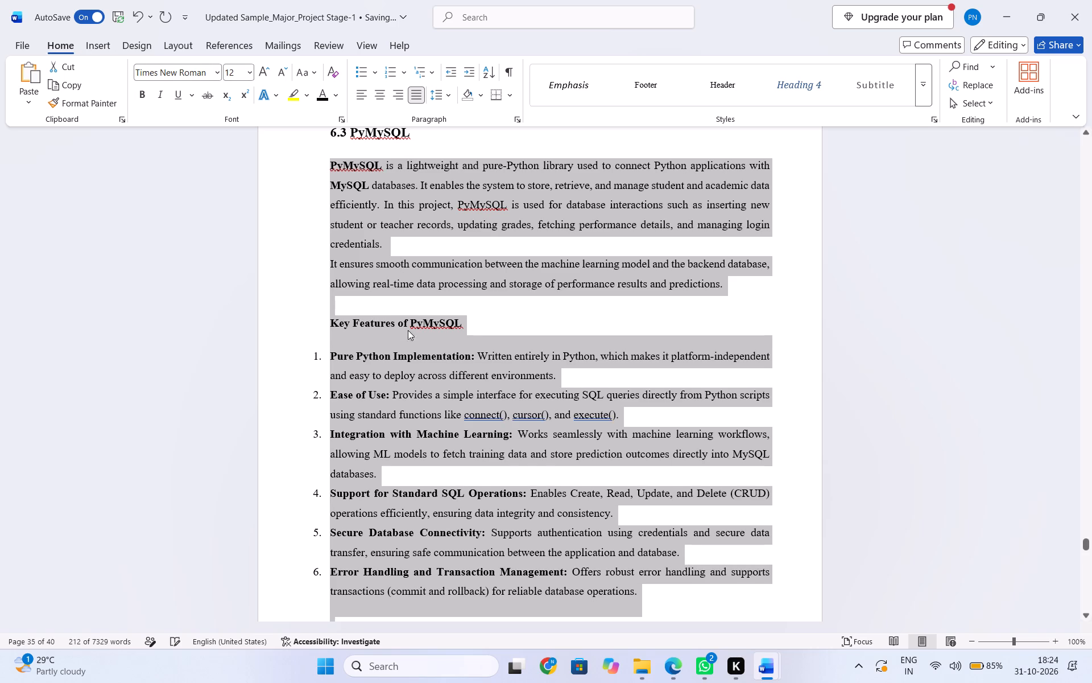
{"action": "left_click", "coordinate": [411, 337]}
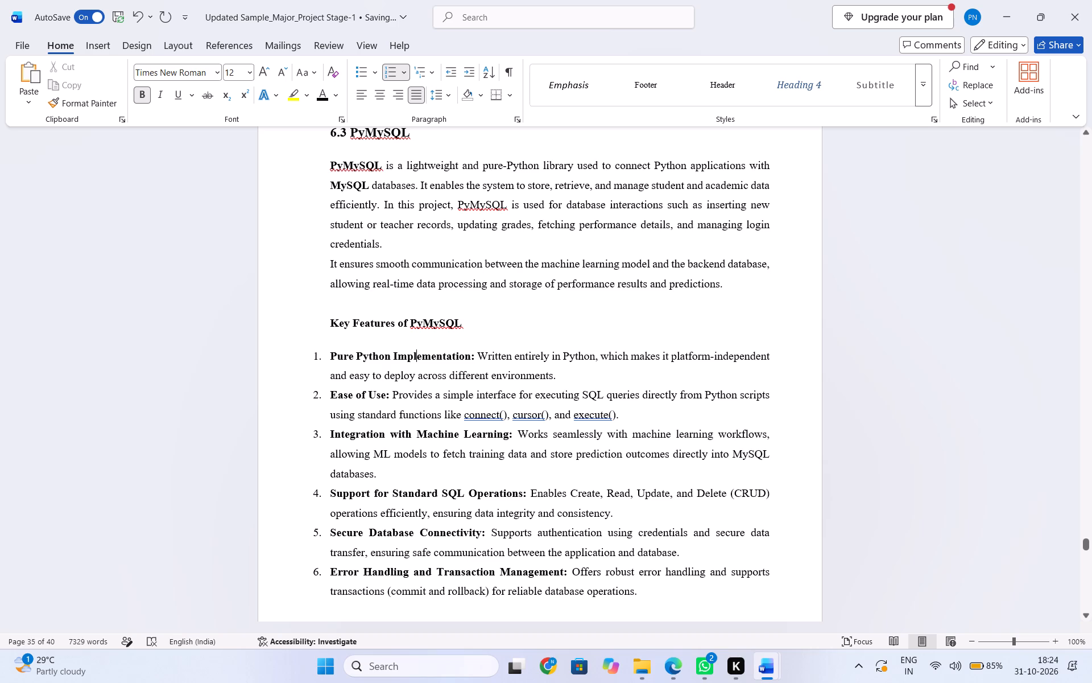
Set the left indent of the six numbered Key Features of PyMySQL items to 0.2 cm.
{"action": "left_click_drag", "start_coordinate": [315, 356], "coordinate": [333, 361]}
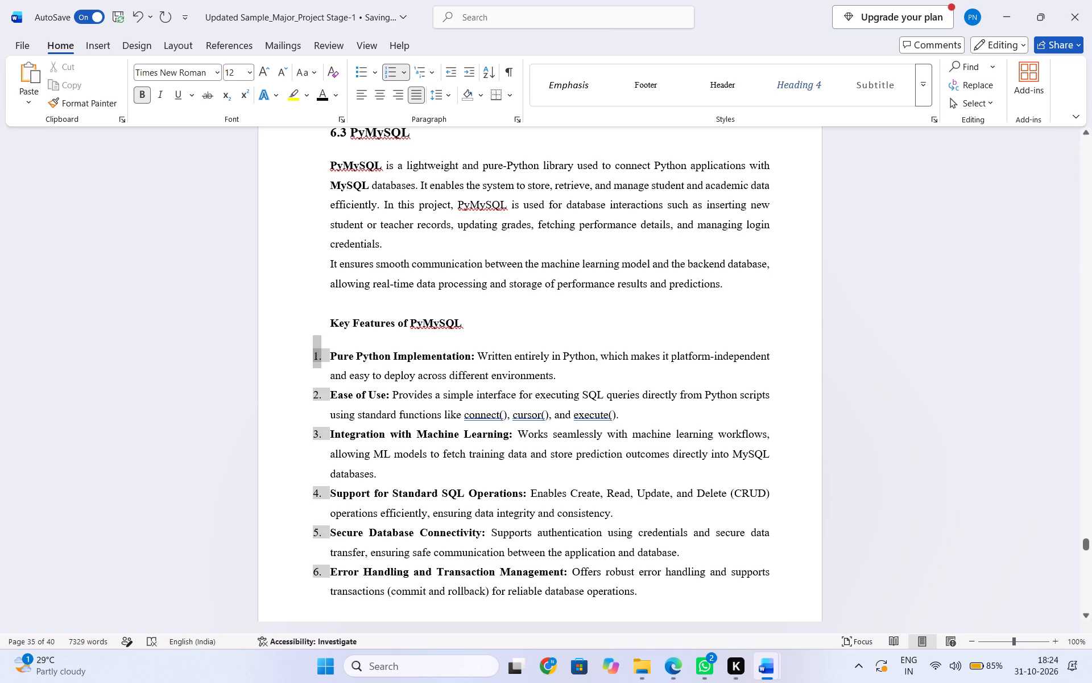
{"action": "left_click_drag", "start_coordinate": [333, 361], "coordinate": [342, 365]}
{"action": "left_click_drag", "start_coordinate": [330, 353], "coordinate": [684, 611]}
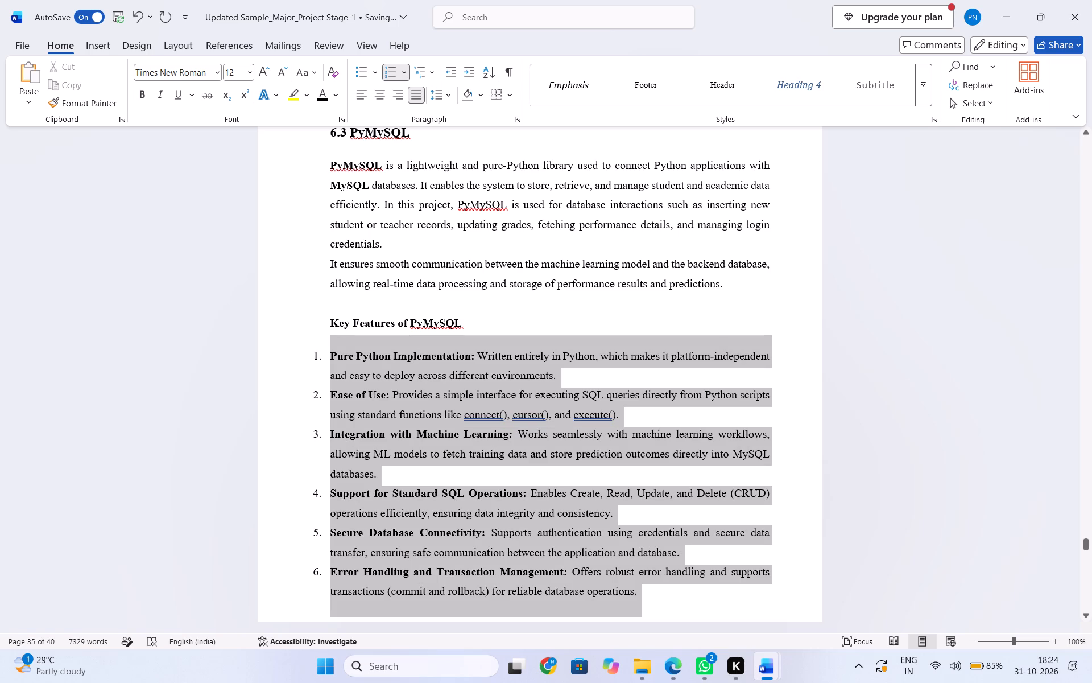
{"action": "left_click_drag", "start_coordinate": [684, 611], "coordinate": [684, 612]}
{"action": "left_click", "coordinate": [161, 51]}
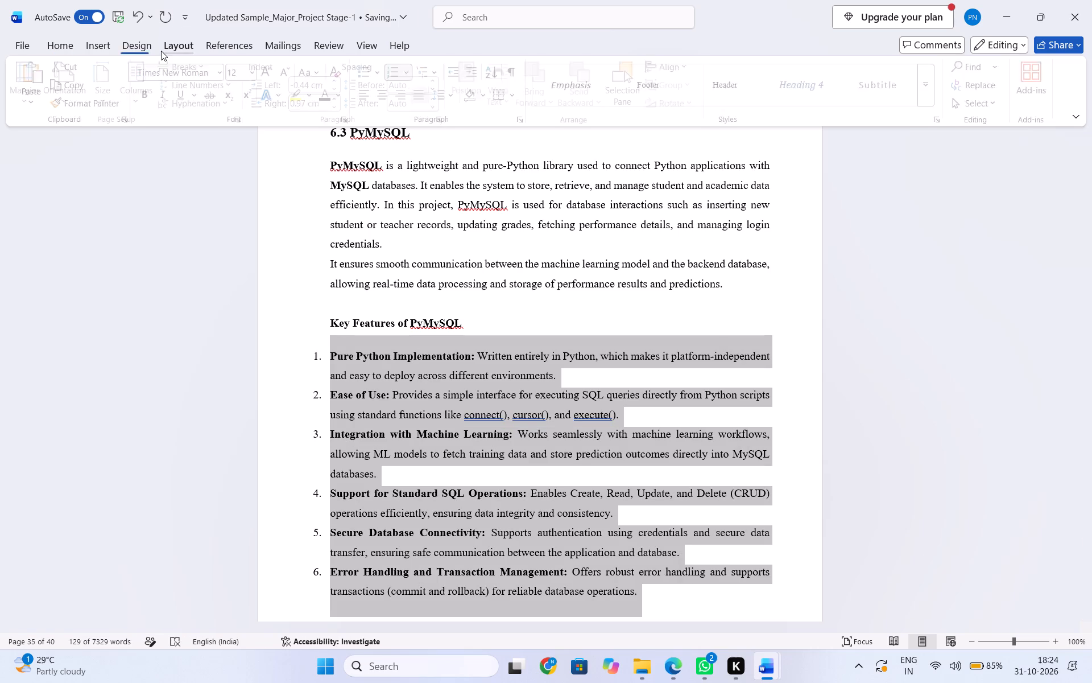
{"action": "left_click", "coordinate": [323, 87]}
{"action": "key", "text": "BackSpace"}
{"action": "type", "text": "0."}
{"action": "key", "text": "2"}
{"action": "key", "text": "Return"}
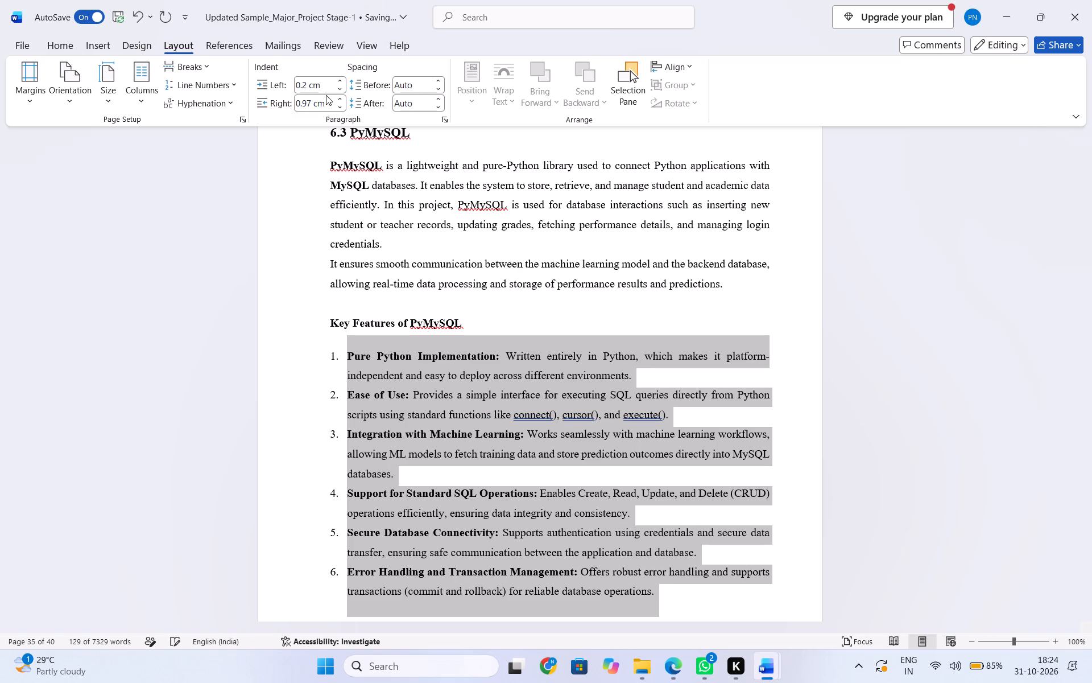
{"action": "left_click", "coordinate": [557, 474]}
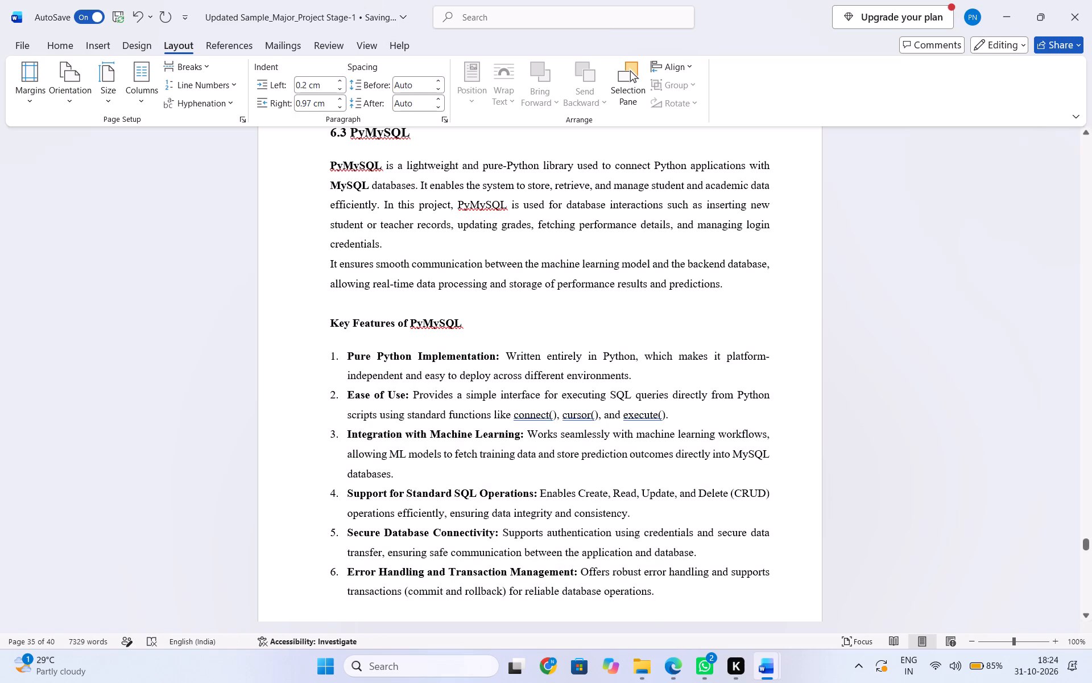
Remove the comma after cursor() in the Ease of Use item of the PyMySQL key features.
{"action": "left_click", "coordinate": [601, 419]}
{"action": "key", "text": "BackSpace"}
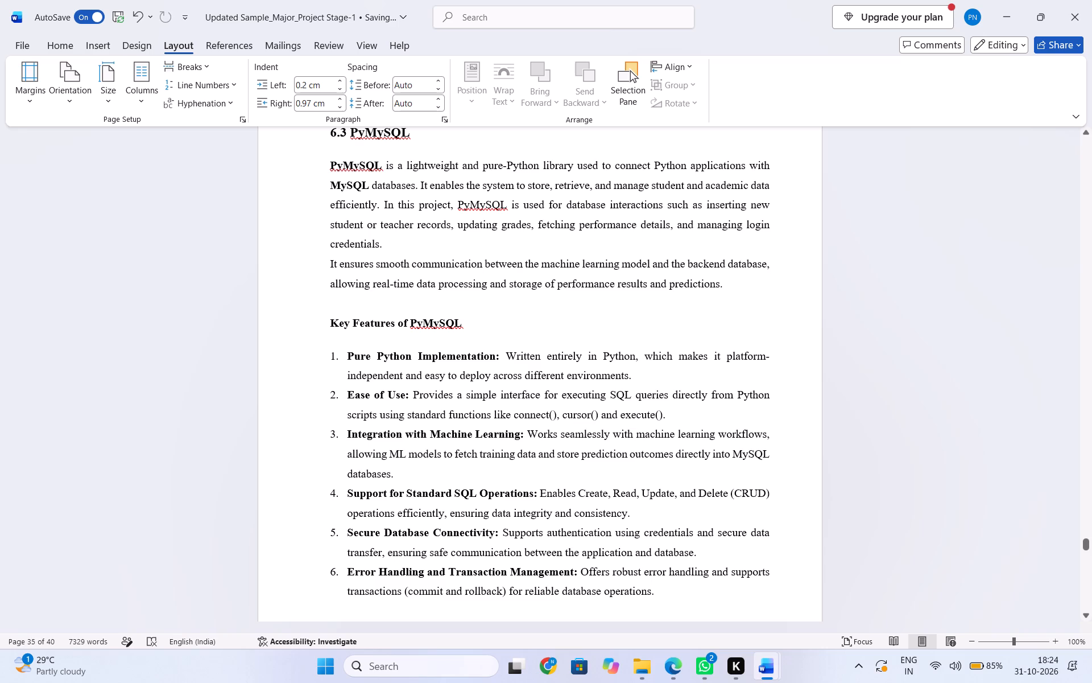
Delete one extra blank line above the 6.2 Django heading.
{"action": "scroll", "coordinate": [576, 429], "scroll_direction": "up", "scroll_amount": 1}
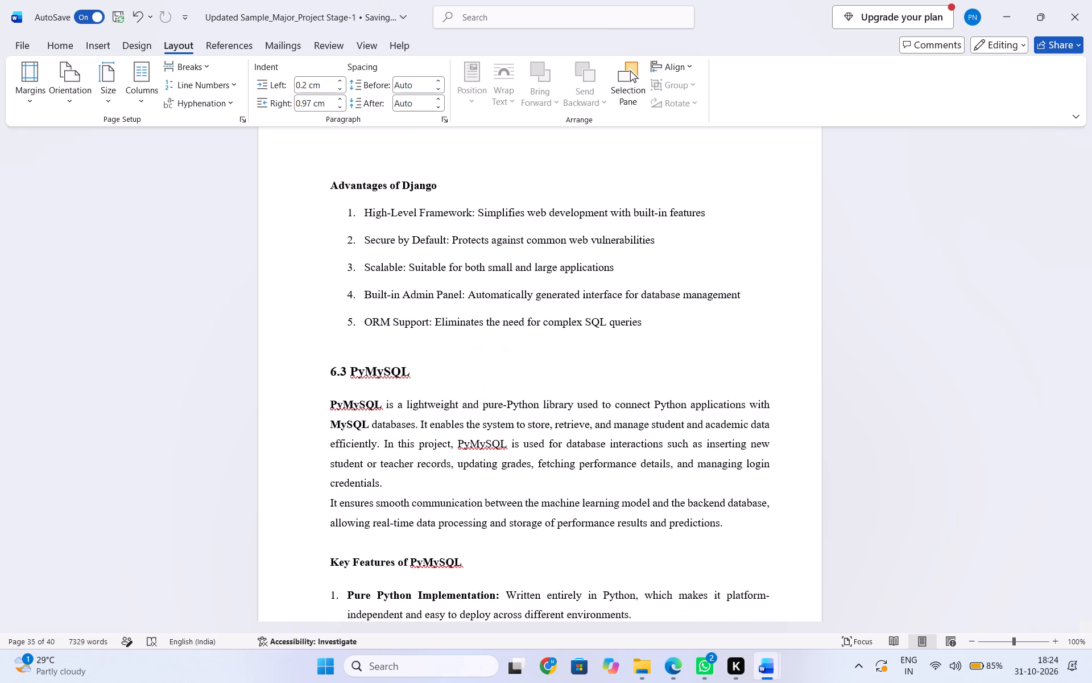
{"action": "scroll", "coordinate": [576, 426], "scroll_direction": "up", "scroll_amount": 1}
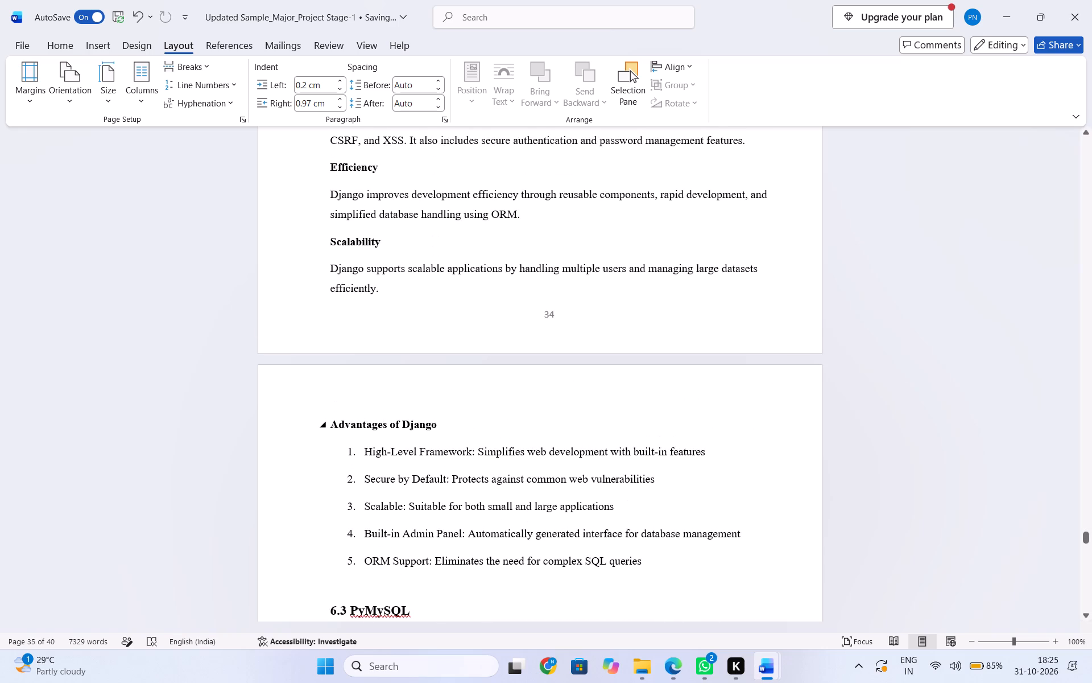
{"action": "scroll", "coordinate": [576, 422], "scroll_direction": "up", "scroll_amount": 2}
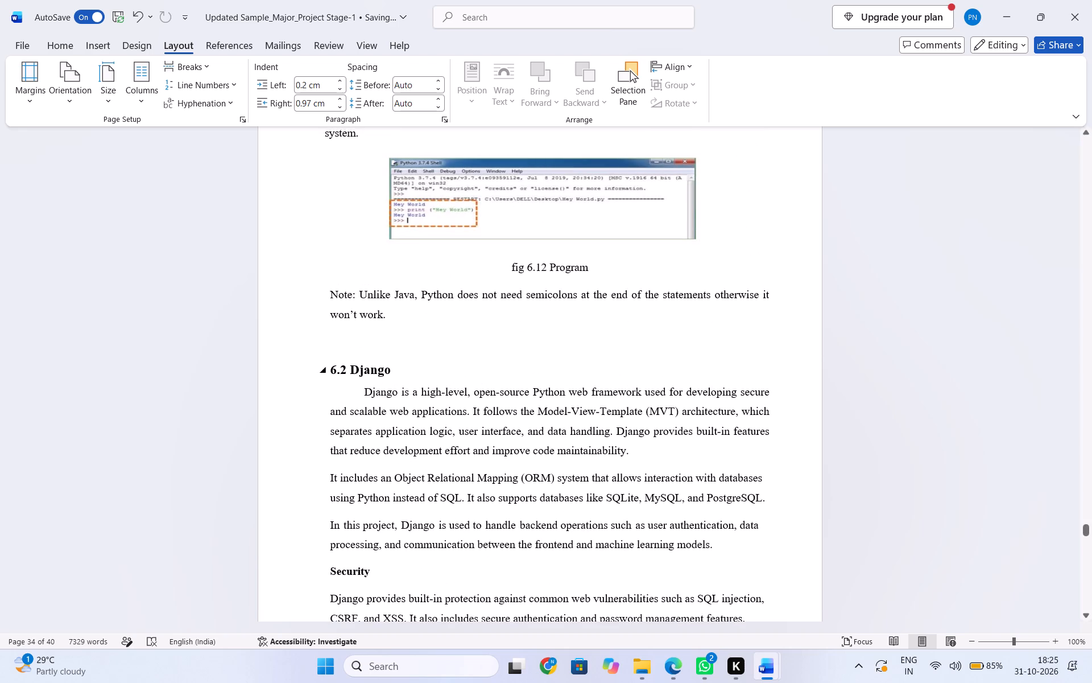
{"action": "left_click", "coordinate": [415, 352]}
{"action": "key", "text": "BackSpace"}
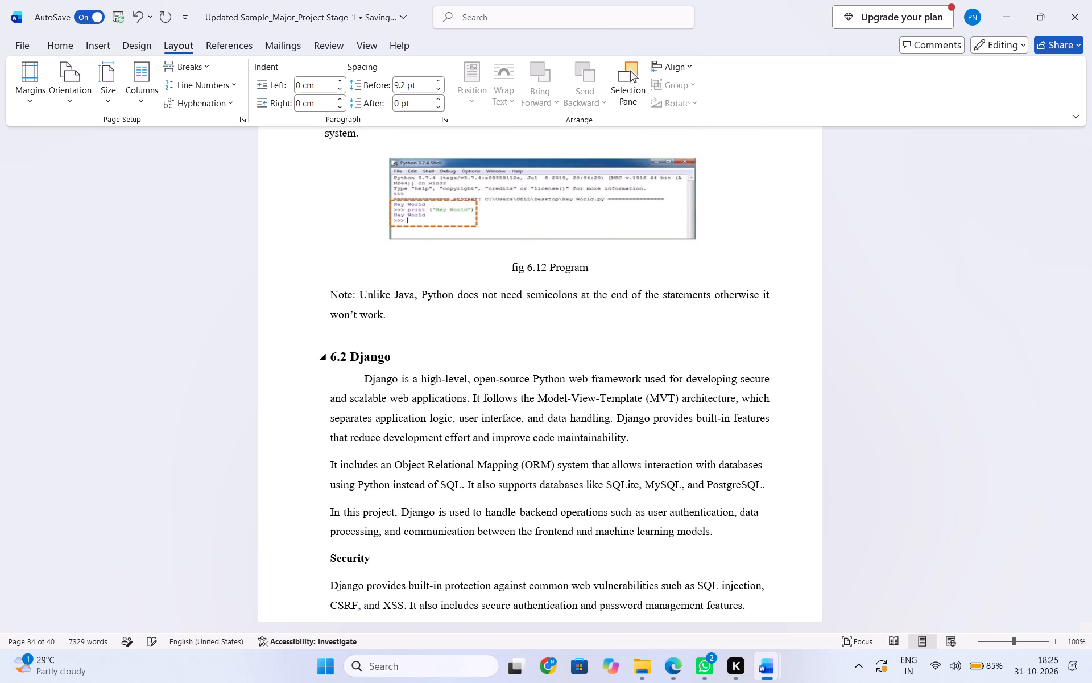
{"action": "scroll", "coordinate": [414, 353], "scroll_direction": "down", "scroll_amount": 2}
{"action": "scroll", "coordinate": [415, 357], "scroll_direction": "up", "scroll_amount": 2}
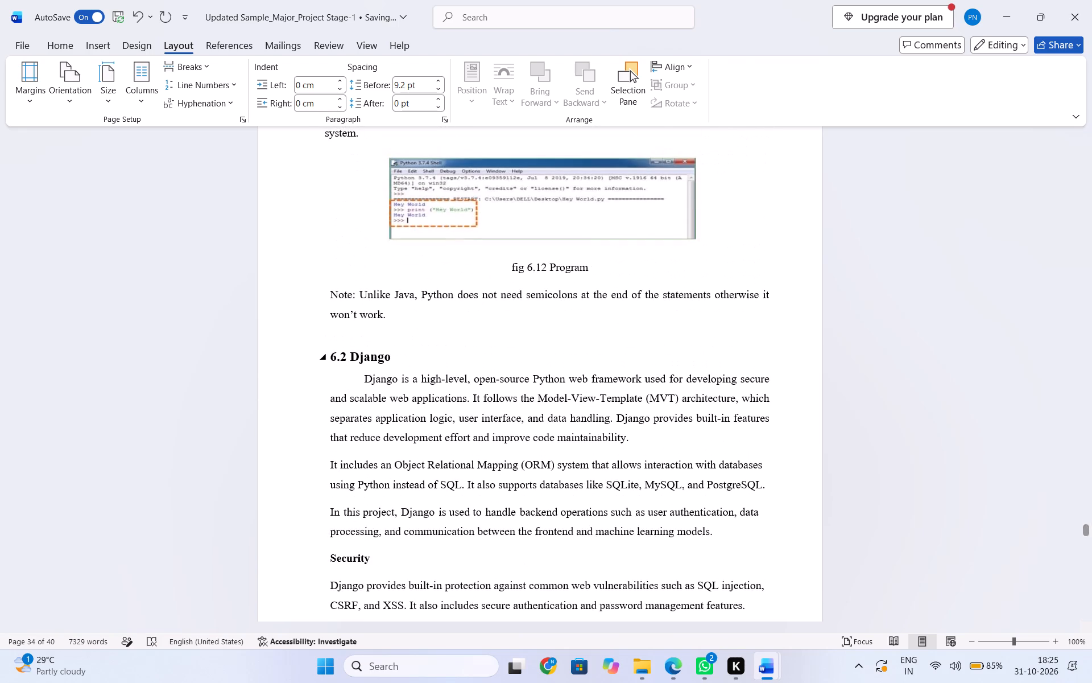
{"action": "left_click", "coordinate": [415, 357]}
Shift the fig 6.12, fig 6.11 and fig 6.10 screenshots slightly to the right to align them over their captions.
{"action": "scroll", "coordinate": [425, 366], "scroll_direction": "up", "scroll_amount": 2}
{"action": "scroll", "coordinate": [425, 367], "scroll_direction": "down", "scroll_amount": 2}
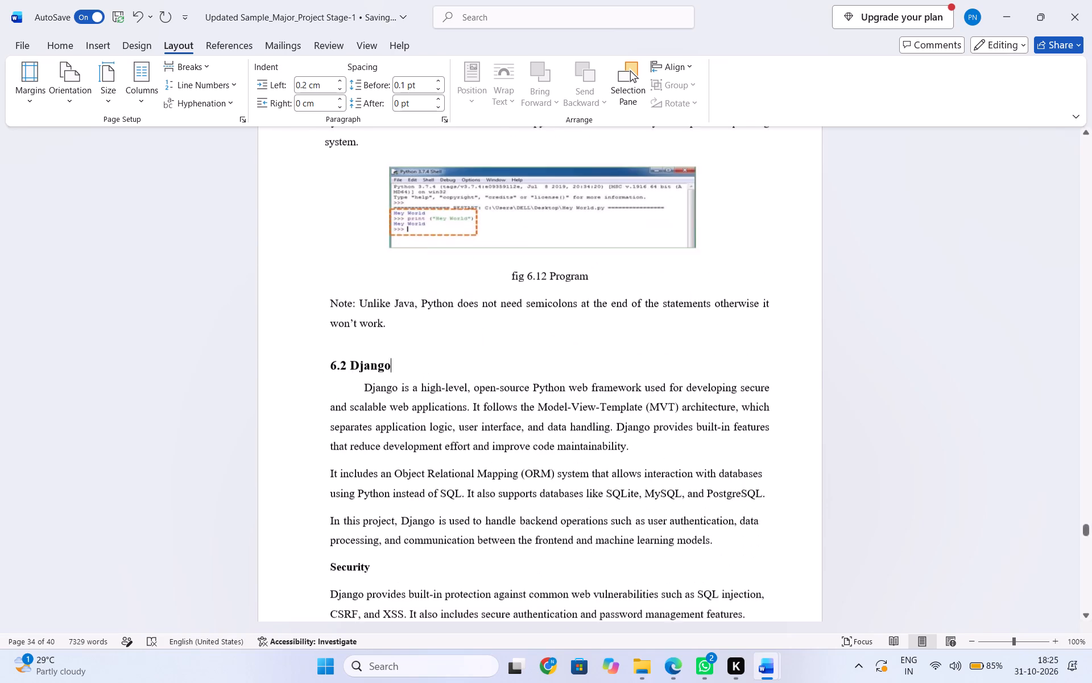
{"action": "left_click", "coordinate": [514, 234]}
{"action": "left_click_drag", "start_coordinate": [513, 209], "coordinate": [522, 208]}
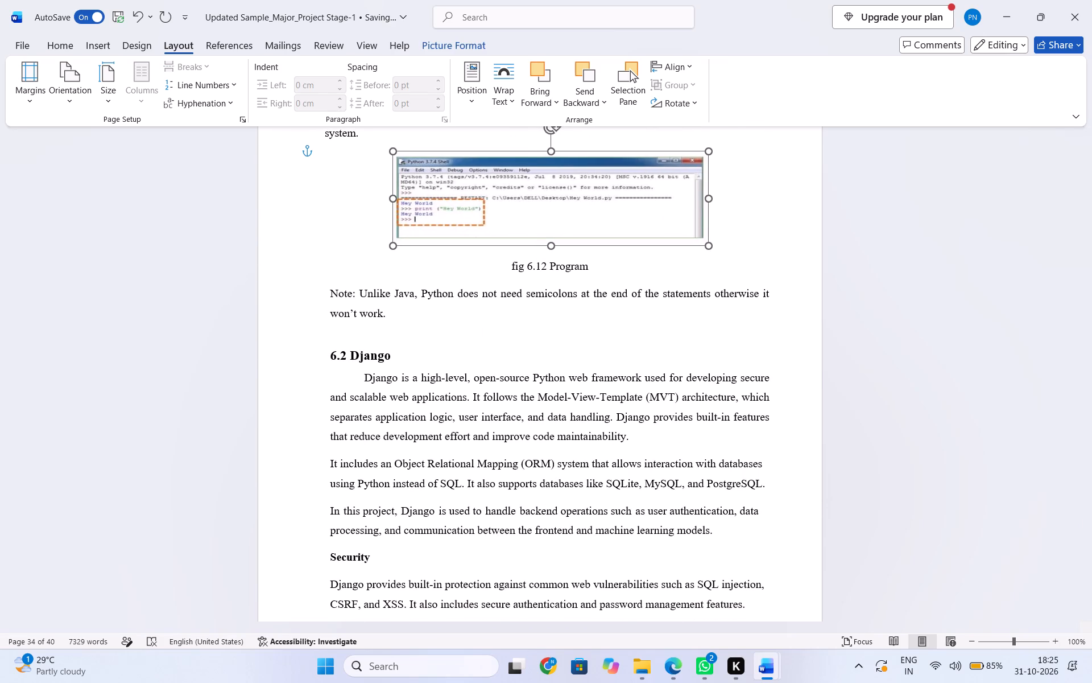
{"action": "left_click_drag", "start_coordinate": [522, 208], "coordinate": [535, 212]}
{"action": "scroll", "coordinate": [545, 347], "scroll_direction": "up", "scroll_amount": 3}
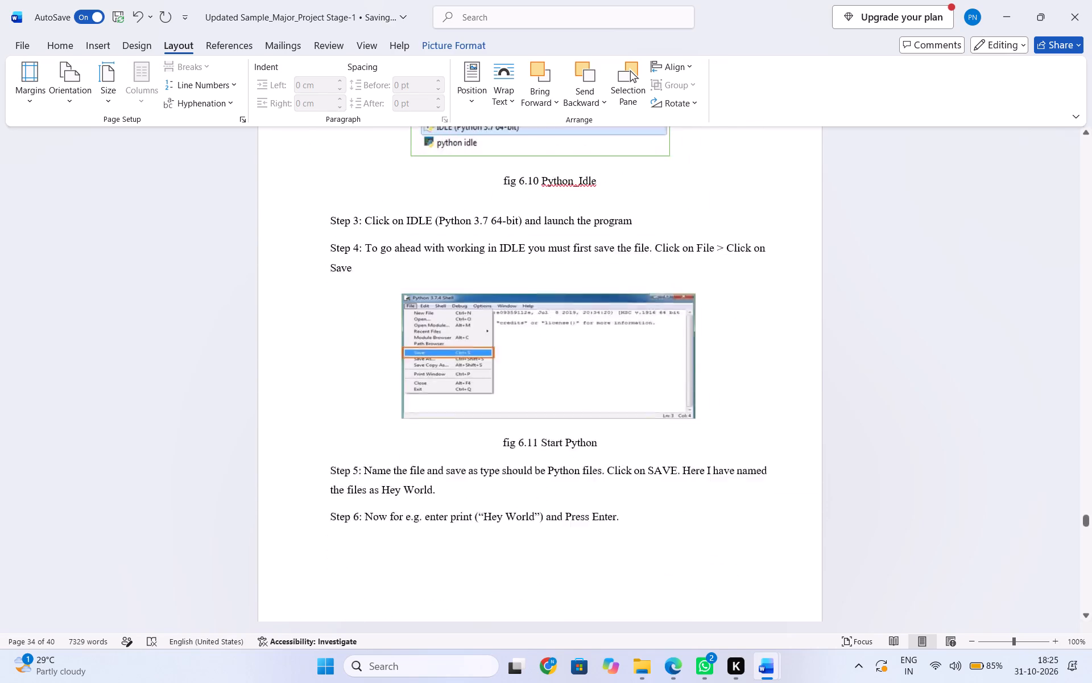
{"action": "left_click_drag", "start_coordinate": [536, 390], "coordinate": [544, 390]}
{"action": "left_click_drag", "start_coordinate": [555, 184], "coordinate": [566, 185]}
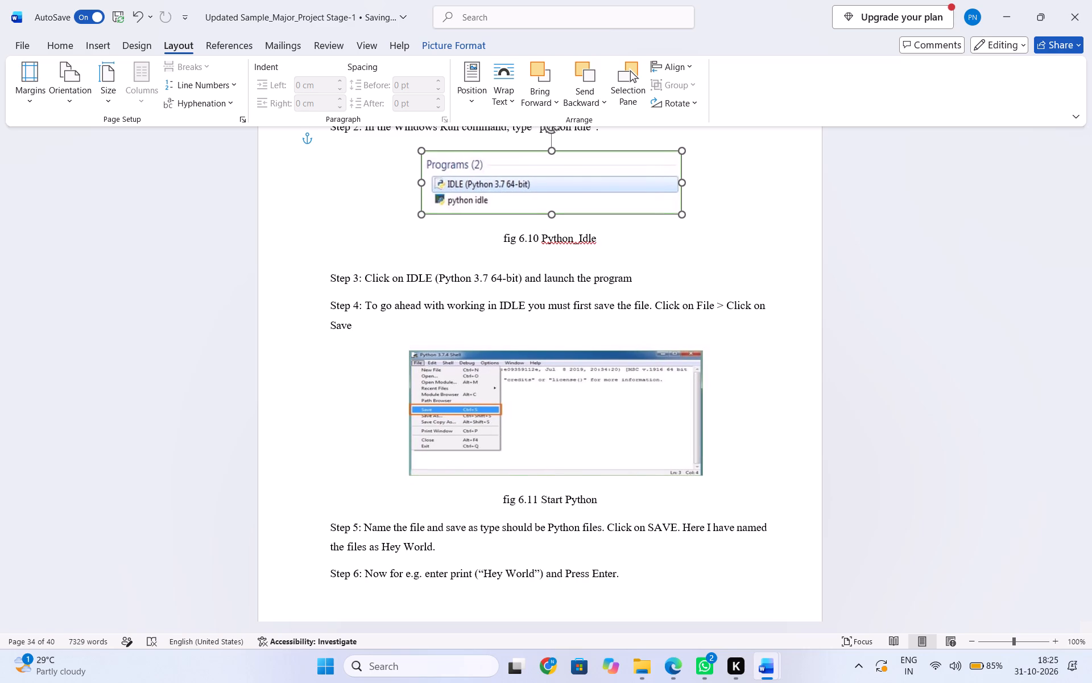
{"action": "left_click_drag", "start_coordinate": [566, 185], "coordinate": [570, 187]}
Review the layout from the Python installation steps through the PyMySQL section and chapters 7 and 8 to the References.
{"action": "scroll", "coordinate": [573, 192], "scroll_direction": "up", "scroll_amount": 2}
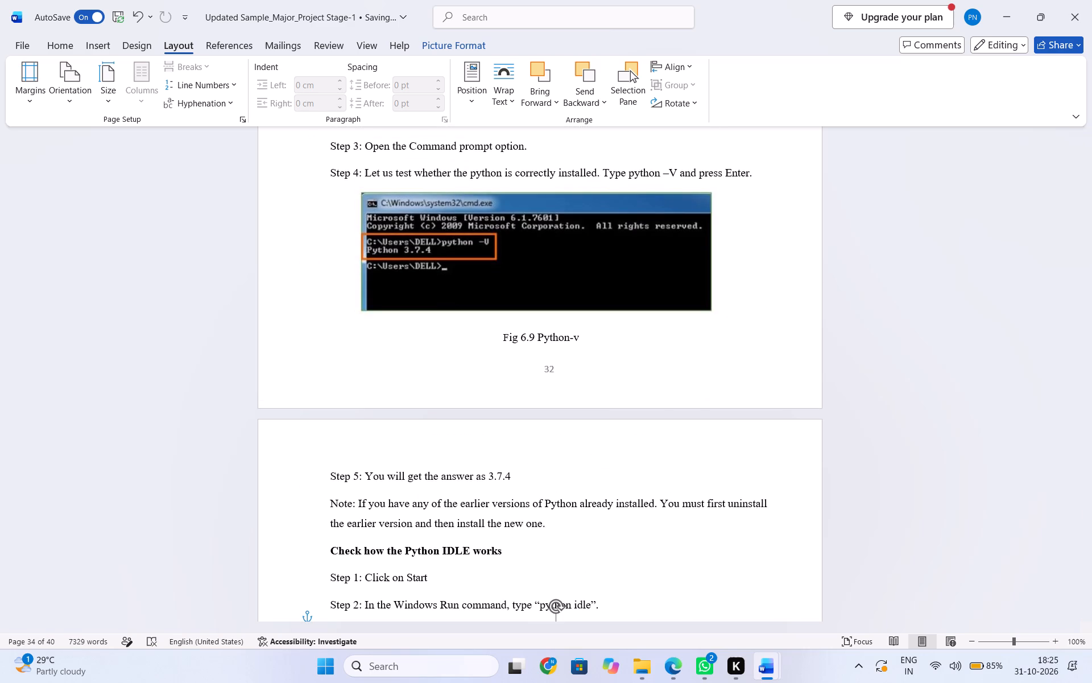
{"action": "scroll", "coordinate": [573, 192], "scroll_direction": "down", "scroll_amount": 10}
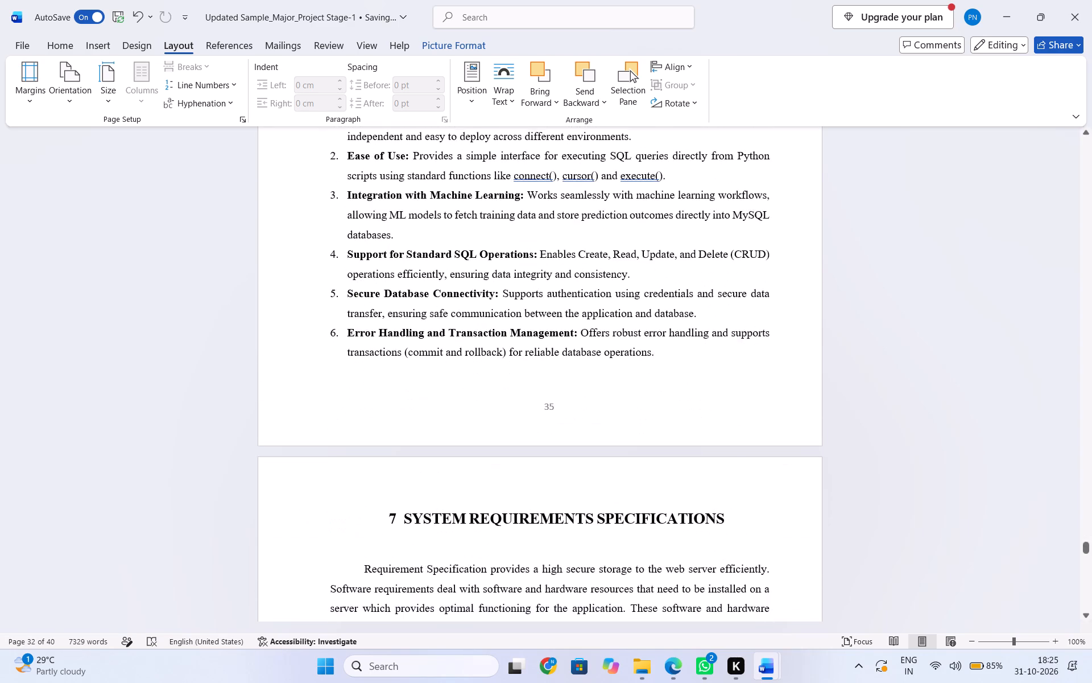
{"action": "scroll", "coordinate": [573, 198], "scroll_direction": "down", "scroll_amount": 2}
{"action": "scroll", "coordinate": [573, 198], "scroll_direction": "up", "scroll_amount": 2}
{"action": "scroll", "coordinate": [573, 198], "scroll_direction": "down", "scroll_amount": 2}
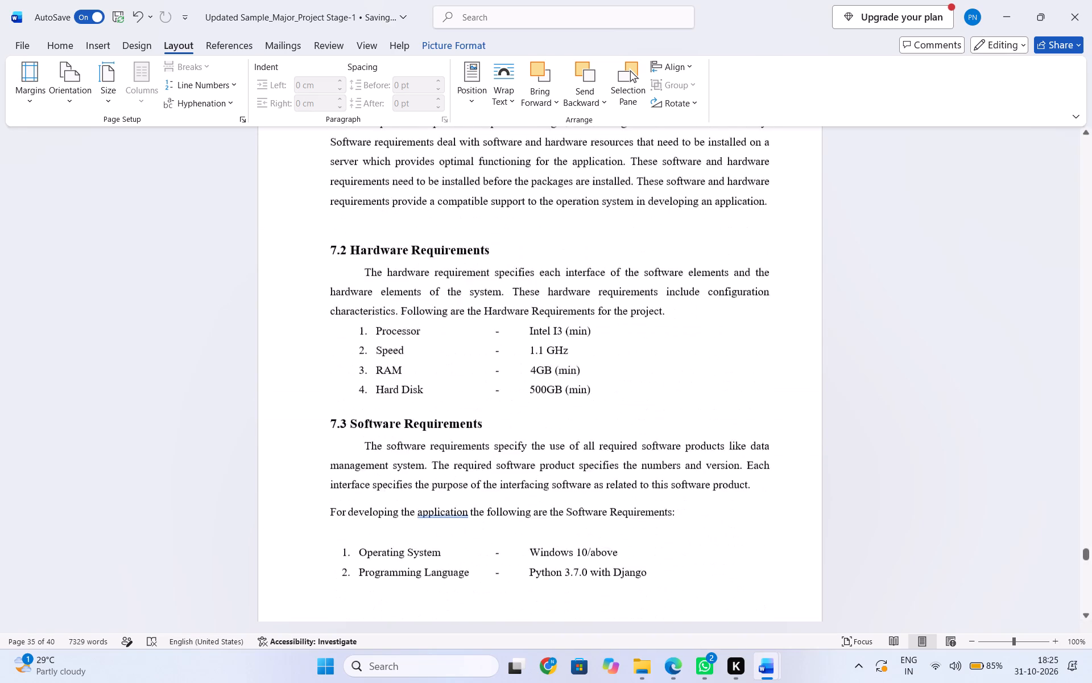
{"action": "scroll", "coordinate": [573, 198], "scroll_direction": "up", "scroll_amount": 1}
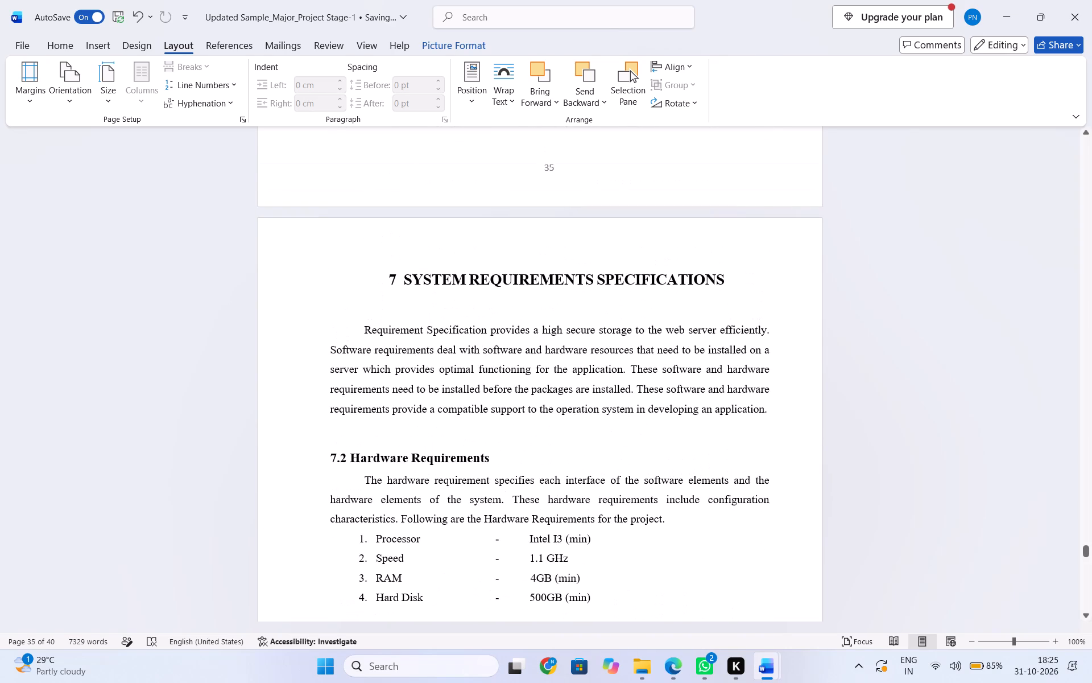
{"action": "scroll", "coordinate": [396, 336], "scroll_direction": "down", "scroll_amount": 3}
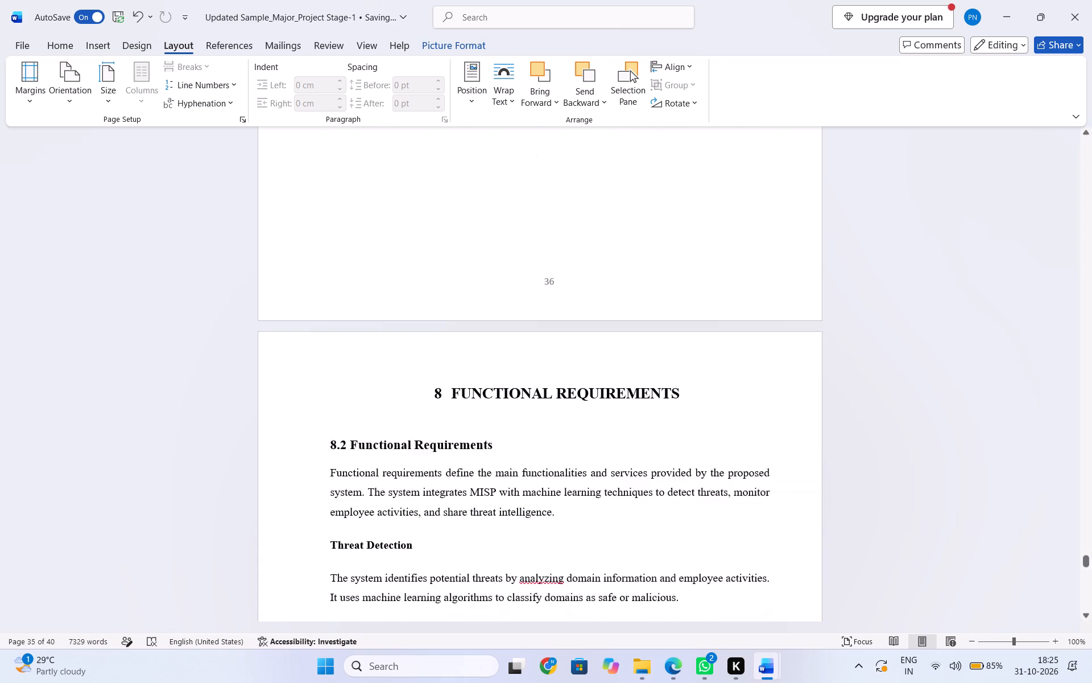
{"action": "scroll", "coordinate": [396, 336], "scroll_direction": "down", "scroll_amount": 11}
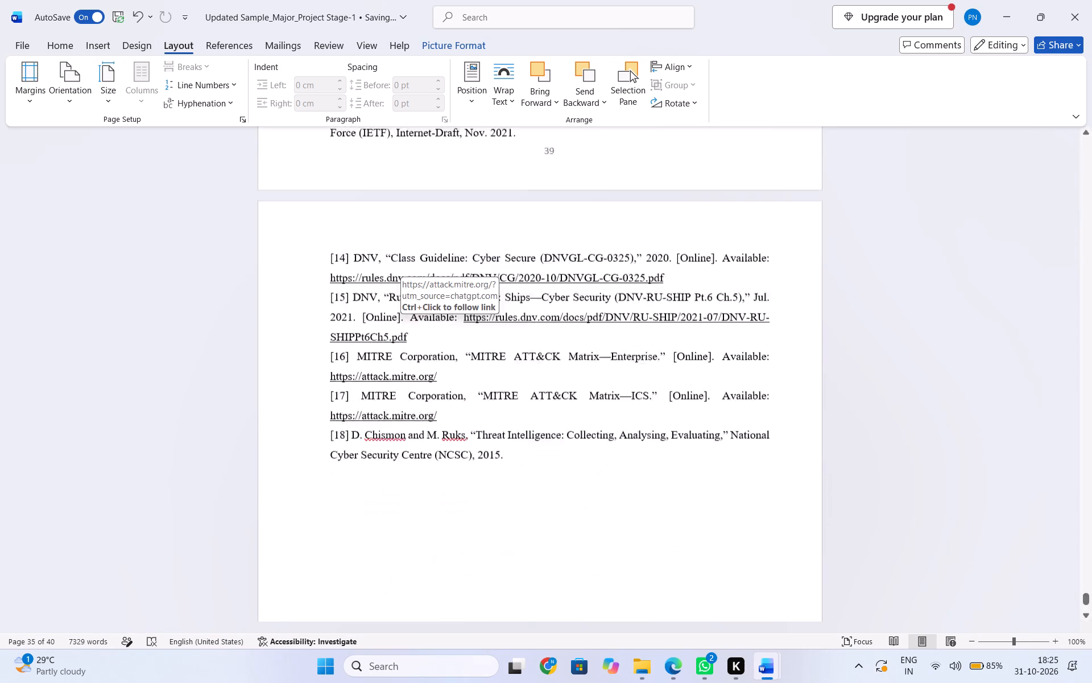
{"action": "scroll", "coordinate": [403, 331], "scroll_direction": "down", "scroll_amount": 4}
{"action": "scroll", "coordinate": [403, 331], "scroll_direction": "up", "scroll_amount": 6}
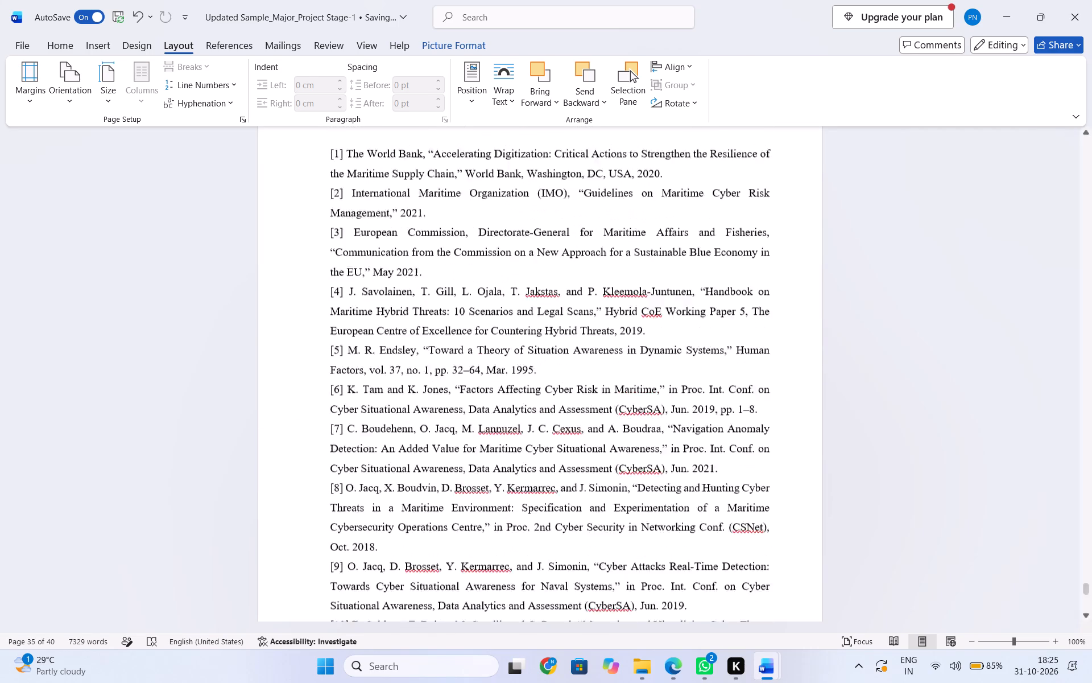
{"action": "scroll", "coordinate": [404, 329], "scroll_direction": "up", "scroll_amount": 2}
{"action": "scroll", "coordinate": [405, 327], "scroll_direction": "down", "scroll_amount": 3}
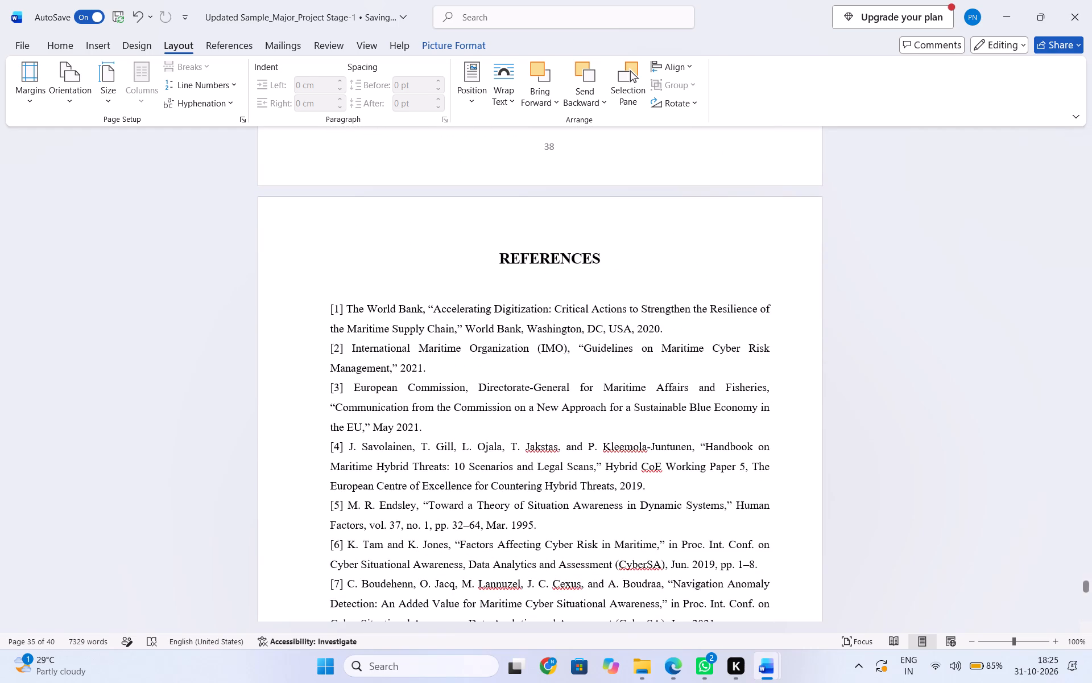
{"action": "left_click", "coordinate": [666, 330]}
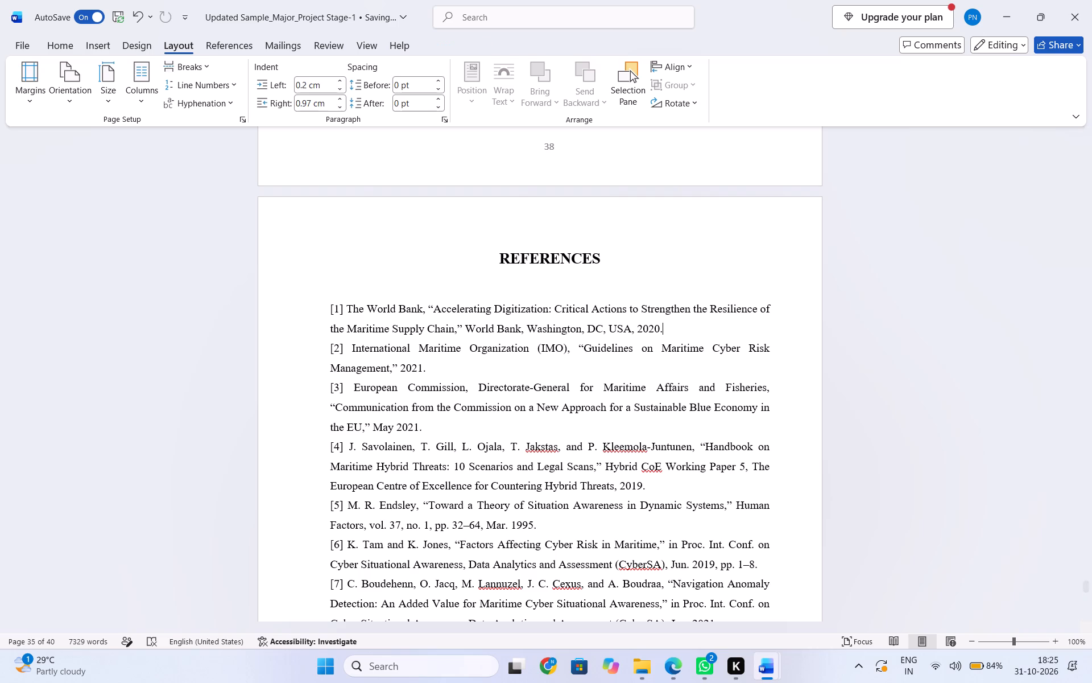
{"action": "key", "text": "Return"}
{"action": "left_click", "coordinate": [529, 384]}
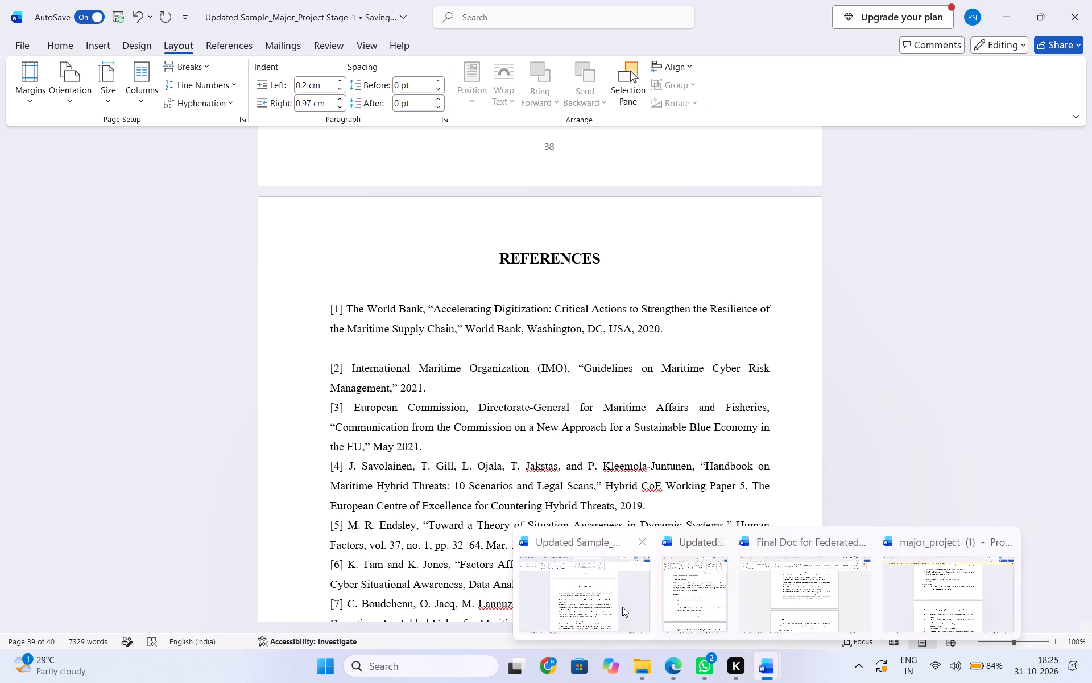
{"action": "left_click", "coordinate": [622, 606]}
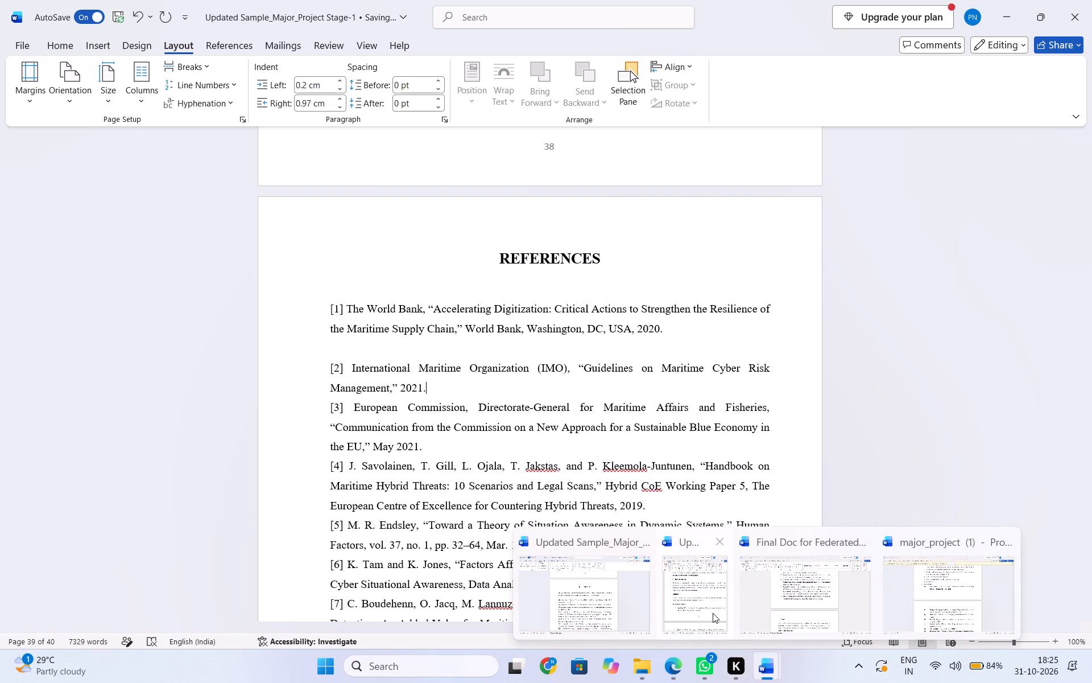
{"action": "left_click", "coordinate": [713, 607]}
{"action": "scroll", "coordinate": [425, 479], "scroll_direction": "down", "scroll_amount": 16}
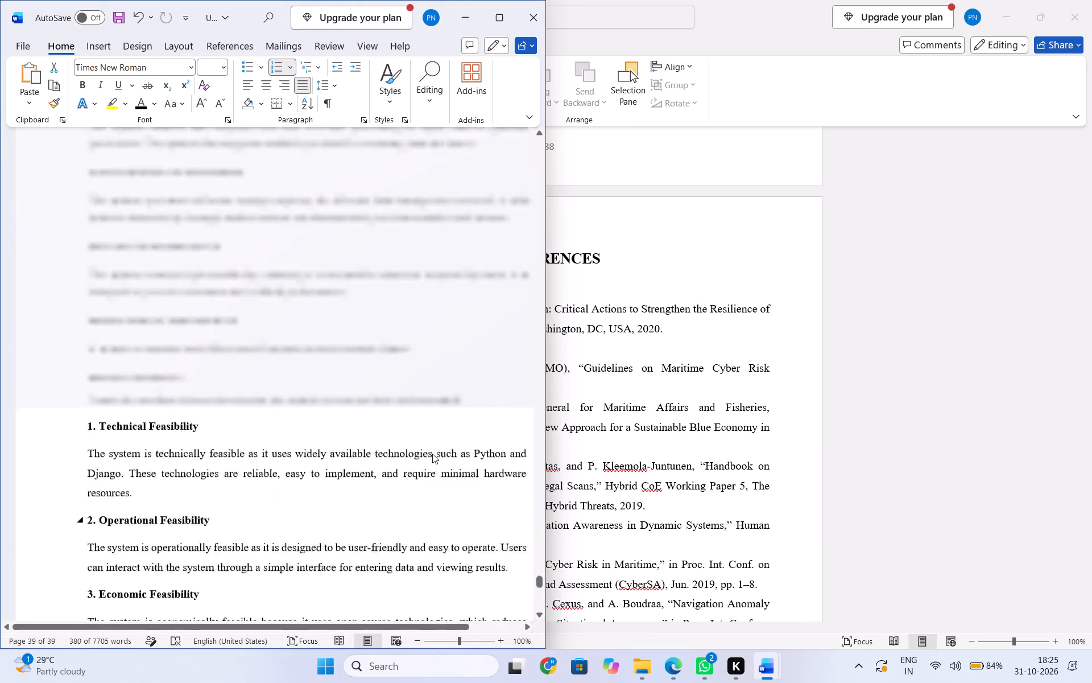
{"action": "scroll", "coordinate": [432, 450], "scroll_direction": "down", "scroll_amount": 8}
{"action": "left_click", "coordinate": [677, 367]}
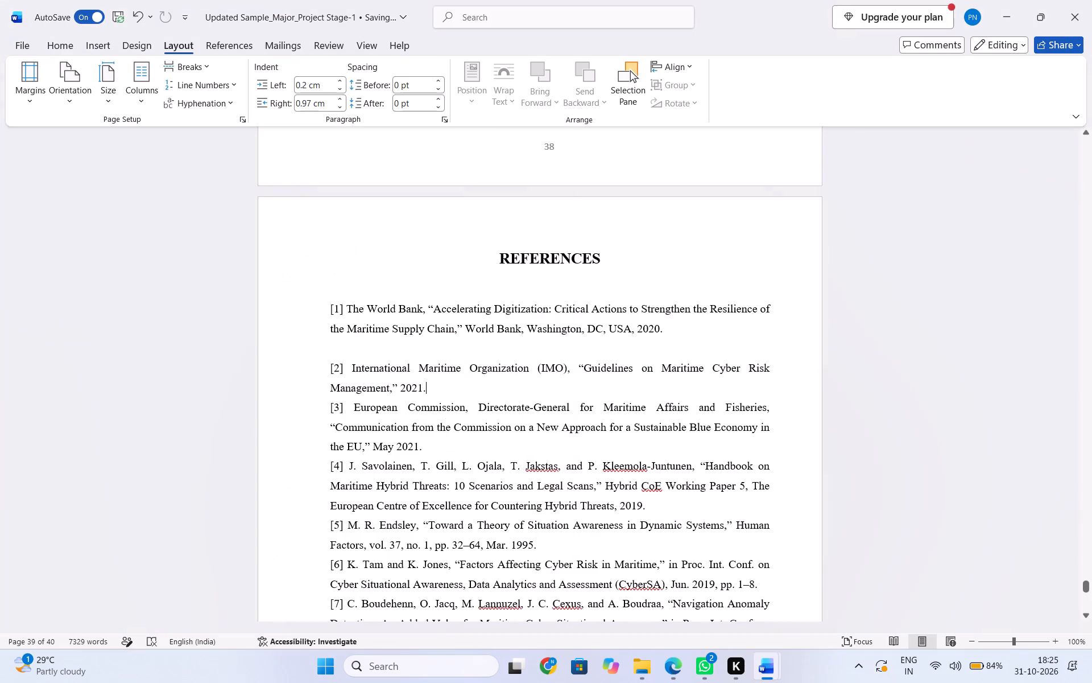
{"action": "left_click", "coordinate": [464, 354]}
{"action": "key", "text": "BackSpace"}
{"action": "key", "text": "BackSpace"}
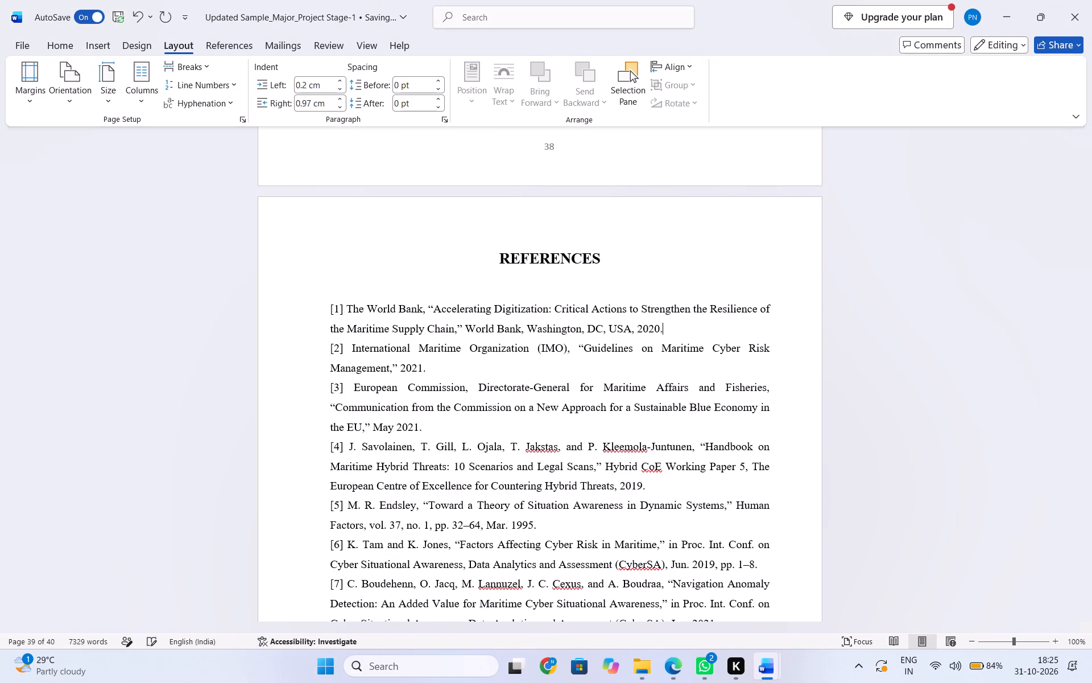
Insert a blank line after each of references [1] to [4] in the References list.
{"action": "scroll", "coordinate": [466, 351], "scroll_direction": "down", "scroll_amount": 3}
{"action": "scroll", "coordinate": [466, 351], "scroll_direction": "up", "scroll_amount": 3}
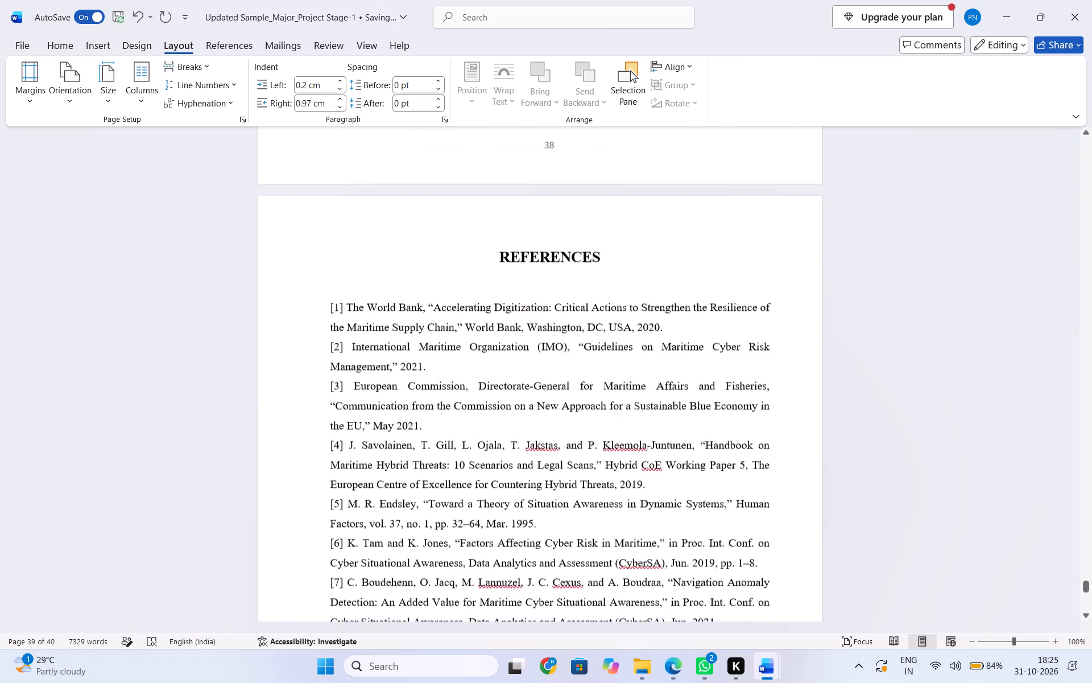
{"action": "scroll", "coordinate": [467, 351], "scroll_direction": "up", "scroll_amount": 1}
{"action": "scroll", "coordinate": [570, 378], "scroll_direction": "down", "scroll_amount": 2}
{"action": "scroll", "coordinate": [647, 298], "scroll_direction": "up", "scroll_amount": 1}
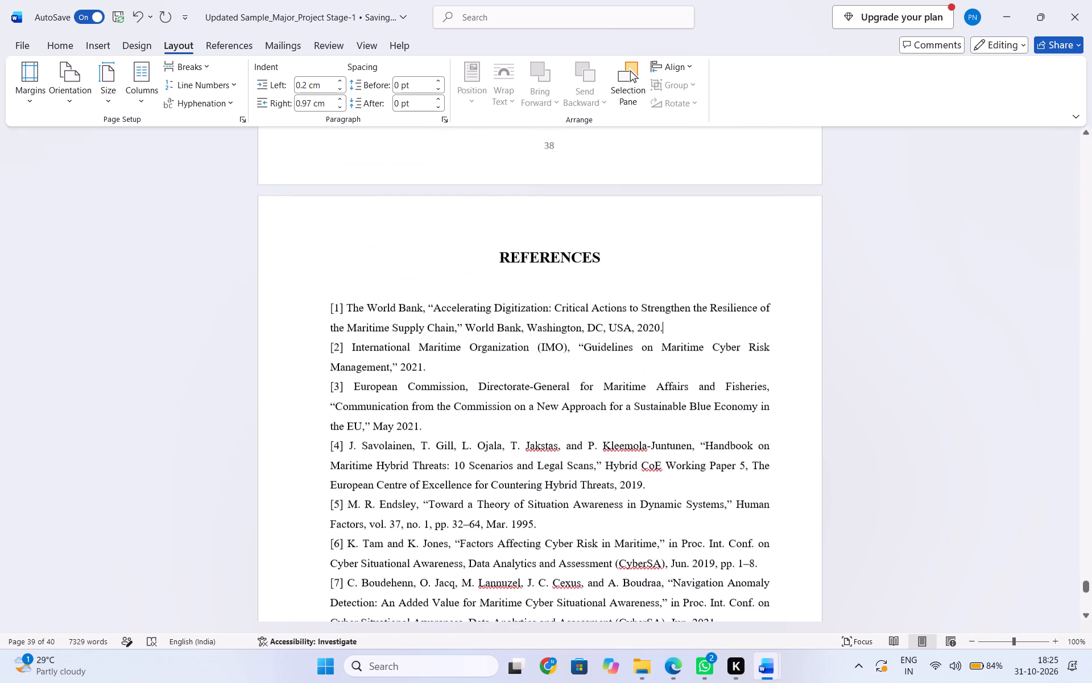
{"action": "key", "text": "Return"}
{"action": "left_click", "coordinate": [477, 376]}
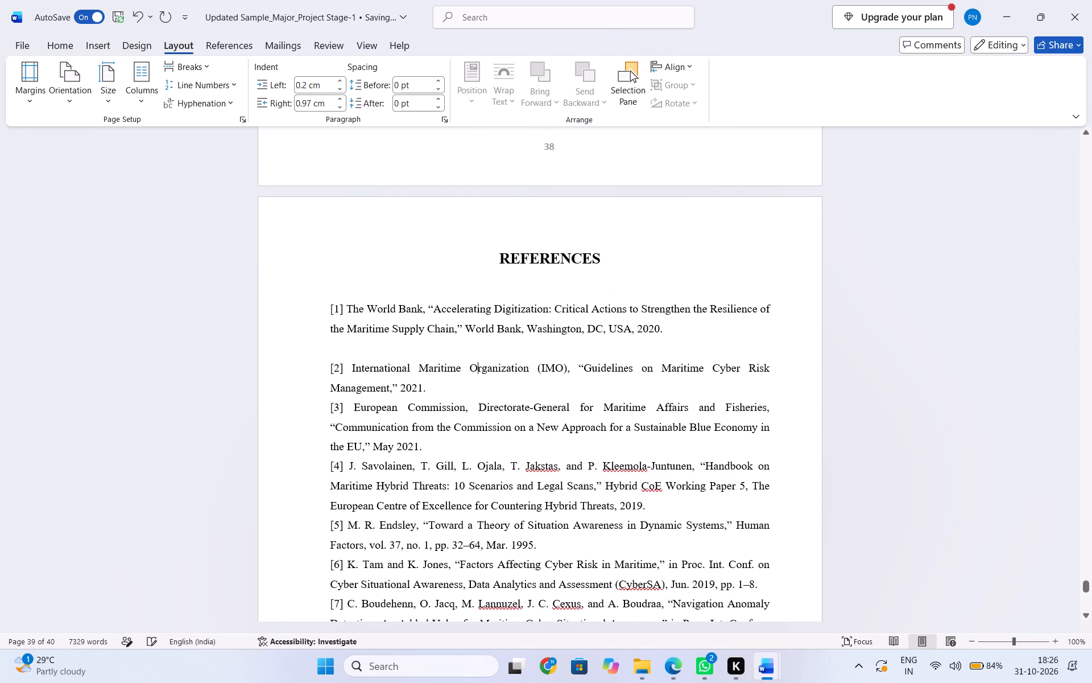
{"action": "left_click", "coordinate": [476, 385]}
{"action": "key", "text": "Return"}
{"action": "left_click", "coordinate": [466, 457]}
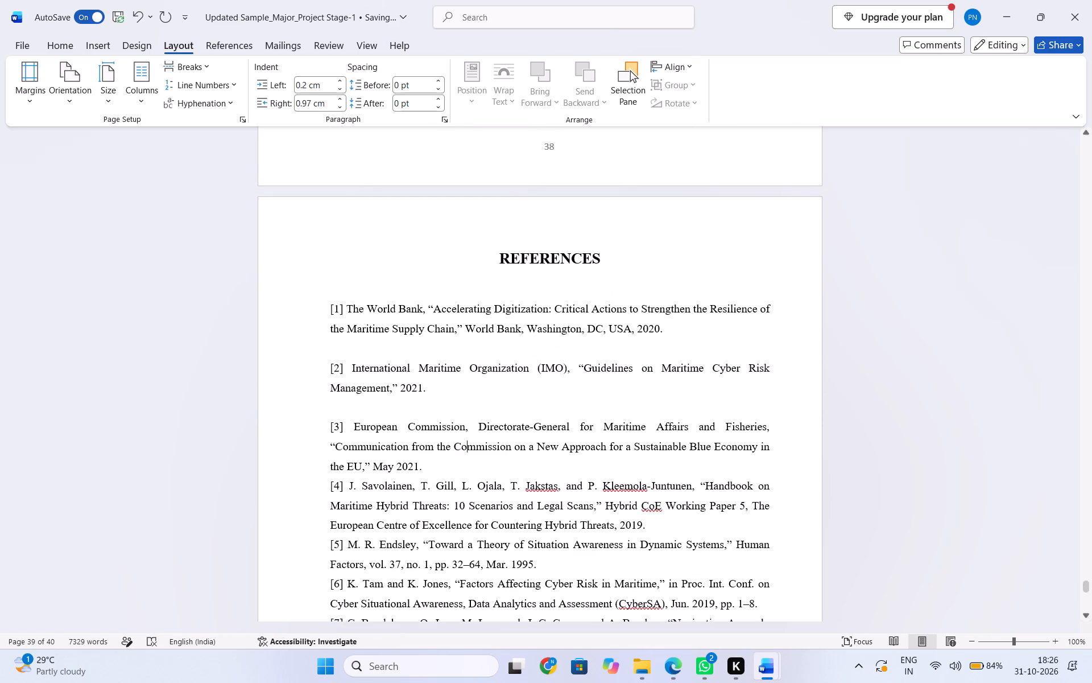
{"action": "left_click", "coordinate": [444, 476]}
{"action": "key", "text": "Return"}
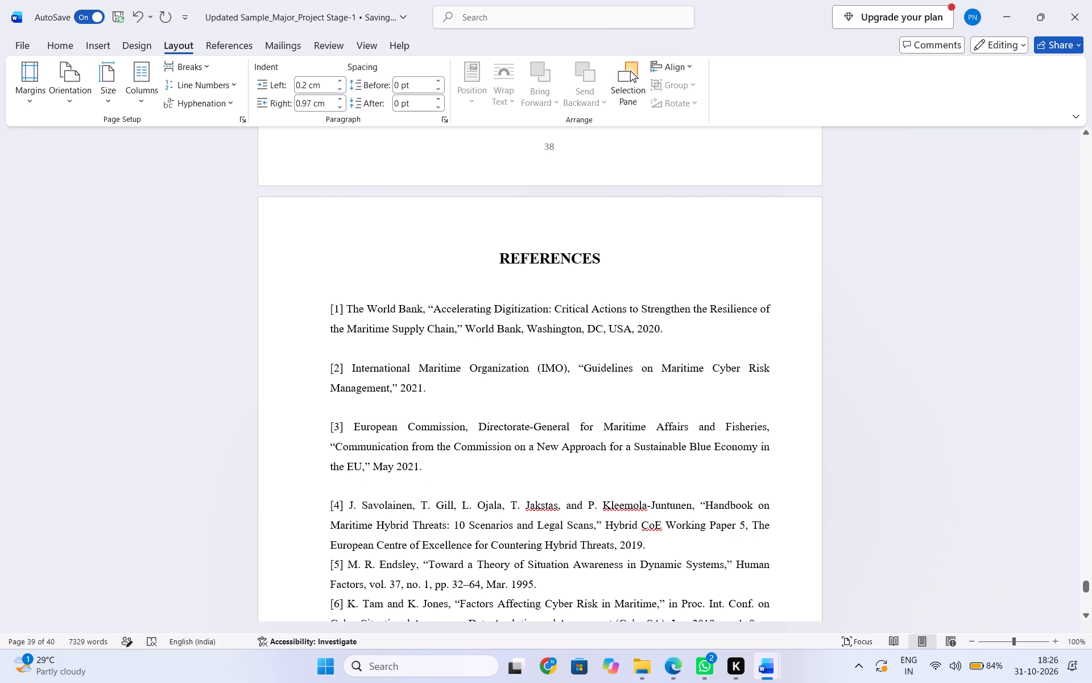
{"action": "left_click", "coordinate": [659, 550]}
{"action": "key", "text": "Return"}
Insert a blank line after each of references [5] to [9] in the References list.
{"action": "scroll", "coordinate": [648, 538], "scroll_direction": "down", "scroll_amount": 1}
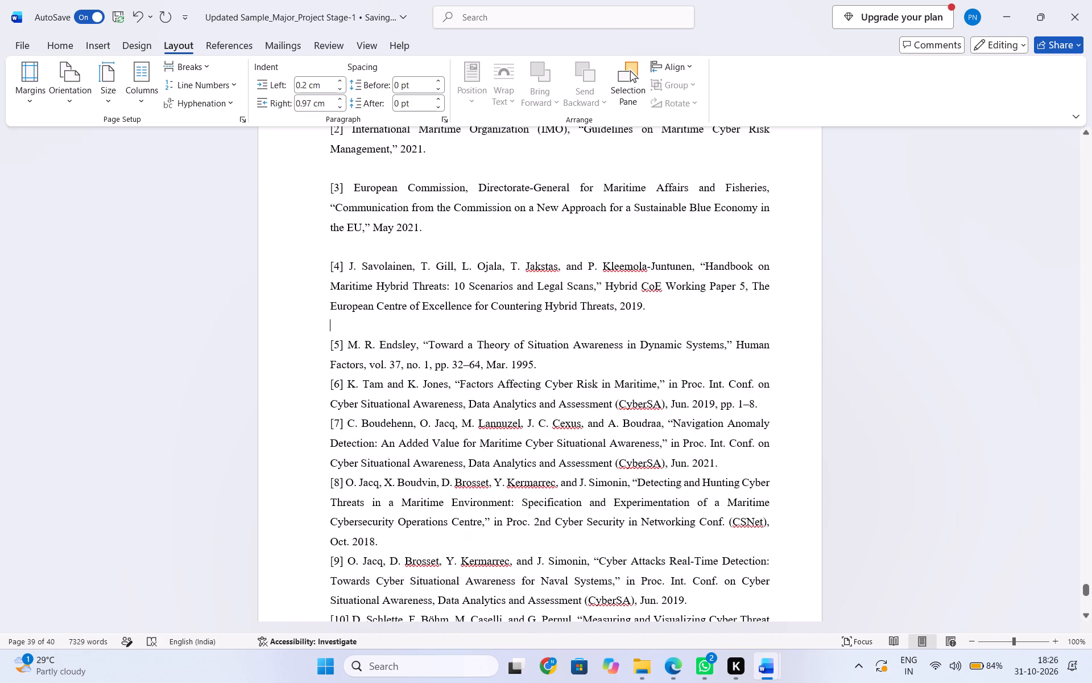
{"action": "left_click", "coordinate": [575, 369]}
{"action": "key", "text": "Return"}
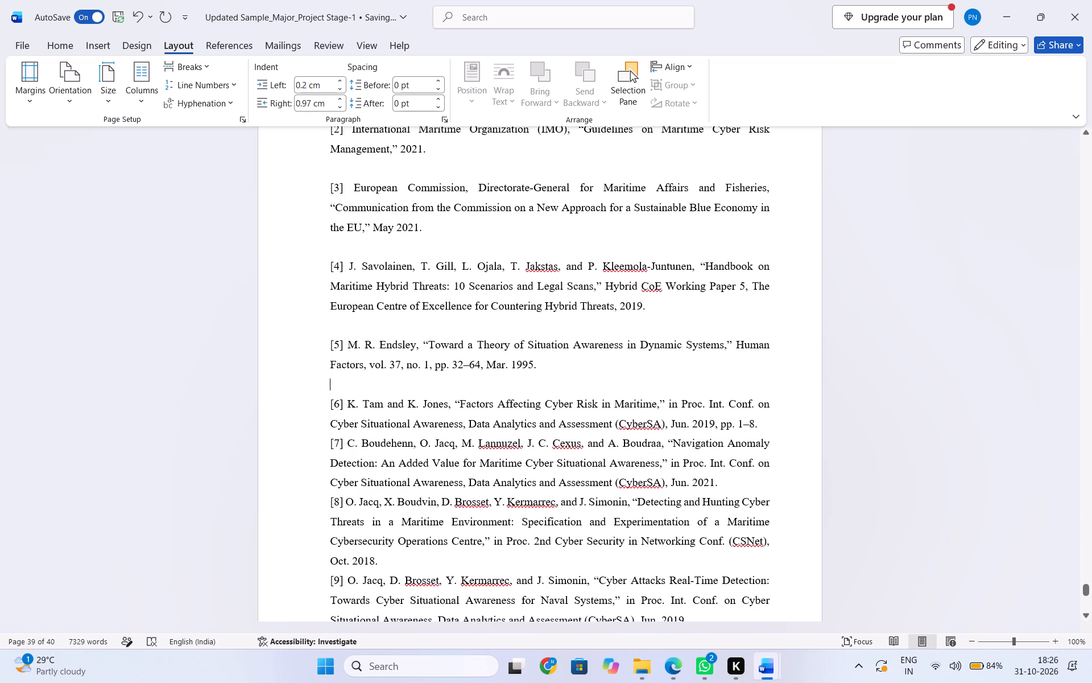
{"action": "left_click", "coordinate": [776, 429]}
{"action": "key", "text": "Return"}
{"action": "left_click", "coordinate": [725, 511]}
{"action": "key", "text": "Return"}
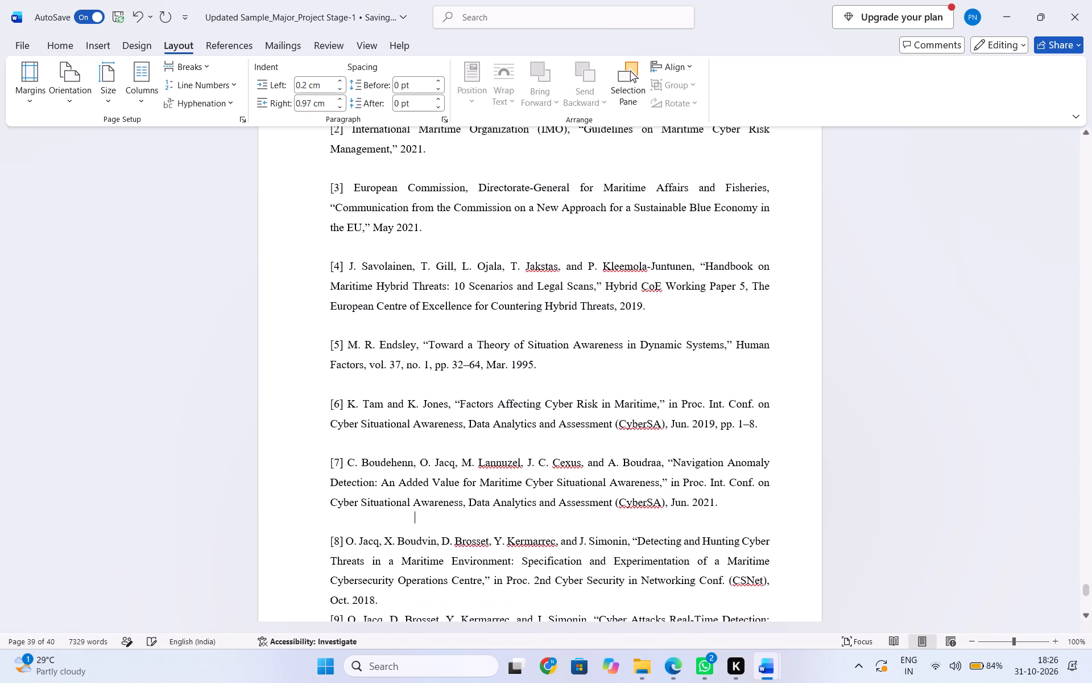
{"action": "scroll", "coordinate": [741, 501], "scroll_direction": "down", "scroll_amount": 1}
{"action": "left_click", "coordinate": [688, 363]}
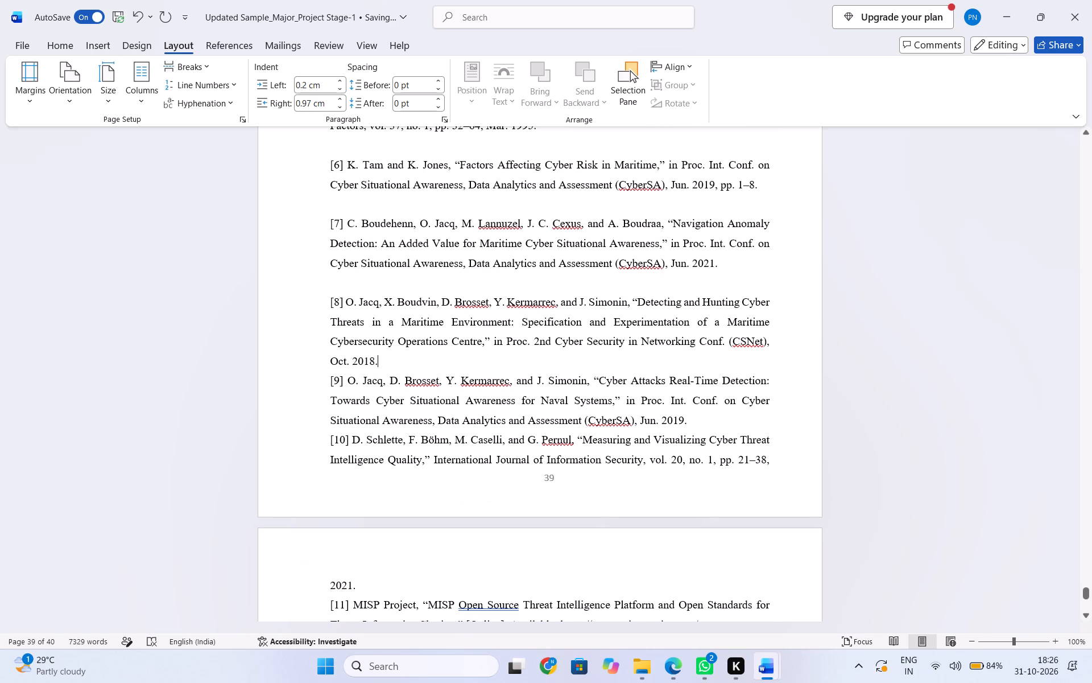
{"action": "key", "text": "Return"}
{"action": "left_click", "coordinate": [706, 448]}
{"action": "key", "text": "Return"}
Insert a blank line after each of references [10] to [13] in the References list.
{"action": "scroll", "coordinate": [706, 448], "scroll_direction": "down", "scroll_amount": 1}
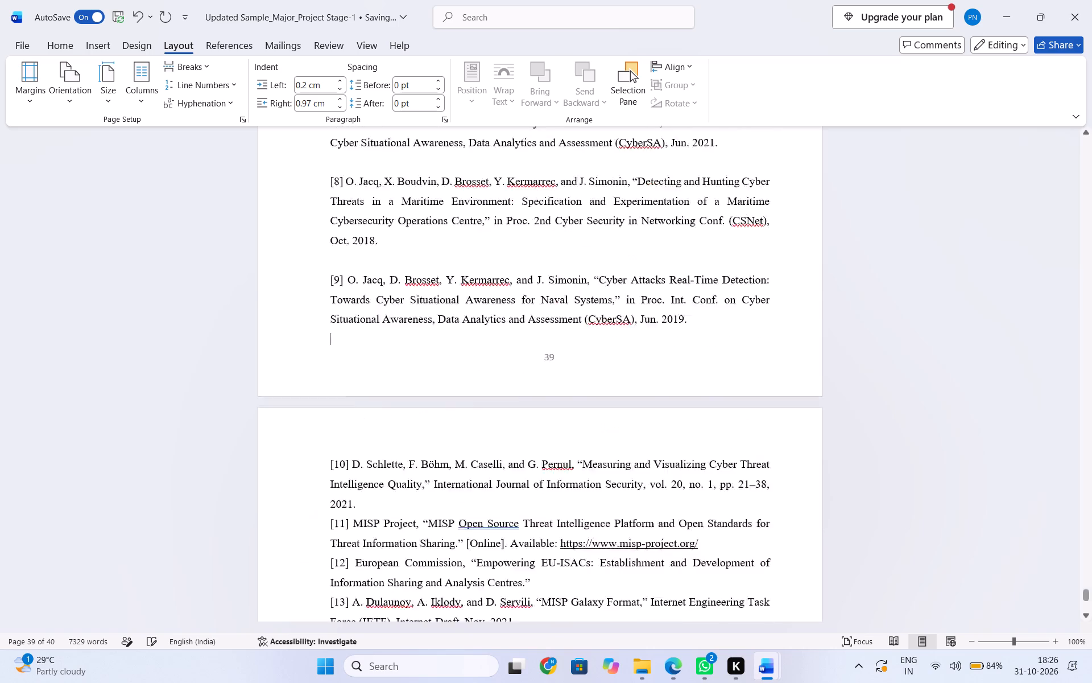
{"action": "left_click", "coordinate": [538, 384]}
{"action": "key", "text": "Return"}
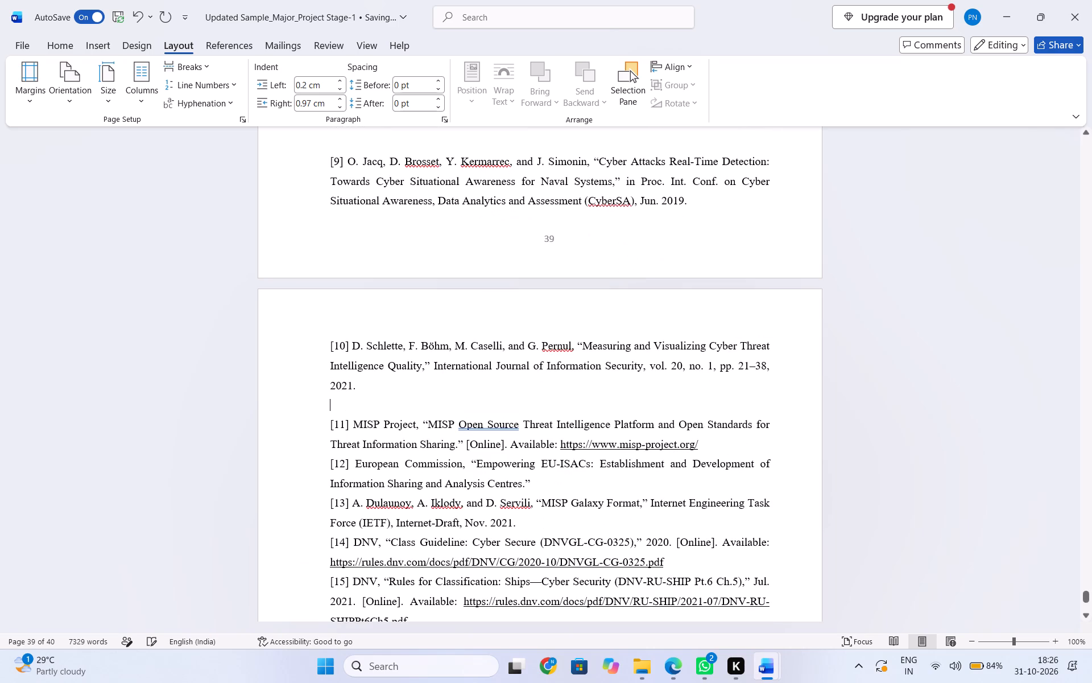
{"action": "left_click", "coordinate": [705, 445]}
{"action": "key", "text": "Return"}
{"action": "left_click", "coordinate": [615, 505]}
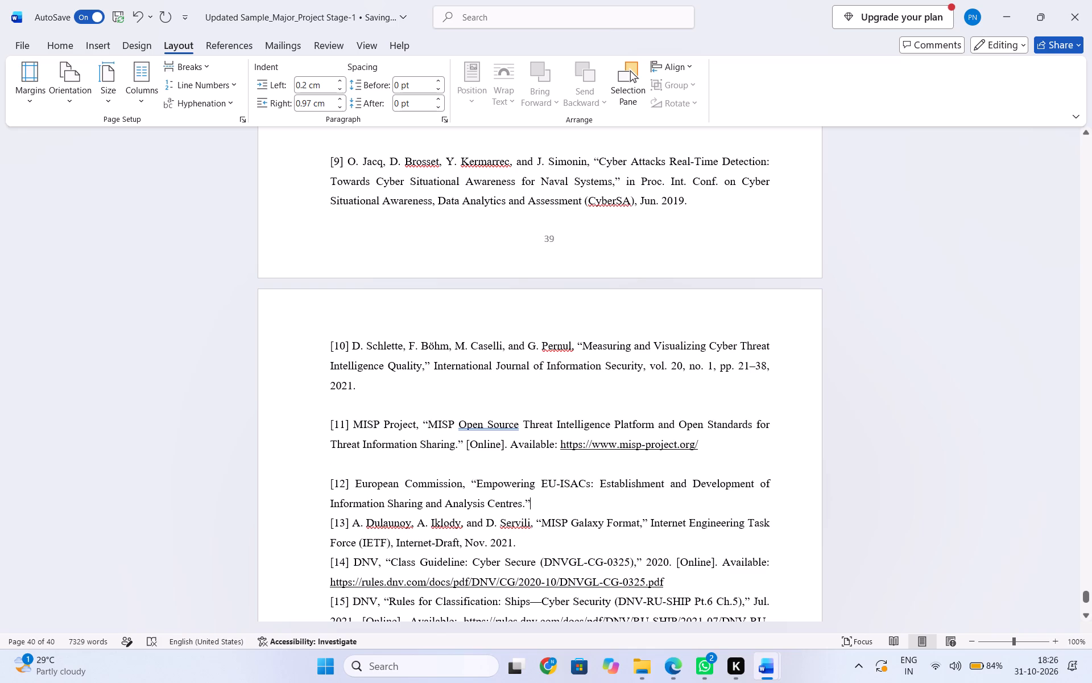
{"action": "key", "text": "Return"}
{"action": "scroll", "coordinate": [613, 497], "scroll_direction": "down", "scroll_amount": 1}
{"action": "left_click", "coordinate": [545, 320]}
{"action": "key", "text": "Return"}
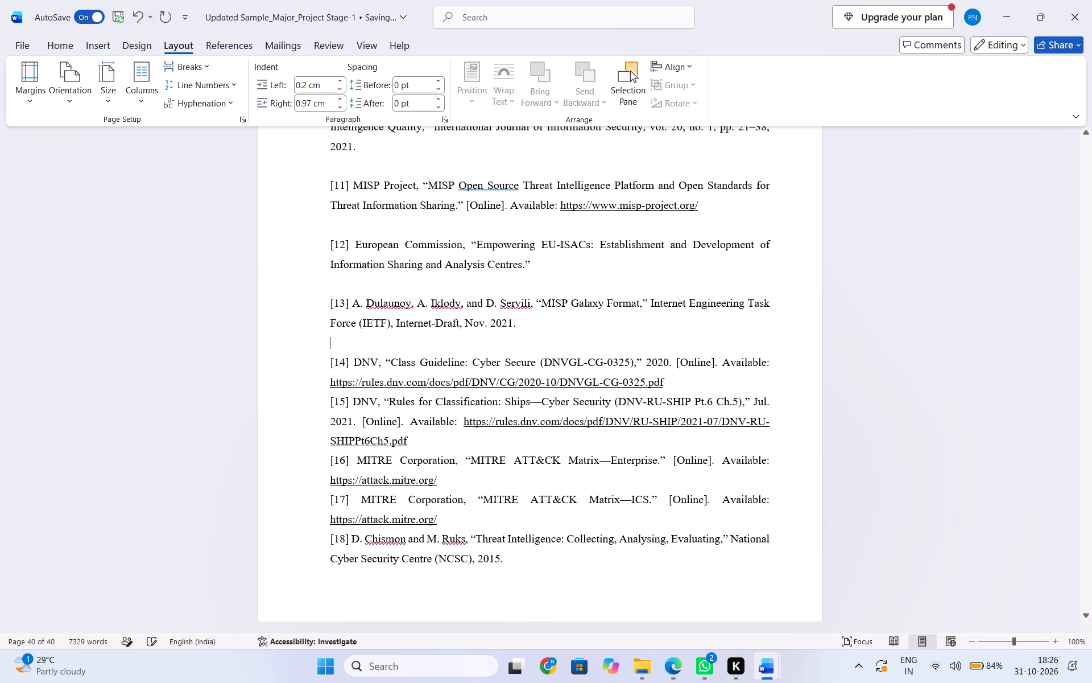
Insert a blank line after each of references [14] to [17] in the References list.
{"action": "left_click", "coordinate": [713, 390]}
{"action": "key", "text": "Return"}
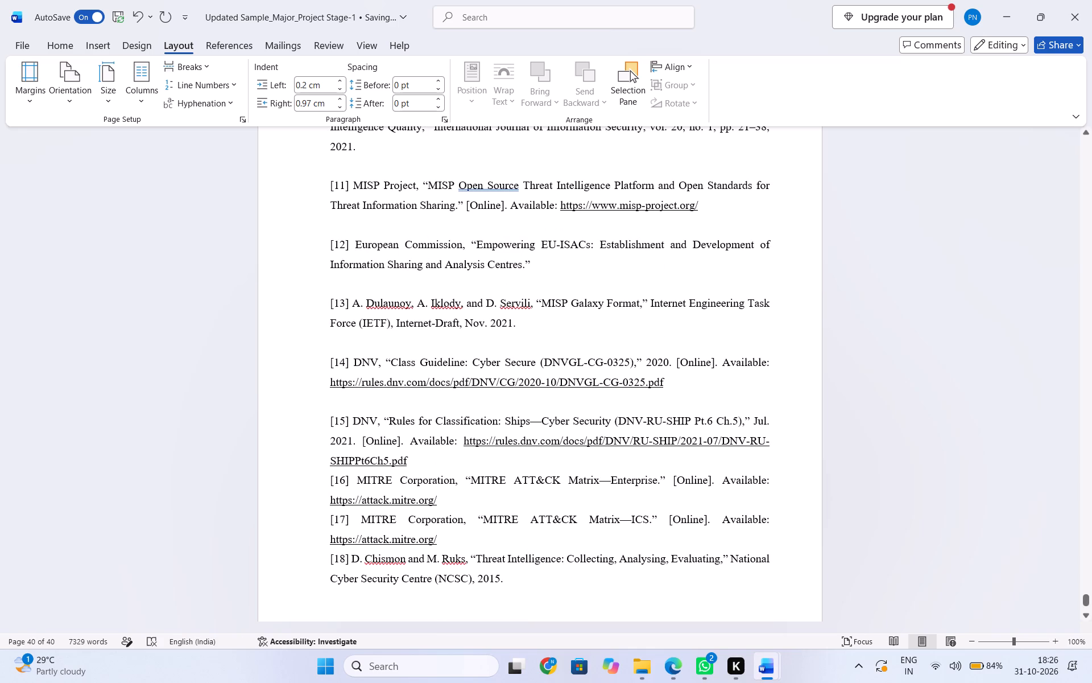
{"action": "left_click", "coordinate": [520, 460]}
{"action": "key", "text": "Return"}
{"action": "left_click", "coordinate": [504, 520]}
{"action": "key", "text": "Return"}
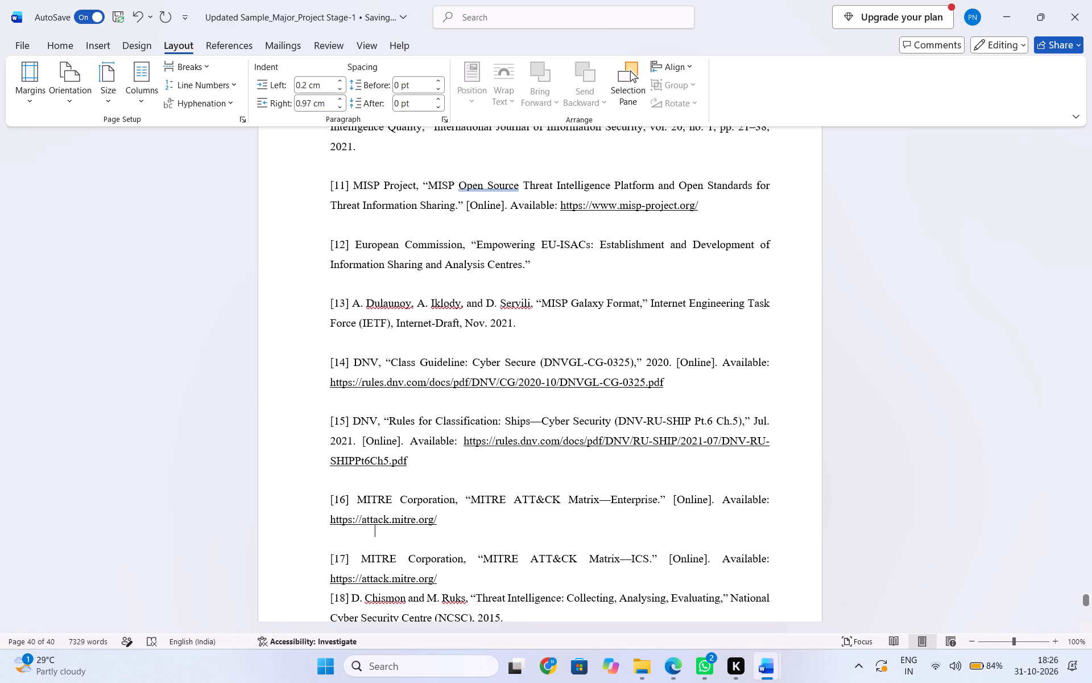
{"action": "scroll", "coordinate": [503, 515], "scroll_direction": "down", "scroll_amount": 1}
{"action": "left_click", "coordinate": [510, 342]}
{"action": "key", "text": "Return"}
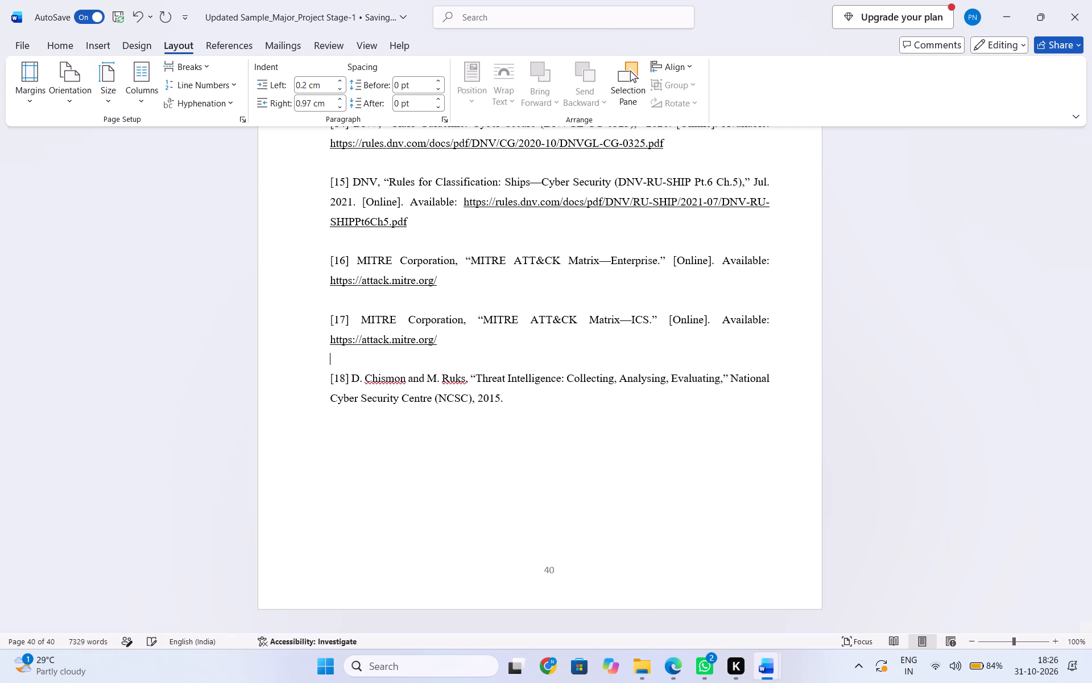
Look back through the document from the References to the start of chapter 6, Software Environment, checking the layout.
{"action": "scroll", "coordinate": [543, 400], "scroll_direction": "up", "scroll_amount": 6}
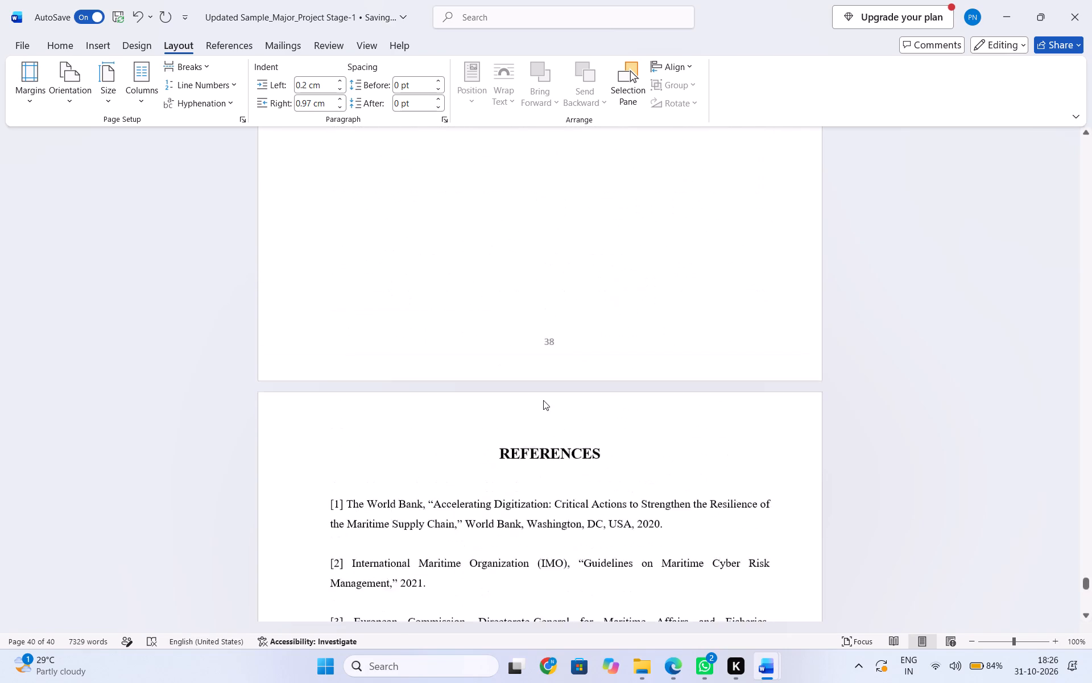
{"action": "scroll", "coordinate": [543, 400], "scroll_direction": "up", "scroll_amount": 12}
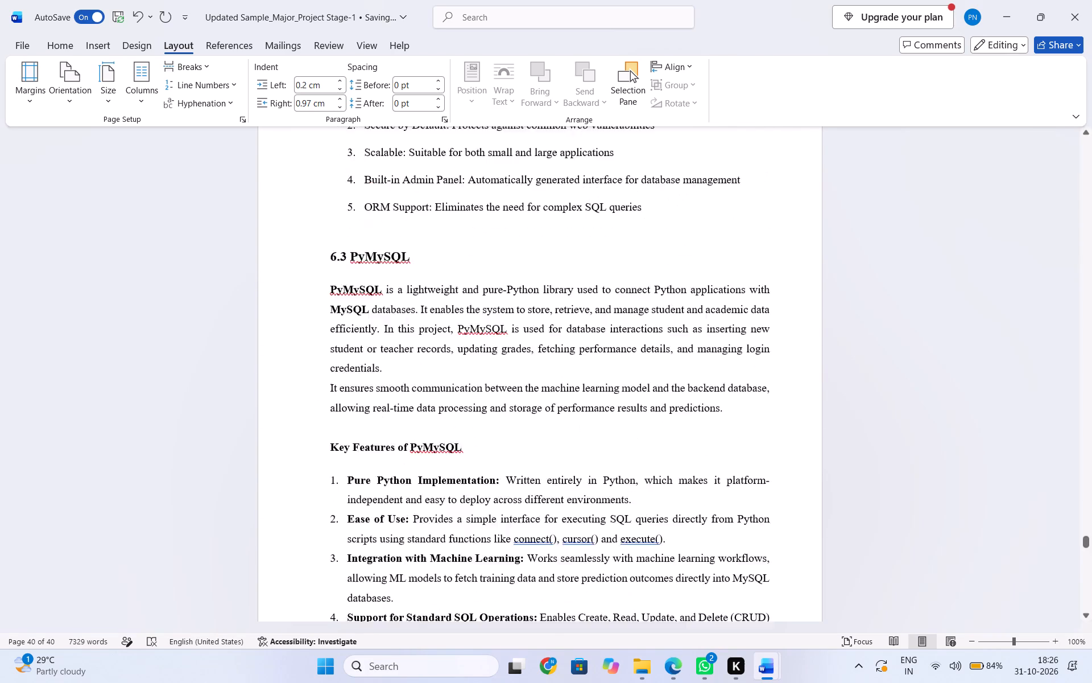
{"action": "scroll", "coordinate": [545, 398], "scroll_direction": "up", "scroll_amount": 17}
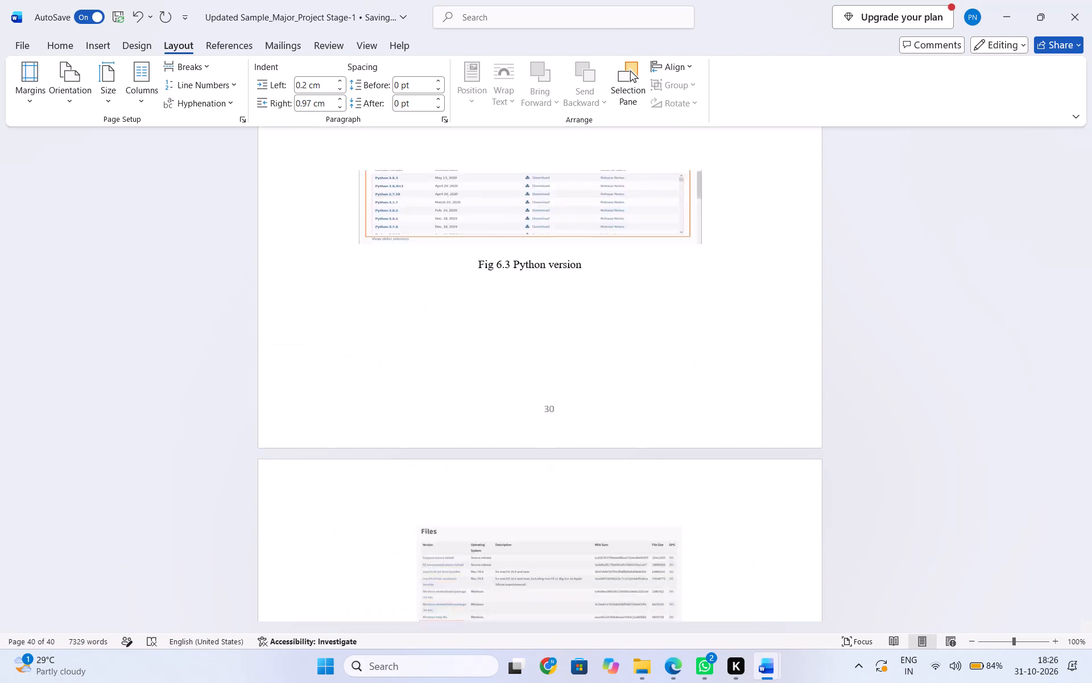
{"action": "scroll", "coordinate": [545, 398], "scroll_direction": "up", "scroll_amount": 9}
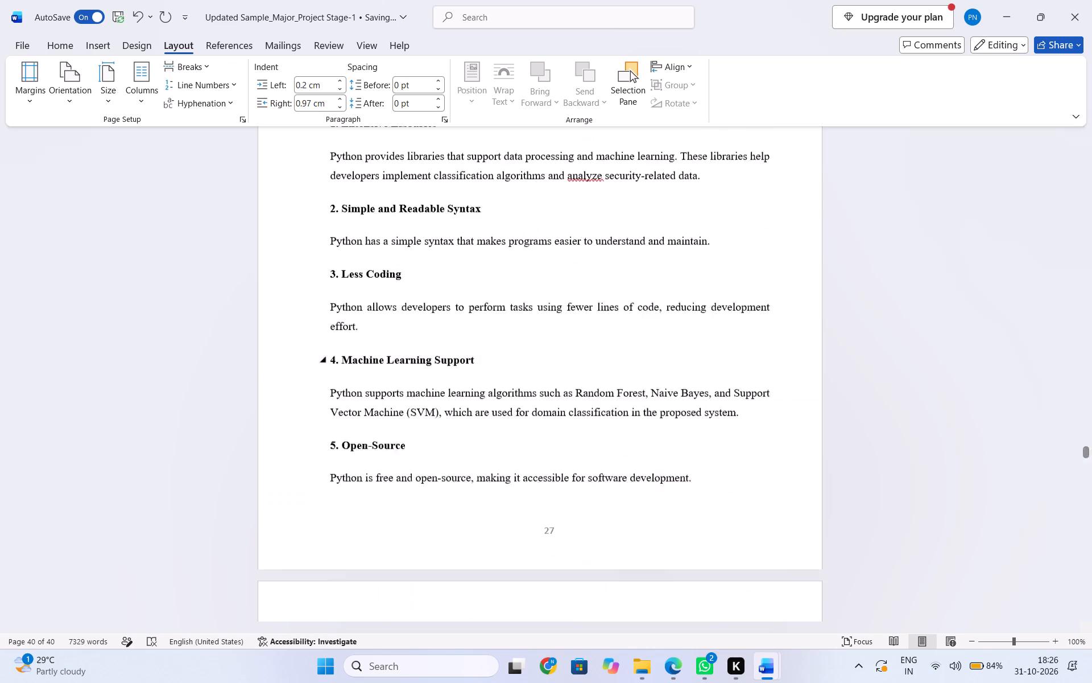
{"action": "scroll", "coordinate": [545, 398], "scroll_direction": "up", "scroll_amount": 3}
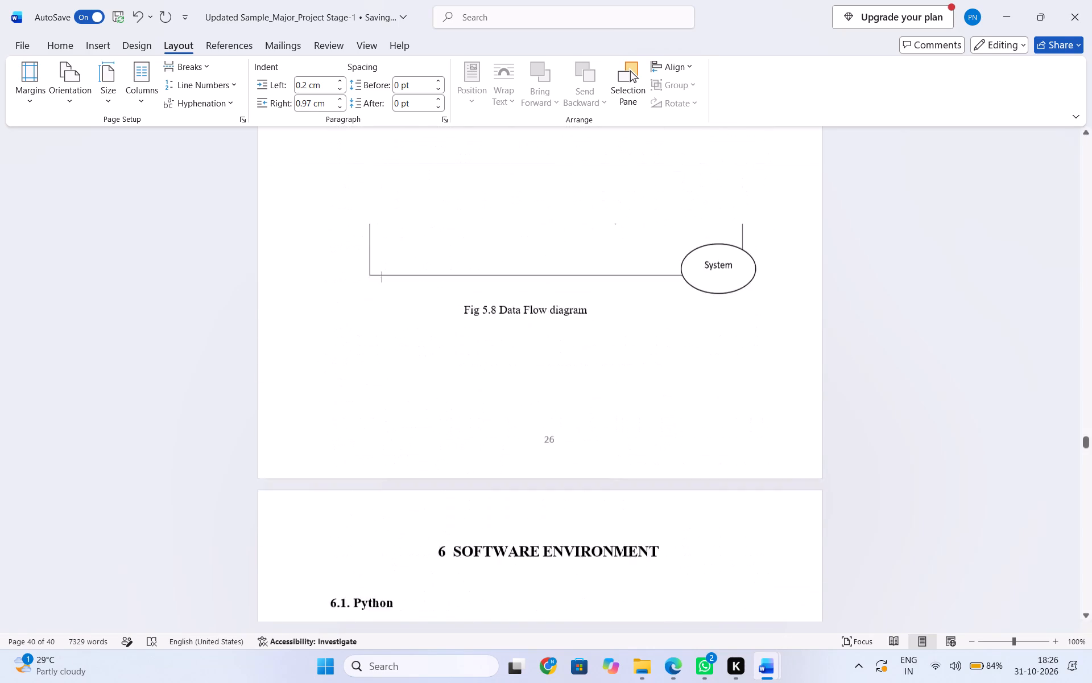
Review the spacing and figures in section 6.1 Python, from the introduction through the modules and the download steps.
{"action": "scroll", "coordinate": [545, 398], "scroll_direction": "down", "scroll_amount": 2}
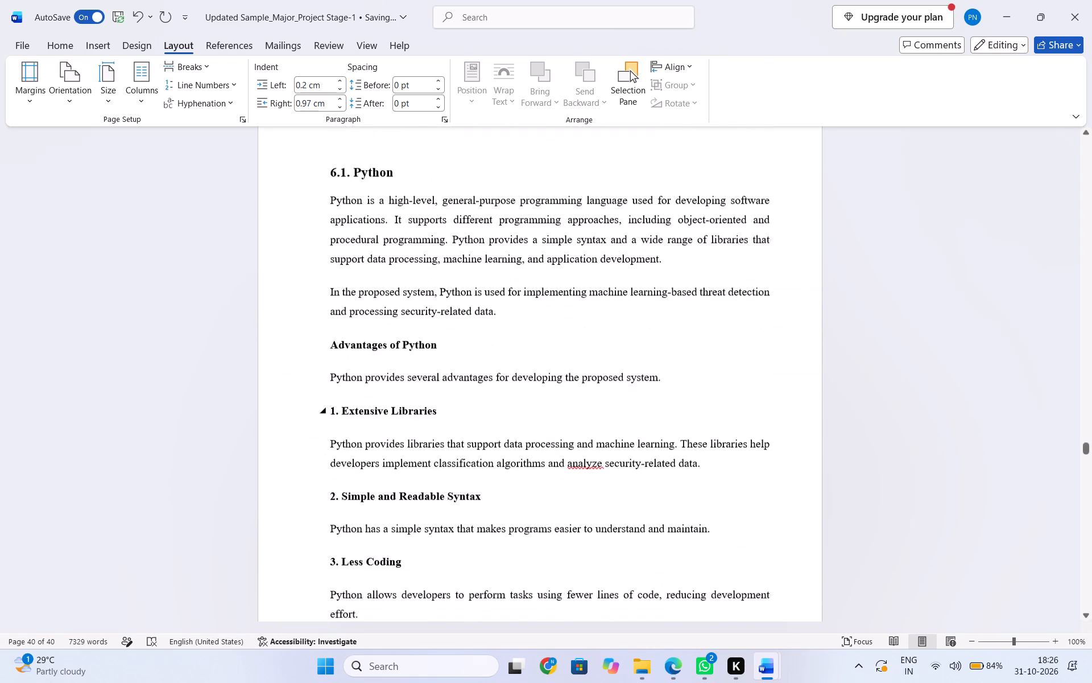
{"action": "scroll", "coordinate": [529, 392], "scroll_direction": "down", "scroll_amount": 3}
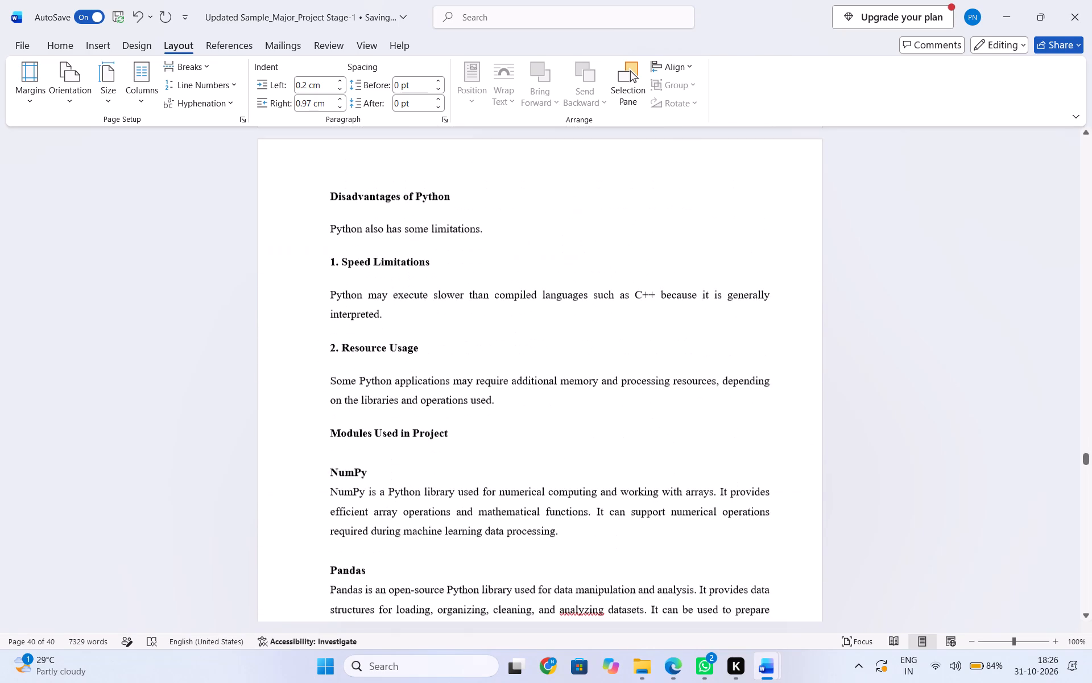
{"action": "scroll", "coordinate": [529, 392], "scroll_direction": "down", "scroll_amount": 1}
{"action": "scroll", "coordinate": [529, 392], "scroll_direction": "up", "scroll_amount": 1}
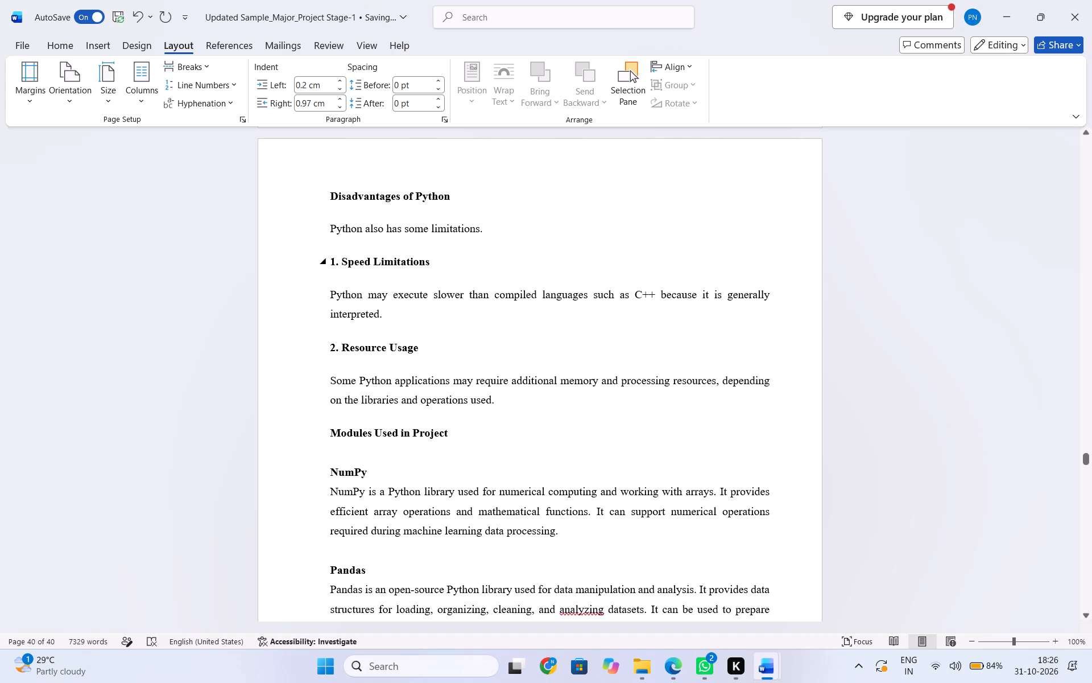
{"action": "scroll", "coordinate": [402, 267], "scroll_direction": "down", "scroll_amount": 3}
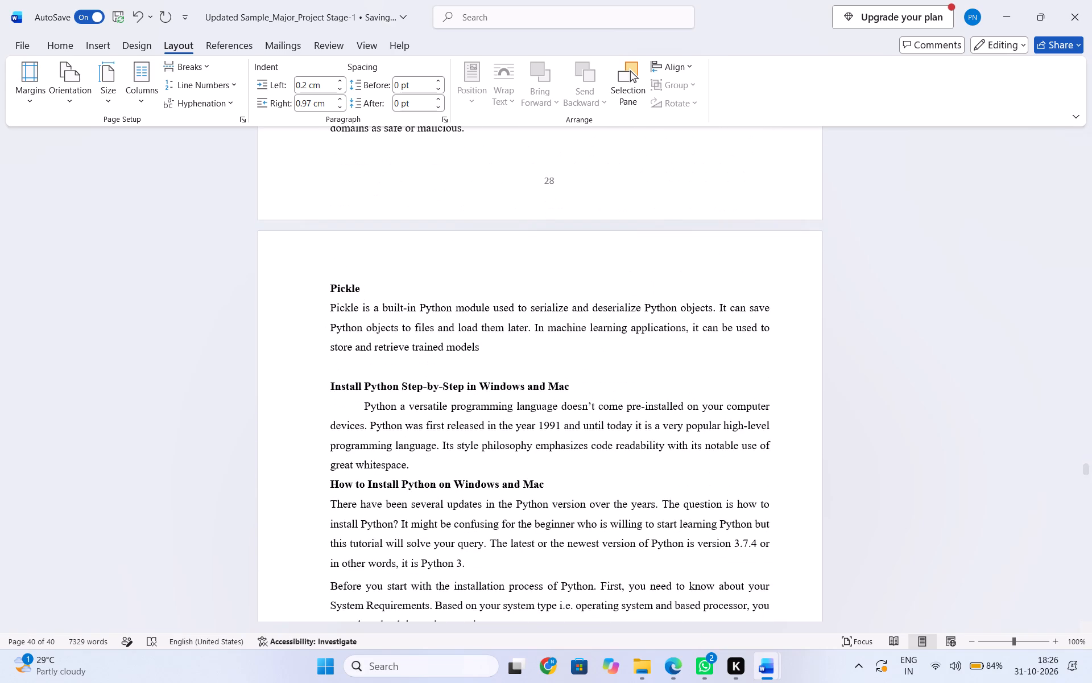
{"action": "scroll", "coordinate": [424, 269], "scroll_direction": "down", "scroll_amount": 2}
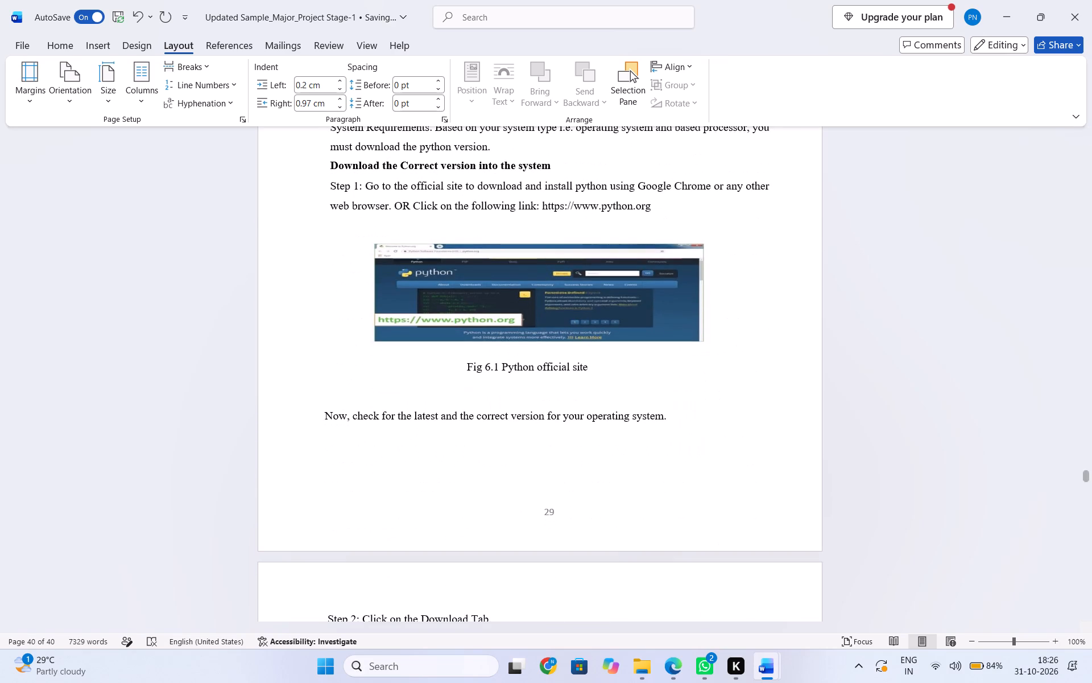
{"action": "scroll", "coordinate": [424, 269], "scroll_direction": "down", "scroll_amount": 4}
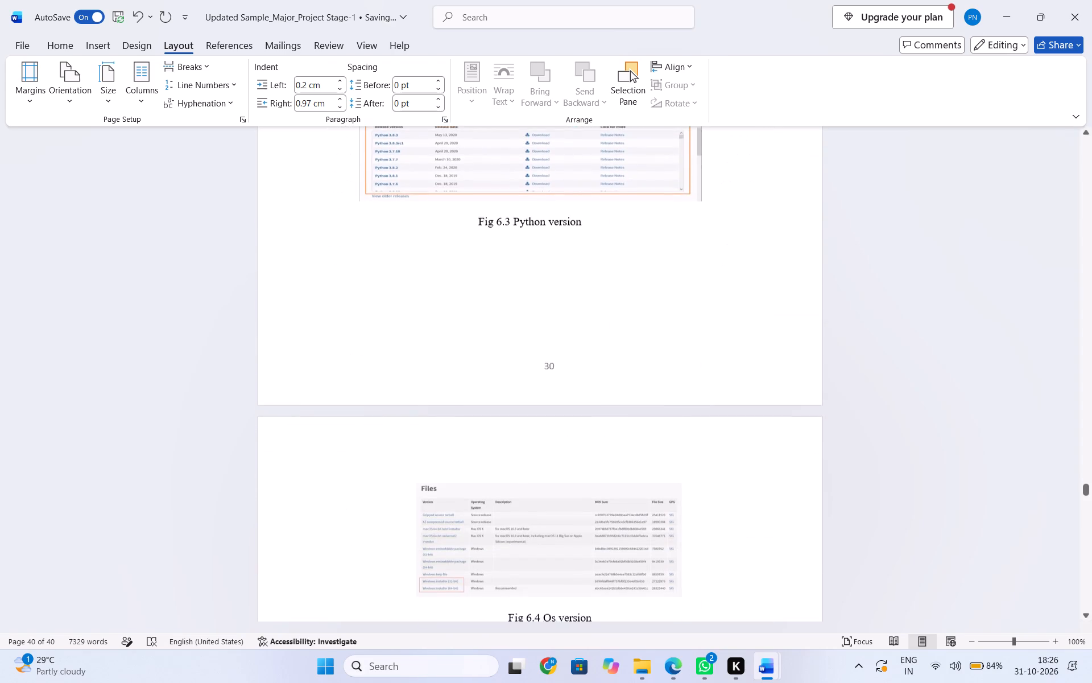
Insert a blank line above the Installation of Python heading, after the paragraph below Fig 6.4.
{"action": "scroll", "coordinate": [424, 269], "scroll_direction": "down", "scroll_amount": 2}
{"action": "scroll", "coordinate": [424, 269], "scroll_direction": "up", "scroll_amount": 1}
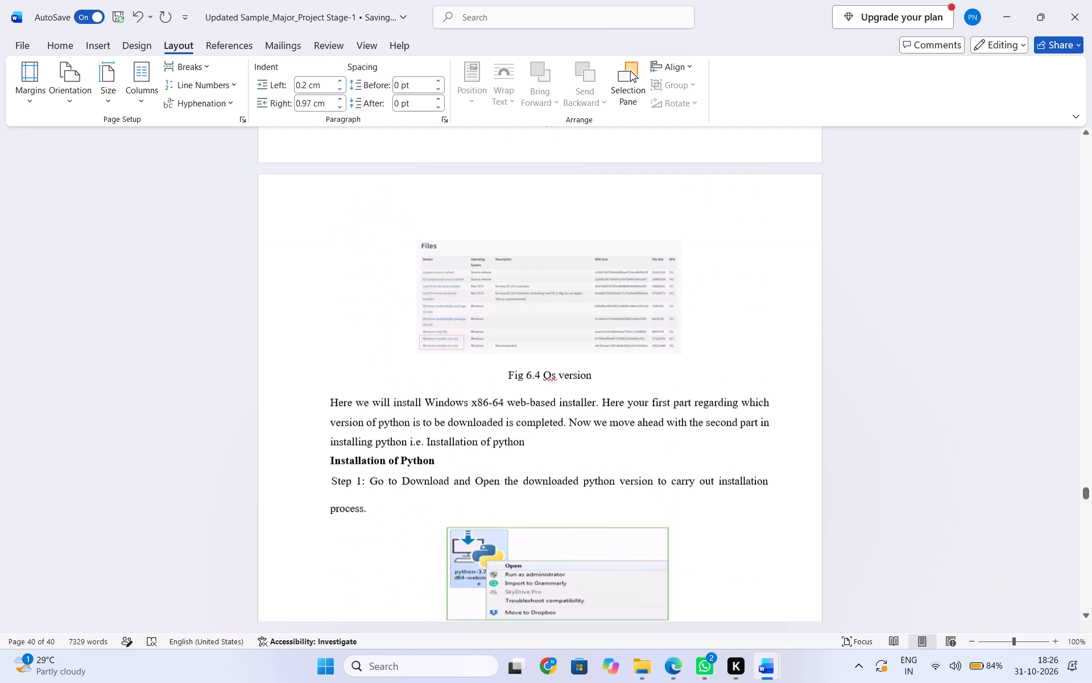
{"action": "left_click", "coordinate": [542, 446]}
{"action": "key", "text": "Return"}
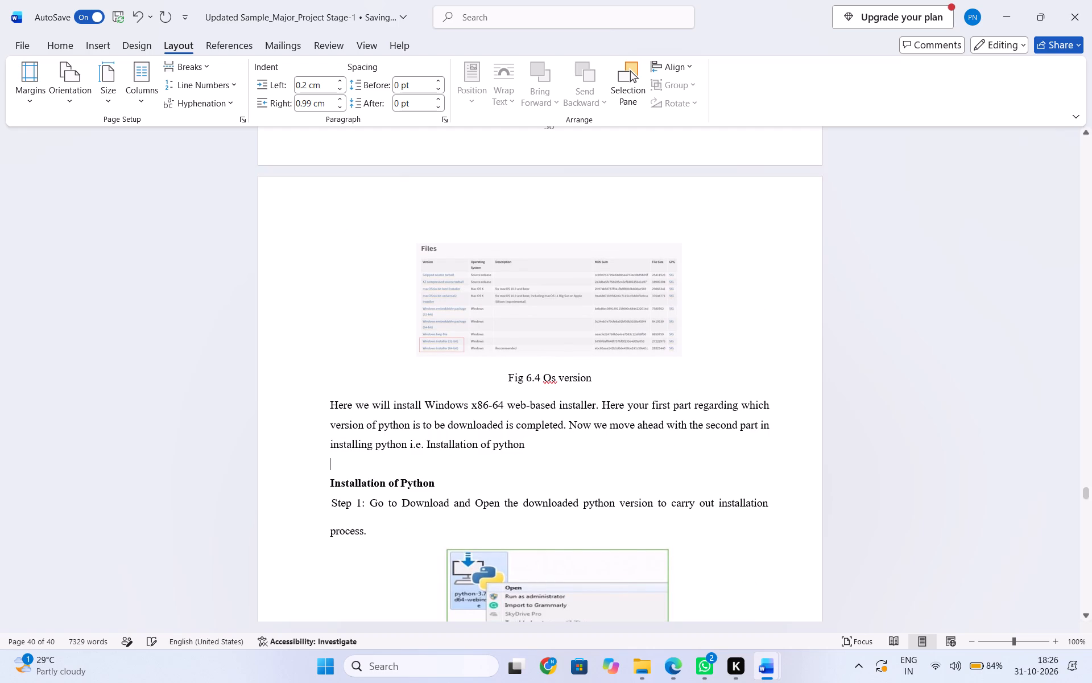
Realign the start of the Step 1 line under Installation of Python with its heading, using two leading spaces.
{"action": "left_click", "coordinate": [333, 505]}
{"action": "key", "text": "BackSpace"}
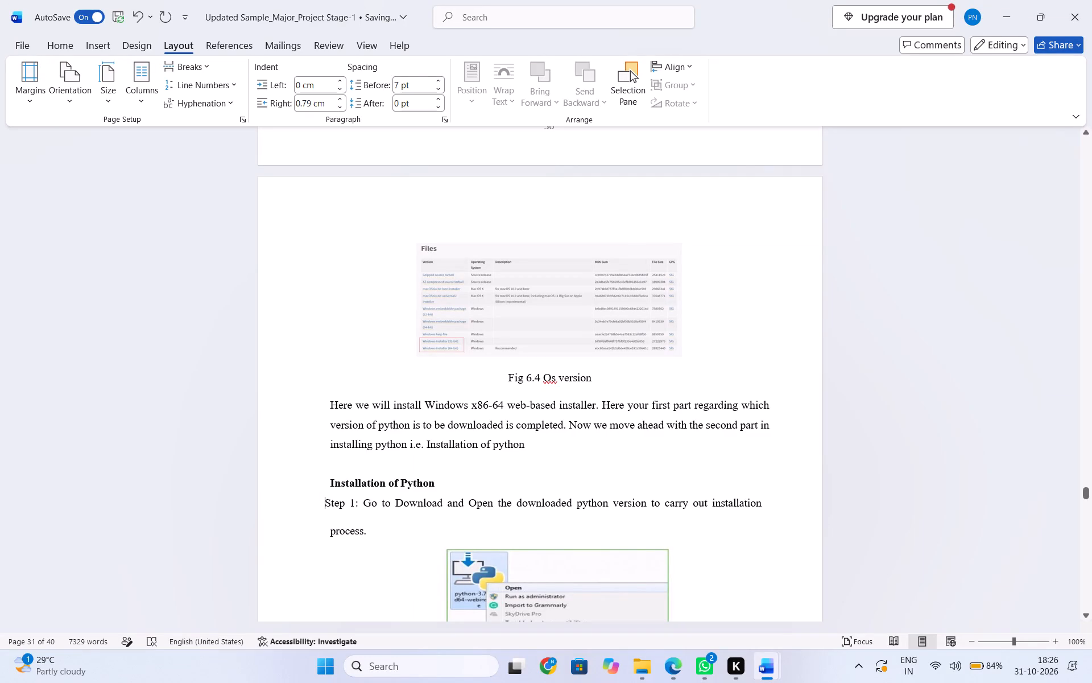
{"action": "key", "text": "space"}
{"action": "key", "text": "space"}
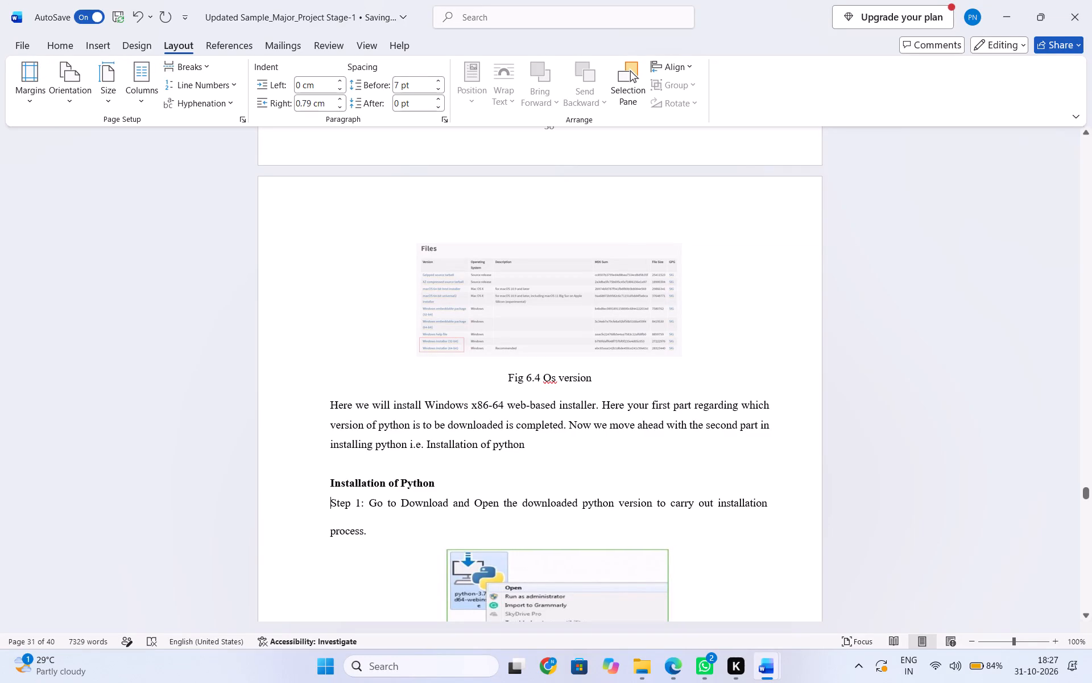
Review the layout from the Python installation steps through the Django and PyMySQL sections to the start of chapter 7.
{"action": "scroll", "coordinate": [345, 512], "scroll_direction": "down", "scroll_amount": 1}
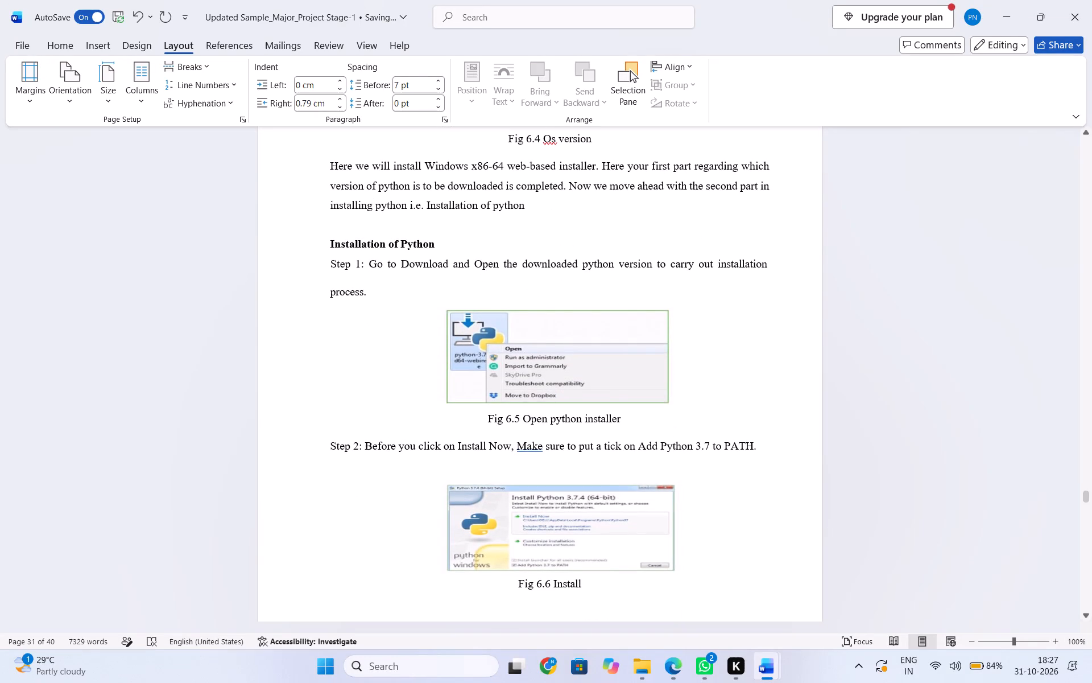
{"action": "scroll", "coordinate": [361, 449], "scroll_direction": "down", "scroll_amount": 1}
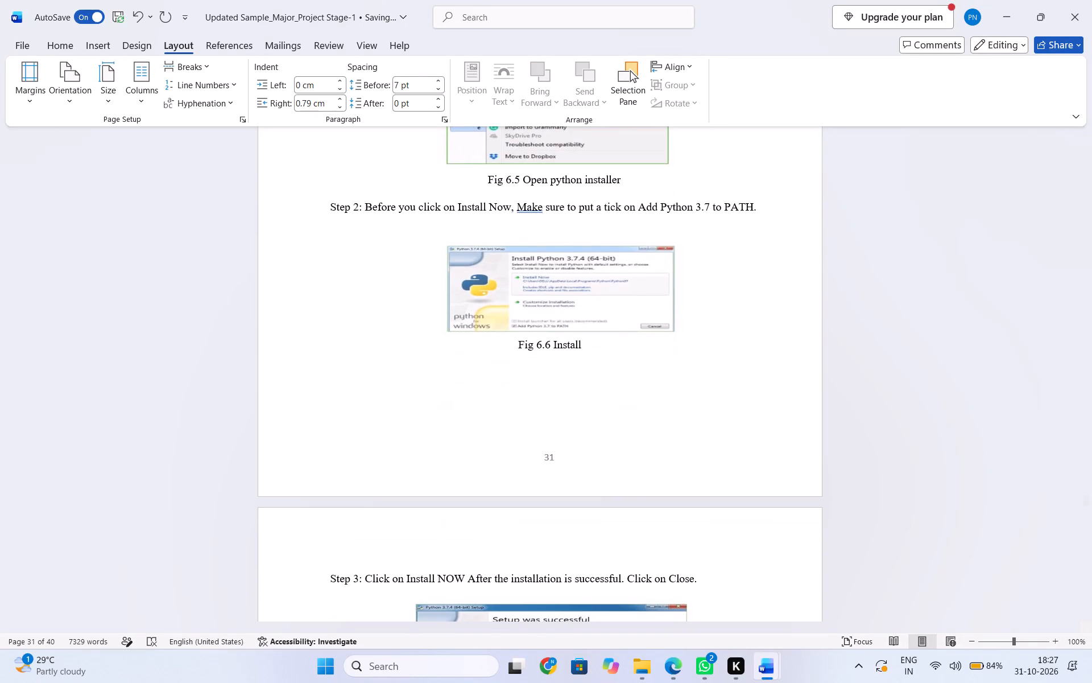
{"action": "scroll", "coordinate": [361, 449], "scroll_direction": "down", "scroll_amount": 2}
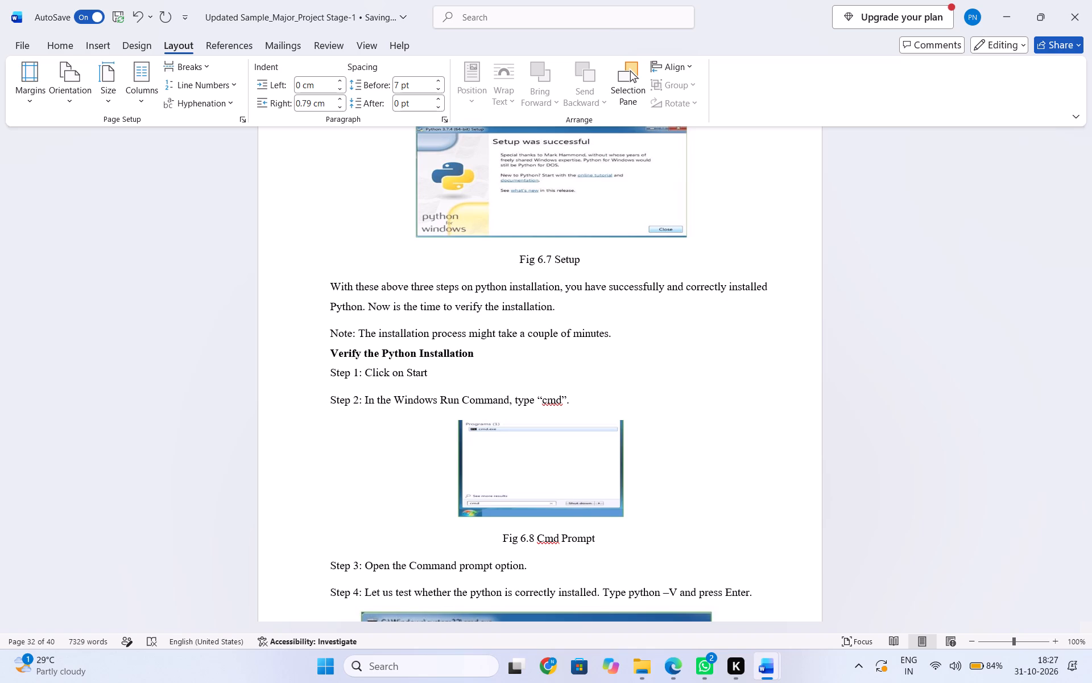
{"action": "scroll", "coordinate": [361, 449], "scroll_direction": "down", "scroll_amount": 2}
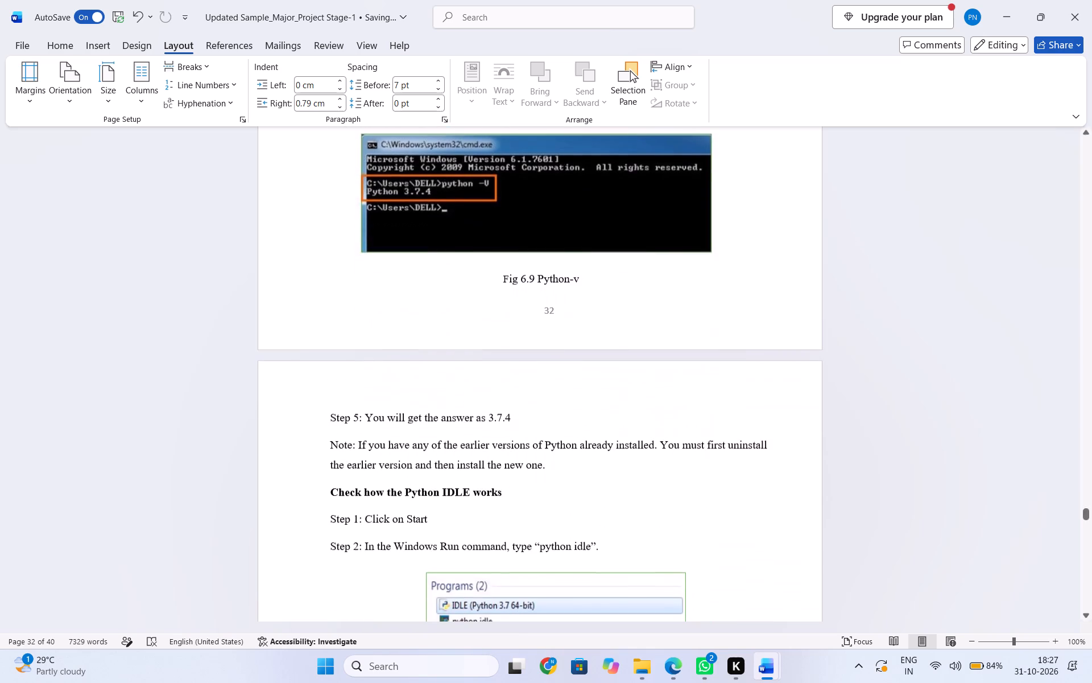
{"action": "scroll", "coordinate": [361, 449], "scroll_direction": "down", "scroll_amount": 1}
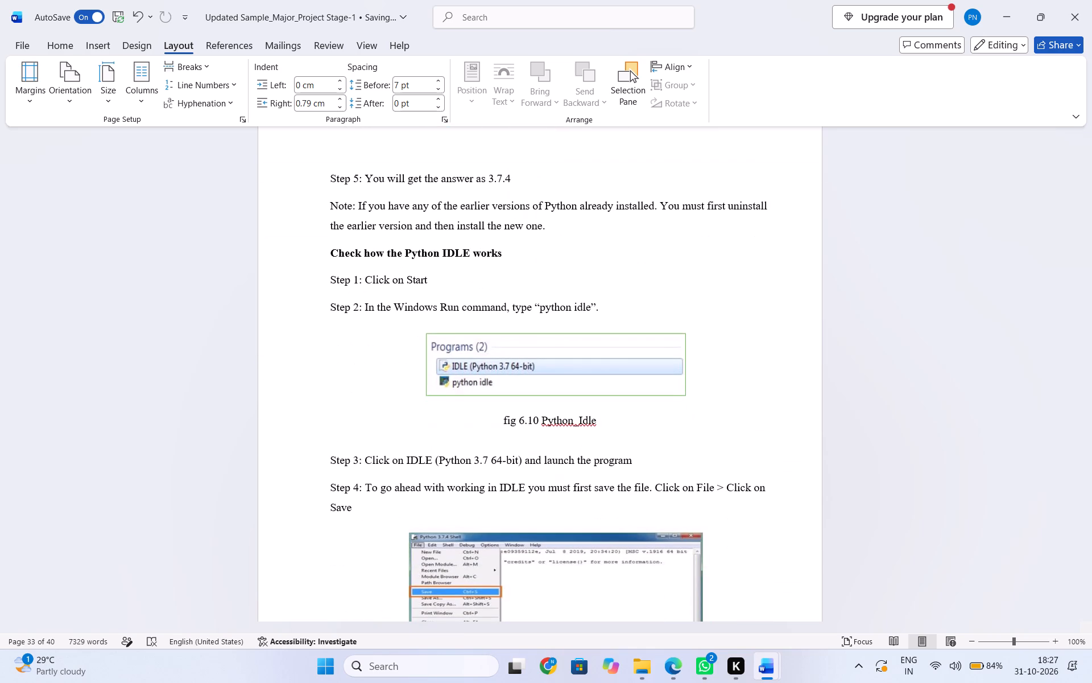
{"action": "scroll", "coordinate": [361, 449], "scroll_direction": "down", "scroll_amount": 4}
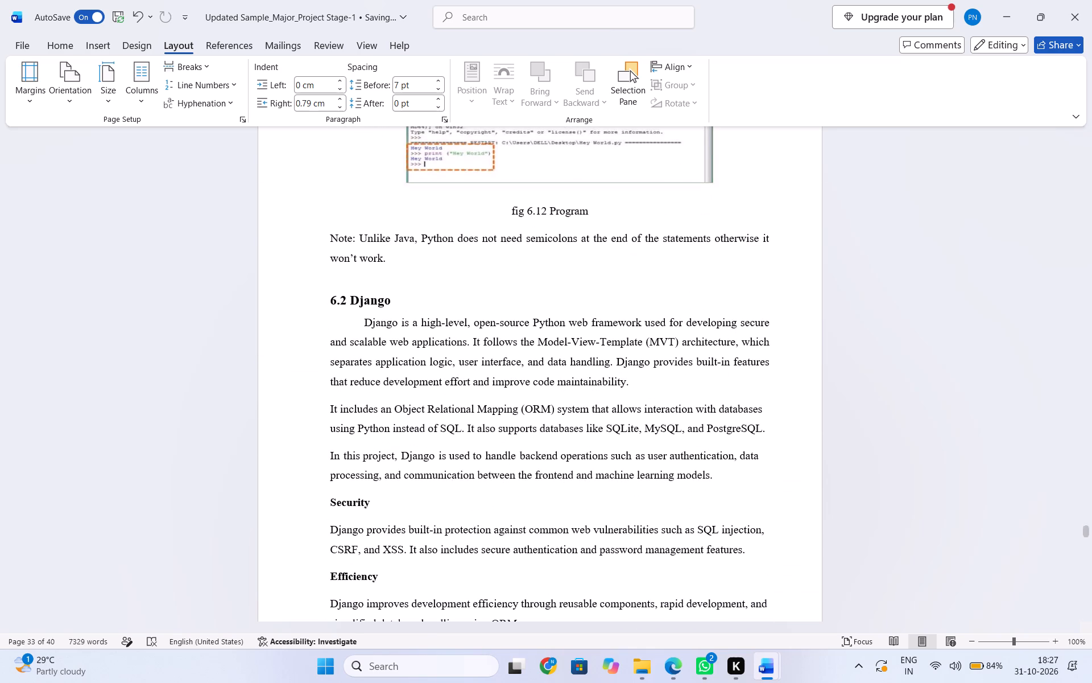
{"action": "scroll", "coordinate": [361, 449], "scroll_direction": "down", "scroll_amount": 3}
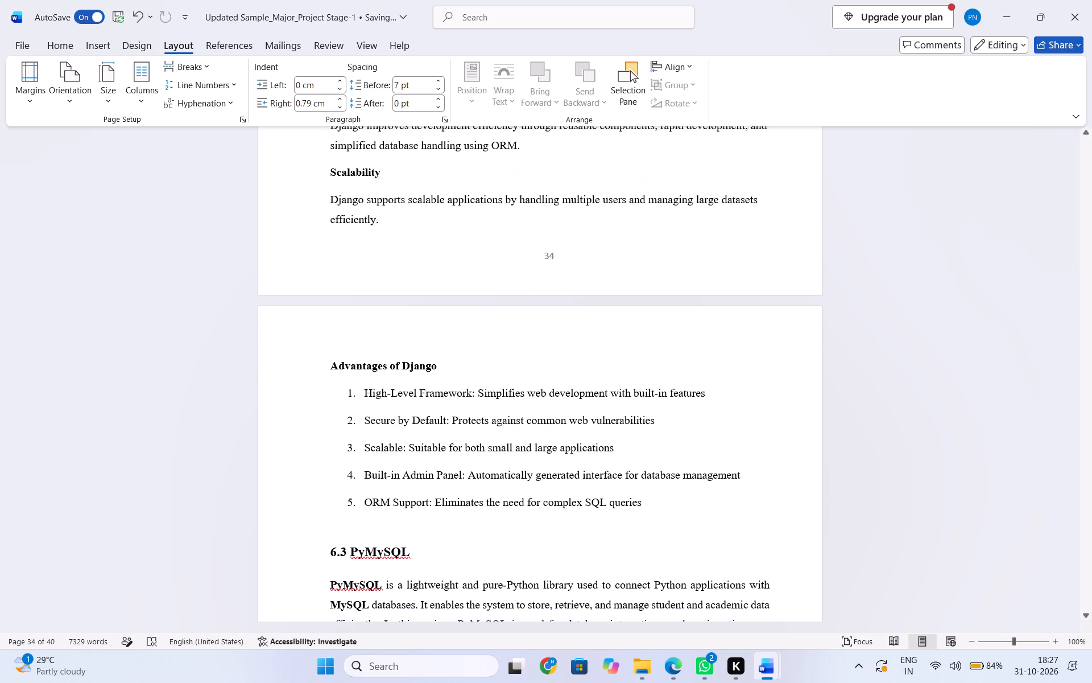
{"action": "scroll", "coordinate": [361, 449], "scroll_direction": "down", "scroll_amount": 2}
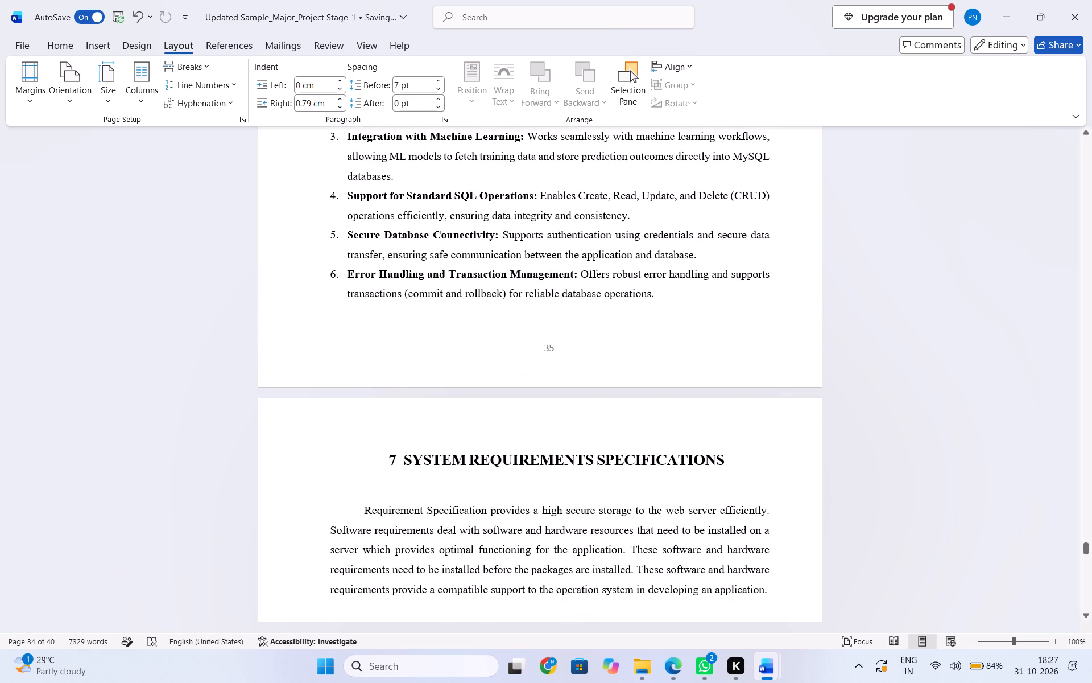
{"action": "scroll", "coordinate": [388, 485], "scroll_direction": "up", "scroll_amount": 1}
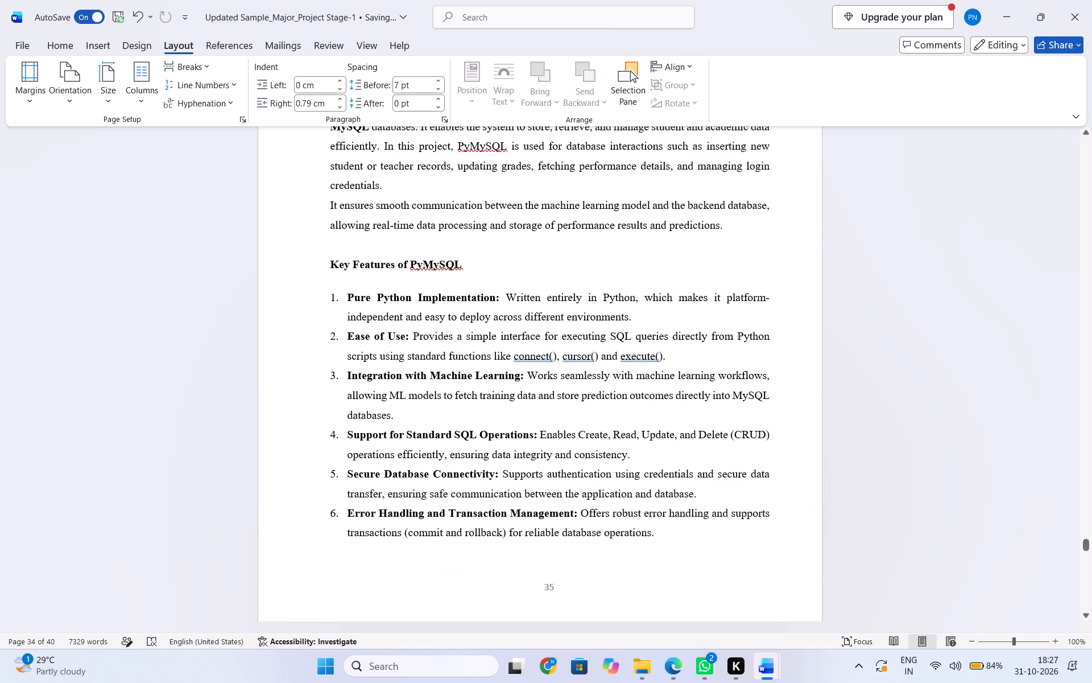
Check the line spacing options for the six numbered items under Key Features of PyMySQL.
{"action": "left_click_drag", "start_coordinate": [328, 294], "coordinate": [585, 482]}
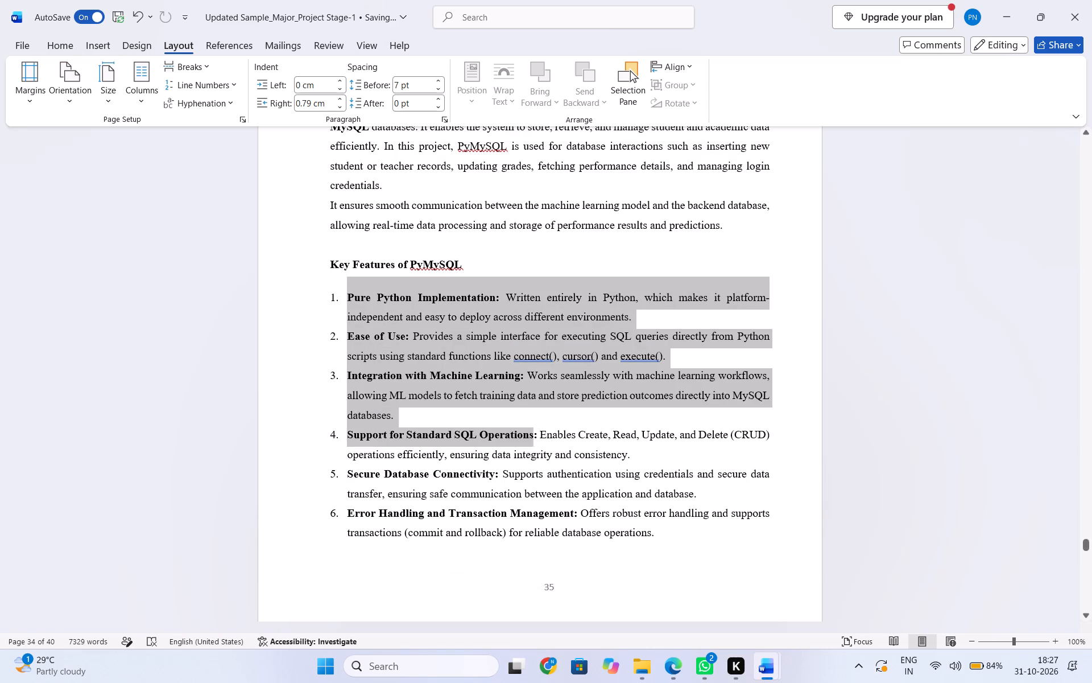
{"action": "left_click_drag", "start_coordinate": [585, 482], "coordinate": [677, 545]}
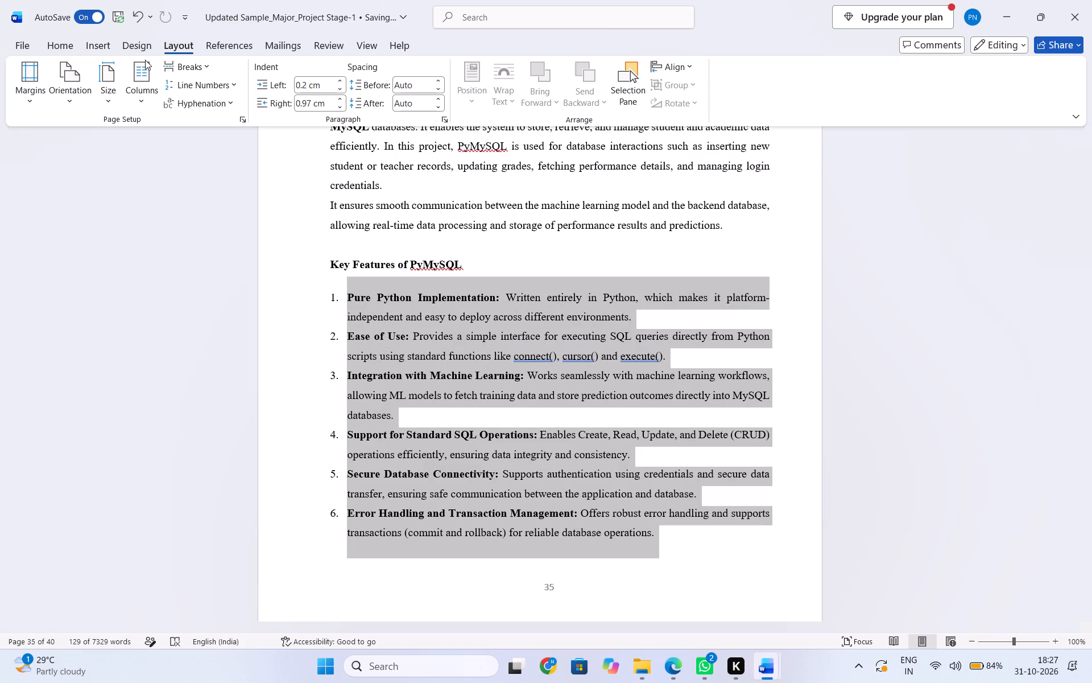
{"action": "left_click", "coordinate": [98, 48]}
{"action": "left_click", "coordinate": [60, 47]}
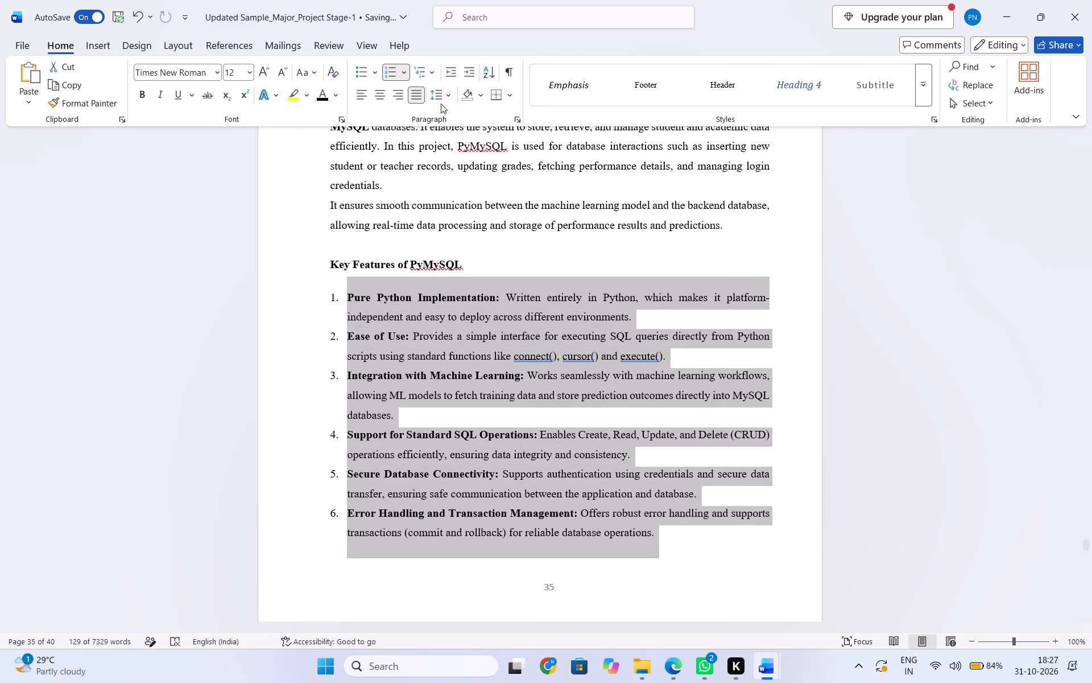
{"action": "left_click", "coordinate": [448, 94]}
{"action": "left_click", "coordinate": [606, 377]}
{"action": "left_click", "coordinate": [634, 352]}
Review the layout from the end of chapter 6 through the system, functional and non-functional requirements to the References.
{"action": "scroll", "coordinate": [635, 351], "scroll_direction": "up", "scroll_amount": 2}
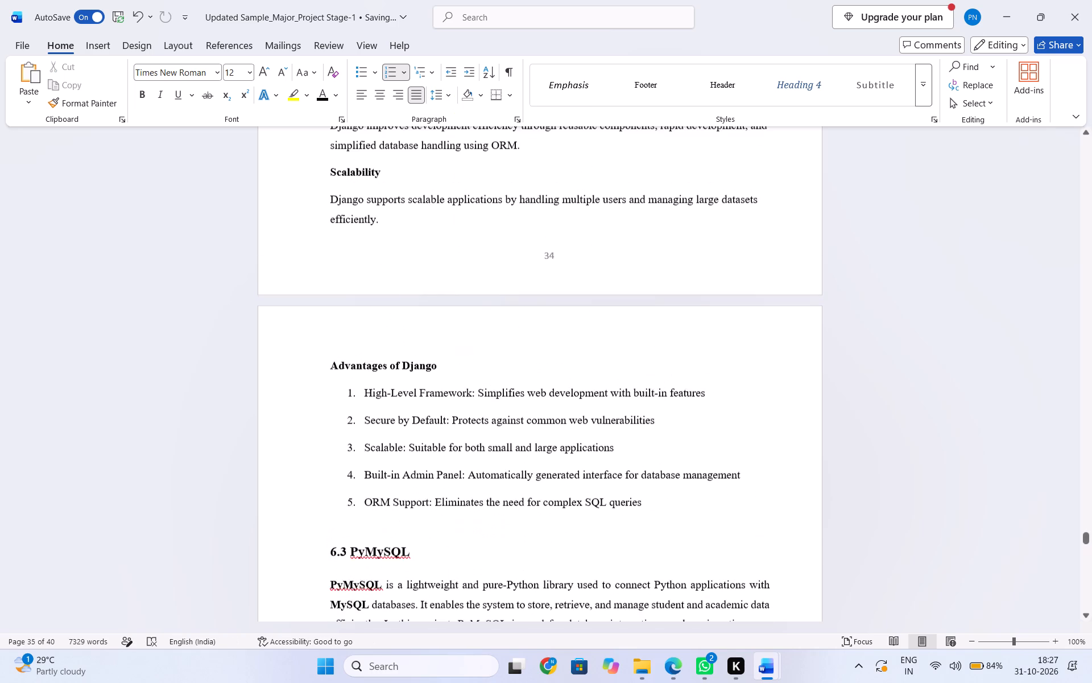
{"action": "scroll", "coordinate": [635, 351], "scroll_direction": "down", "scroll_amount": 4}
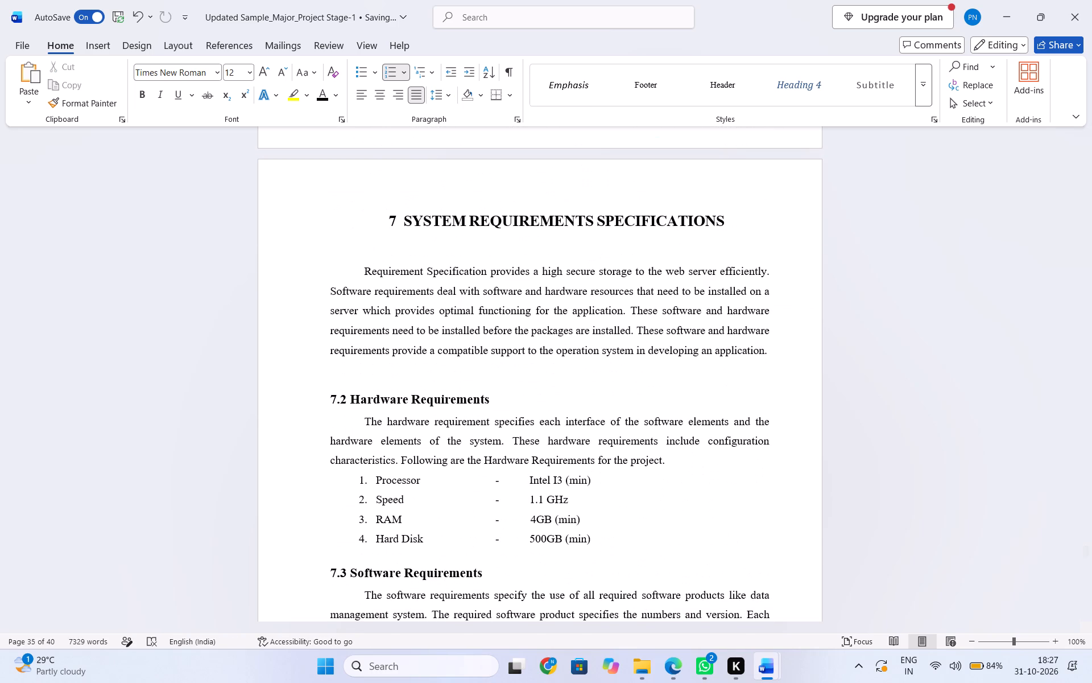
{"action": "scroll", "coordinate": [635, 351], "scroll_direction": "down", "scroll_amount": 4}
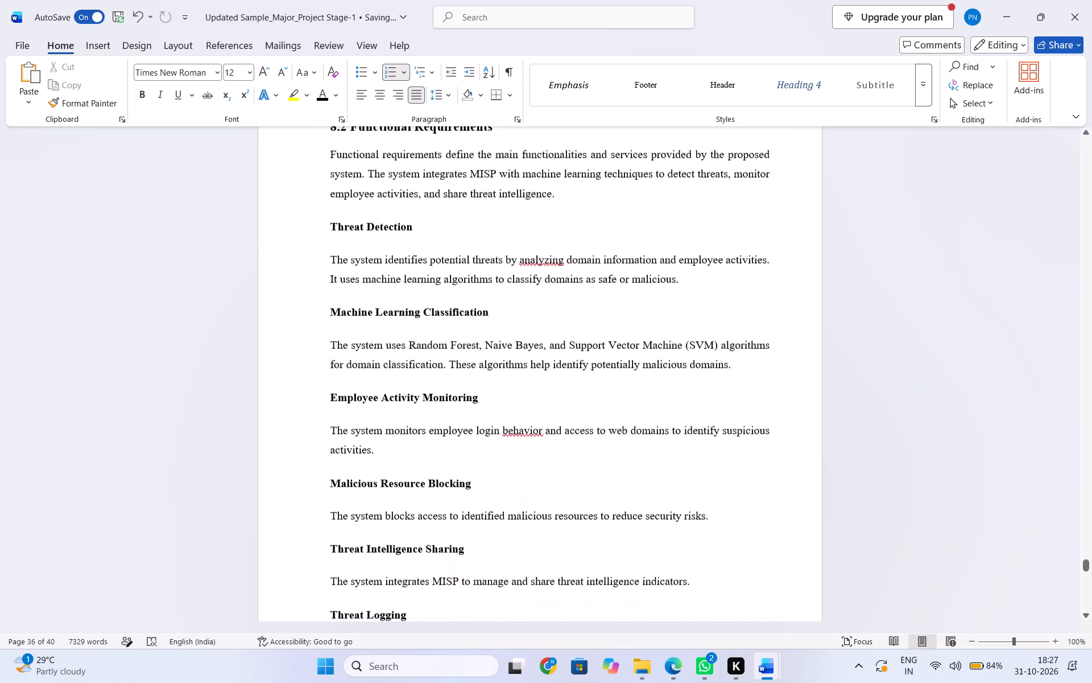
{"action": "scroll", "coordinate": [635, 351], "scroll_direction": "down", "scroll_amount": 3}
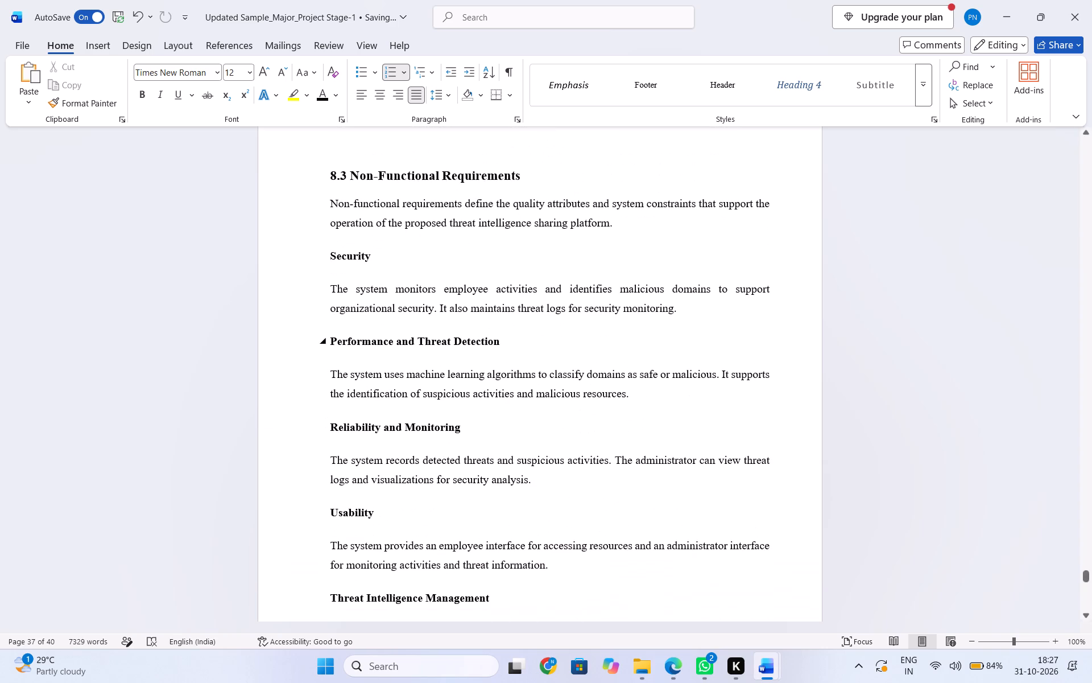
{"action": "scroll", "coordinate": [635, 351], "scroll_direction": "down", "scroll_amount": 2}
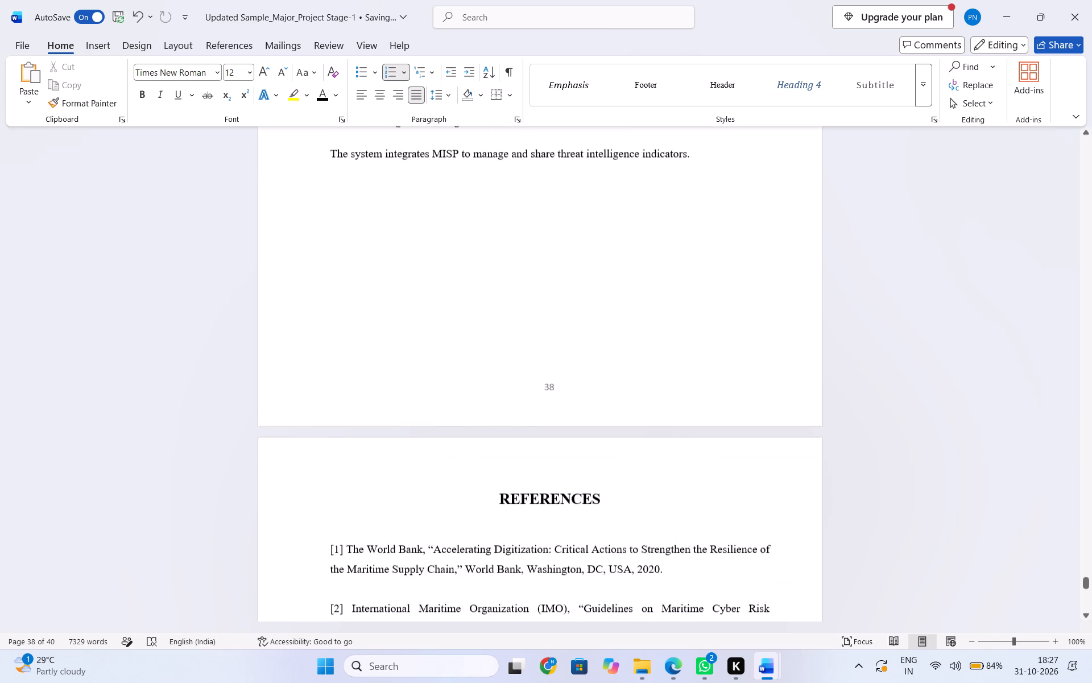
{"action": "scroll", "coordinate": [635, 351], "scroll_direction": "down", "scroll_amount": 5}
Return to the start of the report and review the title page, certificate, acknowledgment and abstract up to the Contents.
{"action": "scroll", "coordinate": [635, 351], "scroll_direction": "up", "scroll_amount": 11}
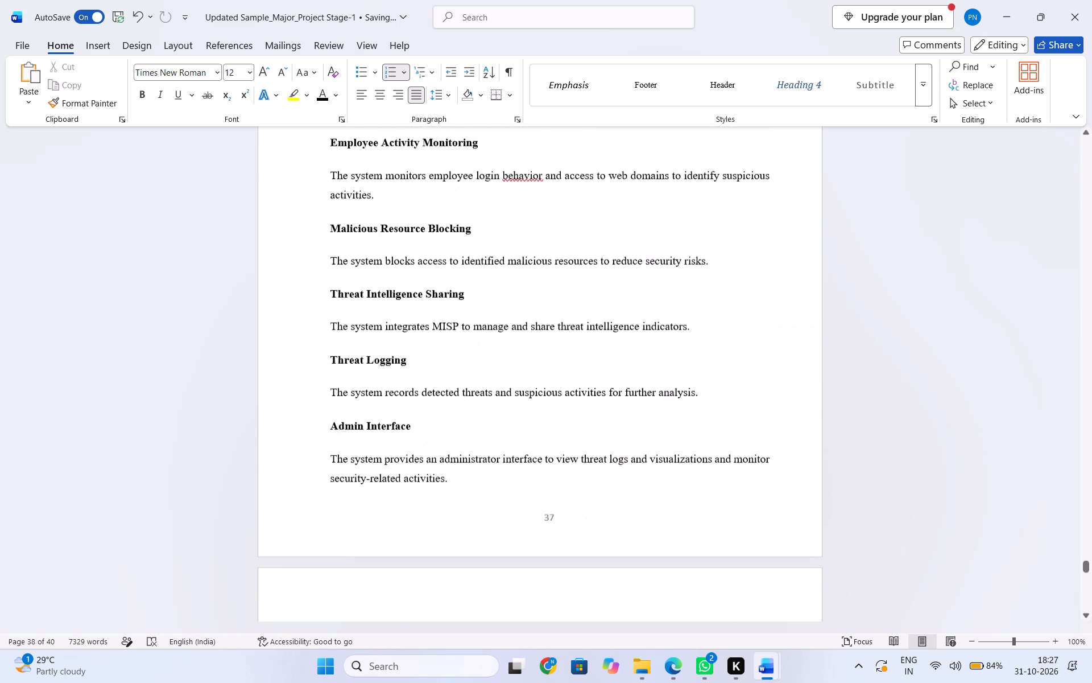
{"action": "scroll", "coordinate": [632, 348], "scroll_direction": "up", "scroll_amount": 20}
{"action": "scroll", "coordinate": [632, 348], "scroll_direction": "up", "scroll_amount": 9}
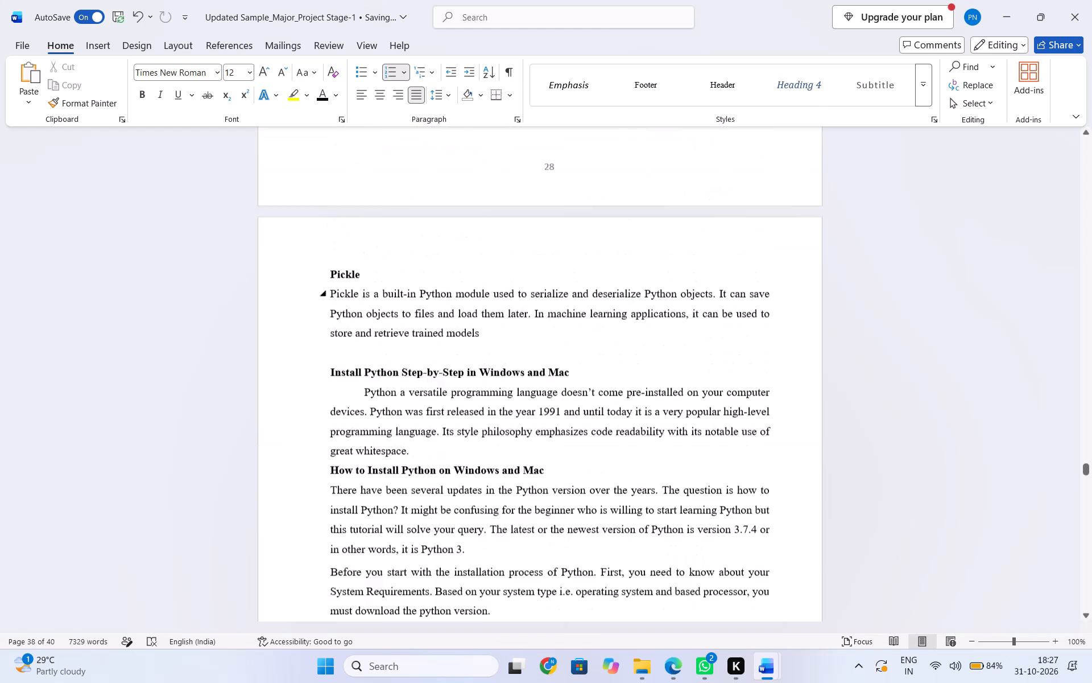
{"action": "scroll", "coordinate": [632, 348], "scroll_direction": "up", "scroll_amount": 20}
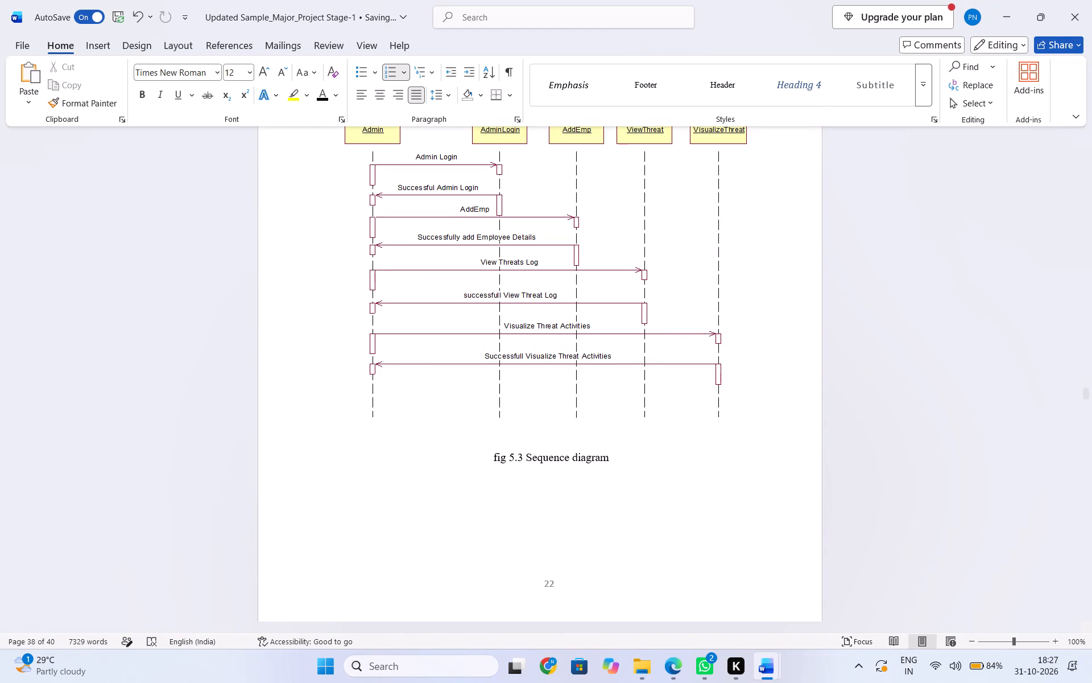
{"action": "scroll", "coordinate": [635, 346], "scroll_direction": "up", "scroll_amount": 16}
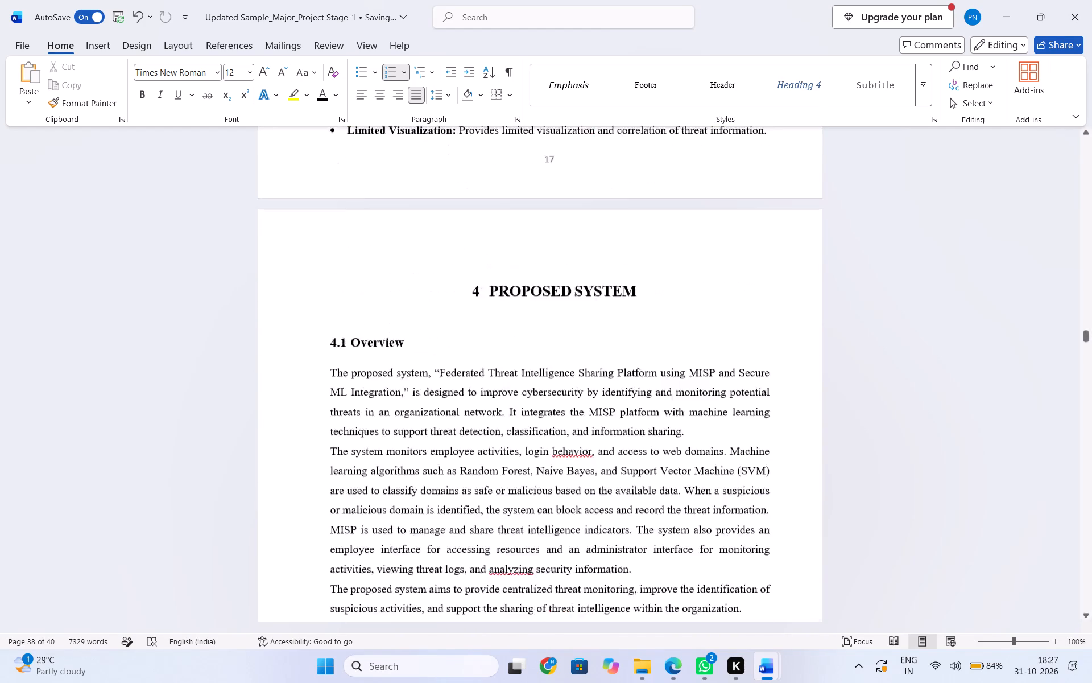
{"action": "scroll", "coordinate": [639, 343], "scroll_direction": "up", "scroll_amount": 20}
{"action": "scroll", "coordinate": [639, 343], "scroll_direction": "up", "scroll_amount": 18}
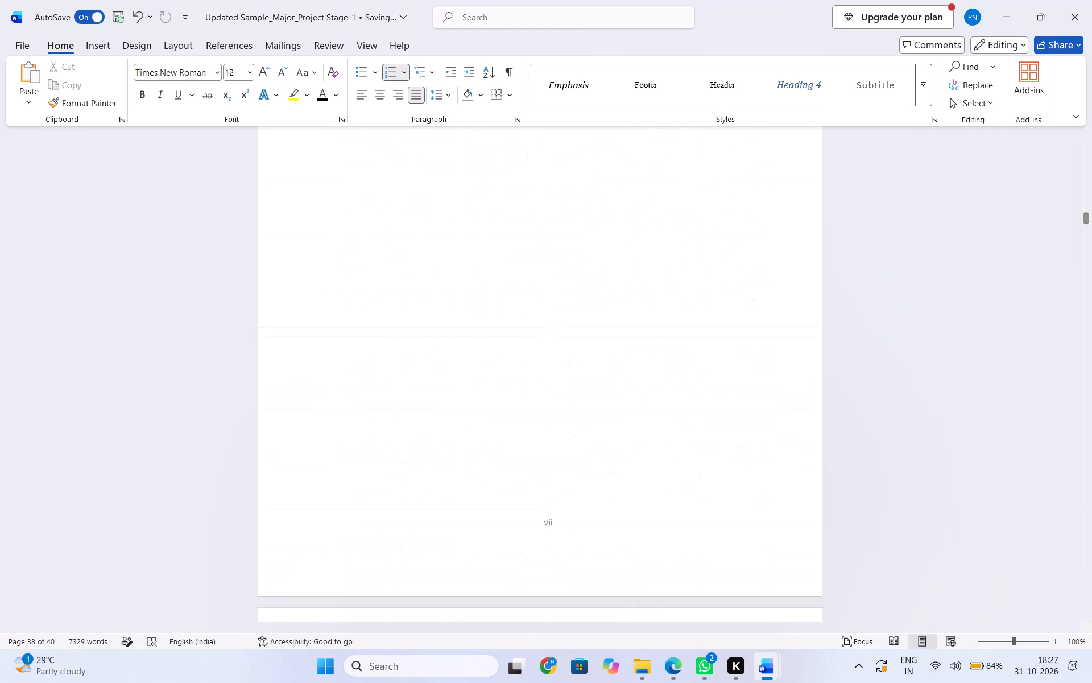
{"action": "scroll", "coordinate": [644, 336], "scroll_direction": "up", "scroll_amount": 20}
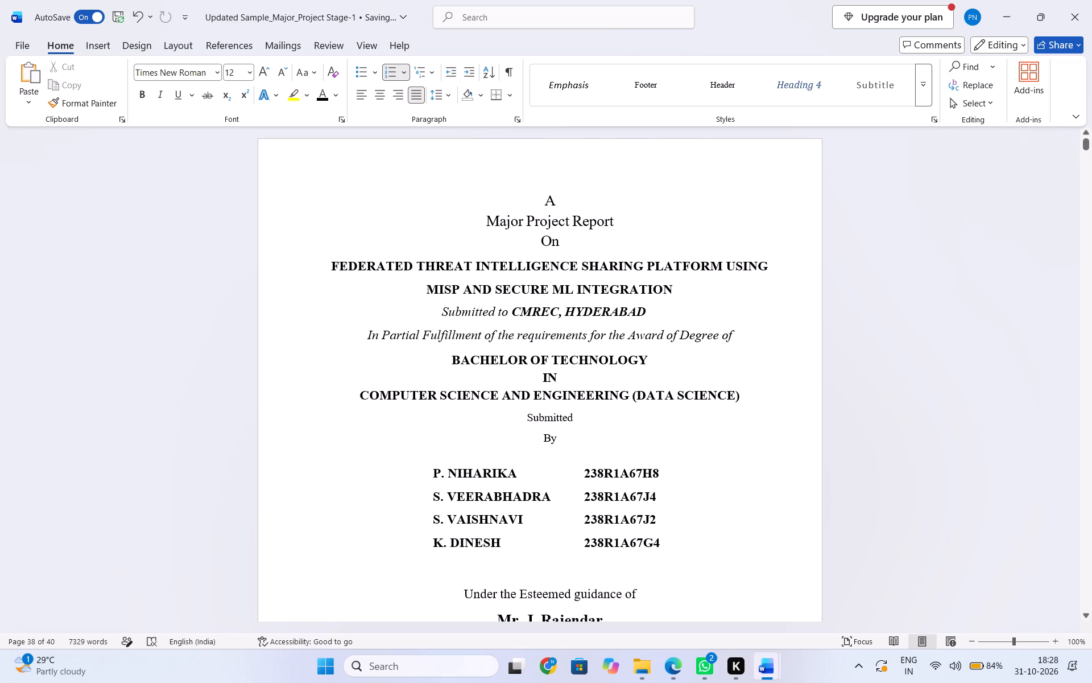
{"action": "scroll", "coordinate": [650, 331], "scroll_direction": "down", "scroll_amount": 3}
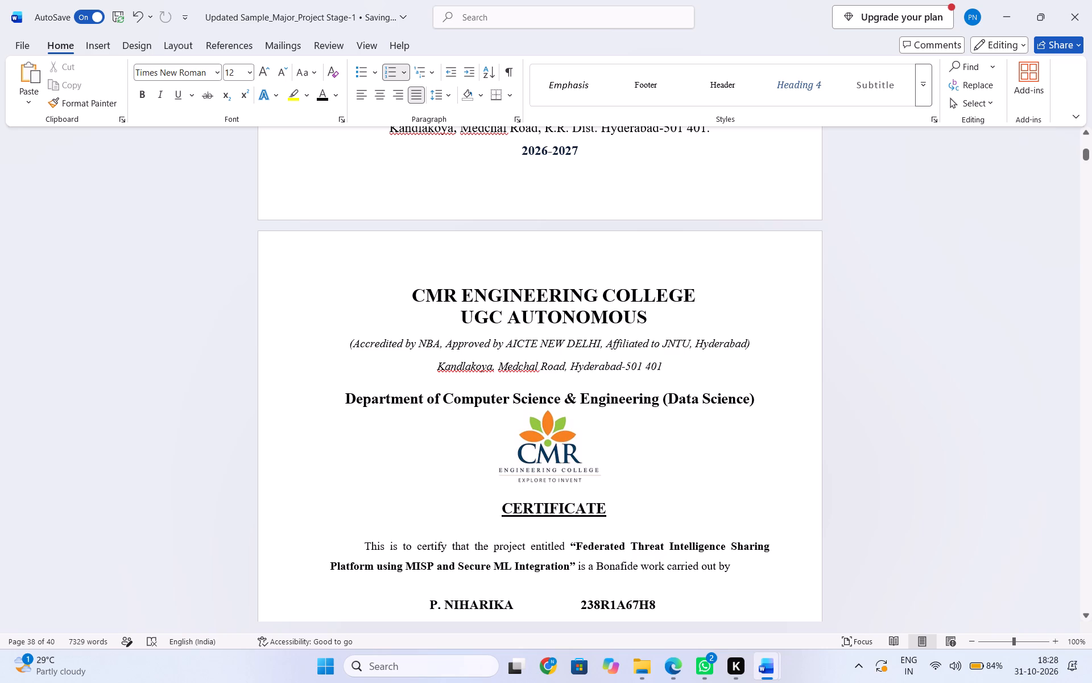
{"action": "scroll", "coordinate": [578, 455], "scroll_direction": "down", "scroll_amount": 6}
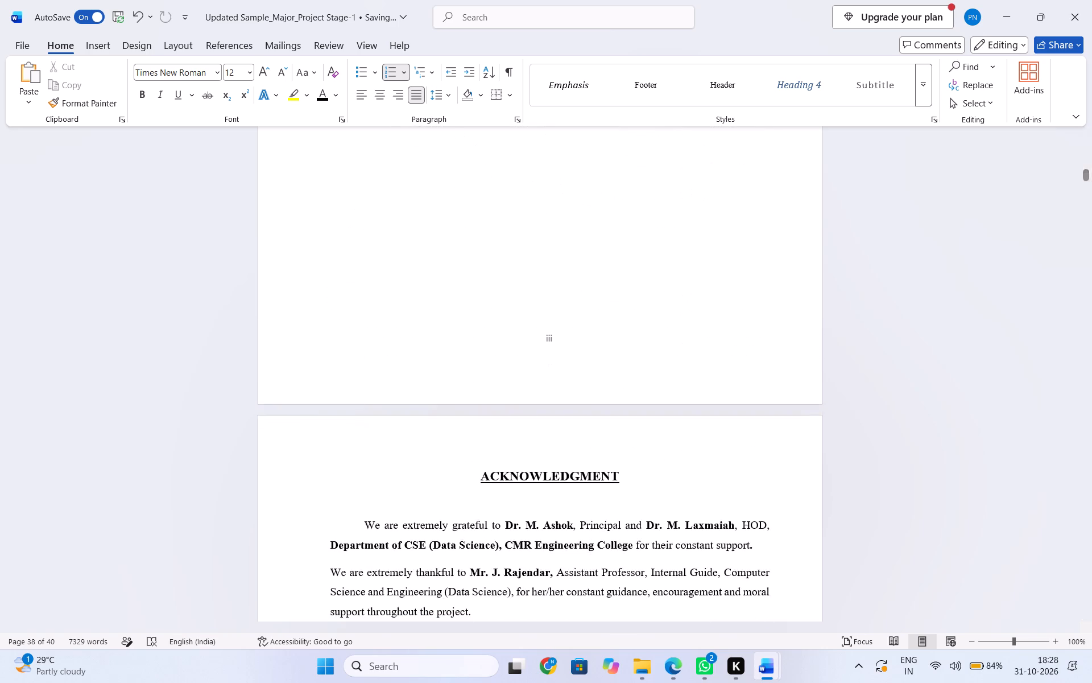
{"action": "scroll", "coordinate": [564, 475], "scroll_direction": "down", "scroll_amount": 7}
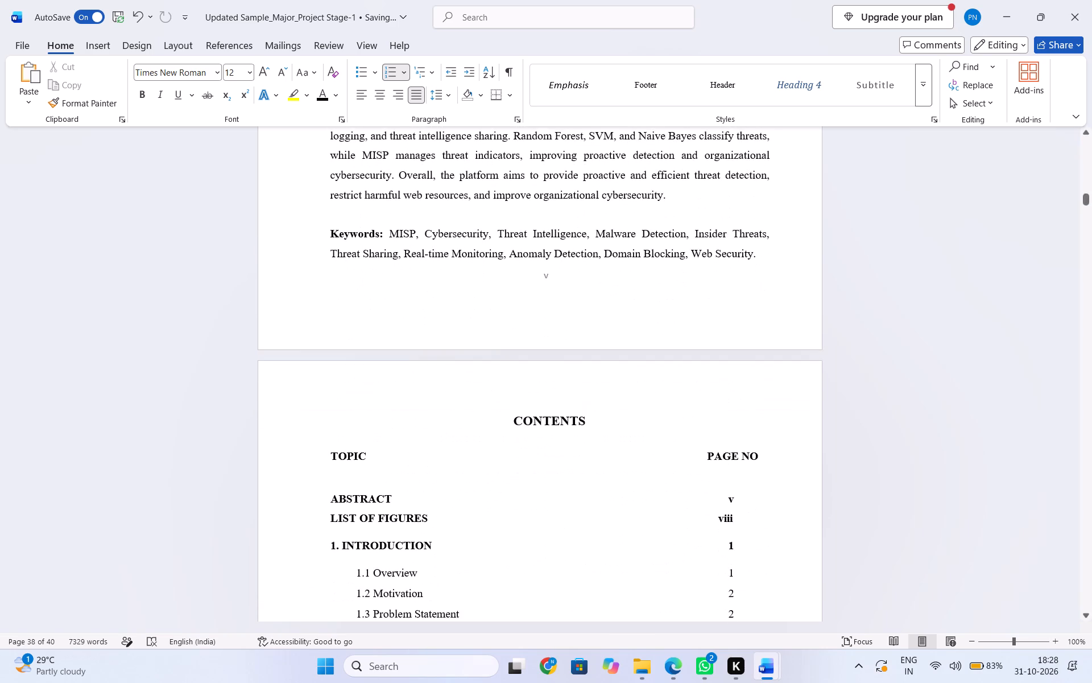
Examine the Contents entries with their page numbers and the list of figures table.
{"action": "scroll", "coordinate": [564, 475], "scroll_direction": "down", "scroll_amount": 2}
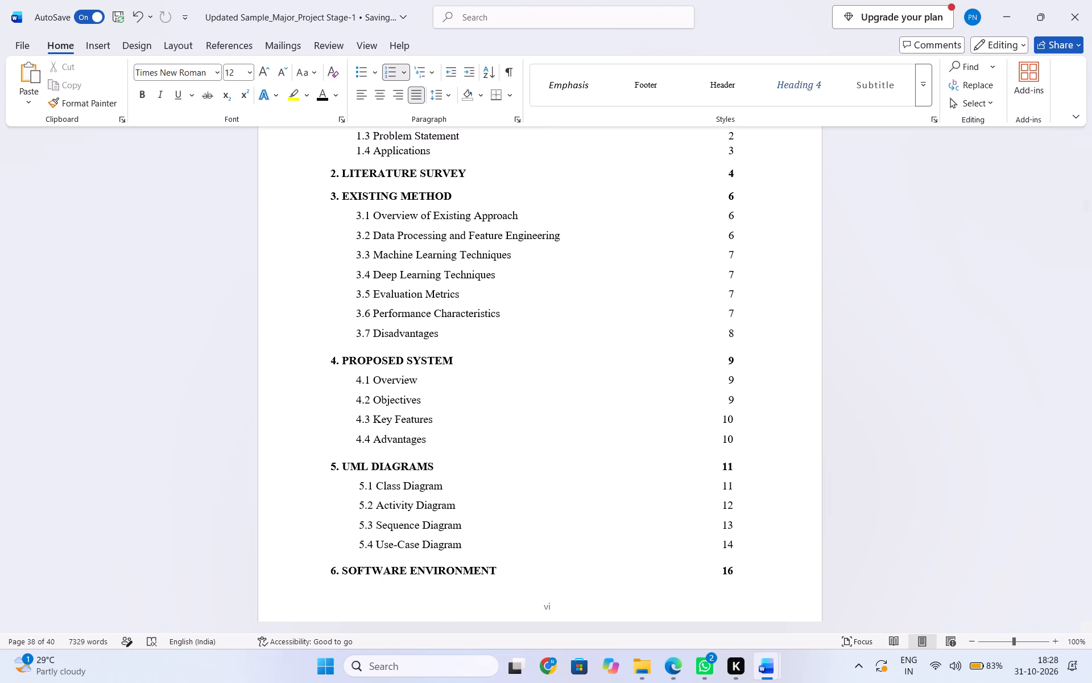
{"action": "scroll", "coordinate": [564, 475], "scroll_direction": "up", "scroll_amount": 1}
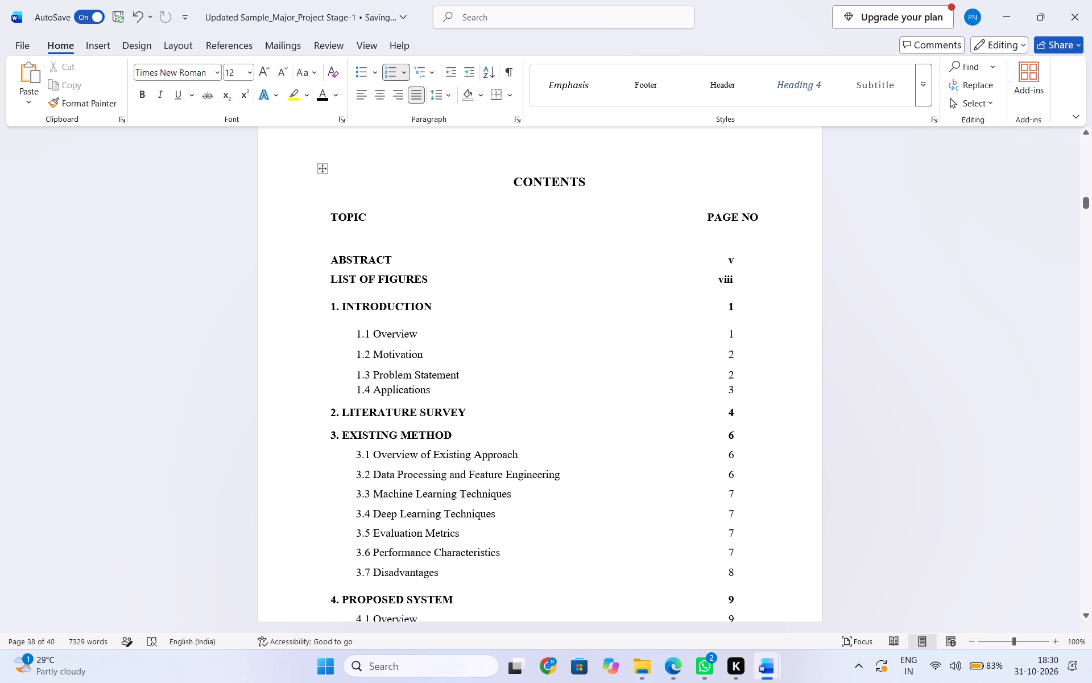
{"action": "scroll", "coordinate": [708, 565], "scroll_direction": "down", "scroll_amount": 11}
{"action": "scroll", "coordinate": [699, 622], "scroll_direction": "down", "scroll_amount": 3}
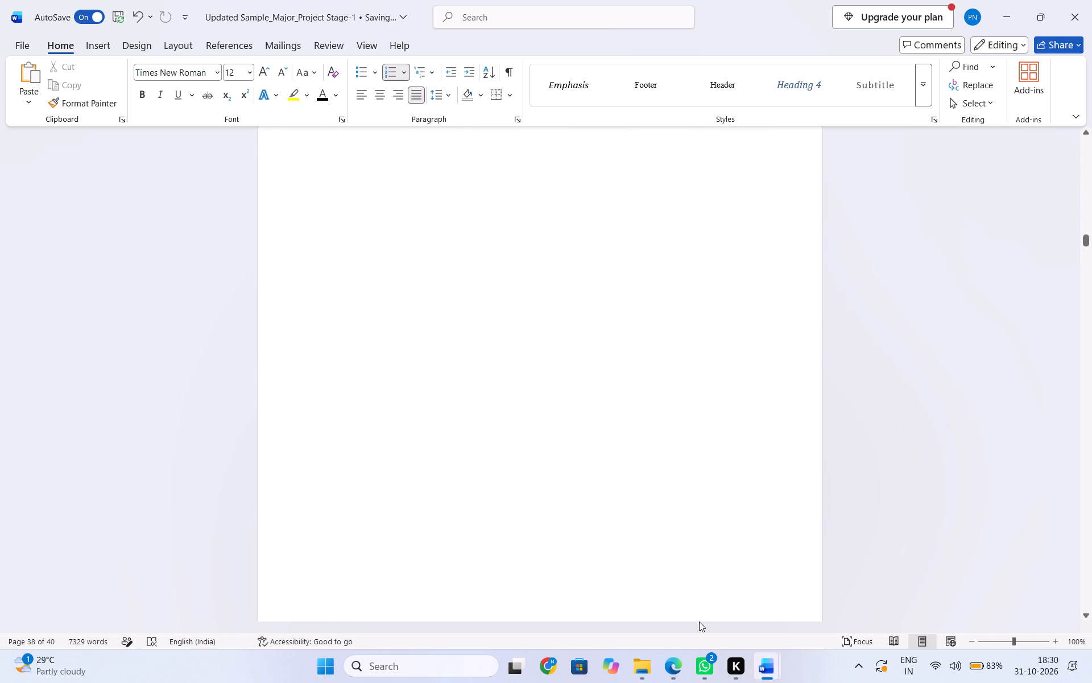
{"action": "scroll", "coordinate": [699, 622], "scroll_direction": "down", "scroll_amount": 7}
{"action": "scroll", "coordinate": [699, 596], "scroll_direction": "up", "scroll_amount": 7}
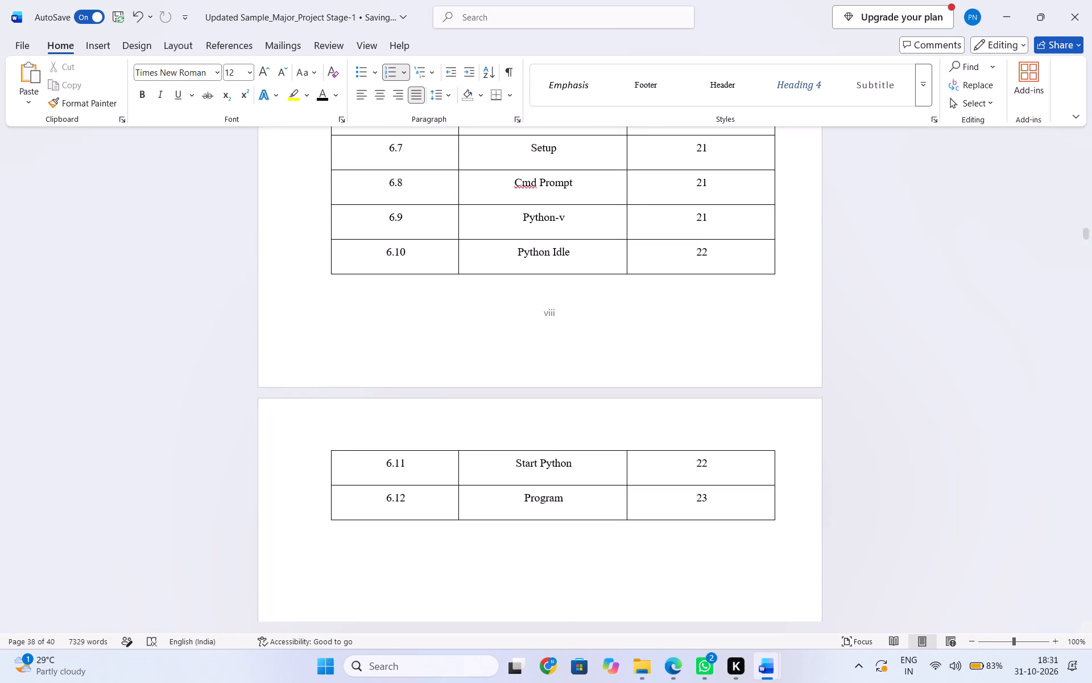
Recheck the Acknowledgment and Abstract, and compare the Contents topics and page numbers from chapter 1 to the References.
{"action": "scroll", "coordinate": [699, 587], "scroll_direction": "up", "scroll_amount": 15}
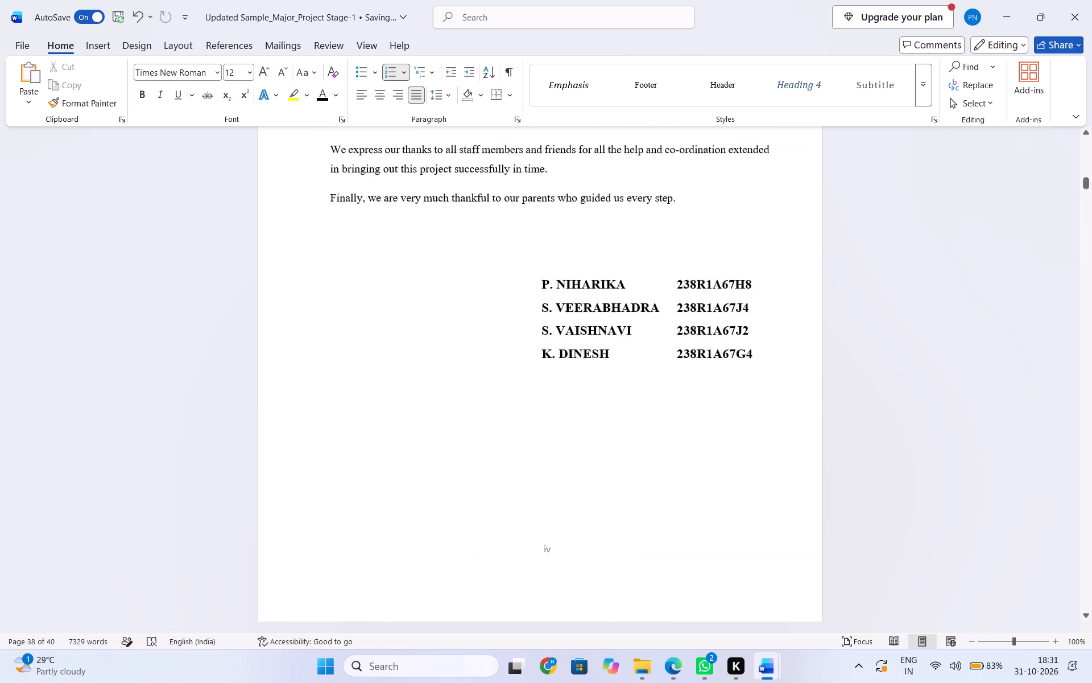
{"action": "scroll", "coordinate": [701, 584], "scroll_direction": "up", "scroll_amount": 1}
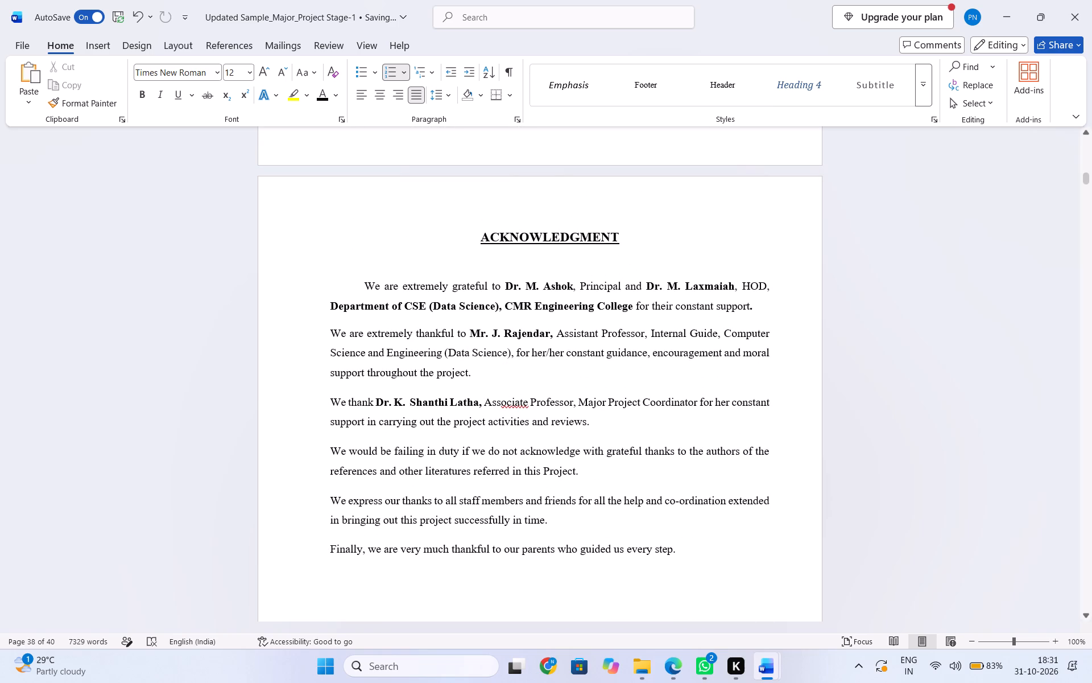
{"action": "scroll", "coordinate": [692, 574], "scroll_direction": "down", "scroll_amount": 4}
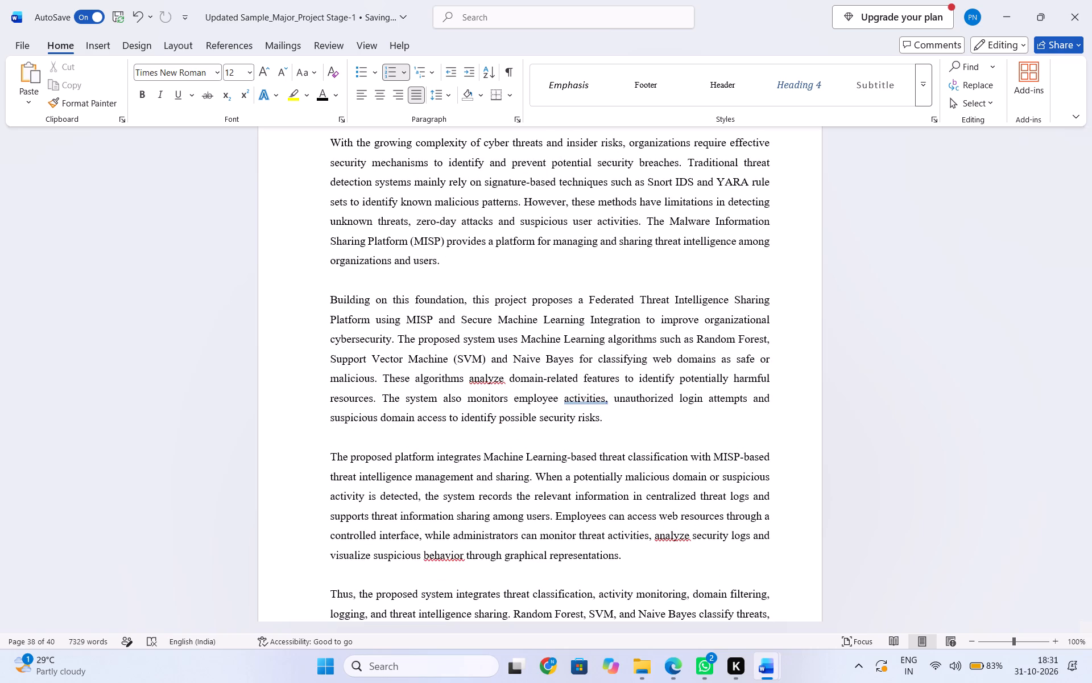
{"action": "scroll", "coordinate": [686, 585], "scroll_direction": "down", "scroll_amount": 3}
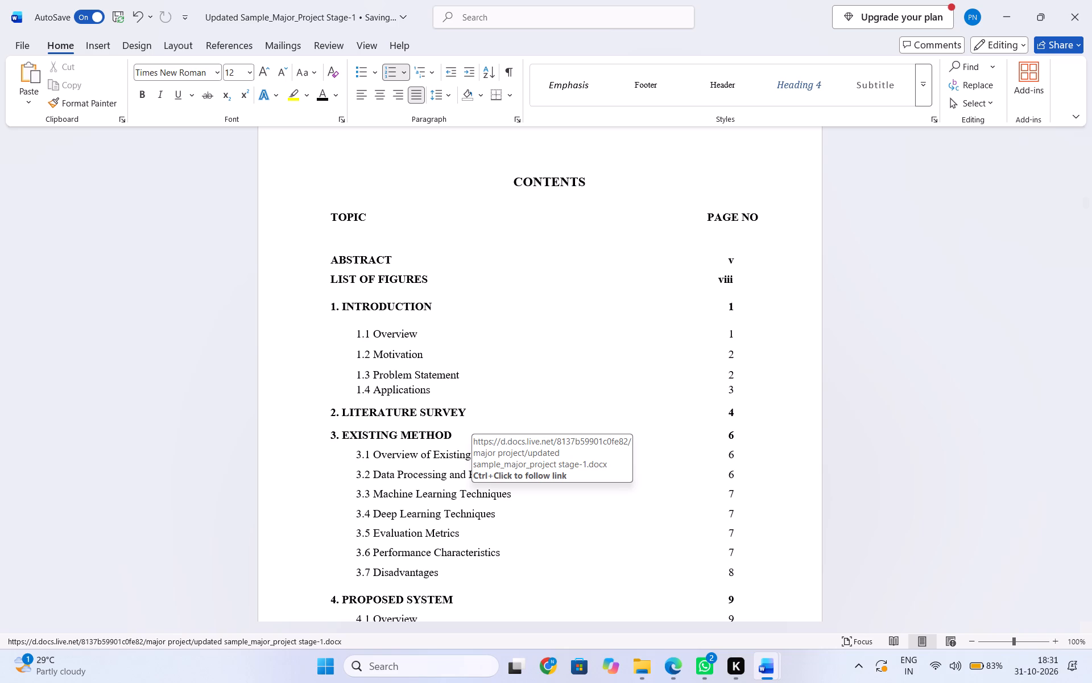
{"action": "scroll", "coordinate": [481, 496], "scroll_direction": "down", "scroll_amount": 1}
{"action": "scroll", "coordinate": [481, 496], "scroll_direction": "up", "scroll_amount": 1}
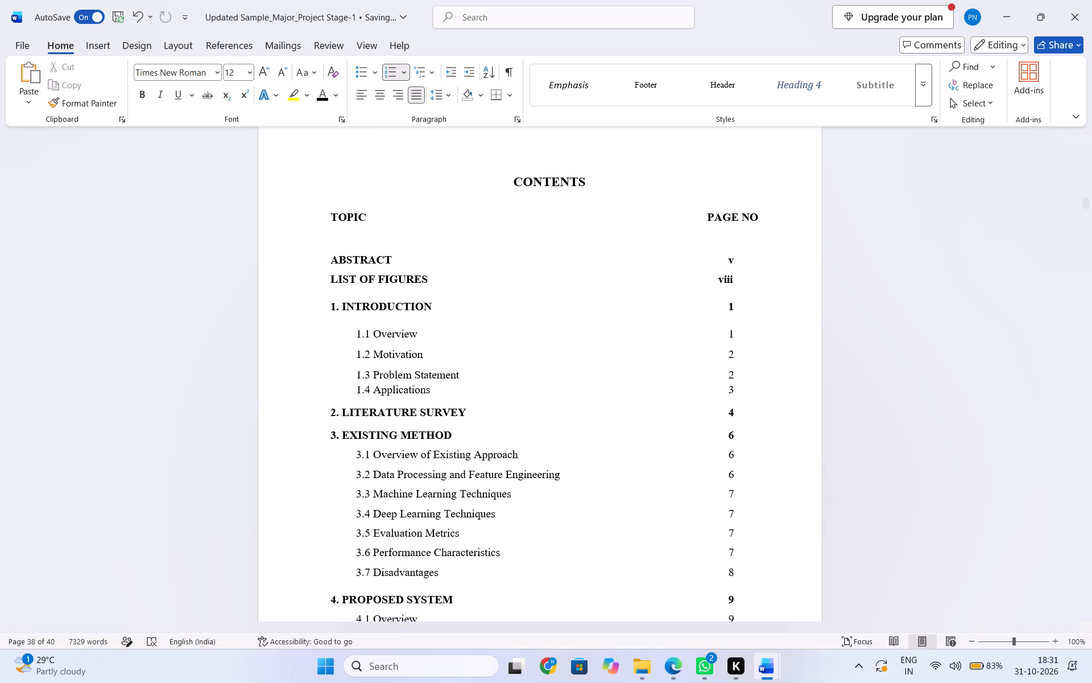
{"action": "scroll", "coordinate": [483, 496], "scroll_direction": "down", "scroll_amount": 1}
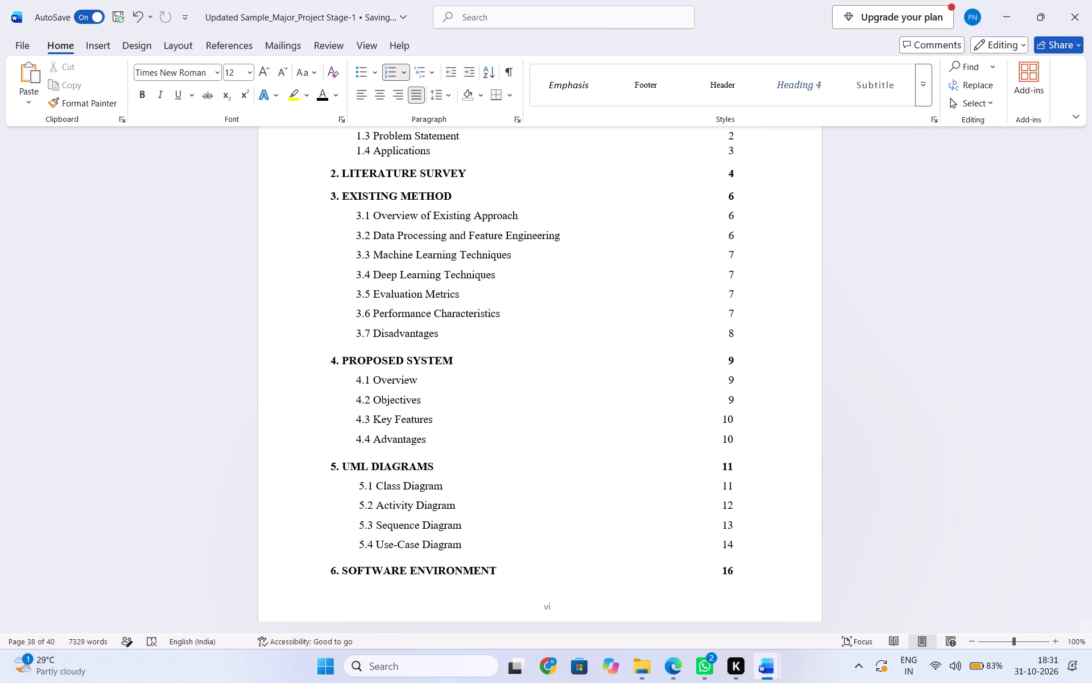
{"action": "scroll", "coordinate": [483, 496], "scroll_direction": "down", "scroll_amount": 1}
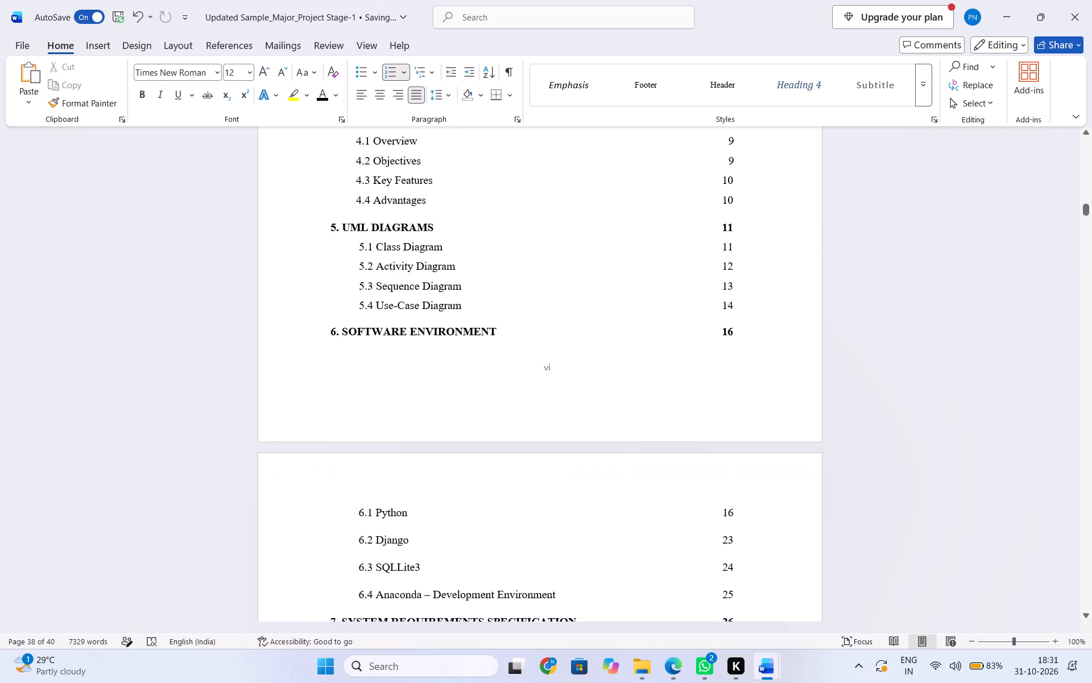
{"action": "scroll", "coordinate": [483, 496], "scroll_direction": "up", "scroll_amount": 1}
{"action": "scroll", "coordinate": [483, 496], "scroll_direction": "down", "scroll_amount": 1}
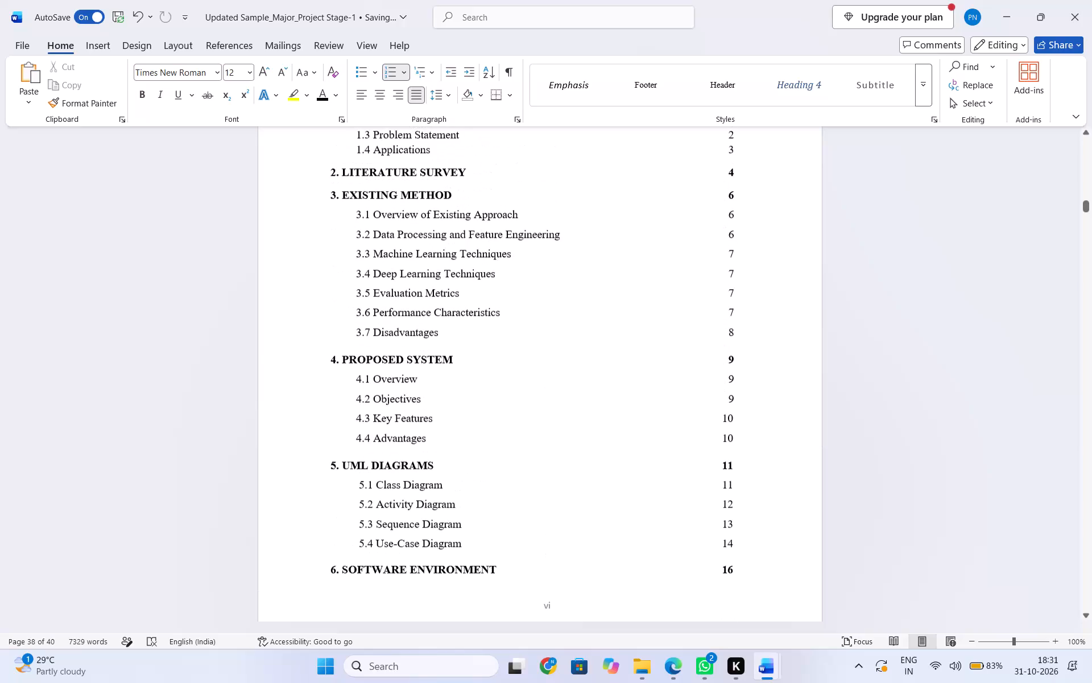
{"action": "scroll", "coordinate": [483, 496], "scroll_direction": "down", "scroll_amount": 1}
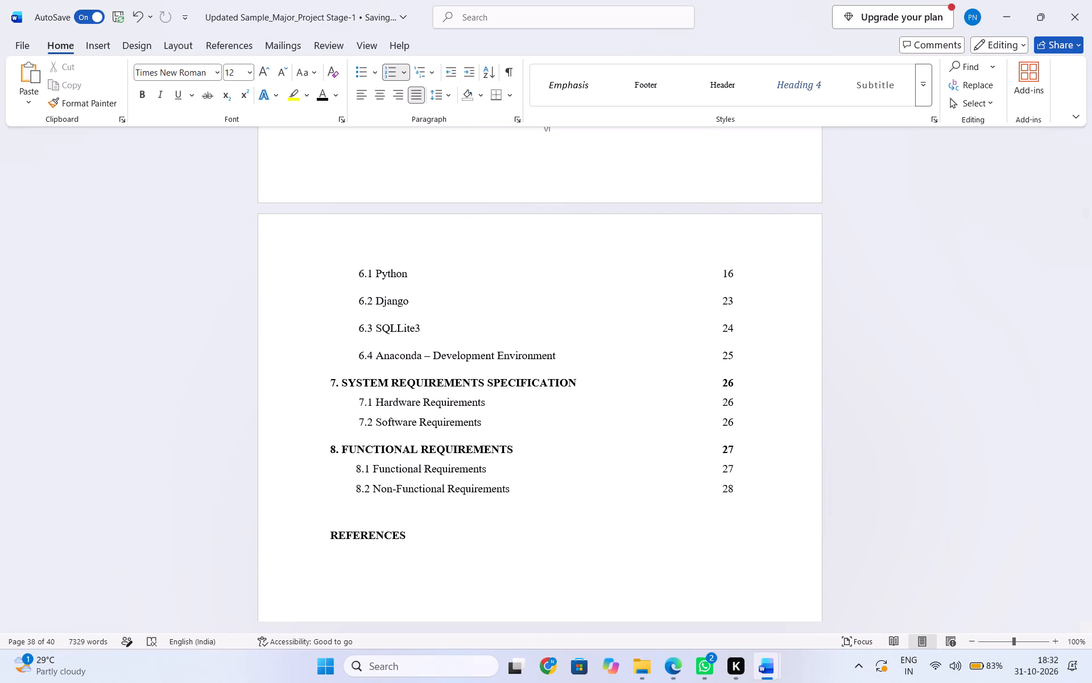
Examine the footer page numbers from the end of the front matter through the opening pages of chapter 1, Introduction.
{"action": "scroll", "coordinate": [486, 495], "scroll_direction": "down", "scroll_amount": 15}
{"action": "scroll", "coordinate": [497, 489], "scroll_direction": "up", "scroll_amount": 3}
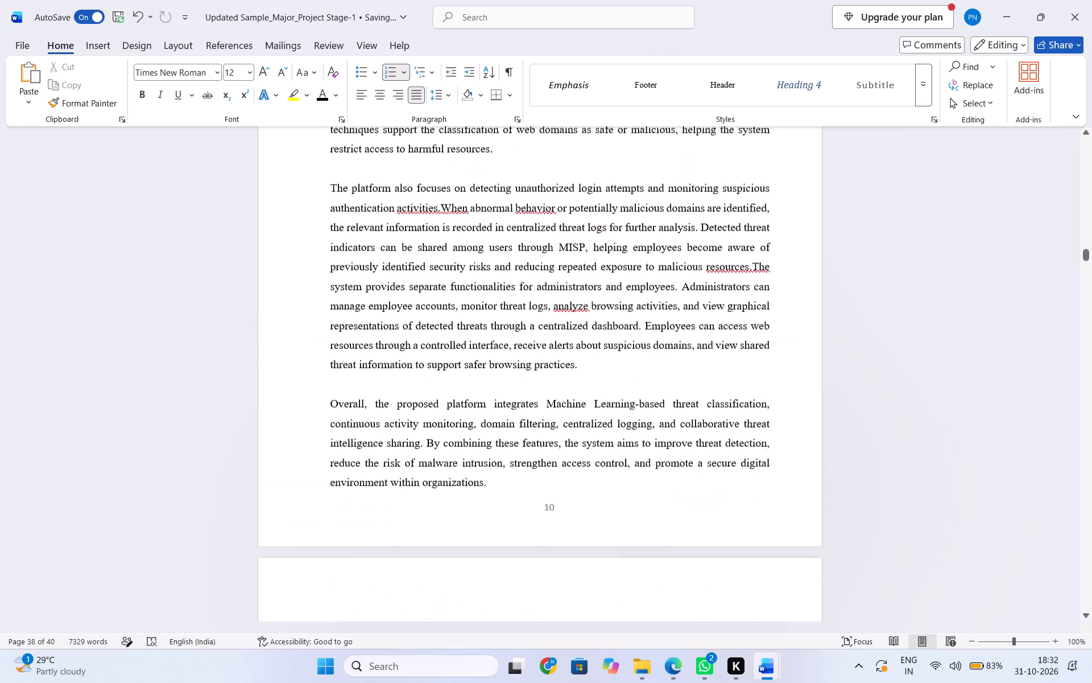
{"action": "scroll", "coordinate": [497, 489], "scroll_direction": "up", "scroll_amount": 2}
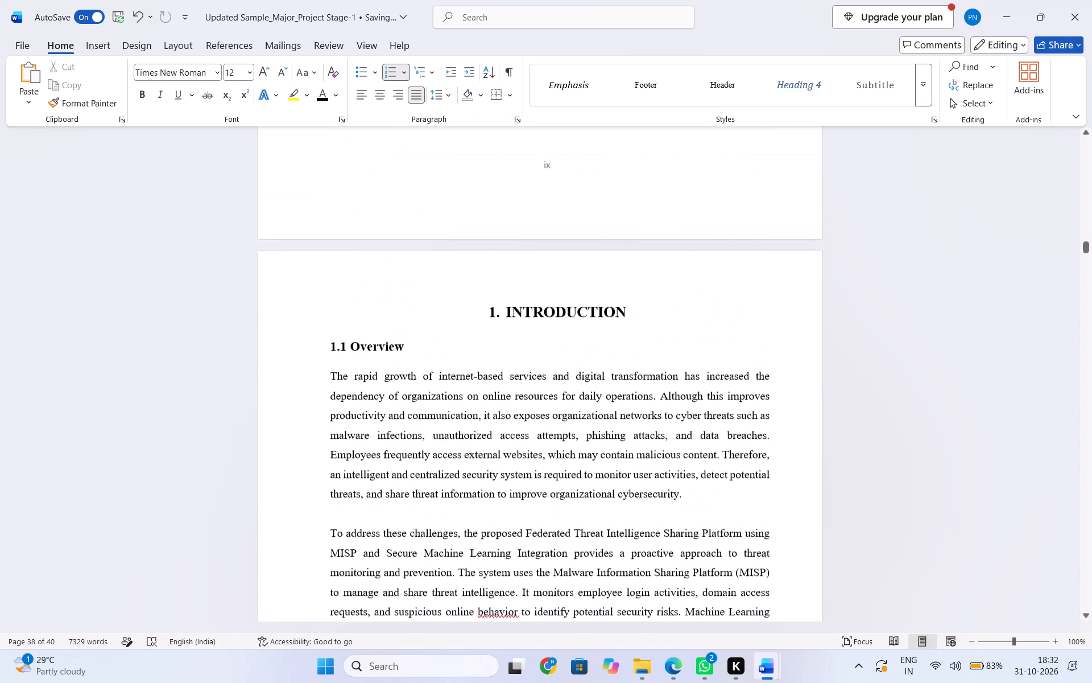
{"action": "scroll", "coordinate": [497, 489], "scroll_direction": "down", "scroll_amount": 2}
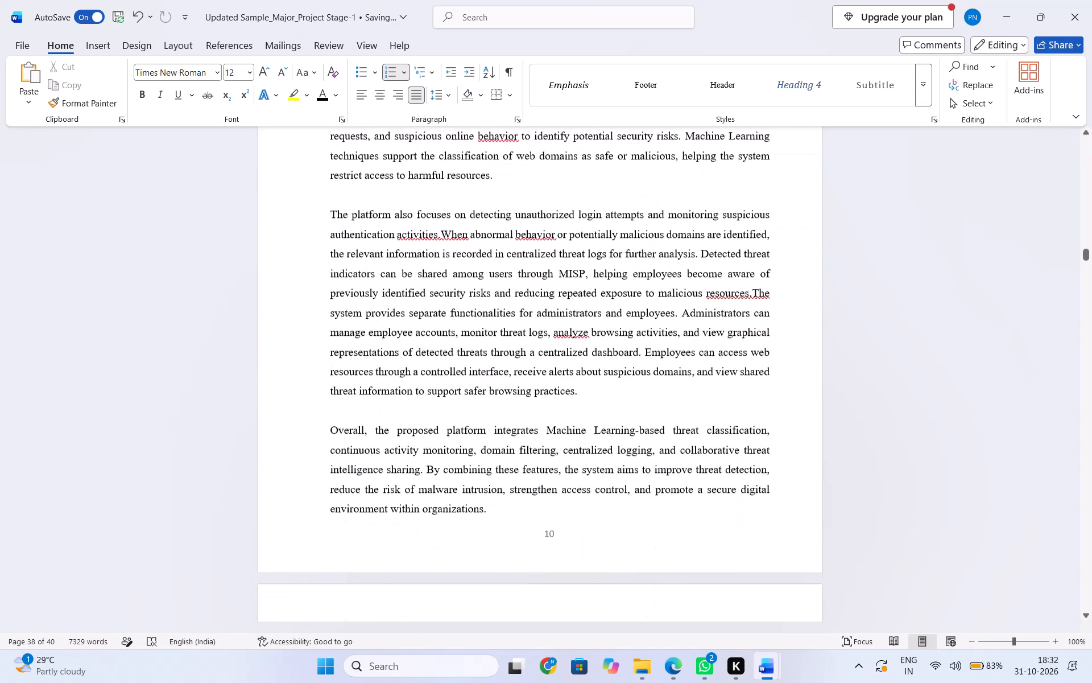
{"action": "scroll", "coordinate": [497, 489], "scroll_direction": "down", "scroll_amount": 4}
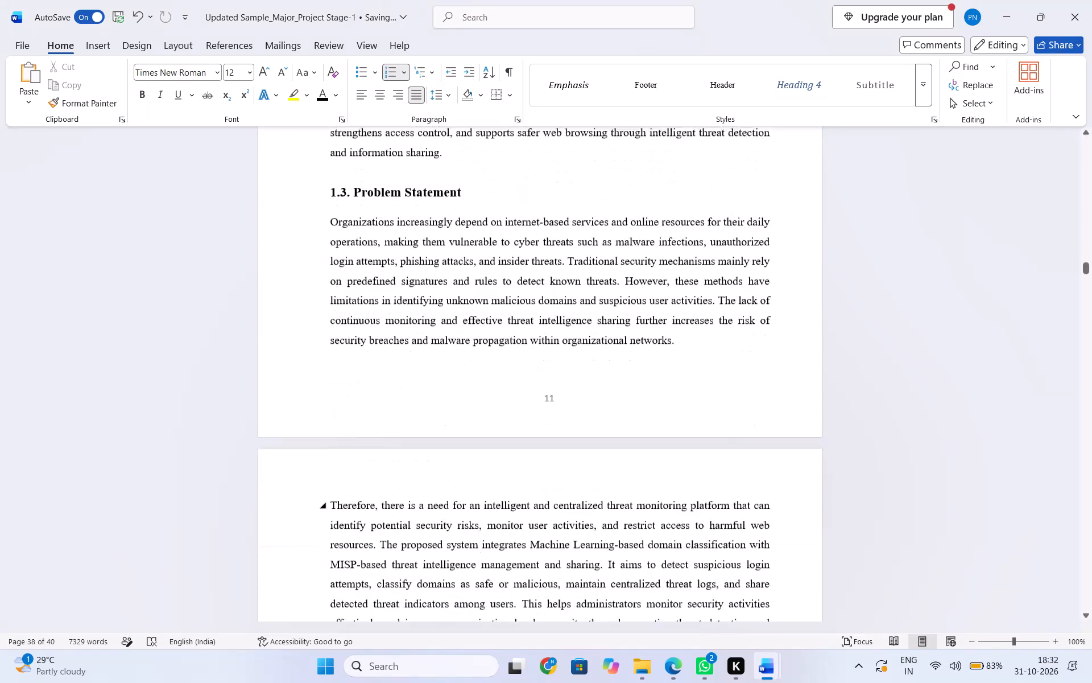
{"action": "scroll", "coordinate": [497, 489], "scroll_direction": "up", "scroll_amount": 9}
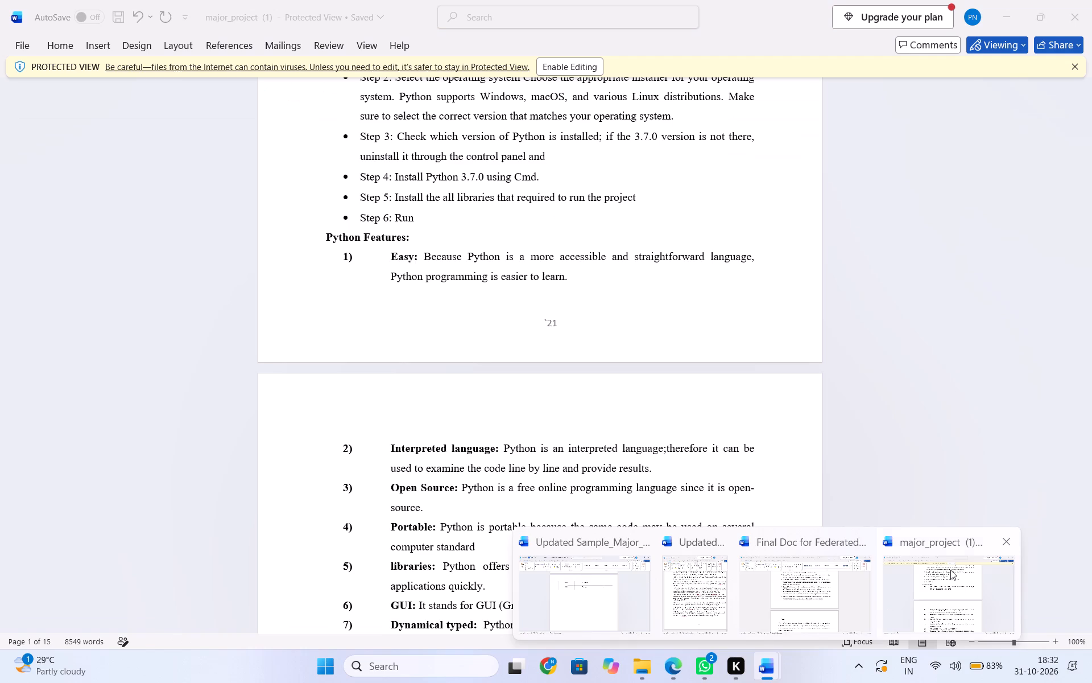
Switch to the major_project (1) reference document and check its page numbering back to the first page of its introduction.
{"action": "left_click", "coordinate": [950, 570]}
{"action": "scroll", "coordinate": [639, 520], "scroll_direction": "up", "scroll_amount": 18}
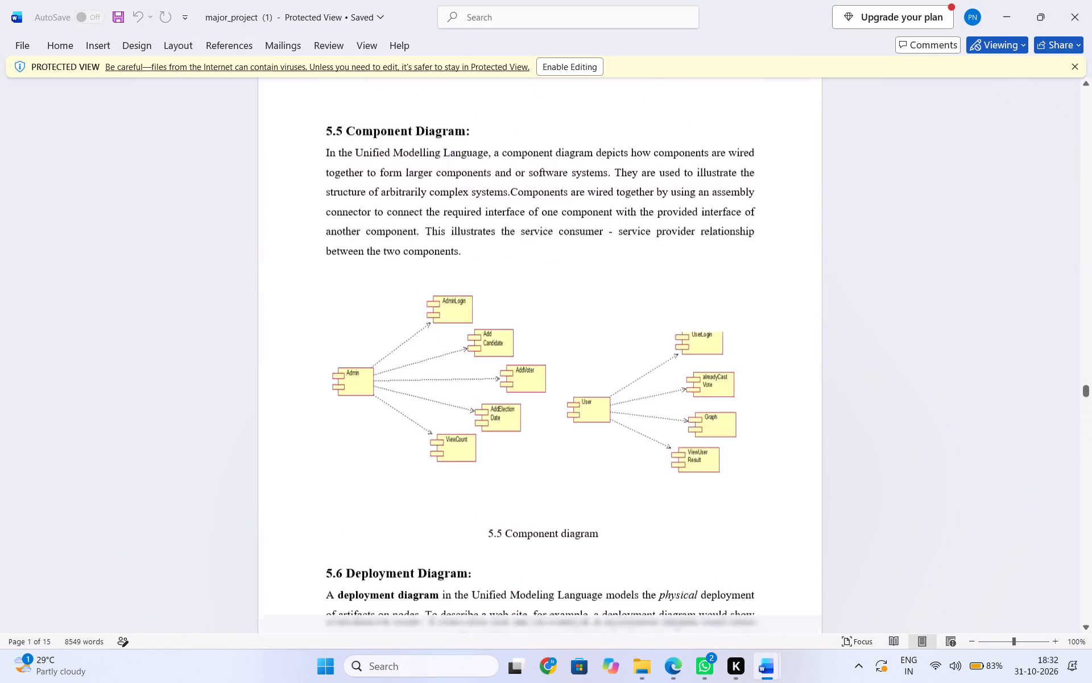
{"action": "scroll", "coordinate": [639, 520], "scroll_direction": "up", "scroll_amount": 14}
{"action": "scroll", "coordinate": [639, 520], "scroll_direction": "down", "scroll_amount": 1}
{"action": "scroll", "coordinate": [639, 520], "scroll_direction": "up", "scroll_amount": 7}
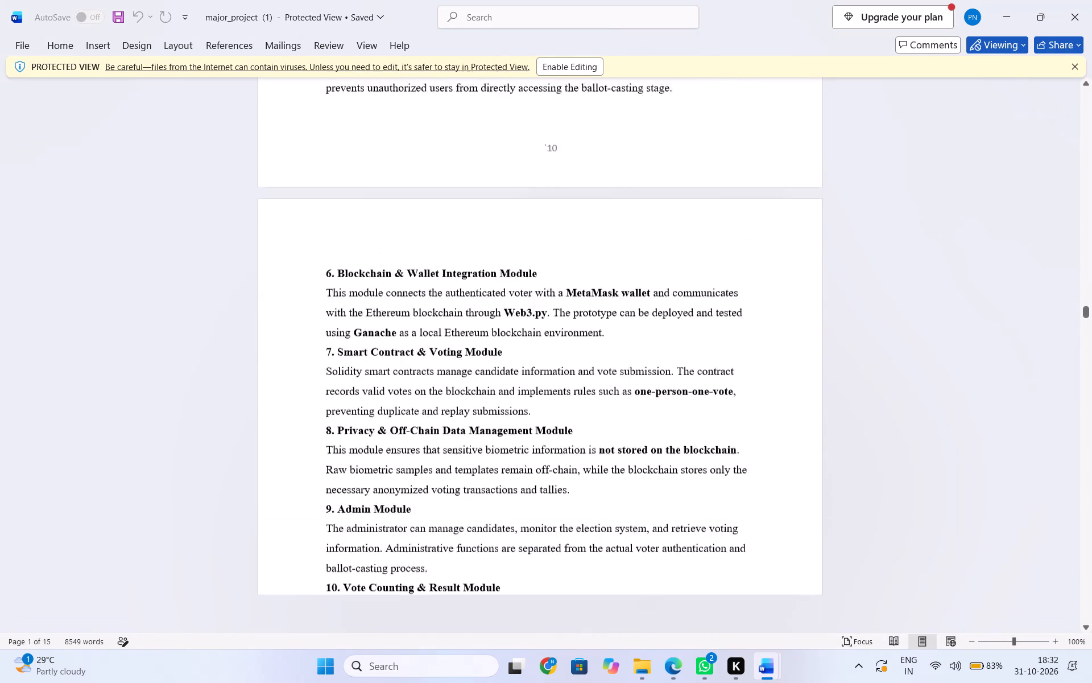
{"action": "scroll", "coordinate": [639, 520], "scroll_direction": "up", "scroll_amount": 20}
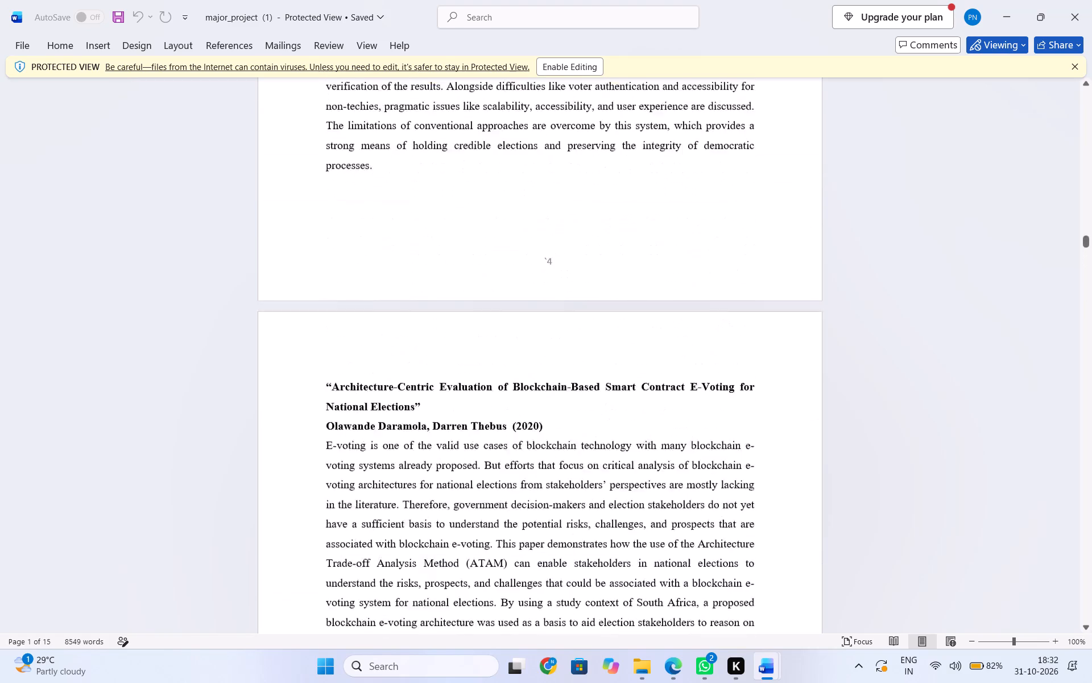
{"action": "scroll", "coordinate": [639, 520], "scroll_direction": "up", "scroll_amount": 7}
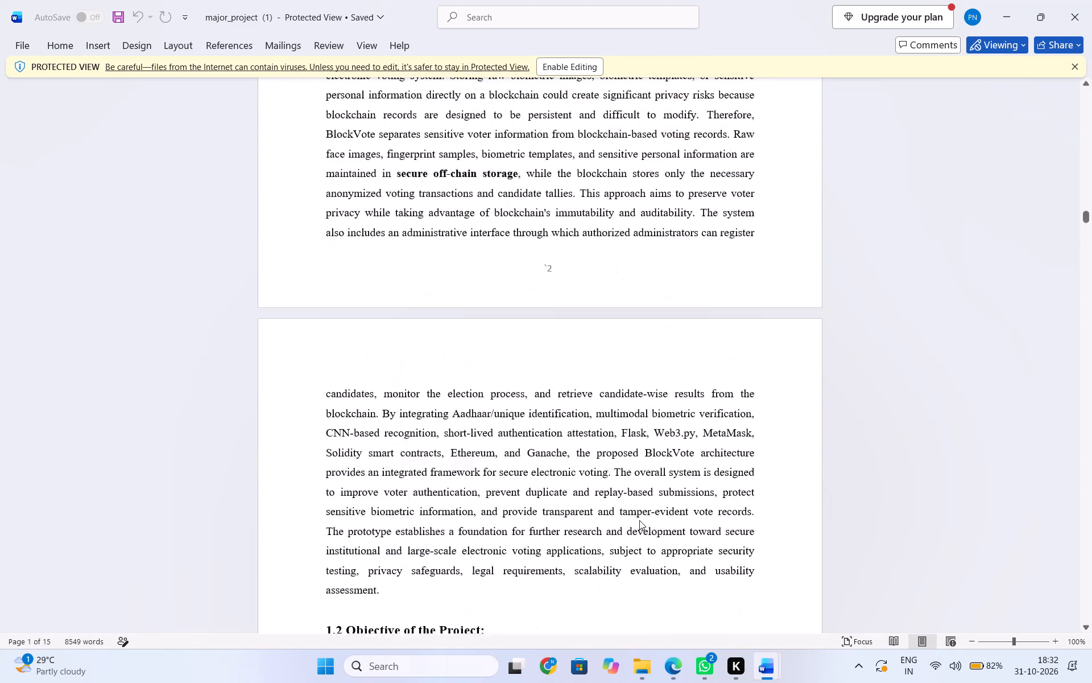
{"action": "scroll", "coordinate": [639, 520], "scroll_direction": "up", "scroll_amount": 4}
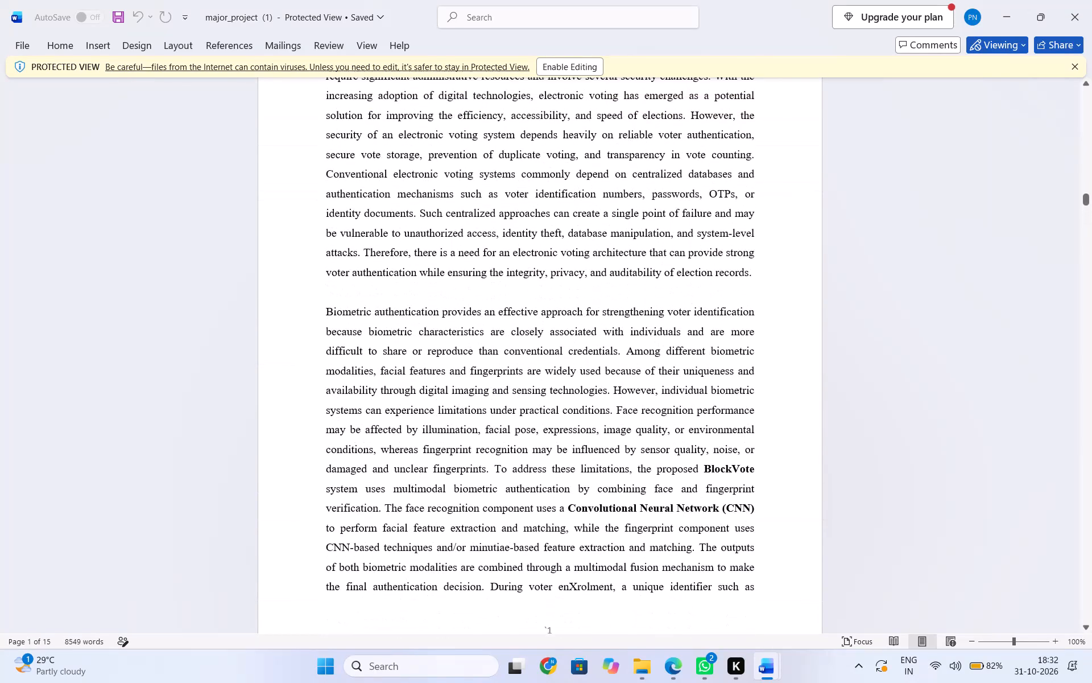
{"action": "scroll", "coordinate": [639, 520], "scroll_direction": "up", "scroll_amount": 1}
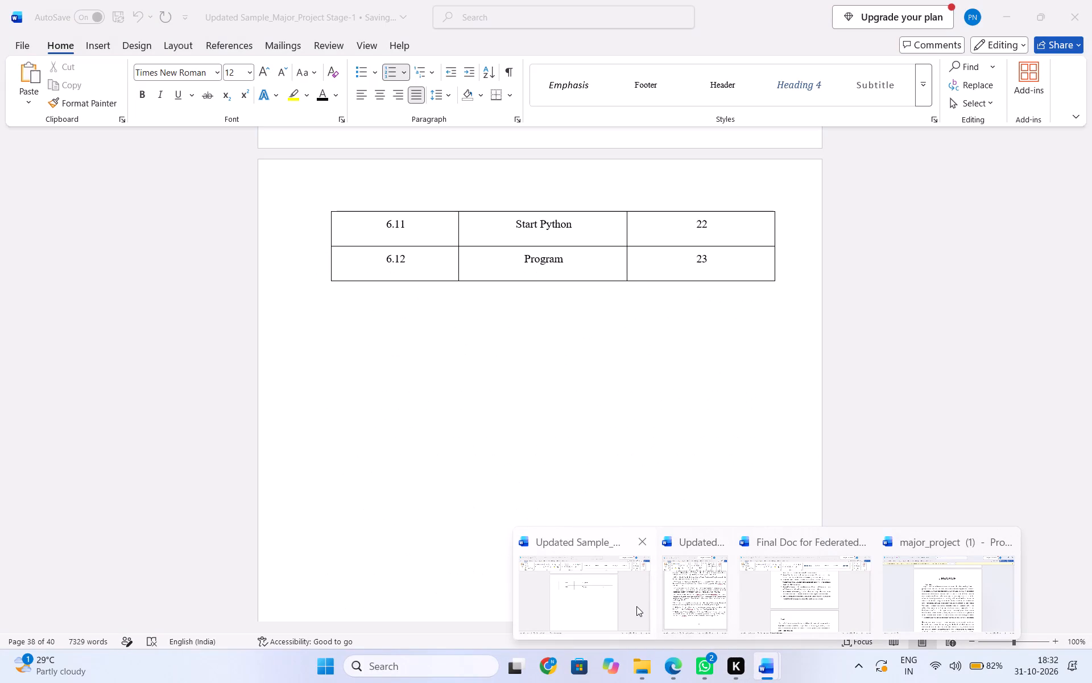
Return to the Stage-1 report and replace the footer page number on the first Introduction page with 1.
{"action": "left_click", "coordinate": [636, 606]}
{"action": "scroll", "coordinate": [617, 557], "scroll_direction": "down", "scroll_amount": 5}
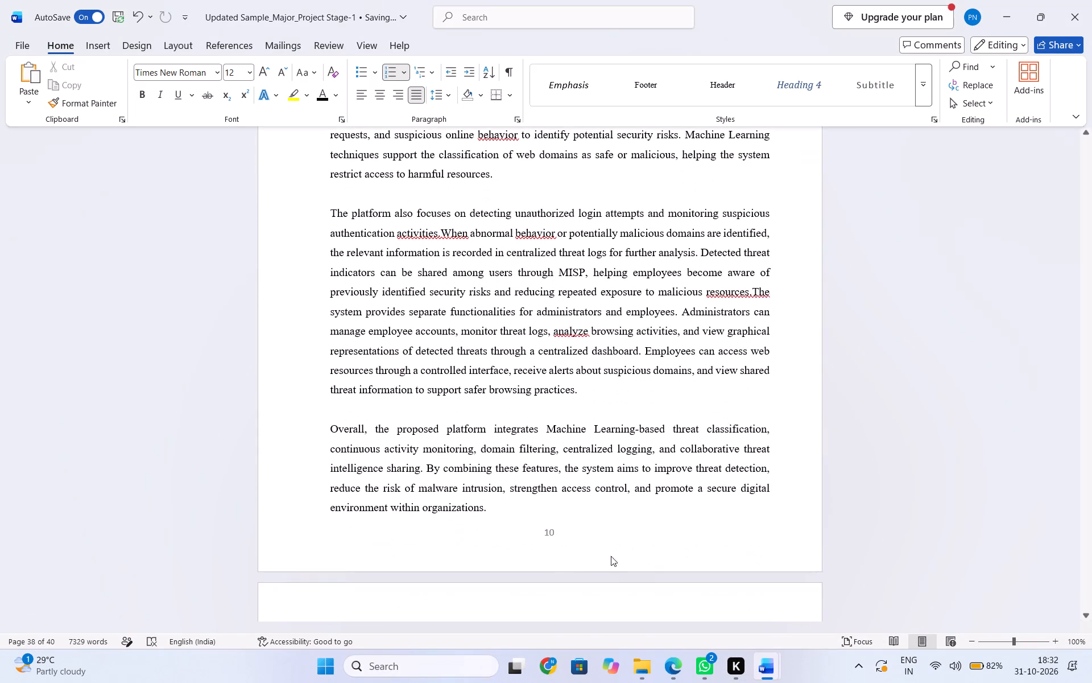
{"action": "double_click", "coordinate": [549, 533]}
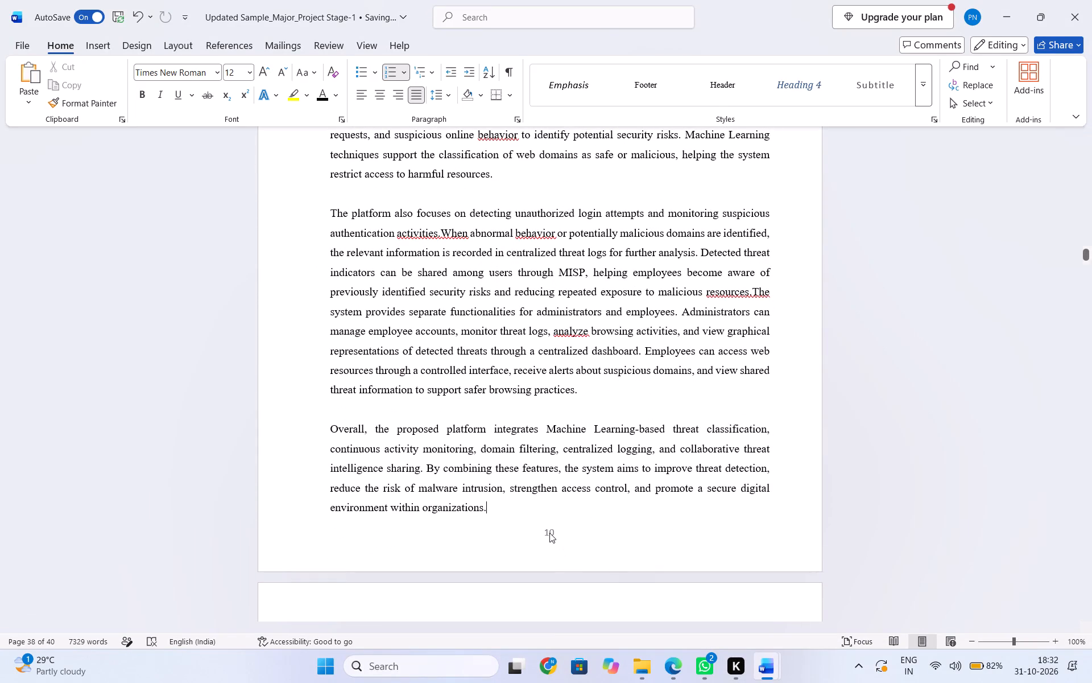
{"action": "left_click", "coordinate": [555, 530]}
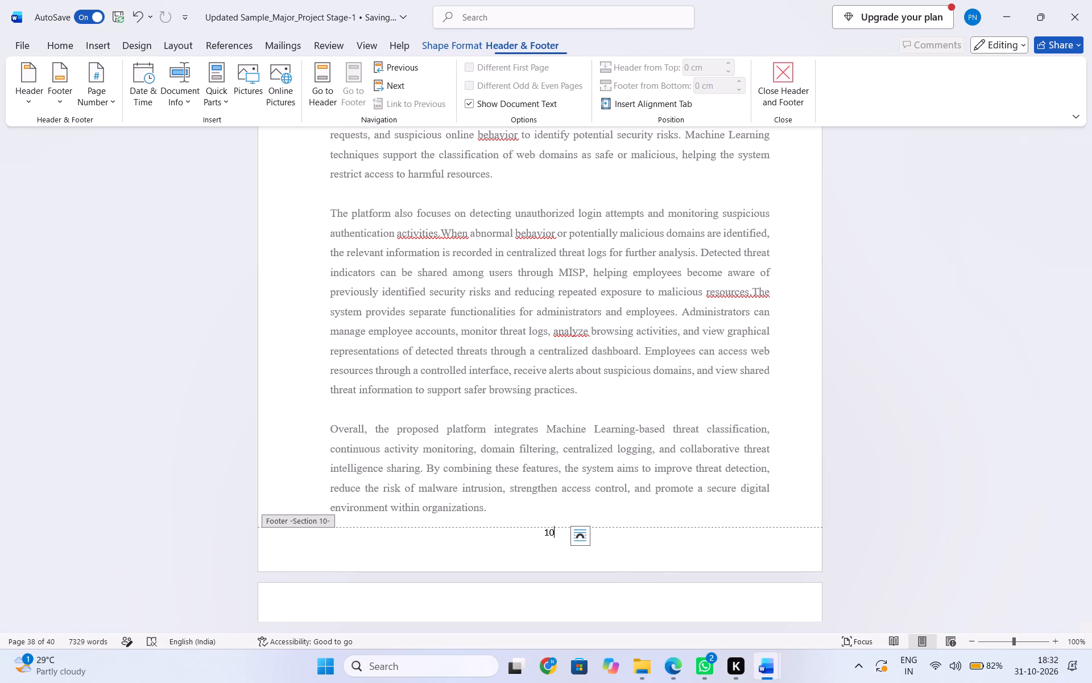
{"action": "key", "text": "BackSpace"}
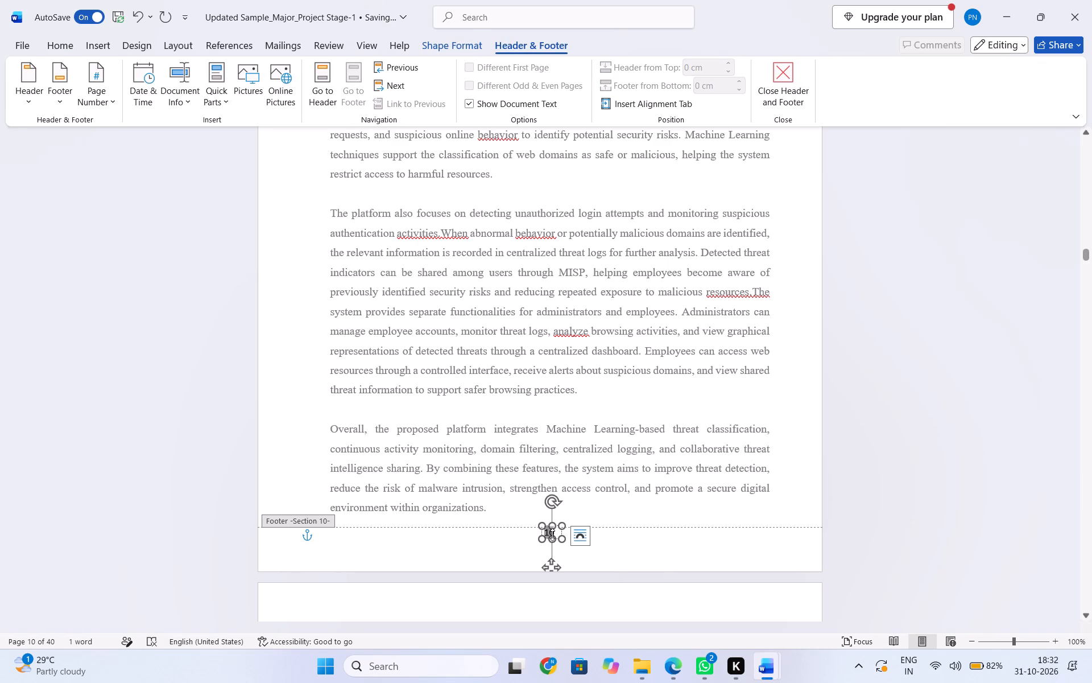
{"action": "left_click", "coordinate": [552, 534]}
{"action": "left_click", "coordinate": [555, 533]}
{"action": "key", "text": "BackSpace"}
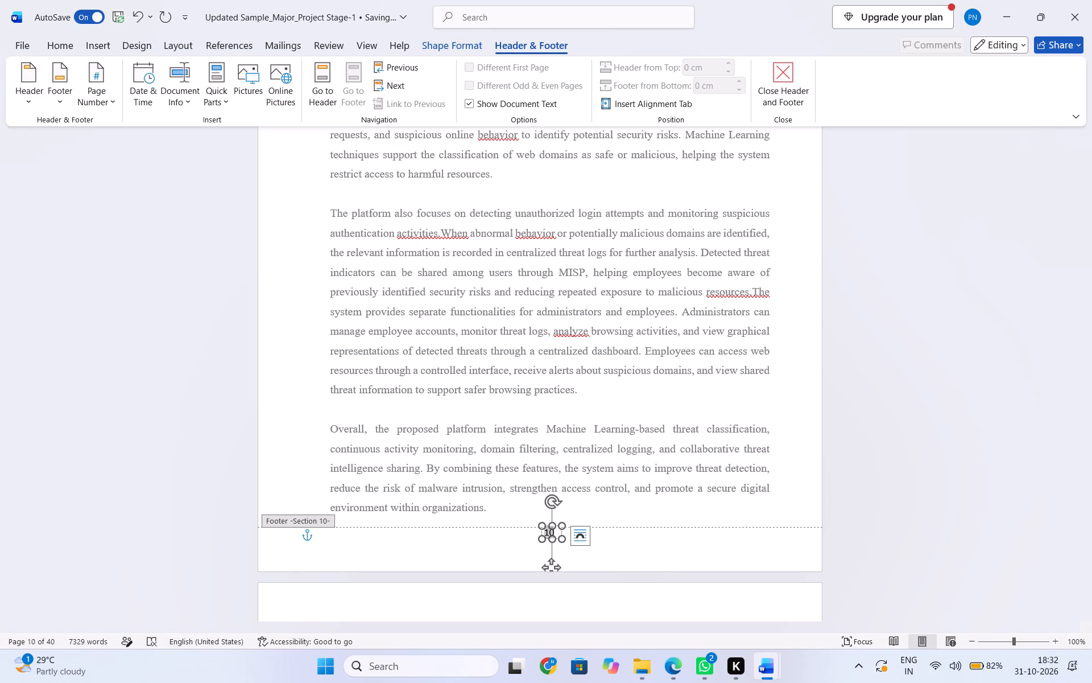
{"action": "left_click", "coordinate": [555, 533]}
{"action": "key", "text": "BackSpace"}
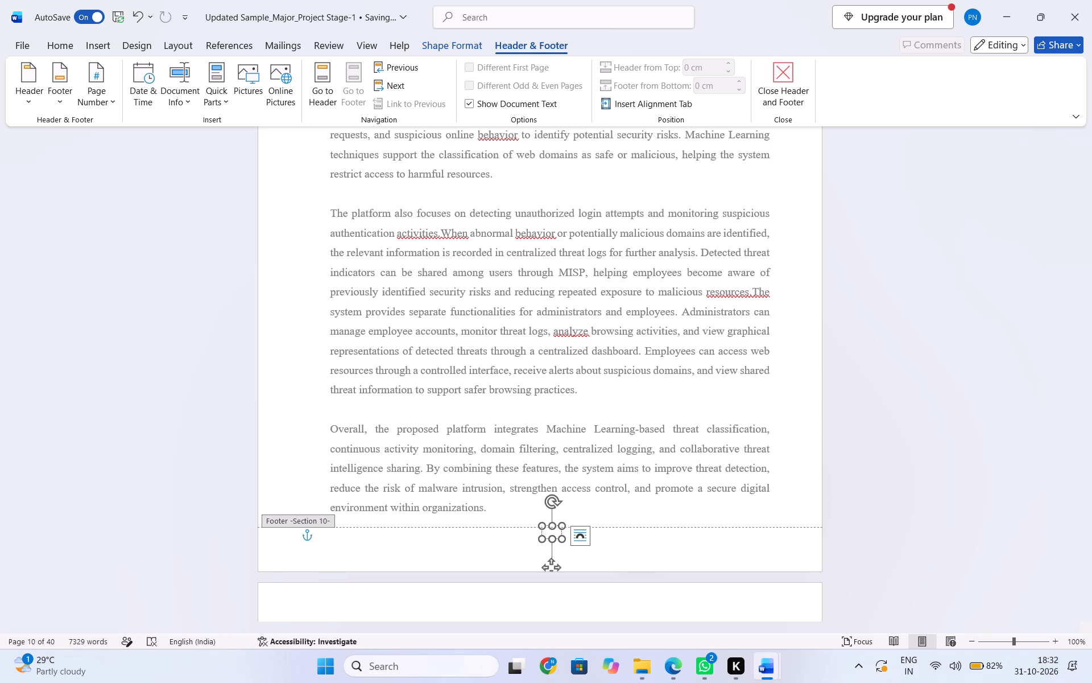
{"action": "key", "text": "1"}
{"action": "key", "text": "Return"}
{"action": "left_click", "coordinate": [593, 507]}
{"action": "left_click", "coordinate": [593, 507]}
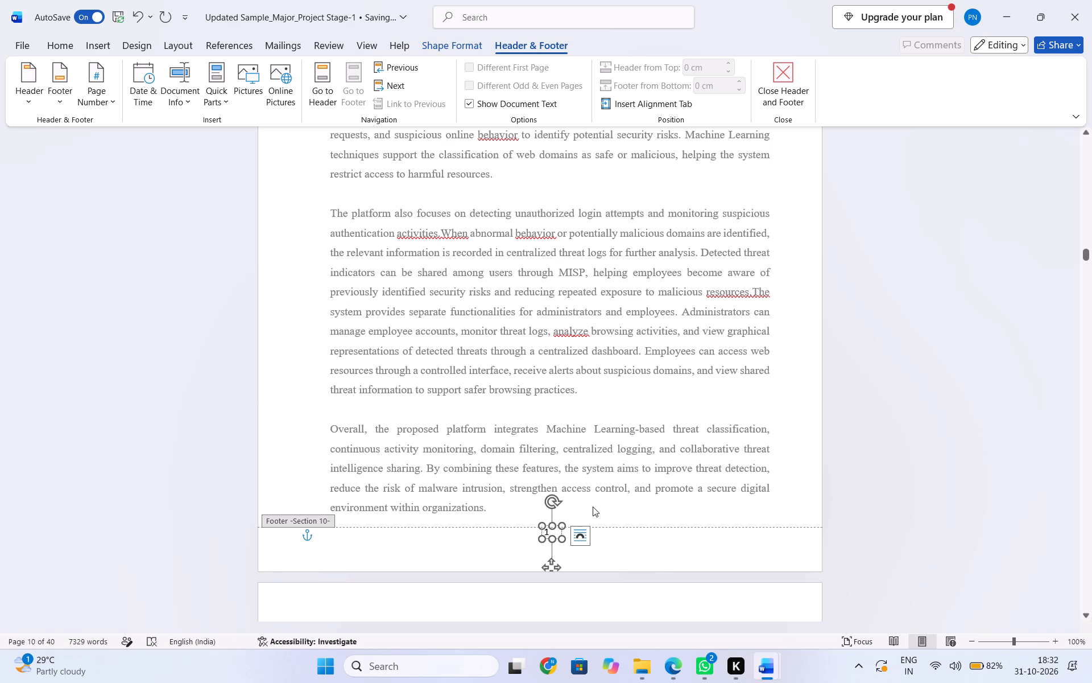
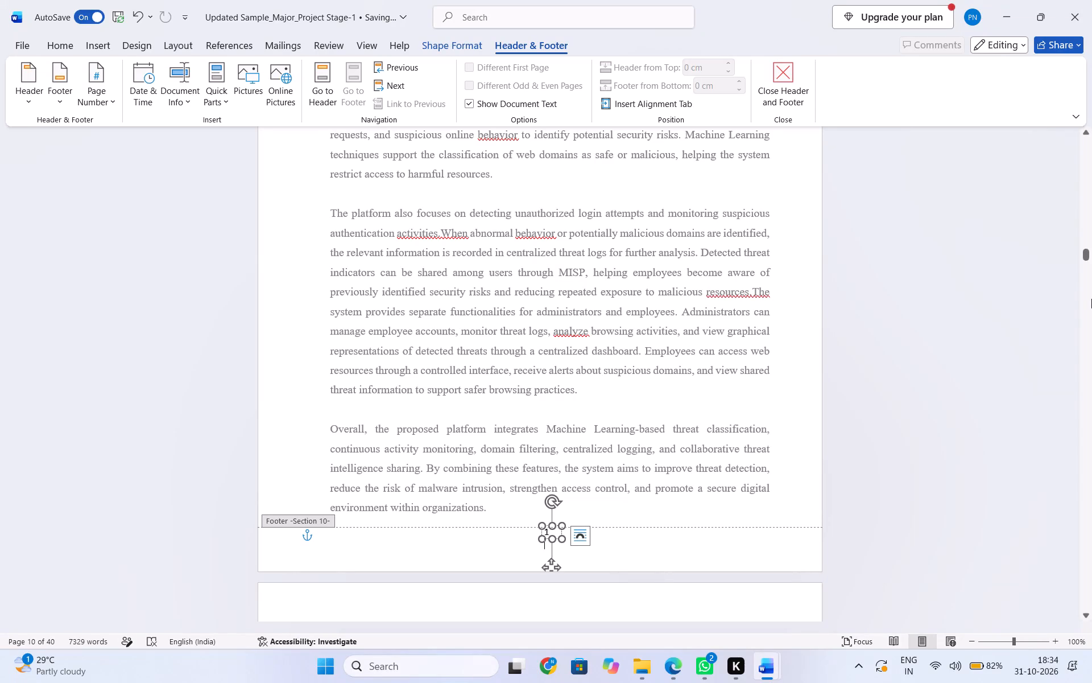
Close the footer and compare the page numbers at the bottom of the first two Introduction pages.
{"action": "double_click", "coordinate": [656, 383]}
{"action": "scroll", "coordinate": [638, 478], "scroll_direction": "down", "scroll_amount": 3}
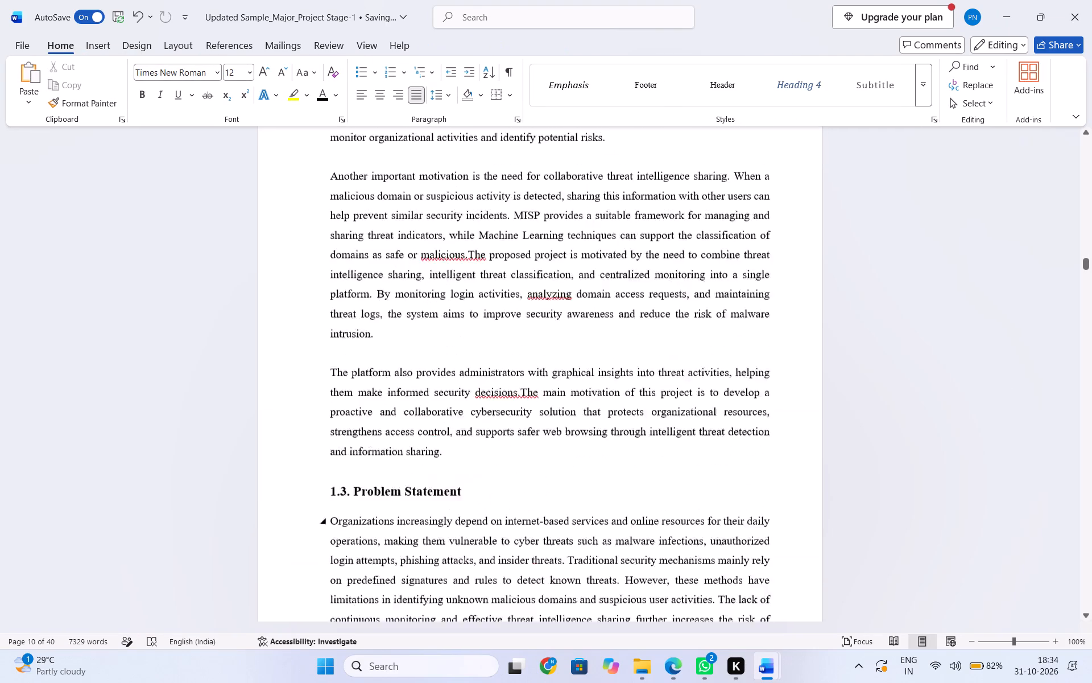
{"action": "scroll", "coordinate": [638, 478], "scroll_direction": "down", "scroll_amount": 2}
{"action": "scroll", "coordinate": [638, 478], "scroll_direction": "up", "scroll_amount": 2}
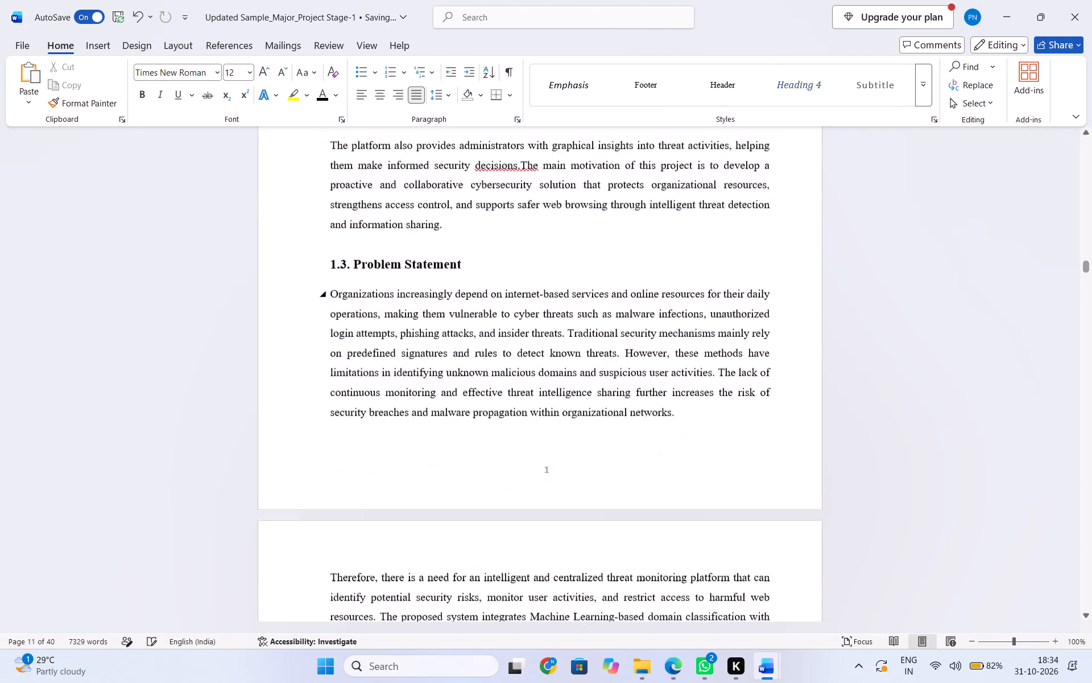
{"action": "scroll", "coordinate": [638, 478], "scroll_direction": "up", "scroll_amount": 2}
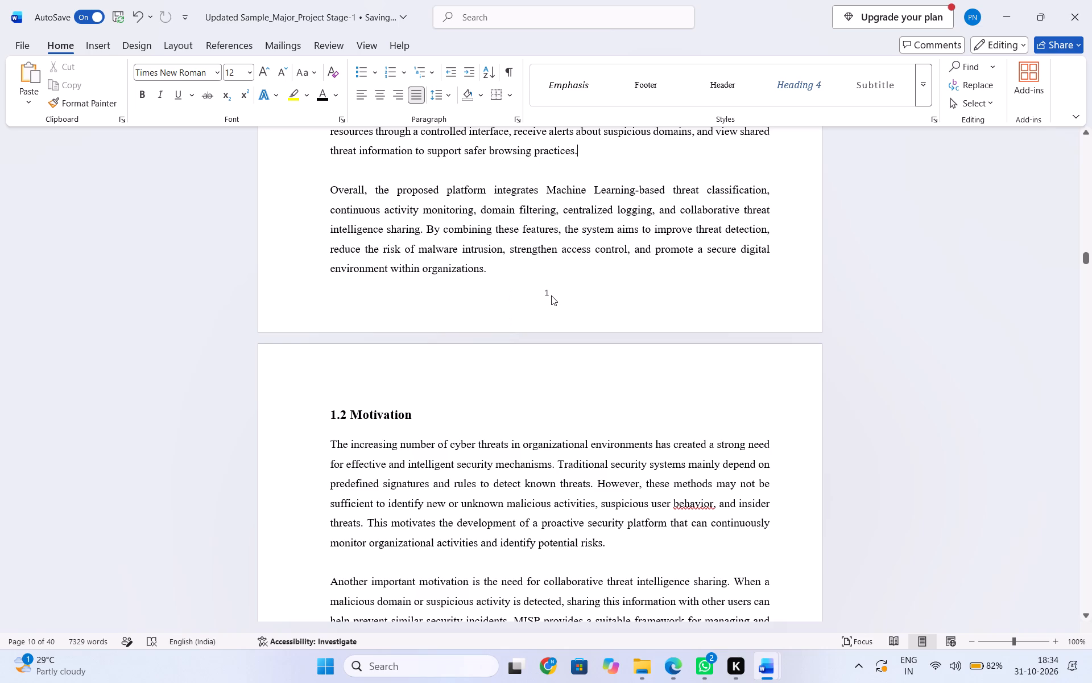
{"action": "scroll", "coordinate": [551, 295], "scroll_direction": "up", "scroll_amount": 1}
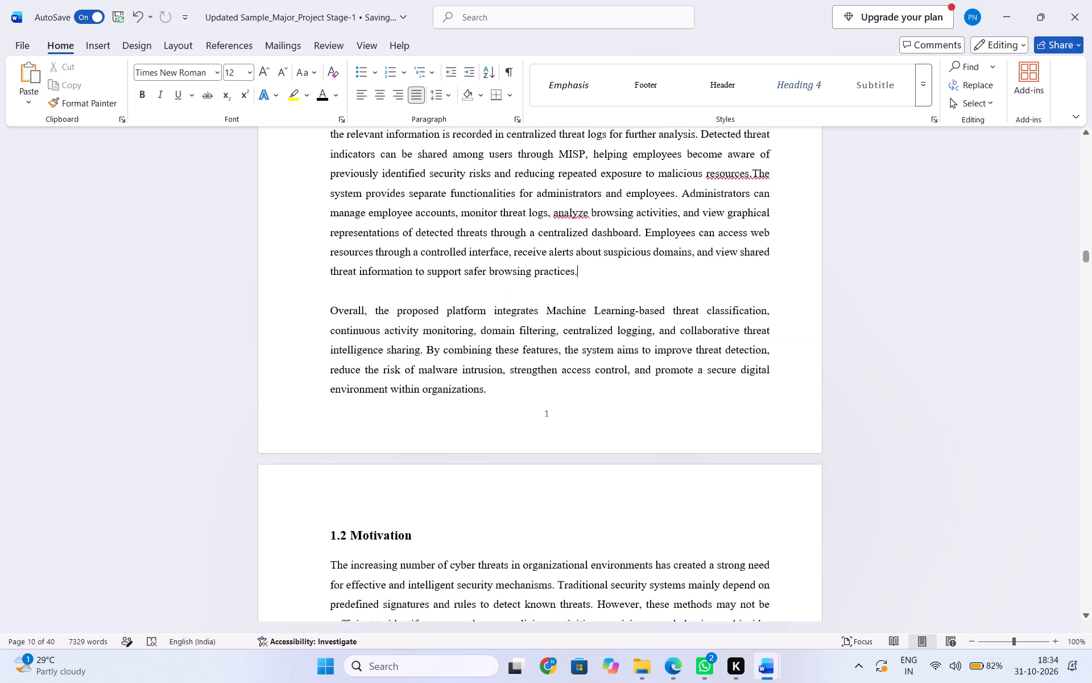
{"action": "scroll", "coordinate": [551, 295], "scroll_direction": "up", "scroll_amount": 2}
{"action": "scroll", "coordinate": [551, 295], "scroll_direction": "down", "scroll_amount": 3}
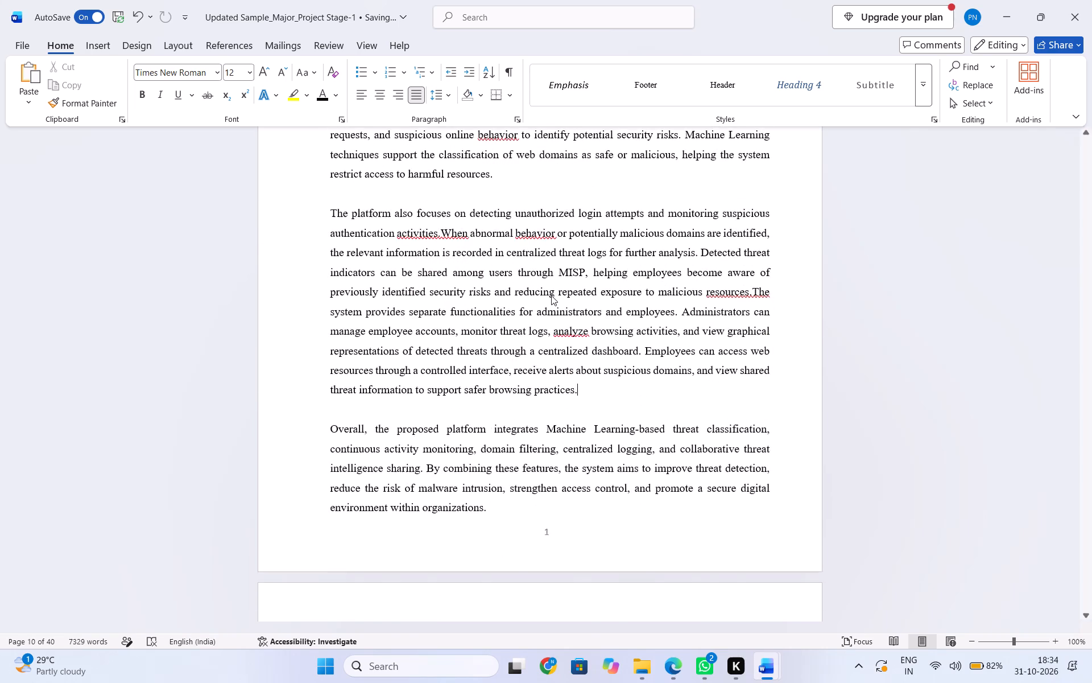
Add a 2 to the footer page number on the page where 1.3 Problem Statement begins, in front of the existing digit.
{"action": "scroll", "coordinate": [551, 295], "scroll_direction": "down", "scroll_amount": 3}
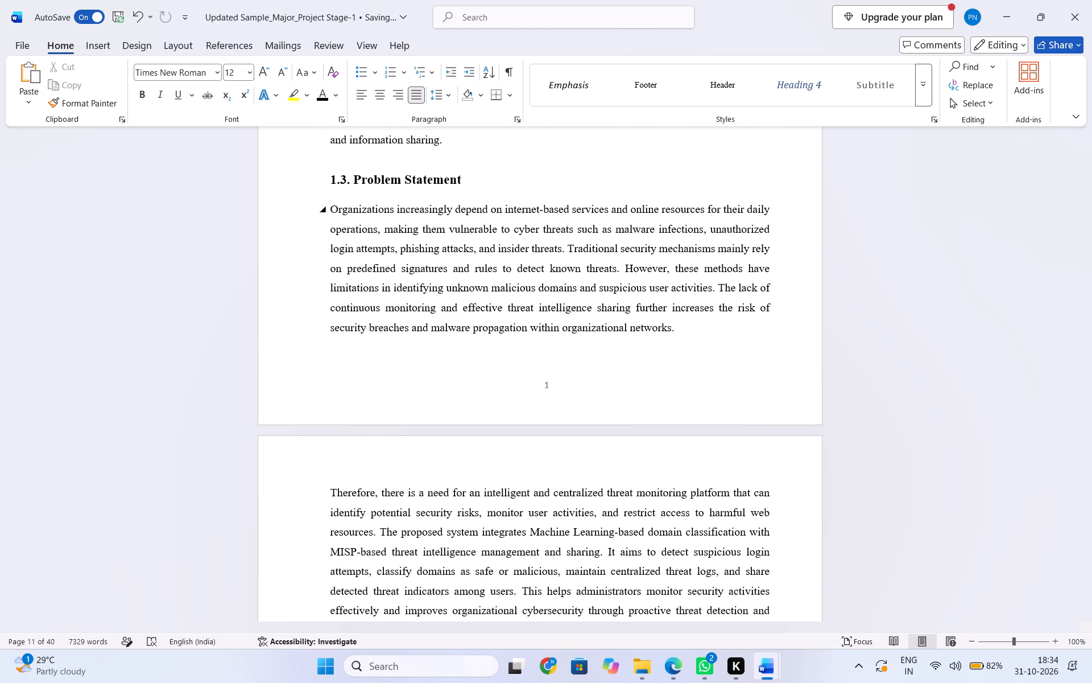
{"action": "double_click", "coordinate": [549, 384]}
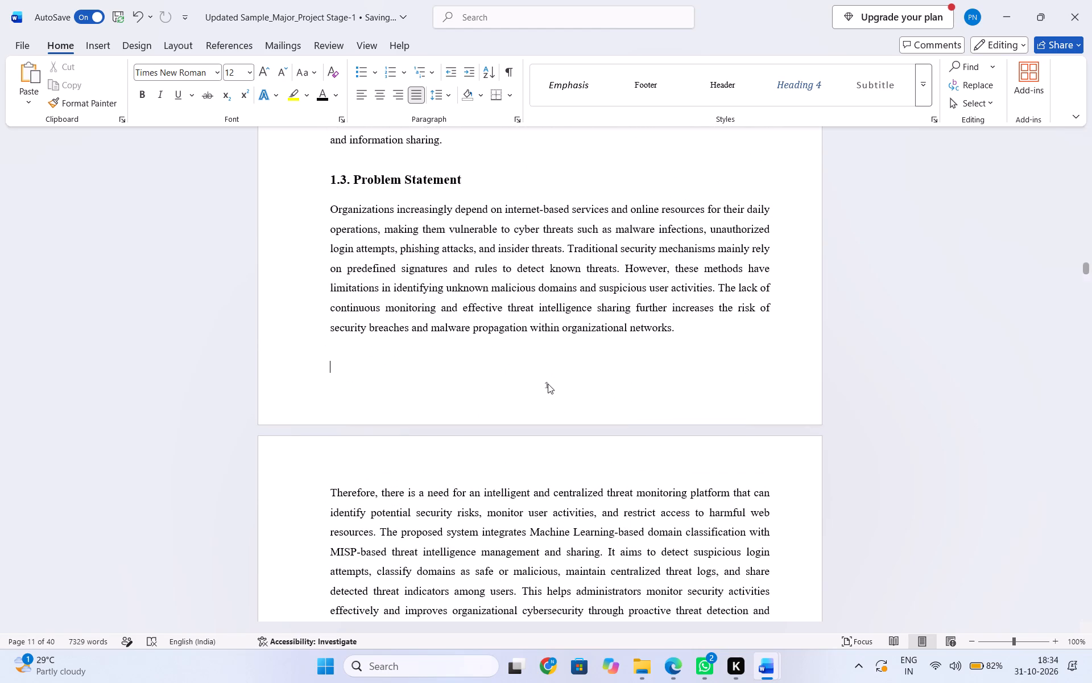
{"action": "double_click", "coordinate": [548, 384]}
{"action": "left_click", "coordinate": [547, 383]}
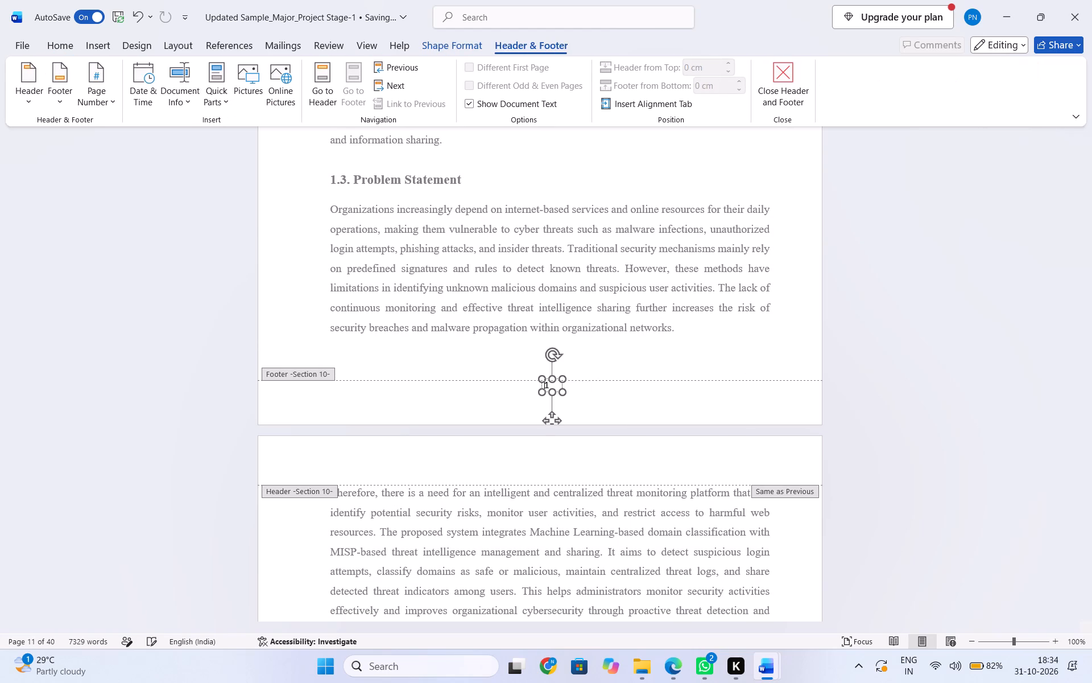
{"action": "key", "text": "BackSpace"}
{"action": "key", "text": "2"}
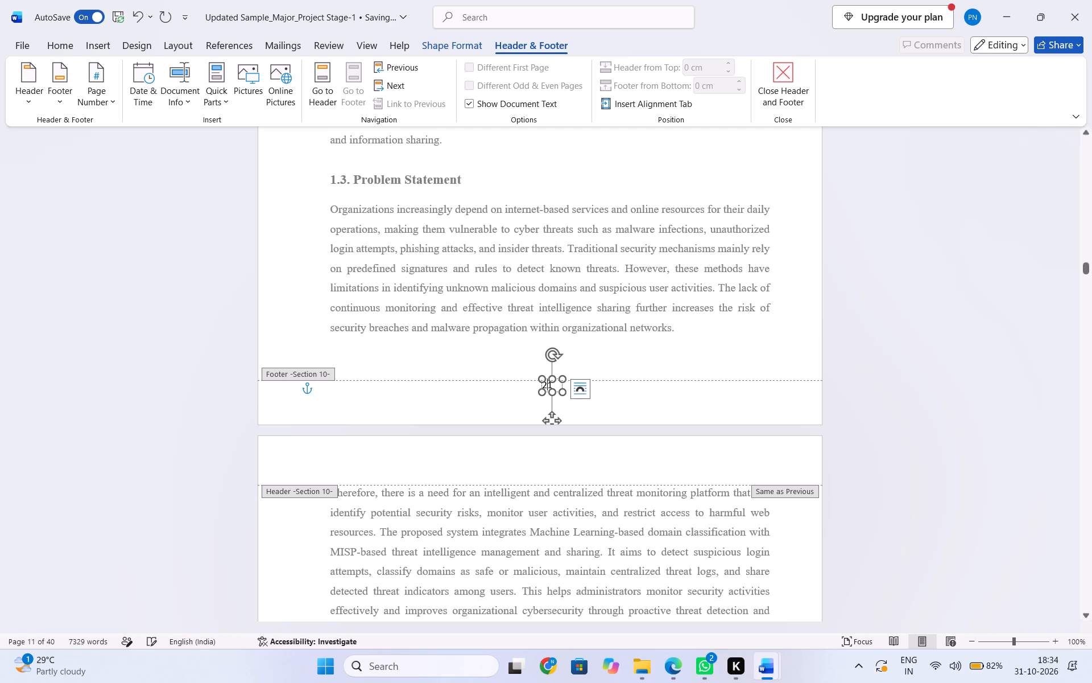
{"action": "double_click", "coordinate": [580, 339]}
Delete the 1 from the footer page number on the first Introduction page so that only 2 is left.
{"action": "scroll", "coordinate": [580, 339], "scroll_direction": "down", "scroll_amount": 1}
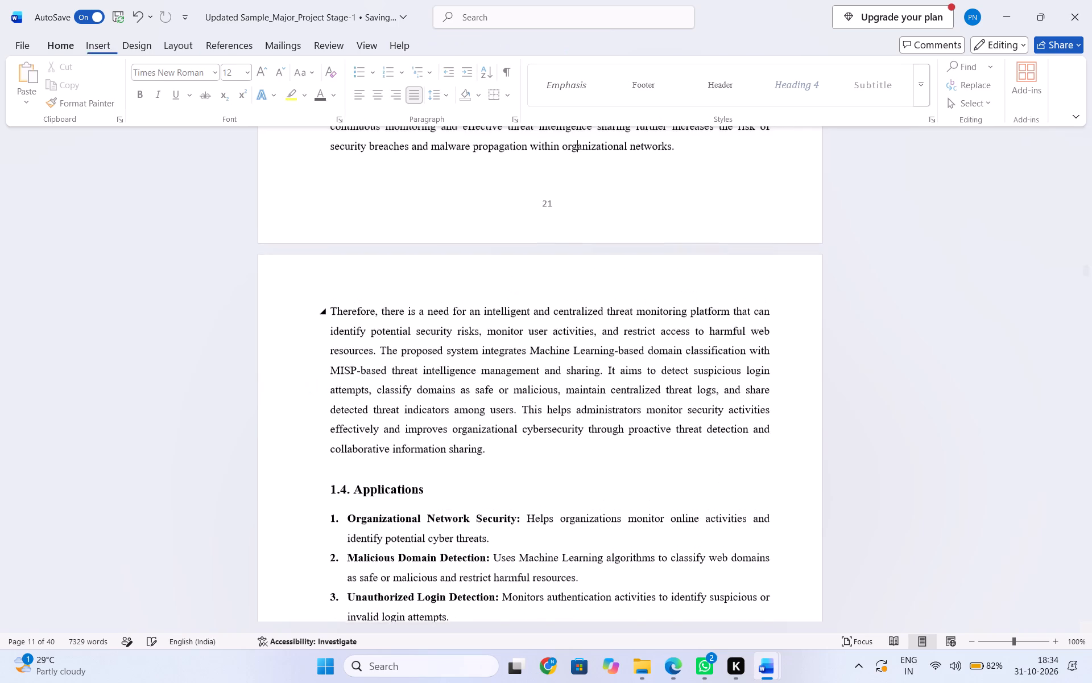
{"action": "scroll", "coordinate": [580, 339], "scroll_direction": "down", "scroll_amount": 4}
{"action": "scroll", "coordinate": [580, 339], "scroll_direction": "up", "scroll_amount": 4}
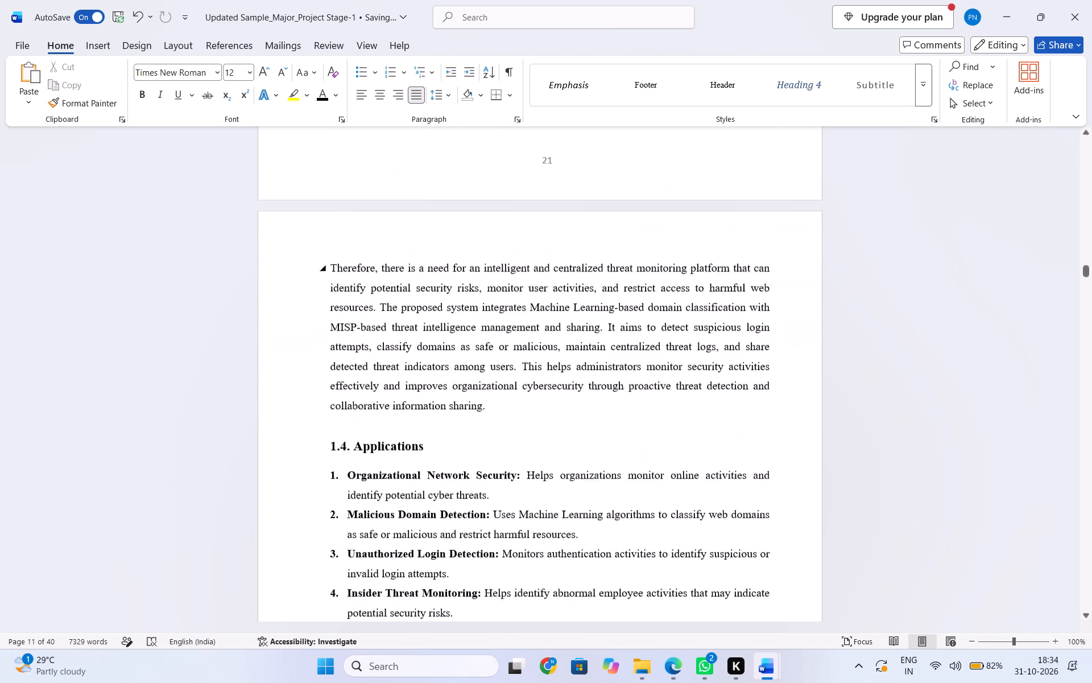
{"action": "scroll", "coordinate": [580, 339], "scroll_direction": "up", "scroll_amount": 2}
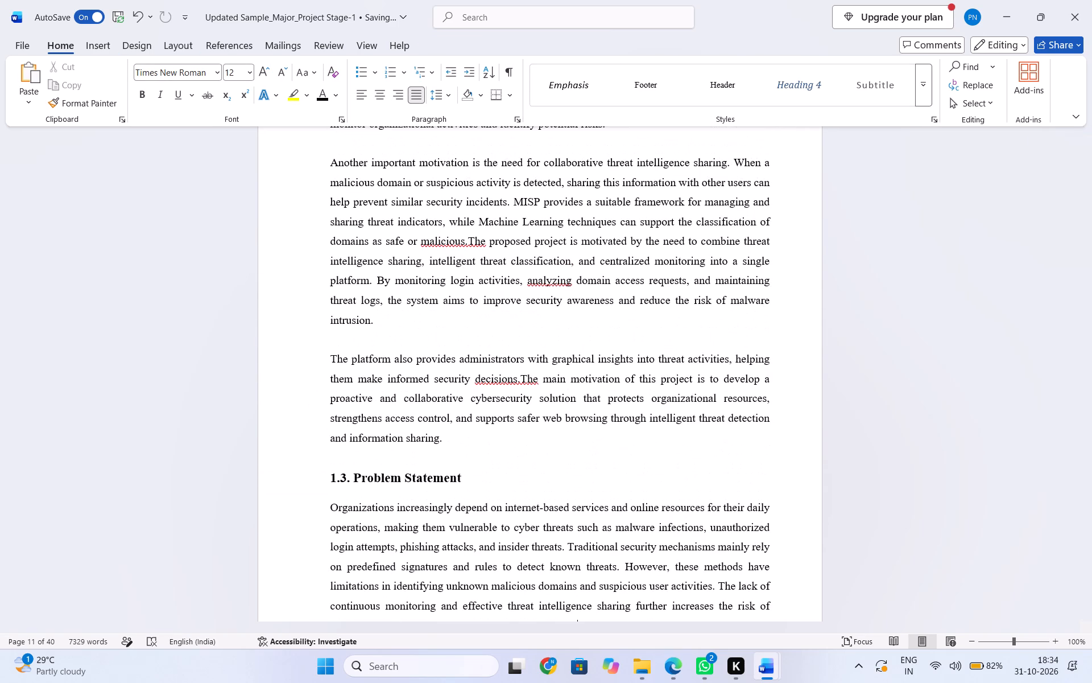
{"action": "scroll", "coordinate": [580, 339], "scroll_direction": "up", "scroll_amount": 2}
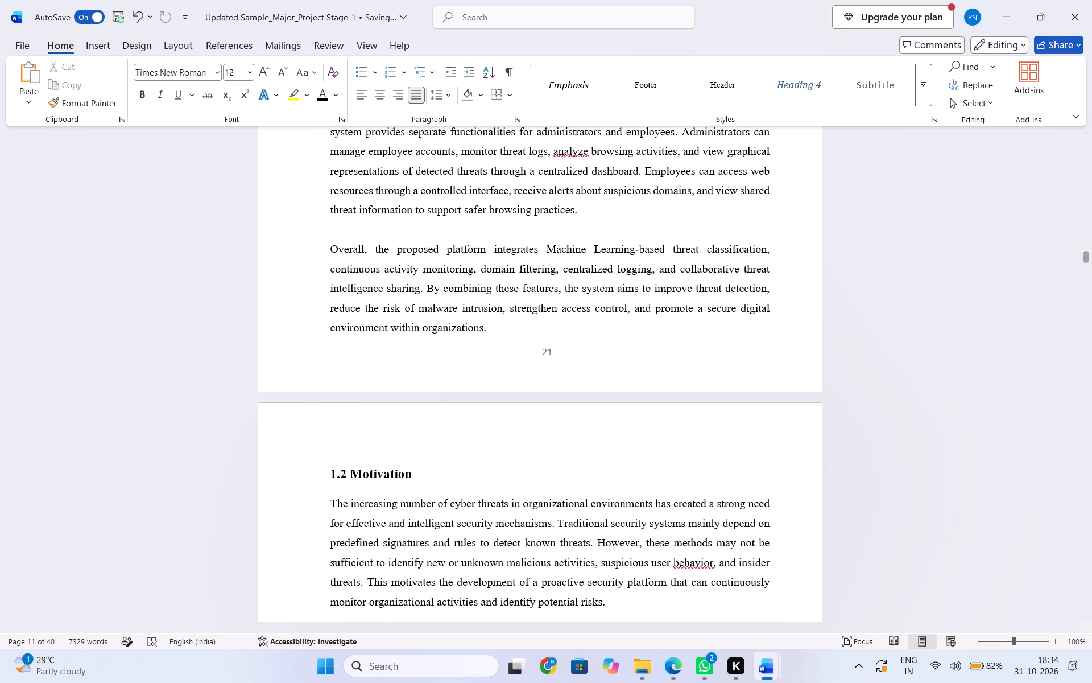
{"action": "double_click", "coordinate": [552, 354]}
{"action": "left_click", "coordinate": [552, 354]}
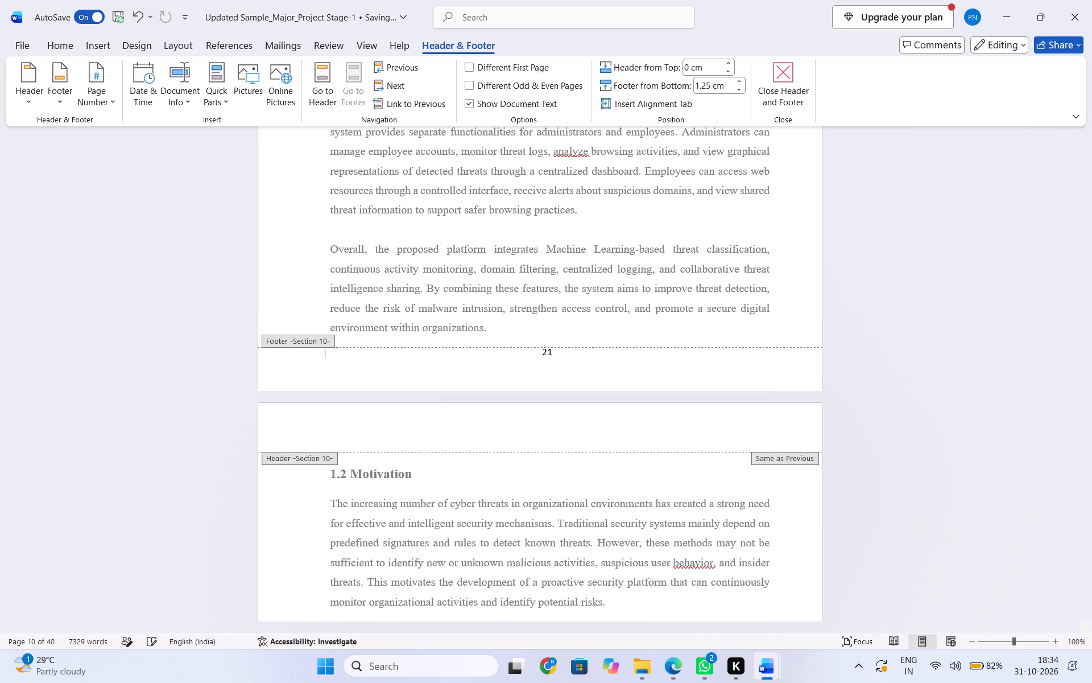
{"action": "key", "text": "BackSpace"}
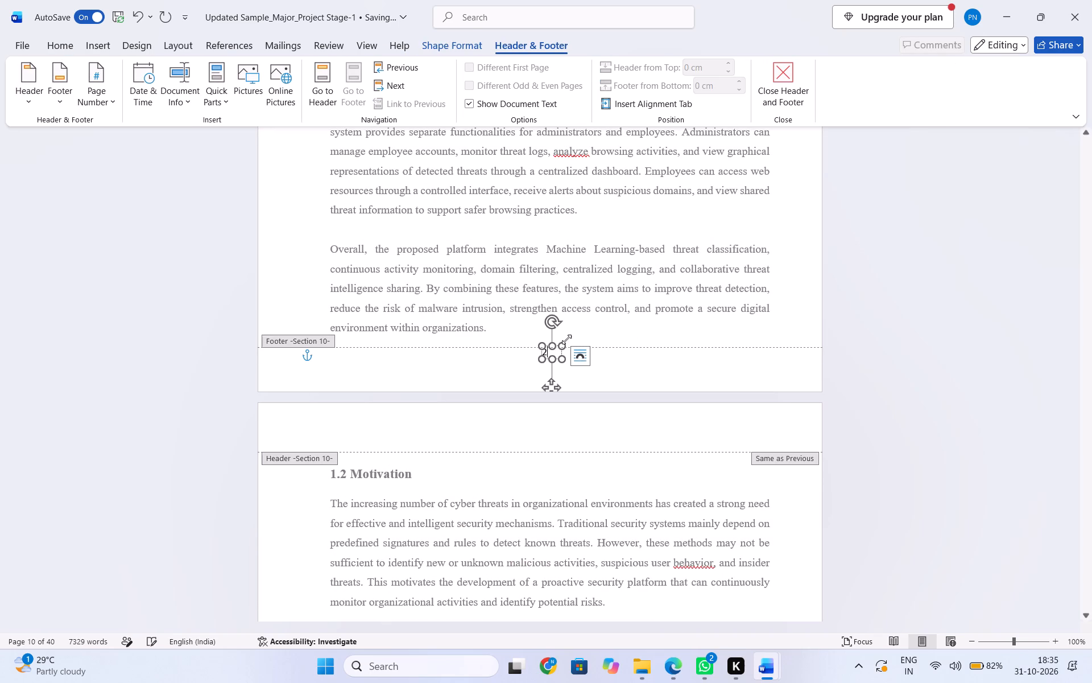
{"action": "double_click", "coordinate": [576, 327]}
Format the Introduction section's page numbers to start at 1 instead of continuing from the previous section.
{"action": "scroll", "coordinate": [576, 327], "scroll_direction": "up", "scroll_amount": 1}
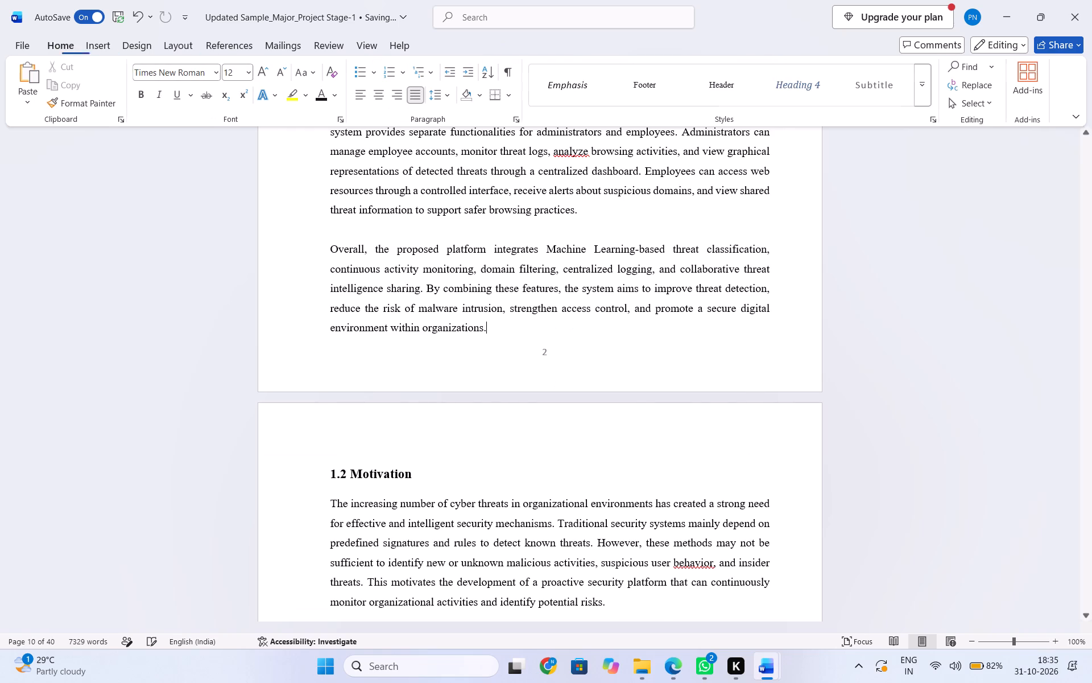
{"action": "scroll", "coordinate": [576, 327], "scroll_direction": "up", "scroll_amount": 3}
{"action": "scroll", "coordinate": [576, 327], "scroll_direction": "down", "scroll_amount": 2}
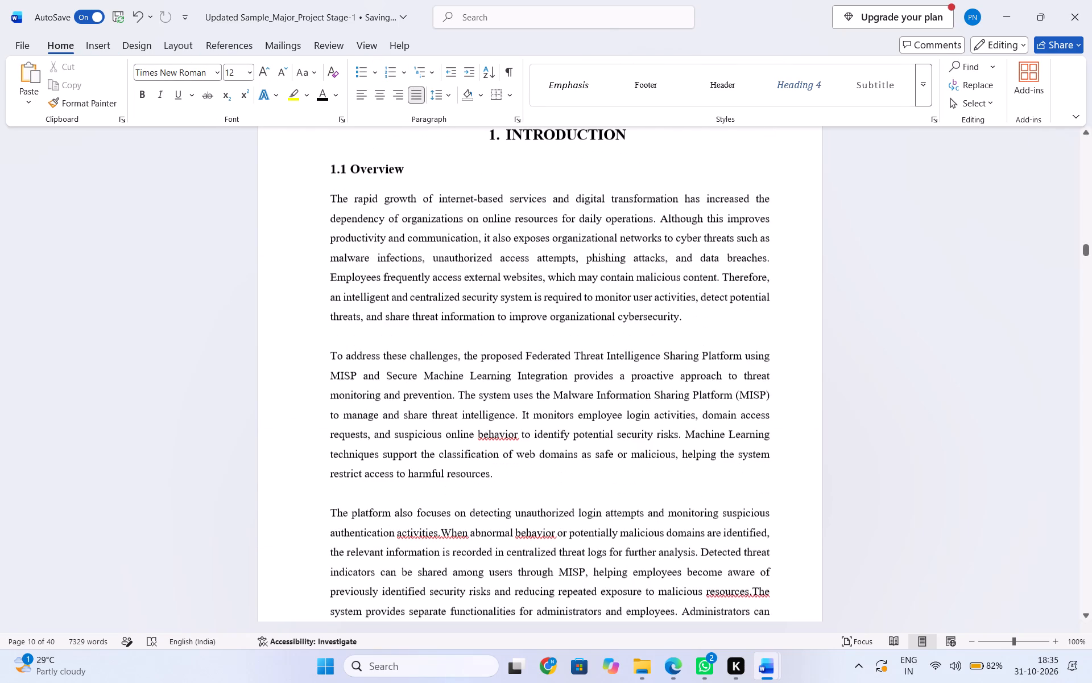
{"action": "scroll", "coordinate": [576, 327], "scroll_direction": "down", "scroll_amount": 1}
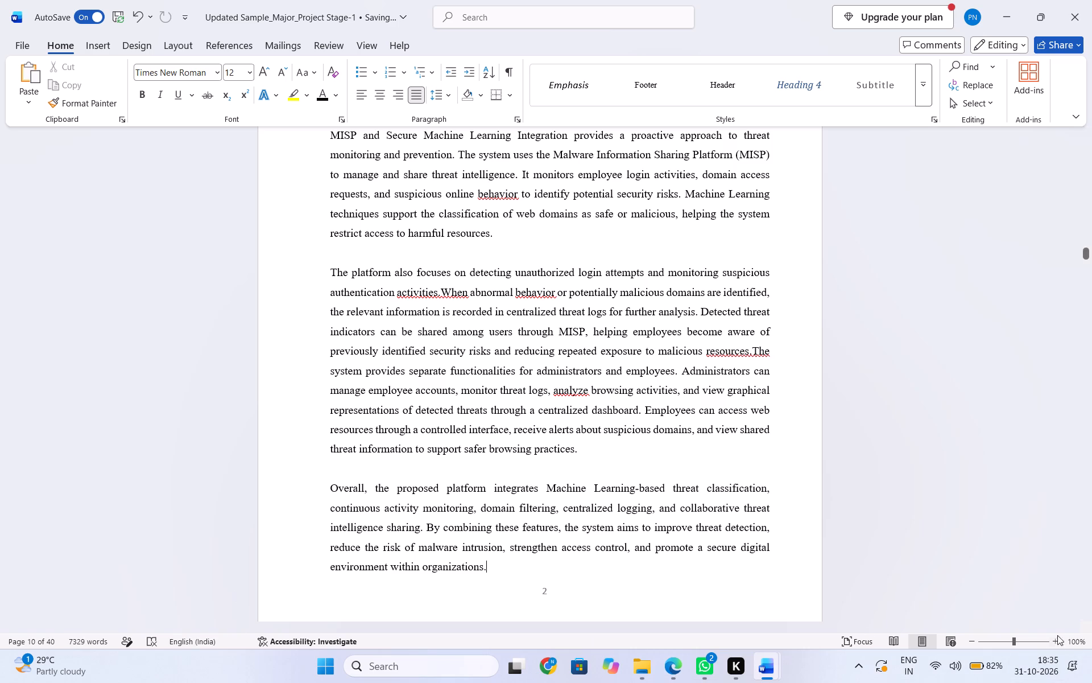
{"action": "left_click", "coordinate": [391, 397]}
{"action": "left_click", "coordinate": [90, 45]}
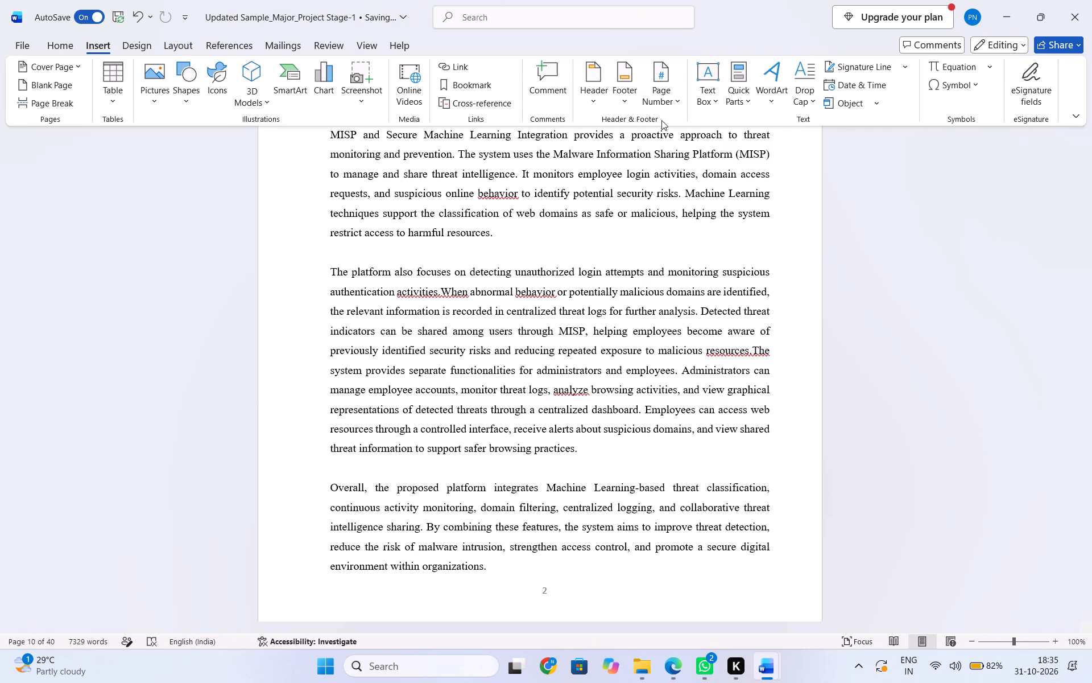
{"action": "left_click", "coordinate": [653, 100]}
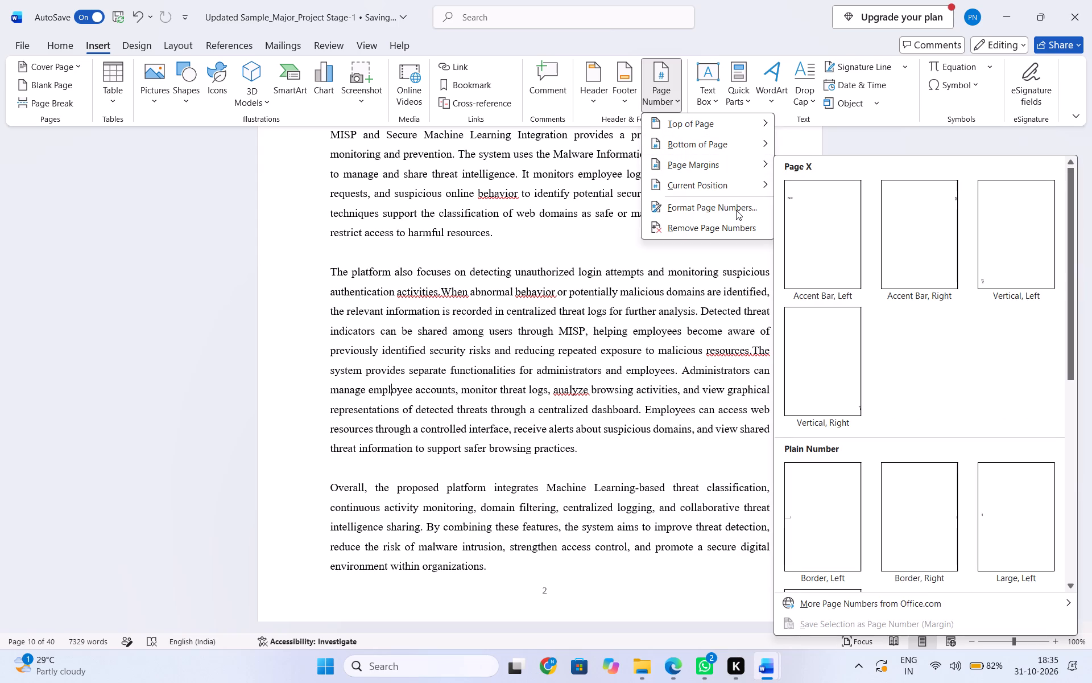
{"action": "left_click", "coordinate": [736, 210]}
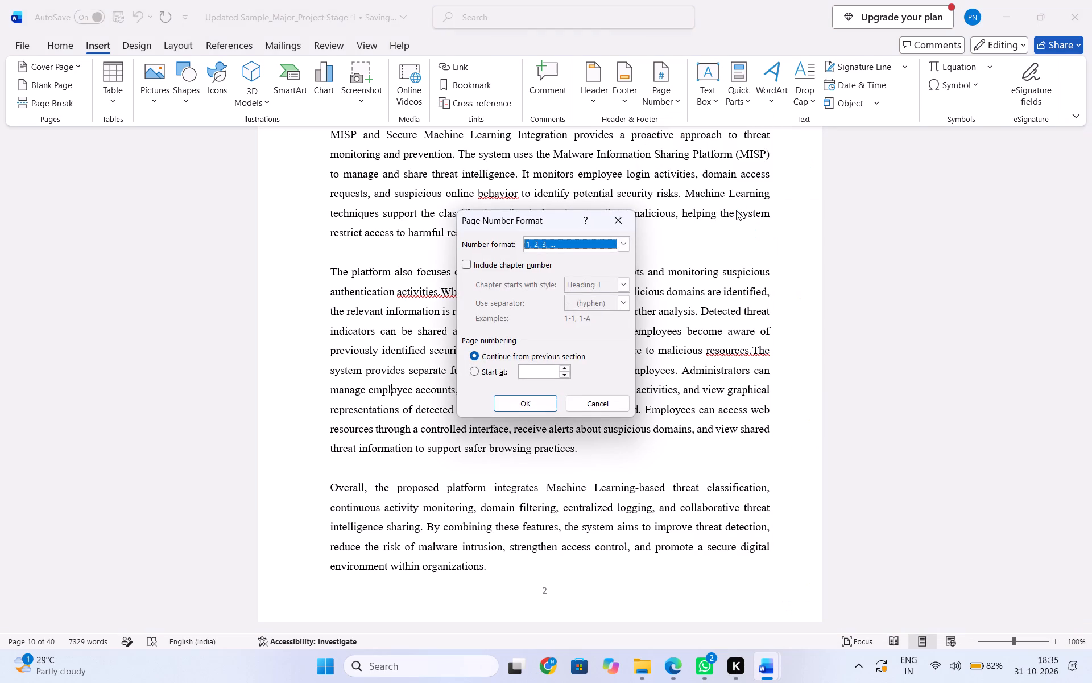
{"action": "left_click", "coordinate": [535, 368]}
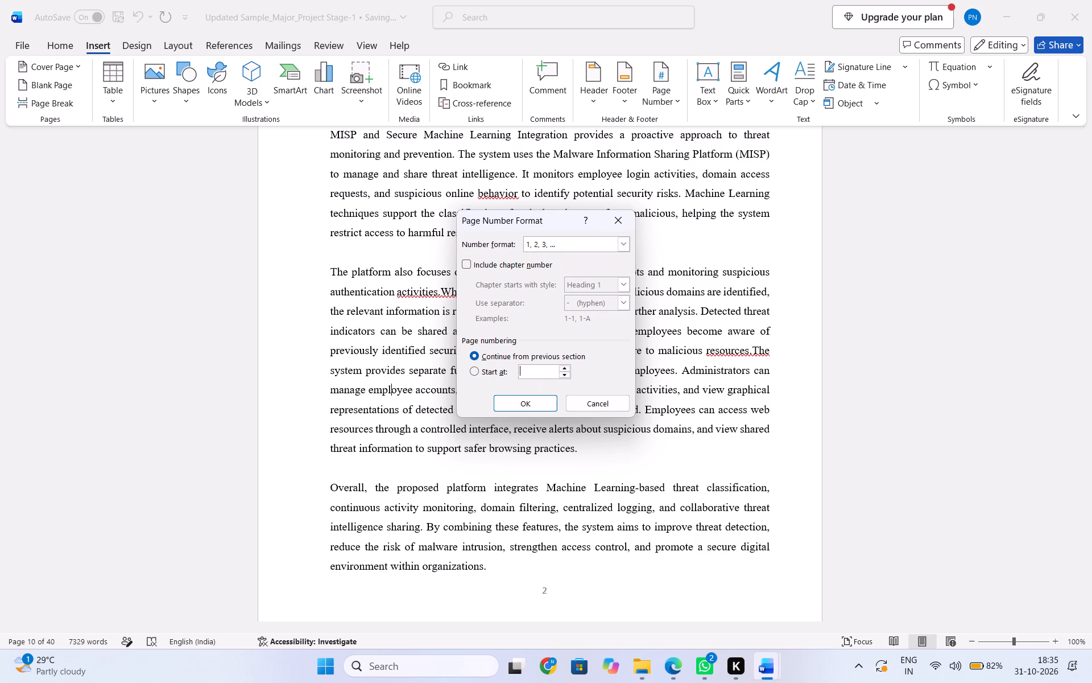
{"action": "key", "text": "1"}
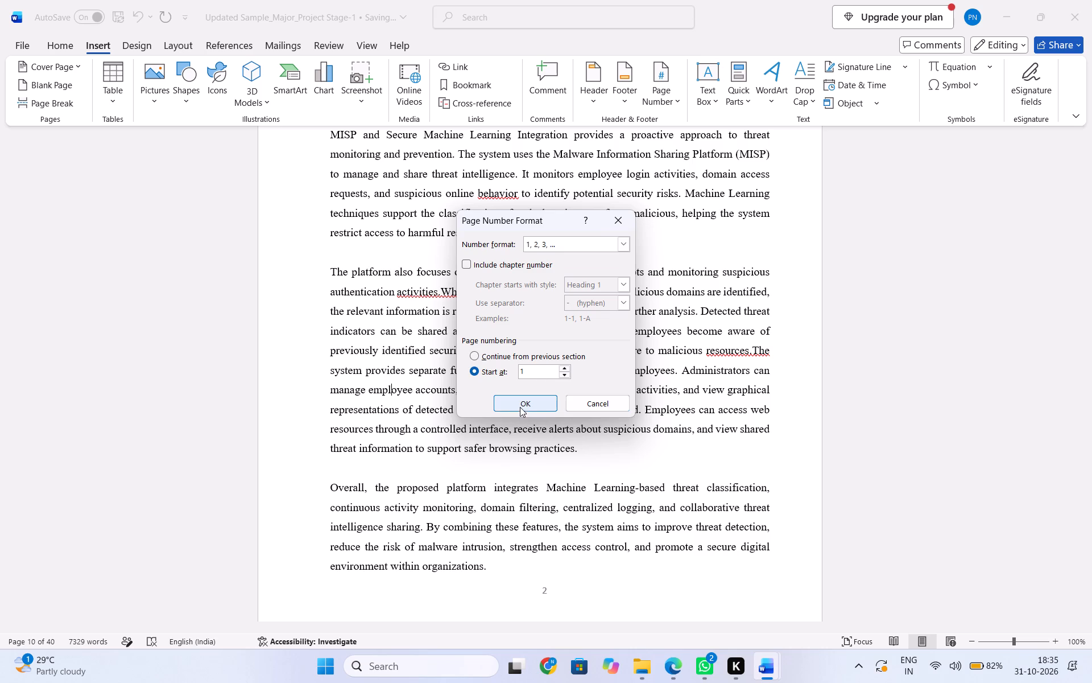
{"action": "left_click", "coordinate": [519, 406]}
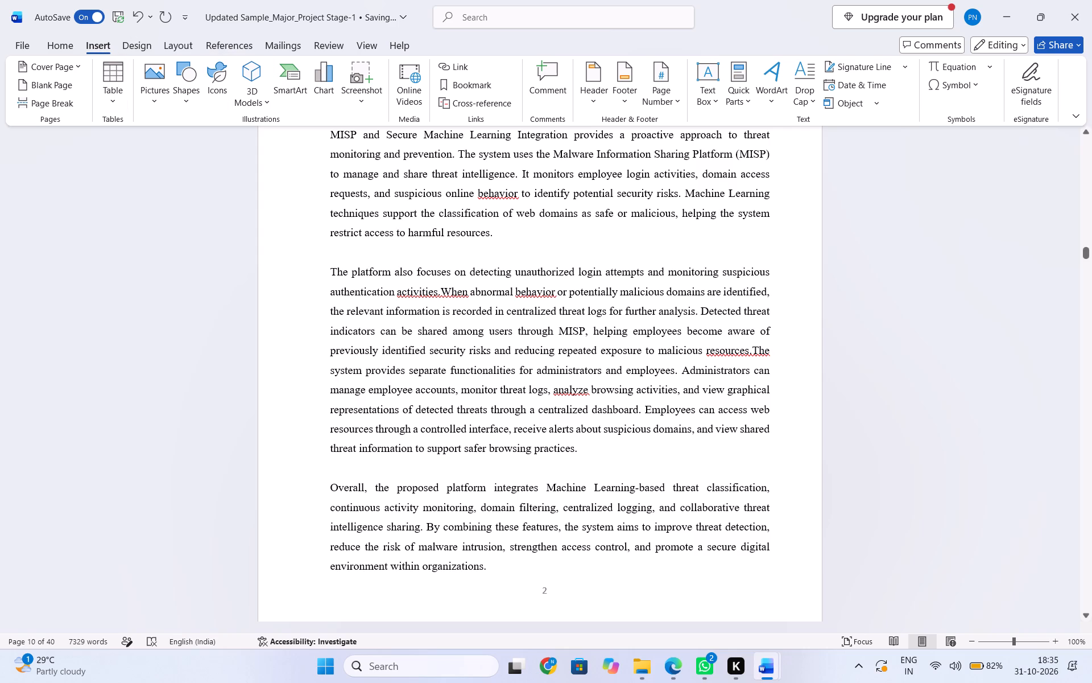
Insert a Next Page section break inside the word "employee" in the third paragraph of 1.1 Overview.
{"action": "scroll", "coordinate": [637, 306], "scroll_direction": "up", "scroll_amount": 2}
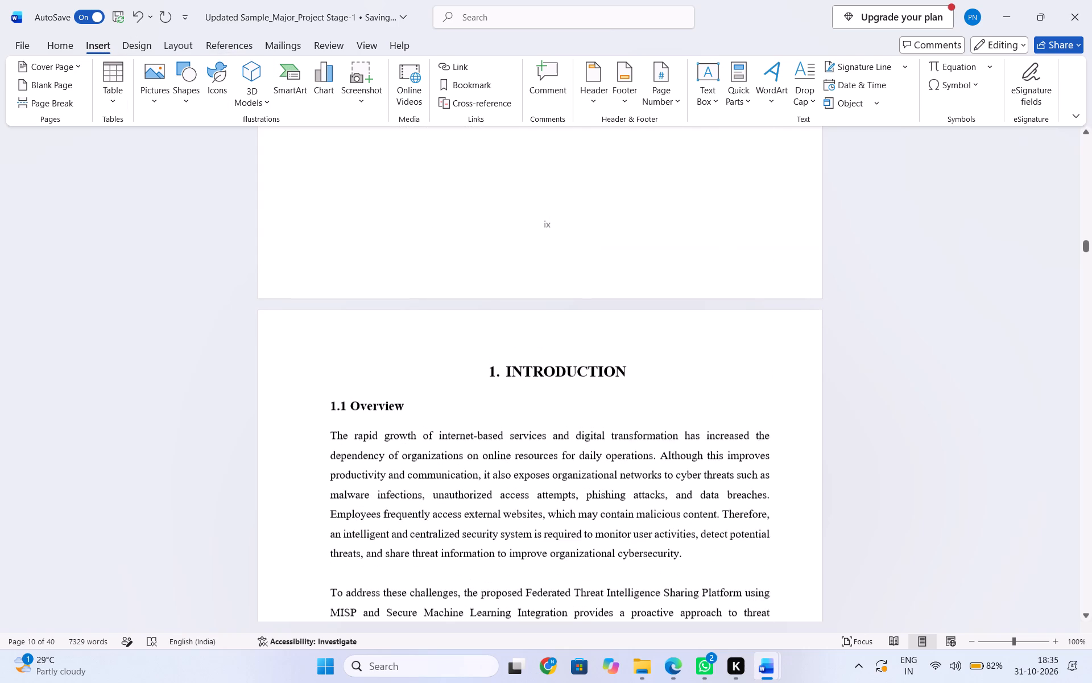
{"action": "scroll", "coordinate": [634, 305], "scroll_direction": "down", "scroll_amount": 6}
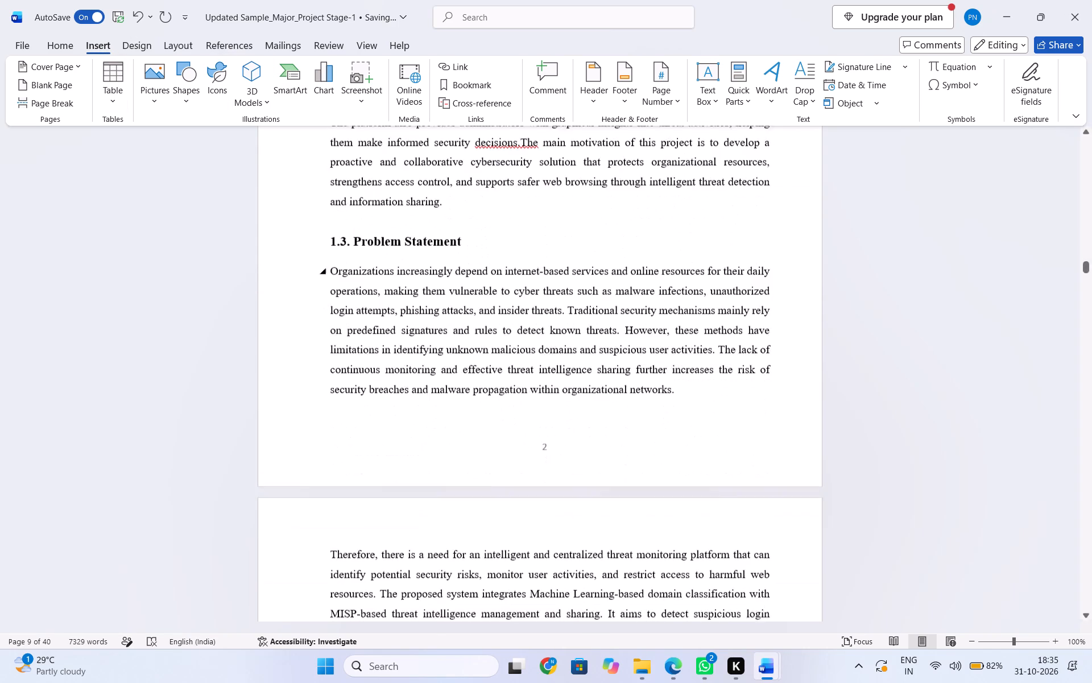
{"action": "scroll", "coordinate": [630, 301], "scroll_direction": "up", "scroll_amount": 4}
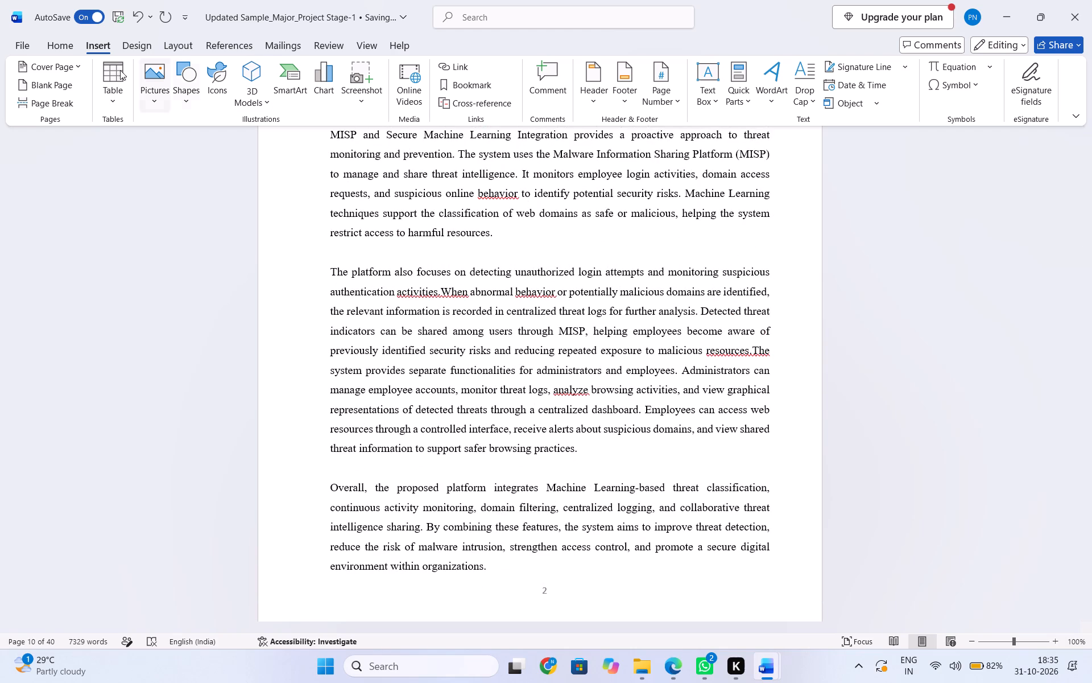
{"action": "left_click", "coordinate": [178, 50]}
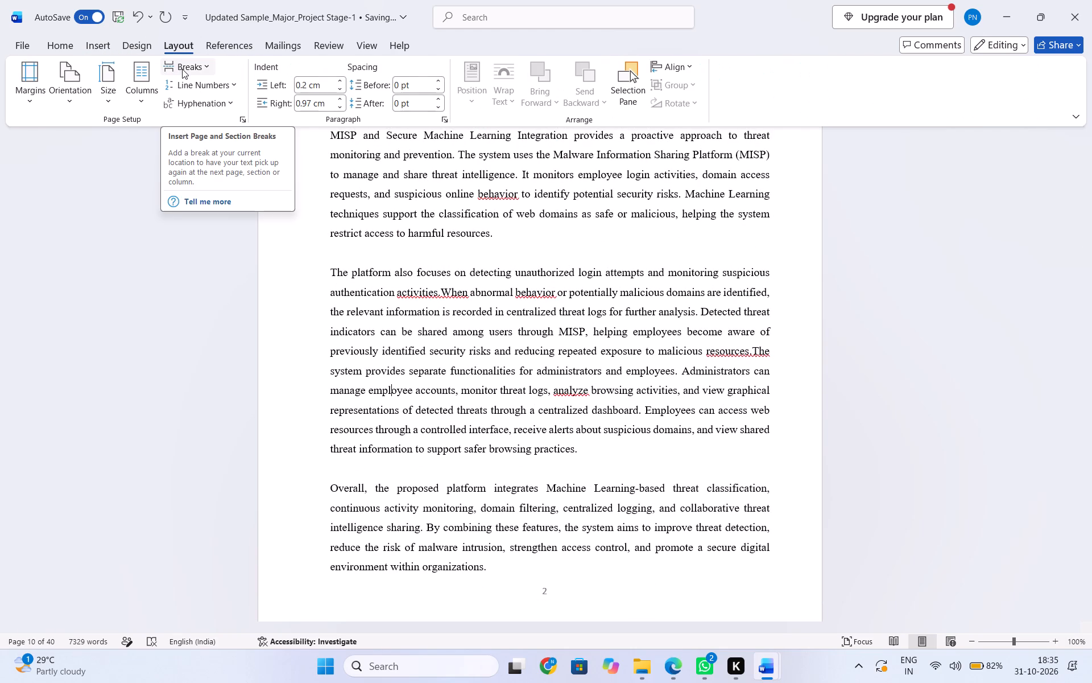
{"action": "left_click", "coordinate": [180, 68]}
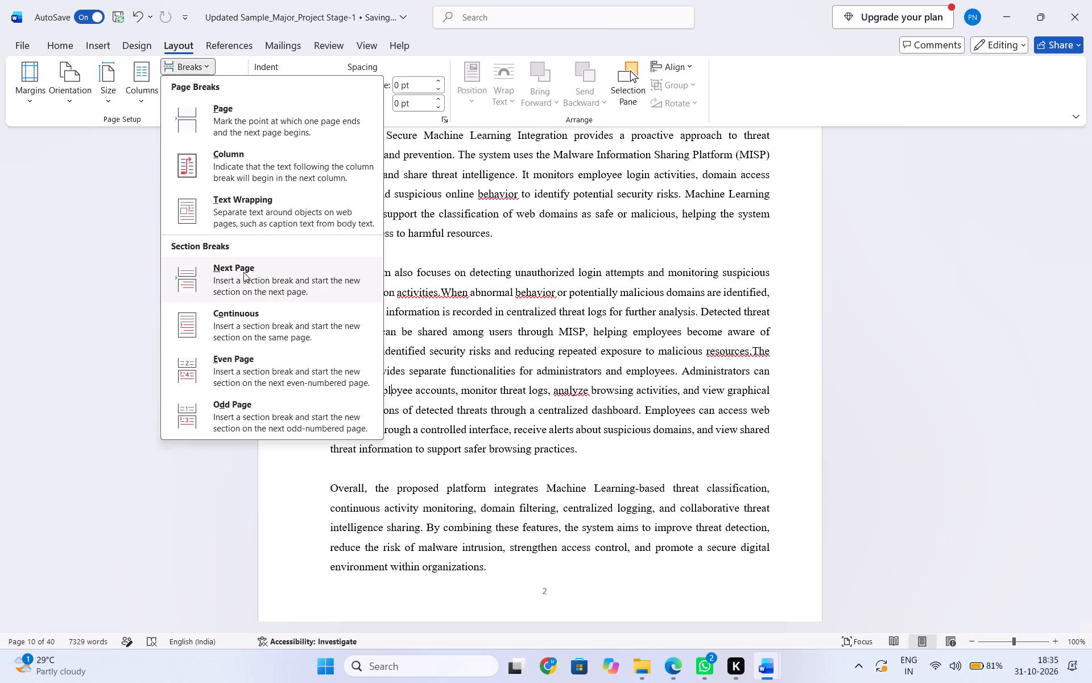
{"action": "left_click", "coordinate": [243, 271]}
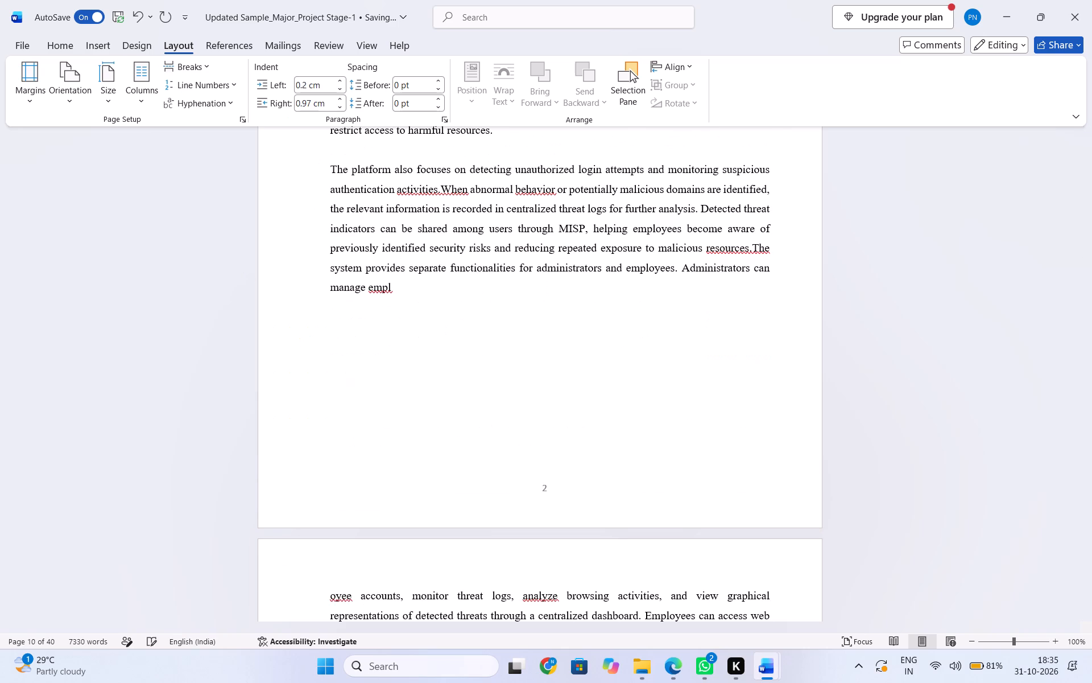
Undo the Next Page section break inserted inside the word "employee" in the third paragraph of 1.1 Overview.
{"action": "scroll", "coordinate": [429, 246], "scroll_direction": "up", "scroll_amount": 4}
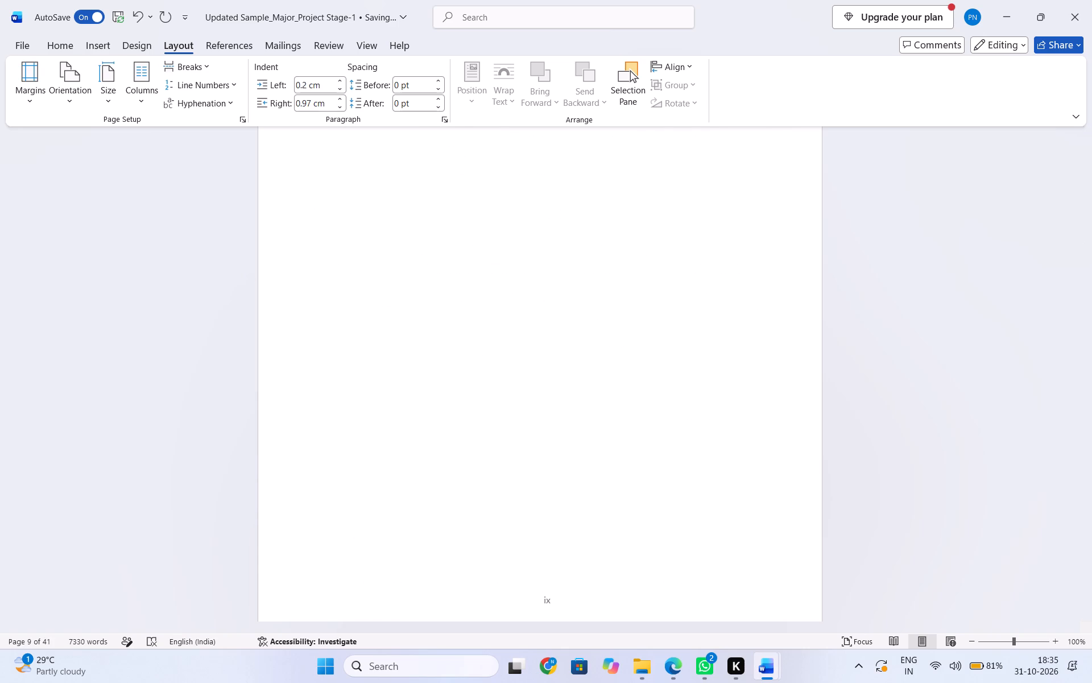
{"action": "scroll", "coordinate": [442, 246], "scroll_direction": "down", "scroll_amount": 1}
{"action": "scroll", "coordinate": [443, 245], "scroll_direction": "up", "scroll_amount": 4}
{"action": "scroll", "coordinate": [458, 232], "scroll_direction": "down", "scroll_amount": 10}
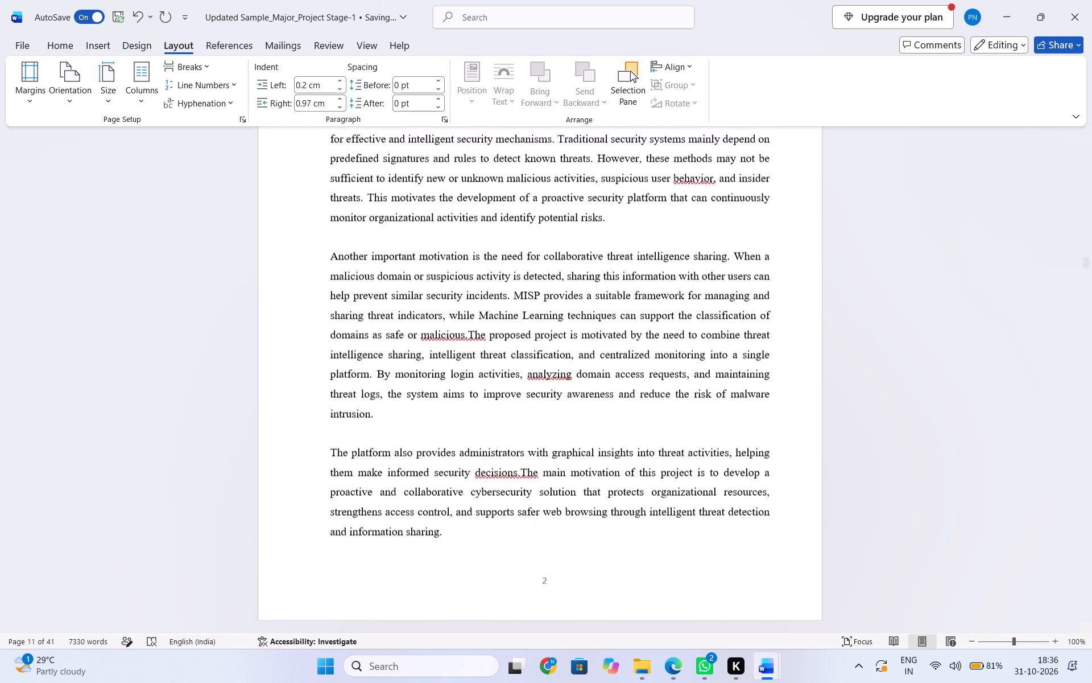
{"action": "scroll", "coordinate": [469, 212], "scroll_direction": "down", "scroll_amount": 5}
{"action": "scroll", "coordinate": [469, 212], "scroll_direction": "up", "scroll_amount": 7}
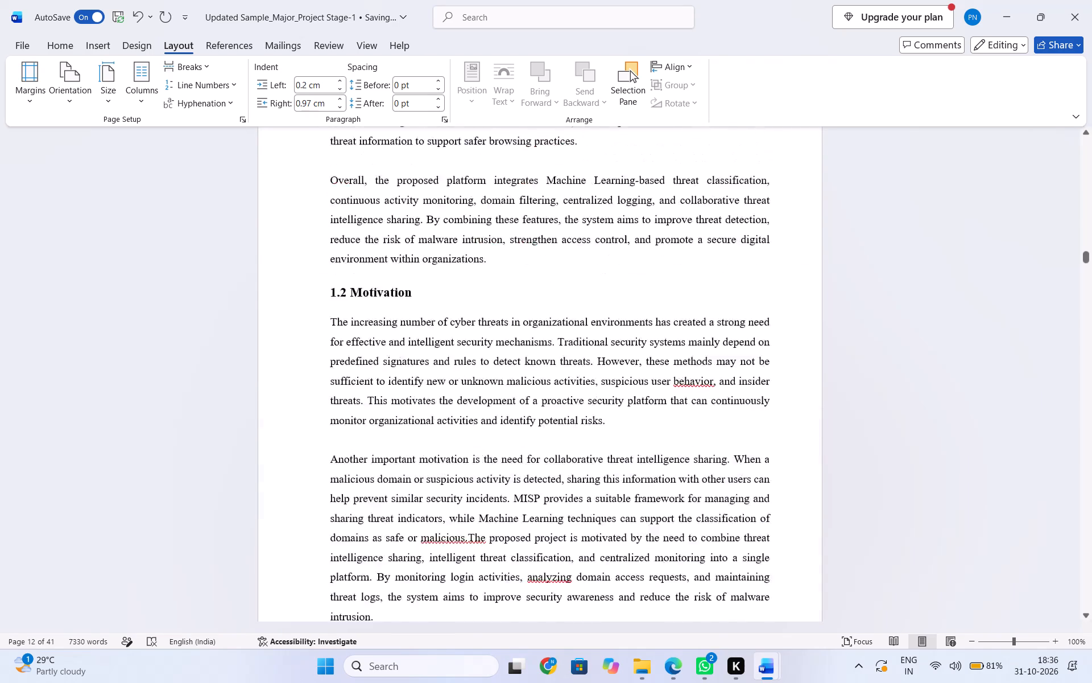
{"action": "scroll", "coordinate": [469, 212], "scroll_direction": "up", "scroll_amount": 3}
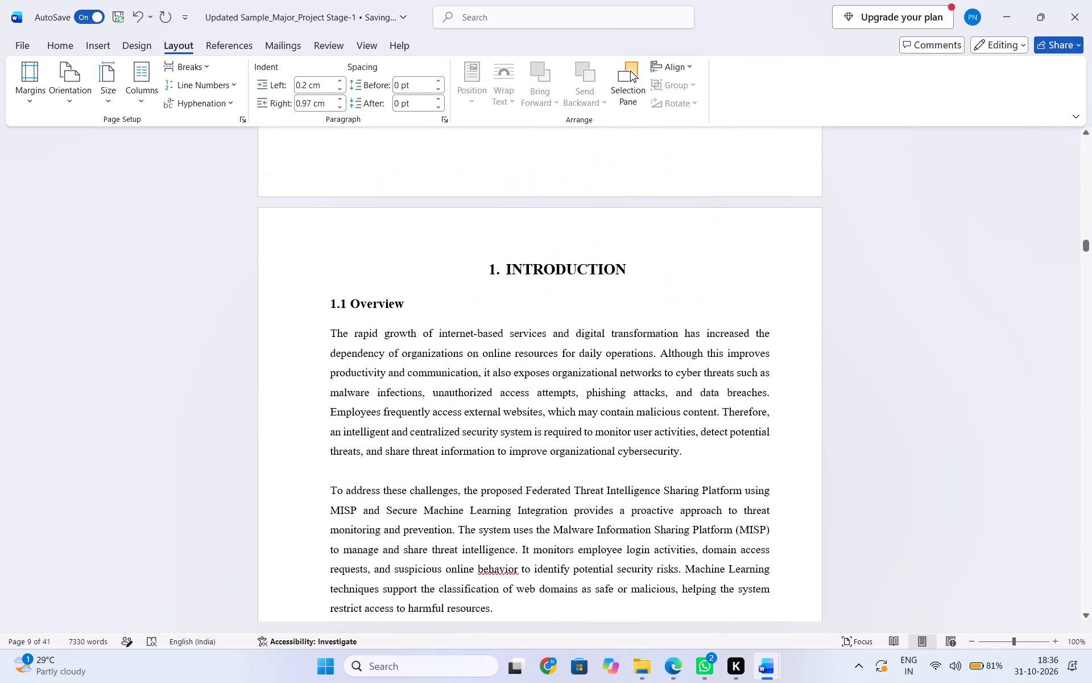
{"action": "key", "text": "ctrl+z"}
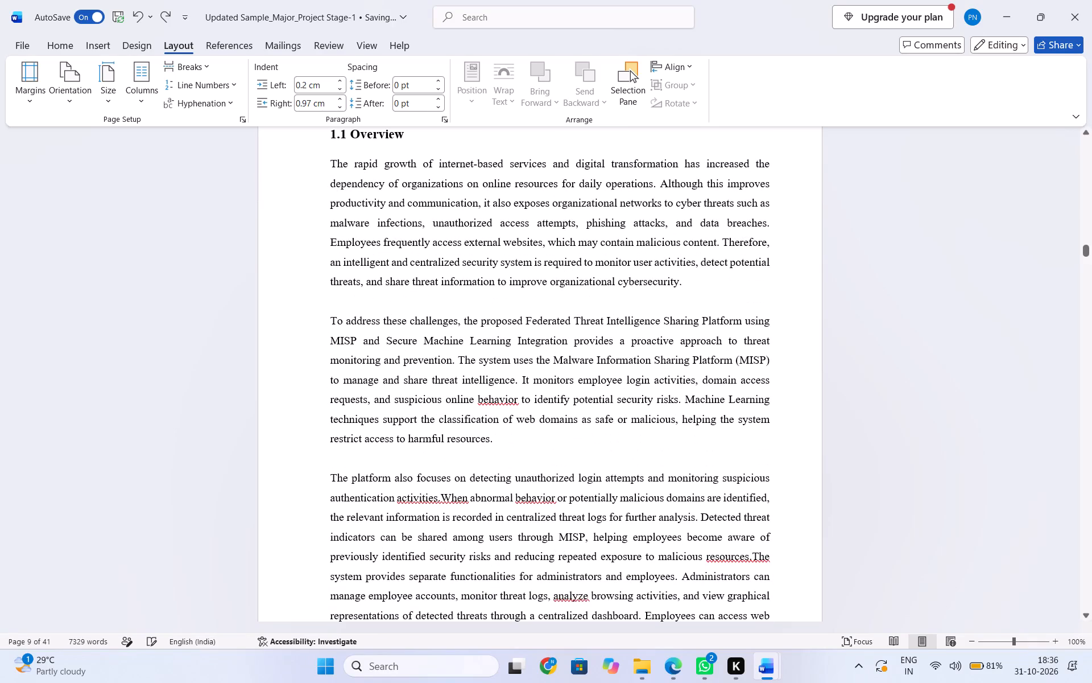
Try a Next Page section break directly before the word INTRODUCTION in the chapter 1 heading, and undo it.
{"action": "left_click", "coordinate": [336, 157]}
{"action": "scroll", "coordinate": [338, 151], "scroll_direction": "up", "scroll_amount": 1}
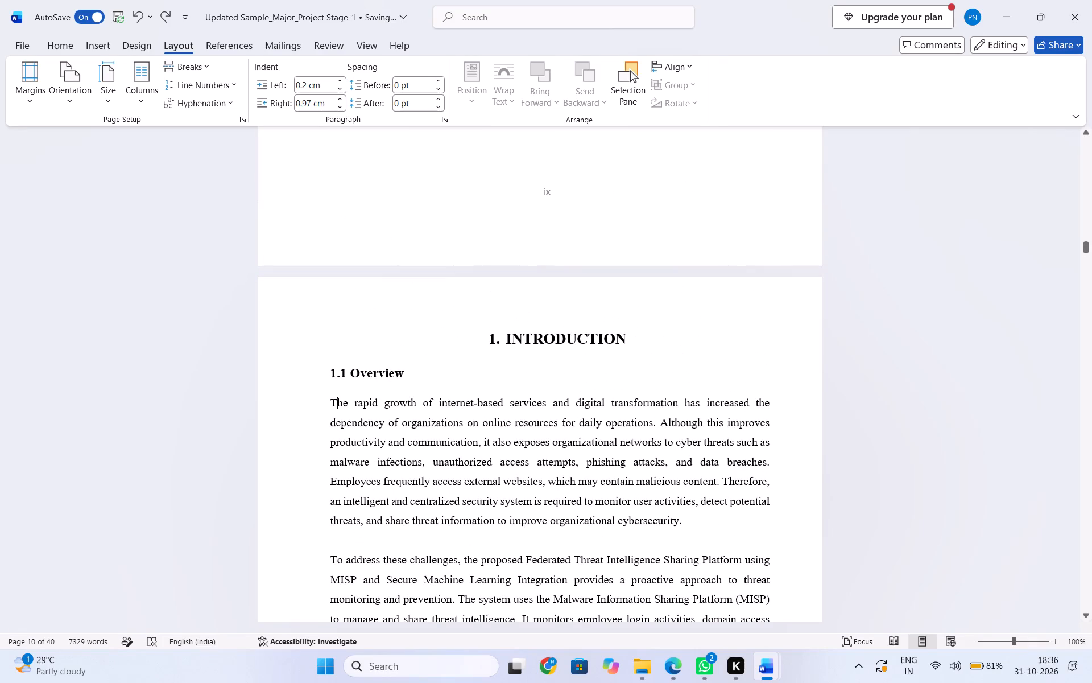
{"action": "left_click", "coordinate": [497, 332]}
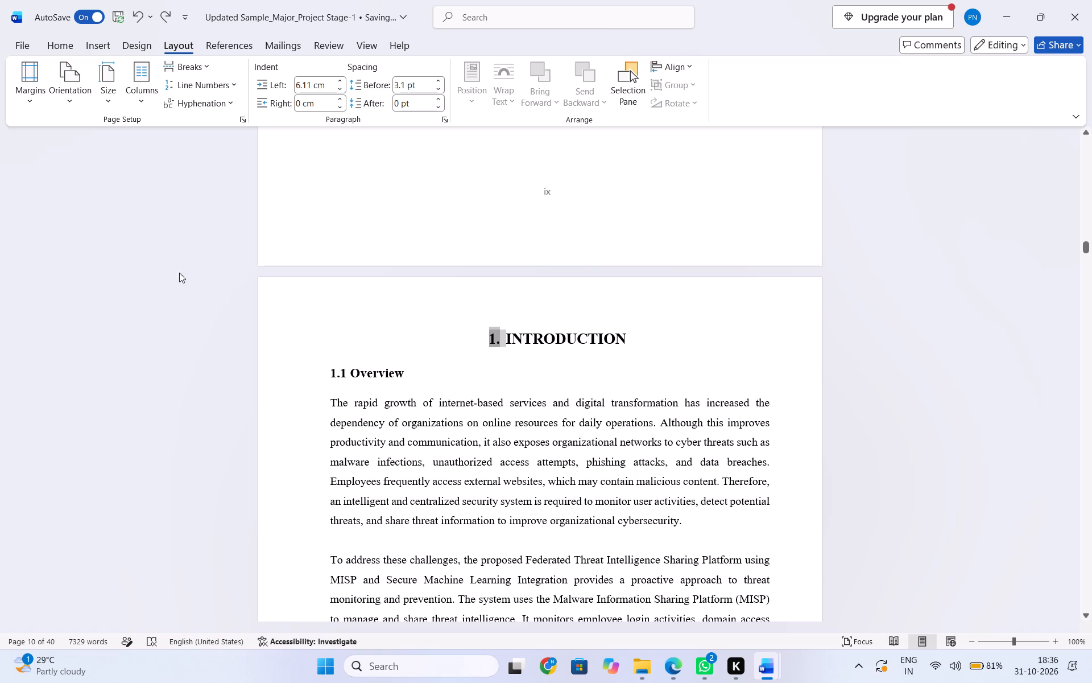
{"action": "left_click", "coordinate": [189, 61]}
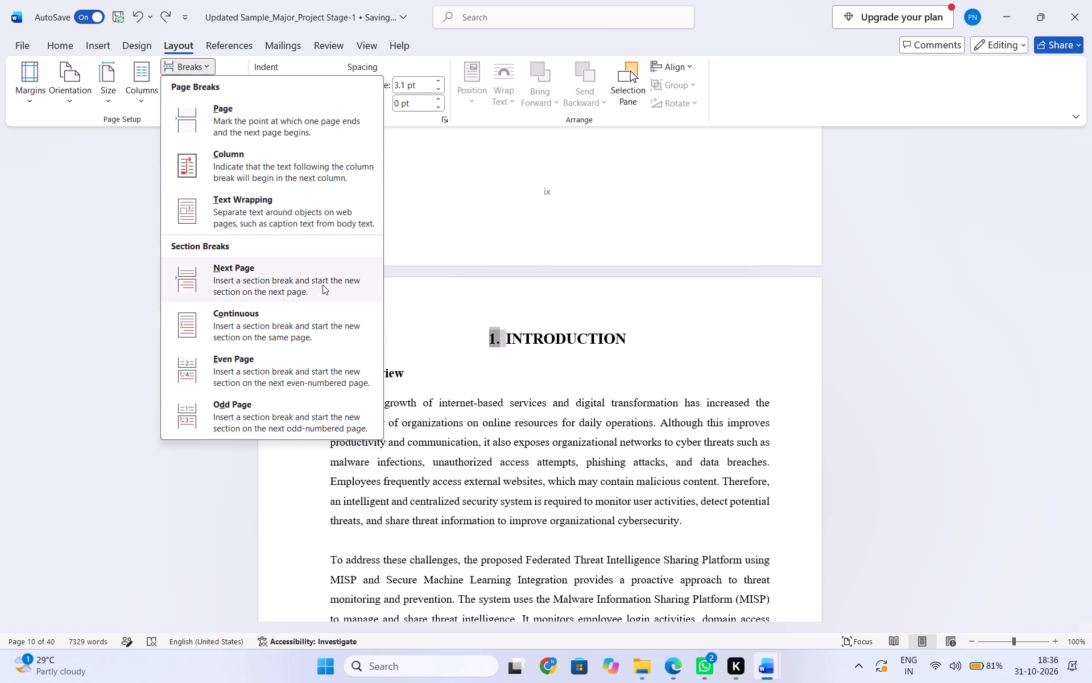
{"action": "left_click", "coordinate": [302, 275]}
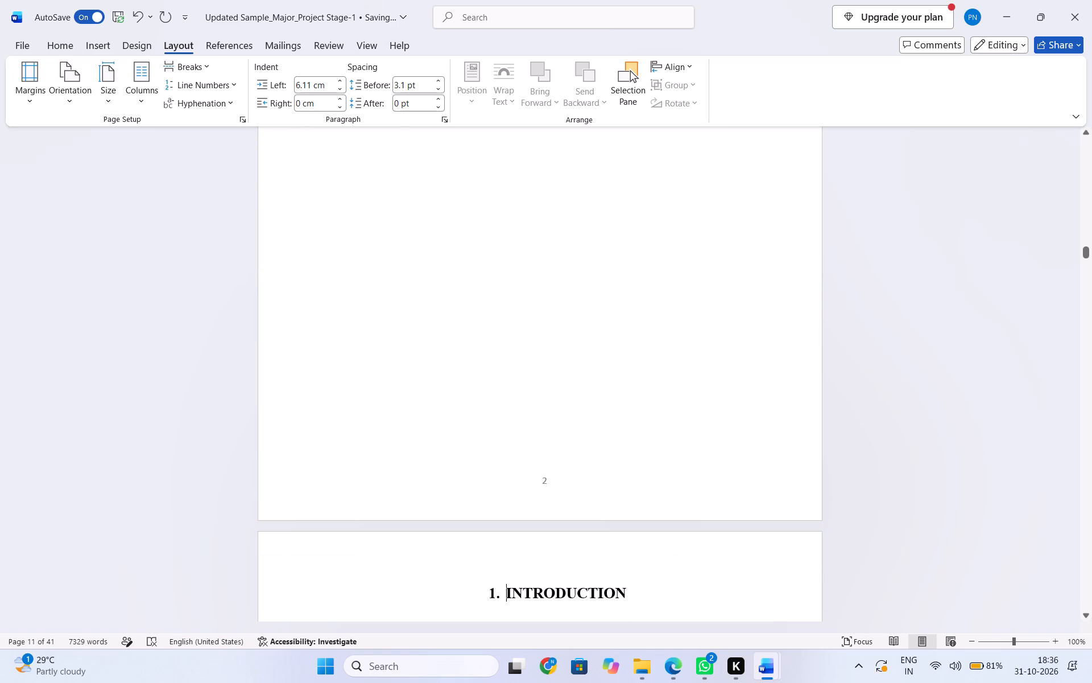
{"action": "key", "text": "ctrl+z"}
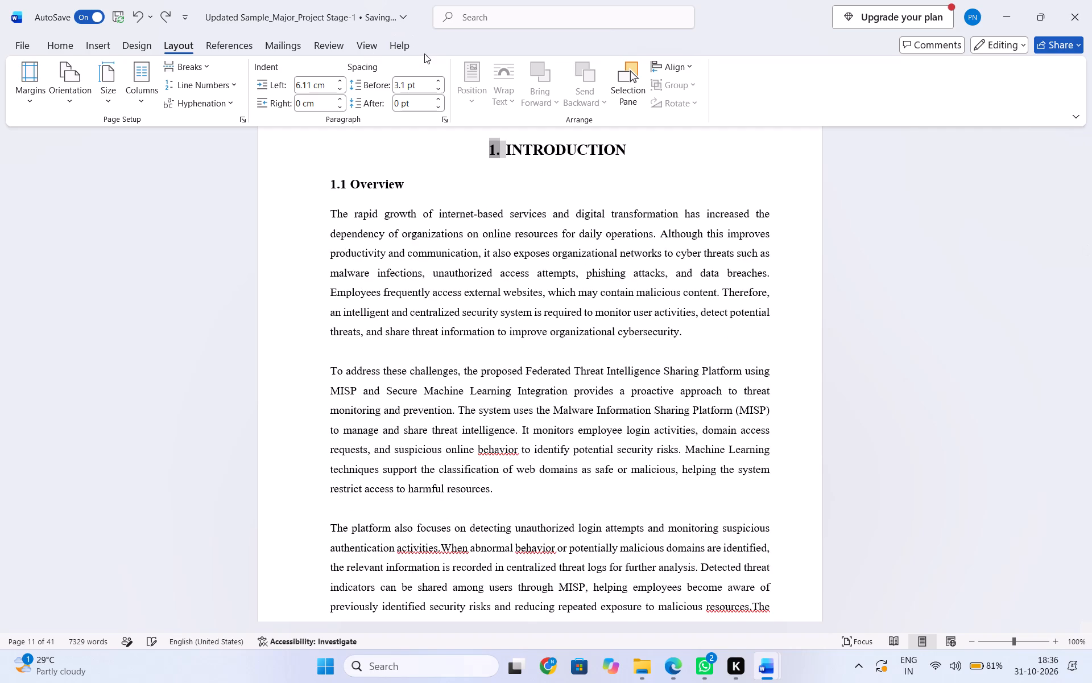
Insert a Plain Number 2 page number at the bottom of the Introduction section's pages and return to the body text.
{"action": "left_click", "coordinate": [101, 47]}
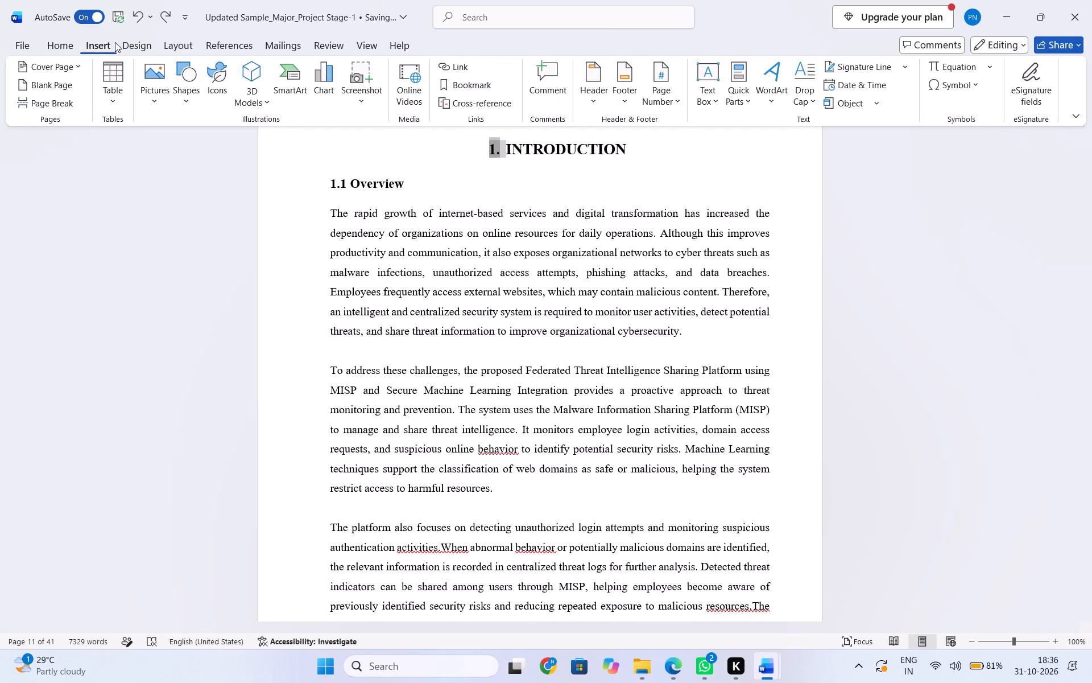
{"action": "left_click", "coordinate": [135, 46]}
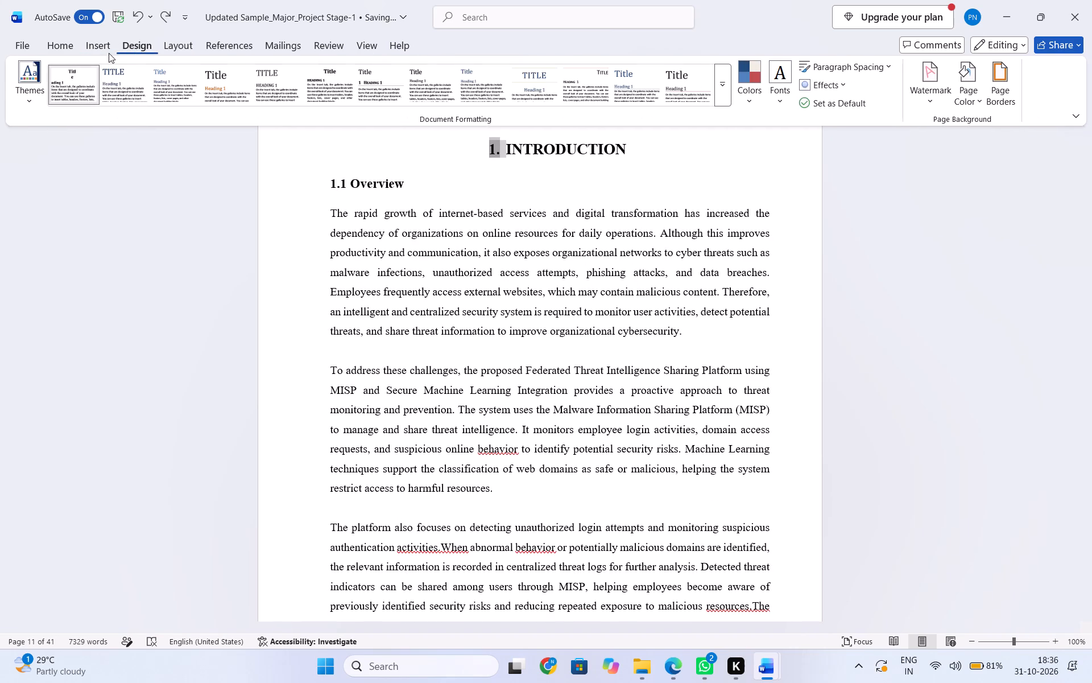
{"action": "left_click", "coordinate": [53, 47]}
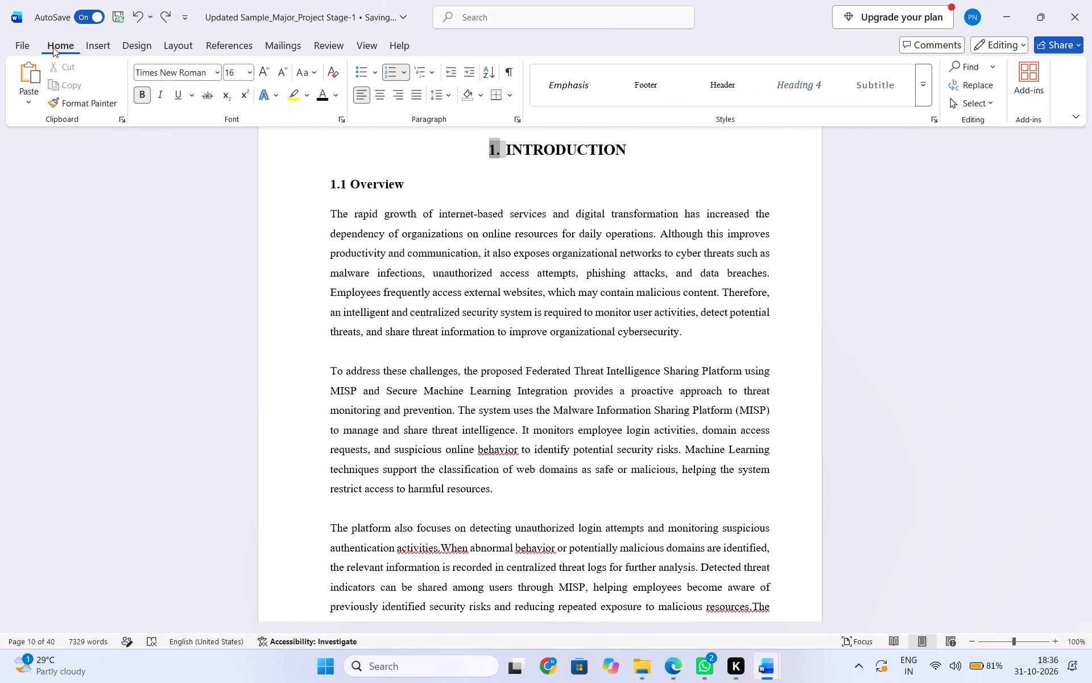
{"action": "left_click", "coordinate": [101, 43]}
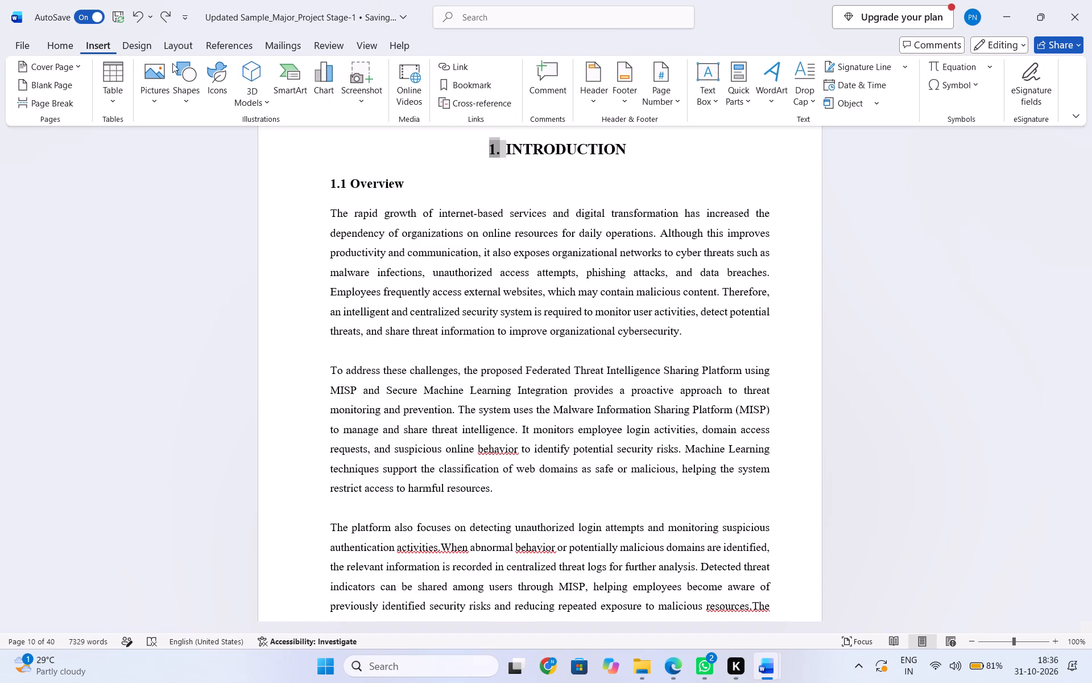
{"action": "left_click", "coordinate": [673, 96]}
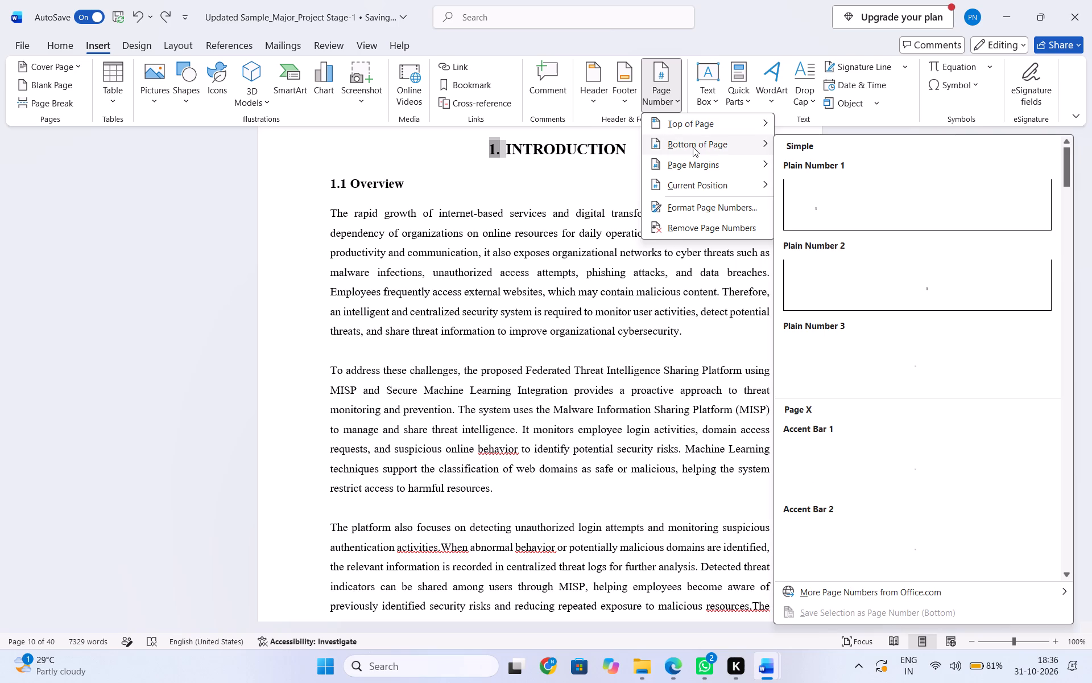
{"action": "left_click", "coordinate": [920, 291]}
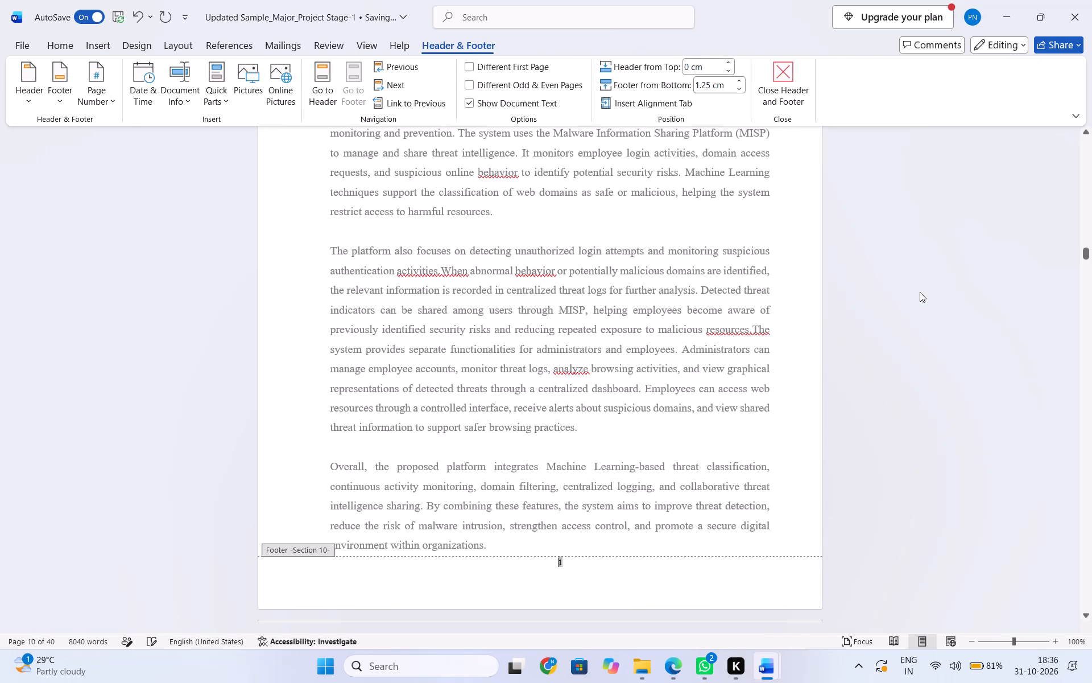
{"action": "scroll", "coordinate": [682, 380], "scroll_direction": "down", "scroll_amount": 5}
{"action": "scroll", "coordinate": [684, 365], "scroll_direction": "up", "scroll_amount": 5}
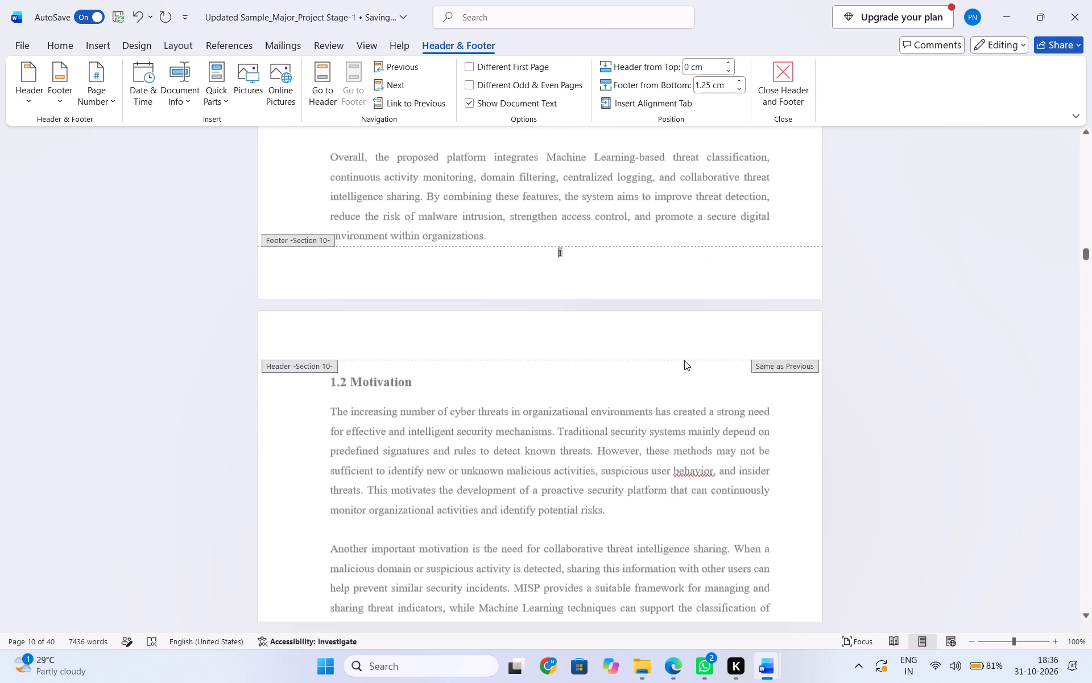
{"action": "scroll", "coordinate": [684, 360], "scroll_direction": "up", "scroll_amount": 2}
{"action": "left_click", "coordinate": [689, 418]}
{"action": "left_click", "coordinate": [692, 408]}
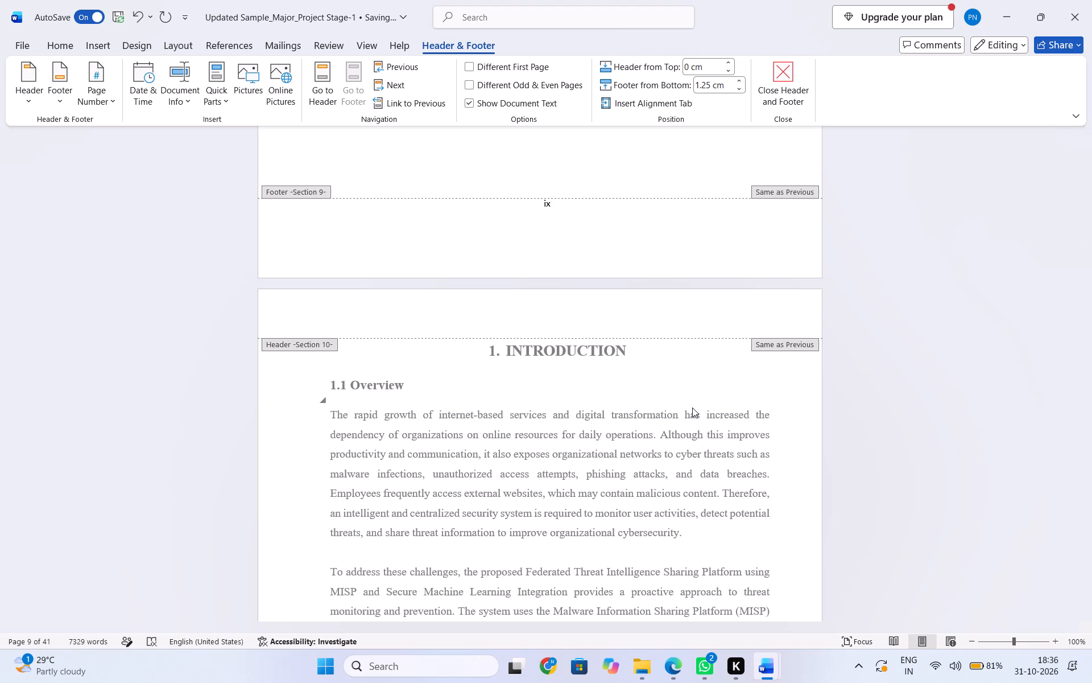
{"action": "double_click", "coordinate": [655, 488]}
Check the footer page numbers from the page before the Introduction through the start of 2. Literature Survey.
{"action": "scroll", "coordinate": [653, 475], "scroll_direction": "down", "scroll_amount": 2}
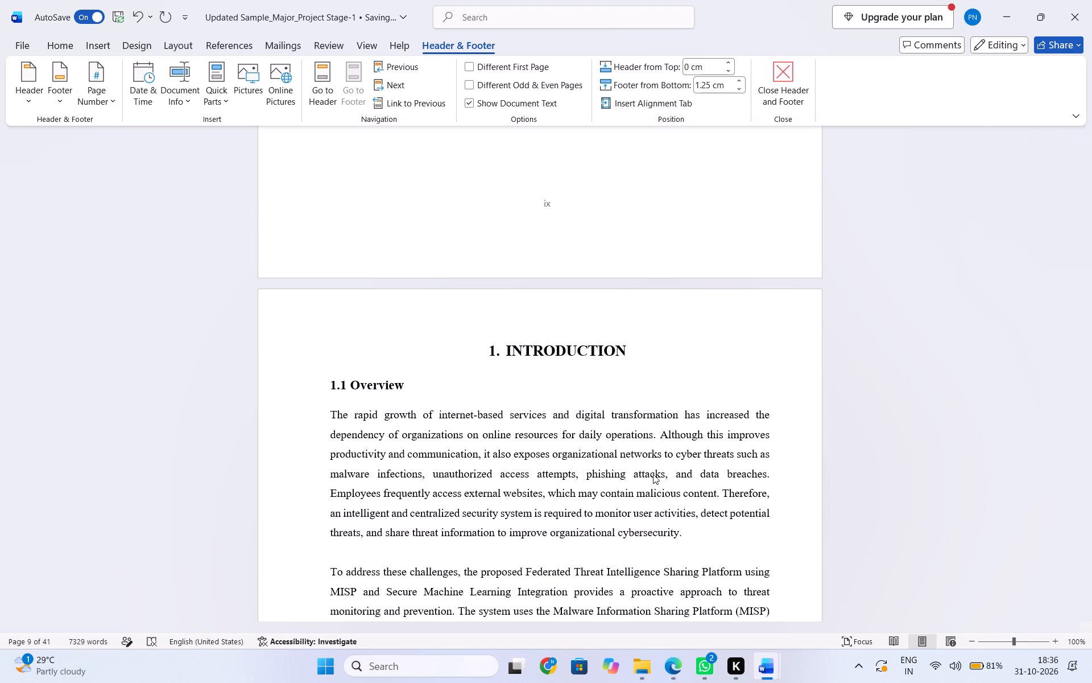
{"action": "scroll", "coordinate": [653, 474], "scroll_direction": "down", "scroll_amount": 2}
{"action": "scroll", "coordinate": [610, 410], "scroll_direction": "up", "scroll_amount": 4}
{"action": "scroll", "coordinate": [610, 410], "scroll_direction": "down", "scroll_amount": 2}
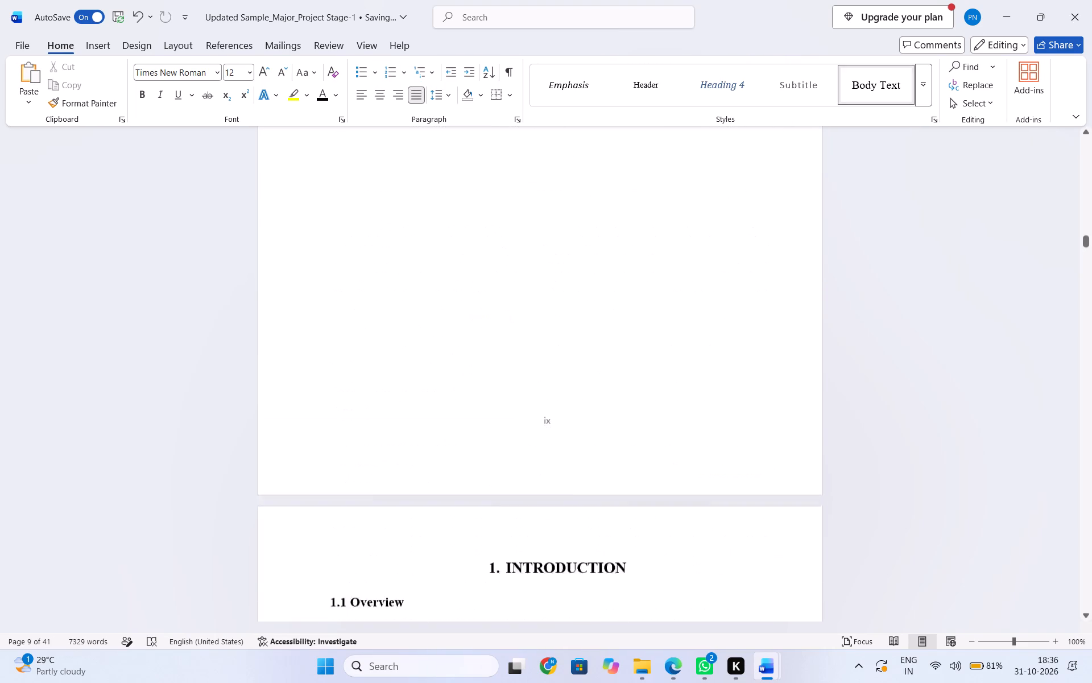
{"action": "scroll", "coordinate": [610, 410], "scroll_direction": "down", "scroll_amount": 7}
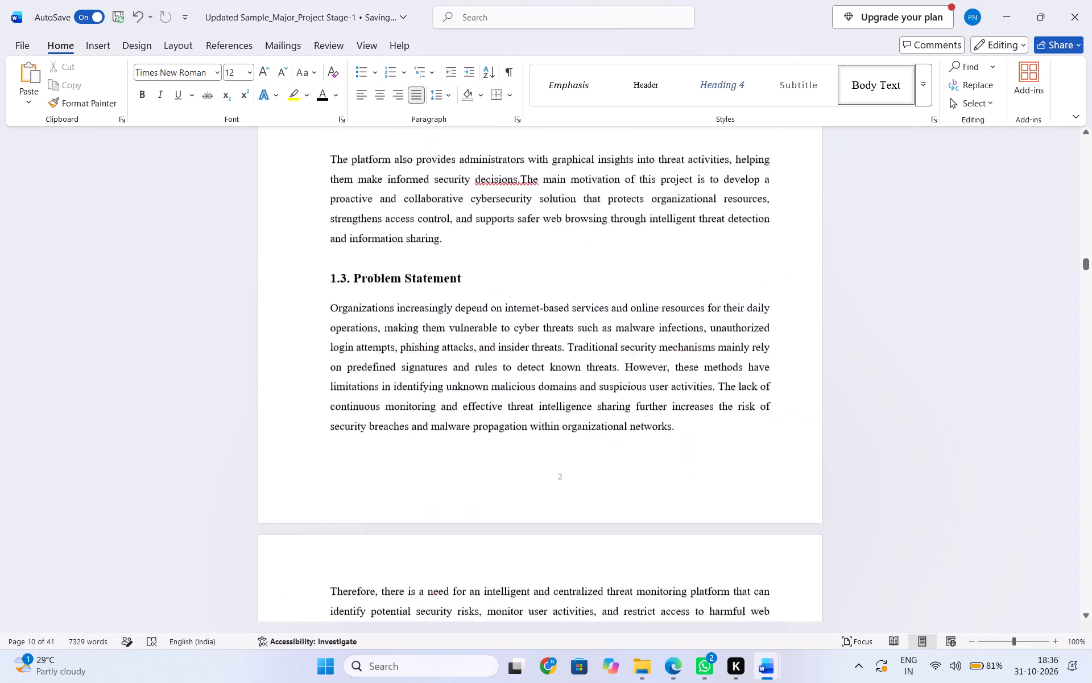
{"action": "scroll", "coordinate": [610, 410], "scroll_direction": "down", "scroll_amount": 4}
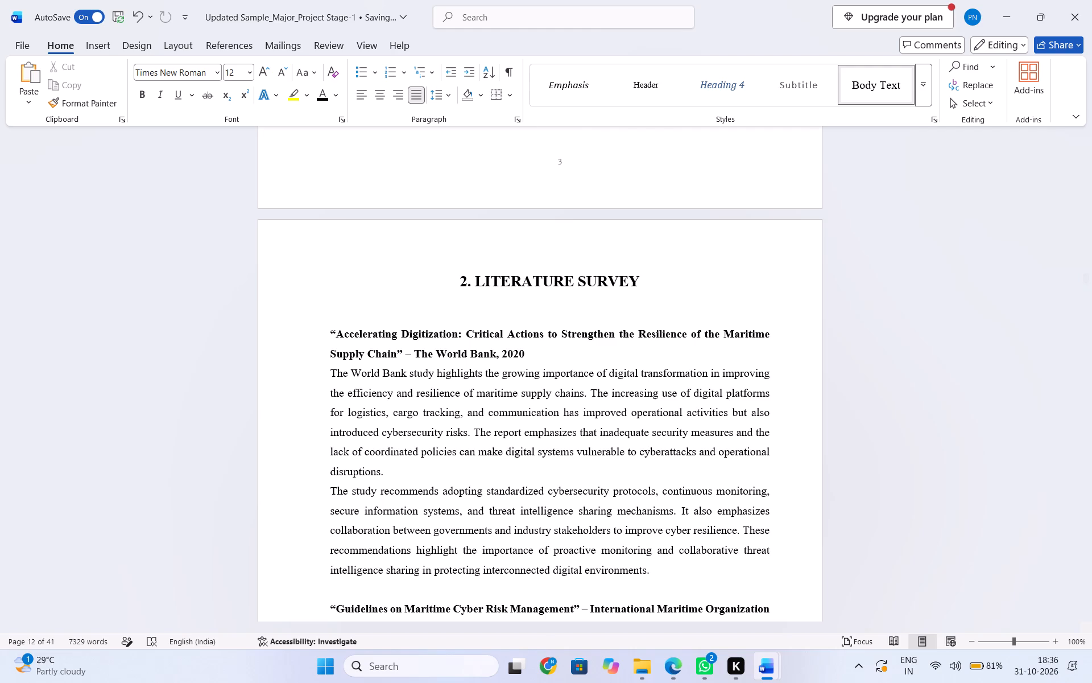
{"action": "scroll", "coordinate": [610, 410], "scroll_direction": "up", "scroll_amount": 6}
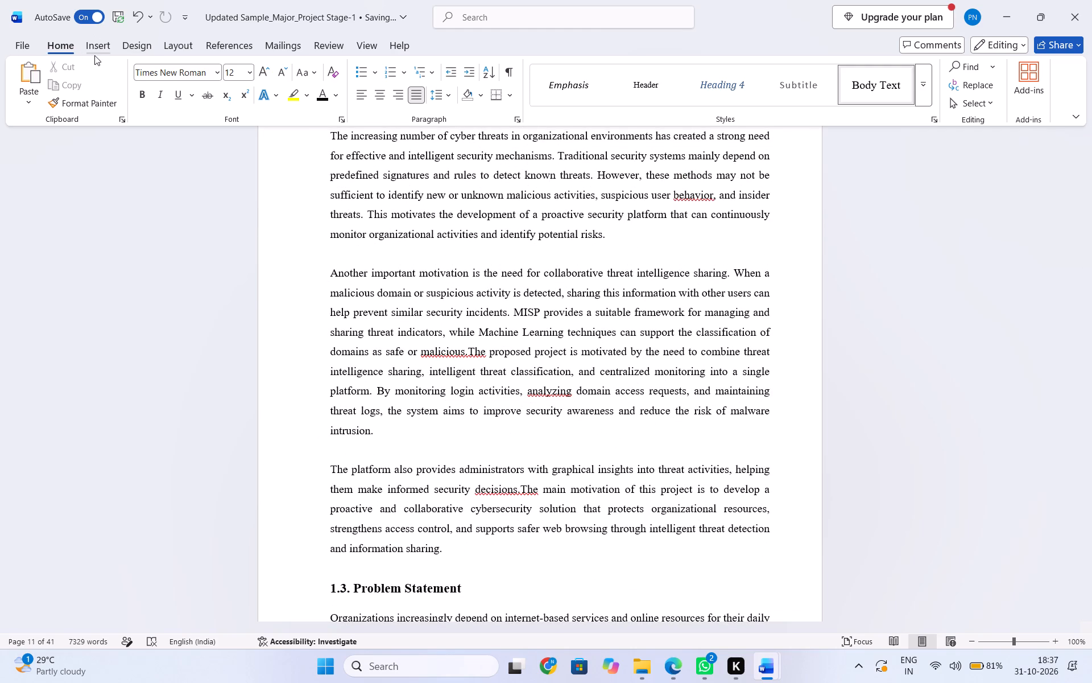
Review the page number format and starting number set for the Introduction section without changing them.
{"action": "left_click", "coordinate": [89, 39]}
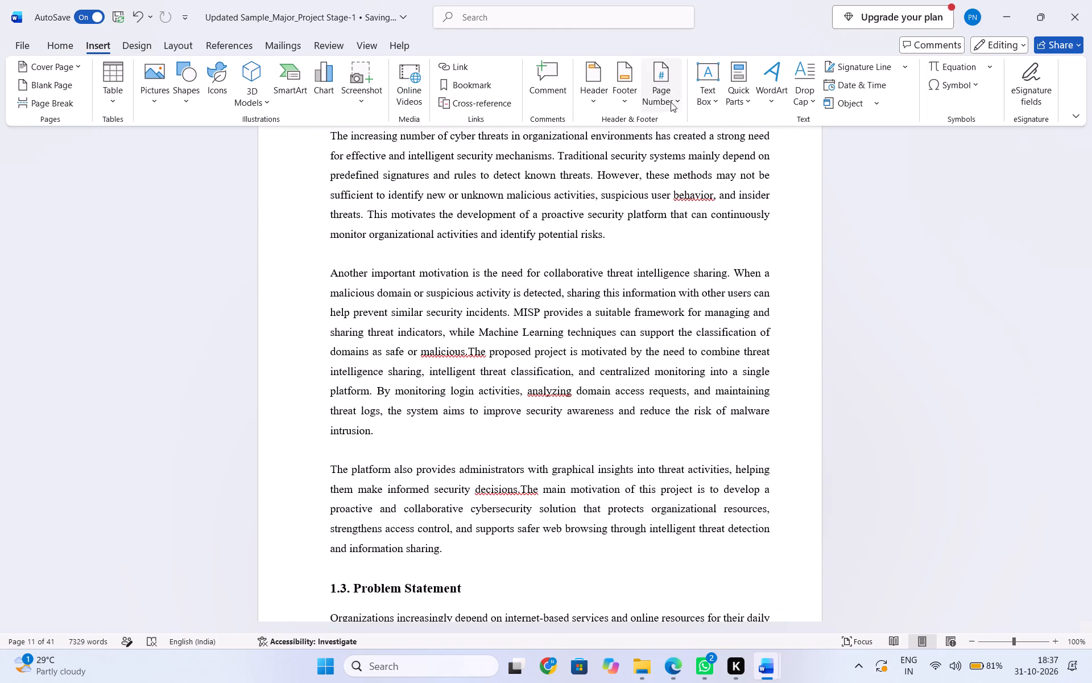
{"action": "left_click", "coordinate": [671, 102]}
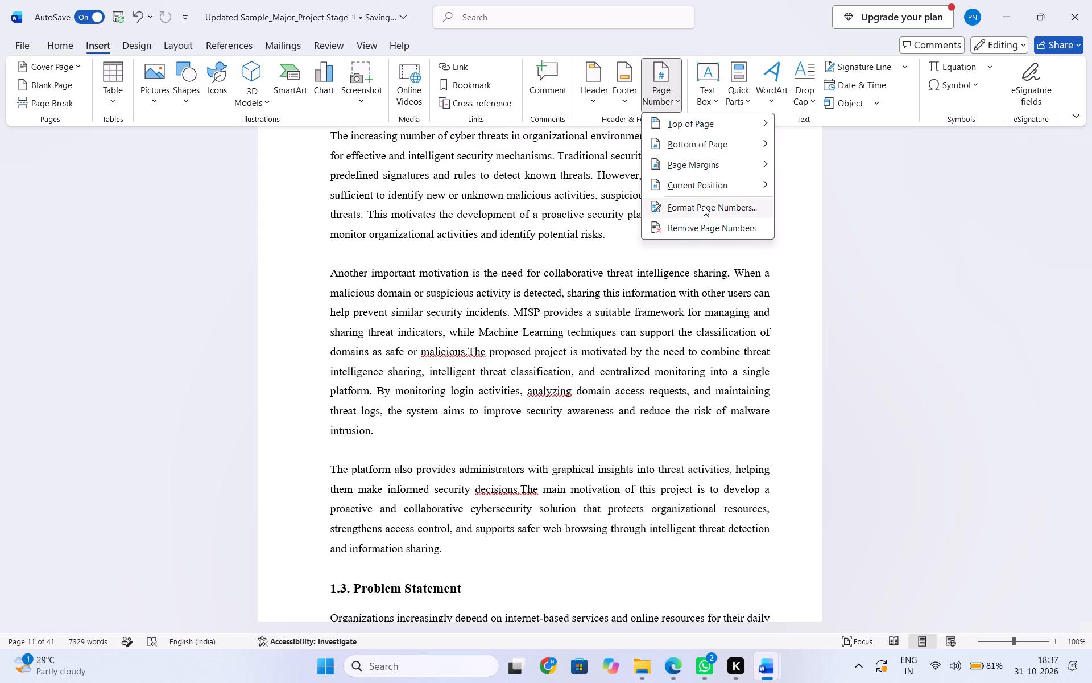
{"action": "left_click", "coordinate": [704, 206]}
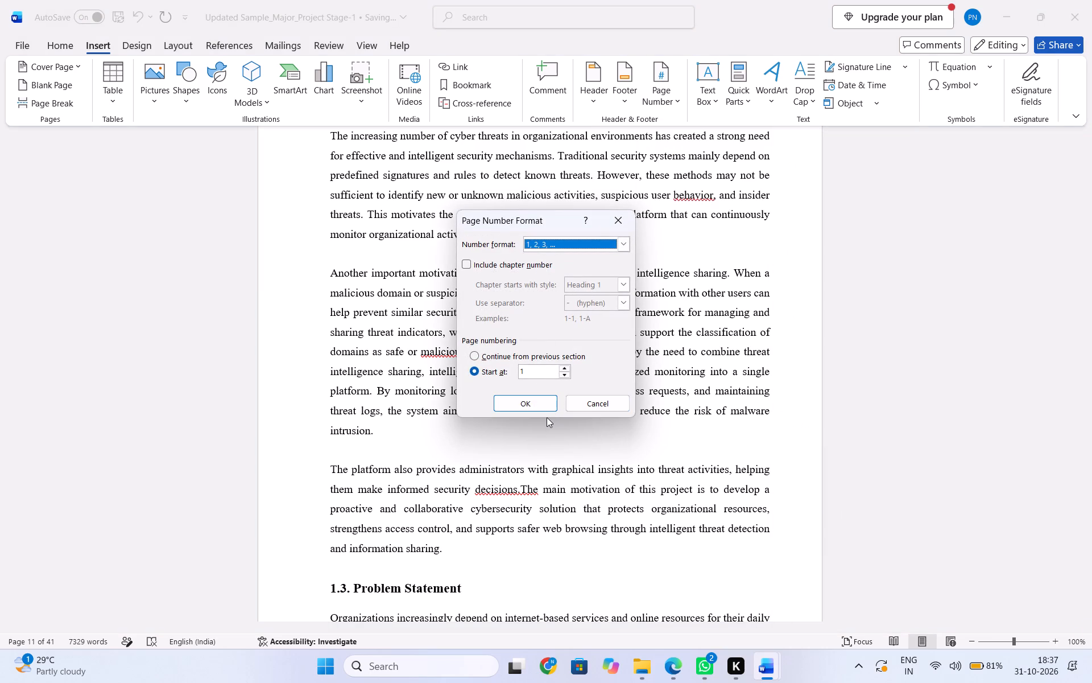
{"action": "left_click", "coordinate": [614, 216]}
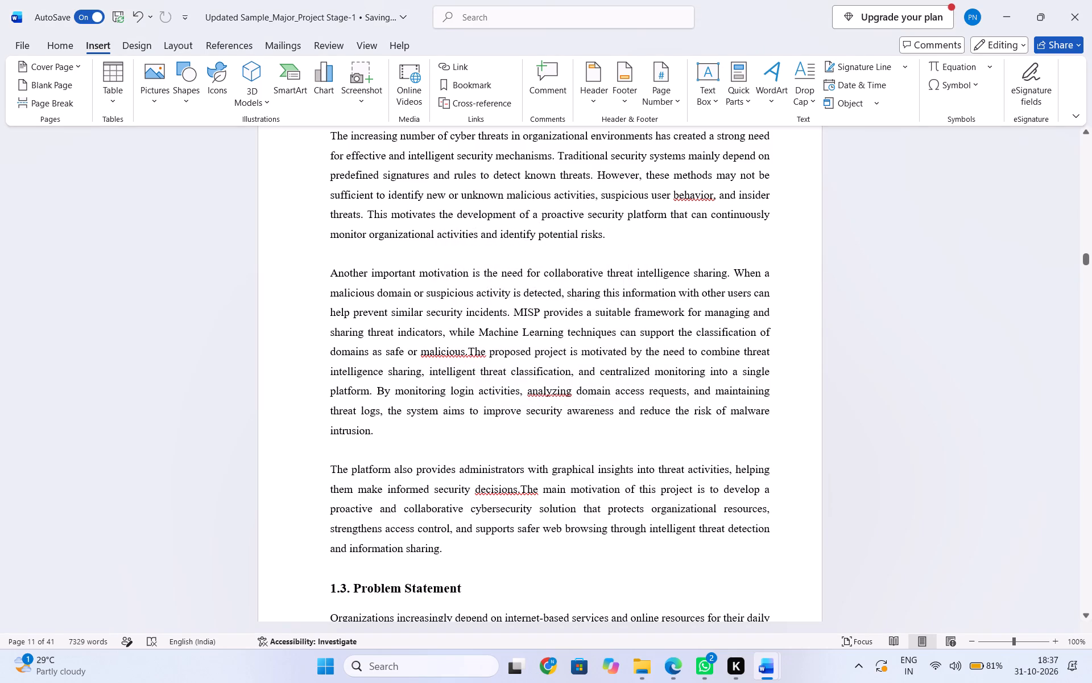
Examine the footer page numbering from 1.1 Overview through the chapters up to the class diagram in 5 UML Diagrams.
{"action": "scroll", "coordinate": [428, 351], "scroll_direction": "up", "scroll_amount": 4}
{"action": "scroll", "coordinate": [428, 351], "scroll_direction": "down", "scroll_amount": 2}
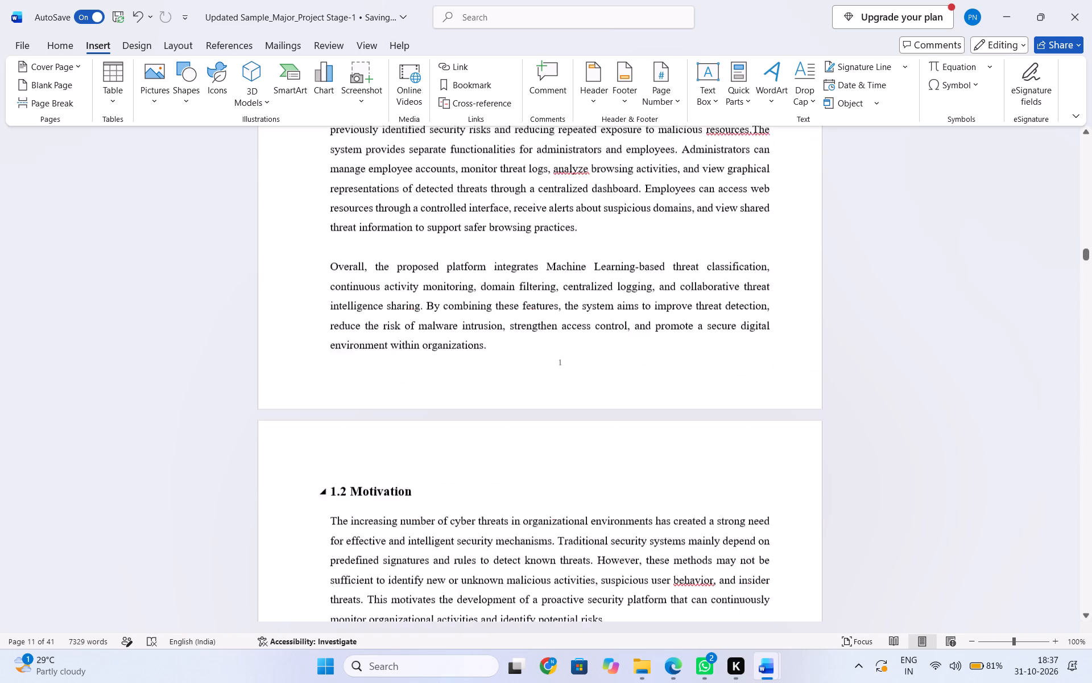
{"action": "scroll", "coordinate": [428, 351], "scroll_direction": "down", "scroll_amount": 6}
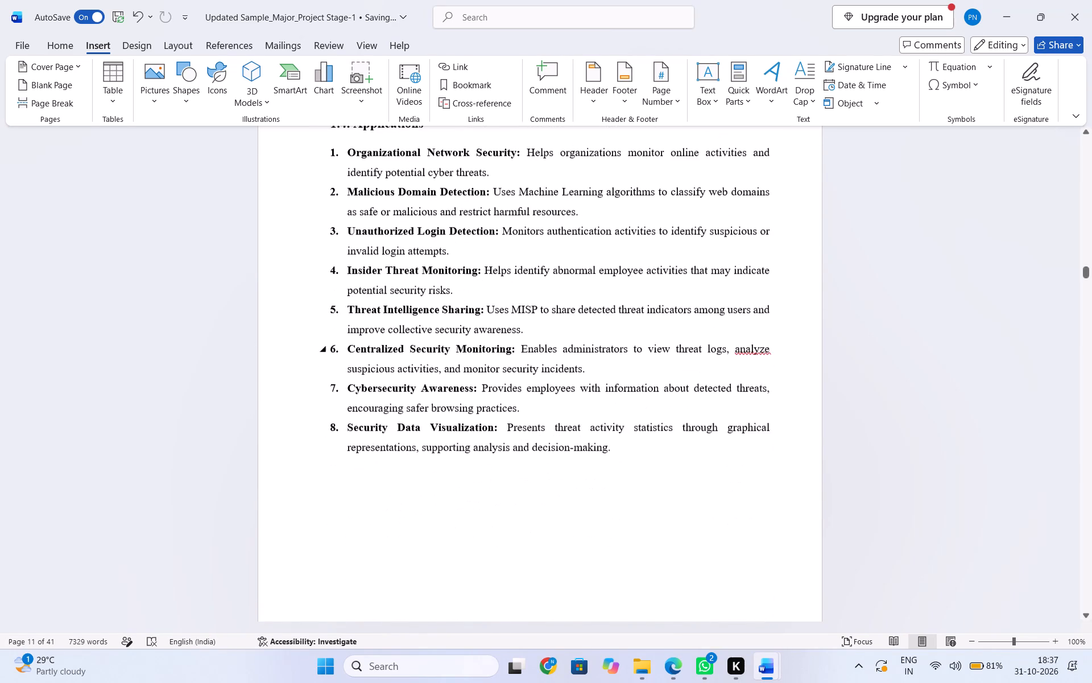
{"action": "scroll", "coordinate": [428, 351], "scroll_direction": "down", "scroll_amount": 7}
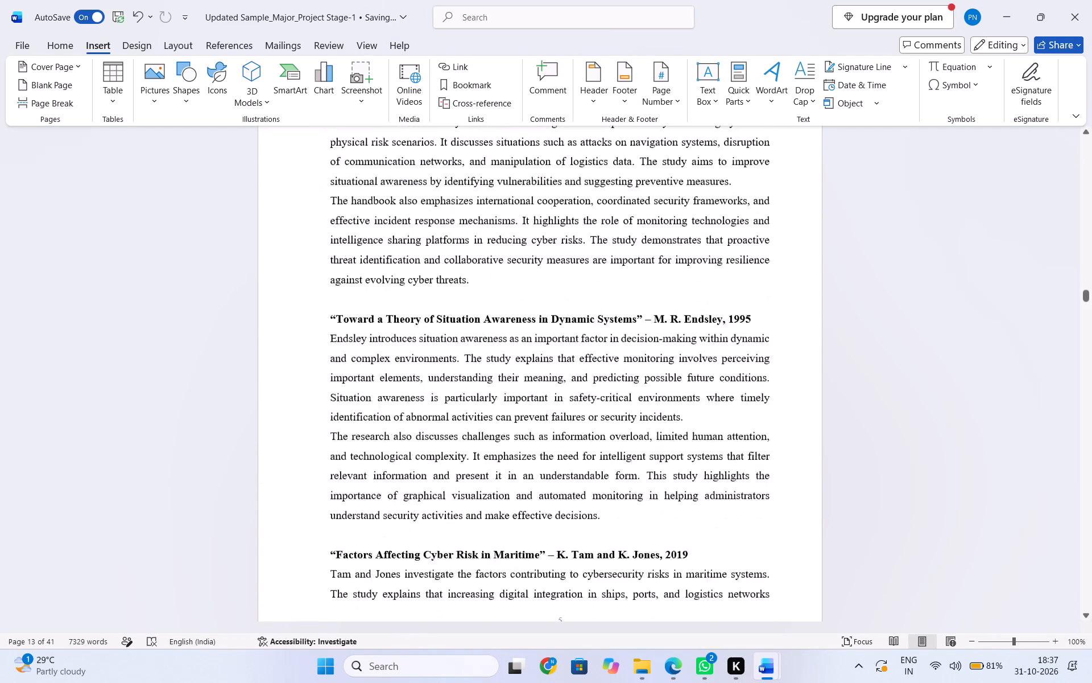
{"action": "scroll", "coordinate": [428, 351], "scroll_direction": "down", "scroll_amount": 13}
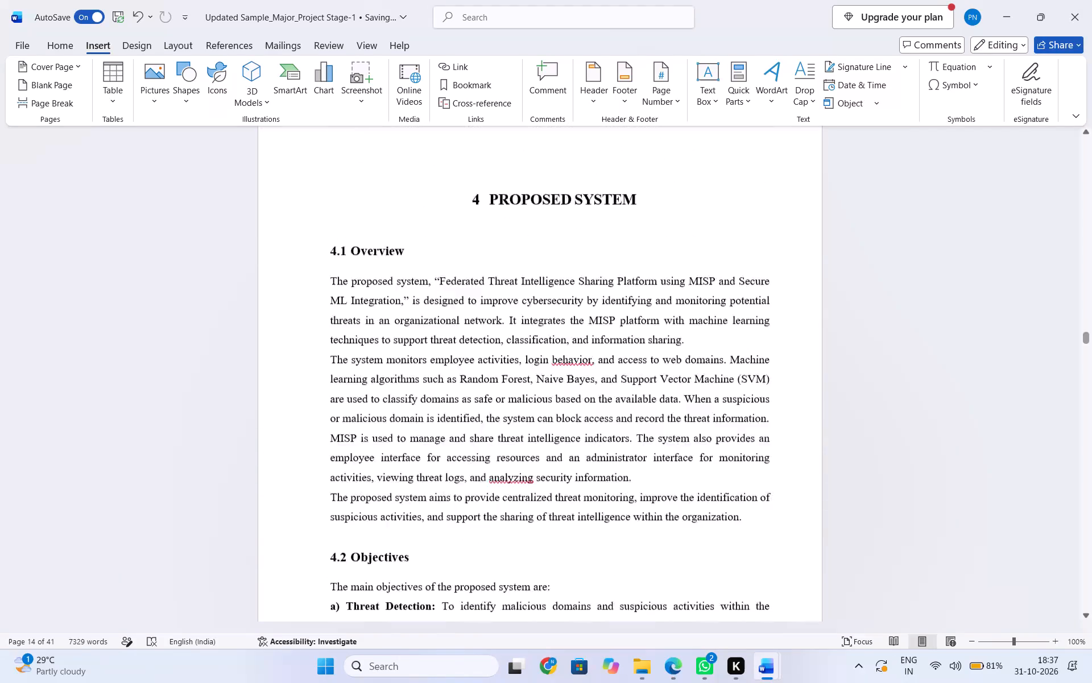
{"action": "scroll", "coordinate": [428, 349], "scroll_direction": "down", "scroll_amount": 9}
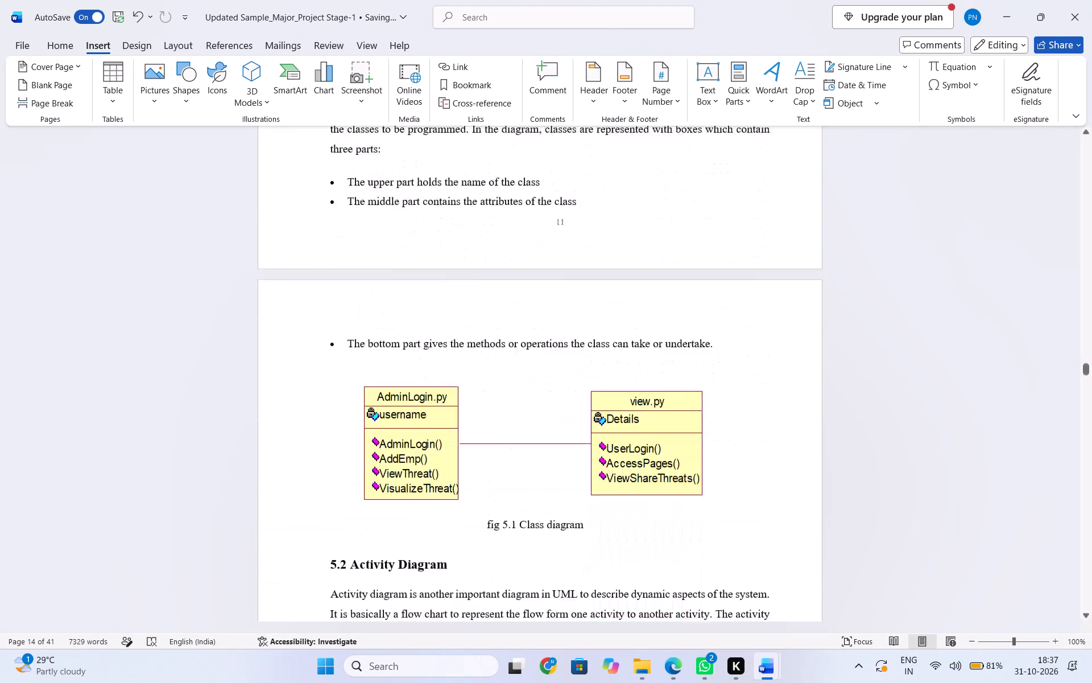
{"action": "scroll", "coordinate": [428, 349], "scroll_direction": "up", "scroll_amount": 2}
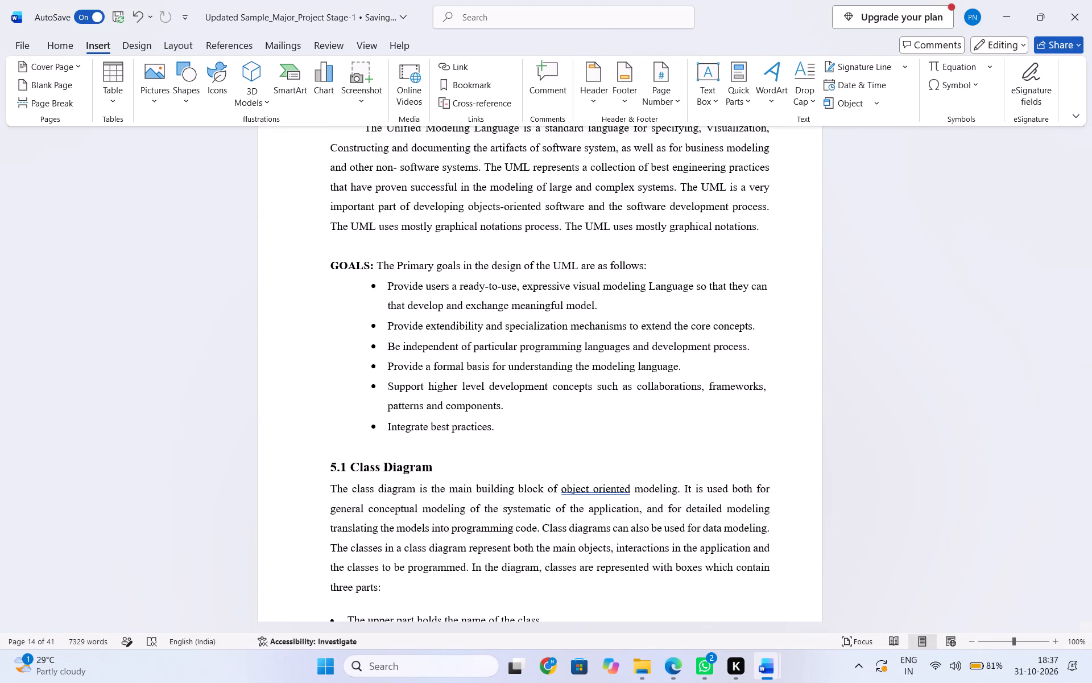
{"action": "scroll", "coordinate": [428, 349], "scroll_direction": "down", "scroll_amount": 2}
{"action": "scroll", "coordinate": [433, 338], "scroll_direction": "up", "scroll_amount": 3}
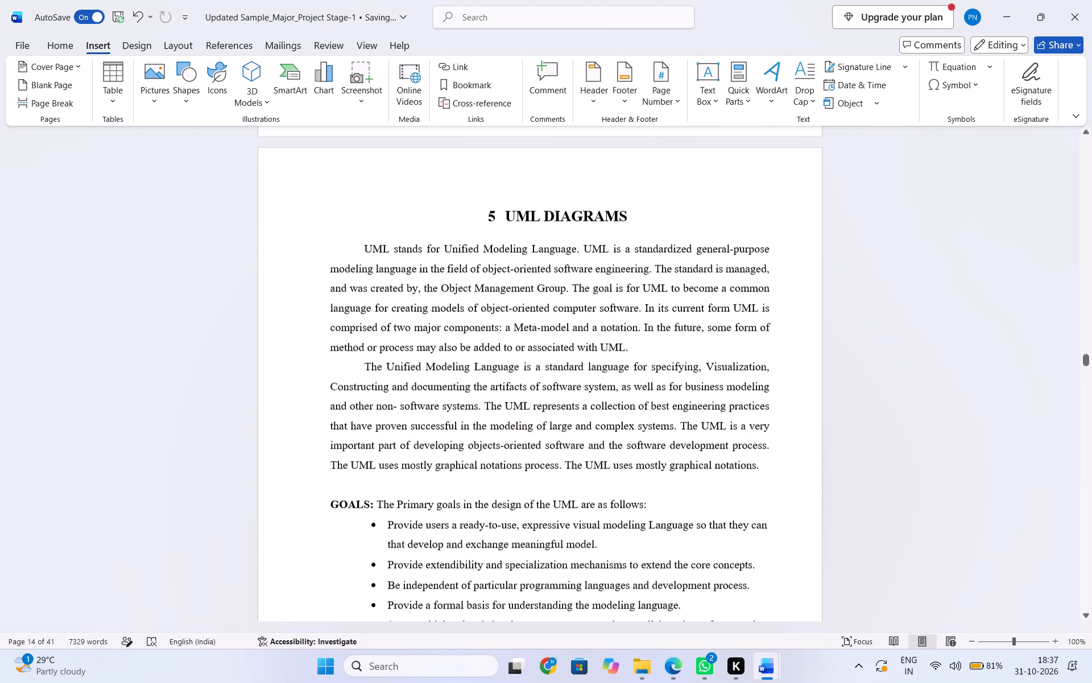
Examine the footer page numbers from 5 UML Diagrams through the Python installation pages to the references list.
{"action": "scroll", "coordinate": [434, 336], "scroll_direction": "down", "scroll_amount": 10}
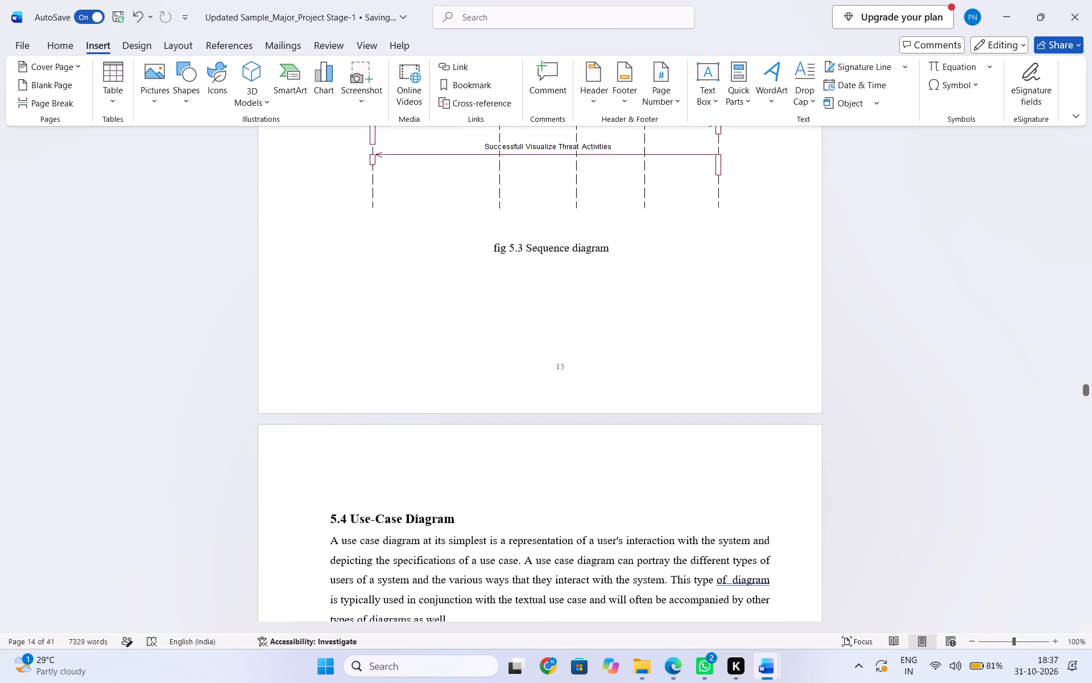
{"action": "scroll", "coordinate": [434, 336], "scroll_direction": "down", "scroll_amount": 5}
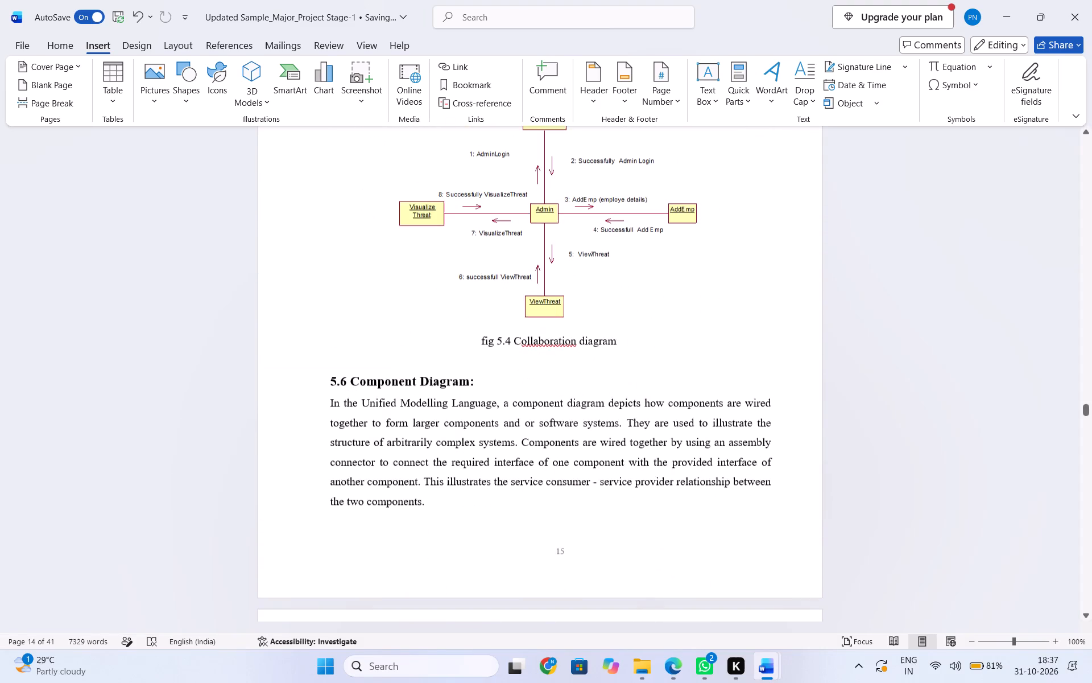
{"action": "scroll", "coordinate": [434, 336], "scroll_direction": "down", "scroll_amount": 18}
{"action": "scroll", "coordinate": [434, 336], "scroll_direction": "down", "scroll_amount": 5}
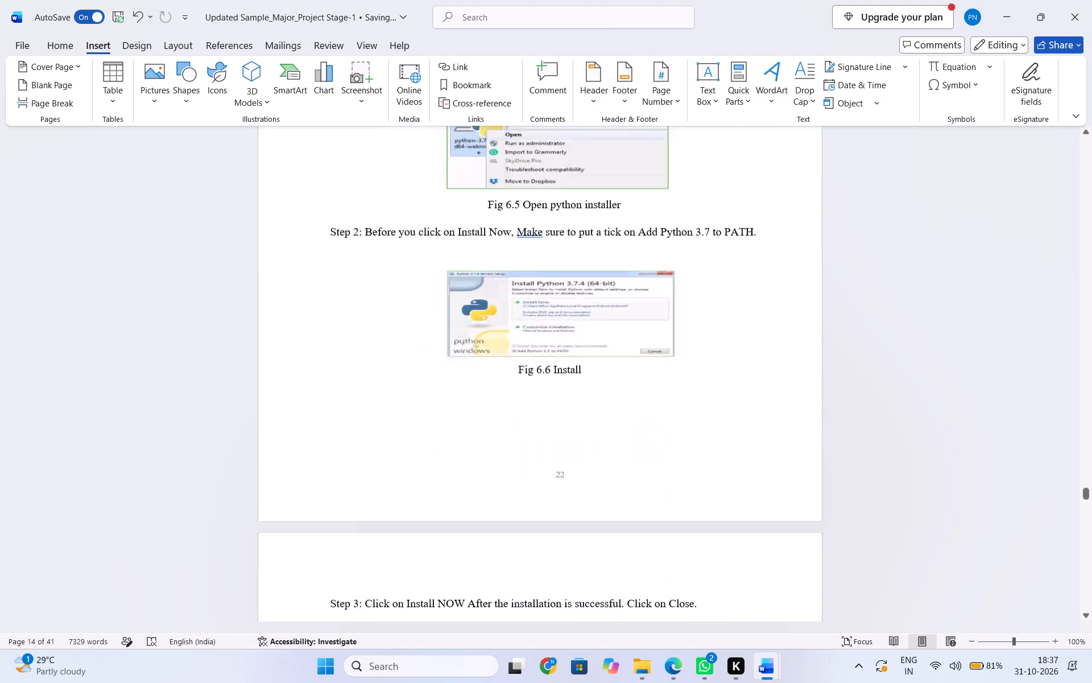
{"action": "scroll", "coordinate": [434, 336], "scroll_direction": "down", "scroll_amount": 11}
{"action": "scroll", "coordinate": [434, 336], "scroll_direction": "down", "scroll_amount": 20}
{"action": "scroll", "coordinate": [434, 336], "scroll_direction": "down", "scroll_amount": 2}
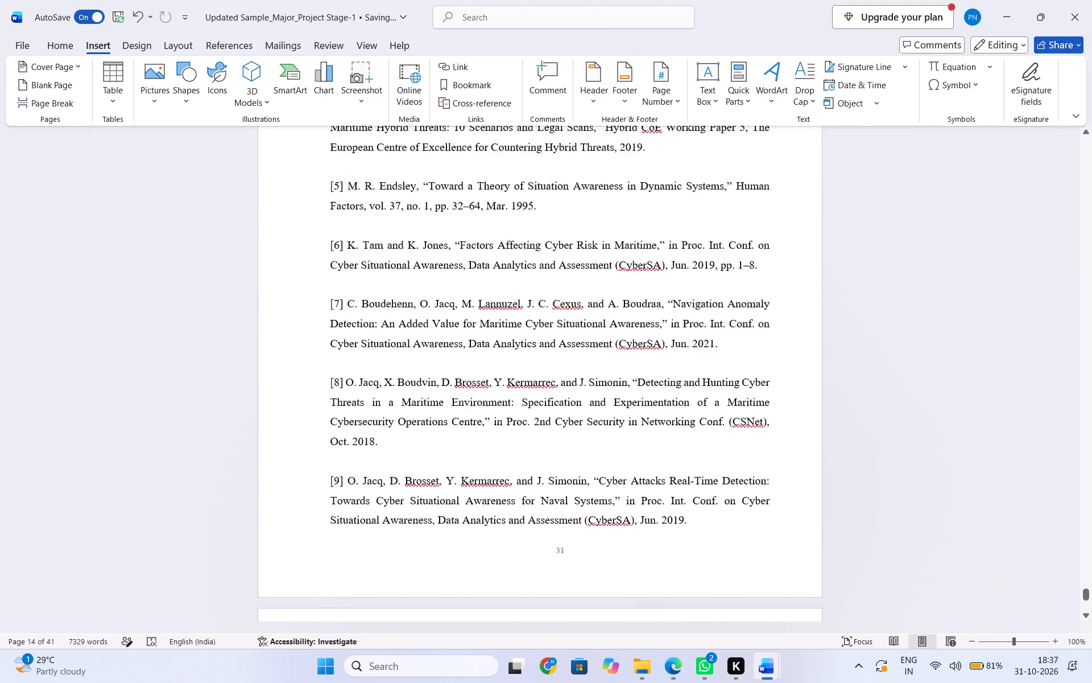
{"action": "scroll", "coordinate": [434, 335], "scroll_direction": "down", "scroll_amount": 8}
Recheck the footer page numbers backward from the references through the chapters to the Contents page.
{"action": "scroll", "coordinate": [434, 335], "scroll_direction": "up", "scroll_amount": 3}
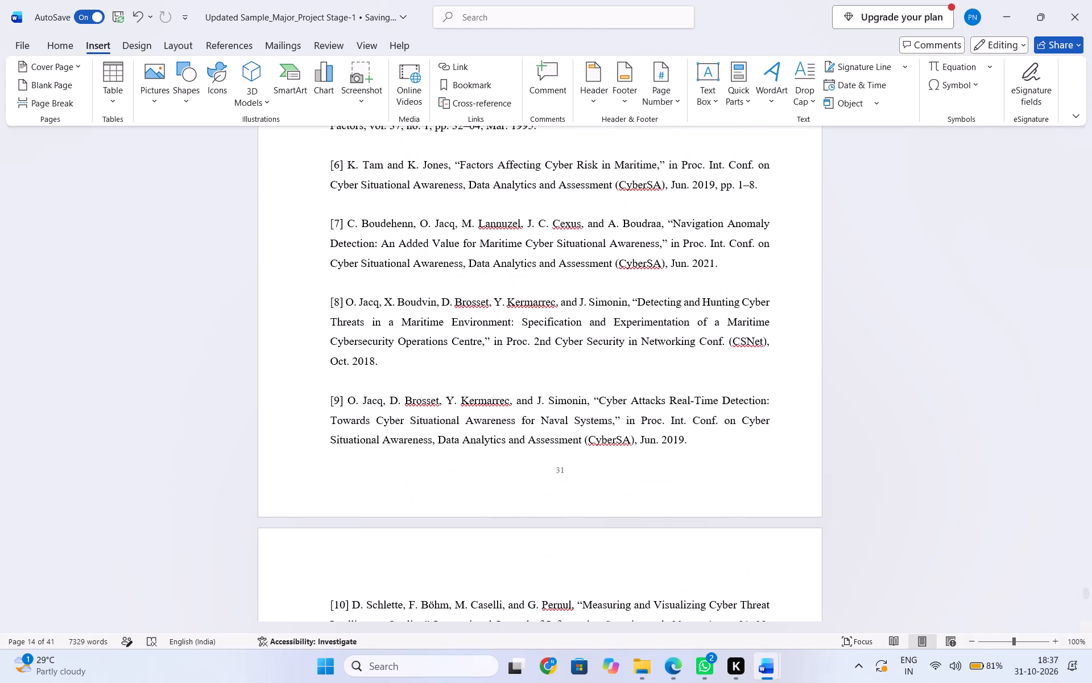
{"action": "scroll", "coordinate": [434, 335], "scroll_direction": "up", "scroll_amount": 9}
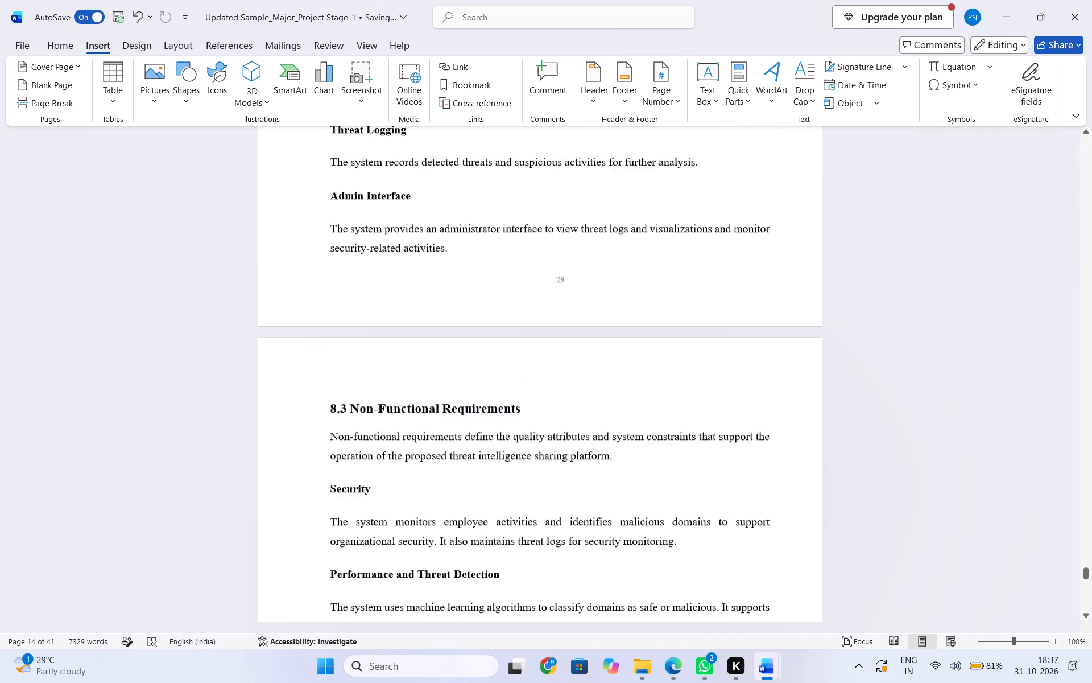
{"action": "scroll", "coordinate": [434, 335], "scroll_direction": "up", "scroll_amount": 20}
{"action": "scroll", "coordinate": [434, 335], "scroll_direction": "up", "scroll_amount": 9}
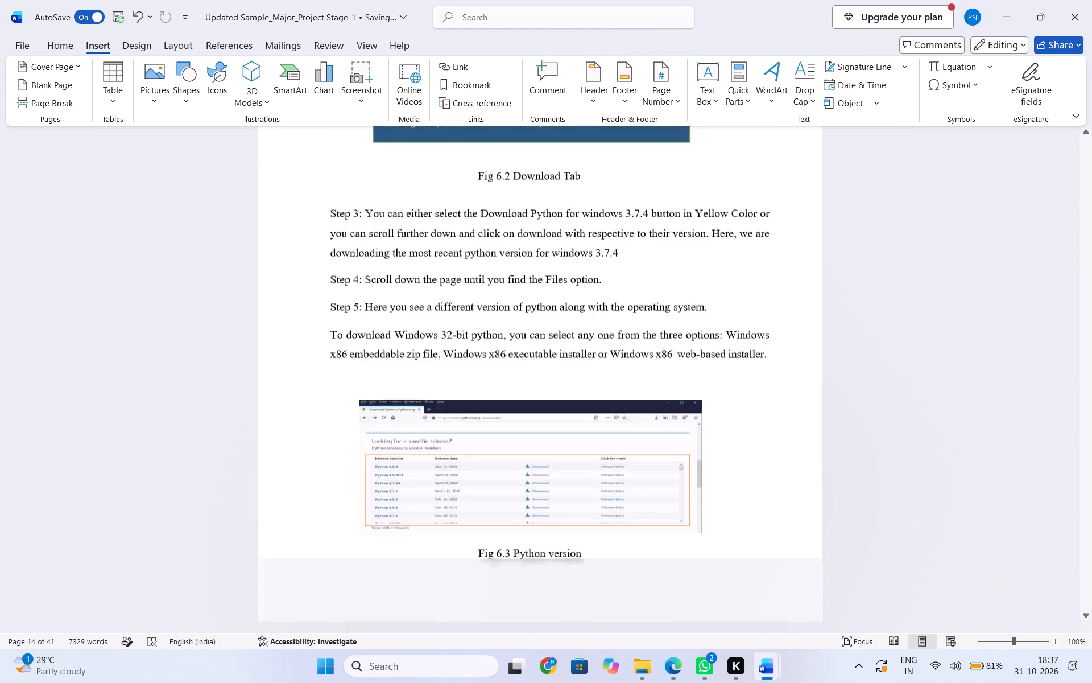
{"action": "scroll", "coordinate": [434, 335], "scroll_direction": "up", "scroll_amount": 20}
{"action": "scroll", "coordinate": [434, 335], "scroll_direction": "up", "scroll_amount": 9}
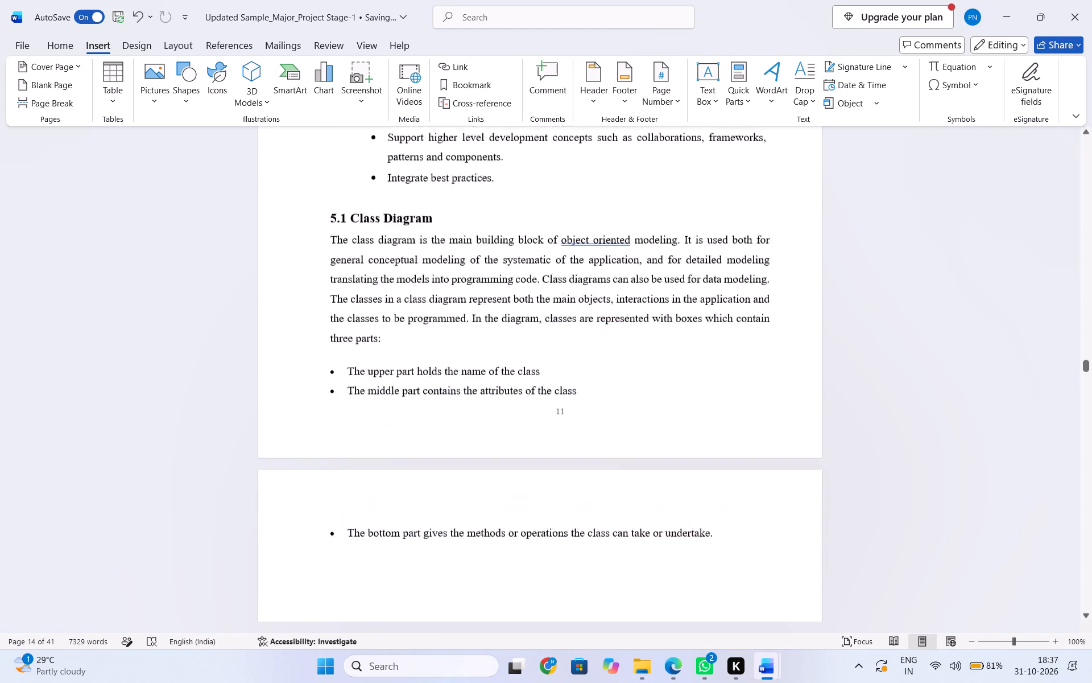
{"action": "scroll", "coordinate": [434, 335], "scroll_direction": "up", "scroll_amount": 18}
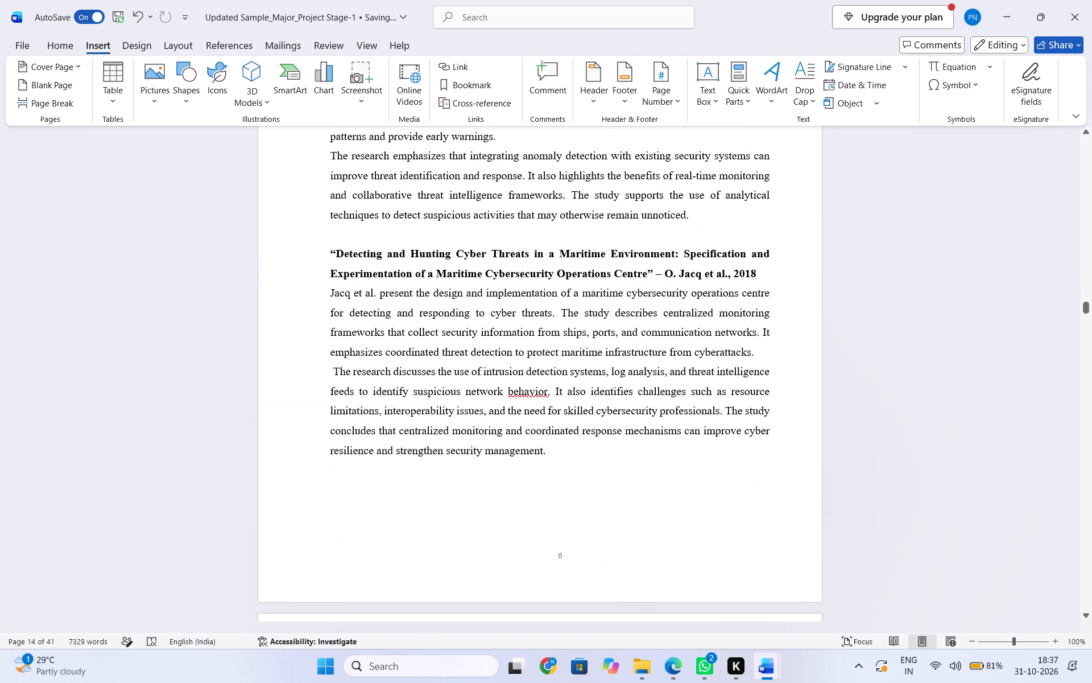
{"action": "scroll", "coordinate": [435, 333], "scroll_direction": "up", "scroll_amount": 6}
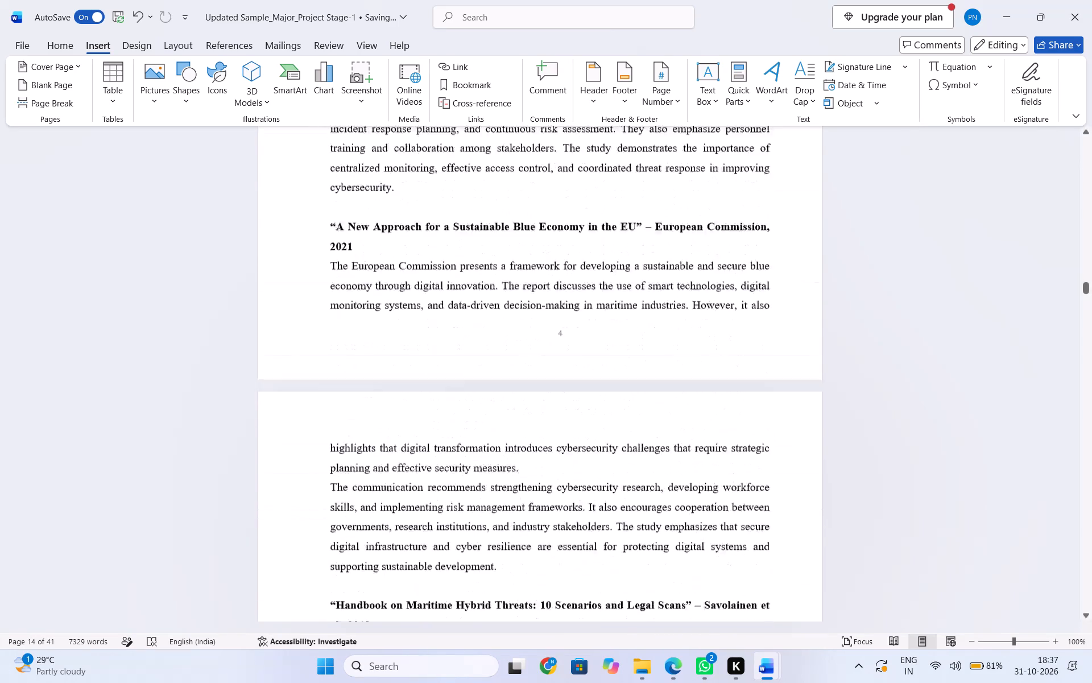
{"action": "scroll", "coordinate": [435, 333], "scroll_direction": "up", "scroll_amount": 17}
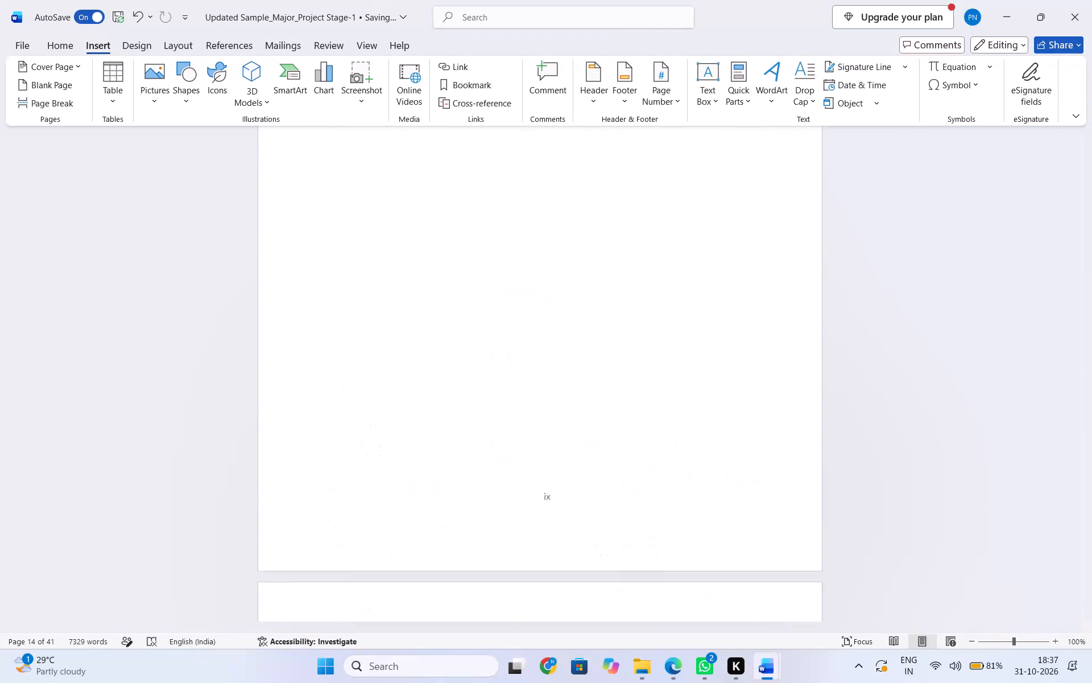
{"action": "scroll", "coordinate": [435, 333], "scroll_direction": "up", "scroll_amount": 10}
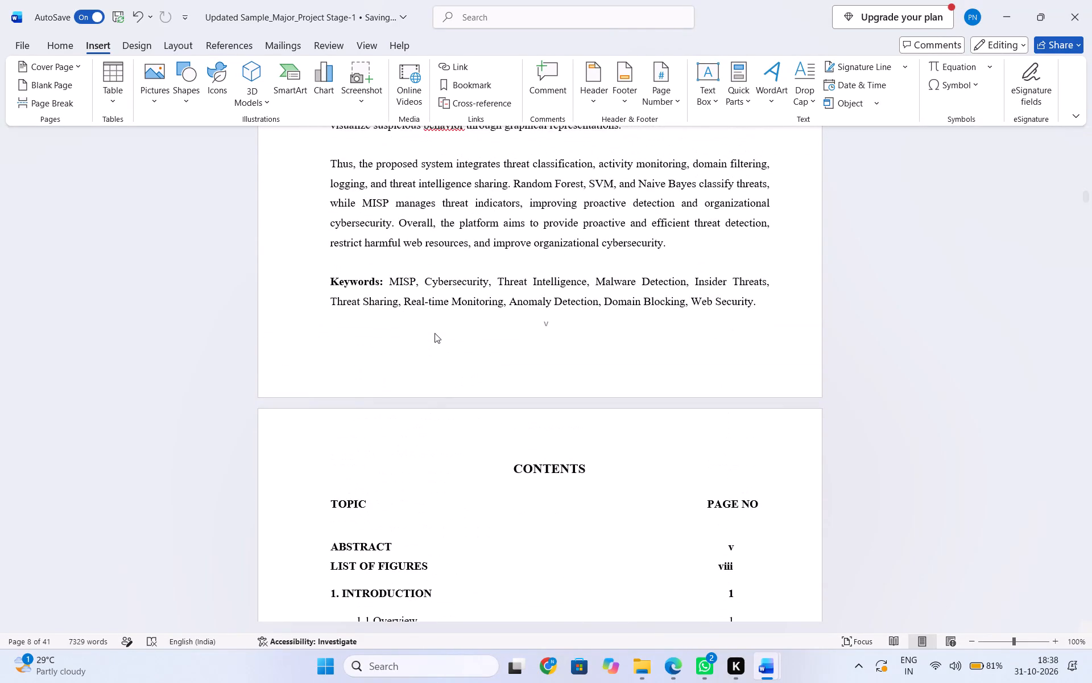
Examine the footer page numbers from the Contents page through the Introduction section to the start of 2. Literature Survey.
{"action": "scroll", "coordinate": [435, 333], "scroll_direction": "down", "scroll_amount": 14}
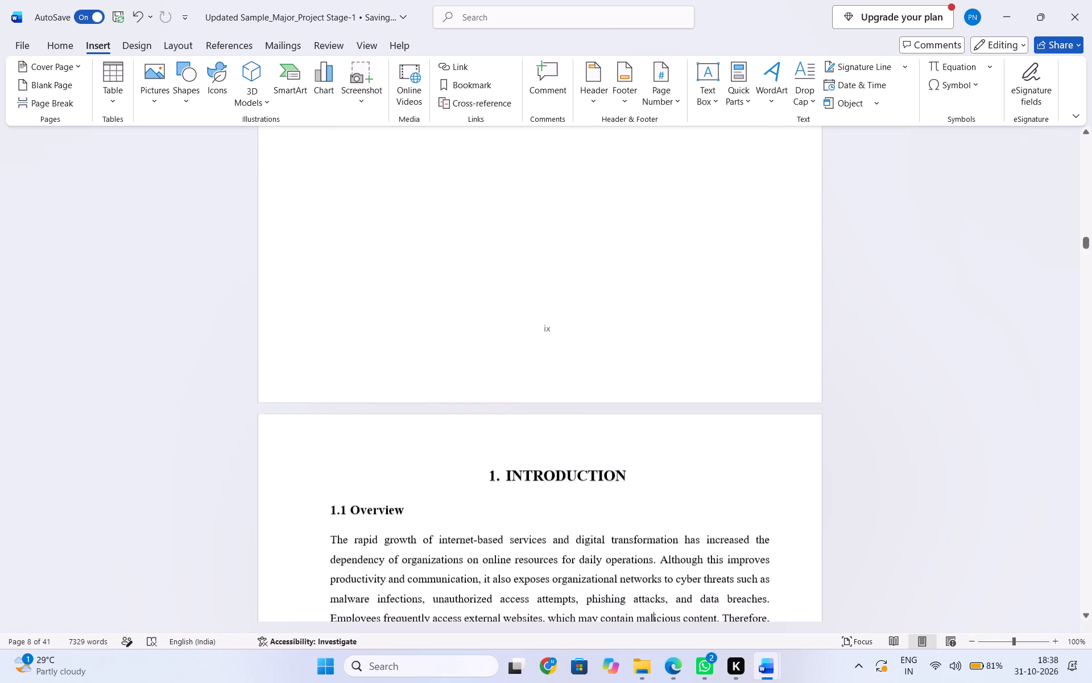
{"action": "scroll", "coordinate": [435, 333], "scroll_direction": "down", "scroll_amount": 3}
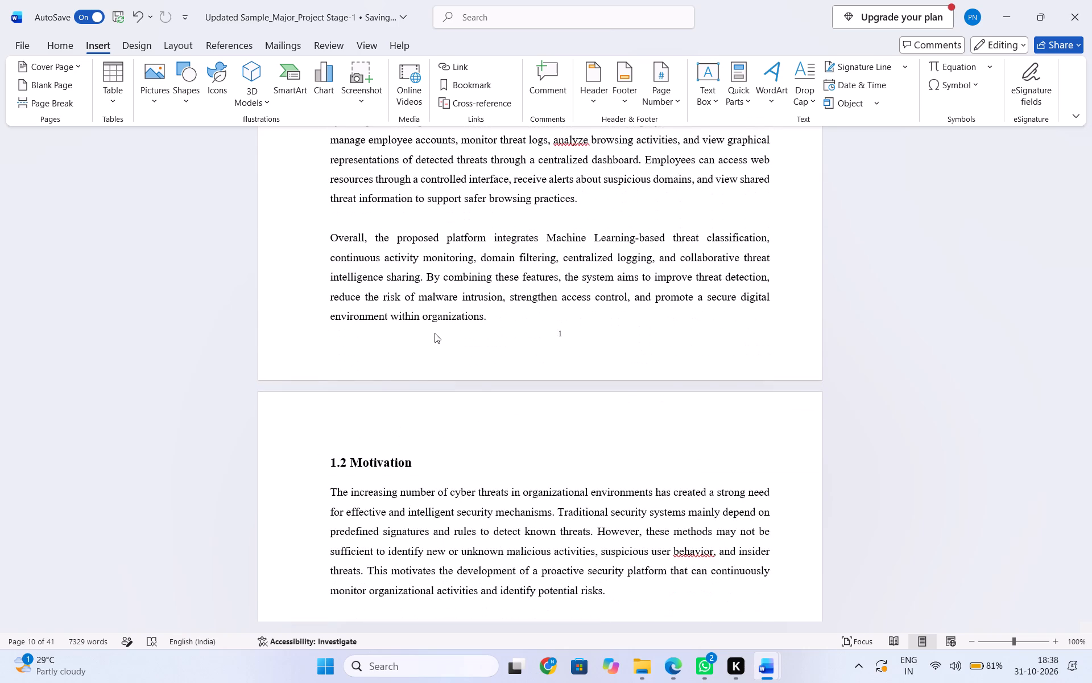
{"action": "scroll", "coordinate": [435, 333], "scroll_direction": "down", "scroll_amount": 3}
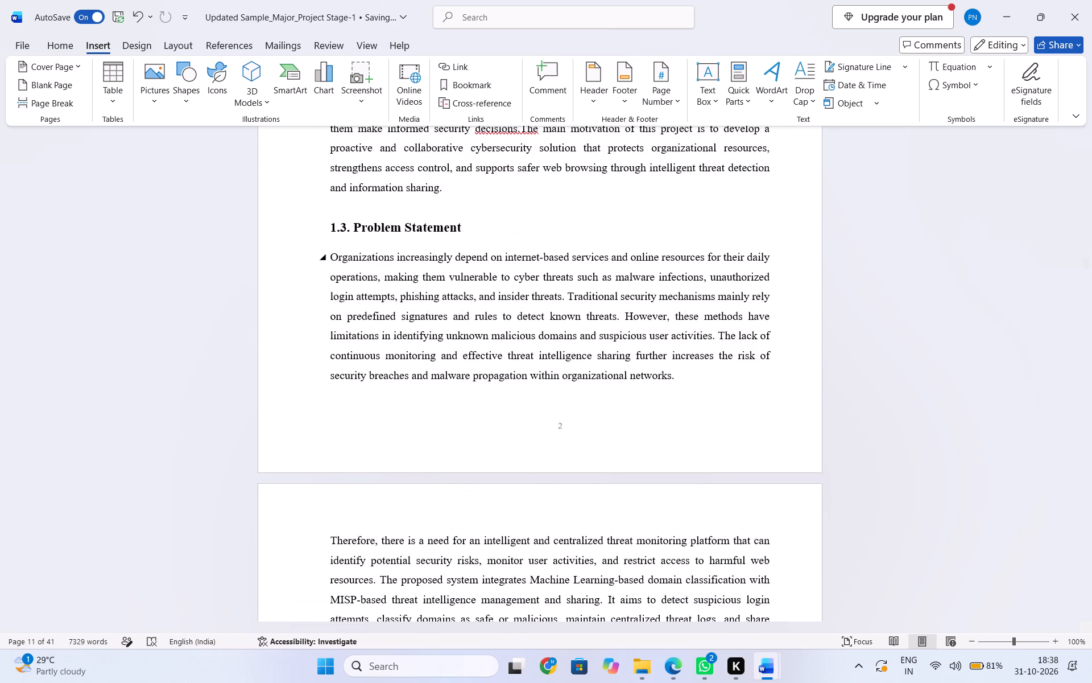
{"action": "scroll", "coordinate": [435, 333], "scroll_direction": "down", "scroll_amount": 3}
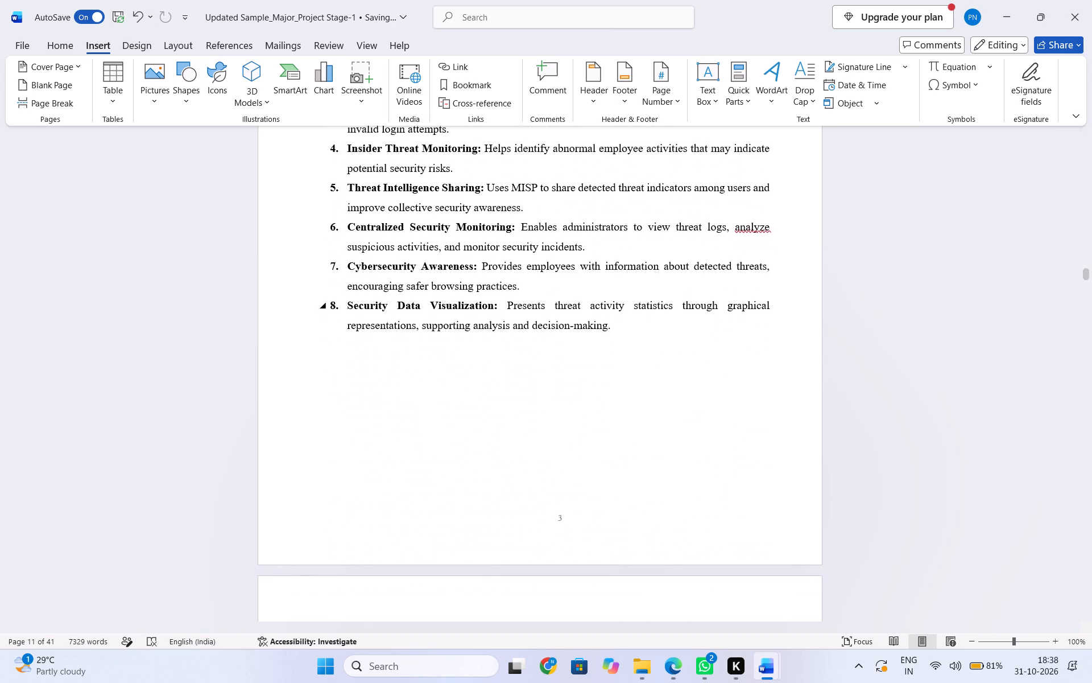
{"action": "scroll", "coordinate": [435, 330], "scroll_direction": "down", "scroll_amount": 1}
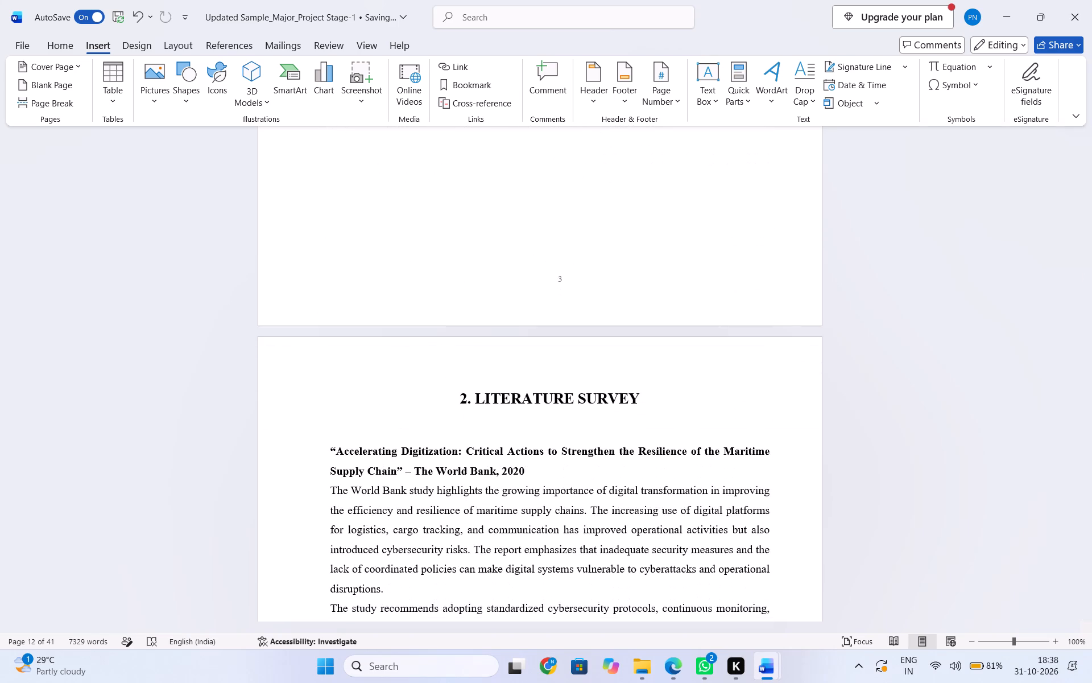
Review the page numbers listed in the List of Figures and in the Contents for the opening chapters.
{"action": "scroll", "coordinate": [435, 330], "scroll_direction": "up", "scroll_amount": 16}
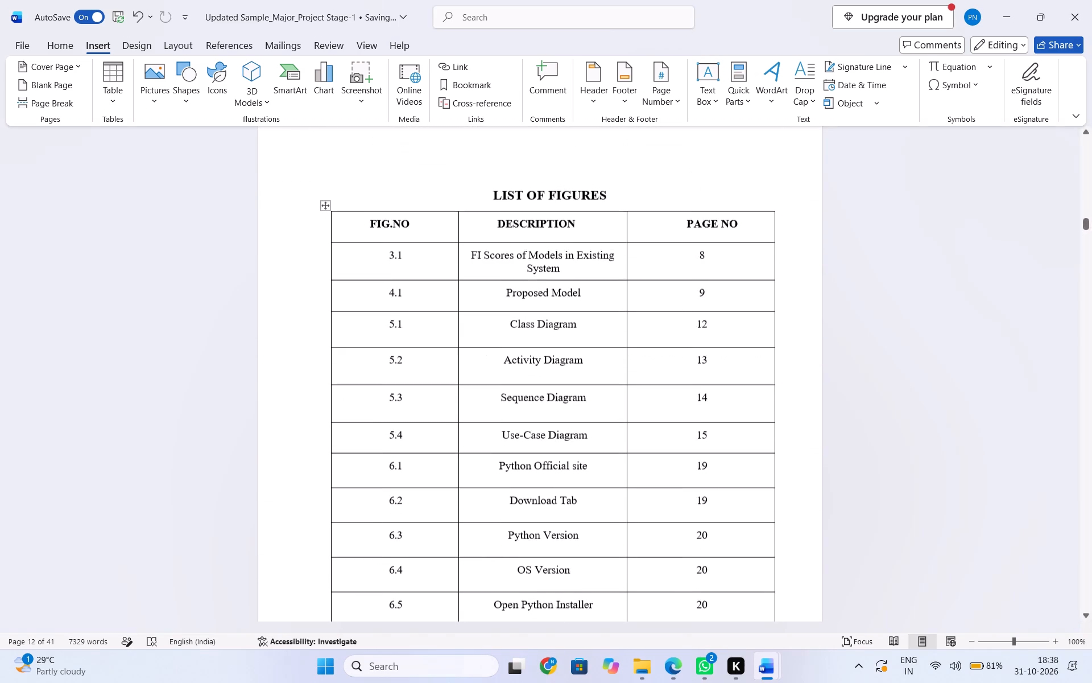
{"action": "scroll", "coordinate": [435, 330], "scroll_direction": "up", "scroll_amount": 8}
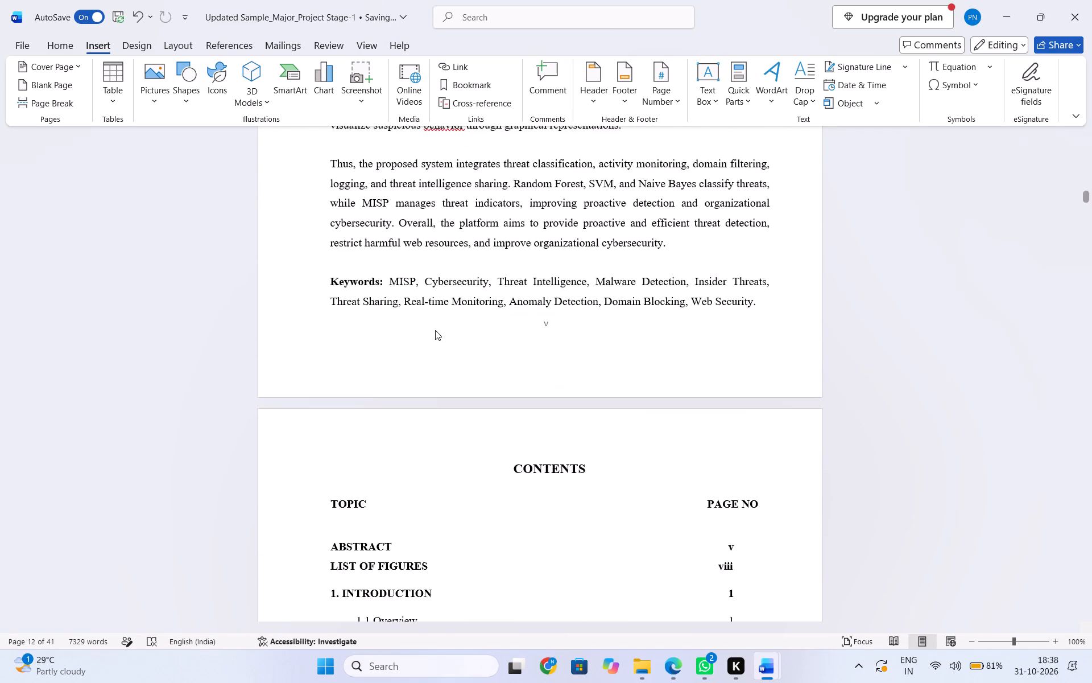
{"action": "scroll", "coordinate": [435, 330], "scroll_direction": "down", "scroll_amount": 1}
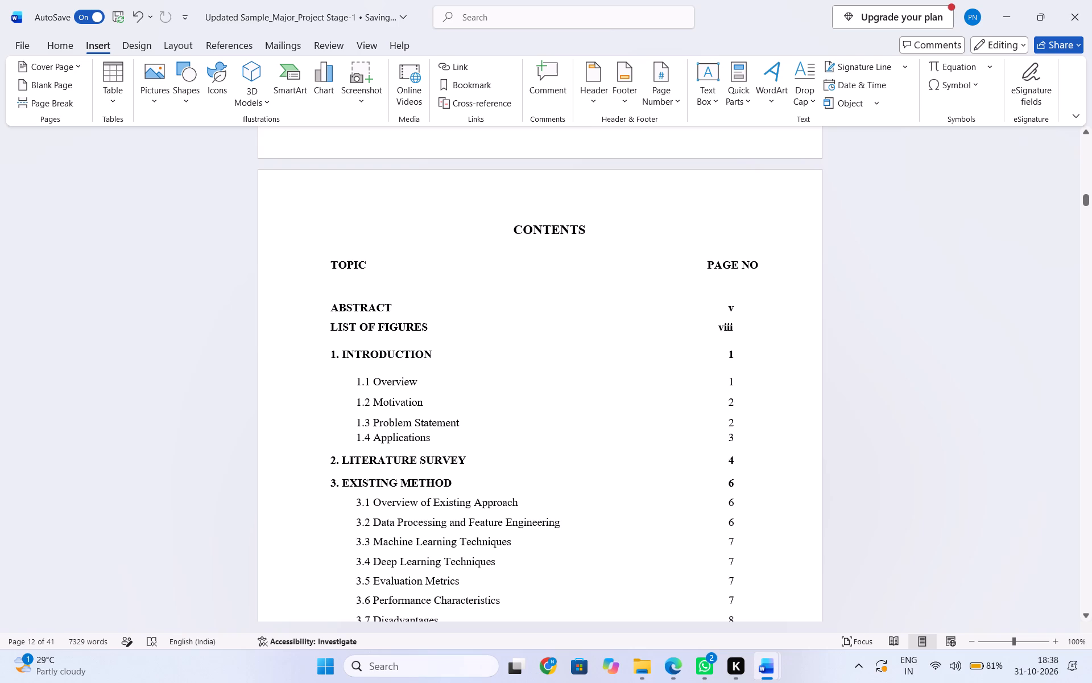
Compare the footer page numbers from the Introduction through 3. Existing Method with the page numbers listed in the Contents.
{"action": "scroll", "coordinate": [605, 455], "scroll_direction": "down", "scroll_amount": 17}
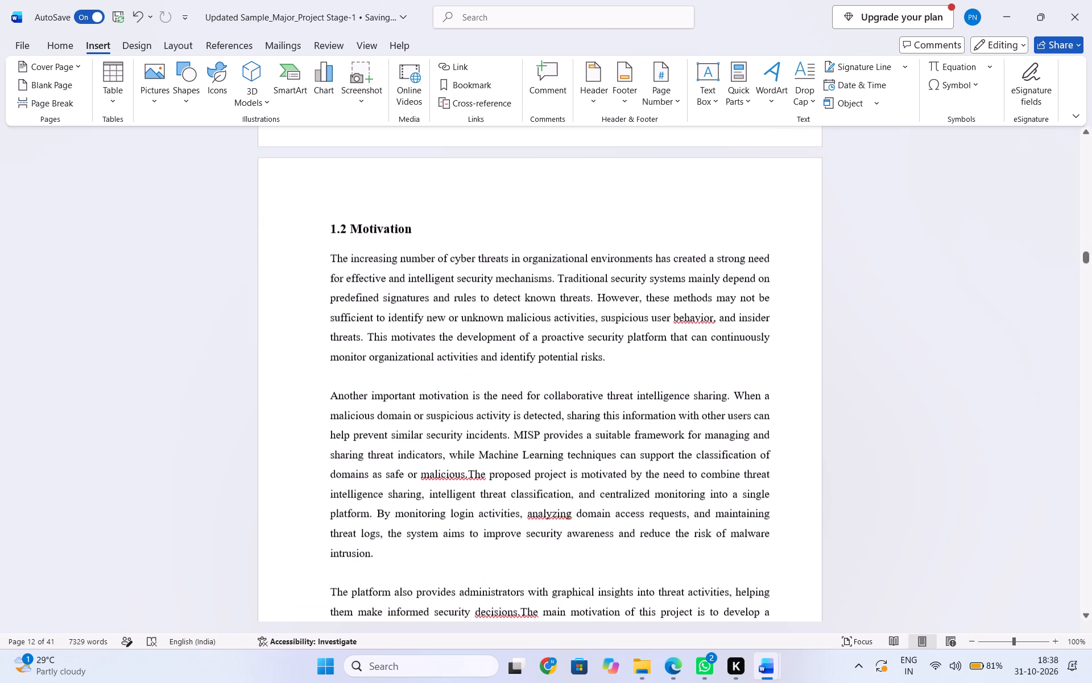
{"action": "scroll", "coordinate": [605, 448], "scroll_direction": "down", "scroll_amount": 6}
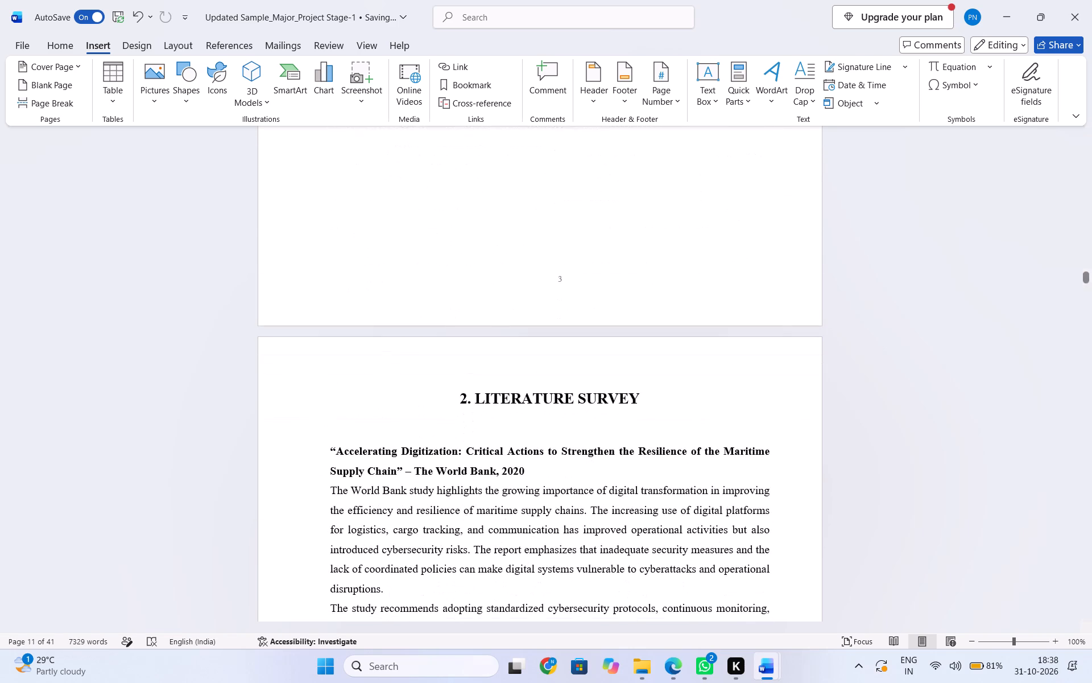
{"action": "scroll", "coordinate": [605, 448], "scroll_direction": "down", "scroll_amount": 6}
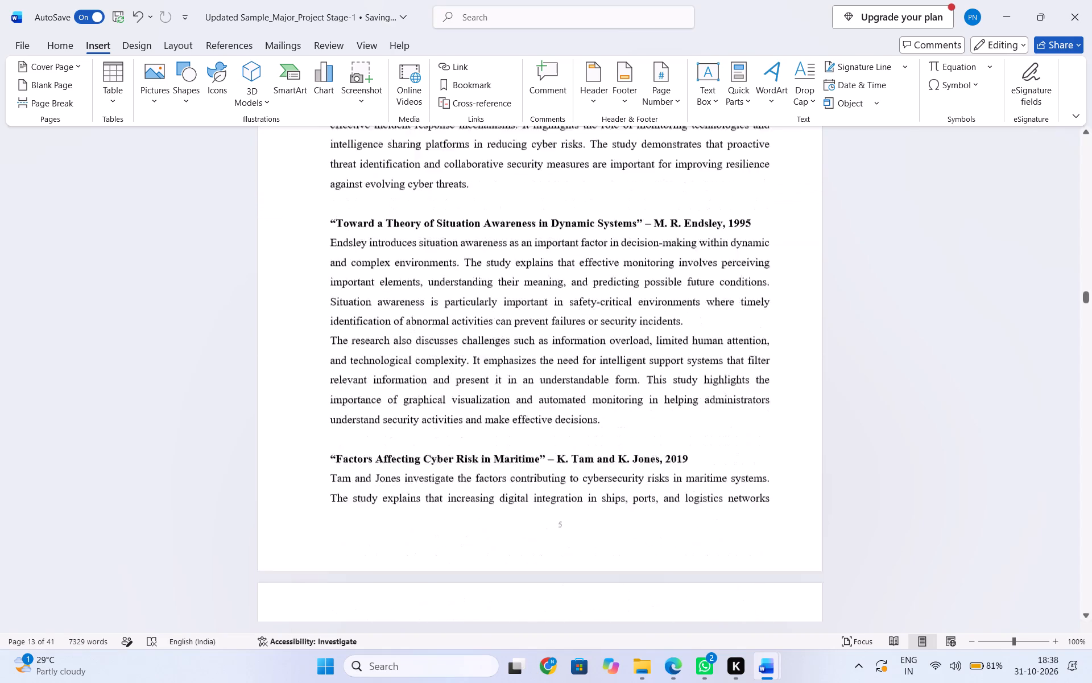
{"action": "scroll", "coordinate": [605, 447], "scroll_direction": "down", "scroll_amount": 3}
{"action": "scroll", "coordinate": [605, 447], "scroll_direction": "up", "scroll_amount": 3}
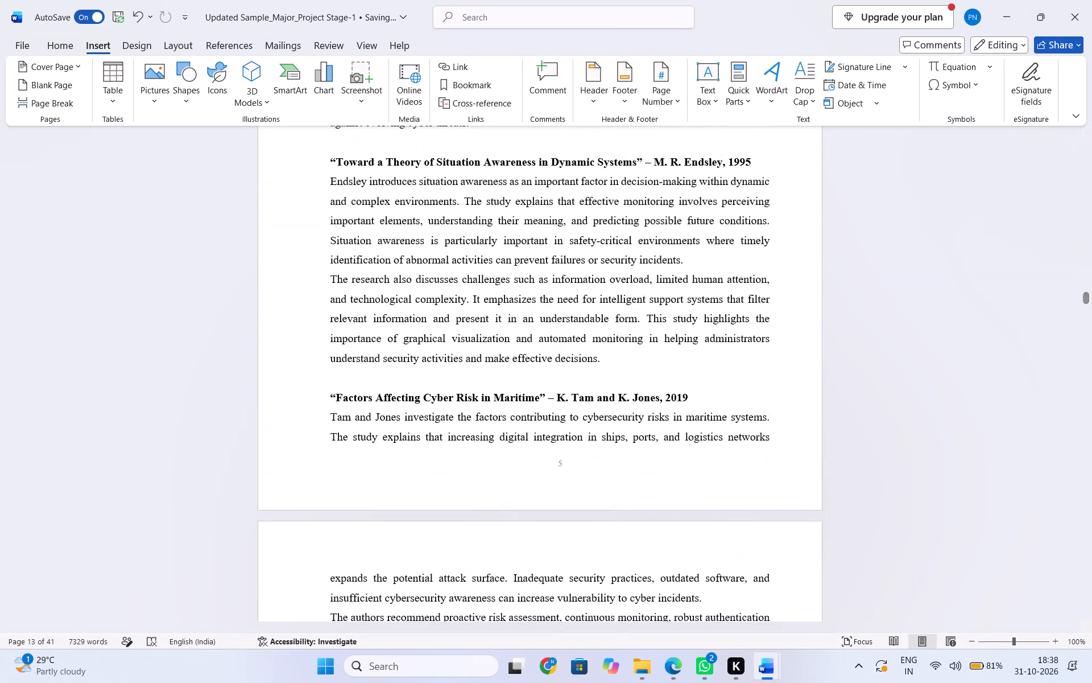
{"action": "scroll", "coordinate": [605, 447], "scroll_direction": "down", "scroll_amount": 4}
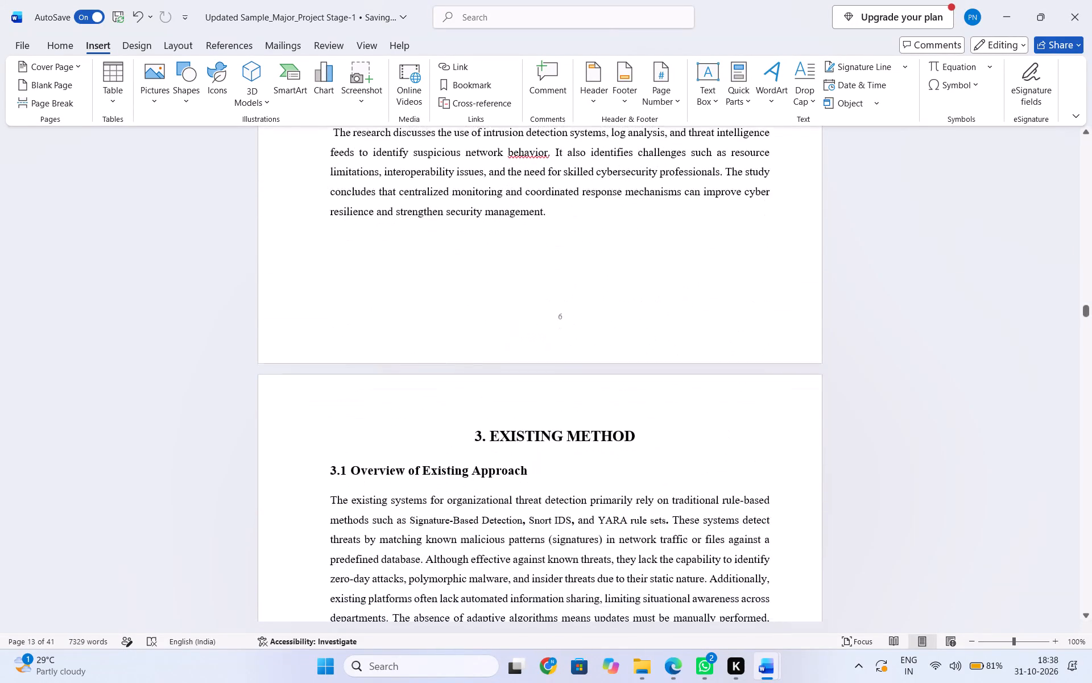
Add three blank lines before the "Factors Affecting Cyber Risk in Maritime" heading to push that entry onto the next page.
{"action": "scroll", "coordinate": [605, 447], "scroll_direction": "up", "scroll_amount": 5}
{"action": "scroll", "coordinate": [605, 447], "scroll_direction": "down", "scroll_amount": 1}
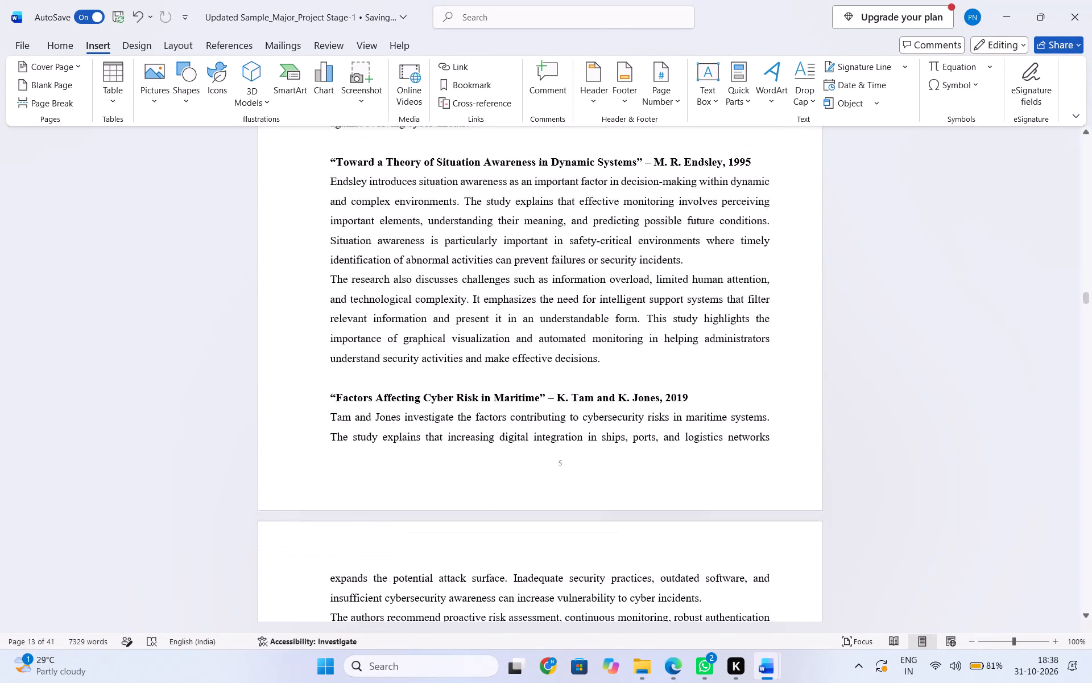
{"action": "left_click", "coordinate": [621, 360]}
{"action": "key", "text": "Return"}
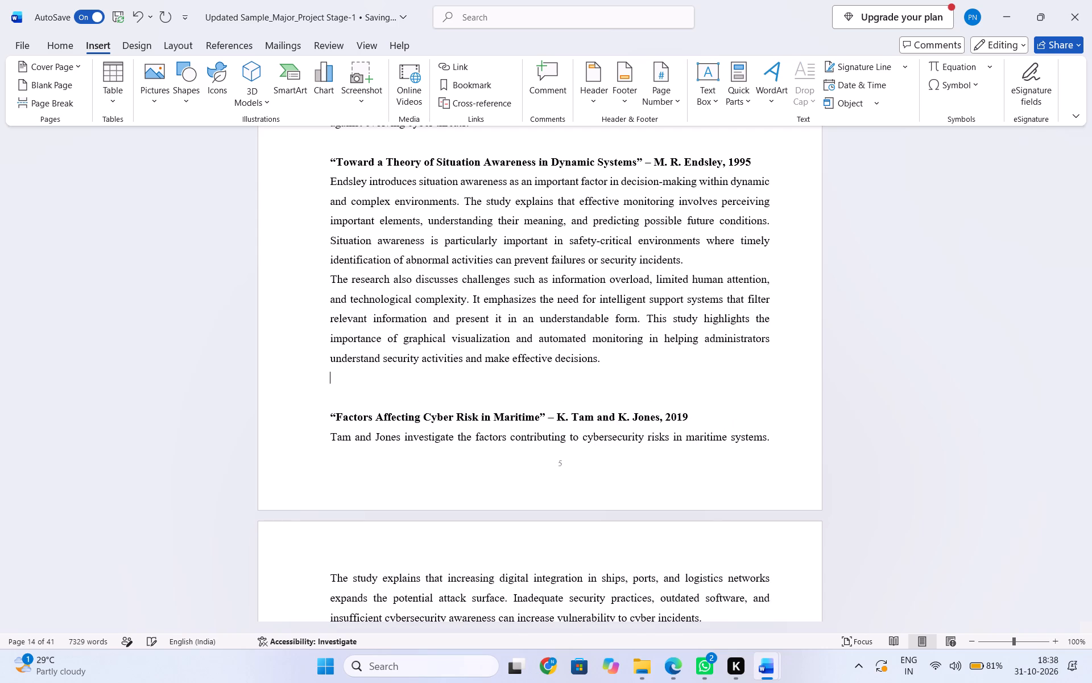
{"action": "key", "text": "Return"}
{"action": "key", "text": "Return"}
{"action": "scroll", "coordinate": [621, 360], "scroll_direction": "down", "scroll_amount": 3}
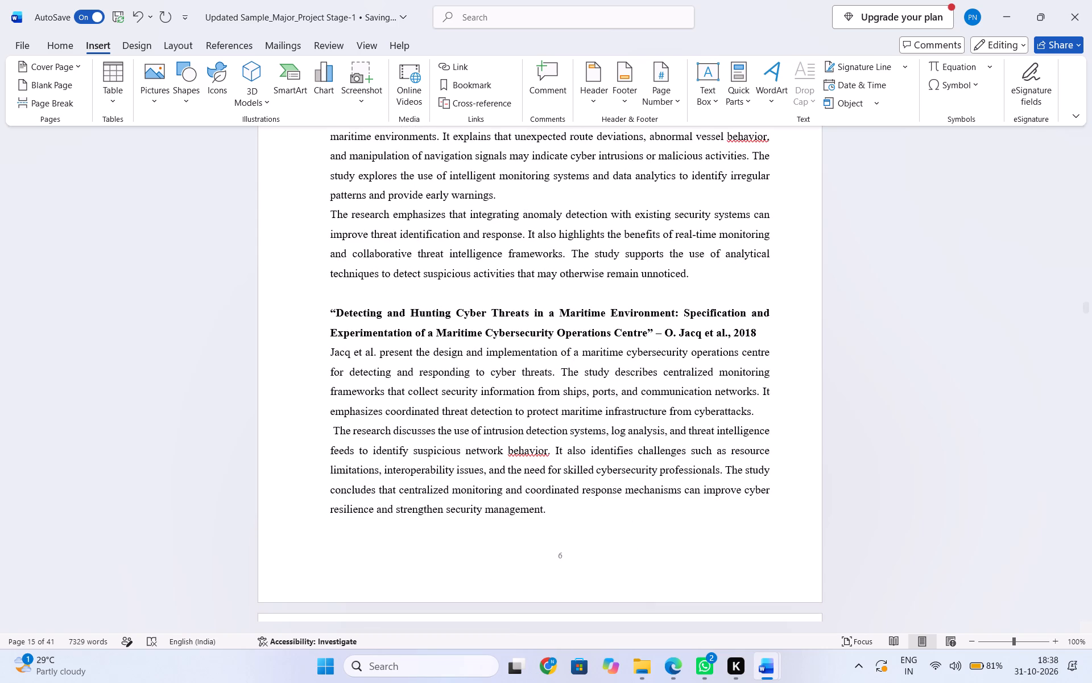
{"action": "scroll", "coordinate": [621, 360], "scroll_direction": "down", "scroll_amount": 1}
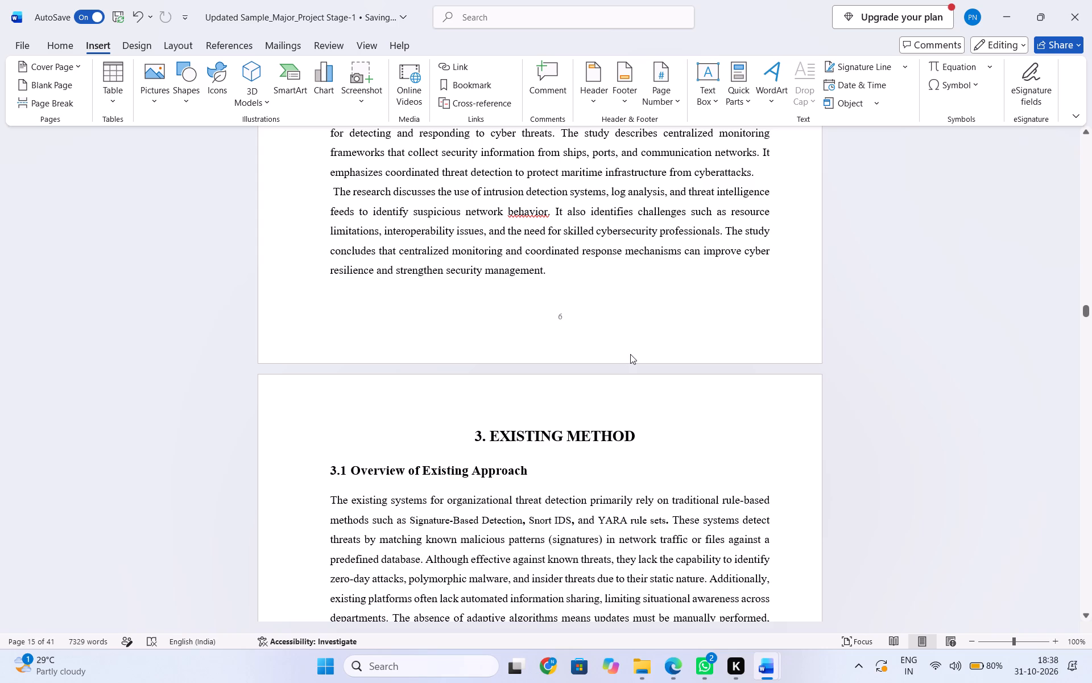
Examine the layout and page numbering of sections 3.1 and 3.2 in 3. Existing Method.
{"action": "scroll", "coordinate": [630, 354], "scroll_direction": "down", "scroll_amount": 3}
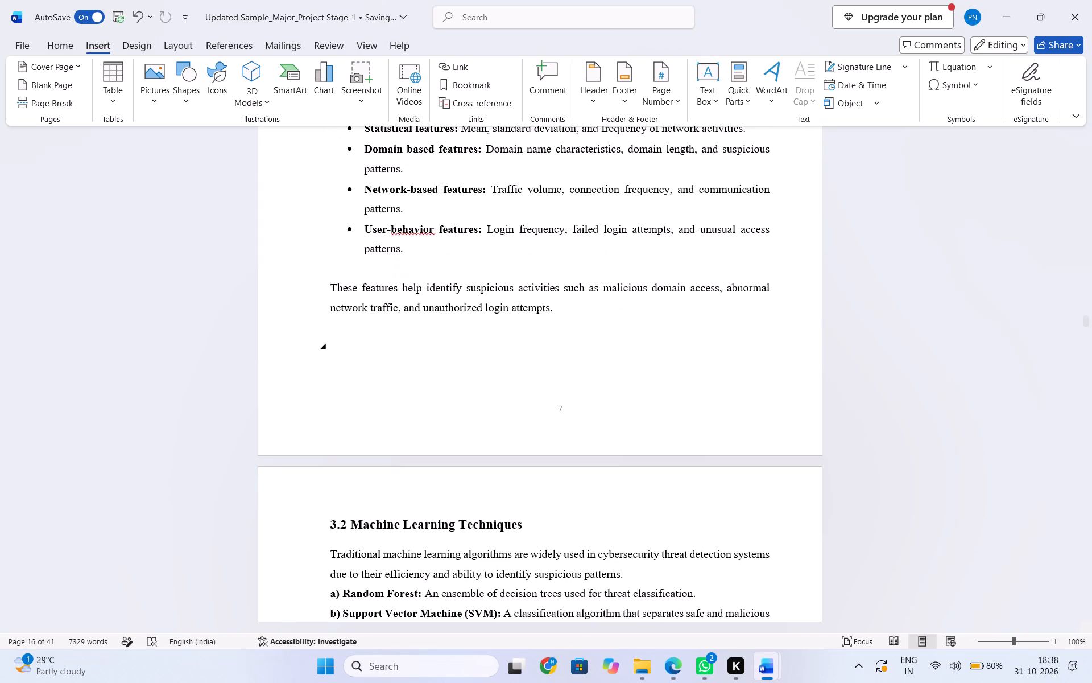
{"action": "scroll", "coordinate": [630, 354], "scroll_direction": "up", "scroll_amount": 1}
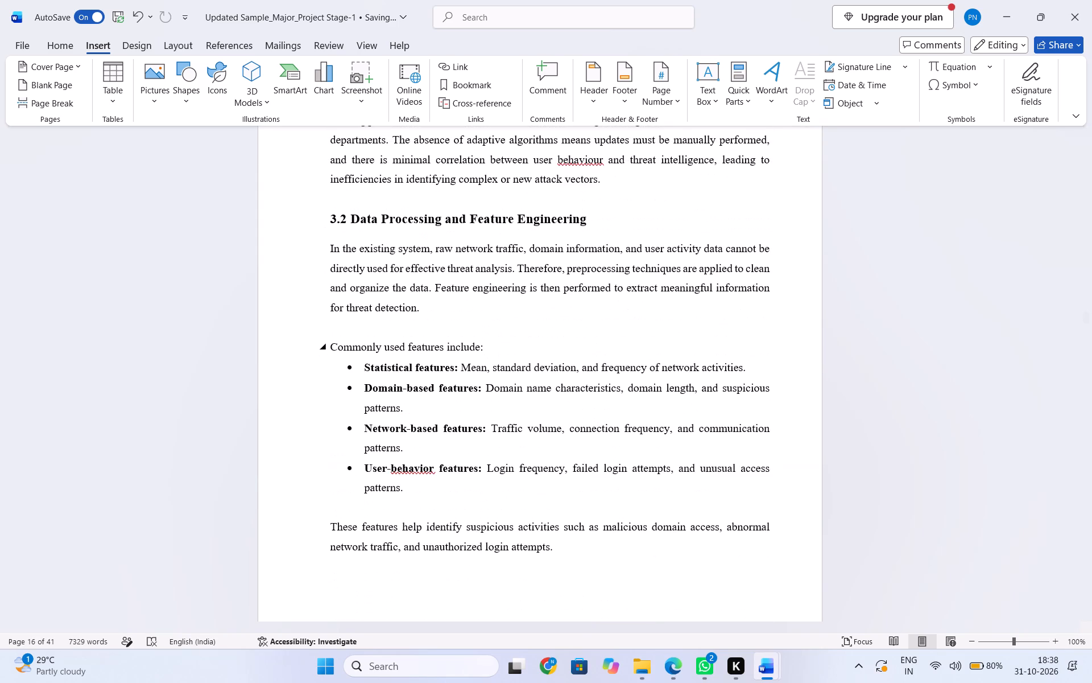
{"action": "scroll", "coordinate": [630, 354], "scroll_direction": "up", "scroll_amount": 1}
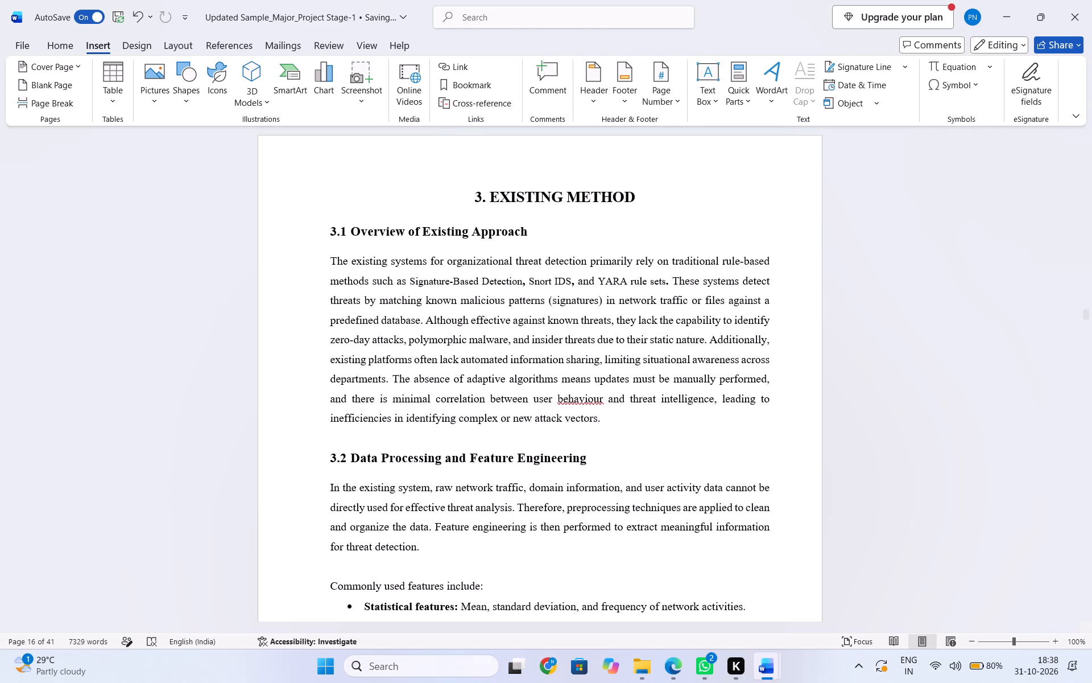
{"action": "scroll", "coordinate": [630, 354], "scroll_direction": "down", "scroll_amount": 1}
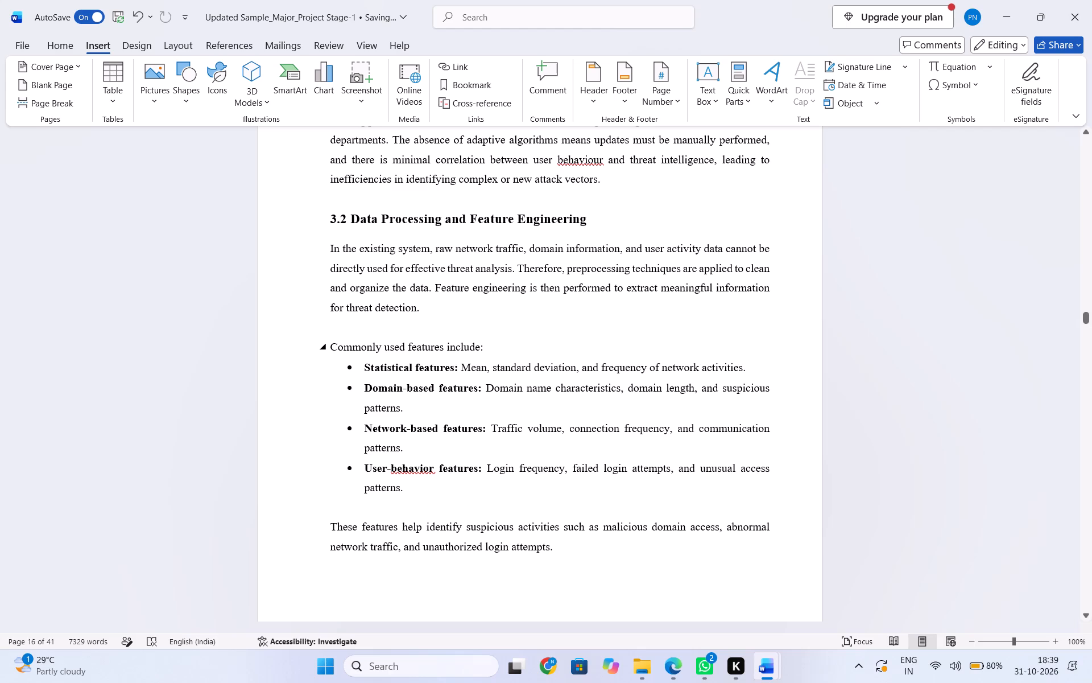
{"action": "scroll", "coordinate": [574, 345], "scroll_direction": "up", "scroll_amount": 2}
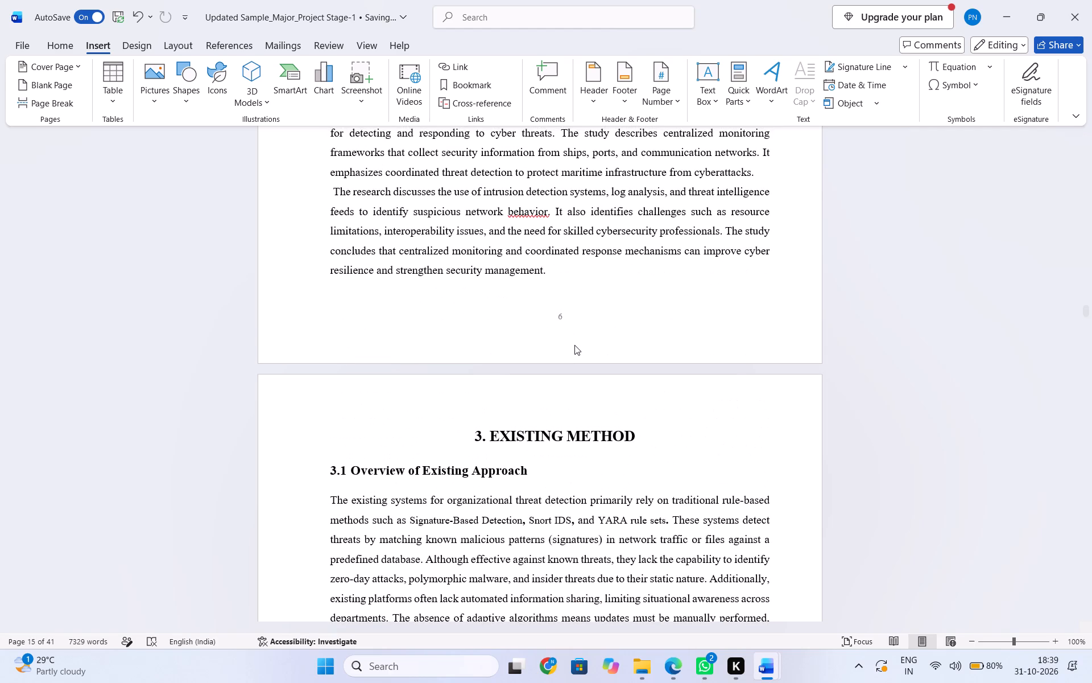
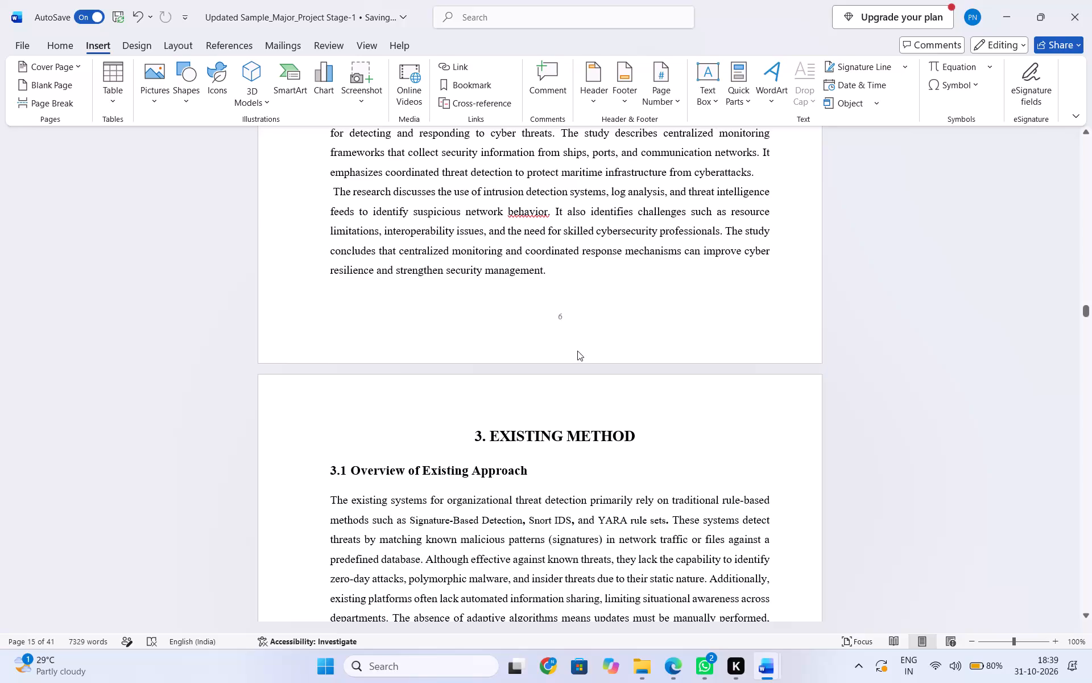
Renumber the "Machine Learning Techniques" heading in the Existing Method chapter as 3.3, aligned with the other section headings.
{"action": "scroll", "coordinate": [577, 351], "scroll_direction": "down", "scroll_amount": 2}
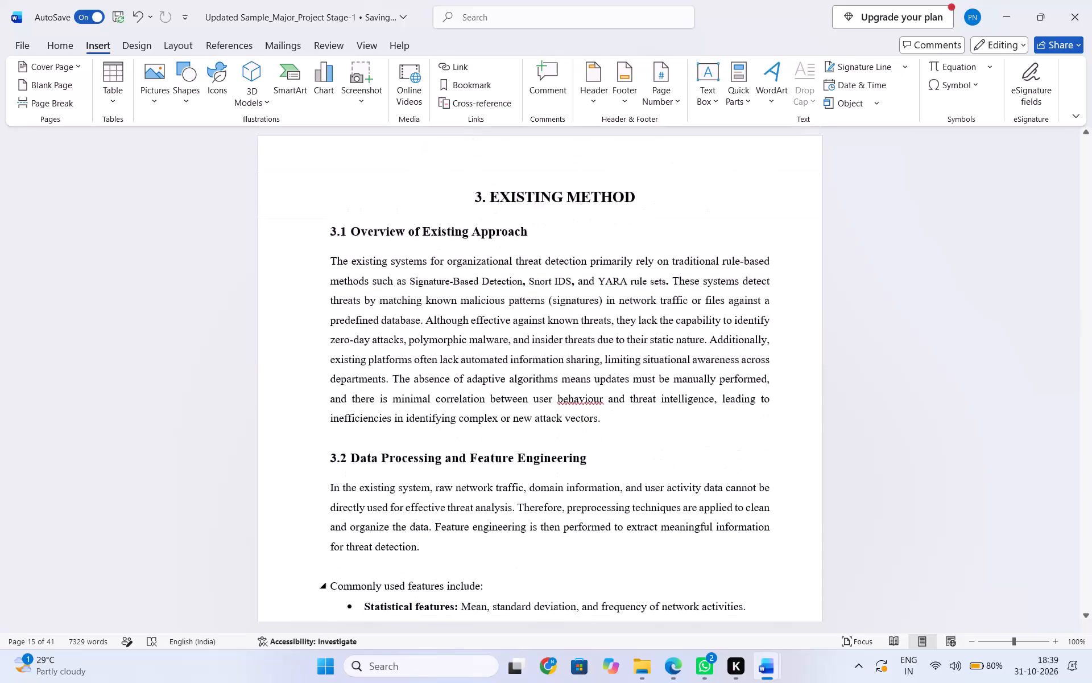
{"action": "scroll", "coordinate": [577, 351], "scroll_direction": "down", "scroll_amount": 1}
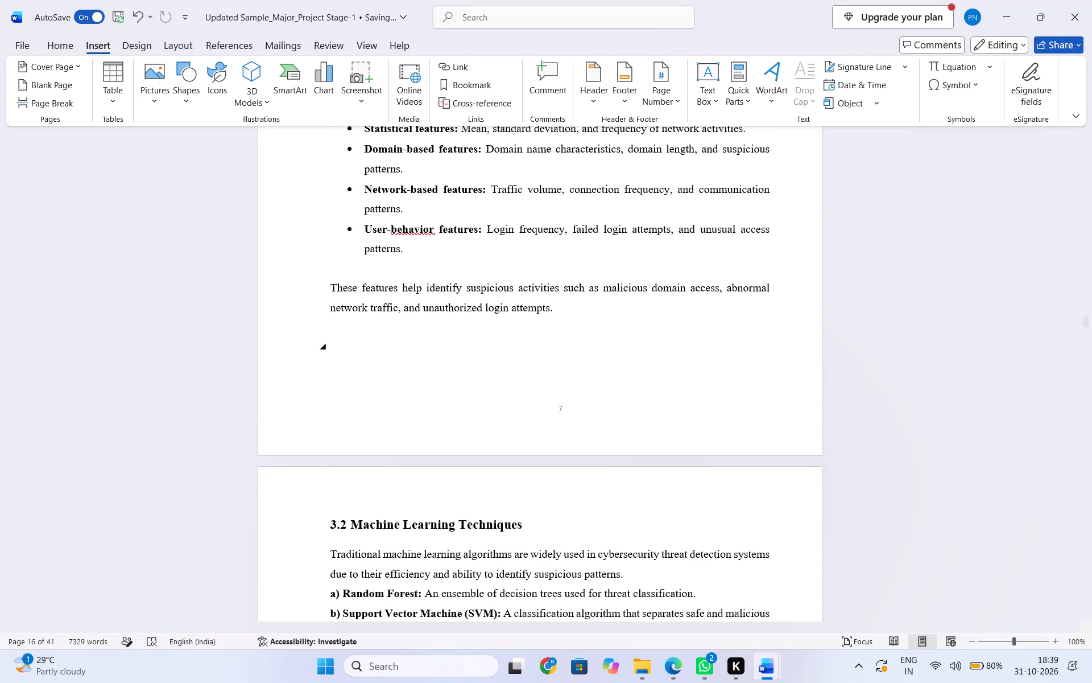
{"action": "scroll", "coordinate": [577, 351], "scroll_direction": "up", "scroll_amount": 1}
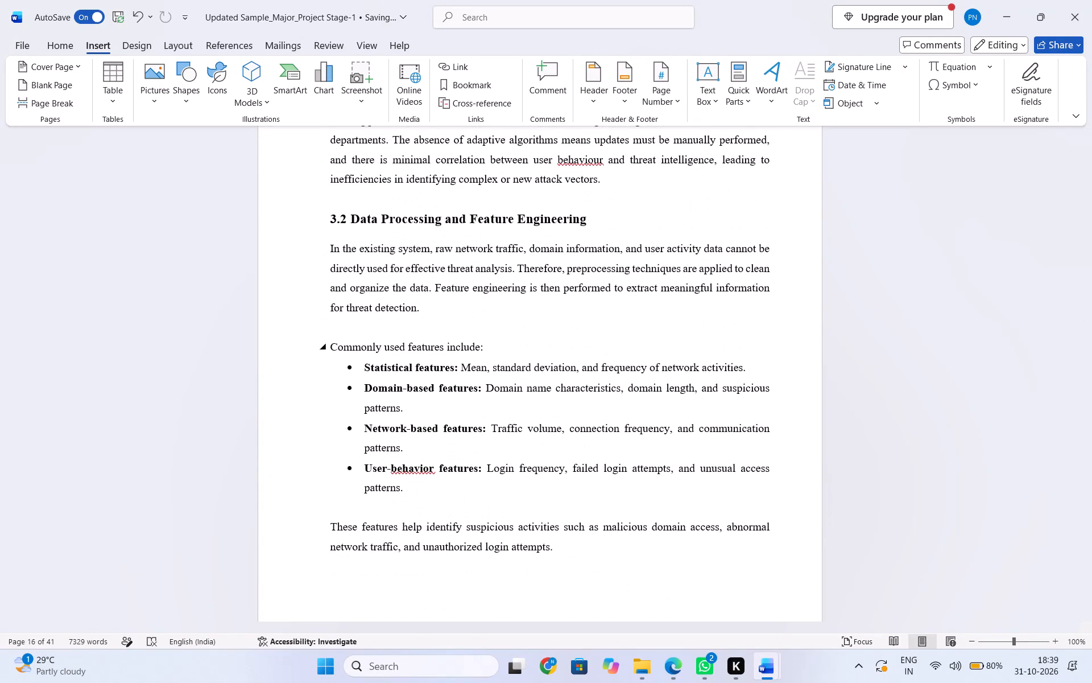
{"action": "scroll", "coordinate": [581, 351], "scroll_direction": "down", "scroll_amount": 2}
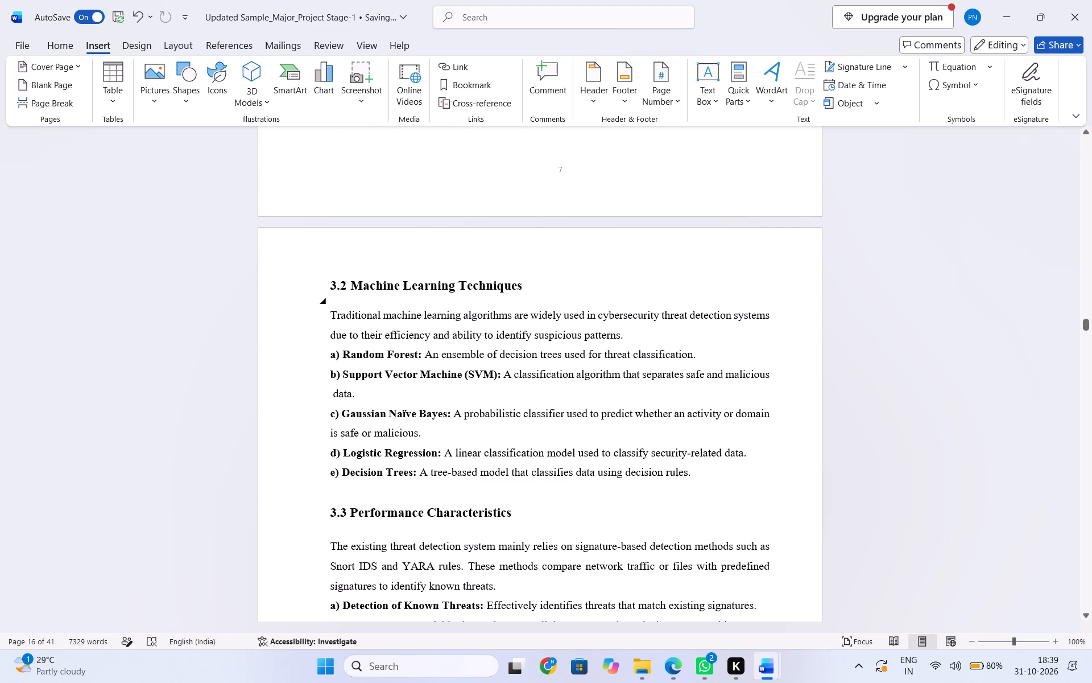
{"action": "left_click", "coordinate": [348, 289]}
{"action": "key", "text": "BackSpace"}
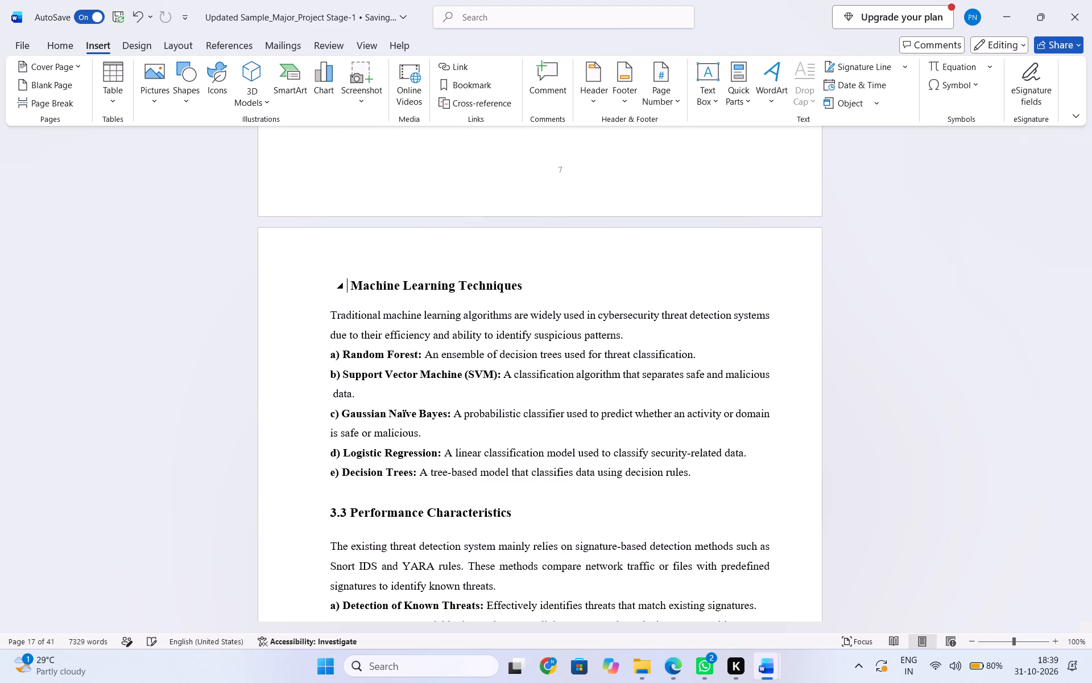
{"action": "key", "text": "3"}
{"action": "type", "text": ".3"}
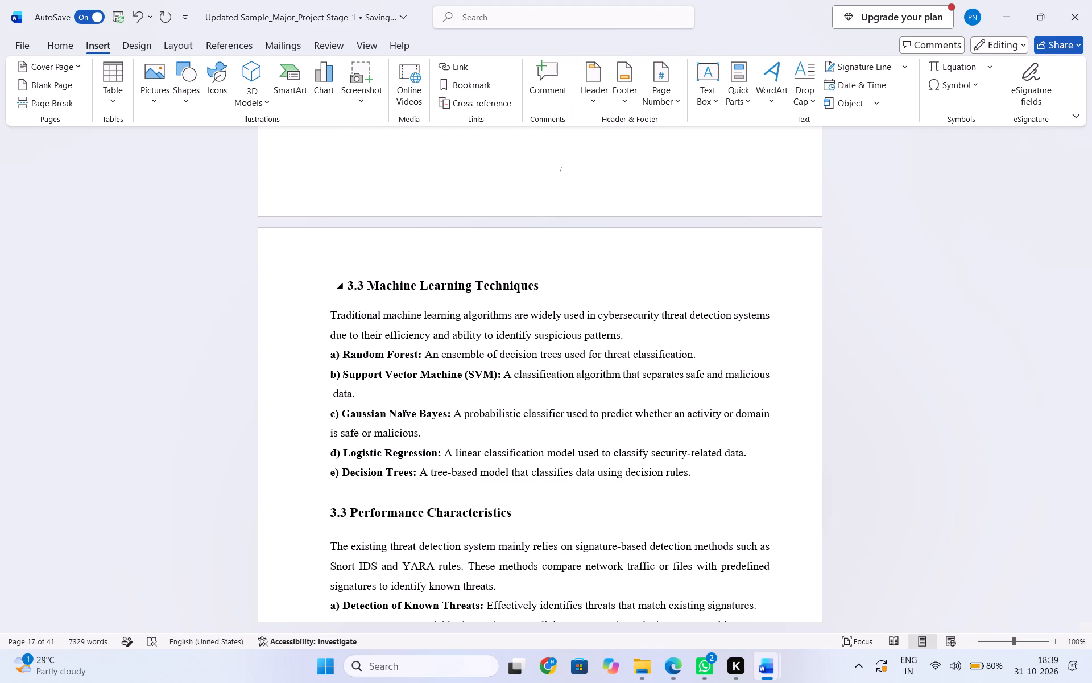
{"action": "key", "text": "BackSpace"}
{"action": "key", "text": "BackSpace"}
{"action": "key", "text": "BackSpace"}
{"action": "key", "text": "Right"}
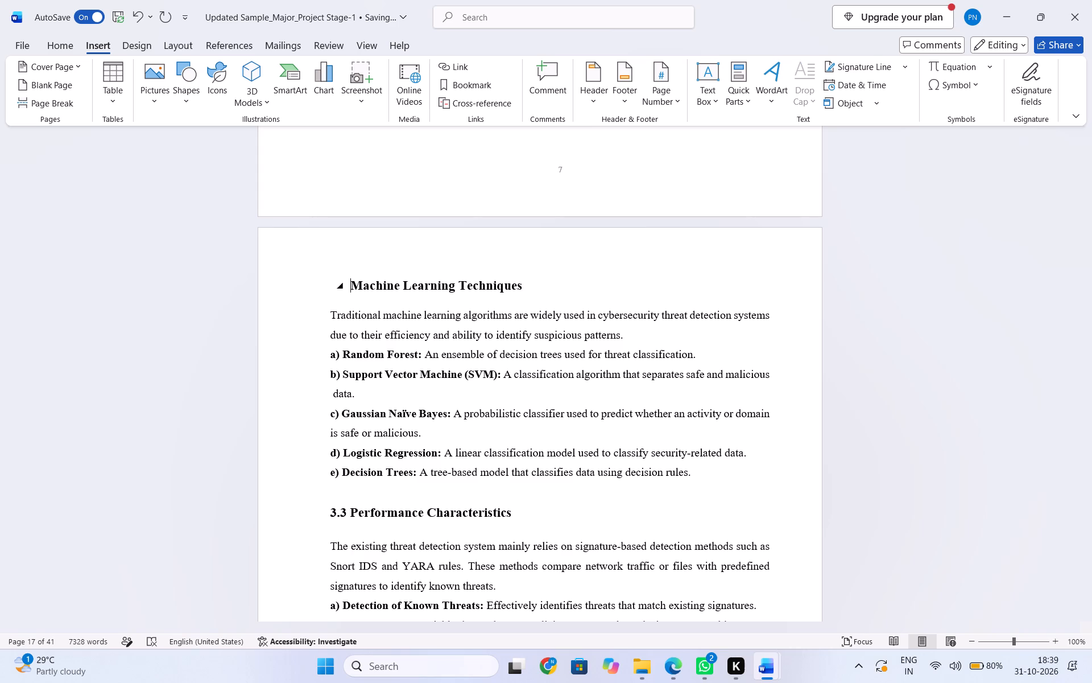
{"action": "key", "text": "BackSpace"}
{"action": "key", "text": "BackSpace"}
{"action": "type", "text": "3.3"}
{"action": "key", "text": "space"}
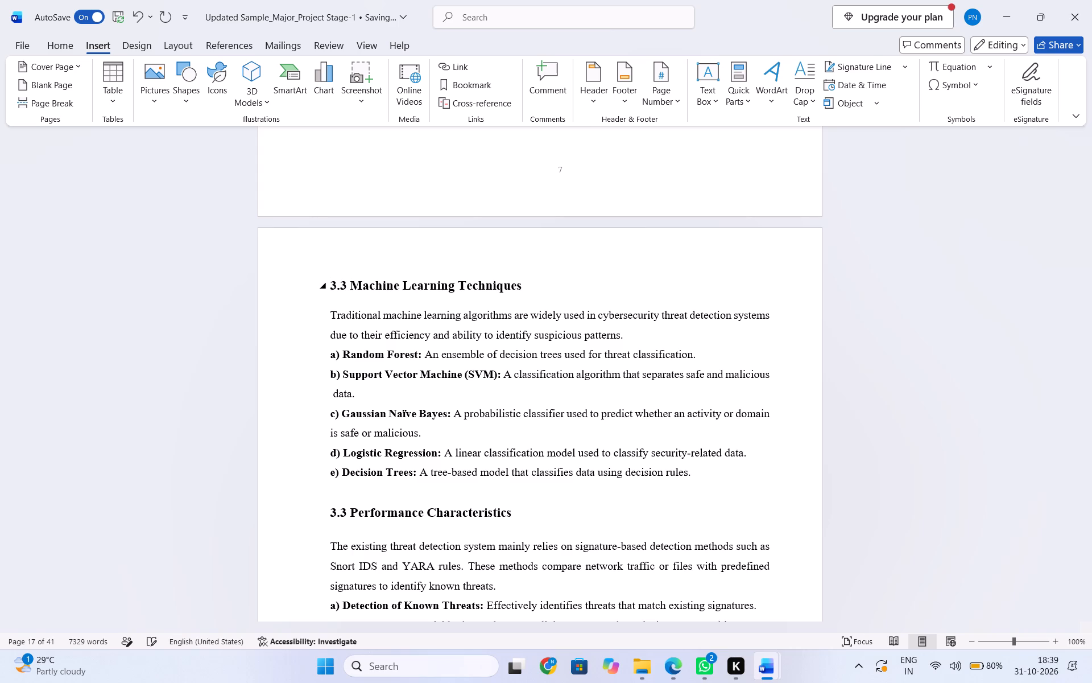
Renumber the "Performance Characteristics" heading as 3.4.
{"action": "scroll", "coordinate": [348, 289], "scroll_direction": "up", "scroll_amount": 2}
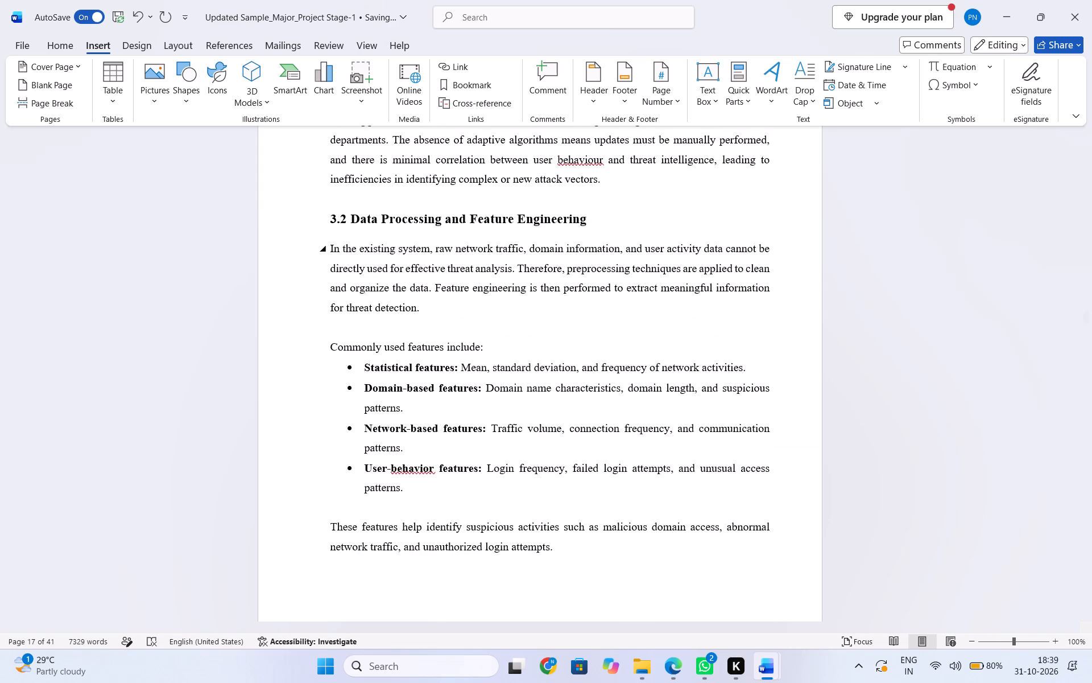
{"action": "scroll", "coordinate": [348, 289], "scroll_direction": "up", "scroll_amount": 1}
{"action": "scroll", "coordinate": [348, 289], "scroll_direction": "down", "scroll_amount": 3}
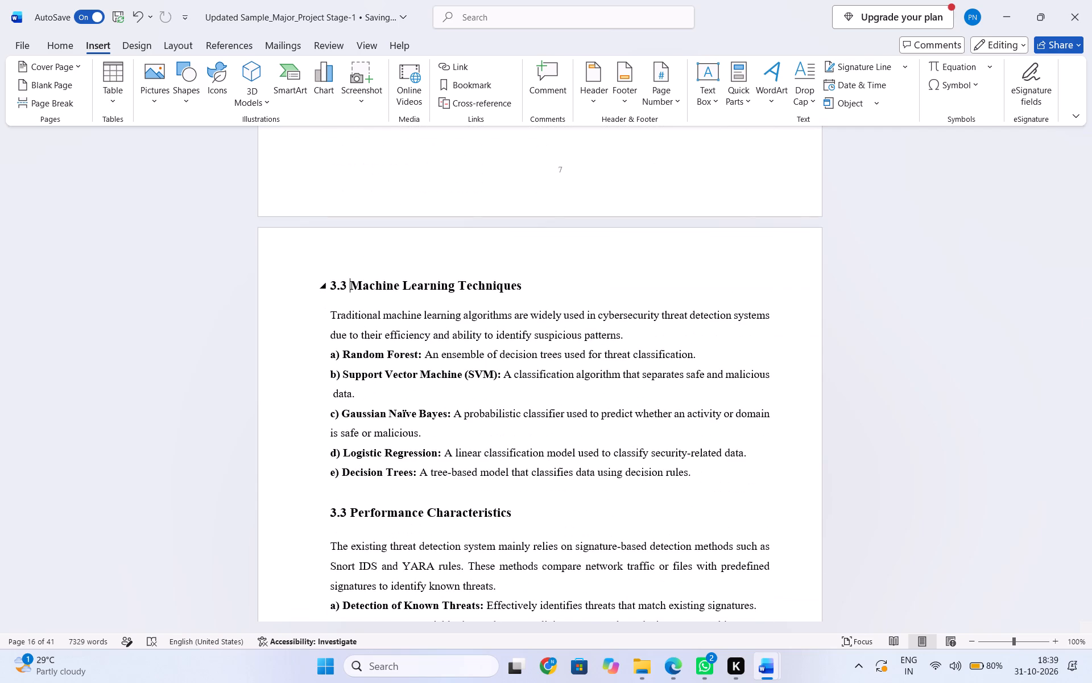
{"action": "left_click", "coordinate": [350, 511]}
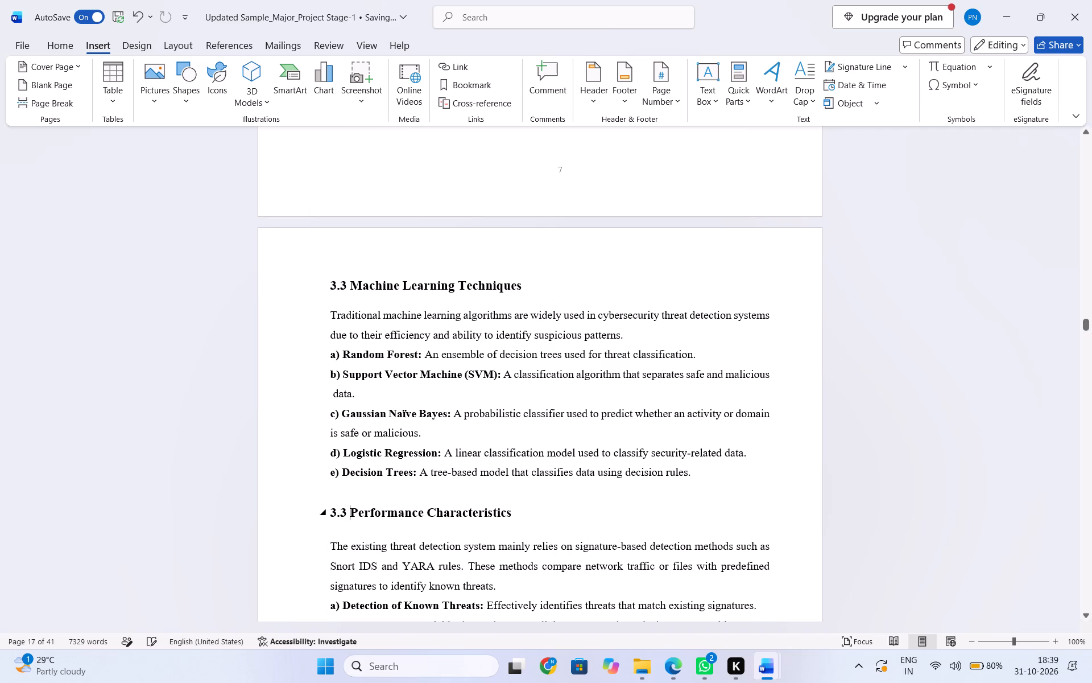
{"action": "left_click", "coordinate": [348, 511]}
{"action": "key", "text": "BackSpace"}
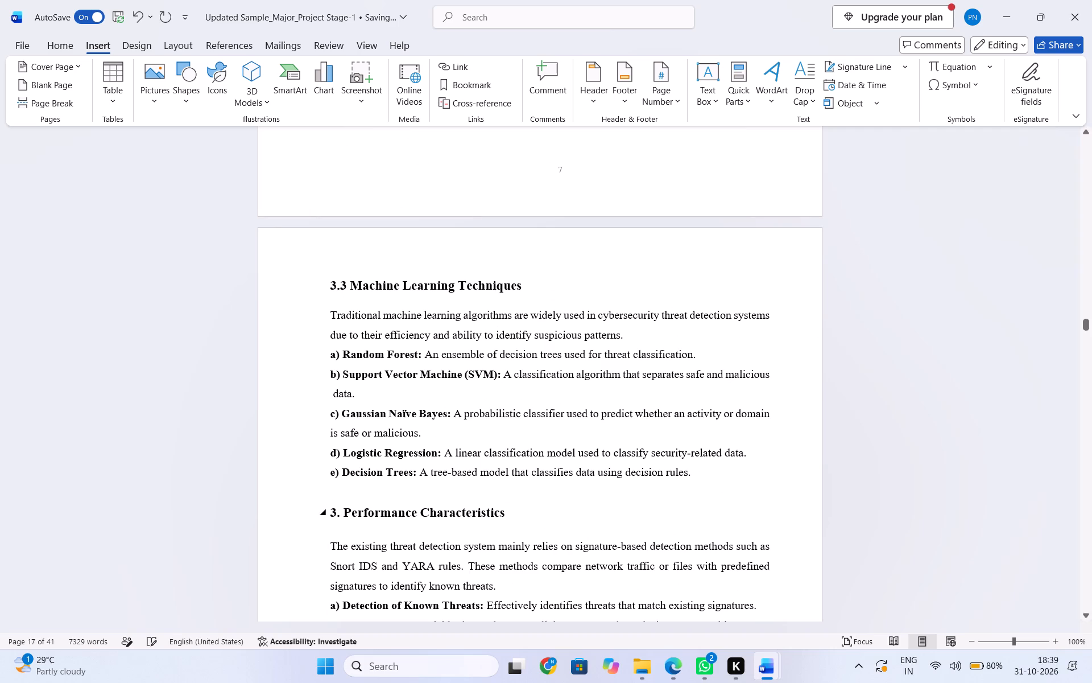
{"action": "key", "text": "4"}
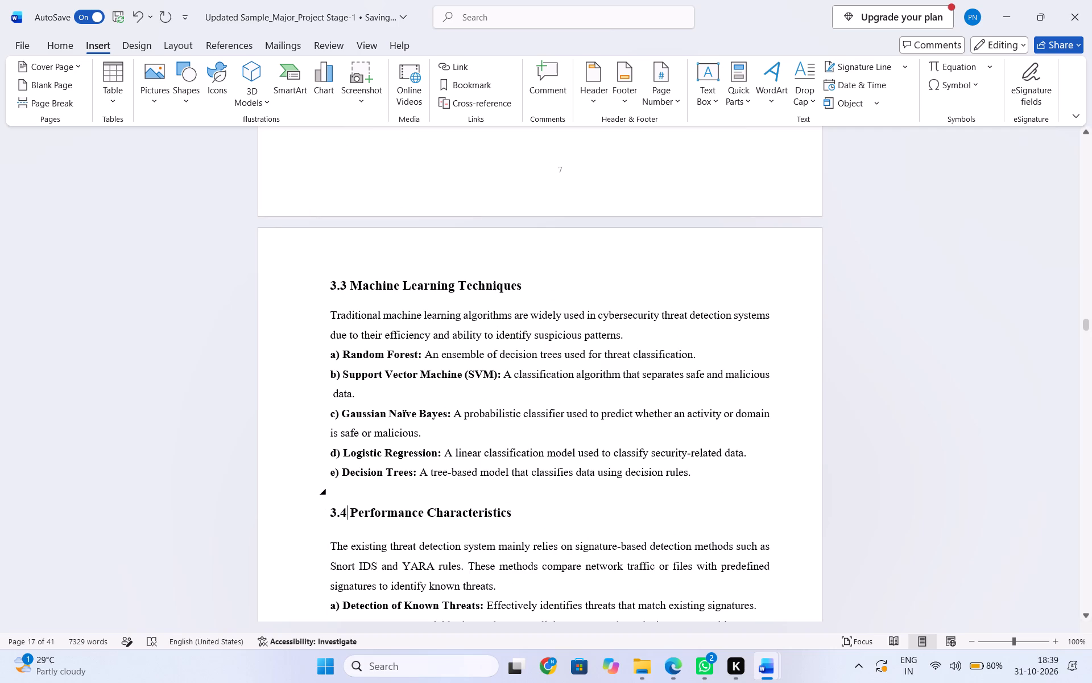
Renumber the "Disadvantages" heading of the existing system as 3.5.
{"action": "scroll", "coordinate": [345, 501], "scroll_direction": "down", "scroll_amount": 2}
{"action": "scroll", "coordinate": [345, 501], "scroll_direction": "up", "scroll_amount": 1}
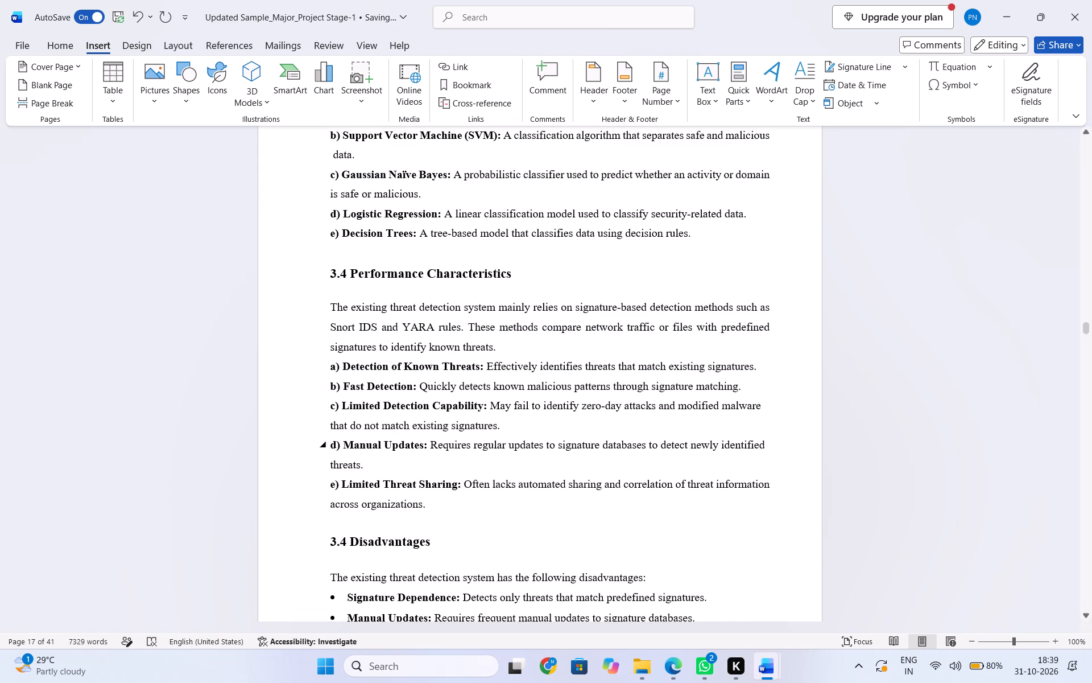
{"action": "left_click", "coordinate": [348, 541]}
{"action": "left_click", "coordinate": [342, 541]}
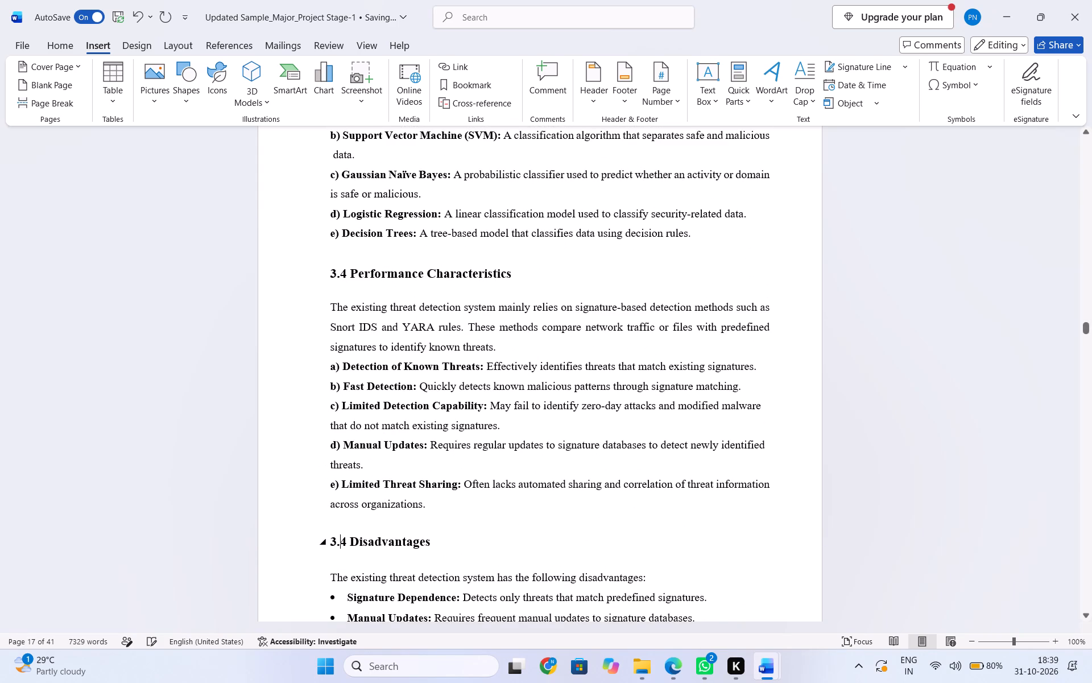
{"action": "left_click", "coordinate": [345, 544]}
{"action": "key", "text": "BackSpace"}
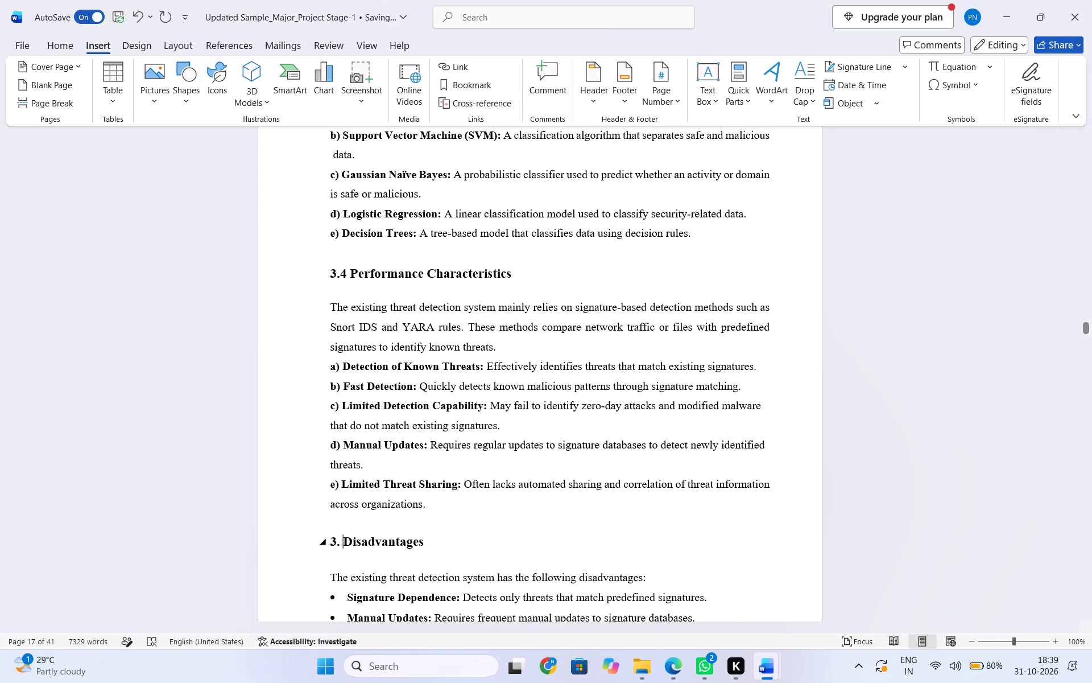
{"action": "key", "text": "5"}
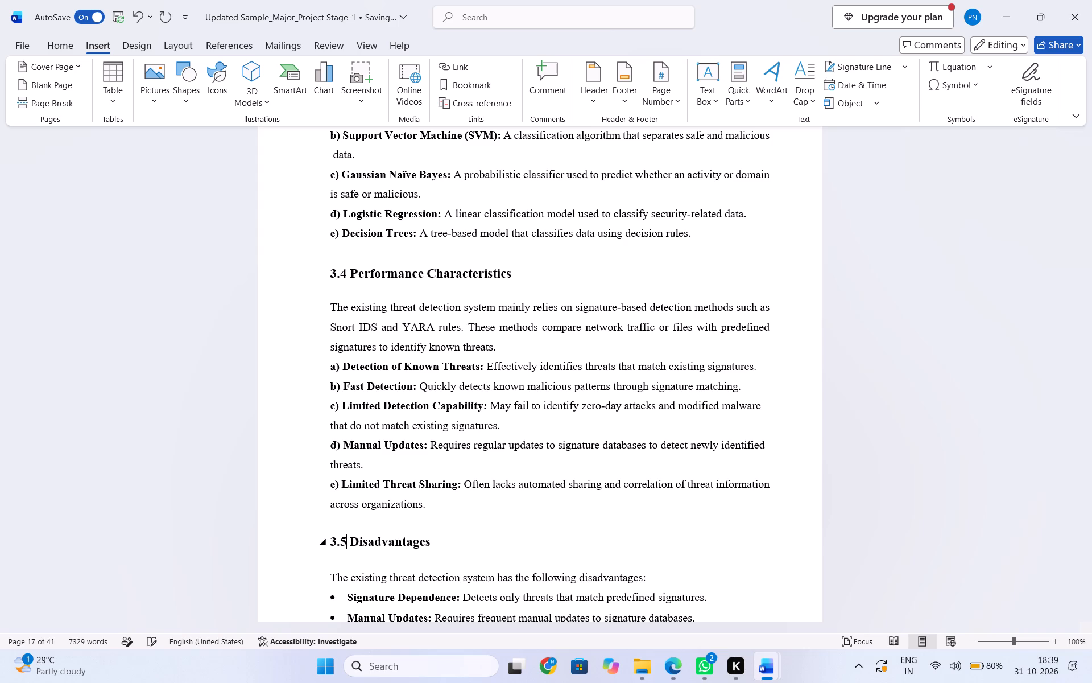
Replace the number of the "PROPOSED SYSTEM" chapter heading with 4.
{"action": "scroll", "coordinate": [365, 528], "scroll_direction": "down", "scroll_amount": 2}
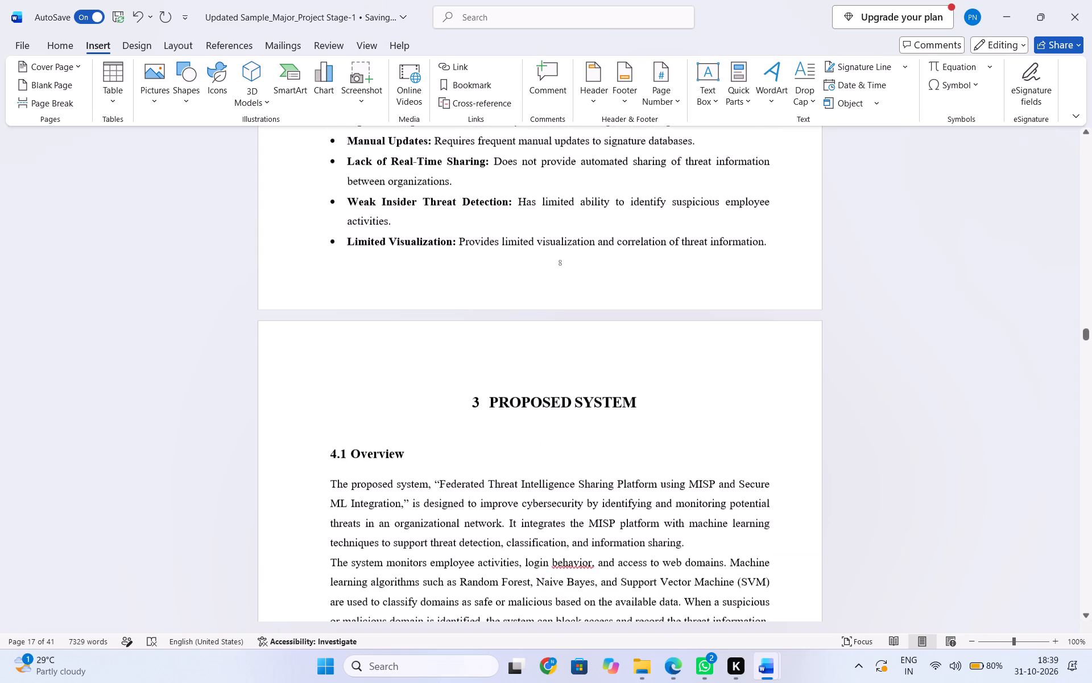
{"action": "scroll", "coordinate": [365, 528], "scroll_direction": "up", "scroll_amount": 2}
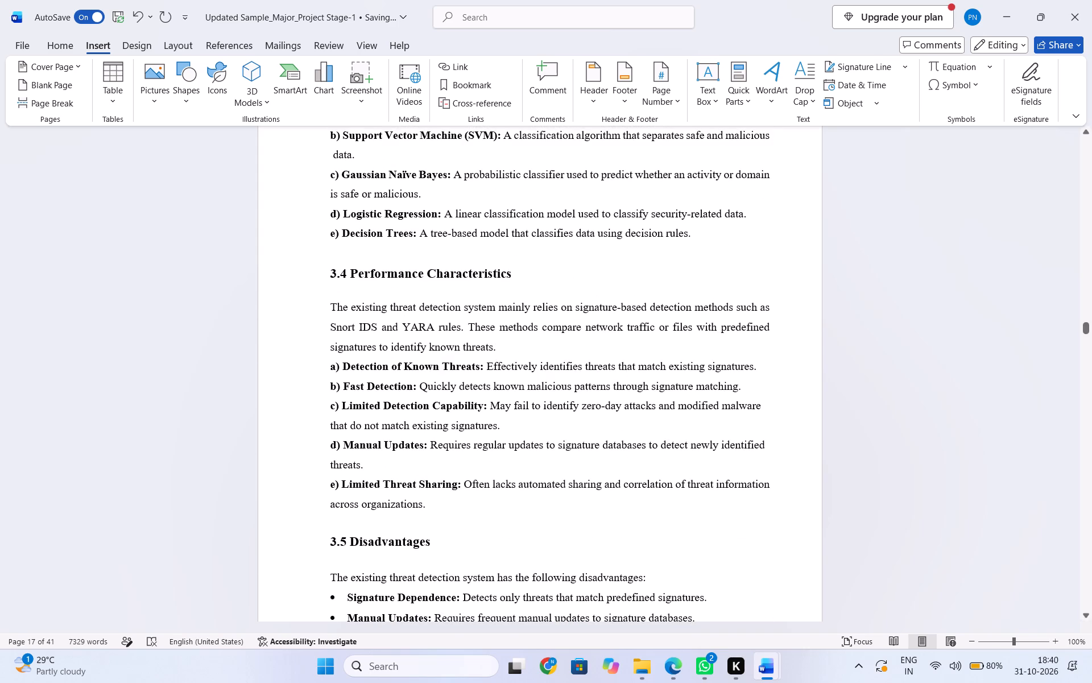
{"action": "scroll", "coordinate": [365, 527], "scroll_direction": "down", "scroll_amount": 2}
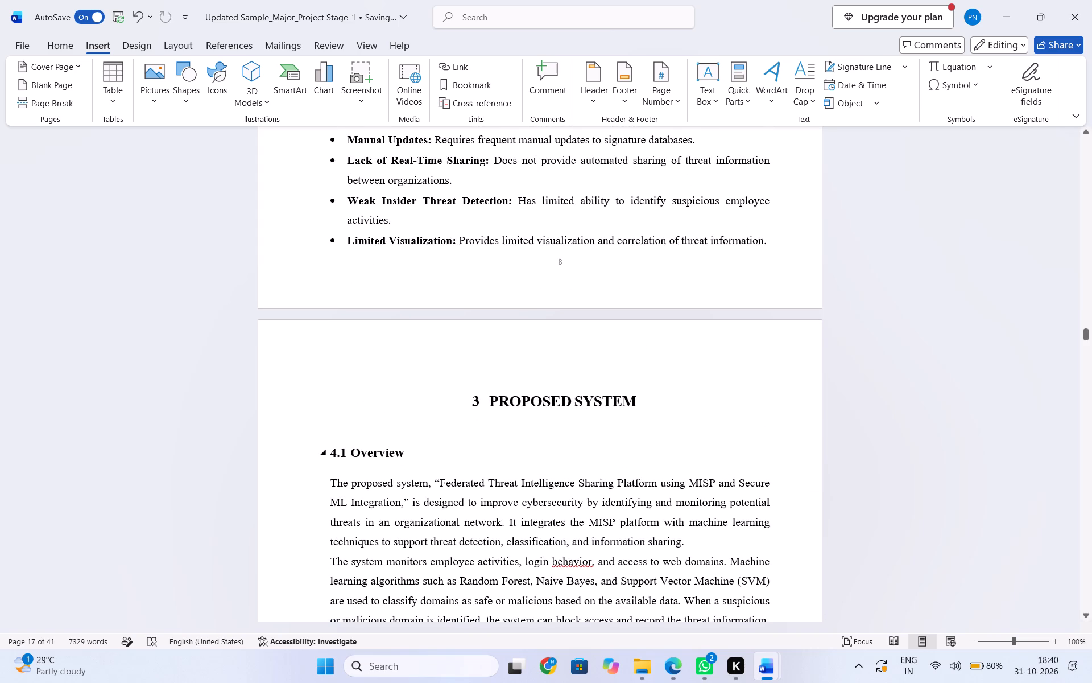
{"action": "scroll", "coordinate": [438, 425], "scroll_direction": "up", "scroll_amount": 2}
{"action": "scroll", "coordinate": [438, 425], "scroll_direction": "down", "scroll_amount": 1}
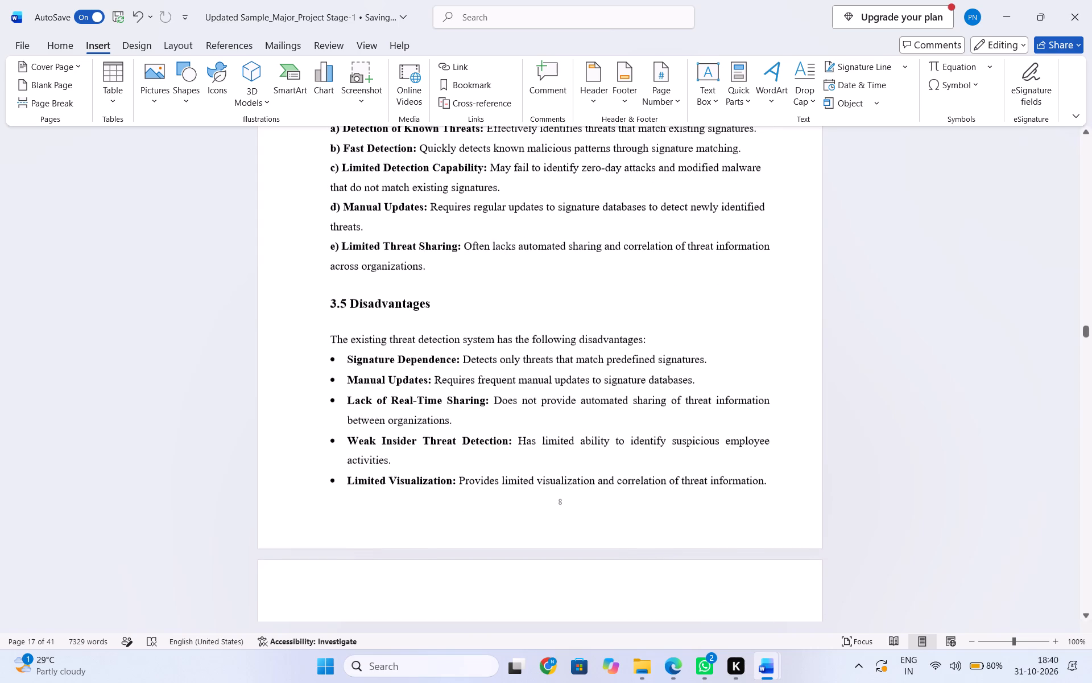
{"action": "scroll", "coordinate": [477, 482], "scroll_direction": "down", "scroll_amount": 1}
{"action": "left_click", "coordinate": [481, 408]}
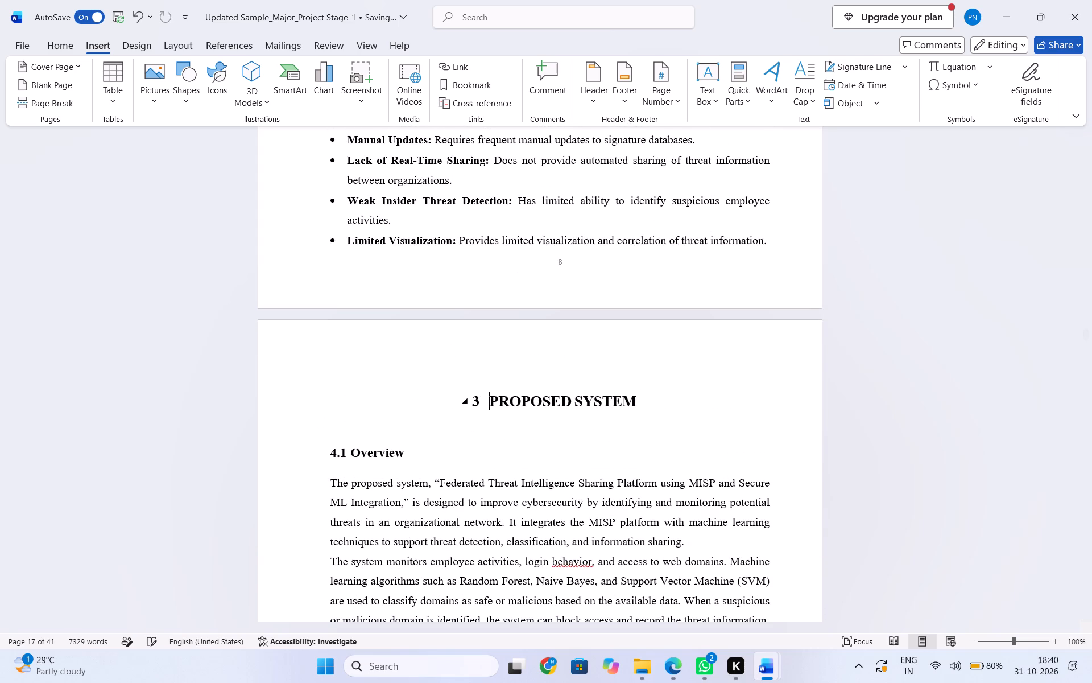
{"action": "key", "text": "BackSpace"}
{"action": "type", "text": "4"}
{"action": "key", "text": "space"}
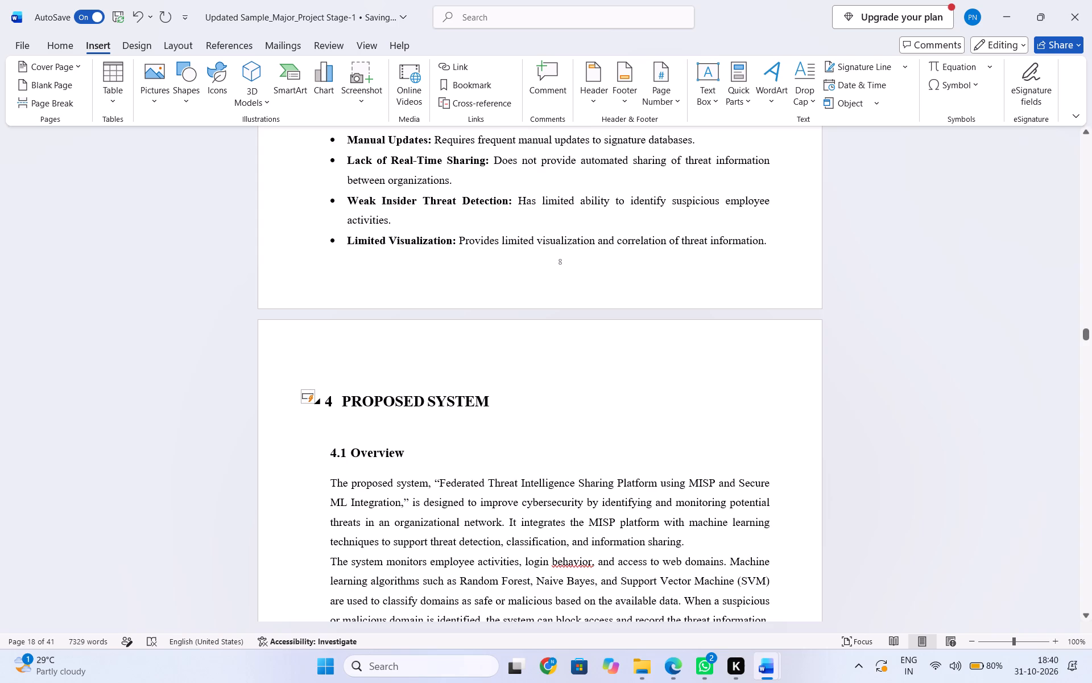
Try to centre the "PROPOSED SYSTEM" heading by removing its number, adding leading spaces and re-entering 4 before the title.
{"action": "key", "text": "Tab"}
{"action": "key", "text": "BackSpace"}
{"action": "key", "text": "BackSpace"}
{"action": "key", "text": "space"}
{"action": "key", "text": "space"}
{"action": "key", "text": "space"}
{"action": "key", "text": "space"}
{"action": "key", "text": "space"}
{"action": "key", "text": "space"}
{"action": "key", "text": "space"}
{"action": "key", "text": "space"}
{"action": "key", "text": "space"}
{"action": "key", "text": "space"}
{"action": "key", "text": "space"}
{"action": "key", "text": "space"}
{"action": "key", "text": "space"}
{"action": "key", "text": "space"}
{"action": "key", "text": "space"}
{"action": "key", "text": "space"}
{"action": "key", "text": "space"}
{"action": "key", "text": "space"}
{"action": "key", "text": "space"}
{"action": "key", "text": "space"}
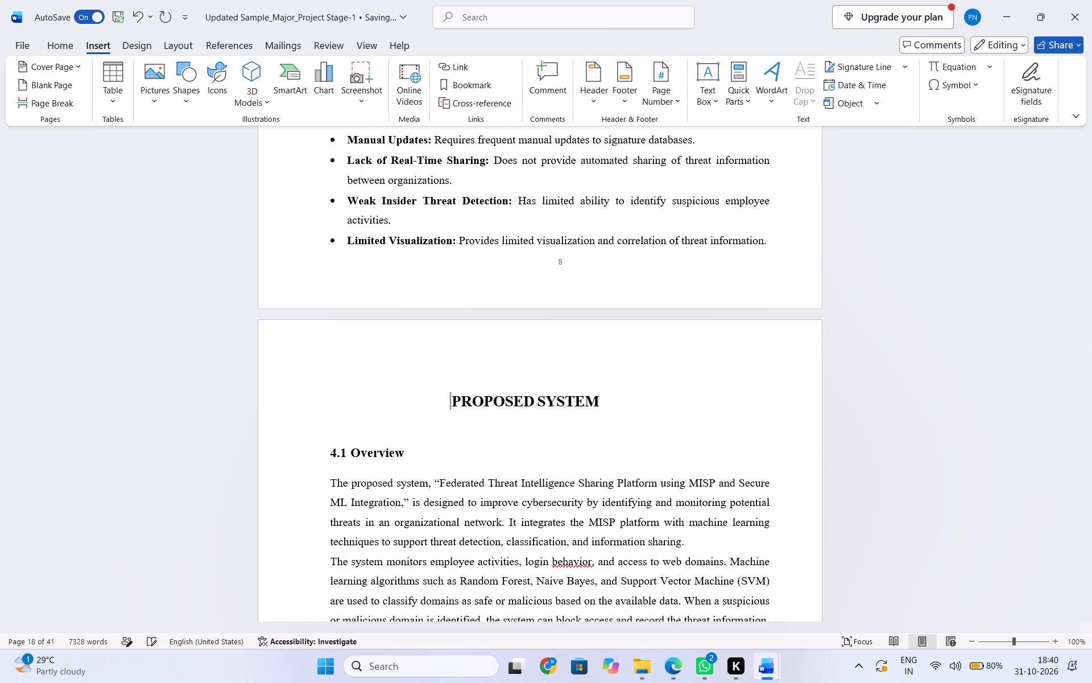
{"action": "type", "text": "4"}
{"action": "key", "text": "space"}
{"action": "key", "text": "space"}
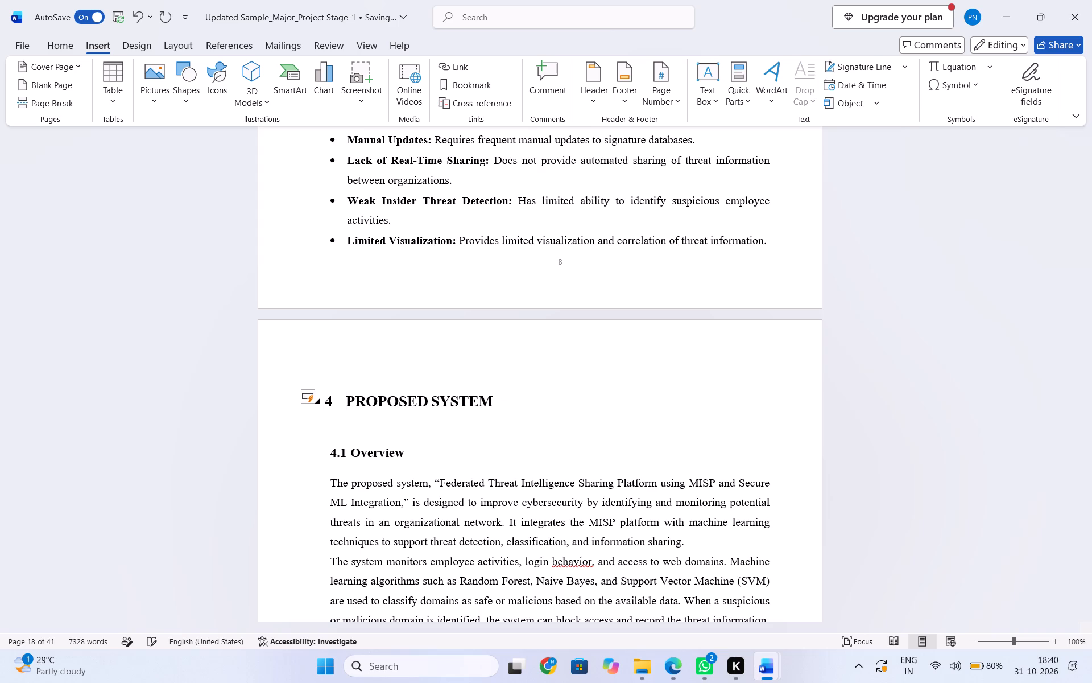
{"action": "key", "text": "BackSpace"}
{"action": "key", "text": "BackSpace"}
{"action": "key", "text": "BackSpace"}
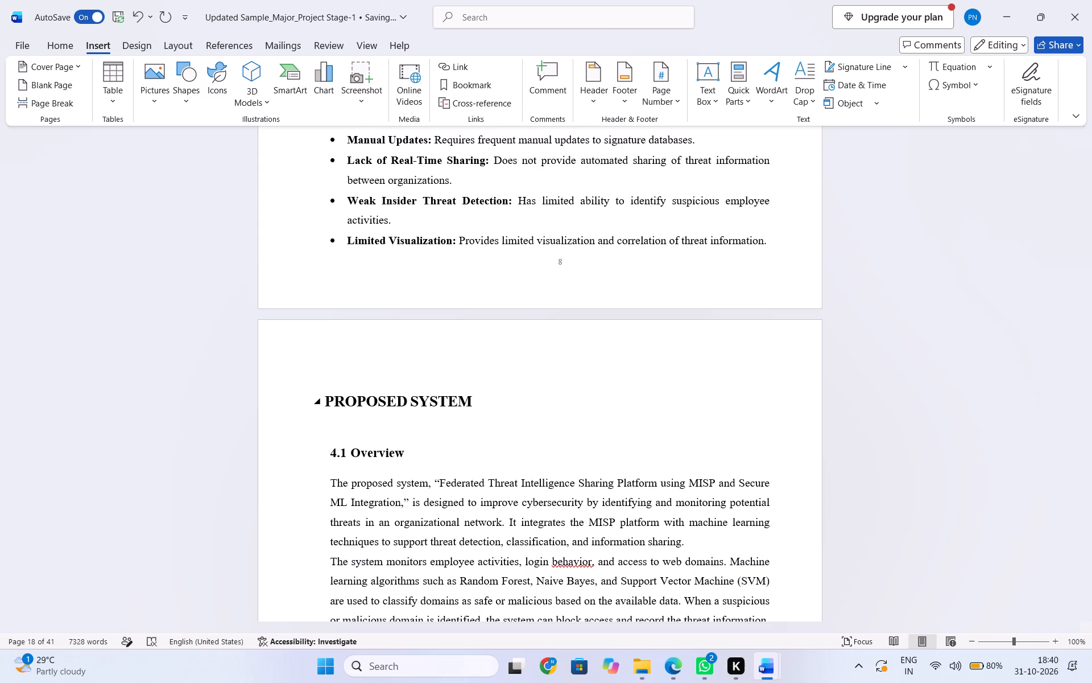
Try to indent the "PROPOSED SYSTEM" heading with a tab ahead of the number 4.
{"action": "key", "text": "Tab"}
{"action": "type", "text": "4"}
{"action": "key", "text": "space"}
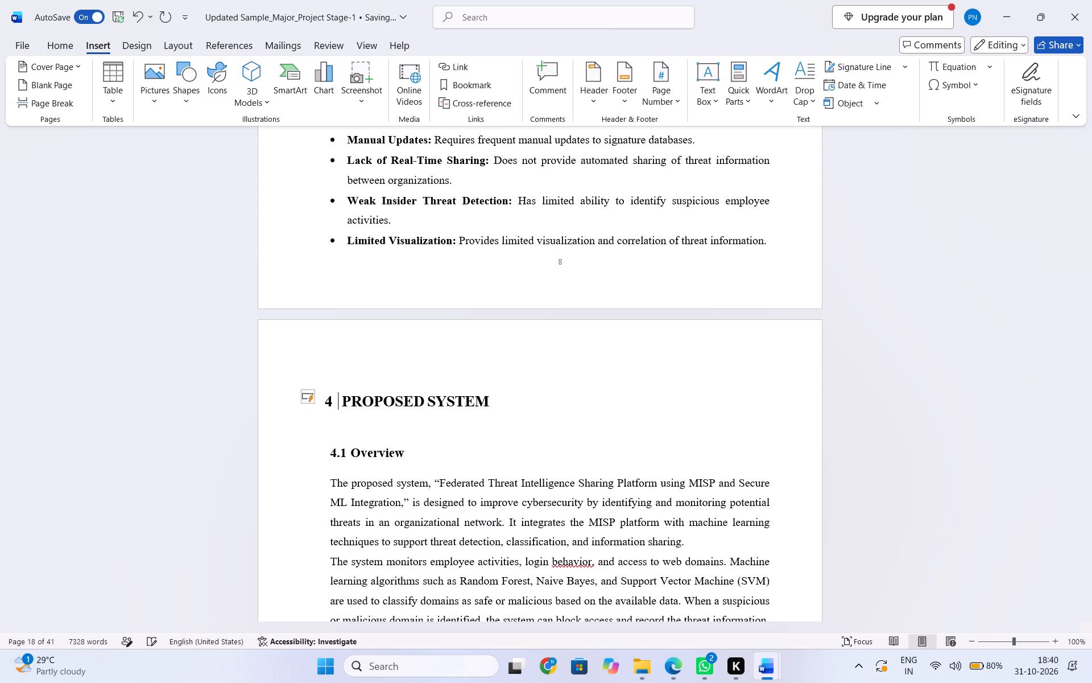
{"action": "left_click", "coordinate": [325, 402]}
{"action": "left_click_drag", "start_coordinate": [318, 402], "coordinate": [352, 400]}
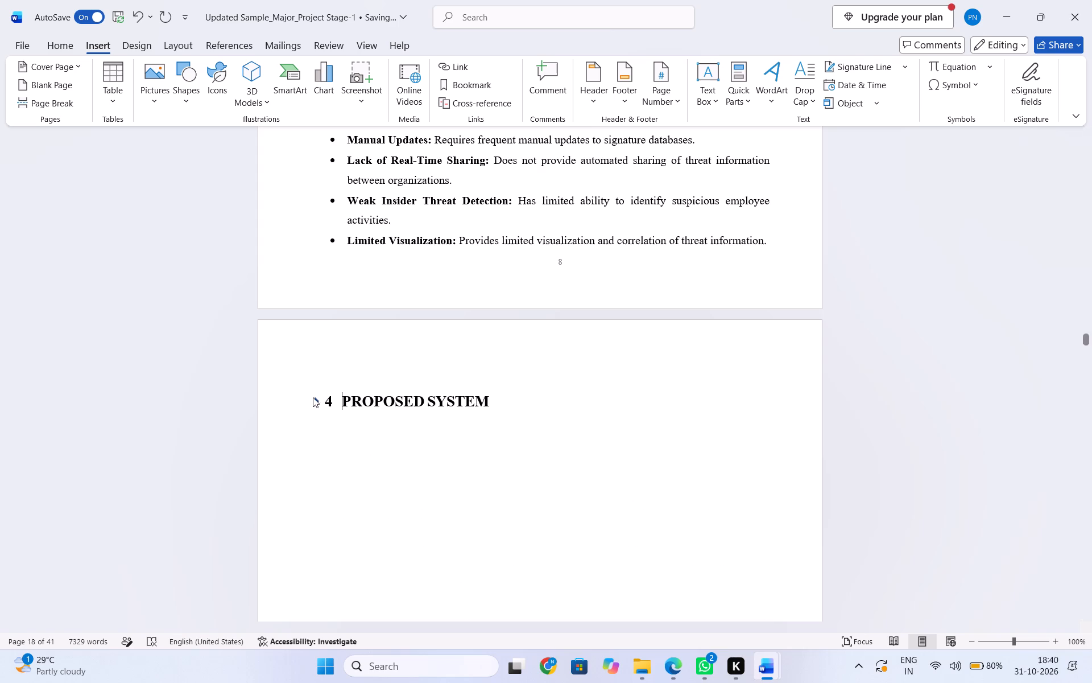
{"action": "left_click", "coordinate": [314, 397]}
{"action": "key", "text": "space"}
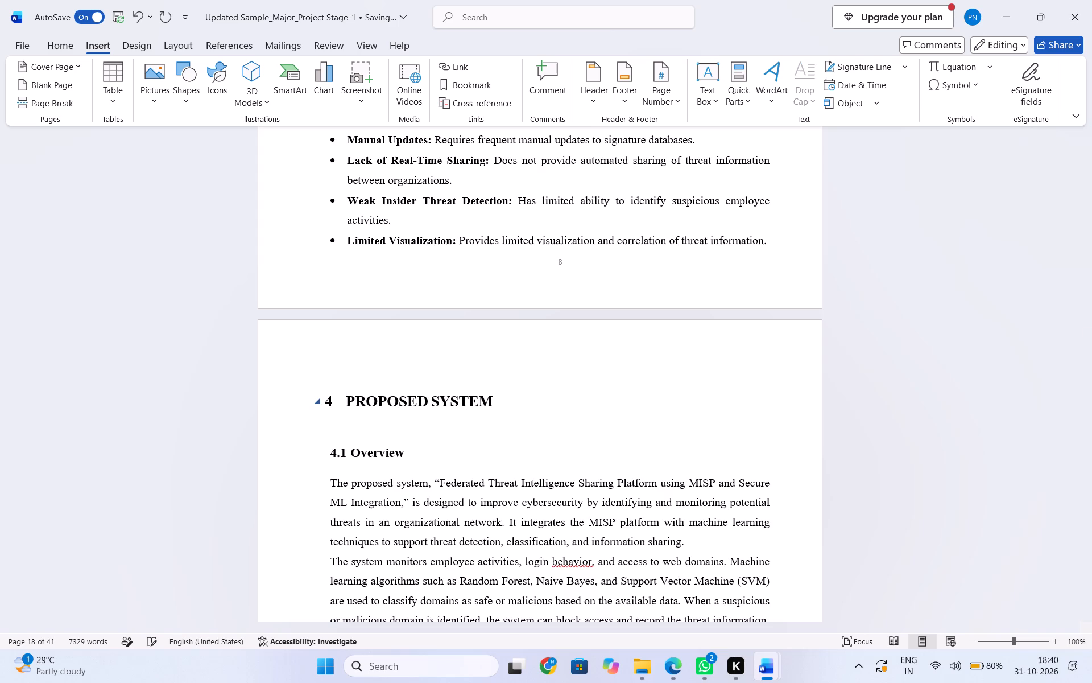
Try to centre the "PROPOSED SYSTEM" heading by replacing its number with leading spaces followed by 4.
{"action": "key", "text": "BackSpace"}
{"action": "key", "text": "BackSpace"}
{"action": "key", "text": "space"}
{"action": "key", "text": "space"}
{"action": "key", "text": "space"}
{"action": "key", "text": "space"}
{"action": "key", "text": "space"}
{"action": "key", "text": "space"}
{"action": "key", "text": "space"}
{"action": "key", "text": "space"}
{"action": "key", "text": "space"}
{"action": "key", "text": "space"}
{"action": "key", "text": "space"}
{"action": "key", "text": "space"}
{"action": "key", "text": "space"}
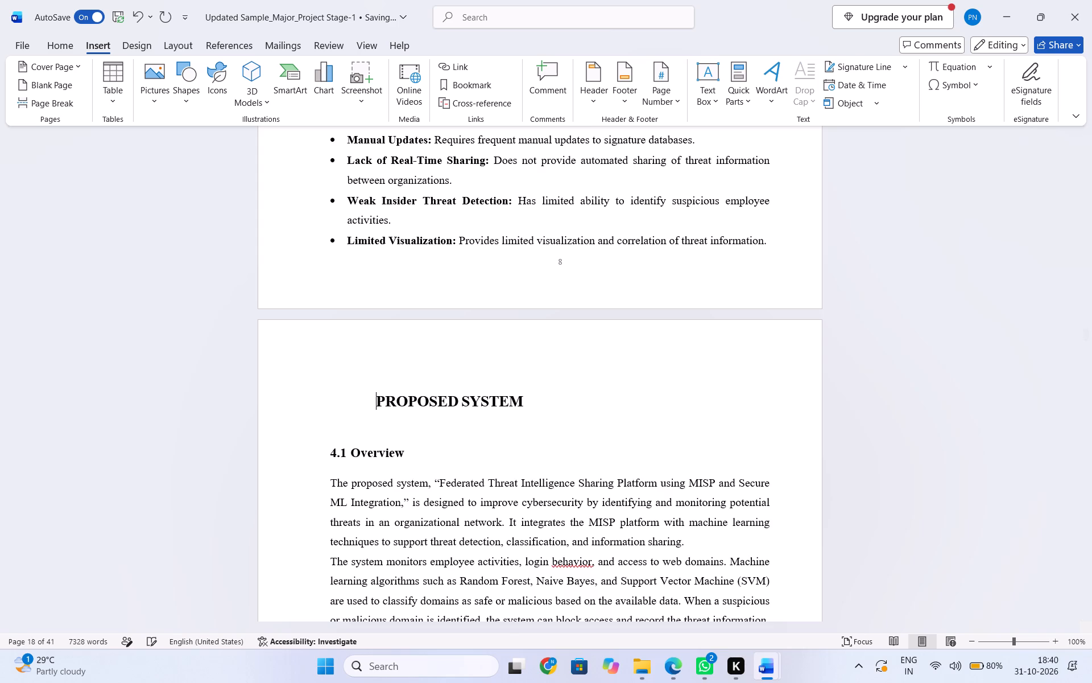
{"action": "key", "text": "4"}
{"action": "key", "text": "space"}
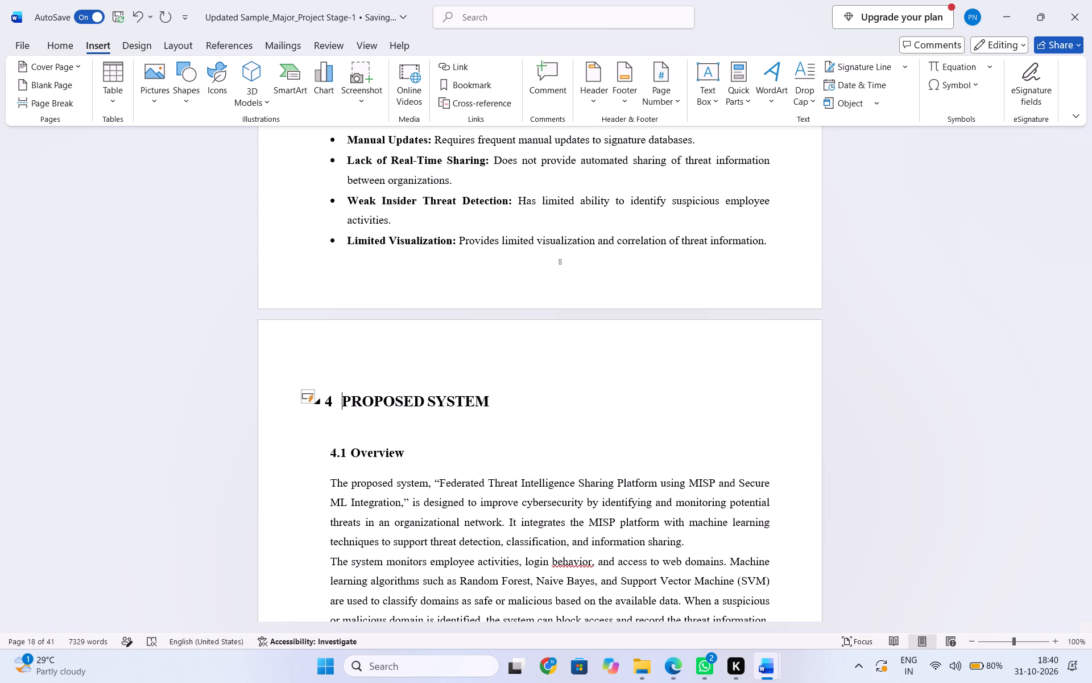
Shift the numbered "4 PROPOSED SYSTEM" heading across until it is centred on the page, with a narrow gap after the number.
{"action": "left_click", "coordinate": [327, 405]}
{"action": "left_click_drag", "start_coordinate": [327, 405], "coordinate": [497, 410]}
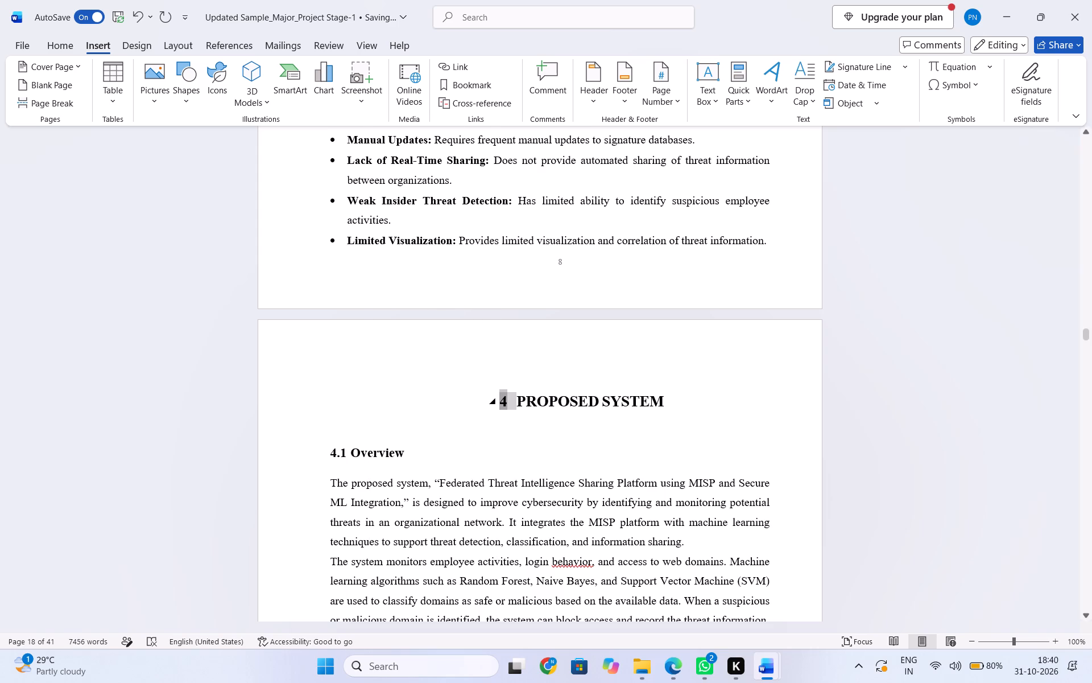
{"action": "left_click_drag", "start_coordinate": [503, 406], "coordinate": [494, 400]}
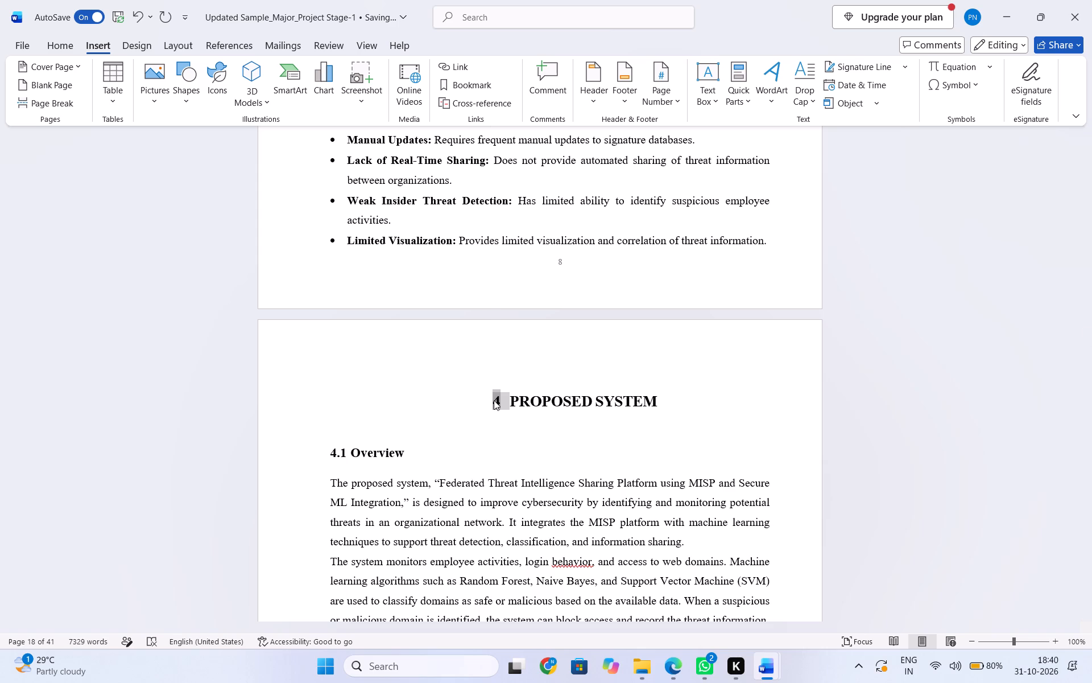
{"action": "left_click_drag", "start_coordinate": [495, 402], "coordinate": [485, 400]}
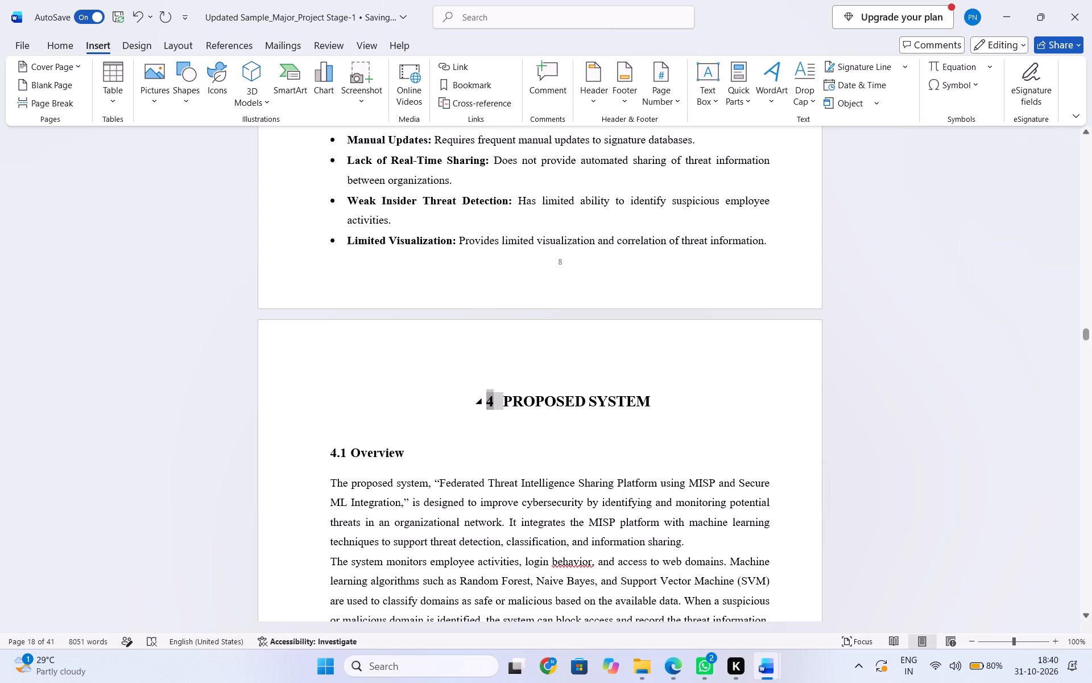
{"action": "left_click_drag", "start_coordinate": [489, 402], "coordinate": [477, 398]}
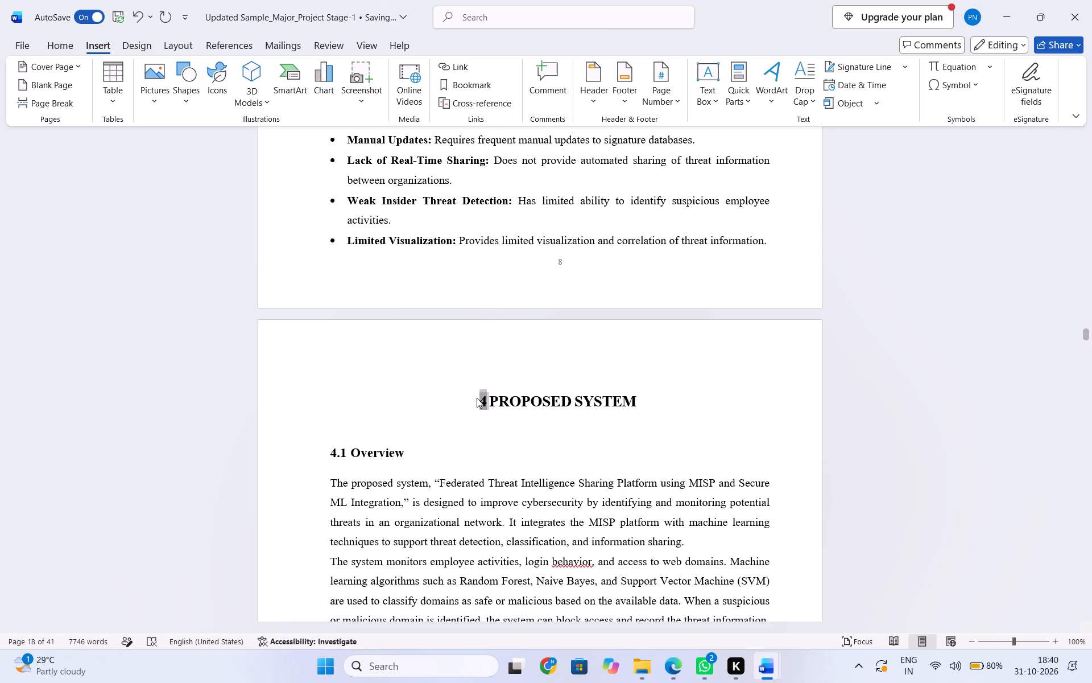
Delete the blank line between the "PROPOSED SYSTEM" heading and the "4.1 Overview" heading.
{"action": "left_click", "coordinate": [499, 459]}
{"action": "left_click", "coordinate": [486, 431]}
{"action": "key", "text": "BackSpace"}
Check the section heading numbers of the proposed system chapter, from Objectives through Key Features to Advantages.
{"action": "scroll", "coordinate": [486, 431], "scroll_direction": "down", "scroll_amount": 2}
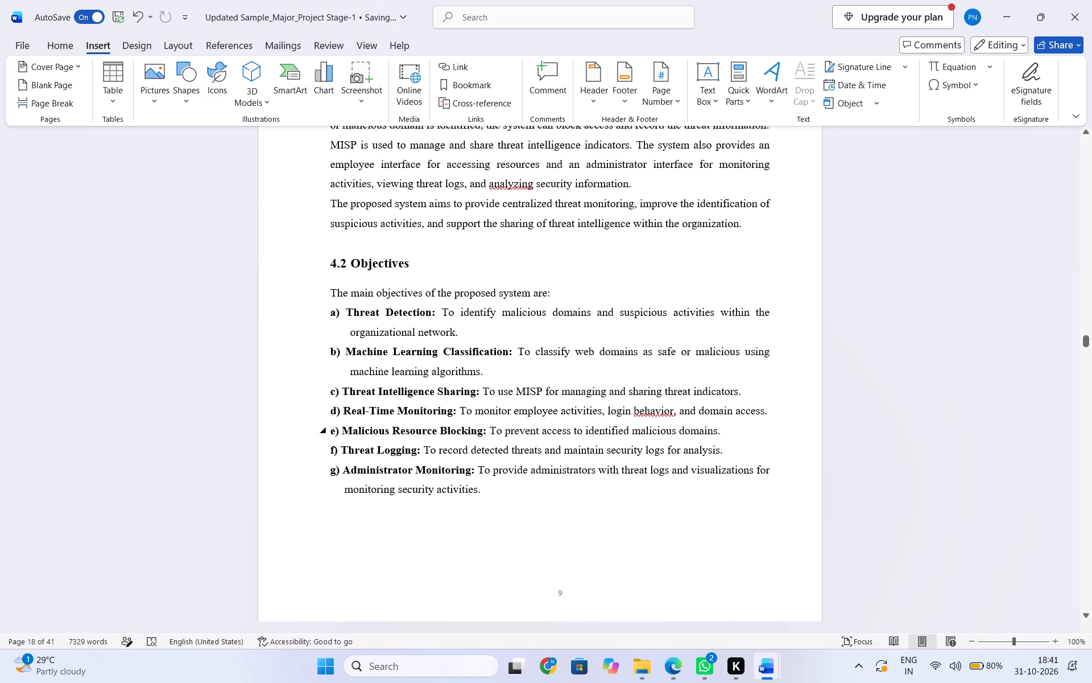
{"action": "scroll", "coordinate": [487, 431], "scroll_direction": "down", "scroll_amount": 2}
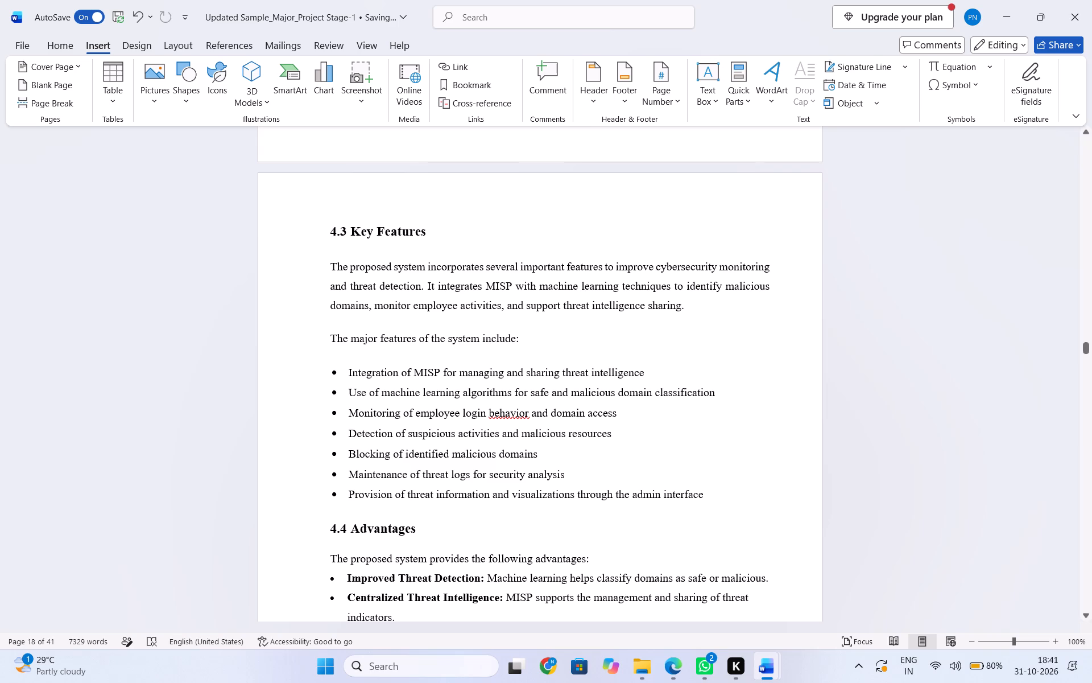
{"action": "scroll", "coordinate": [487, 430], "scroll_direction": "down", "scroll_amount": 1}
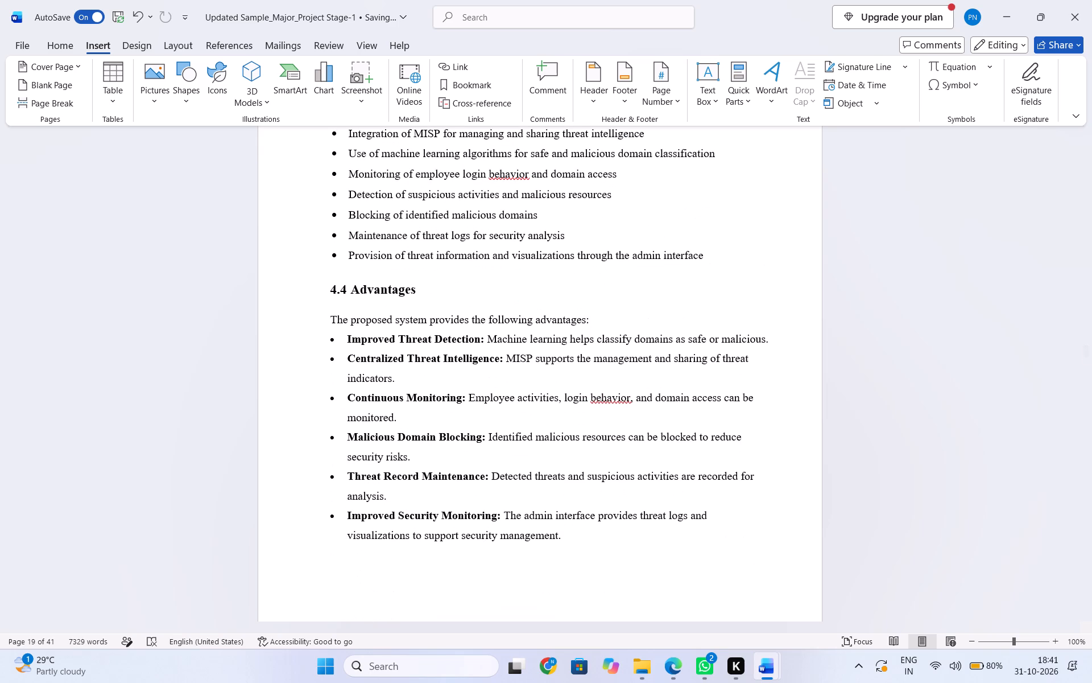
{"action": "scroll", "coordinate": [487, 430], "scroll_direction": "down", "scroll_amount": 1}
{"action": "scroll", "coordinate": [487, 429], "scroll_direction": "up", "scroll_amount": 1}
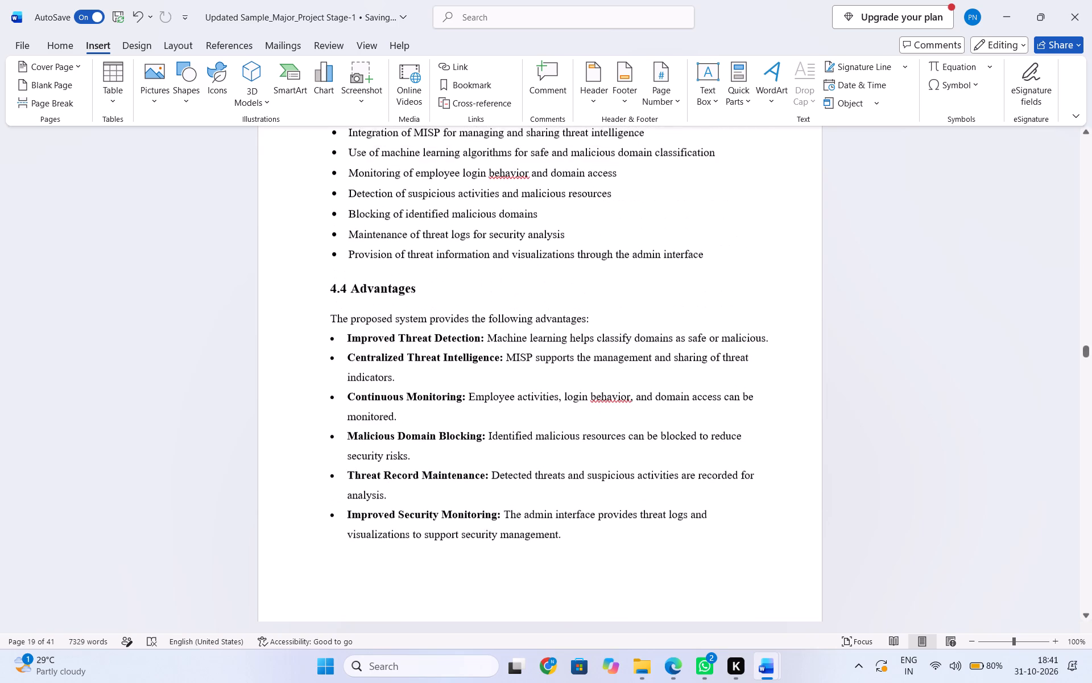
{"action": "scroll", "coordinate": [487, 429], "scroll_direction": "up", "scroll_amount": 1}
{"action": "scroll", "coordinate": [487, 429], "scroll_direction": "down", "scroll_amount": 1}
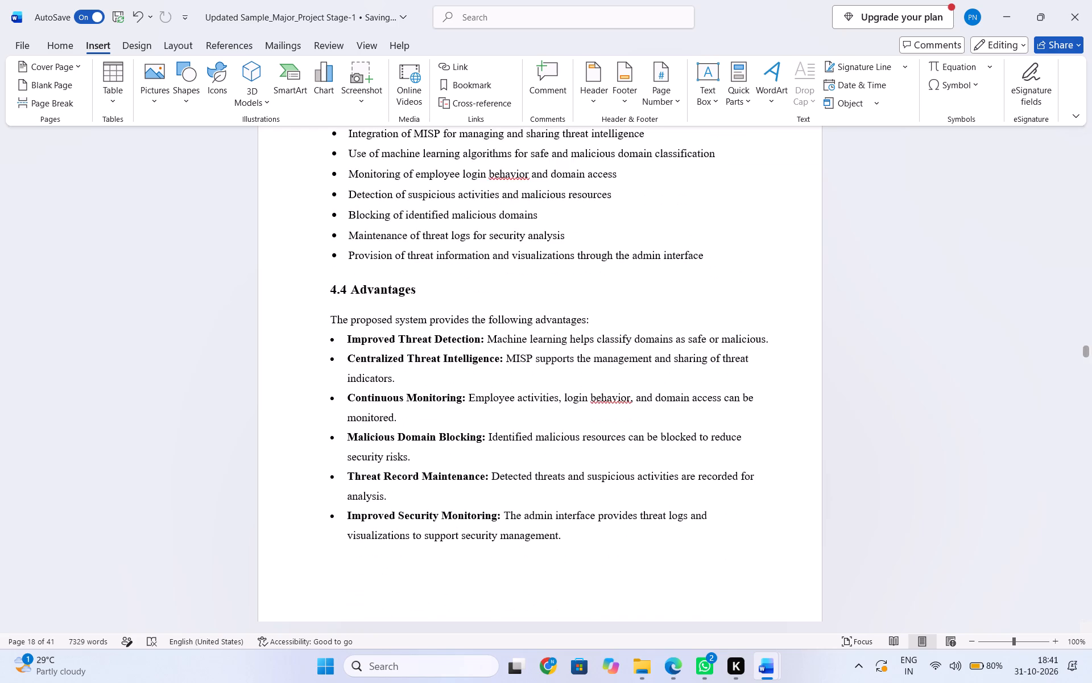
{"action": "scroll", "coordinate": [487, 429], "scroll_direction": "down", "scroll_amount": 2}
Check the section numbers and figure captions of the UML chapter from the Class Diagram to the Collaboration diagram.
{"action": "scroll", "coordinate": [487, 429], "scroll_direction": "down", "scroll_amount": 1}
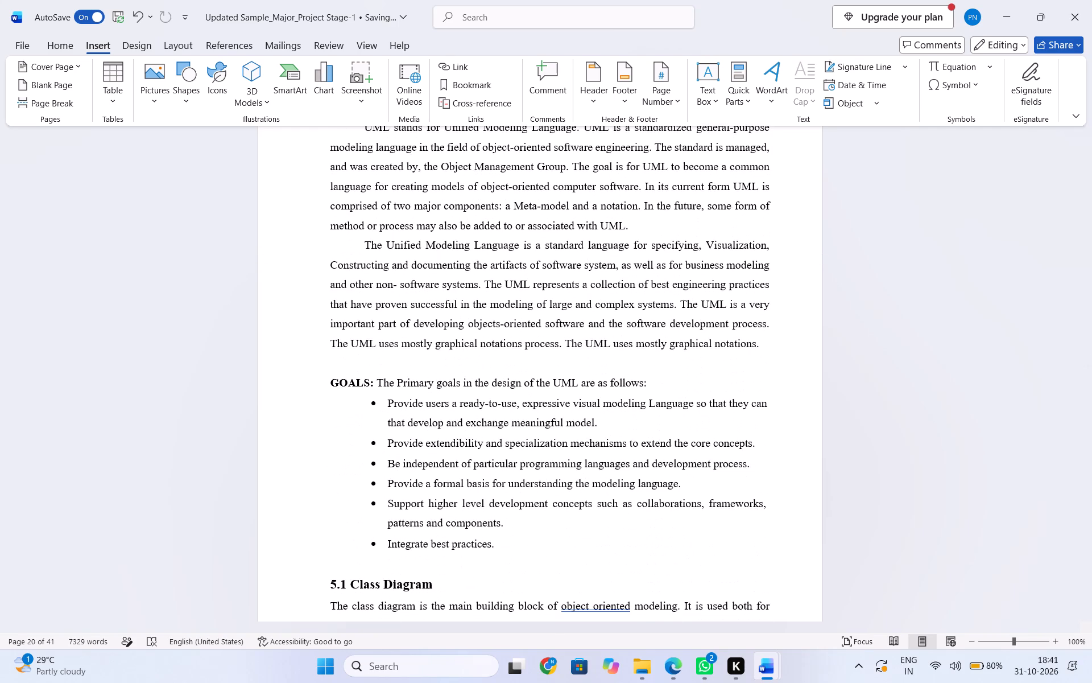
{"action": "scroll", "coordinate": [487, 429], "scroll_direction": "down", "scroll_amount": 1}
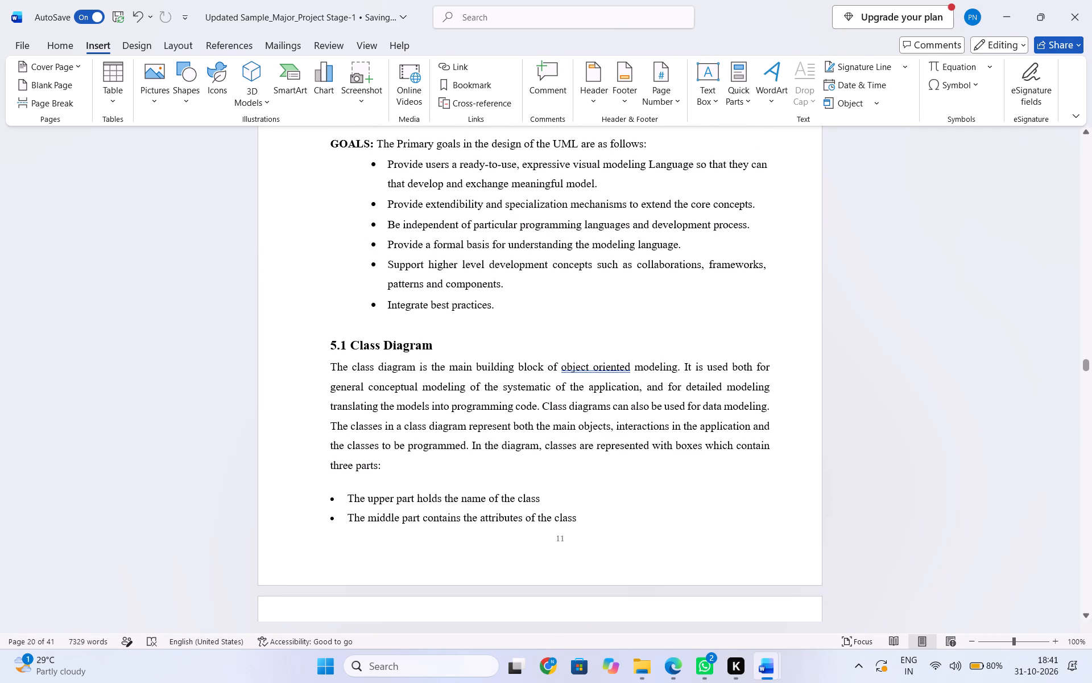
{"action": "scroll", "coordinate": [486, 429], "scroll_direction": "down", "scroll_amount": 2}
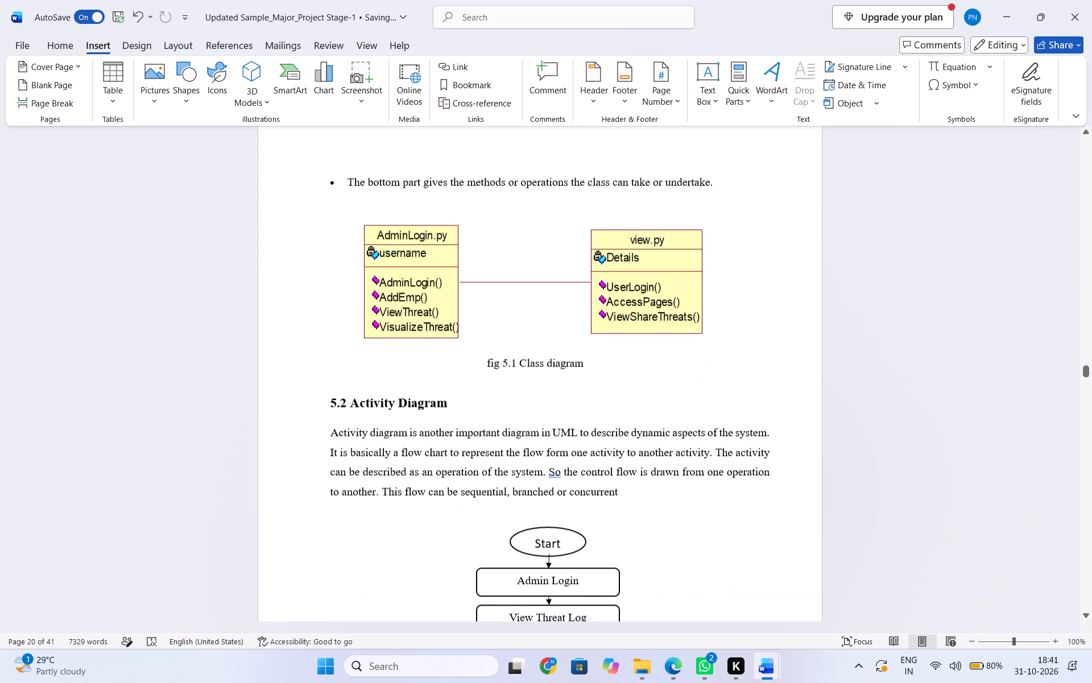
{"action": "scroll", "coordinate": [486, 429], "scroll_direction": "down", "scroll_amount": 2}
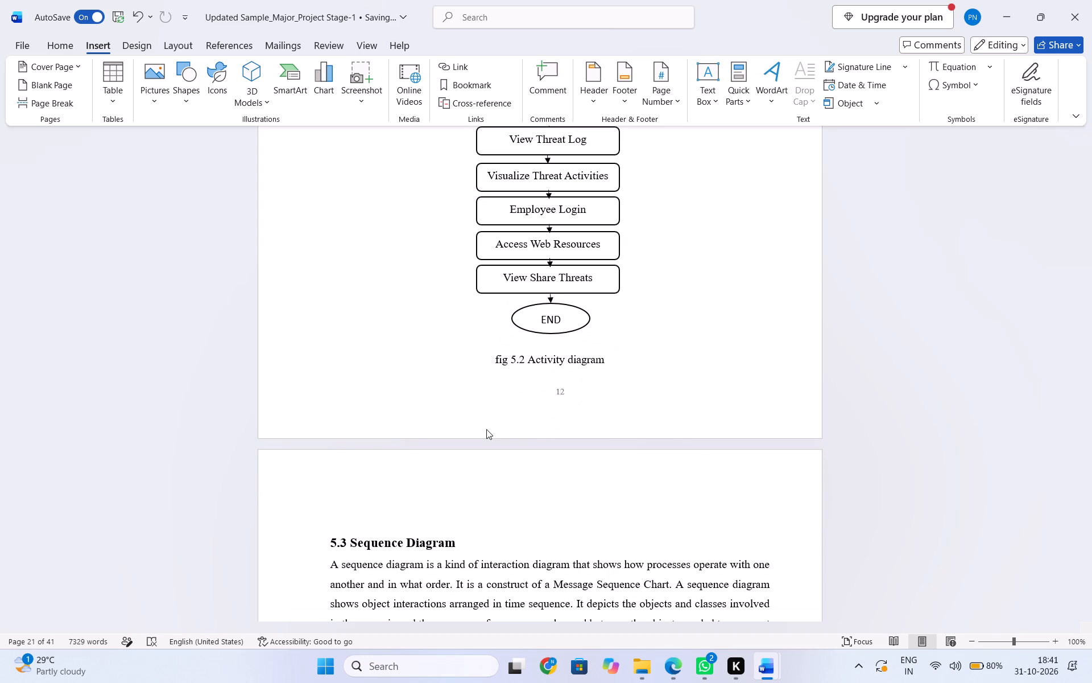
{"action": "scroll", "coordinate": [486, 429], "scroll_direction": "down", "scroll_amount": 3}
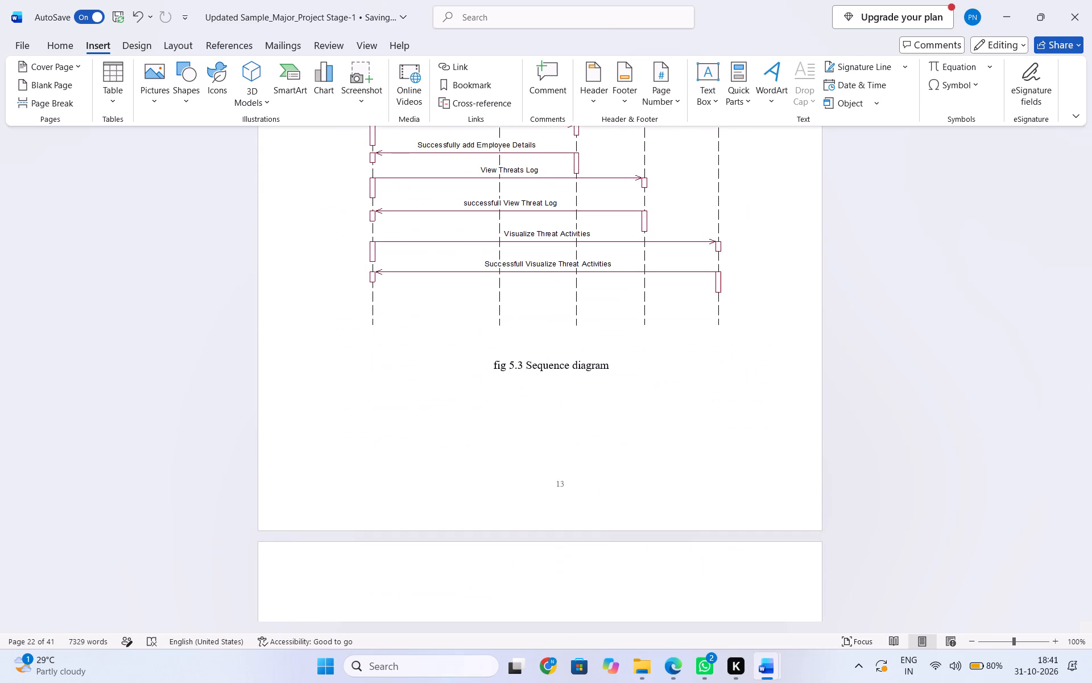
{"action": "scroll", "coordinate": [486, 429], "scroll_direction": "down", "scroll_amount": 3}
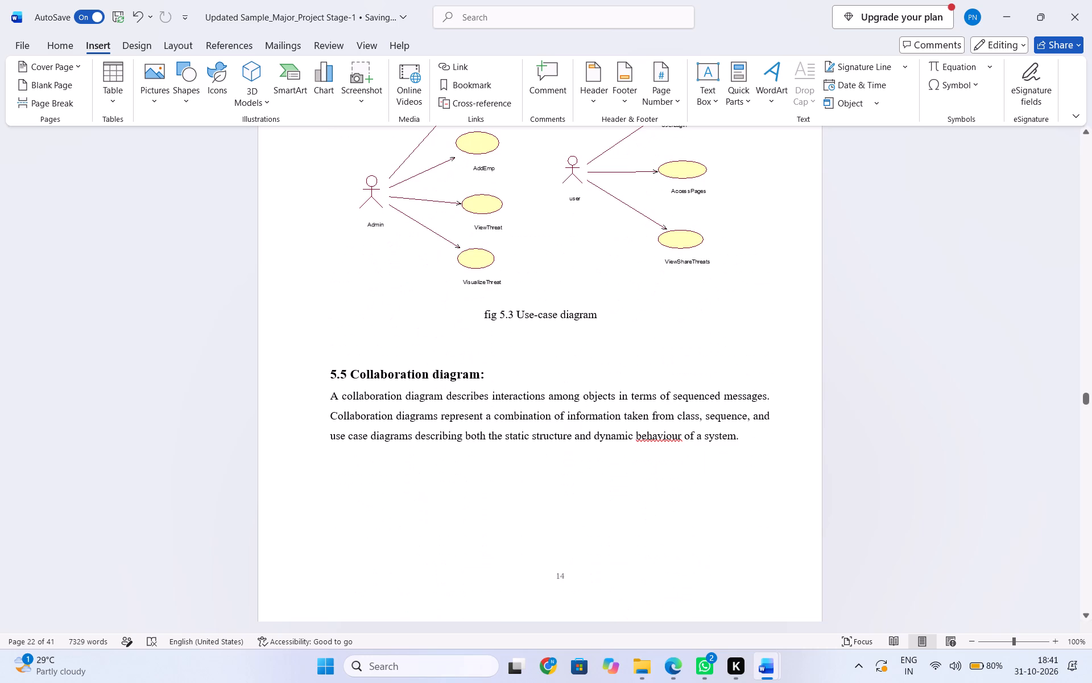
Compare the figure caption numbers of the Activity, Sequence and Use-Case diagrams with their section numbers.
{"action": "scroll", "coordinate": [486, 431], "scroll_direction": "up", "scroll_amount": 1}
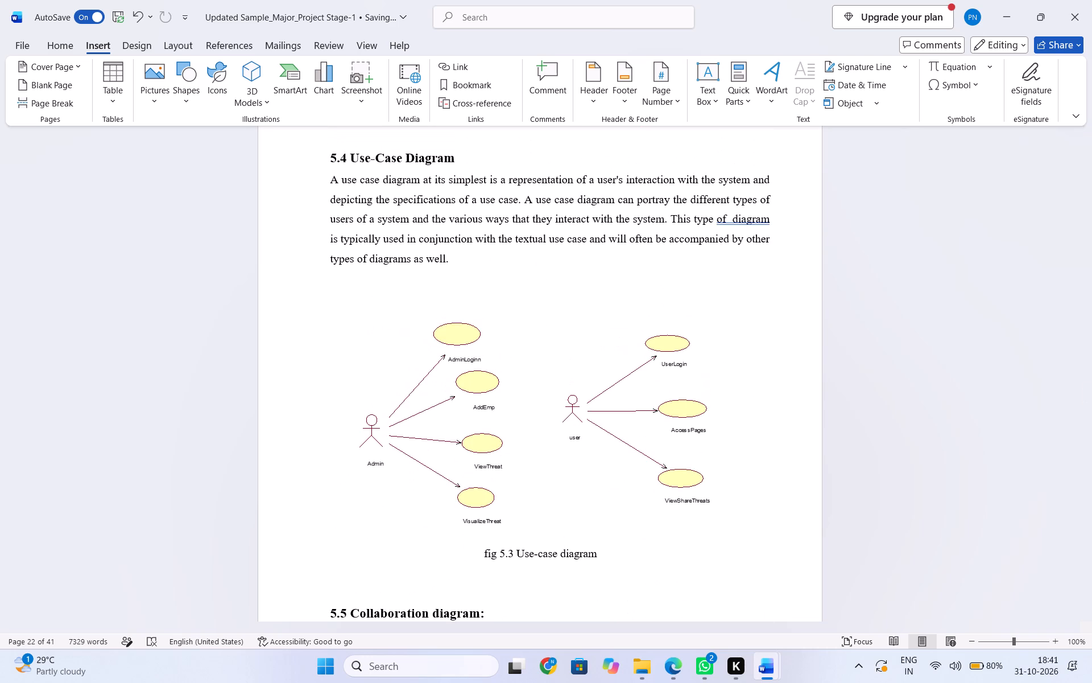
{"action": "scroll", "coordinate": [486, 431], "scroll_direction": "up", "scroll_amount": 2}
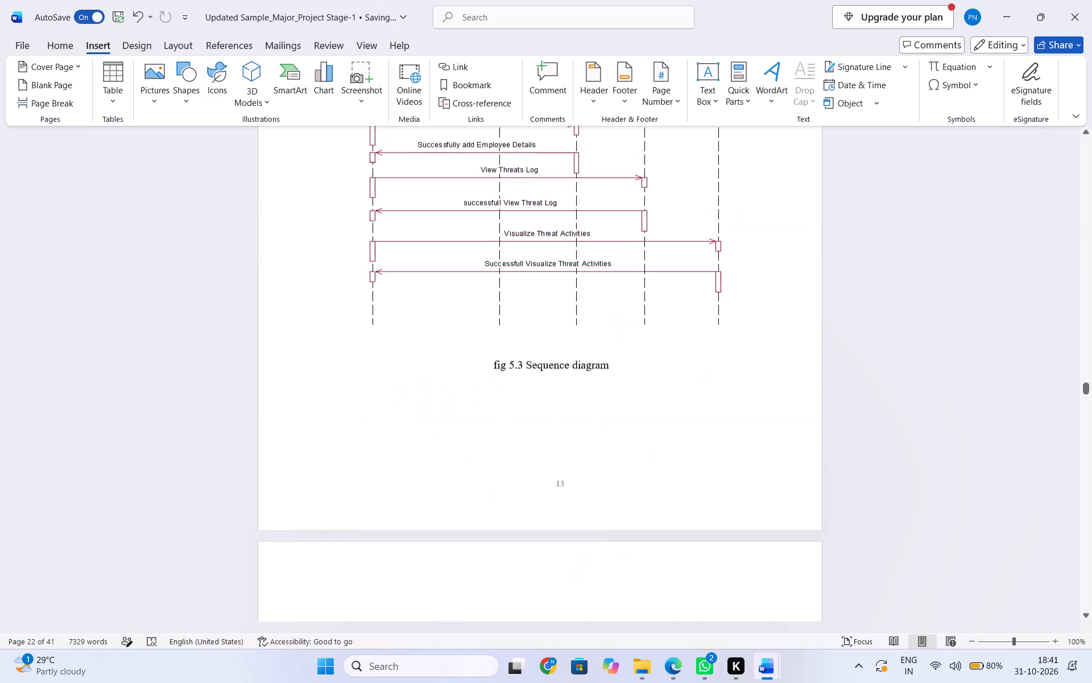
{"action": "scroll", "coordinate": [486, 431], "scroll_direction": "up", "scroll_amount": 4}
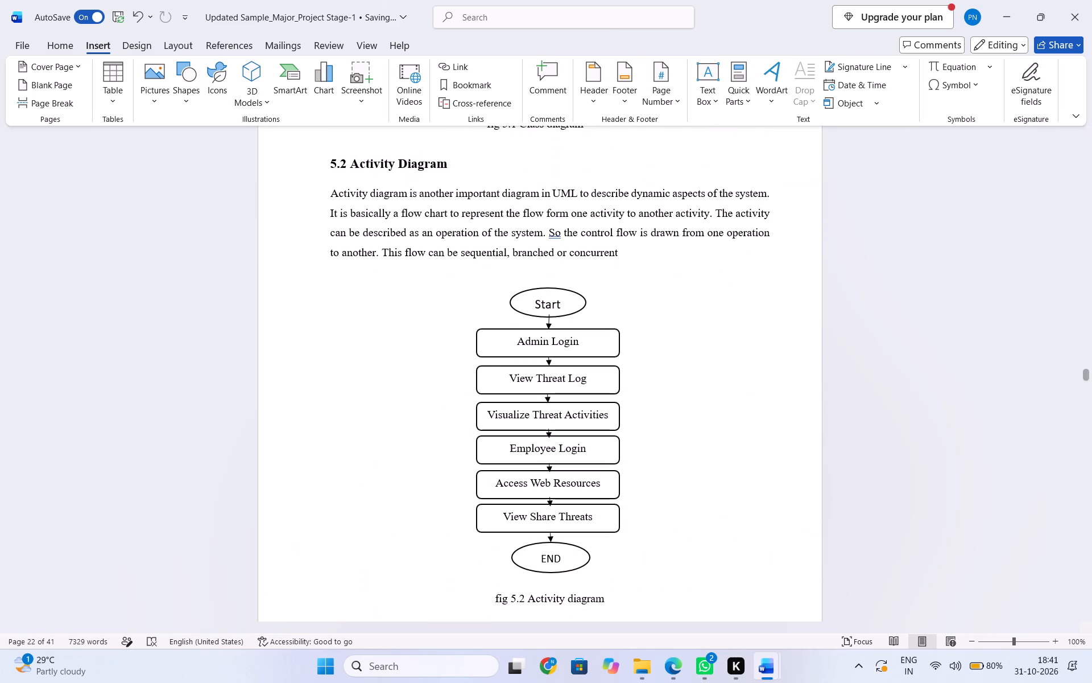
{"action": "scroll", "coordinate": [486, 431], "scroll_direction": "down", "scroll_amount": 2}
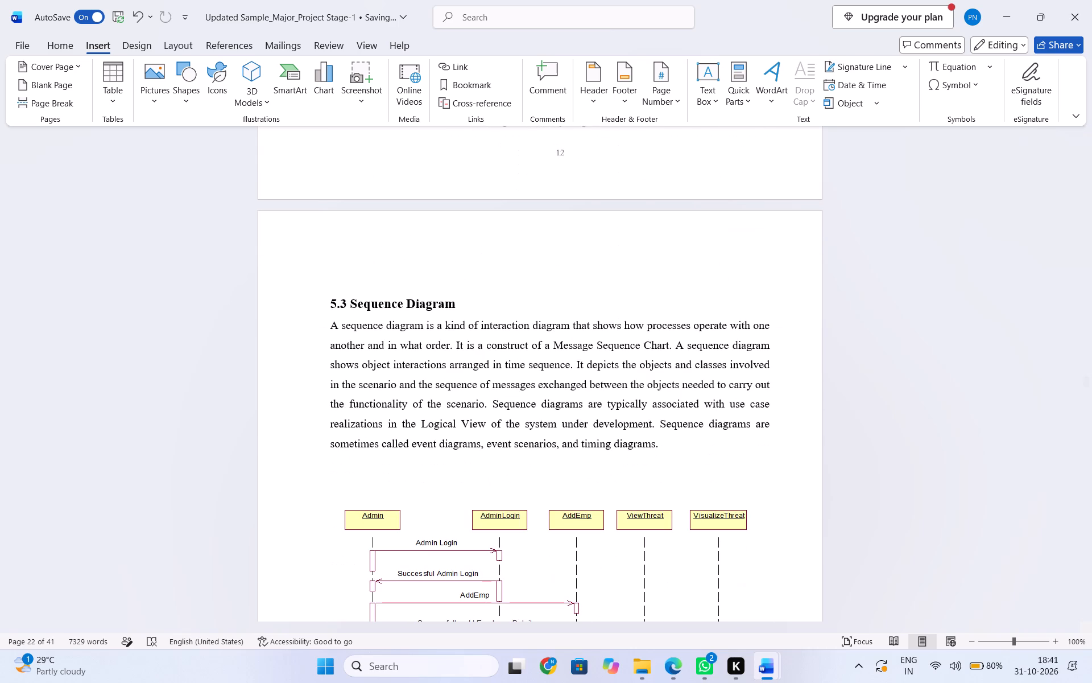
{"action": "scroll", "coordinate": [486, 431], "scroll_direction": "down", "scroll_amount": 4}
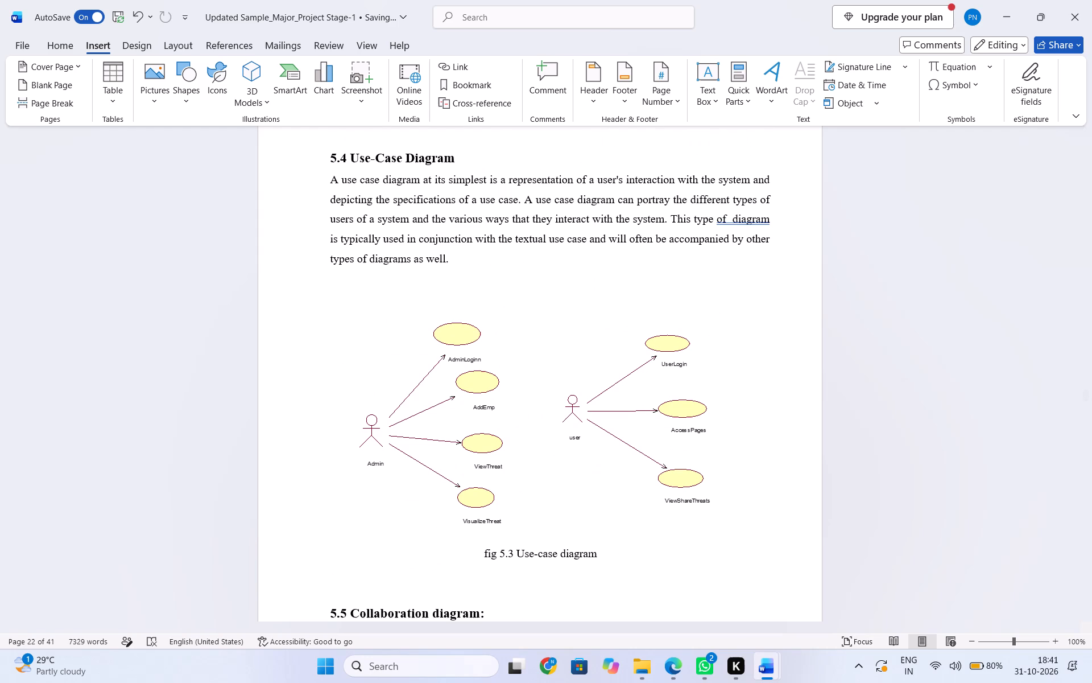
Check the section and caption numbers from the Collaboration diagram to the Data Flow diagram, up to the "SOFTWARE ENVIRONMENT" chapter heading.
{"action": "scroll", "coordinate": [486, 431], "scroll_direction": "down", "scroll_amount": 4}
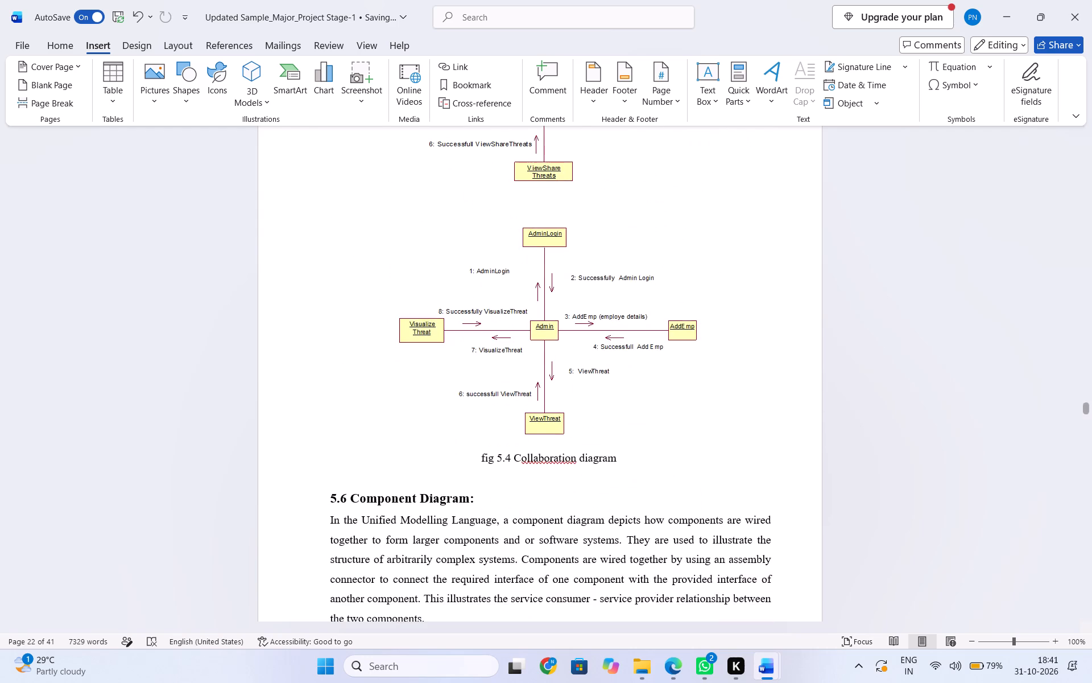
{"action": "scroll", "coordinate": [486, 431], "scroll_direction": "down", "scroll_amount": 3}
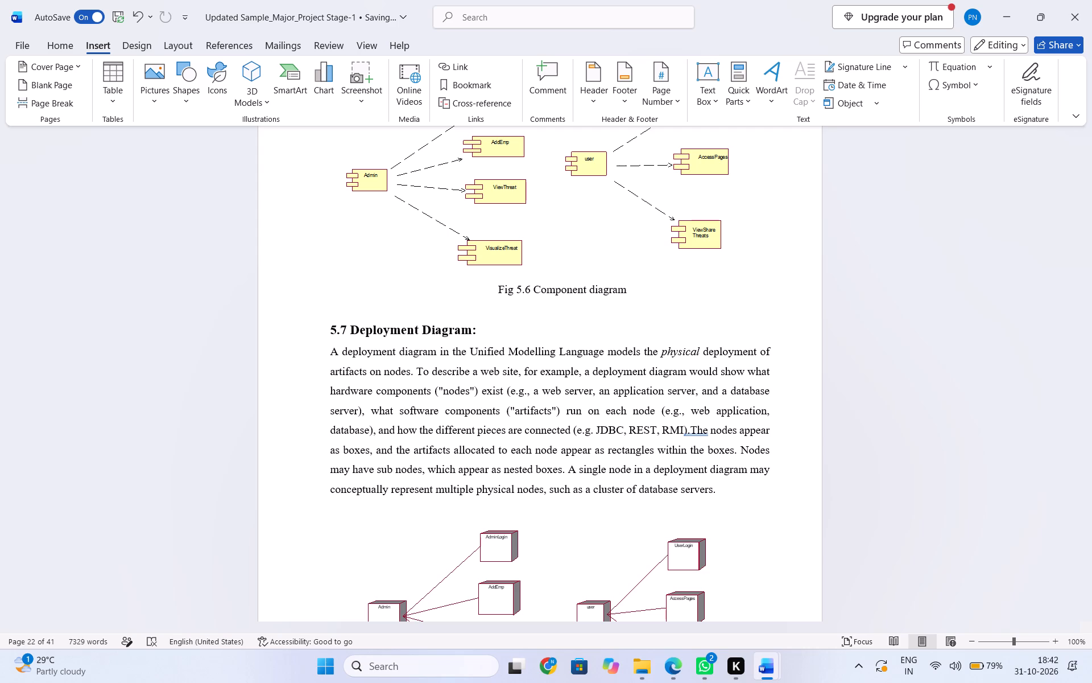
{"action": "scroll", "coordinate": [486, 431], "scroll_direction": "down", "scroll_amount": 1}
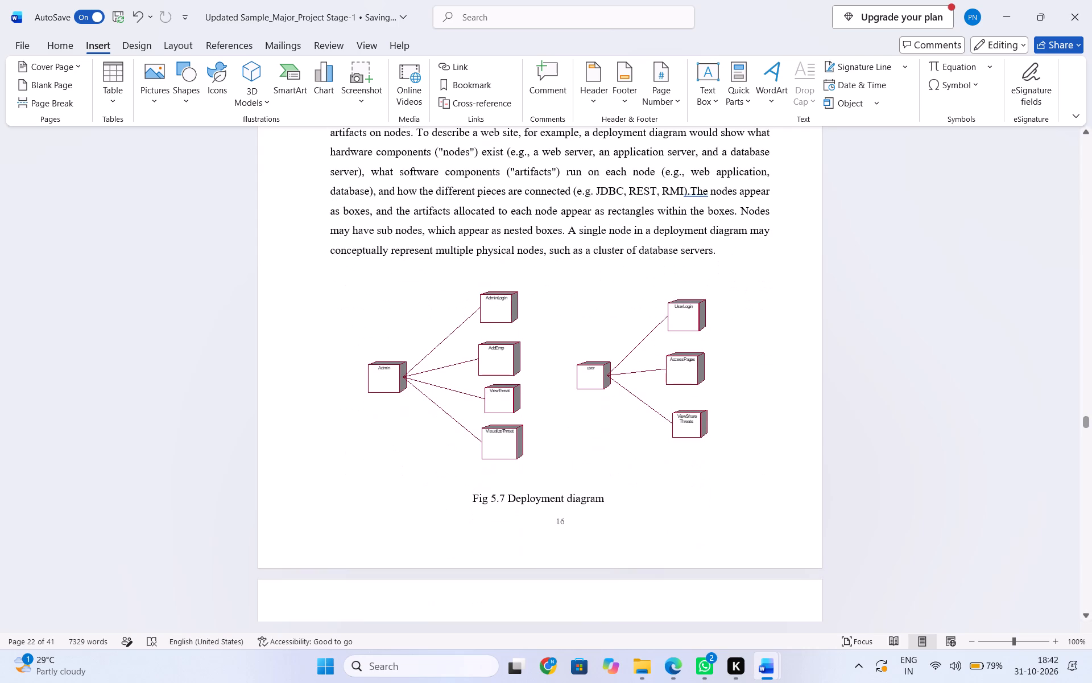
{"action": "scroll", "coordinate": [486, 433], "scroll_direction": "down", "scroll_amount": 1}
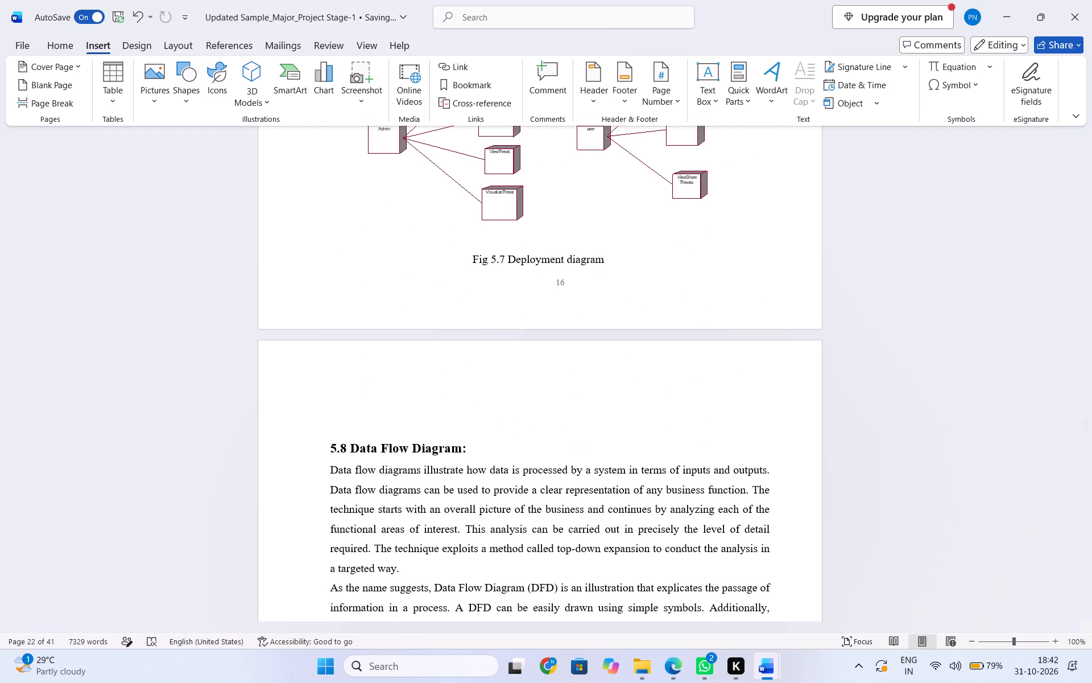
{"action": "scroll", "coordinate": [486, 433], "scroll_direction": "down", "scroll_amount": 1}
{"action": "scroll", "coordinate": [486, 433], "scroll_direction": "up", "scroll_amount": 1}
{"action": "scroll", "coordinate": [486, 433], "scroll_direction": "down", "scroll_amount": 3}
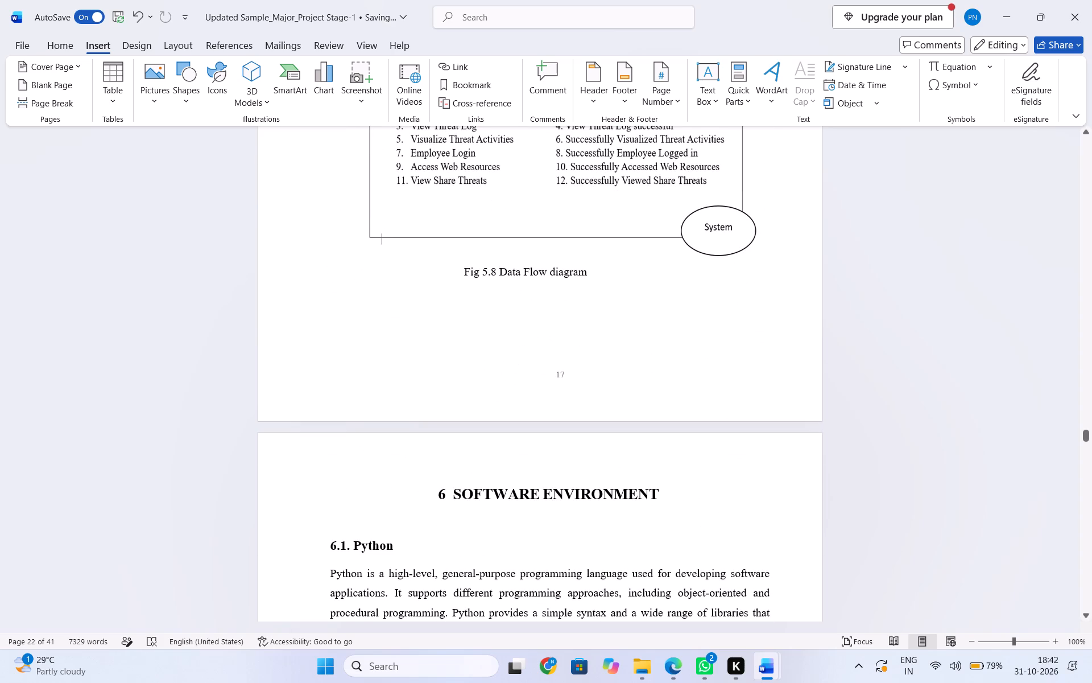
Go back through the Deployment, Component, Collaboration and Use-case diagrams, comparing each figure caption number with its section number.
{"action": "scroll", "coordinate": [486, 433], "scroll_direction": "up", "scroll_amount": 5}
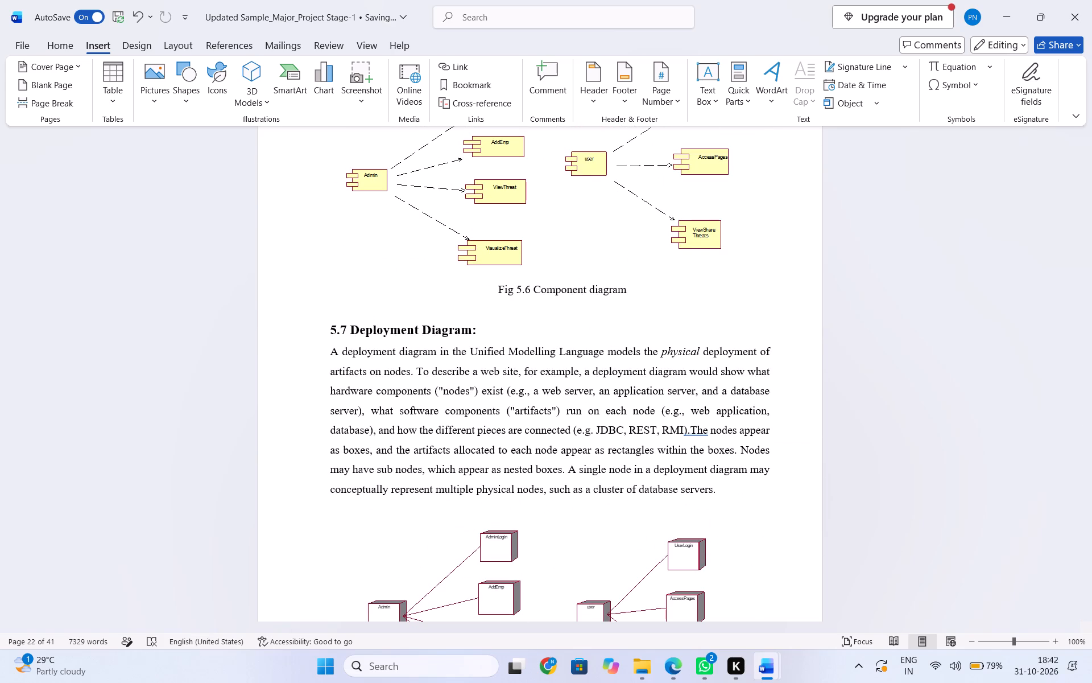
{"action": "scroll", "coordinate": [486, 433], "scroll_direction": "down", "scroll_amount": 1}
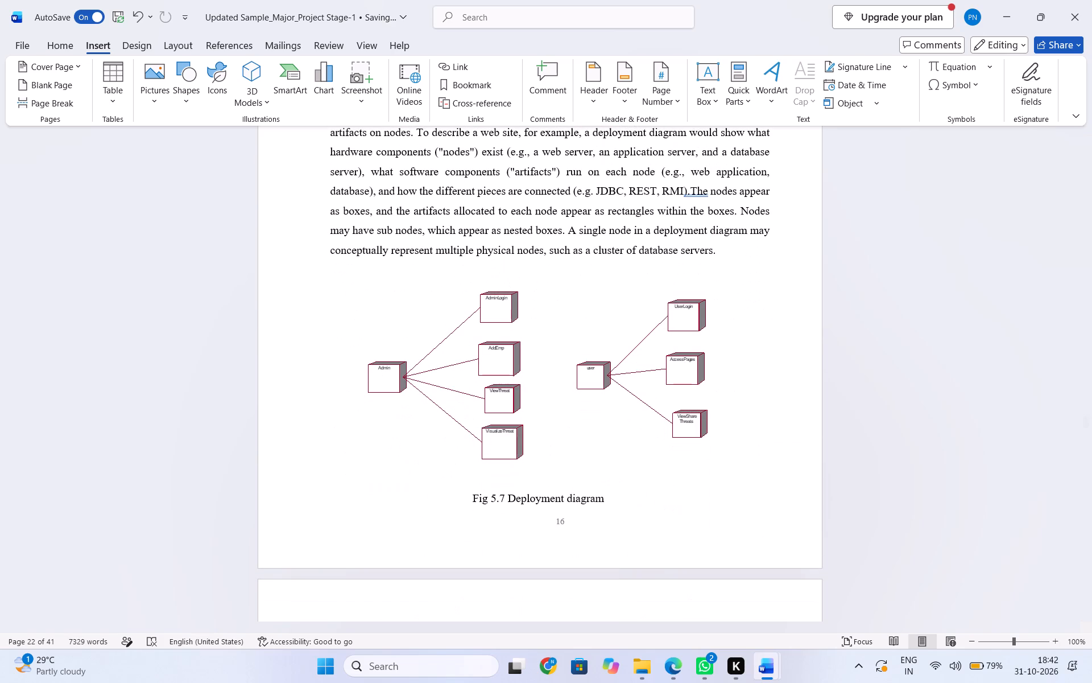
{"action": "scroll", "coordinate": [486, 433], "scroll_direction": "up", "scroll_amount": 5}
{"action": "scroll", "coordinate": [486, 433], "scroll_direction": "down", "scroll_amount": 2}
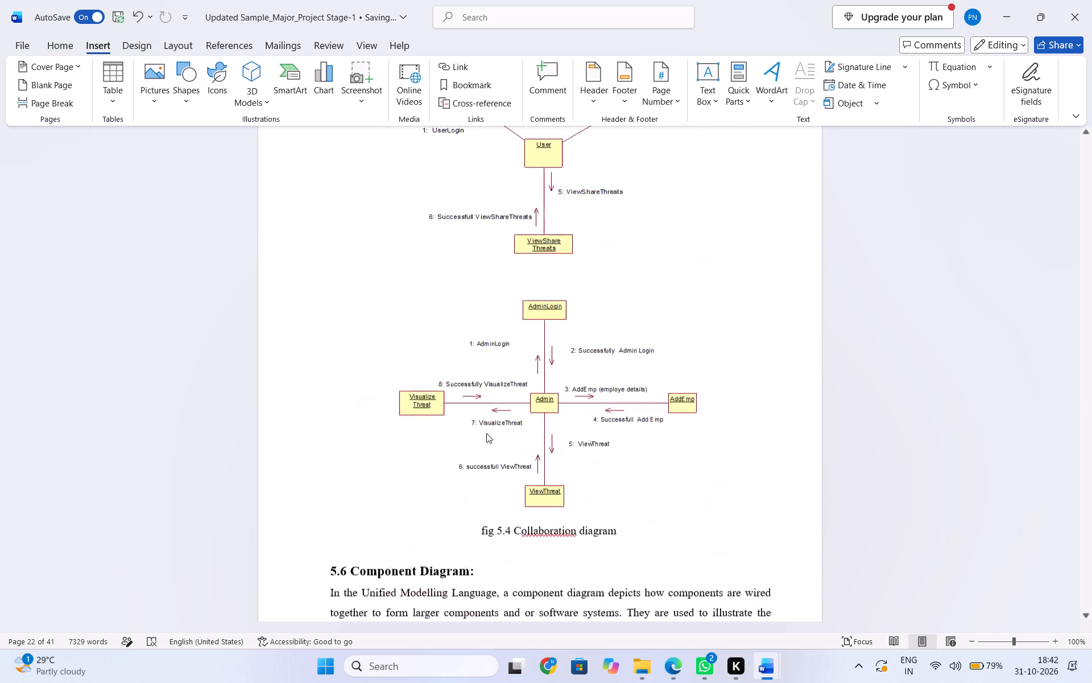
{"action": "scroll", "coordinate": [486, 433], "scroll_direction": "up", "scroll_amount": 4}
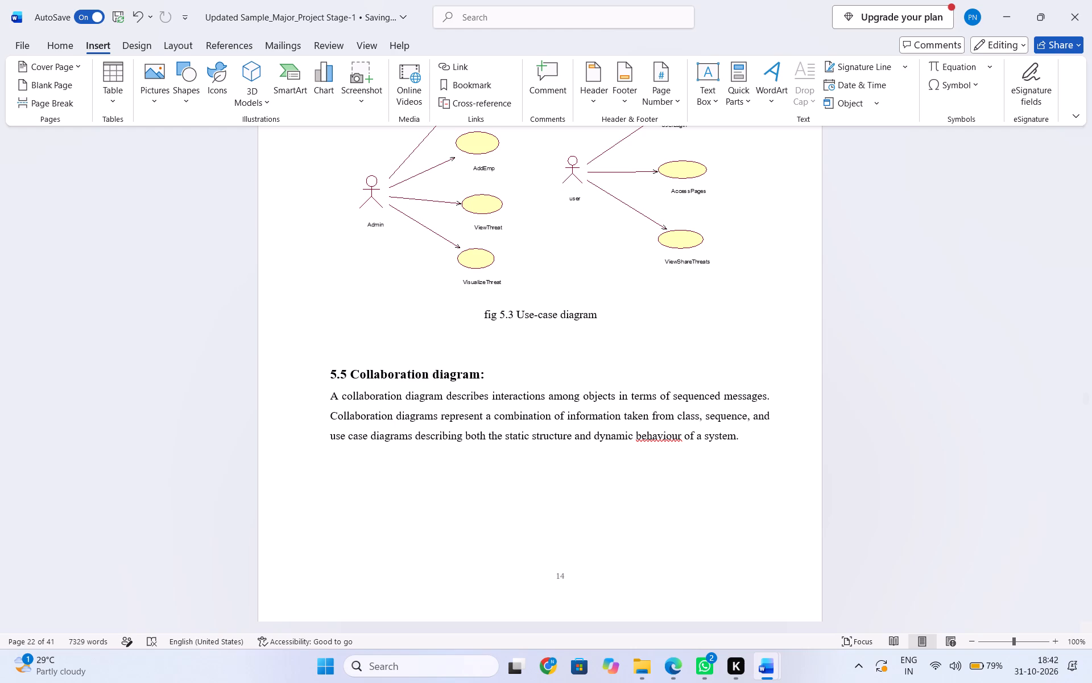
Check the section and figure caption numbers from the Collaboration diagram through the Data Flow Diagram and on into the Python section.
{"action": "scroll", "coordinate": [486, 433], "scroll_direction": "down", "scroll_amount": 3}
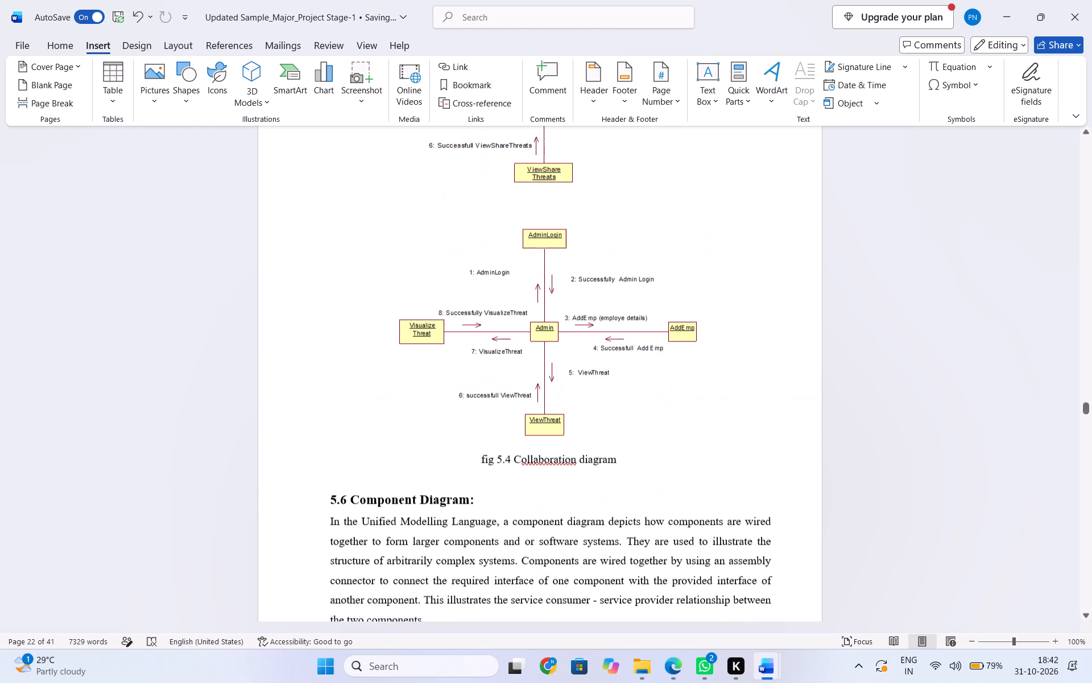
{"action": "scroll", "coordinate": [486, 433], "scroll_direction": "up", "scroll_amount": 2}
{"action": "scroll", "coordinate": [486, 433], "scroll_direction": "down", "scroll_amount": 4}
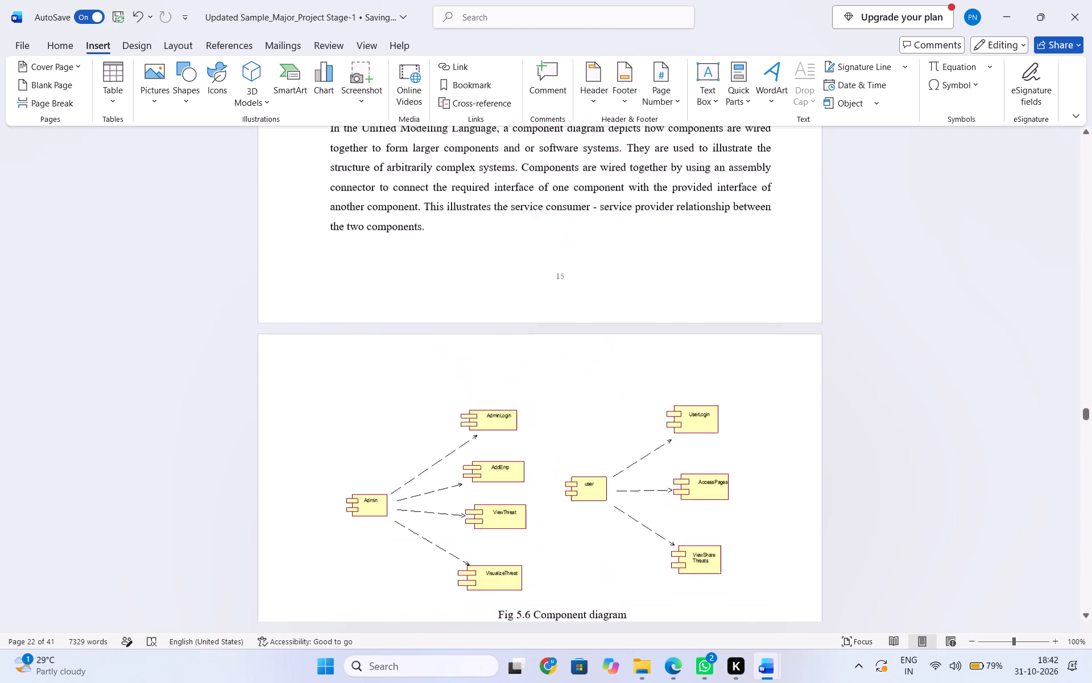
{"action": "scroll", "coordinate": [486, 433], "scroll_direction": "down", "scroll_amount": 3}
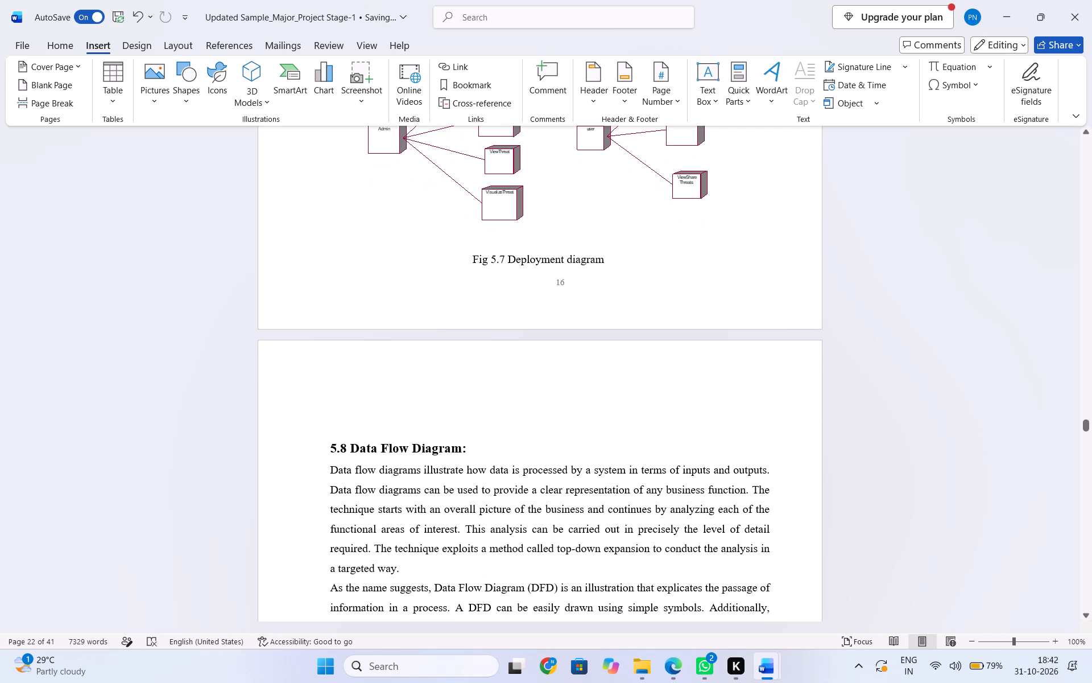
{"action": "scroll", "coordinate": [487, 433], "scroll_direction": "down", "scroll_amount": 5}
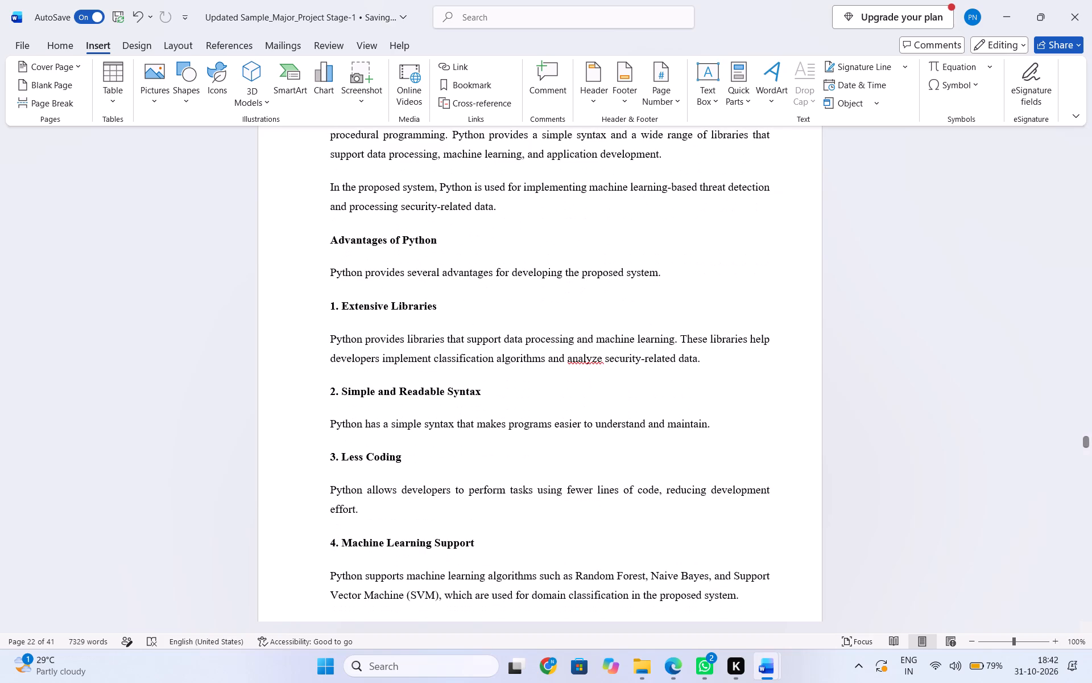
Look over the headings for the advantages and disadvantages of Python and the modules used in the project.
{"action": "scroll", "coordinate": [487, 434], "scroll_direction": "down", "scroll_amount": 1}
{"action": "scroll", "coordinate": [487, 434], "scroll_direction": "up", "scroll_amount": 1}
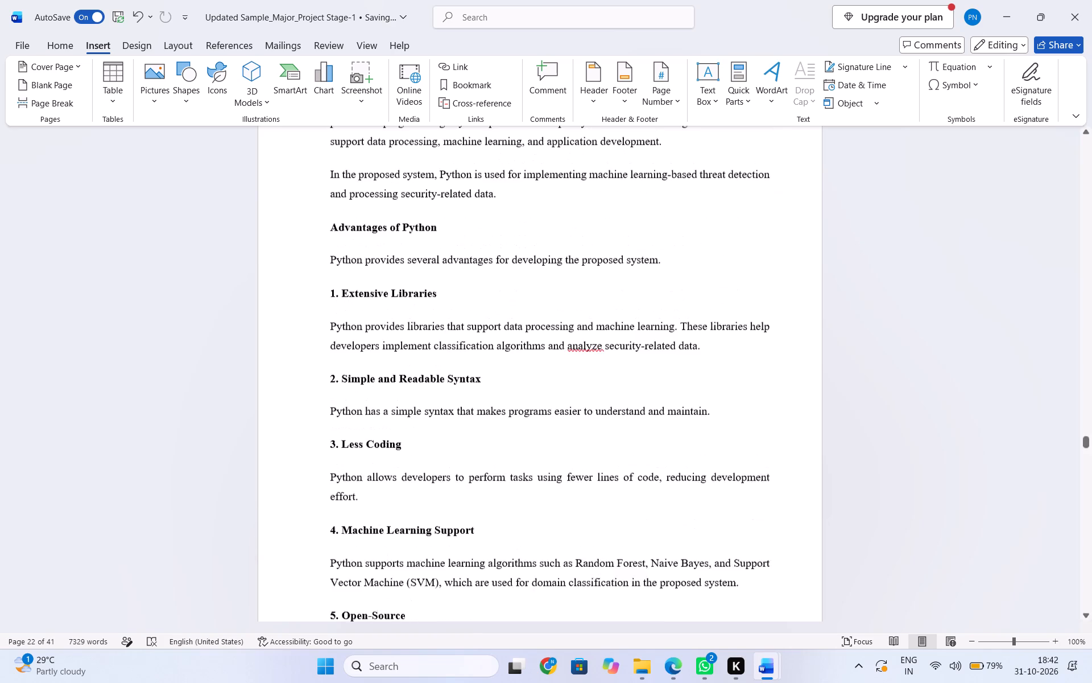
{"action": "scroll", "coordinate": [487, 434], "scroll_direction": "up", "scroll_amount": 1}
{"action": "scroll", "coordinate": [487, 434], "scroll_direction": "down", "scroll_amount": 1}
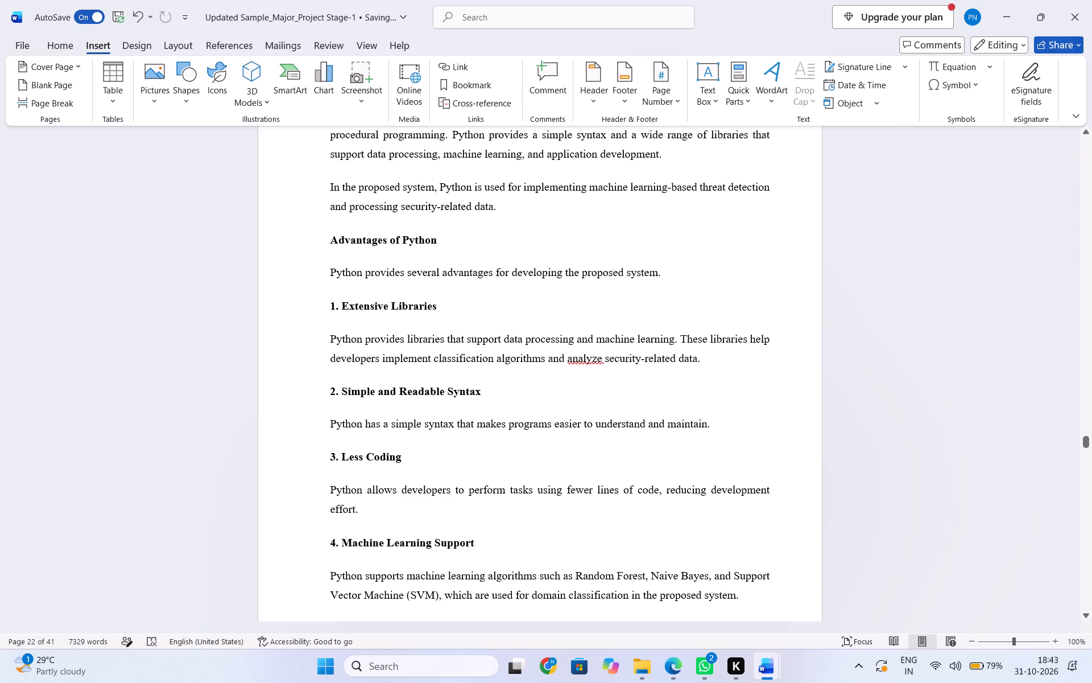
{"action": "scroll", "coordinate": [486, 444], "scroll_direction": "down", "scroll_amount": 2}
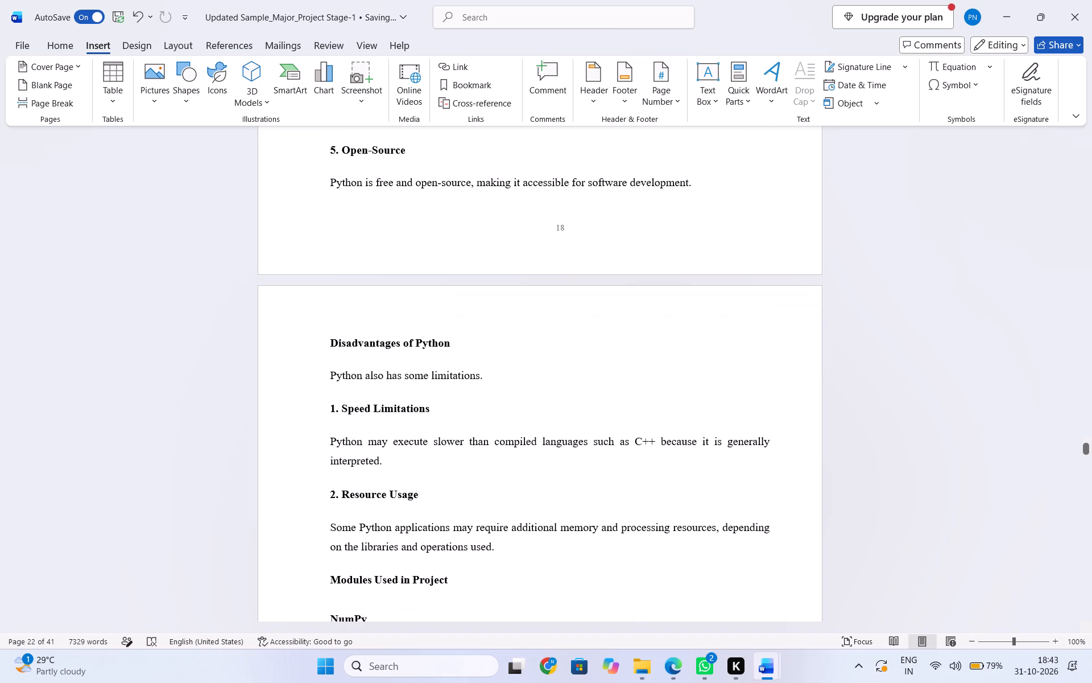
{"action": "scroll", "coordinate": [486, 444], "scroll_direction": "up", "scroll_amount": 2}
{"action": "scroll", "coordinate": [486, 444], "scroll_direction": "down", "scroll_amount": 1}
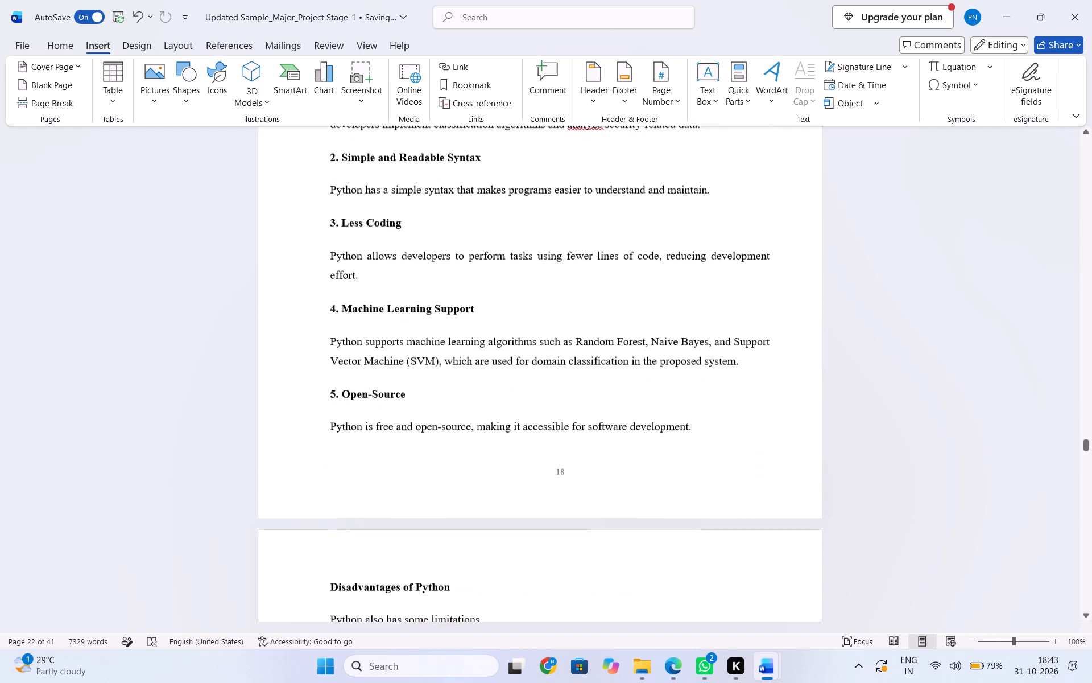
{"action": "scroll", "coordinate": [486, 444], "scroll_direction": "down", "scroll_amount": 4}
{"action": "scroll", "coordinate": [486, 444], "scroll_direction": "up", "scroll_amount": 2}
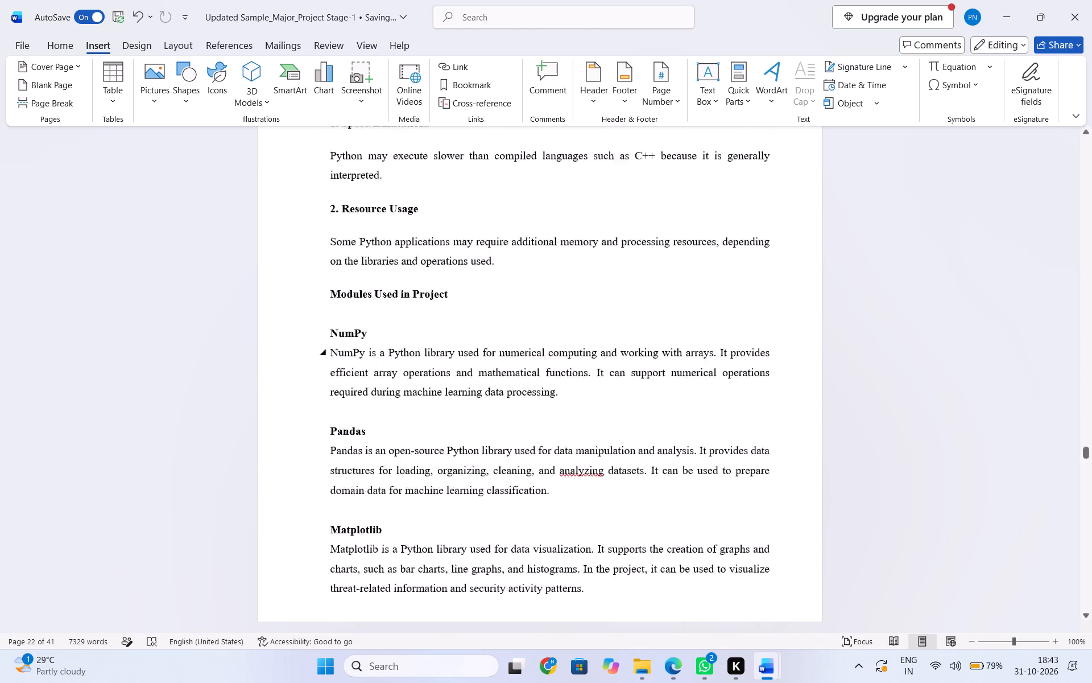
{"action": "scroll", "coordinate": [486, 444], "scroll_direction": "up", "scroll_amount": 1}
{"action": "scroll", "coordinate": [486, 444], "scroll_direction": "down", "scroll_amount": 3}
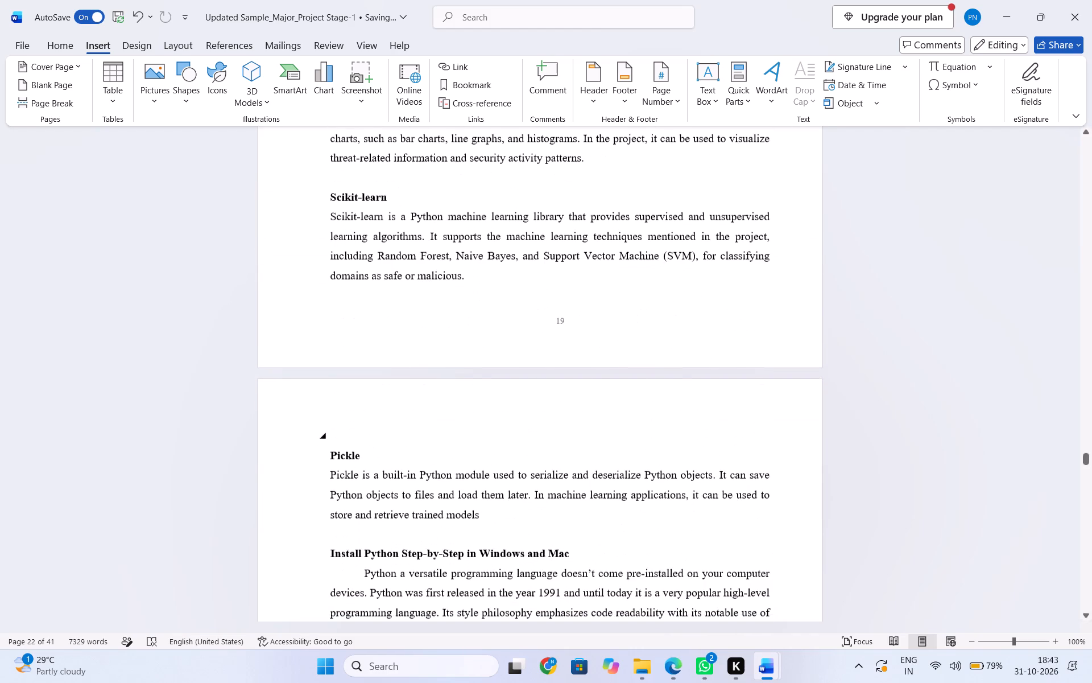
Check the chapter 6 figure caption numbers through the Python installation and verification steps.
{"action": "scroll", "coordinate": [486, 444], "scroll_direction": "down", "scroll_amount": 5}
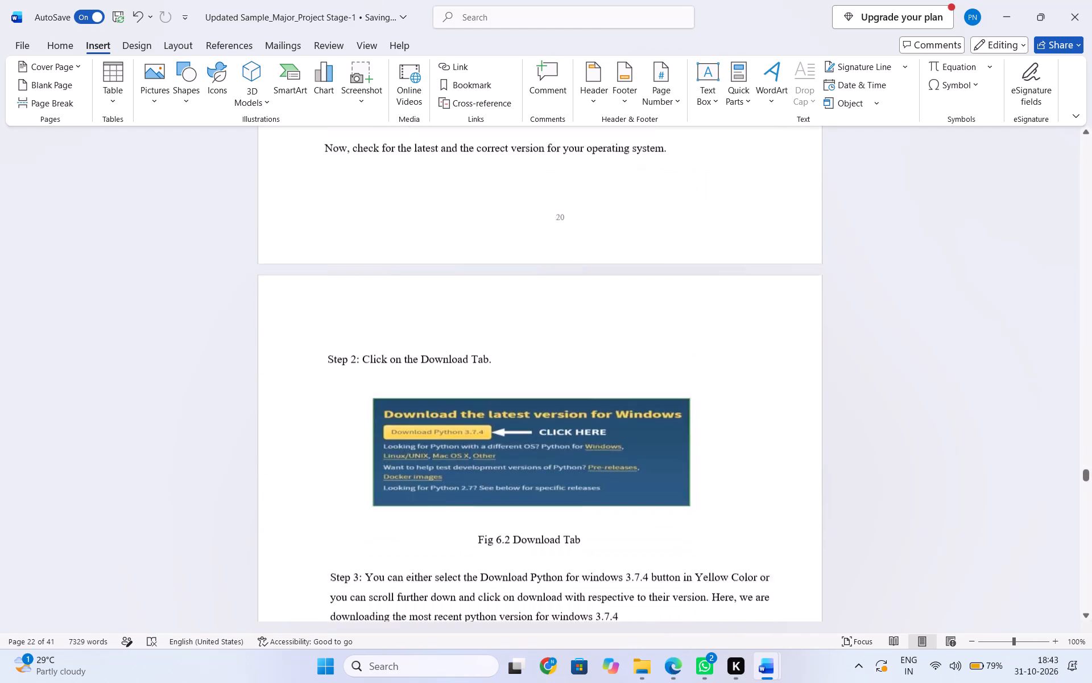
{"action": "scroll", "coordinate": [486, 444], "scroll_direction": "down", "scroll_amount": 6}
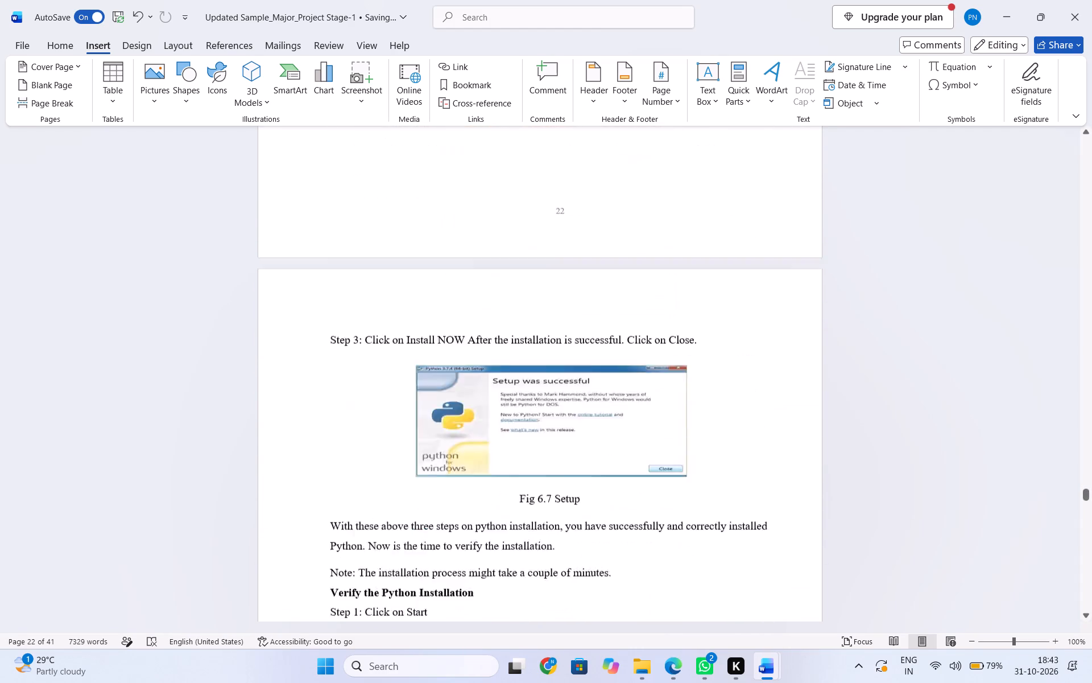
{"action": "scroll", "coordinate": [486, 444], "scroll_direction": "down", "scroll_amount": 4}
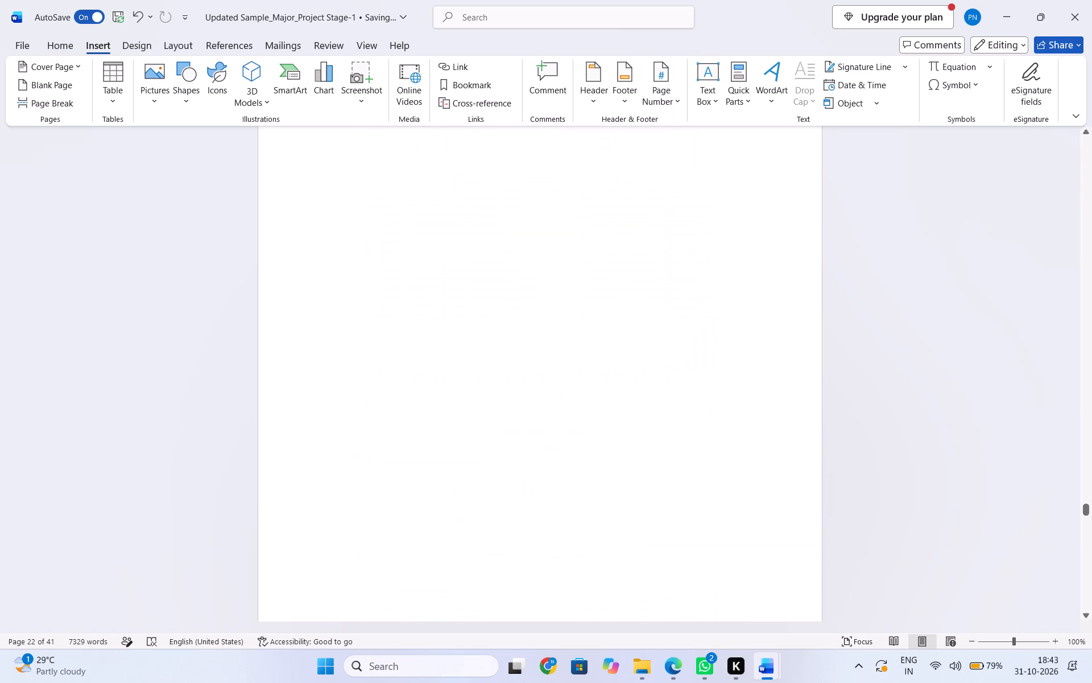
Remove the blank page before the line "Step 5: You will get the answer as 3.7.4".
{"action": "scroll", "coordinate": [486, 444], "scroll_direction": "up", "scroll_amount": 2}
{"action": "scroll", "coordinate": [486, 444], "scroll_direction": "down", "scroll_amount": 3}
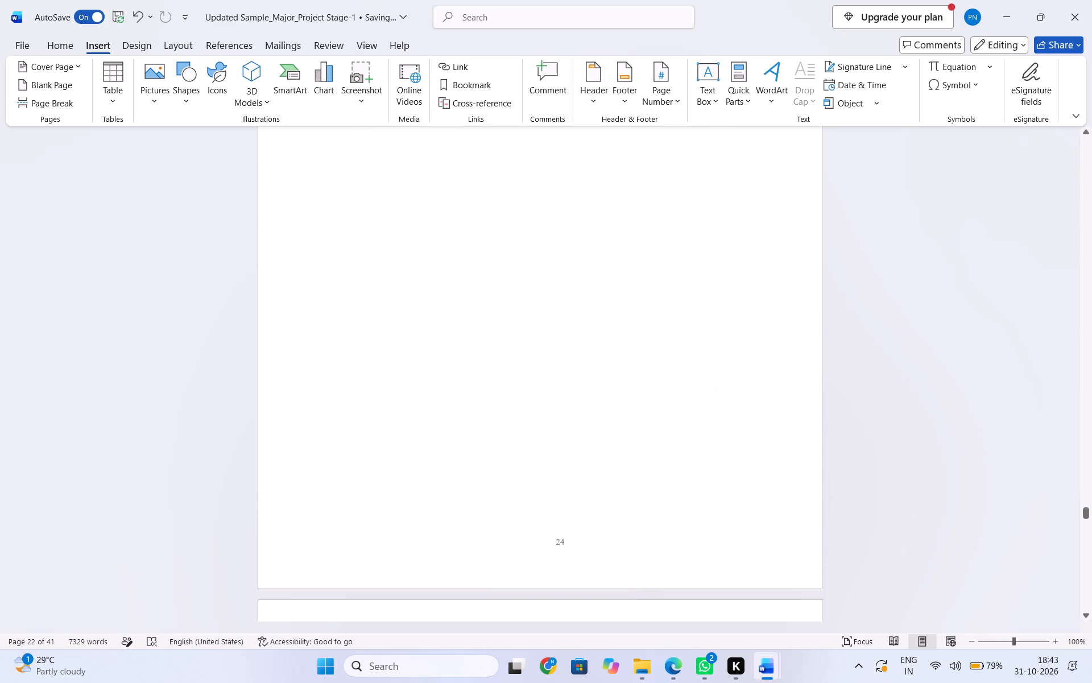
{"action": "scroll", "coordinate": [486, 444], "scroll_direction": "down", "scroll_amount": 1}
{"action": "scroll", "coordinate": [486, 444], "scroll_direction": "up", "scroll_amount": 1}
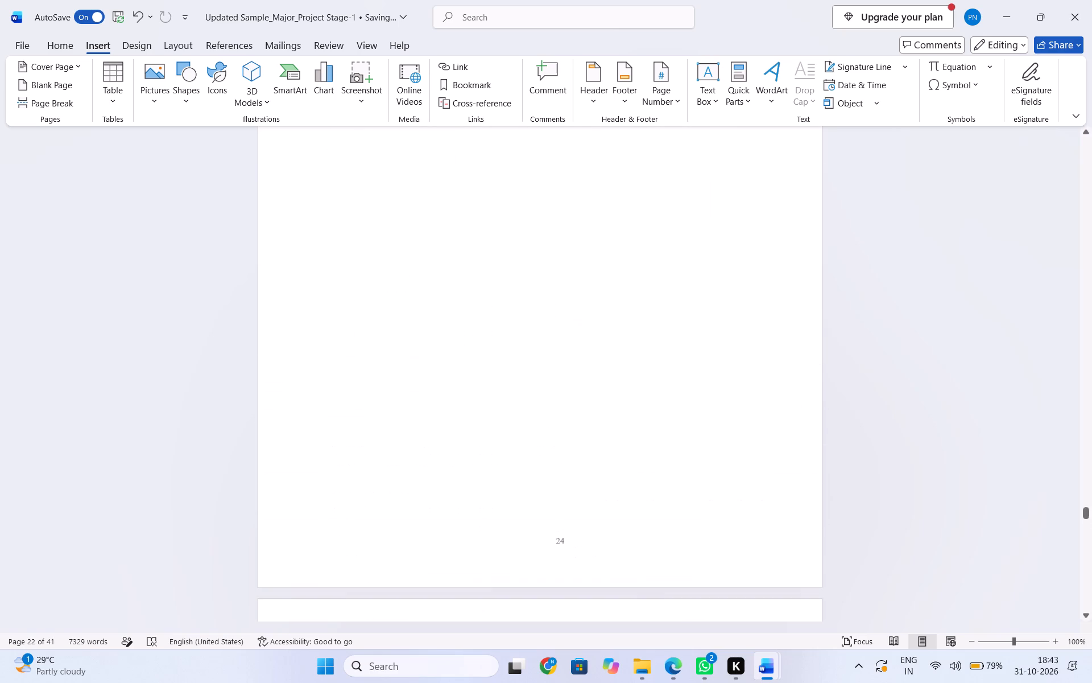
{"action": "left_click", "coordinate": [486, 441]}
{"action": "key", "text": "Delete"}
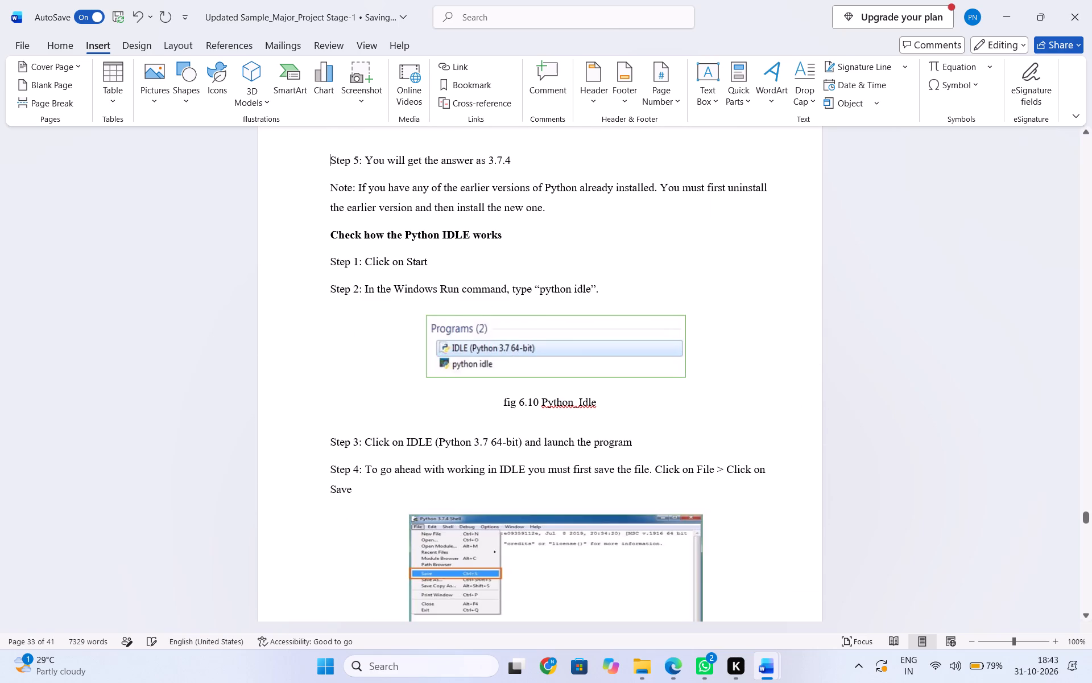
Check the figure caption numbers in the Python IDLE instructions, from the Python_Idle figure to the Program figure.
{"action": "scroll", "coordinate": [486, 440], "scroll_direction": "up", "scroll_amount": 1}
{"action": "scroll", "coordinate": [486, 440], "scroll_direction": "down", "scroll_amount": 2}
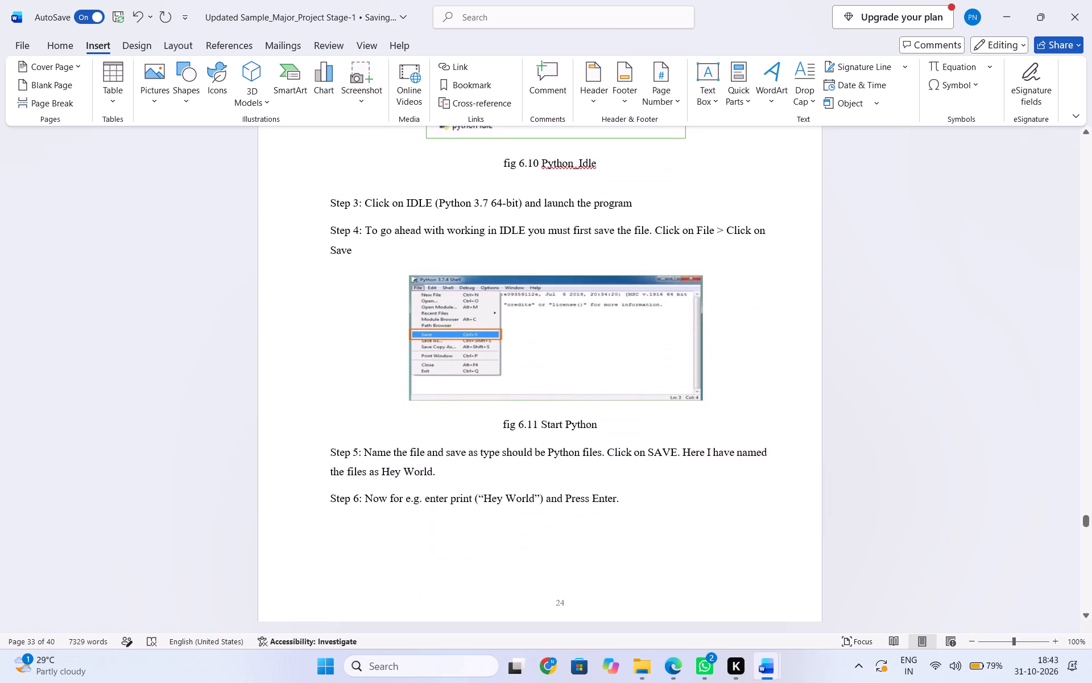
{"action": "scroll", "coordinate": [486, 440], "scroll_direction": "up", "scroll_amount": 2}
{"action": "scroll", "coordinate": [486, 440], "scroll_direction": "down", "scroll_amount": 2}
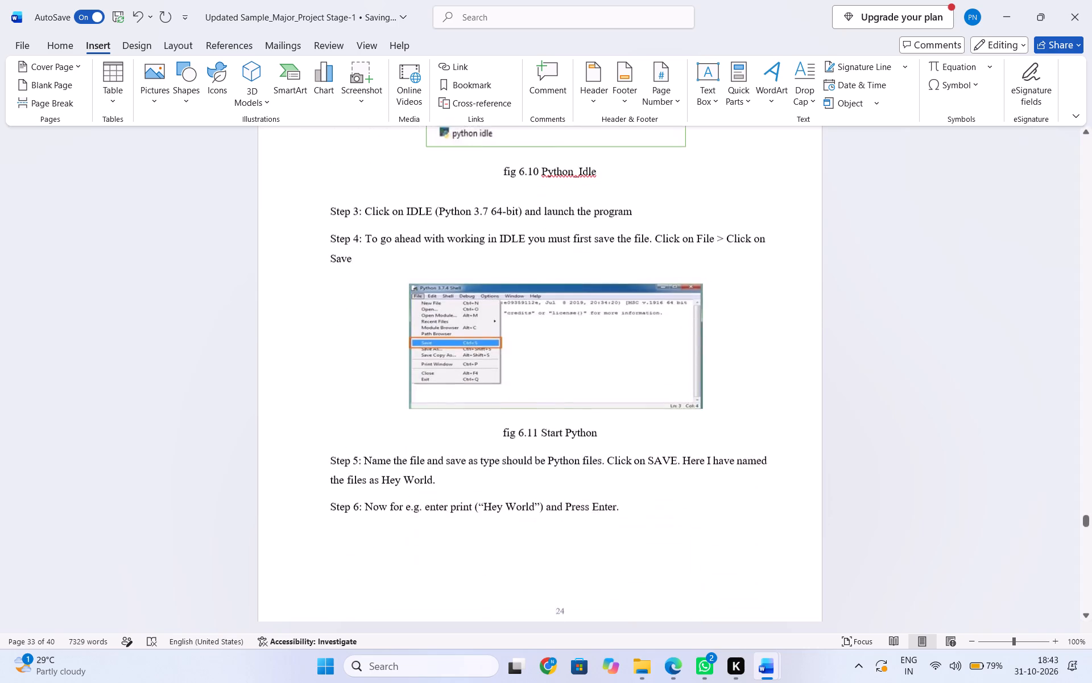
{"action": "scroll", "coordinate": [486, 440], "scroll_direction": "up", "scroll_amount": 1}
{"action": "scroll", "coordinate": [486, 440], "scroll_direction": "down", "scroll_amount": 3}
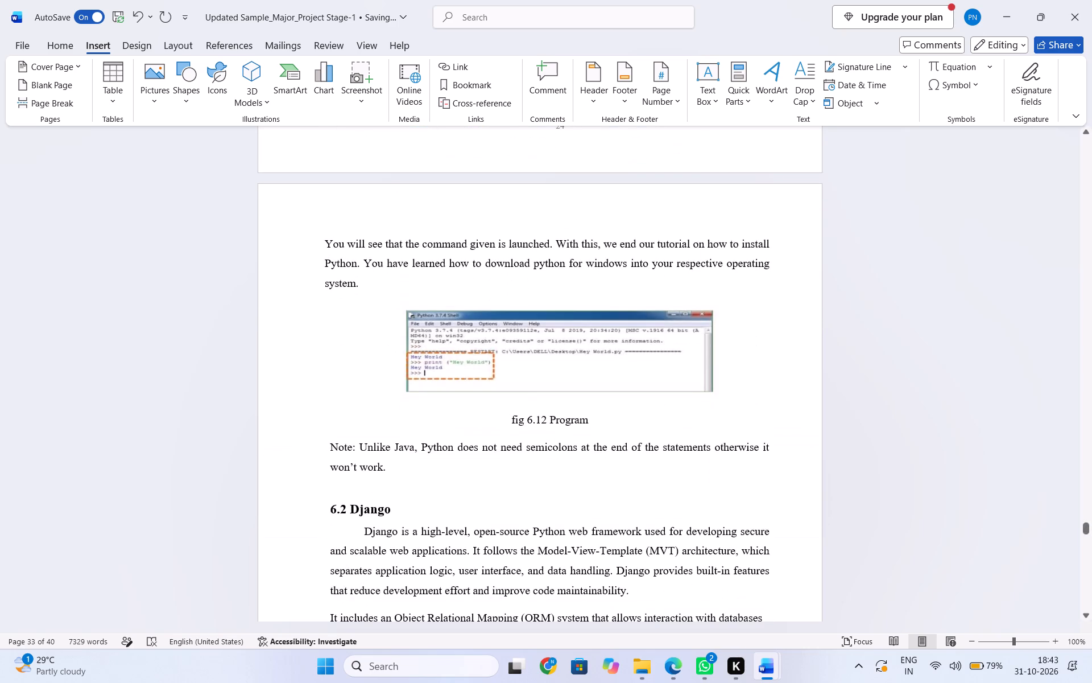
Check the section numbers from Django and PyMySQL through the "SYSTEM REQUIREMENTS SPECIFICATIONS" chapter.
{"action": "scroll", "coordinate": [486, 440], "scroll_direction": "down", "scroll_amount": 3}
{"action": "scroll", "coordinate": [486, 440], "scroll_direction": "up", "scroll_amount": 1}
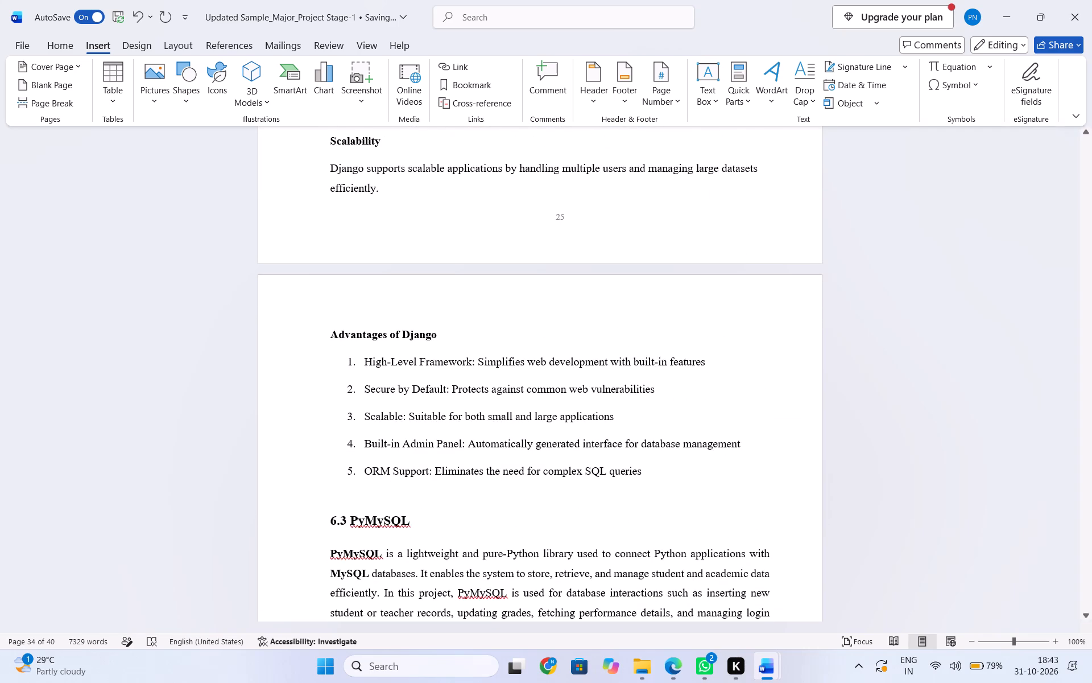
{"action": "scroll", "coordinate": [486, 440], "scroll_direction": "up", "scroll_amount": 1}
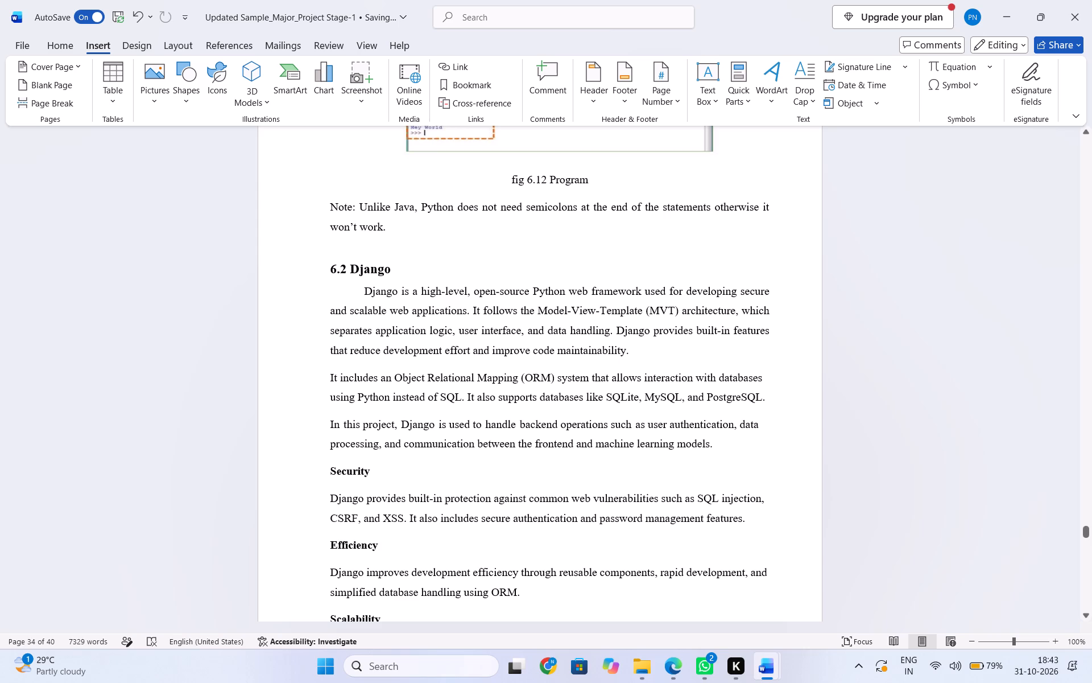
{"action": "scroll", "coordinate": [487, 445], "scroll_direction": "down", "scroll_amount": 2}
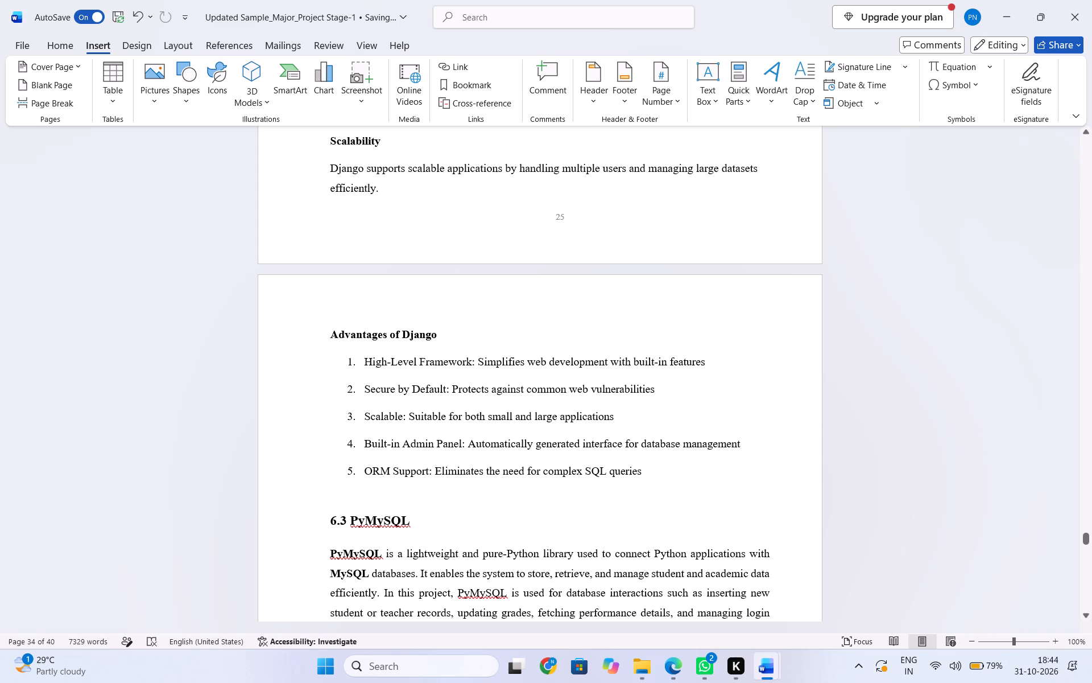
{"action": "scroll", "coordinate": [486, 430], "scroll_direction": "down", "scroll_amount": 2}
{"action": "scroll", "coordinate": [486, 430], "scroll_direction": "up", "scroll_amount": 1}
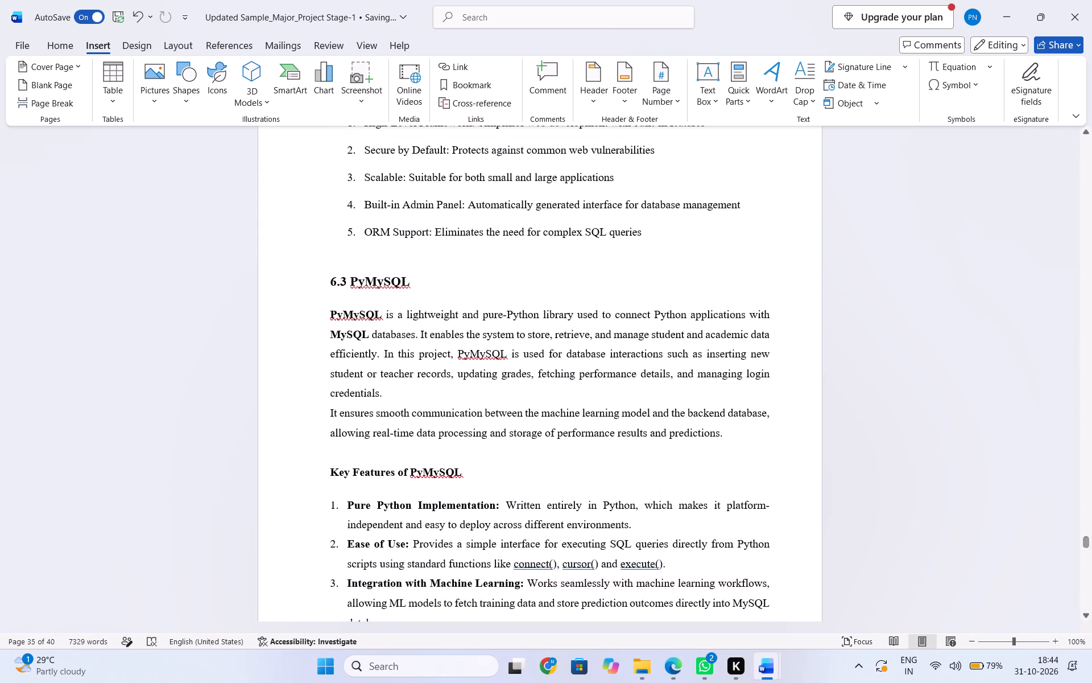
{"action": "scroll", "coordinate": [486, 431], "scroll_direction": "down", "scroll_amount": 2}
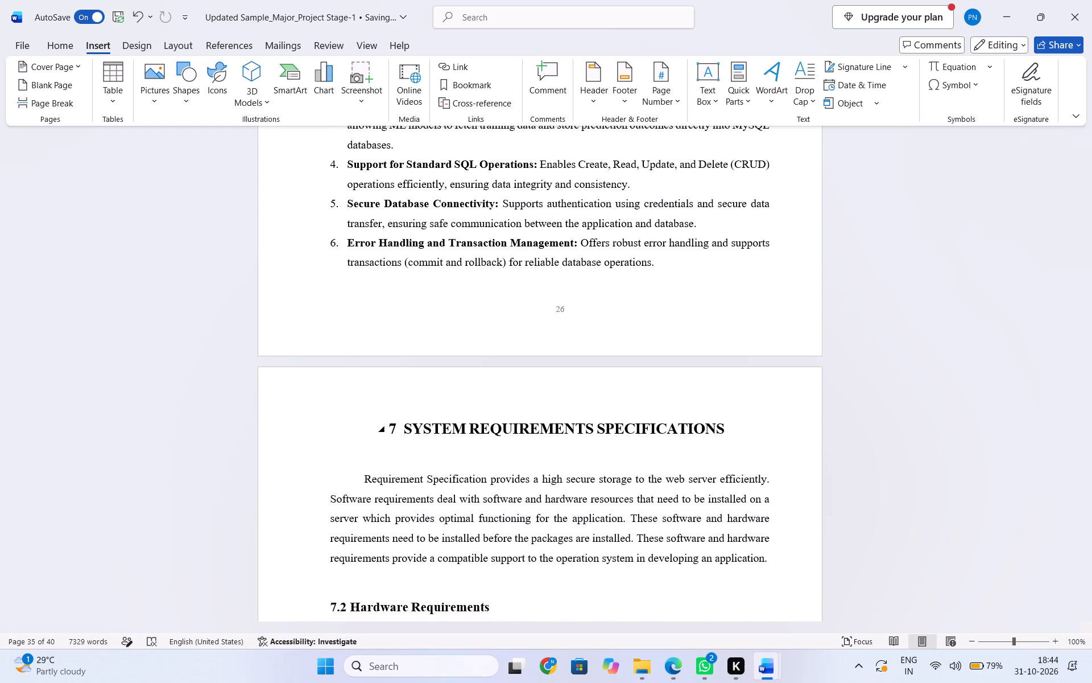
{"action": "scroll", "coordinate": [486, 431], "scroll_direction": "down", "scroll_amount": 1}
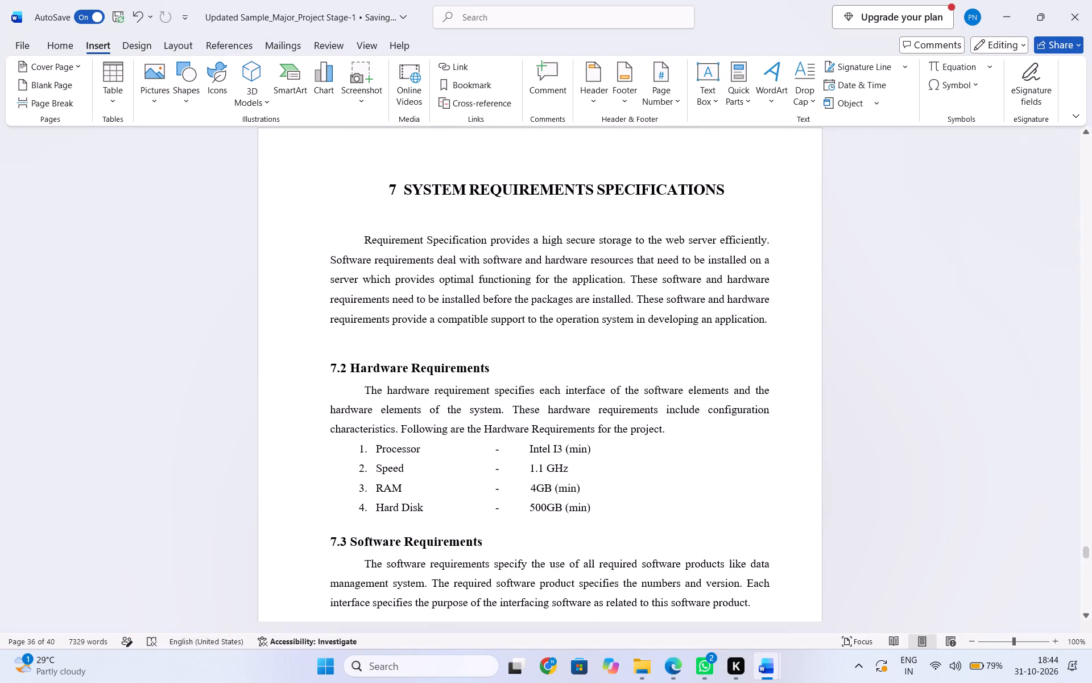
Switch to MajorProject_Document-09.pdf in Edge and look up the section numbering of its System Requirements Specifications chapter.
{"action": "left_click", "coordinate": [668, 676]}
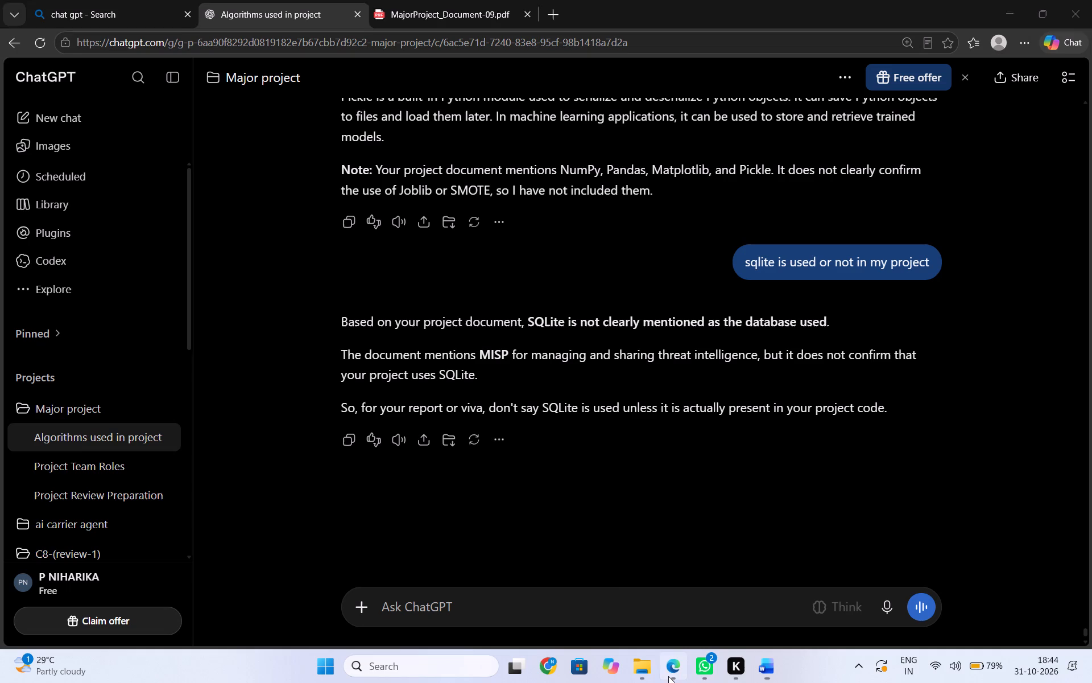
{"action": "left_click", "coordinate": [457, 2]}
{"action": "scroll", "coordinate": [556, 443], "scroll_direction": "down", "scroll_amount": 5}
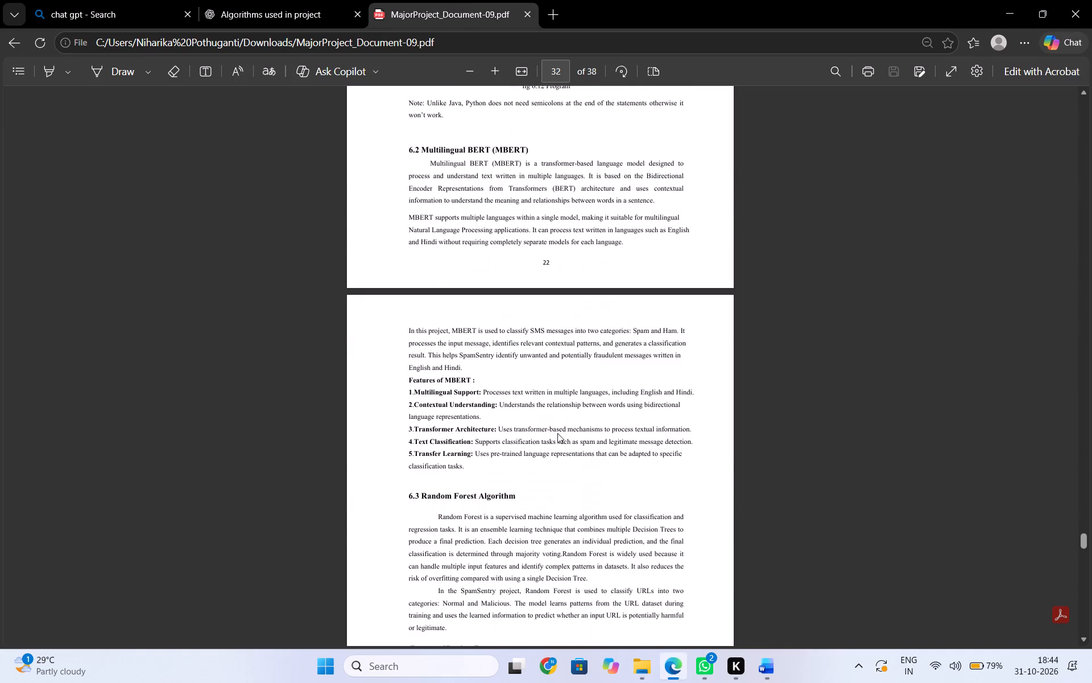
{"action": "scroll", "coordinate": [559, 427], "scroll_direction": "down", "scroll_amount": 5}
{"action": "scroll", "coordinate": [559, 427], "scroll_direction": "up", "scroll_amount": 2}
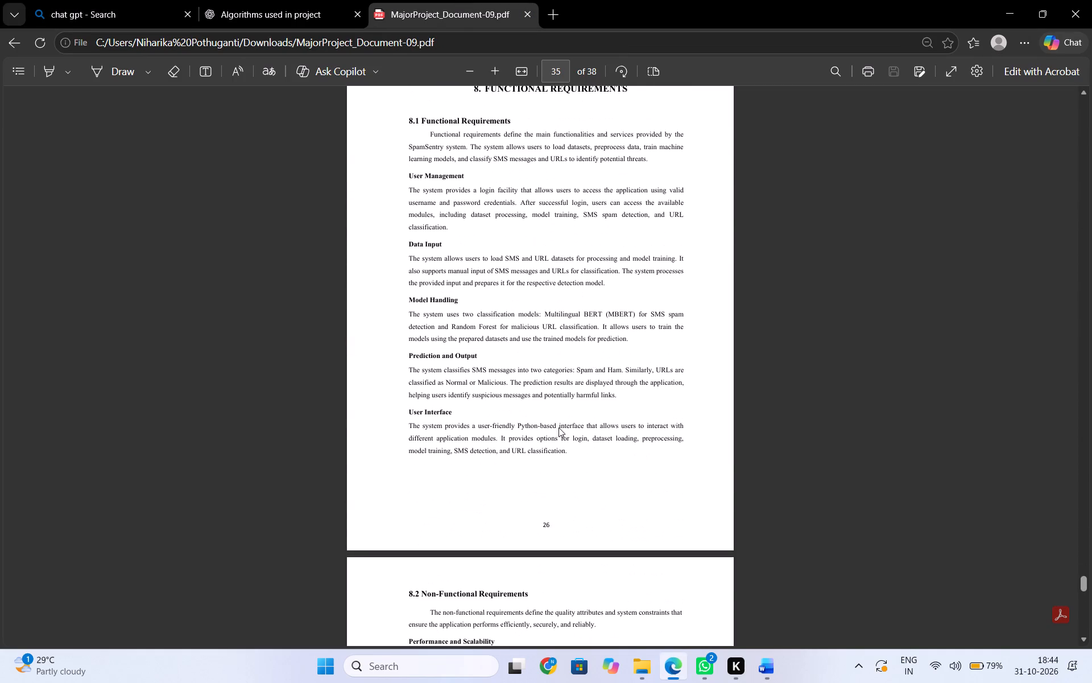
{"action": "scroll", "coordinate": [559, 427], "scroll_direction": "up", "scroll_amount": 1}
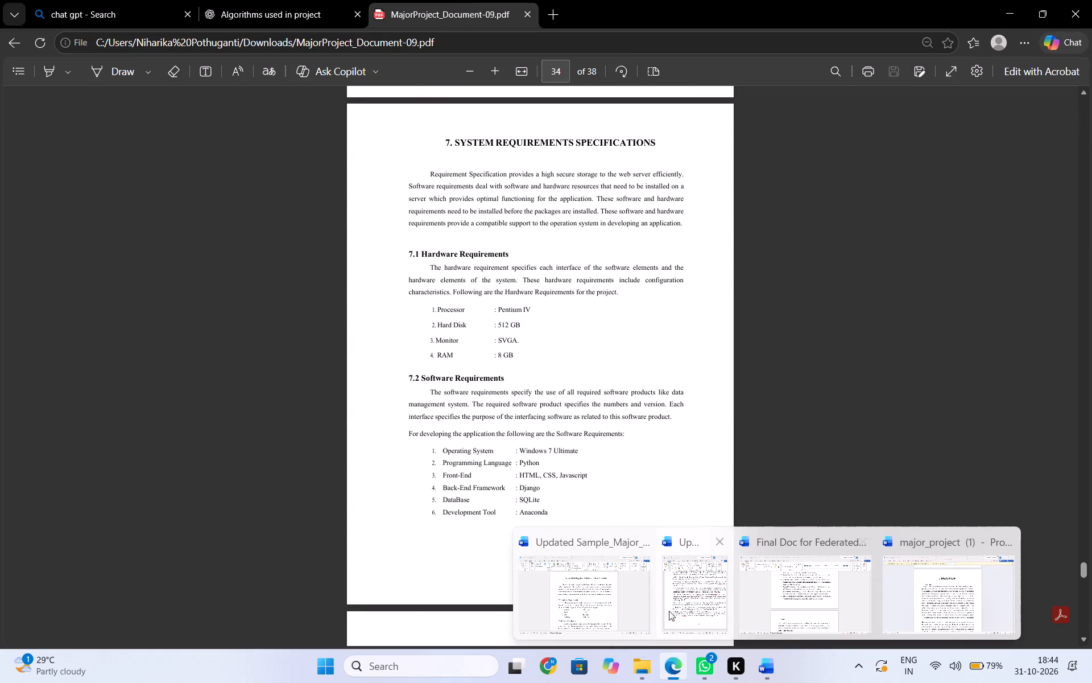
Return to the report in Word and renumber the Hardware Requirements heading as 7.1, keeping a space before the title.
{"action": "left_click", "coordinate": [627, 602]}
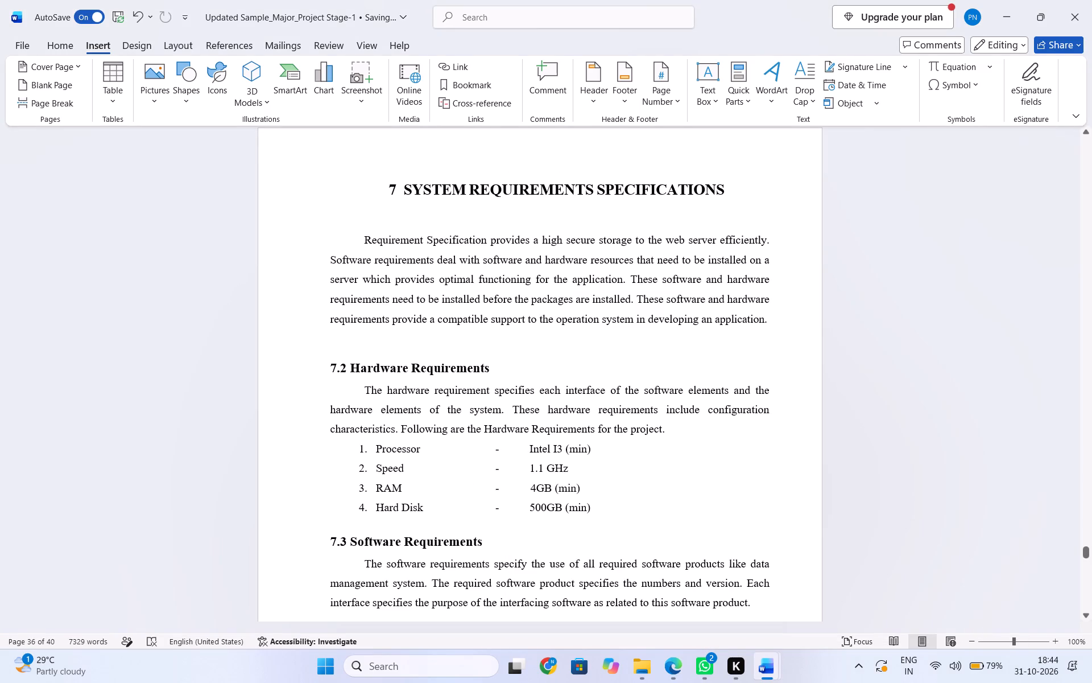
{"action": "left_click", "coordinate": [346, 369]}
{"action": "left_click", "coordinate": [346, 369]}
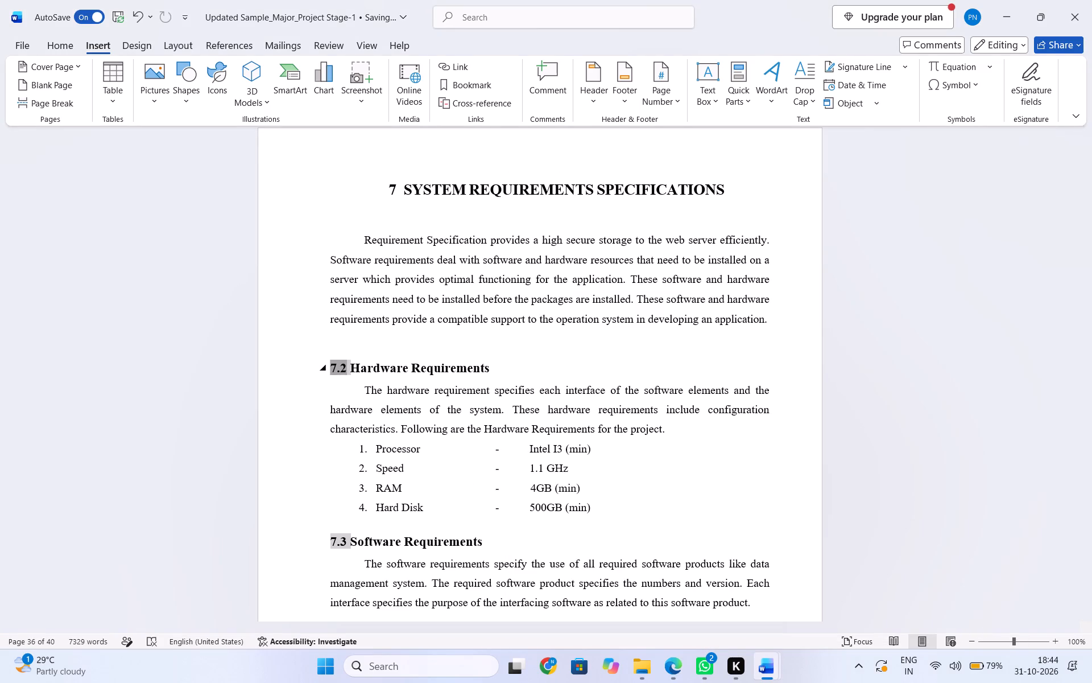
{"action": "key", "text": "BackSpace"}
{"action": "type", "text": "7.1"}
{"action": "key", "text": "space"}
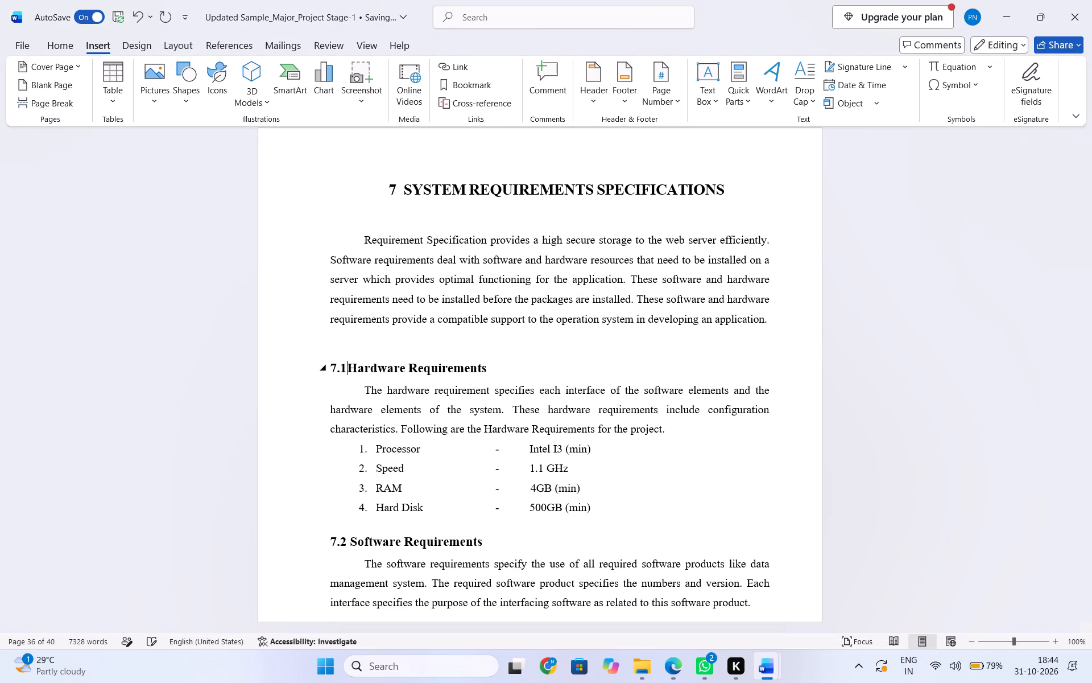
{"action": "key", "text": "space"}
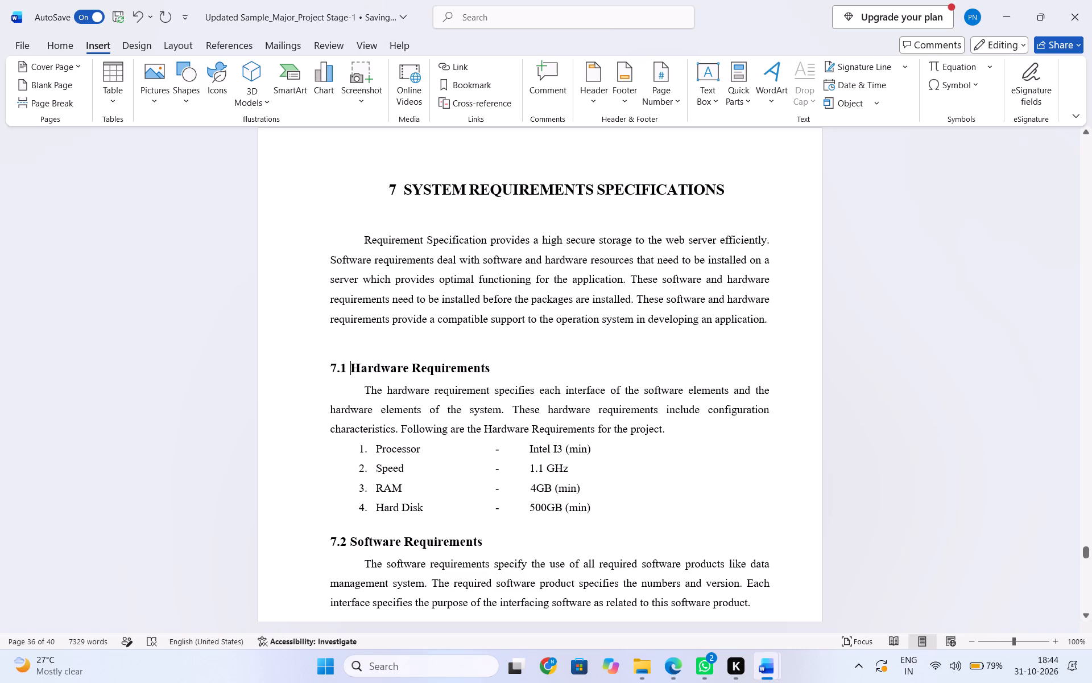
Renumber the Functional Requirements section heading in chapter 8 as 8.1, followed by spacing before the title.
{"action": "scroll", "coordinate": [433, 441], "scroll_direction": "down", "scroll_amount": 1}
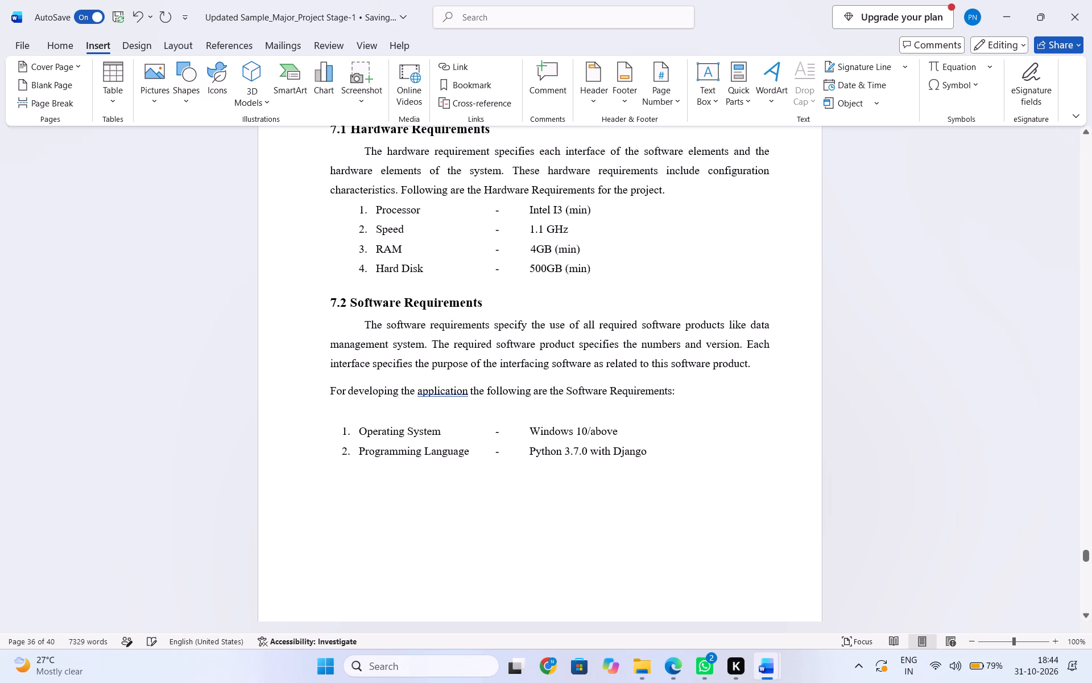
{"action": "scroll", "coordinate": [436, 439], "scroll_direction": "down", "scroll_amount": 1}
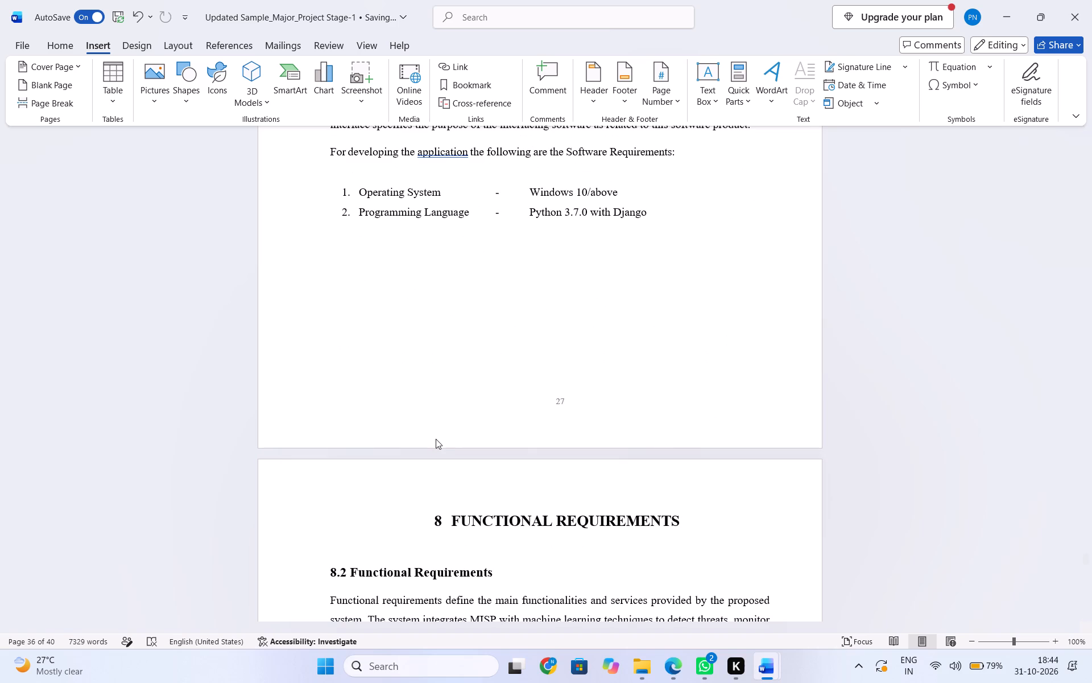
{"action": "scroll", "coordinate": [436, 439], "scroll_direction": "down", "scroll_amount": 1}
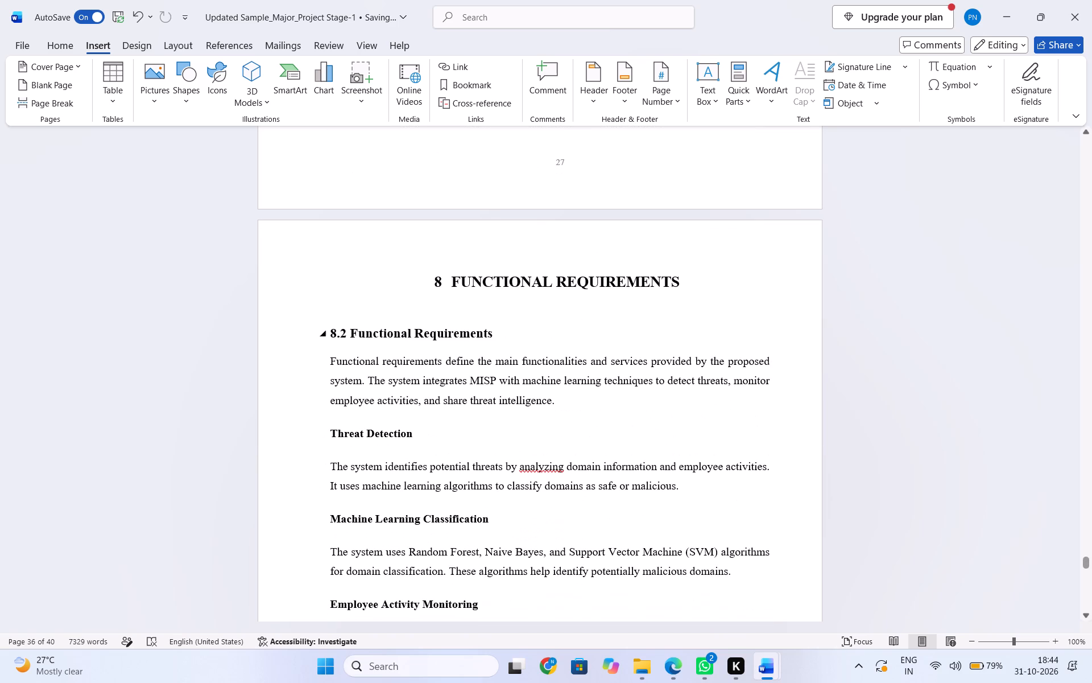
{"action": "left_click", "coordinate": [347, 335]}
{"action": "key", "text": "BackSpace"}
{"action": "key", "text": "BackSpace"}
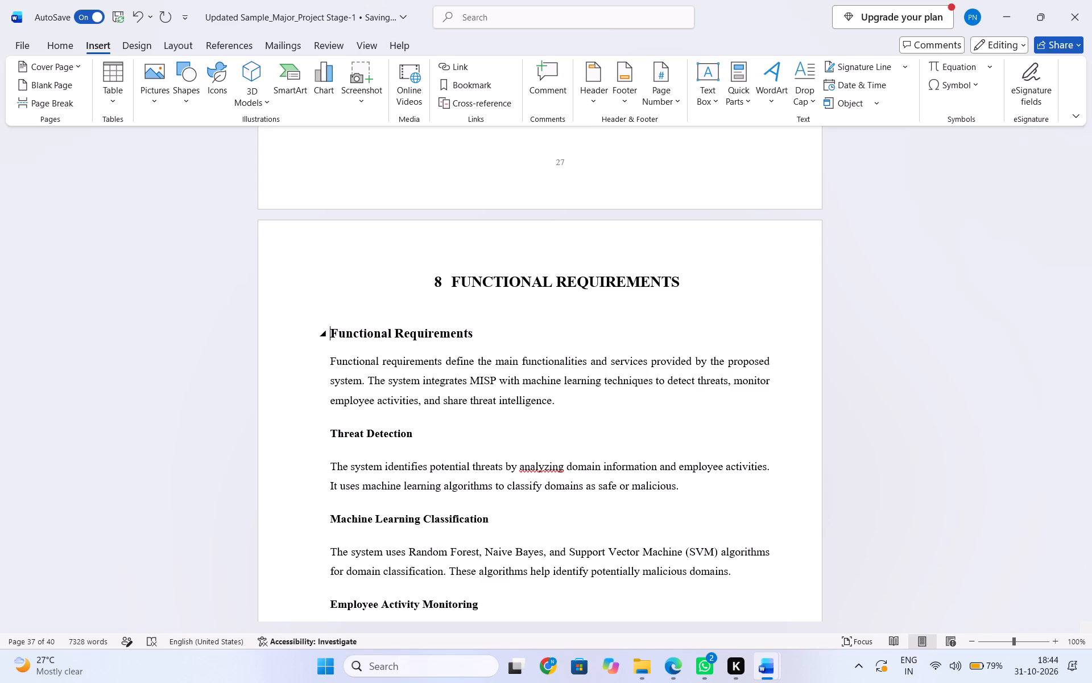
{"action": "type", "text": "8.1"}
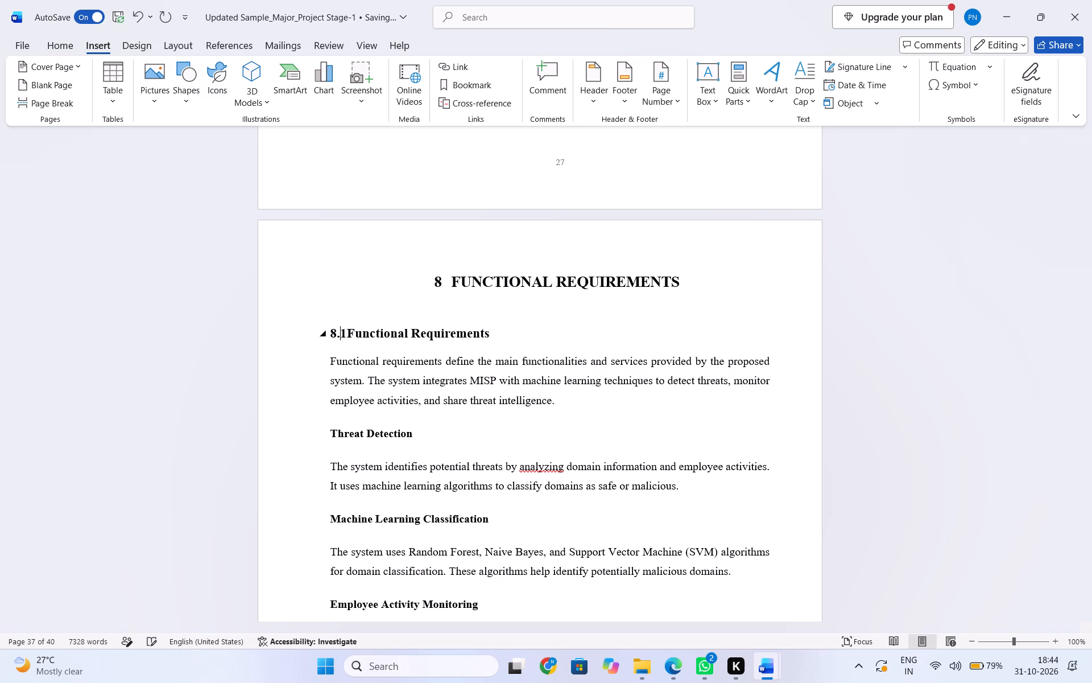
{"action": "key", "text": "space"}
{"action": "key", "text": "space"}
Check the numbering and layout of the remaining pages, from Non-Functional Requirements through the numbered references.
{"action": "scroll", "coordinate": [347, 335], "scroll_direction": "down", "scroll_amount": 2}
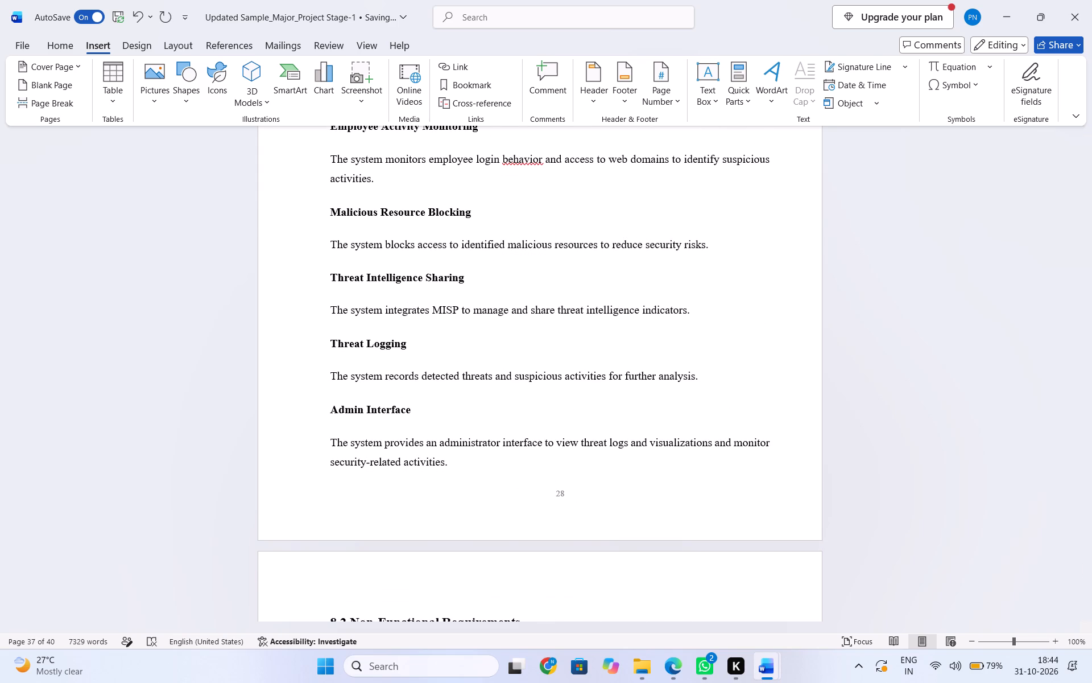
{"action": "scroll", "coordinate": [347, 335], "scroll_direction": "down", "scroll_amount": 1}
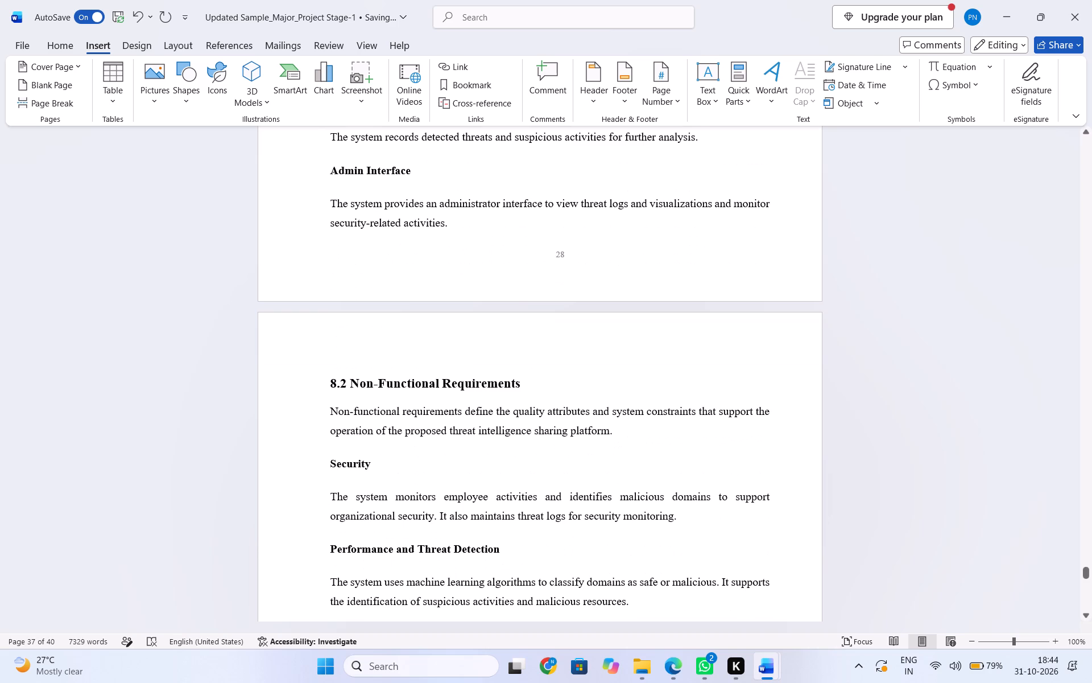
{"action": "scroll", "coordinate": [365, 362], "scroll_direction": "down", "scroll_amount": 2}
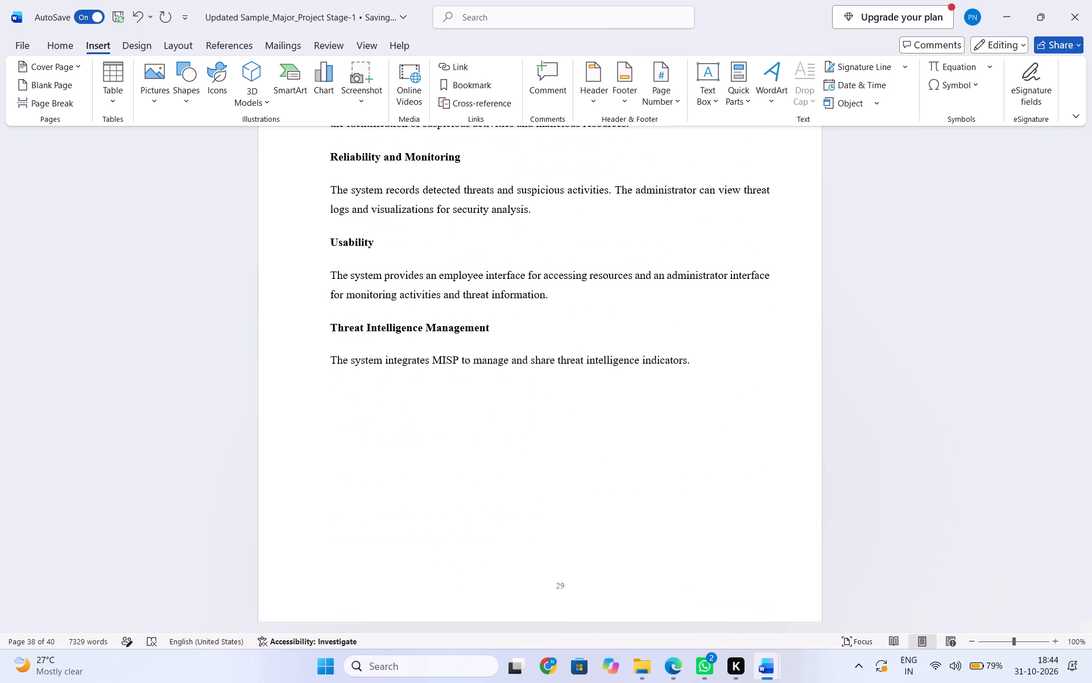
{"action": "scroll", "coordinate": [365, 362], "scroll_direction": "down", "scroll_amount": 3}
{"action": "scroll", "coordinate": [365, 362], "scroll_direction": "up", "scroll_amount": 9}
{"action": "scroll", "coordinate": [365, 362], "scroll_direction": "down", "scroll_amount": 9}
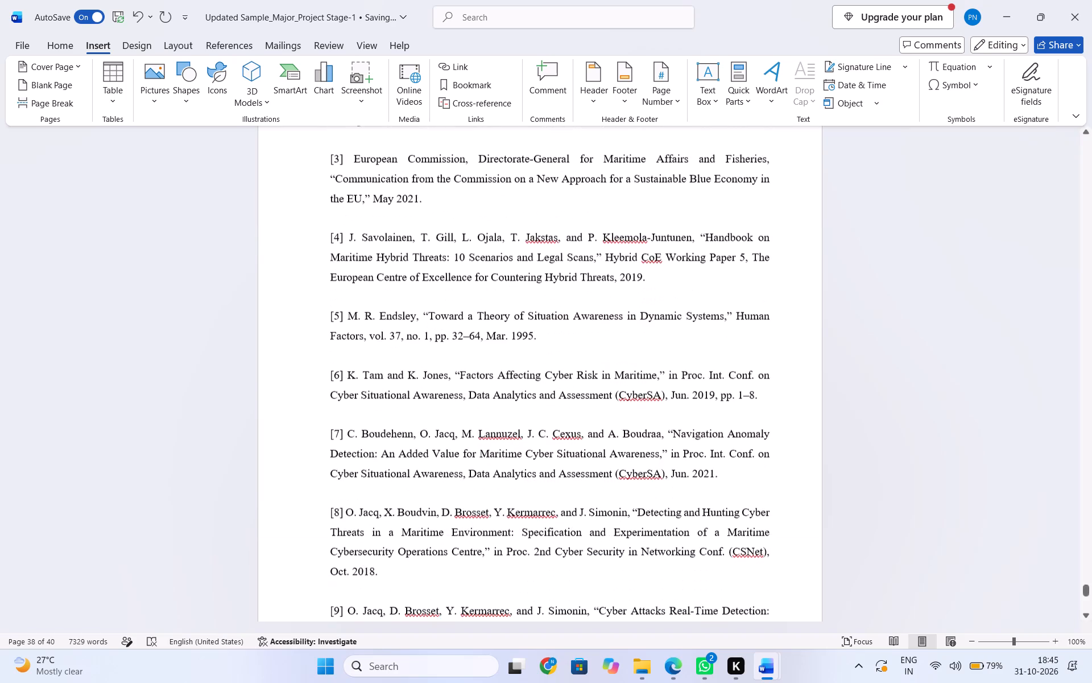
{"action": "scroll", "coordinate": [365, 362], "scroll_direction": "down", "scroll_amount": 7}
{"action": "scroll", "coordinate": [365, 362], "scroll_direction": "up", "scroll_amount": 3}
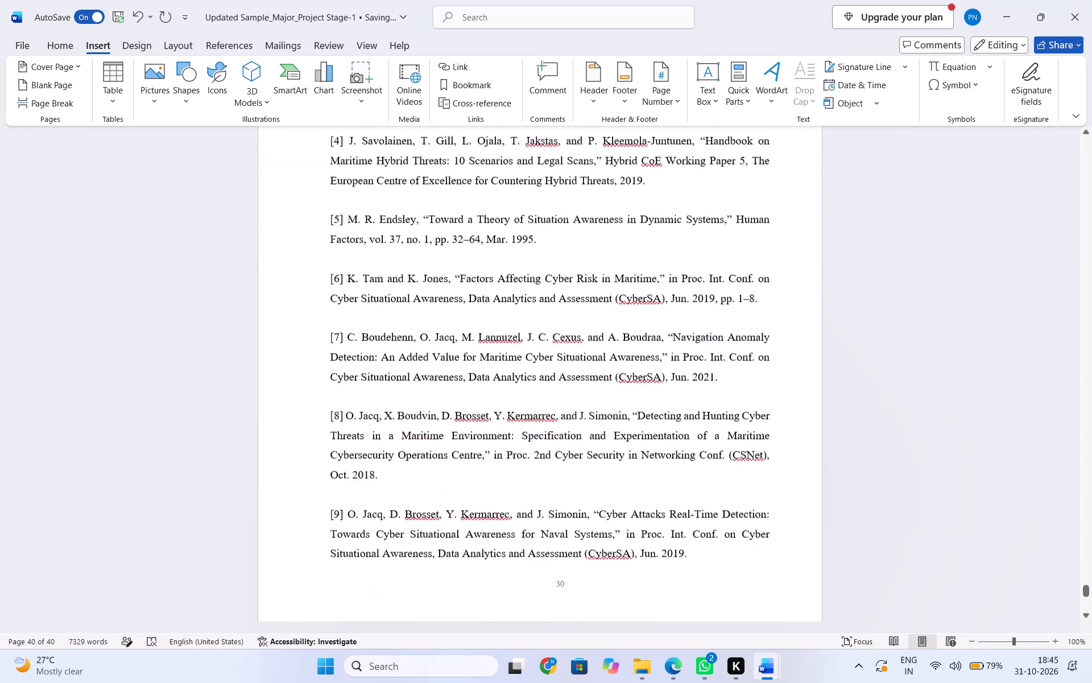
{"action": "scroll", "coordinate": [365, 362], "scroll_direction": "up", "scroll_amount": 3}
{"action": "scroll", "coordinate": [365, 362], "scroll_direction": "down", "scroll_amount": 3}
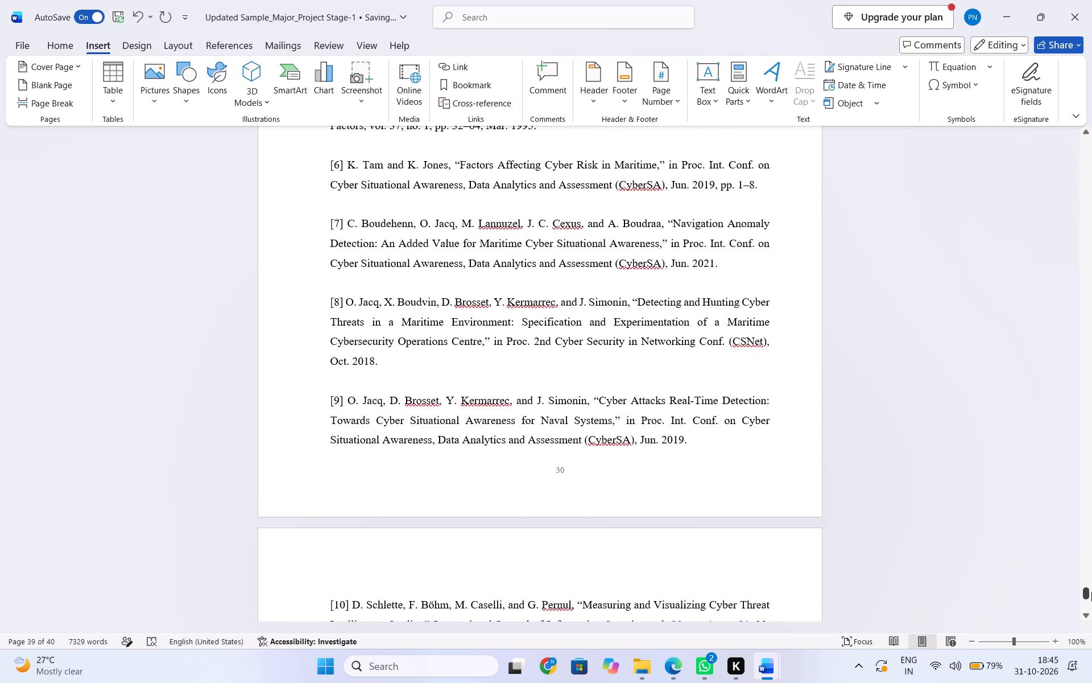
Return to the Contents page and examine the page numbers listed for Literature Survey, Existing Method and section 3.1.
{"action": "left_click_drag", "start_coordinate": [1087, 594], "coordinate": [1076, 446]}
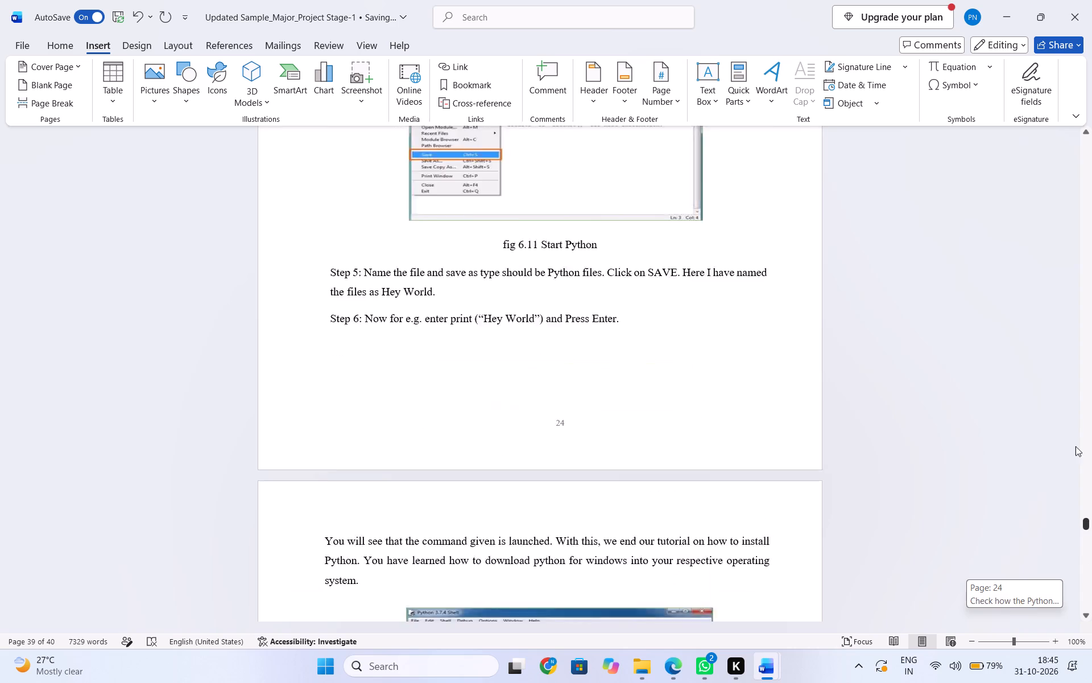
{"action": "left_click_drag", "start_coordinate": [1076, 446], "coordinate": [1078, 182]}
{"action": "scroll", "coordinate": [593, 503], "scroll_direction": "down", "scroll_amount": 2}
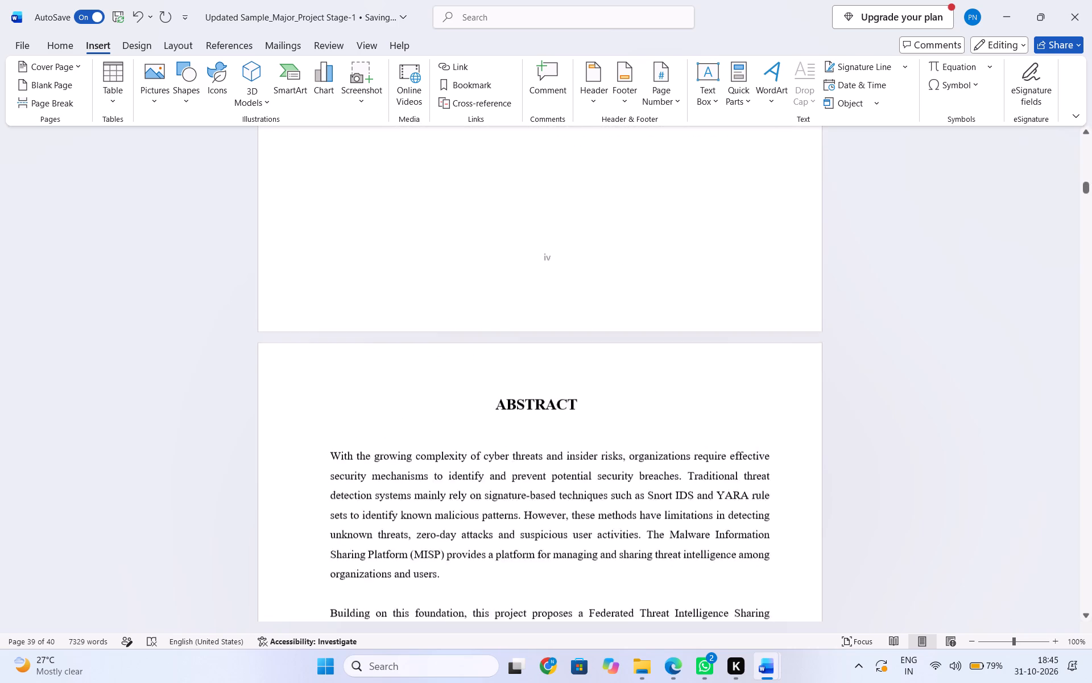
{"action": "scroll", "coordinate": [593, 503], "scroll_direction": "down", "scroll_amount": 4}
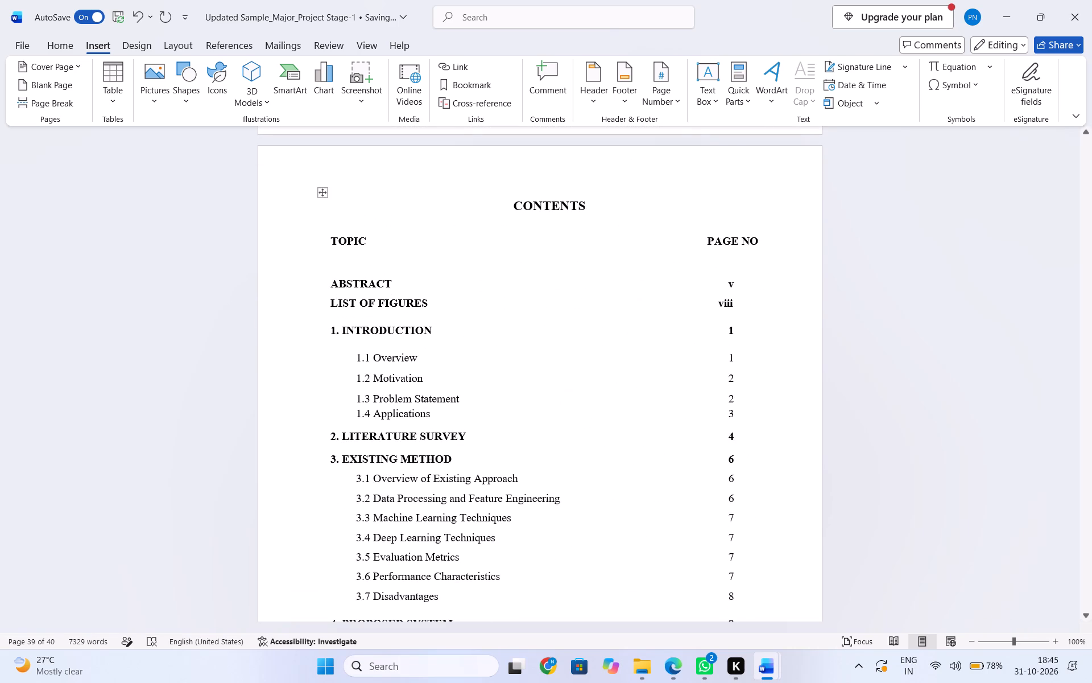
{"action": "left_click", "coordinate": [733, 442]}
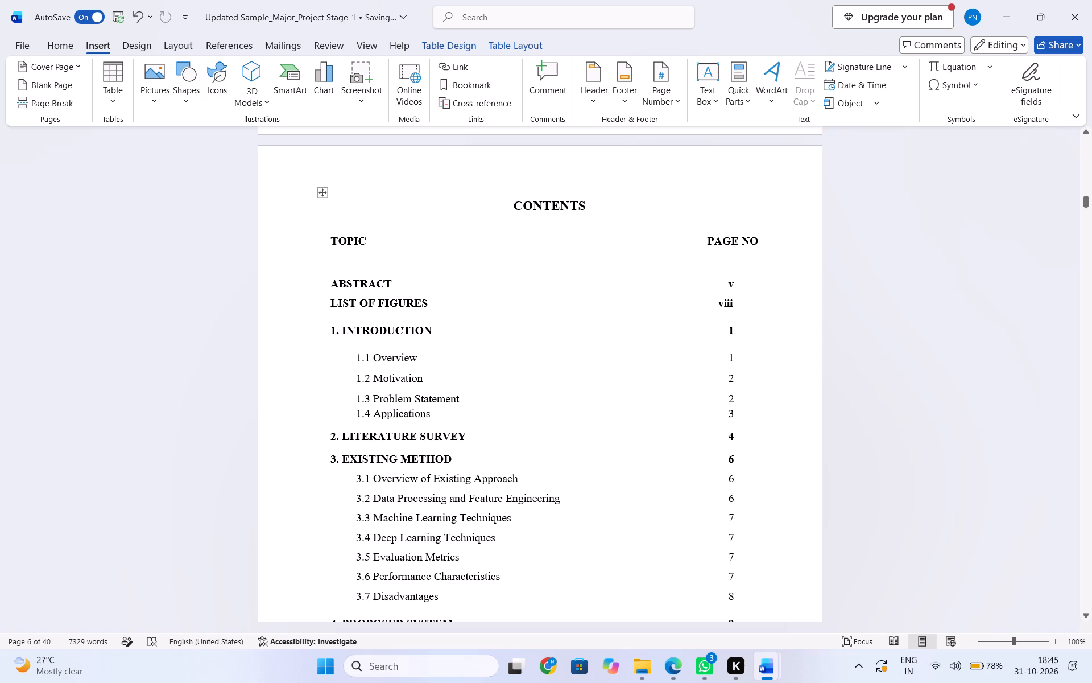
{"action": "left_click", "coordinate": [734, 462]}
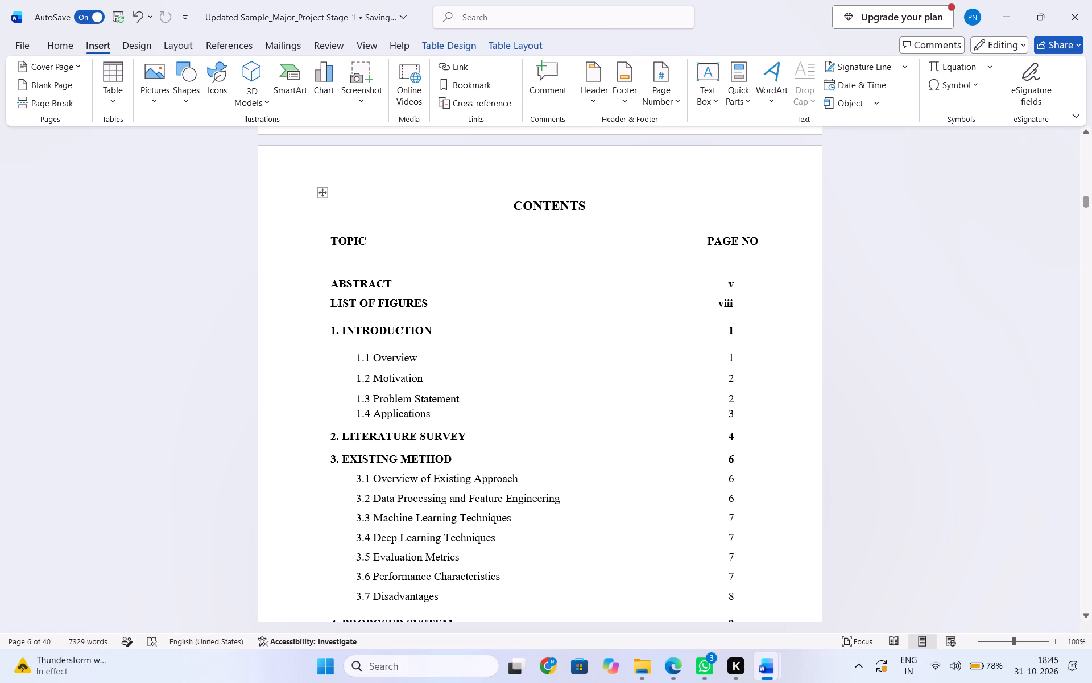
{"action": "left_click", "coordinate": [737, 478]}
Look up the pages on which the Literature Survey and Existing Method chapters begin in the report body.
{"action": "left_click_drag", "start_coordinate": [1085, 204], "coordinate": [1087, 281]}
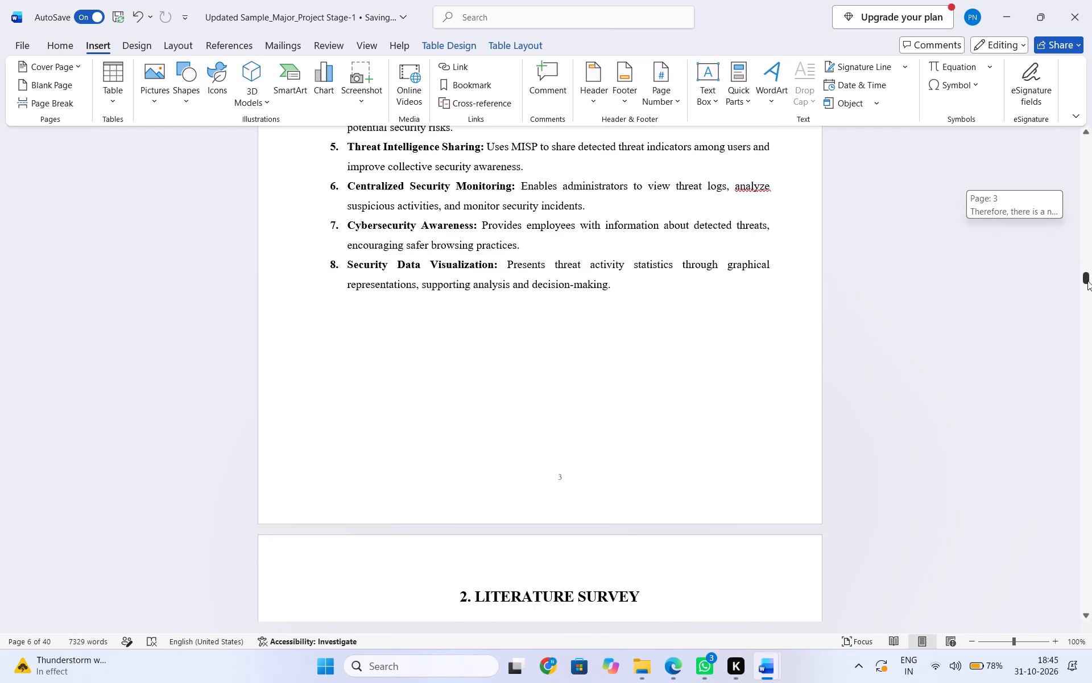
{"action": "left_click_drag", "start_coordinate": [1087, 281], "coordinate": [1087, 286]}
{"action": "scroll", "coordinate": [783, 418], "scroll_direction": "down", "scroll_amount": 3}
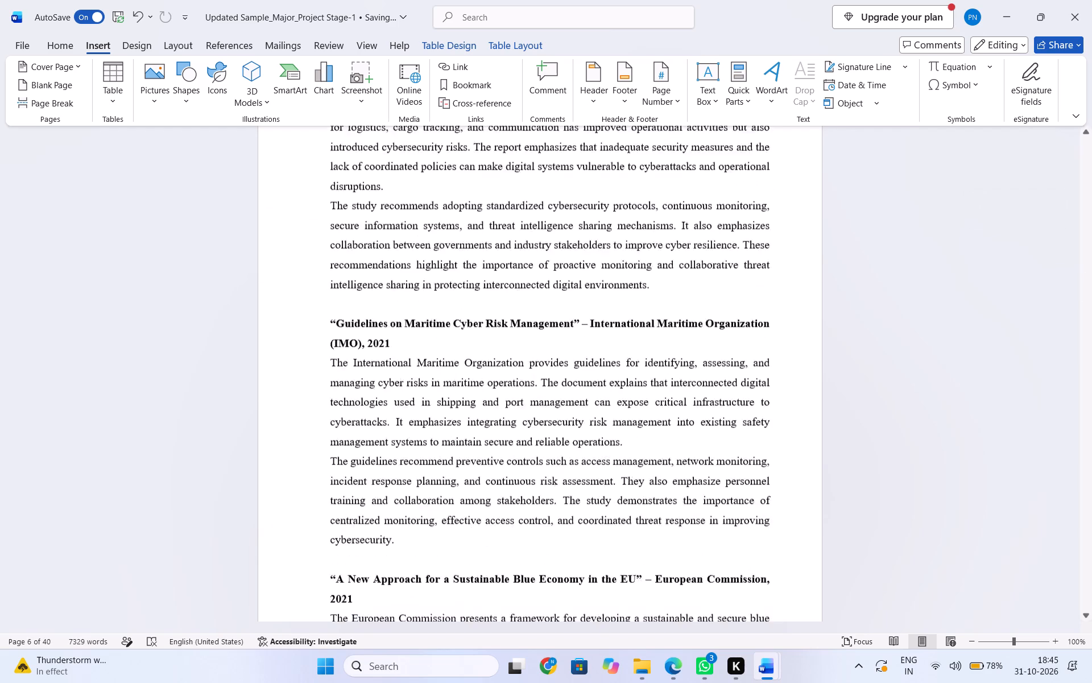
{"action": "scroll", "coordinate": [783, 418], "scroll_direction": "down", "scroll_amount": 8}
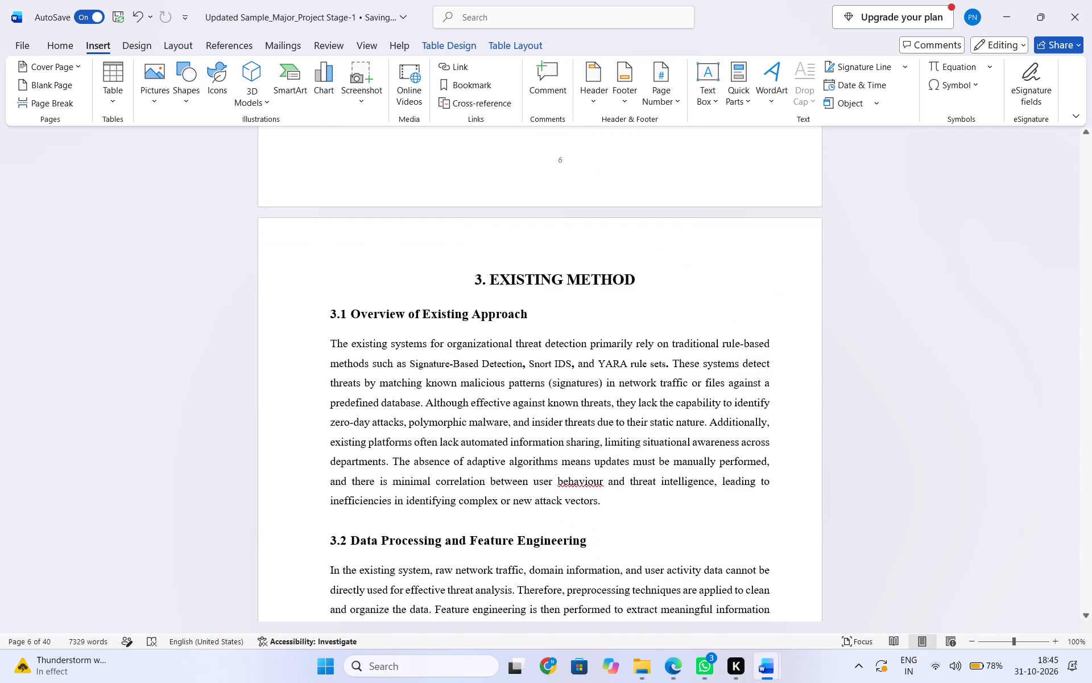
{"action": "scroll", "coordinate": [783, 418], "scroll_direction": "down", "scroll_amount": 1}
Set the page number of the "3. EXISTING METHOD" entry in the Contents table to 7.
{"action": "scroll", "coordinate": [813, 416], "scroll_direction": "up", "scroll_amount": 14}
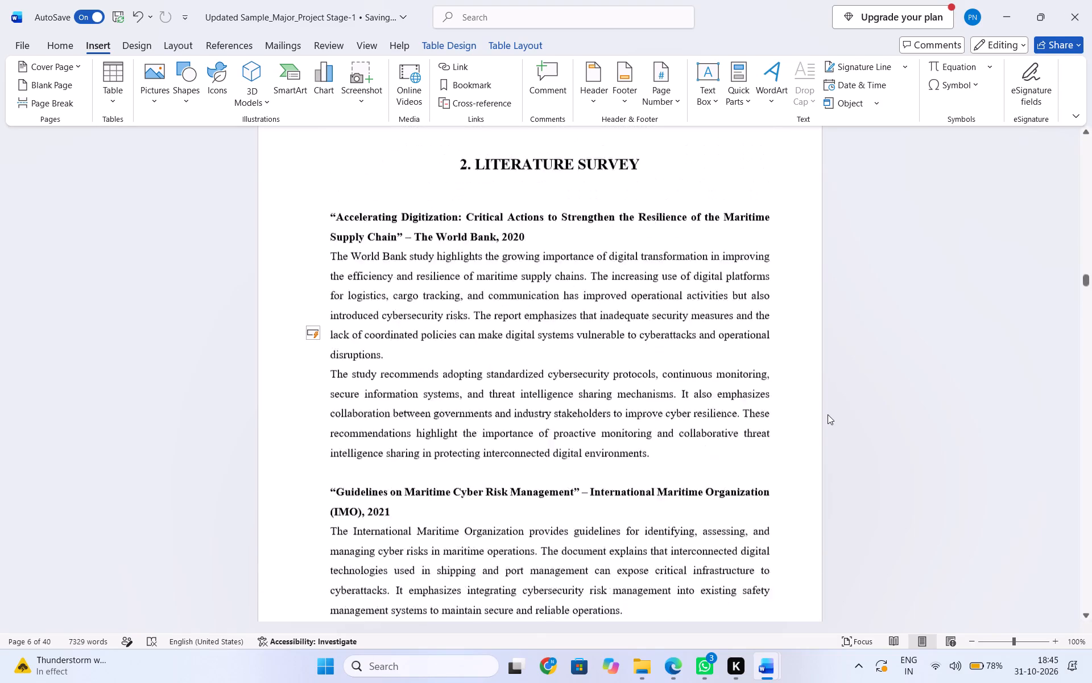
{"action": "scroll", "coordinate": [828, 414], "scroll_direction": "up", "scroll_amount": 17}
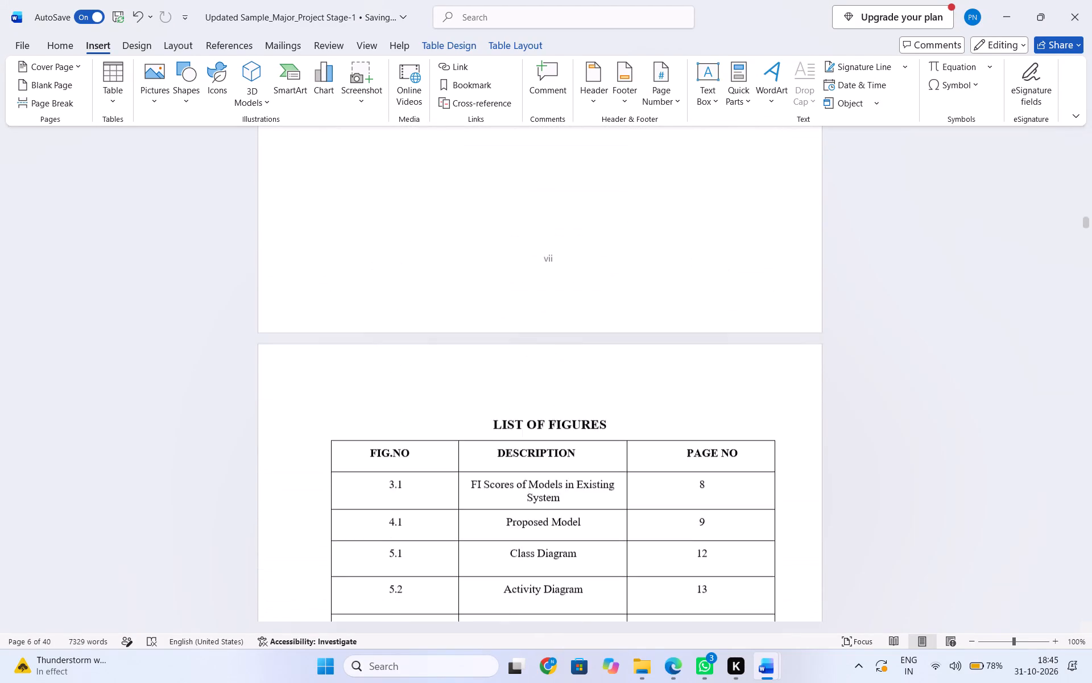
{"action": "scroll", "coordinate": [828, 414], "scroll_direction": "up", "scroll_amount": 5}
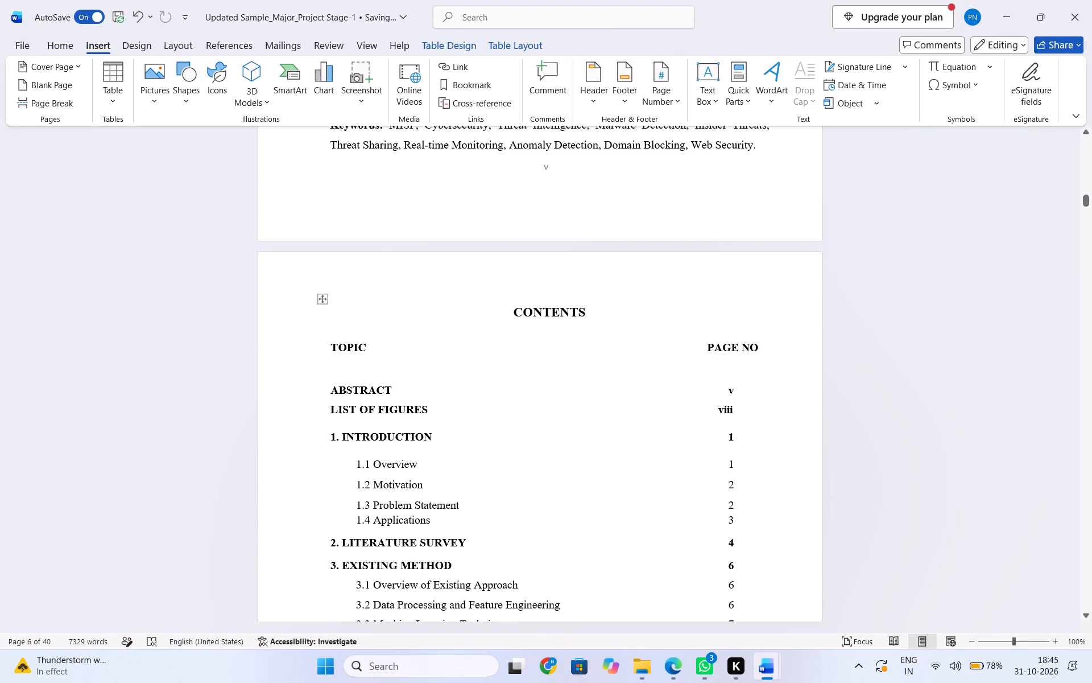
{"action": "left_click", "coordinate": [735, 562]}
{"action": "key", "text": "BackSpace"}
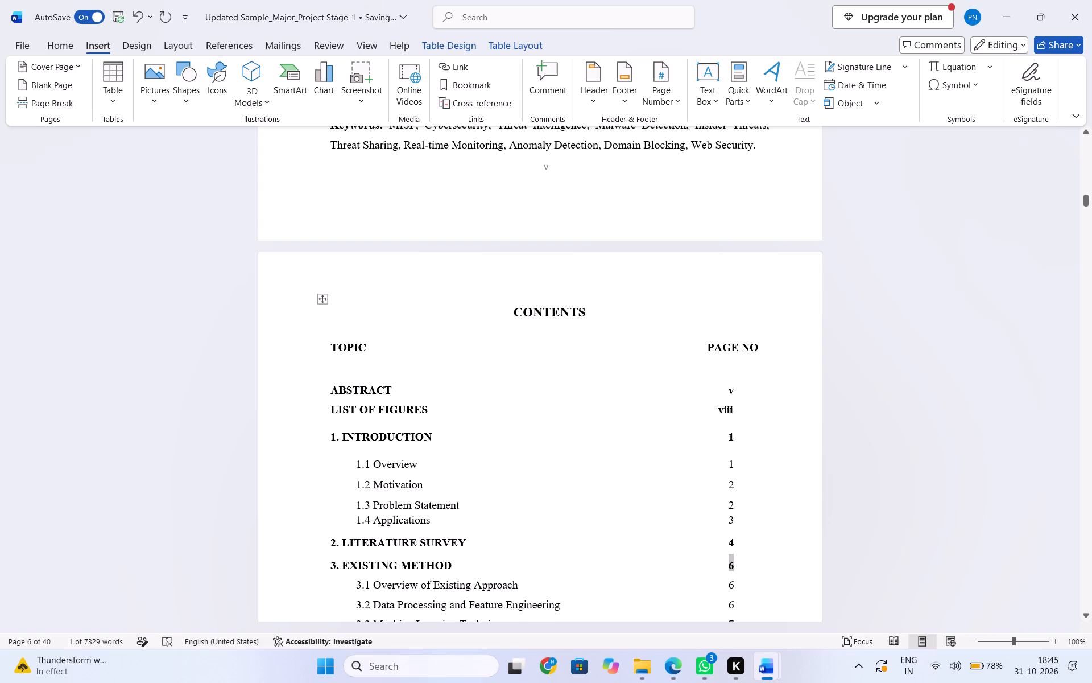
{"action": "key", "text": "7"}
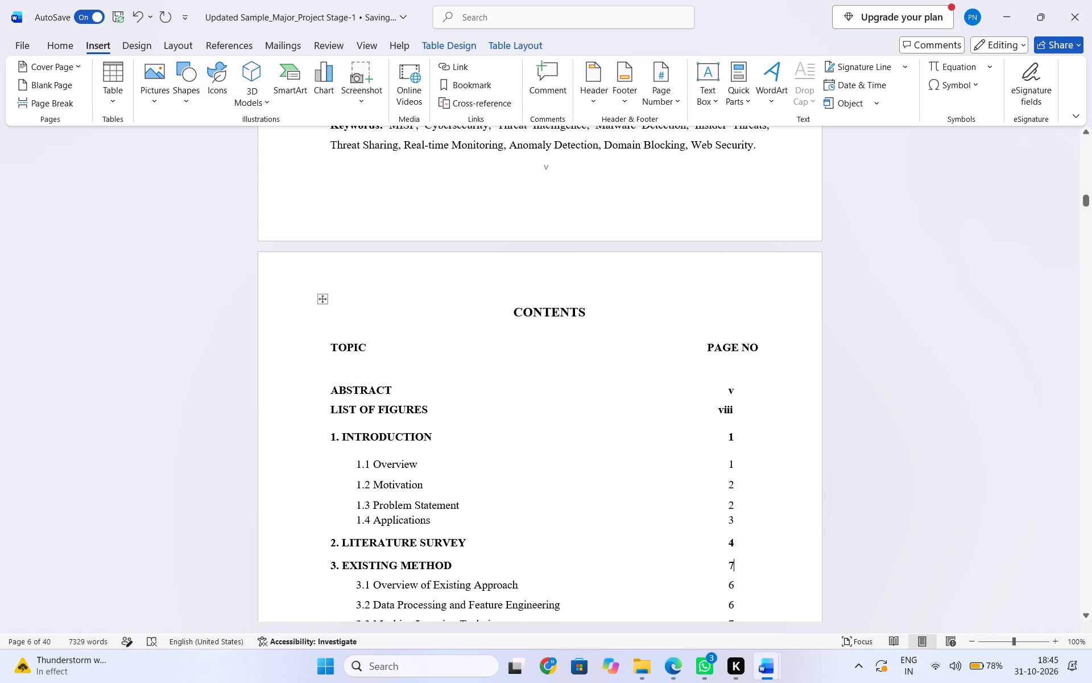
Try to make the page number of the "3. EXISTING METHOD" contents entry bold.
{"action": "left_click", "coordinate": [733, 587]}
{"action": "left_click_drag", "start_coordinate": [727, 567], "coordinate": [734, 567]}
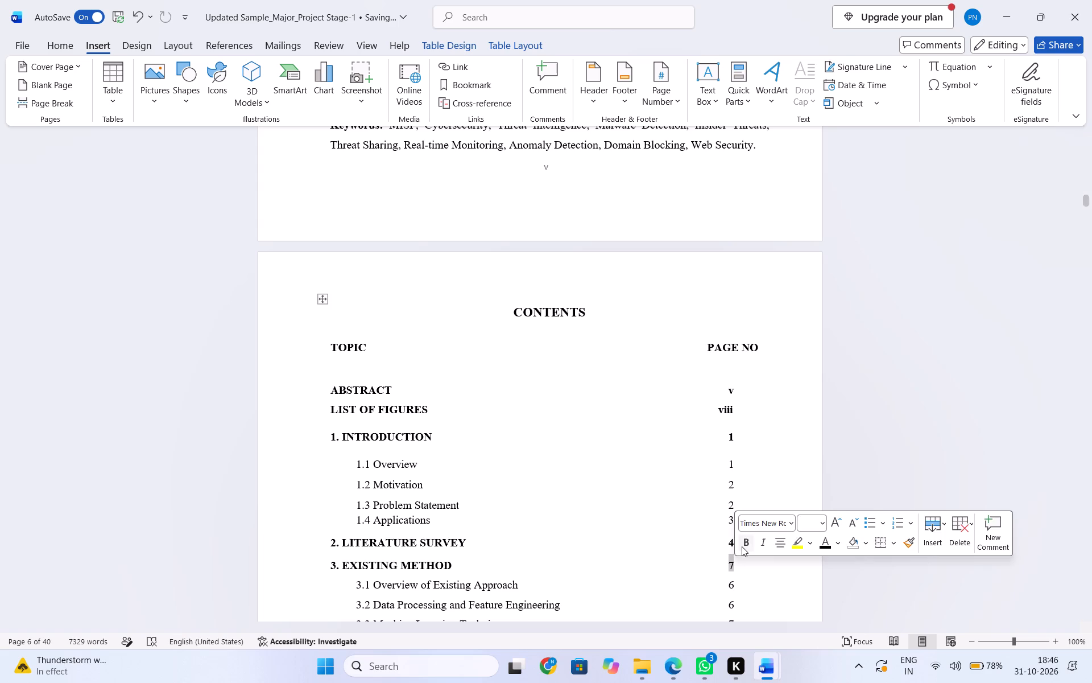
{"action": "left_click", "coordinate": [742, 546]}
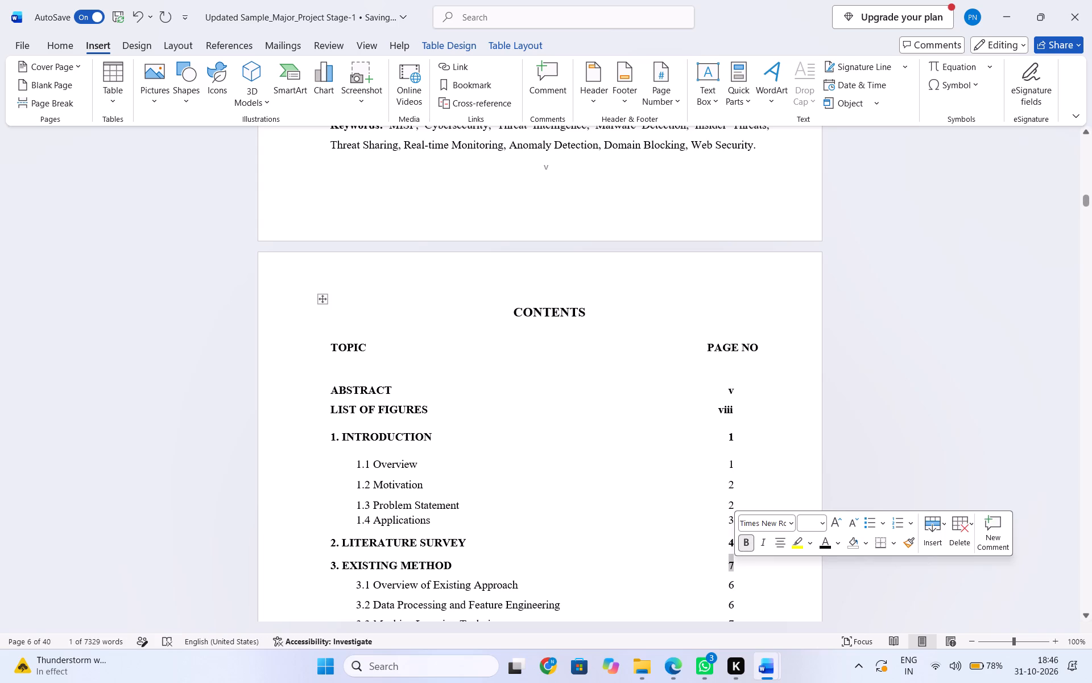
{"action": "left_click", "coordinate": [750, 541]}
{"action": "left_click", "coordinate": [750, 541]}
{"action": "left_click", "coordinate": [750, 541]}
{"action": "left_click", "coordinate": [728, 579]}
Set the contents page numbers of 3.1 Overview of Existing Approach and 3.2 Data Processing and Feature Engineering to 7.
{"action": "scroll", "coordinate": [748, 565], "scroll_direction": "down", "scroll_amount": 1}
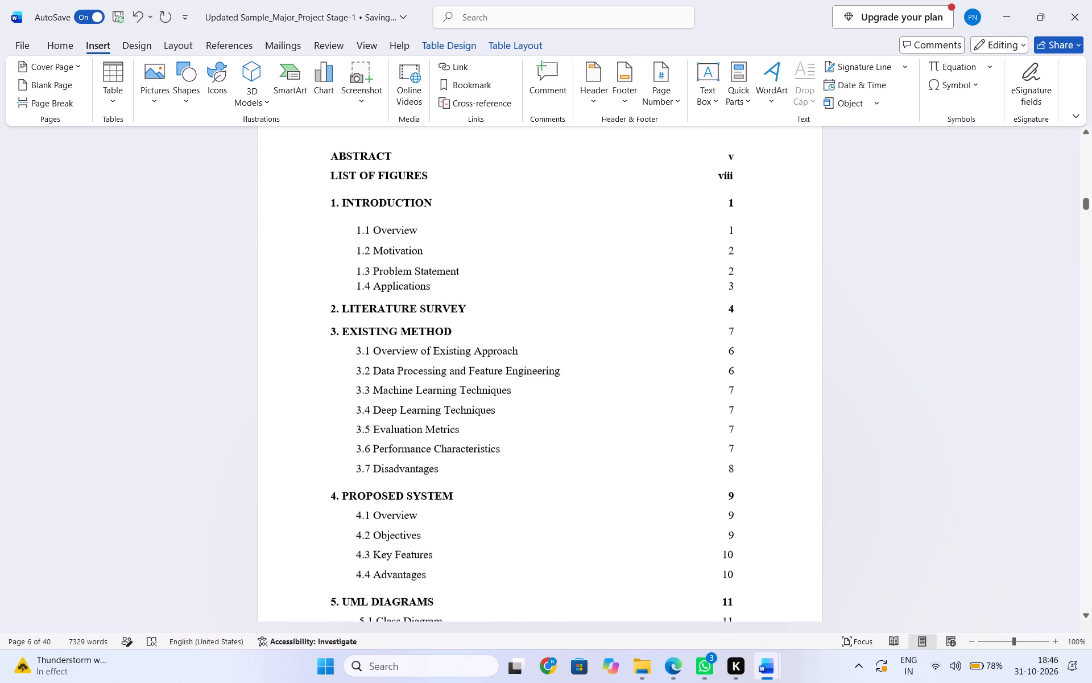
{"action": "left_click", "coordinate": [732, 347]}
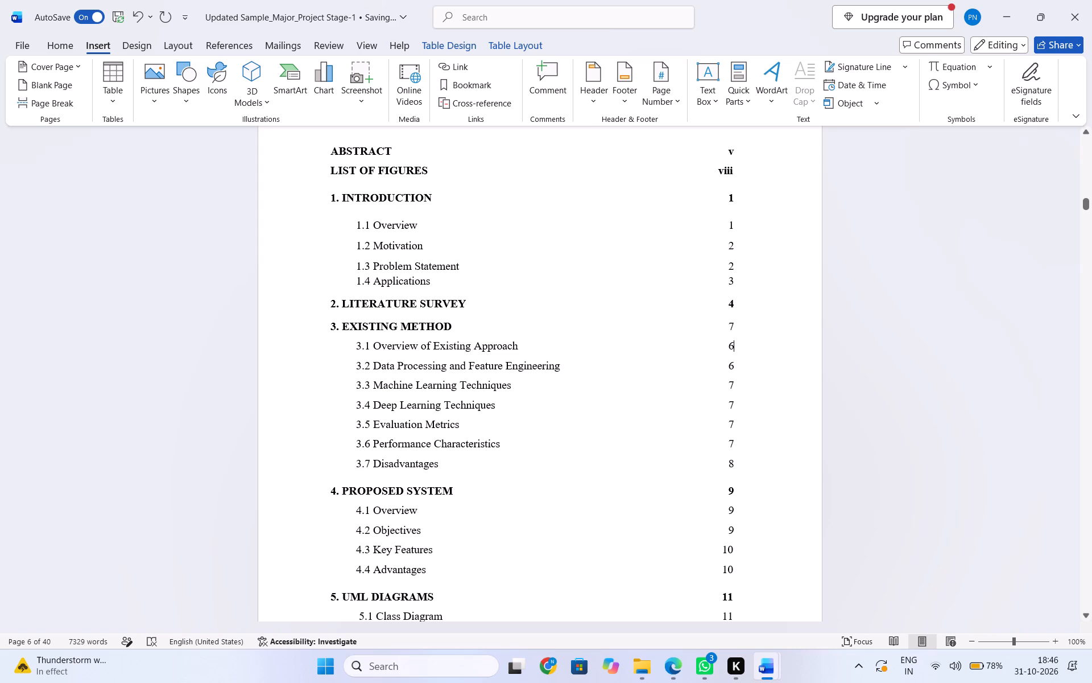
{"action": "key", "text": "BackSpace"}
{"action": "key", "text": "7"}
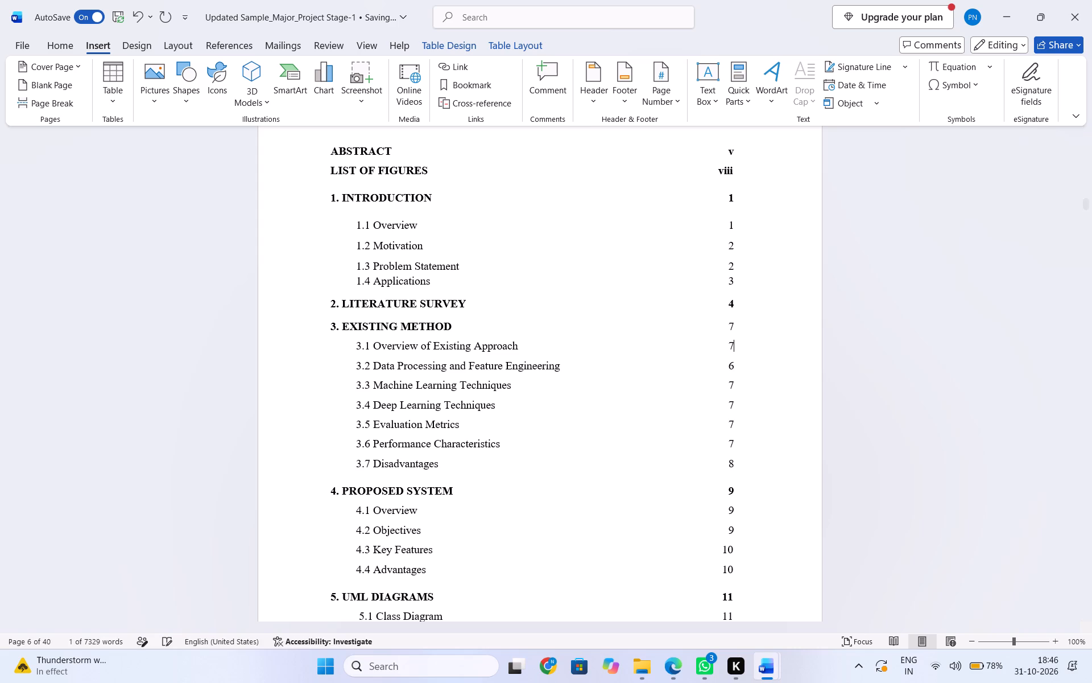
{"action": "key", "text": "Down"}
{"action": "key", "text": "Right"}
{"action": "key", "text": "BackSpace"}
{"action": "key", "text": "7"}
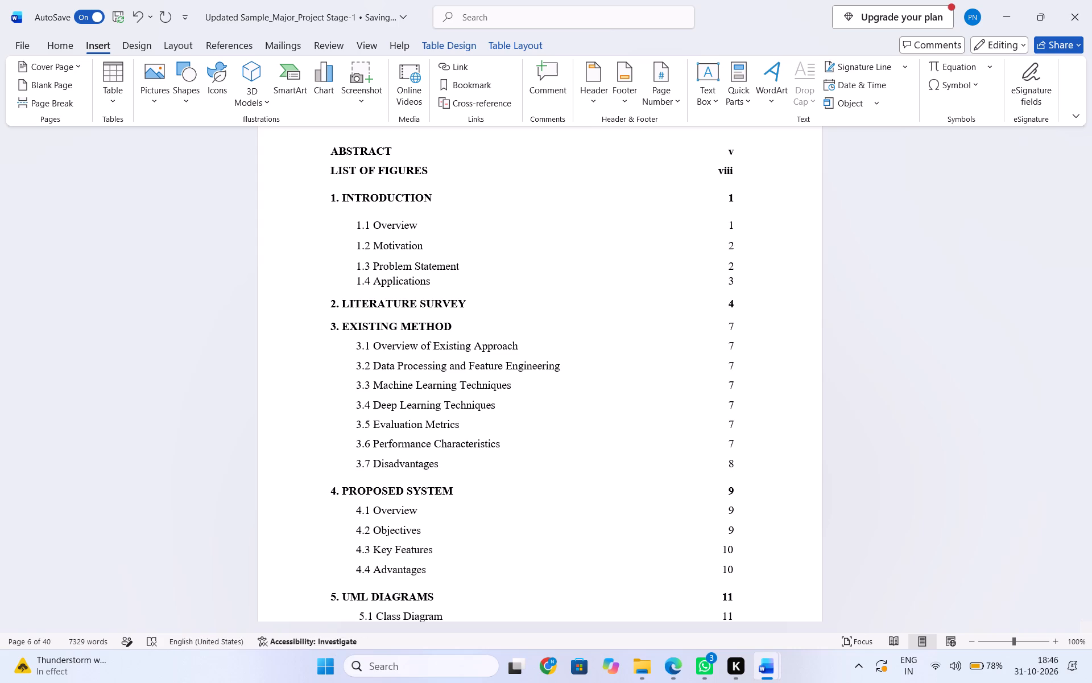
Set the contents page number of 3.3 Machine Learning Techniques to 8.
{"action": "key", "text": "Down"}
{"action": "key", "text": "Right"}
{"action": "key", "text": "BackSpace"}
{"action": "key", "text": "8"}
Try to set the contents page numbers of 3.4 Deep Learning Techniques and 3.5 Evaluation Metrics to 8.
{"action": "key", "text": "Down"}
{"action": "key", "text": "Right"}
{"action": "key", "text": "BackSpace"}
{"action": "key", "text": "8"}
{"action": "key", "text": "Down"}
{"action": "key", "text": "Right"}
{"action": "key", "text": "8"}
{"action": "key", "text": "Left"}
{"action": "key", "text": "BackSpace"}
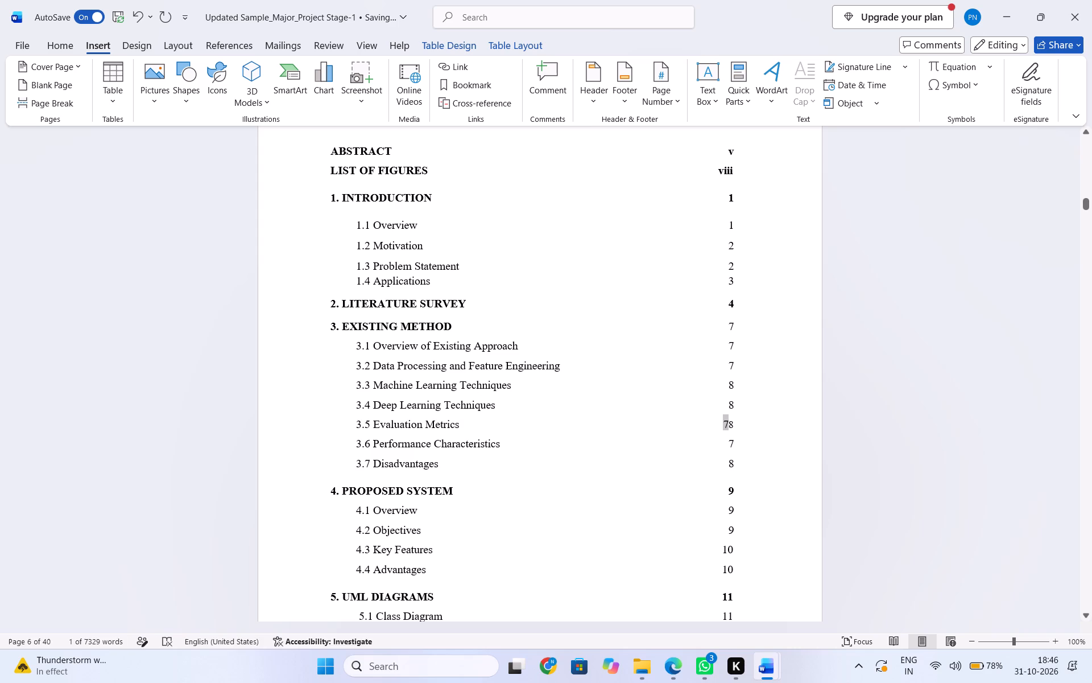
Delete the 3.4 Deep Learning Techniques and 3.5 Evaluation Metrics rows from the Contents table.
{"action": "left_click_drag", "start_coordinate": [358, 407], "coordinate": [448, 417]}
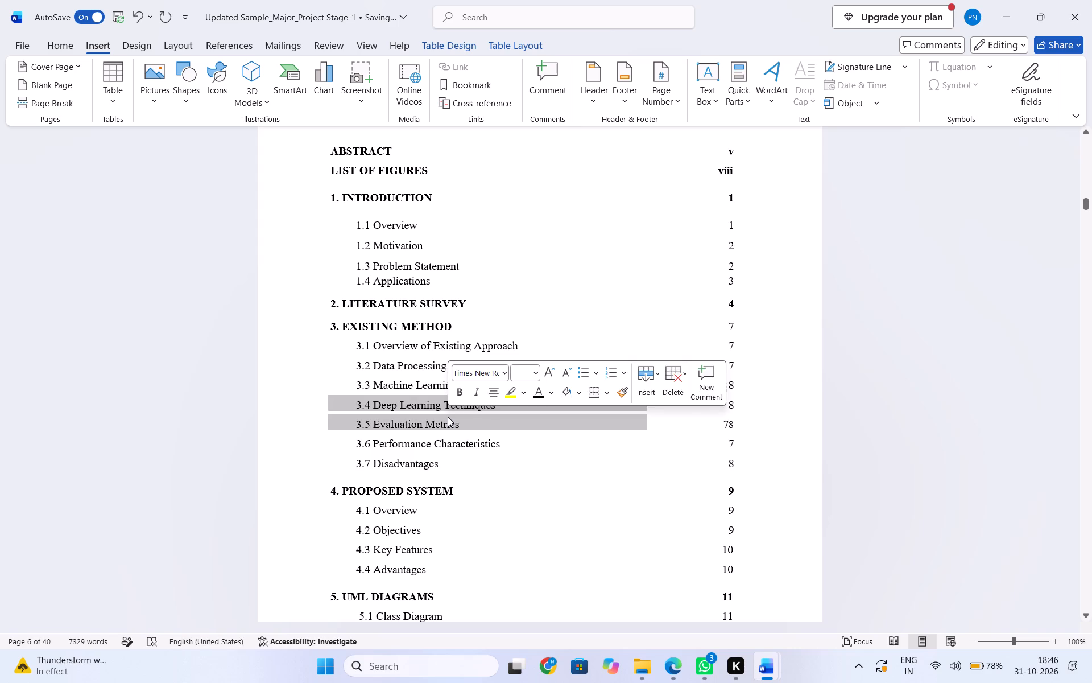
{"action": "left_click", "coordinate": [638, 424]}
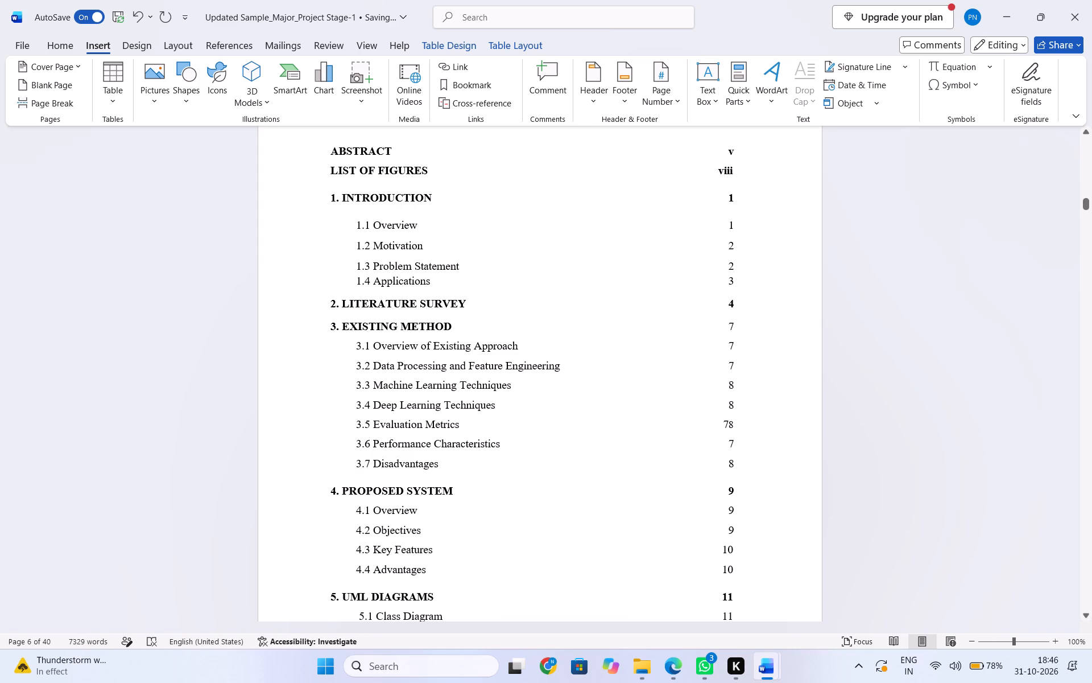
{"action": "left_click_drag", "start_coordinate": [352, 405], "coordinate": [732, 422]}
{"action": "key", "text": "BackSpace"}
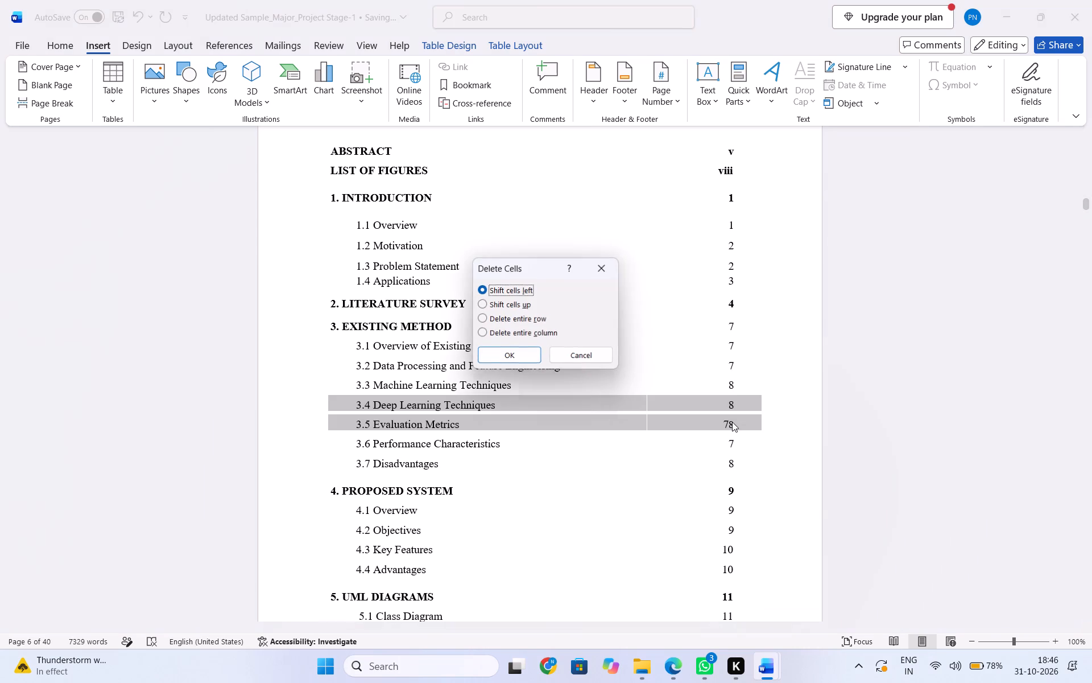
{"action": "left_click", "coordinate": [505, 357]}
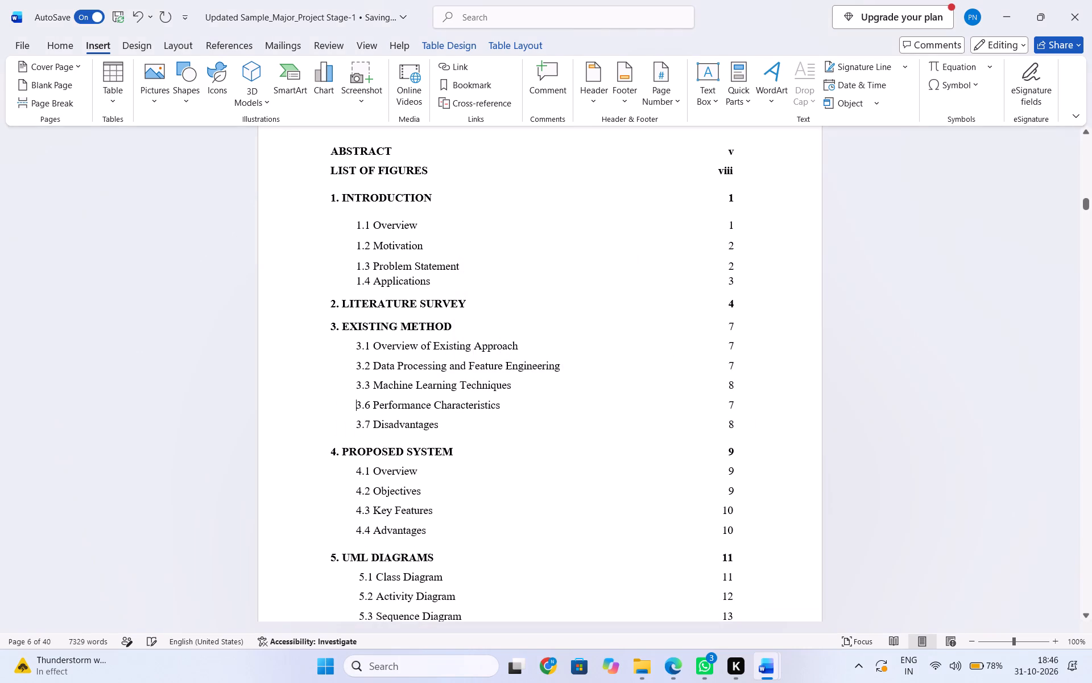
Renumber the contents entries Performance Characteristics as 3.4 and Disadvantages as 3.5.
{"action": "left_click", "coordinate": [373, 410]}
{"action": "left_click", "coordinate": [367, 409]}
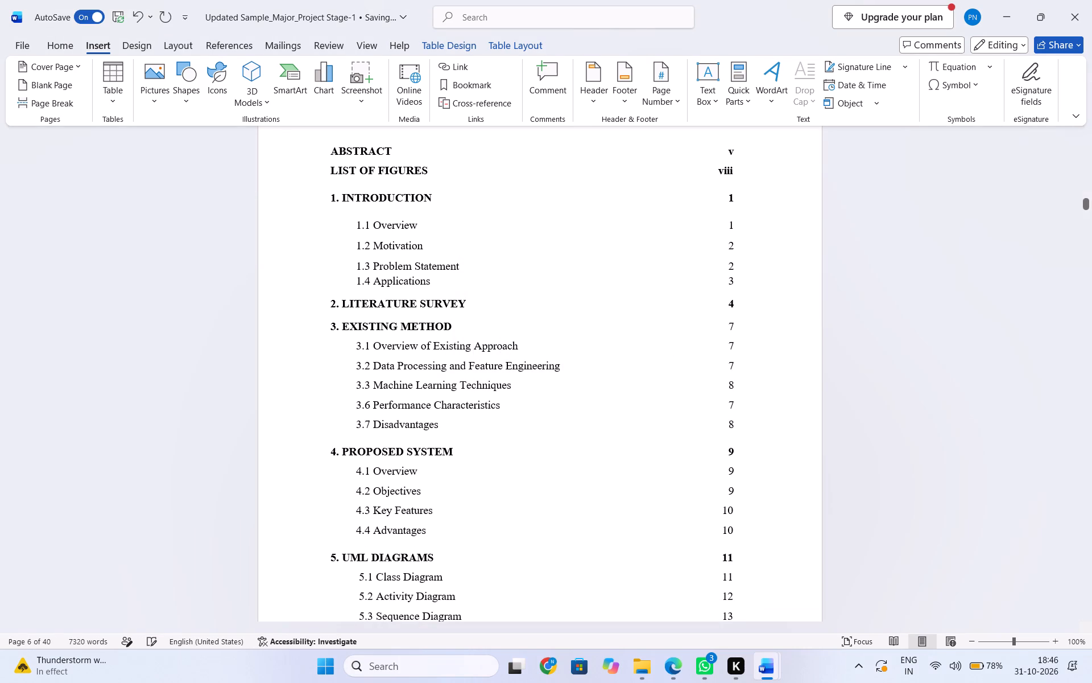
{"action": "left_click", "coordinate": [371, 410]}
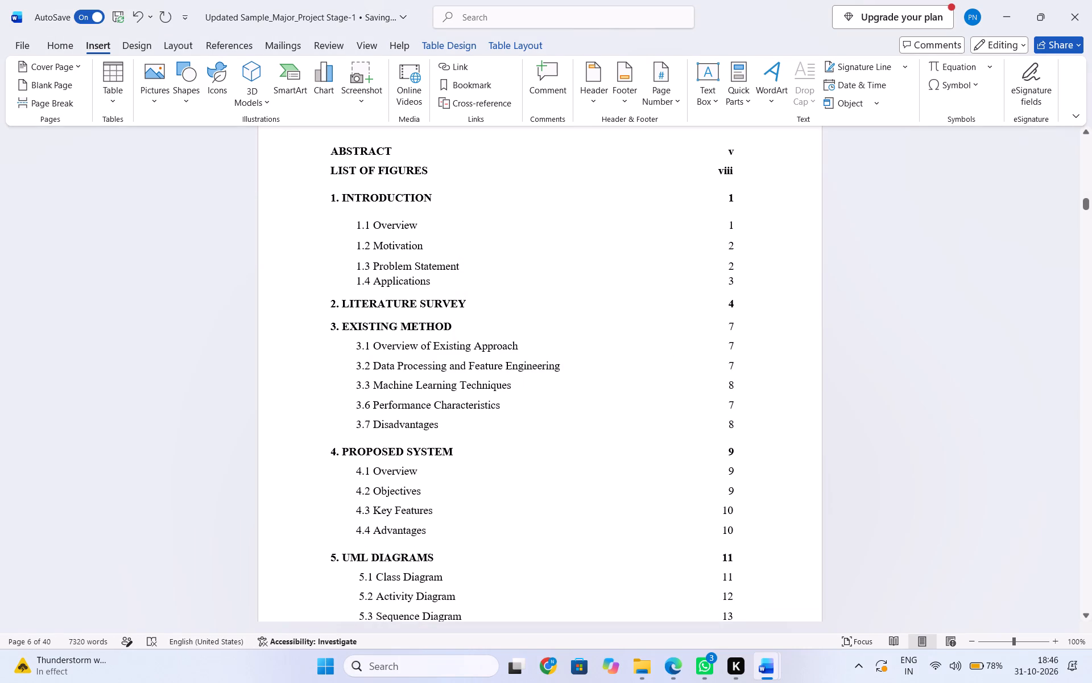
{"action": "key", "text": "BackSpace"}
{"action": "key", "text": "4"}
{"action": "left_click", "coordinate": [370, 417]}
{"action": "key", "text": "BackSpace"}
{"action": "key", "text": "5"}
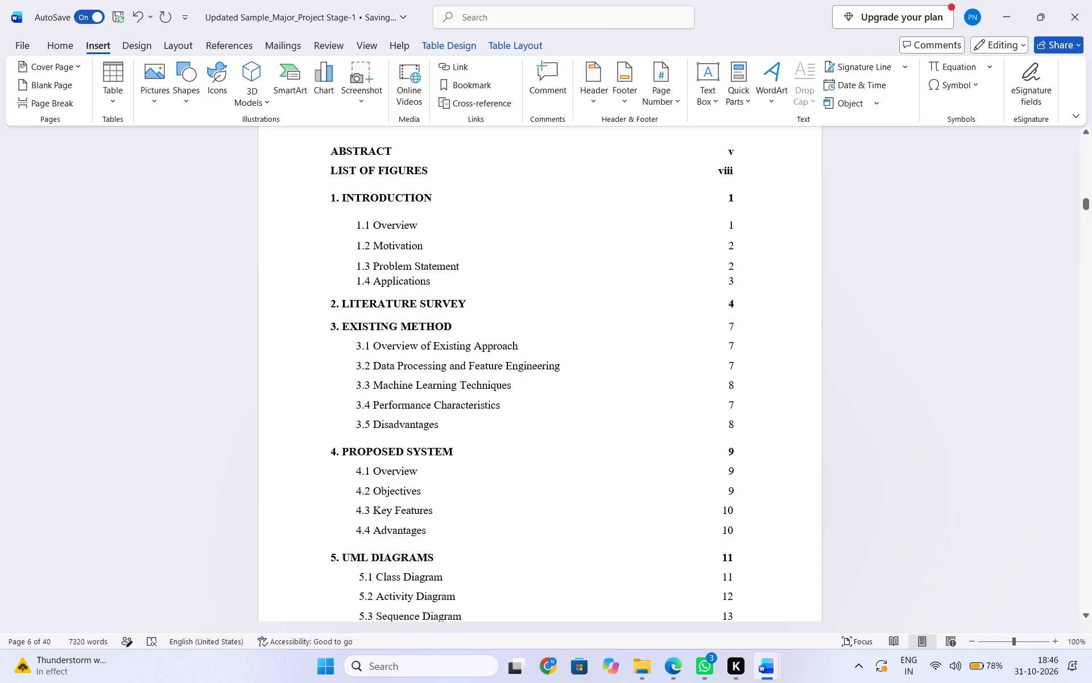
Set the contents page number of 3.4 Performance Characteristics to 8.
{"action": "left_click", "coordinate": [735, 383]}
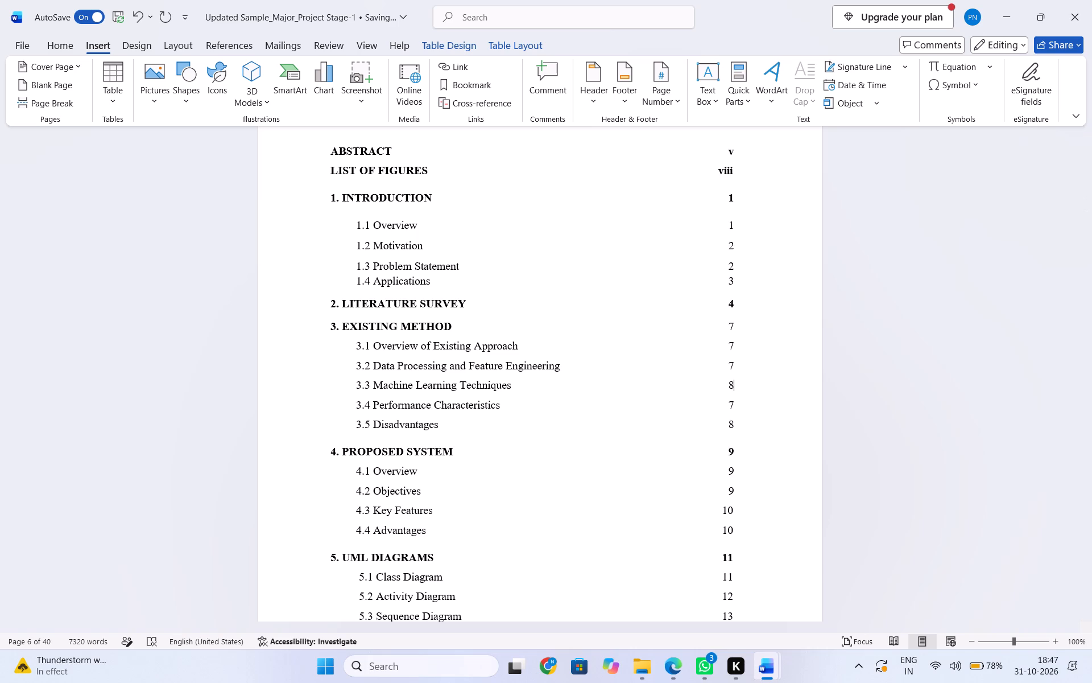
{"action": "left_click", "coordinate": [734, 402]}
{"action": "key", "text": "BackSpace"}
{"action": "key", "text": "8"}
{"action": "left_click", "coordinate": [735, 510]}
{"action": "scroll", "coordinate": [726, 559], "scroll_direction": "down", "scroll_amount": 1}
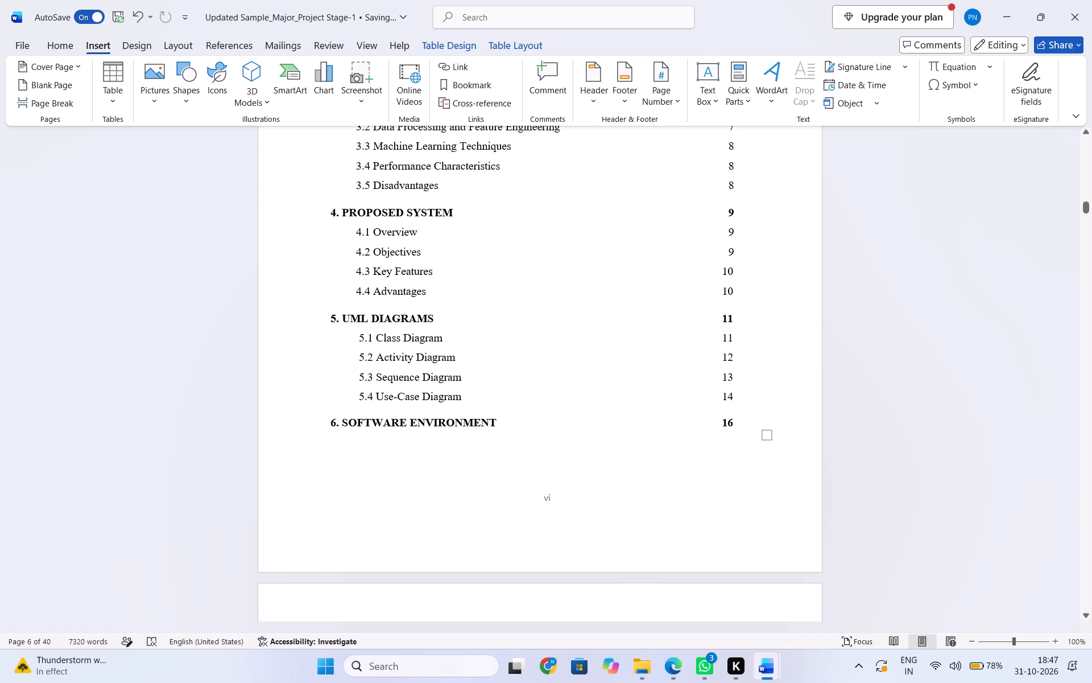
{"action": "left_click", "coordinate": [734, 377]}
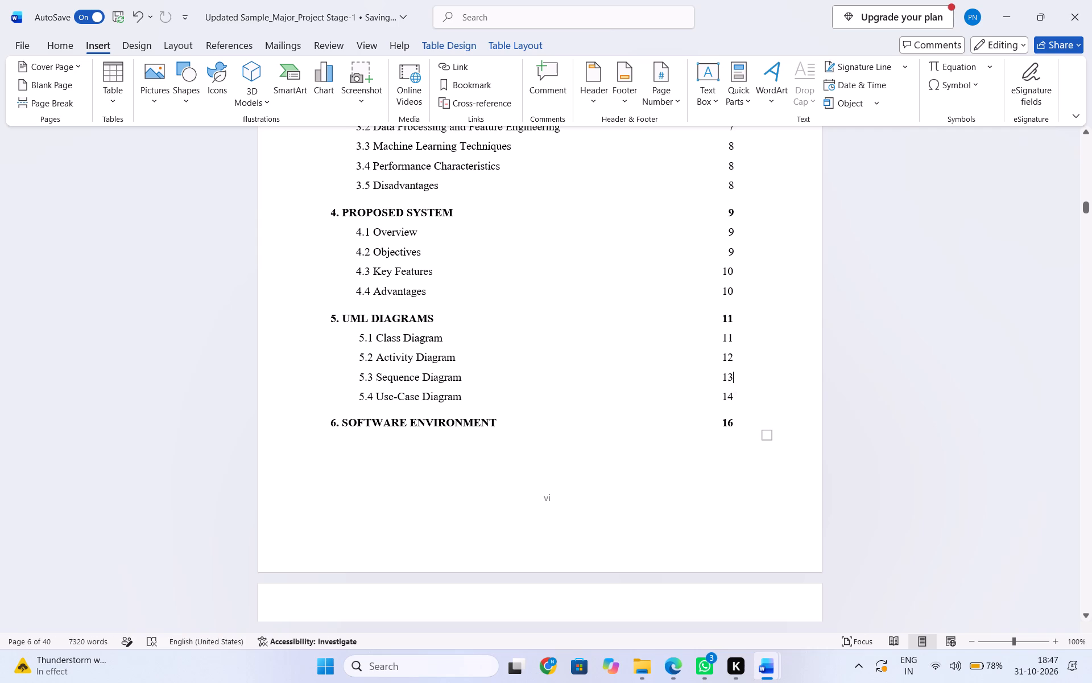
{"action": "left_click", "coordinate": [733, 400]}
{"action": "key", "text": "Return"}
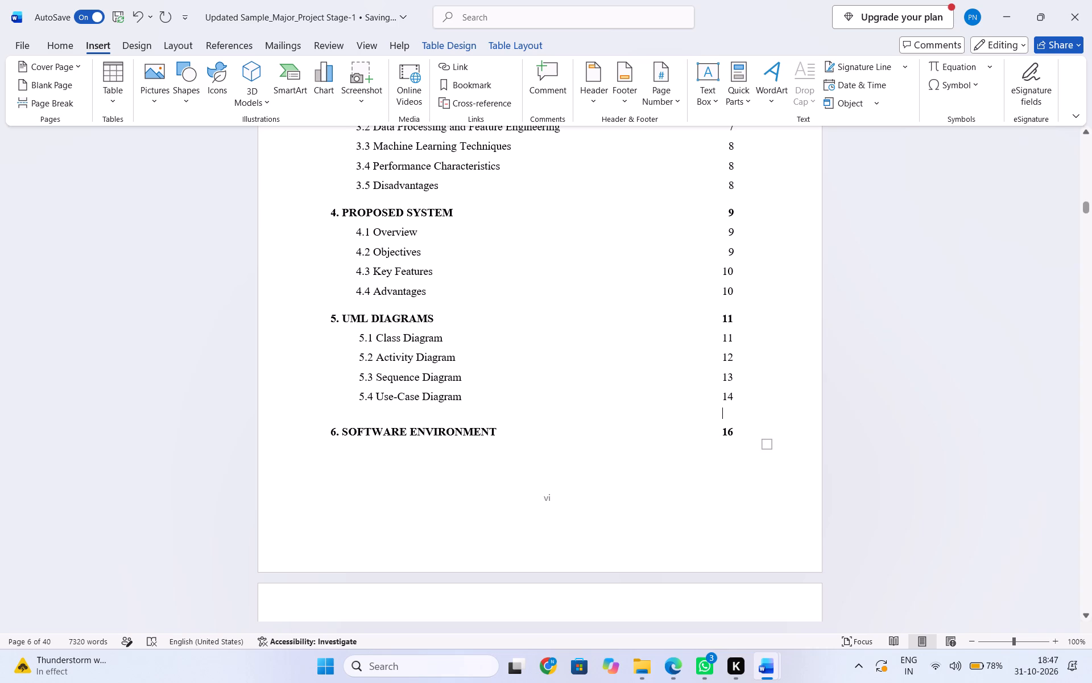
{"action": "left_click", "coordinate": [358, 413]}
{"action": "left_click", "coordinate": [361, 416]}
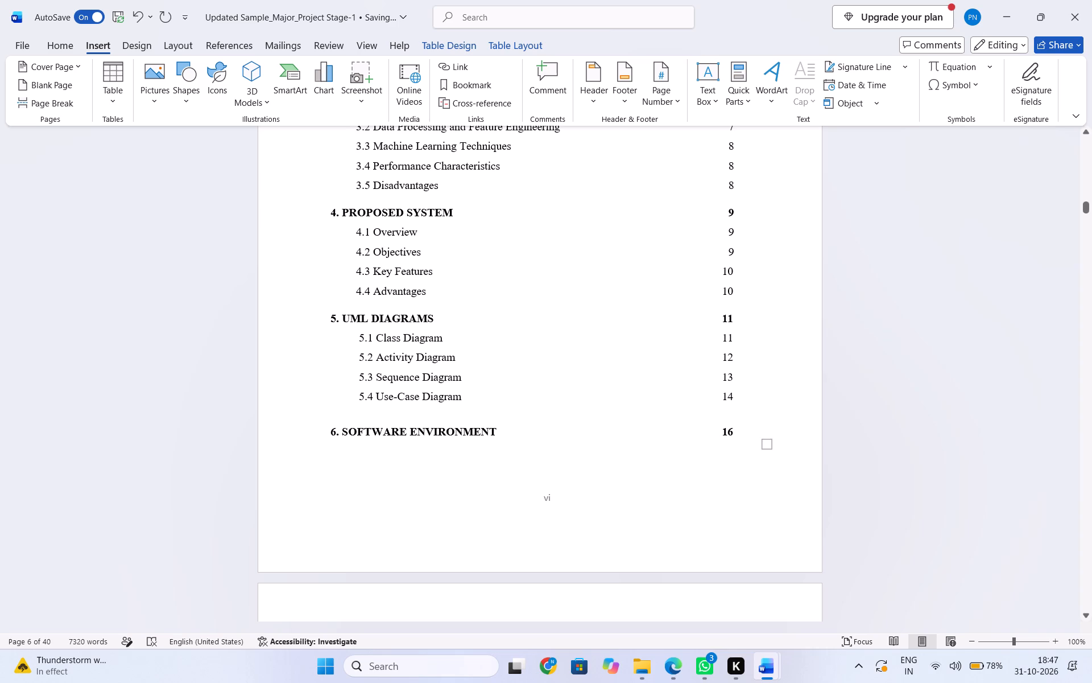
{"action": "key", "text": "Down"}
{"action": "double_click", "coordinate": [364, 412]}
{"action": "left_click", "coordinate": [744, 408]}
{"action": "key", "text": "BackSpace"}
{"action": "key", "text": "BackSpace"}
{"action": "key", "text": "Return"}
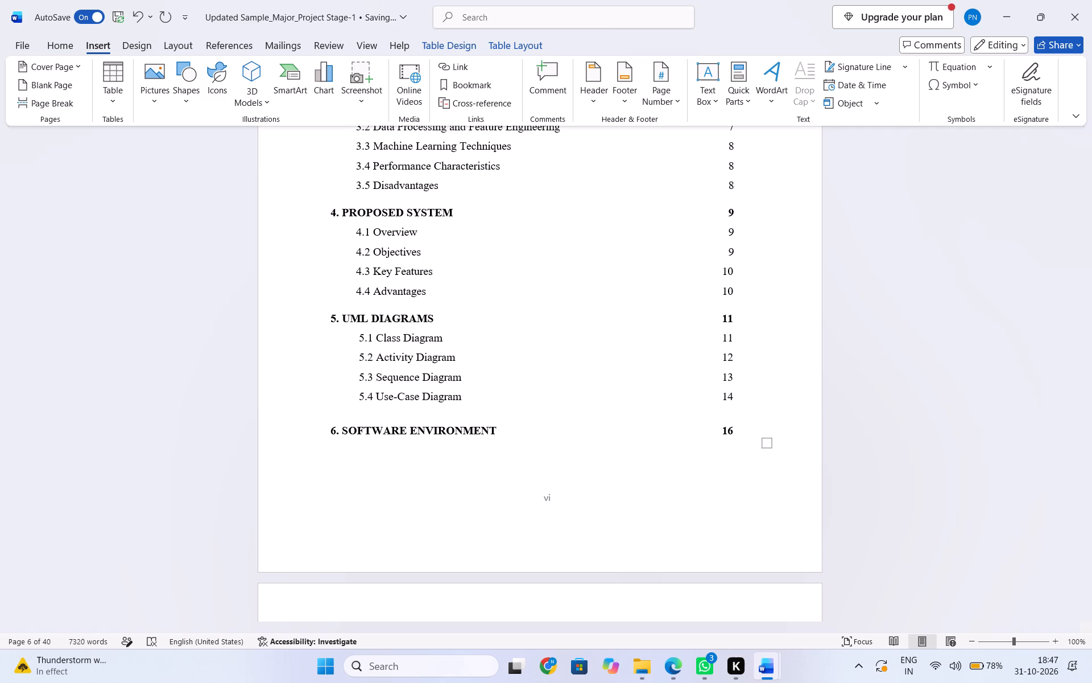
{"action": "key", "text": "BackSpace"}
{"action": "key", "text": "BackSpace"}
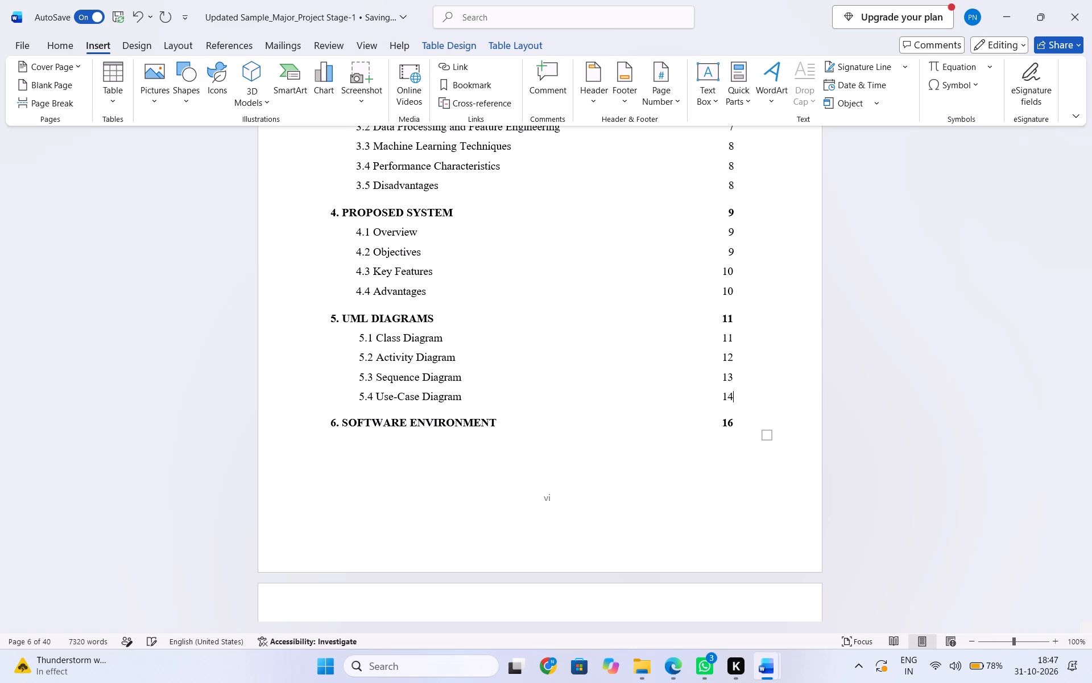
Add the section numbers 5.5, 5.6, 5.7 and 5.8 on separate lines beneath 5.4 Use-Case Diagram in the Contents table.
{"action": "left_click", "coordinate": [465, 404]}
{"action": "key", "text": "Return"}
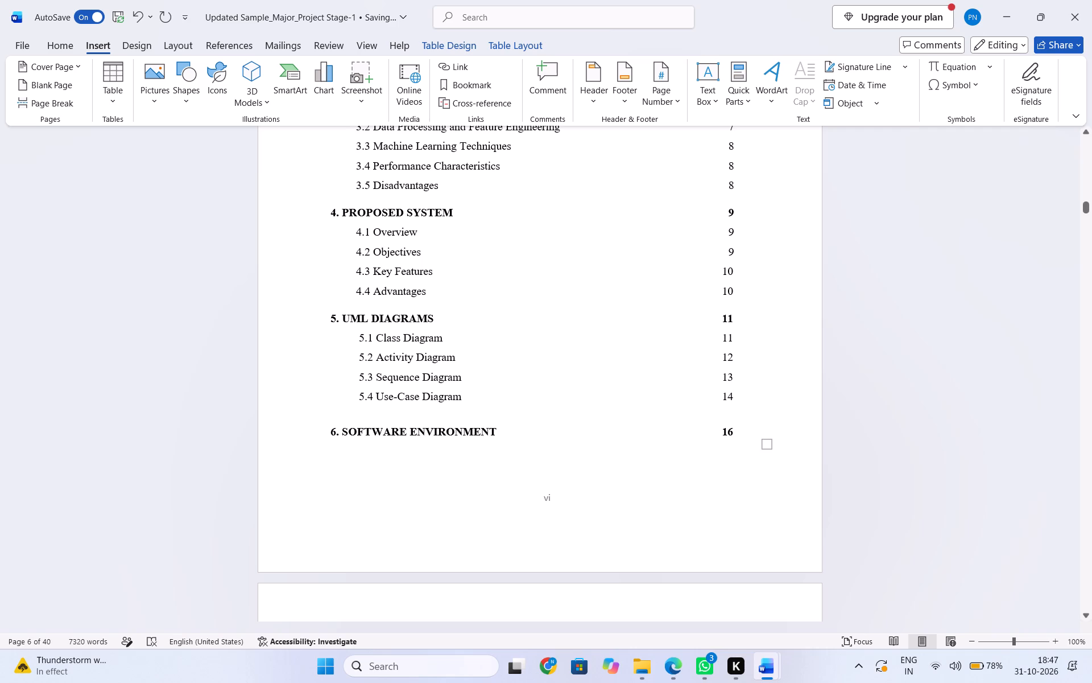
{"action": "type", "text": "5.5"}
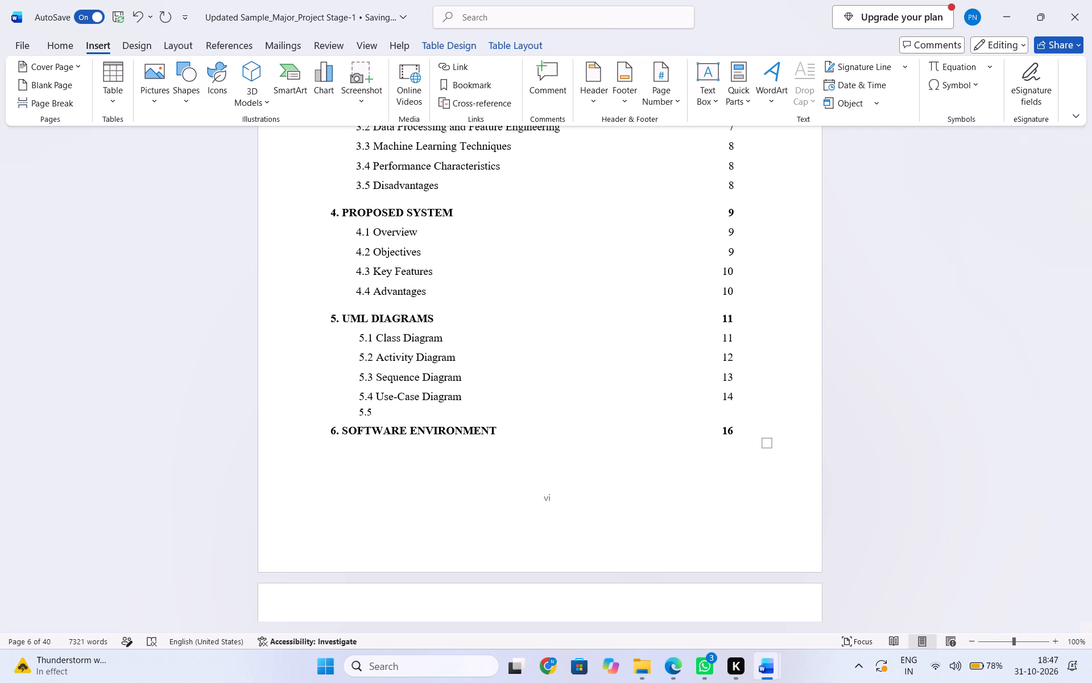
{"action": "key", "text": "Return"}
{"action": "type", "text": "5.6"}
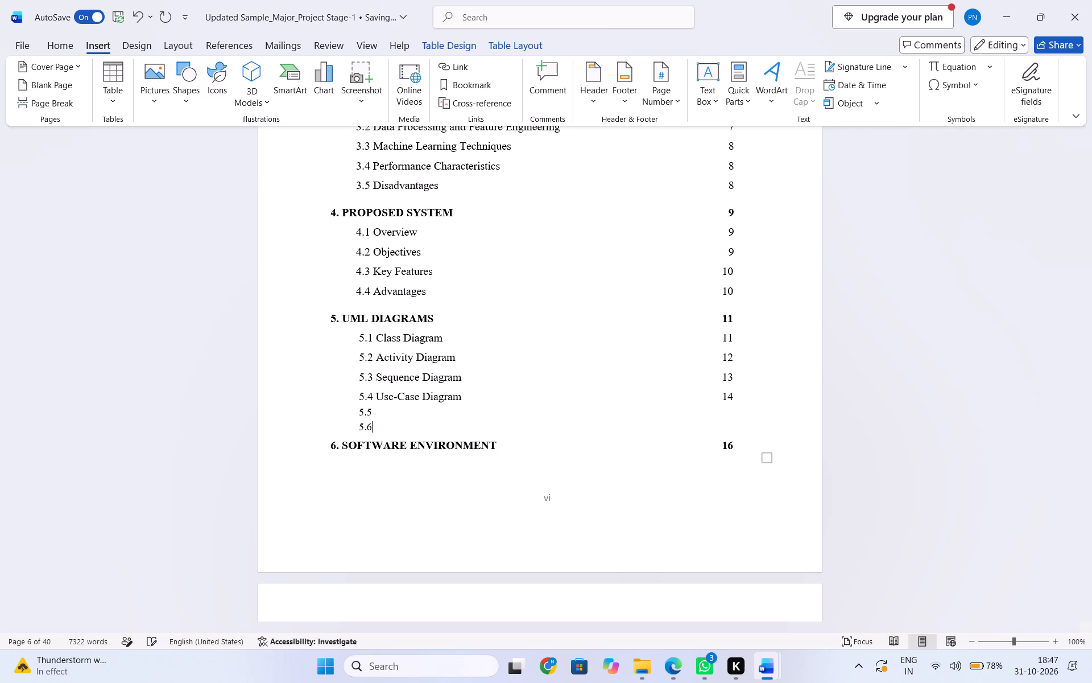
{"action": "key", "text": "Return"}
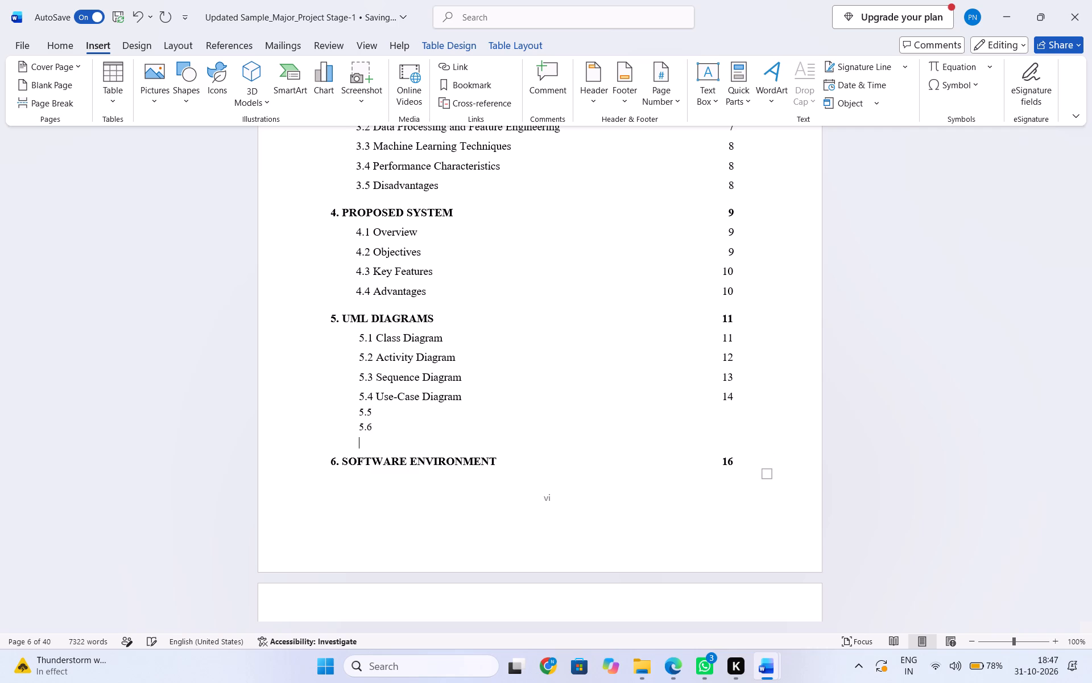
{"action": "type", "text": "5.7"}
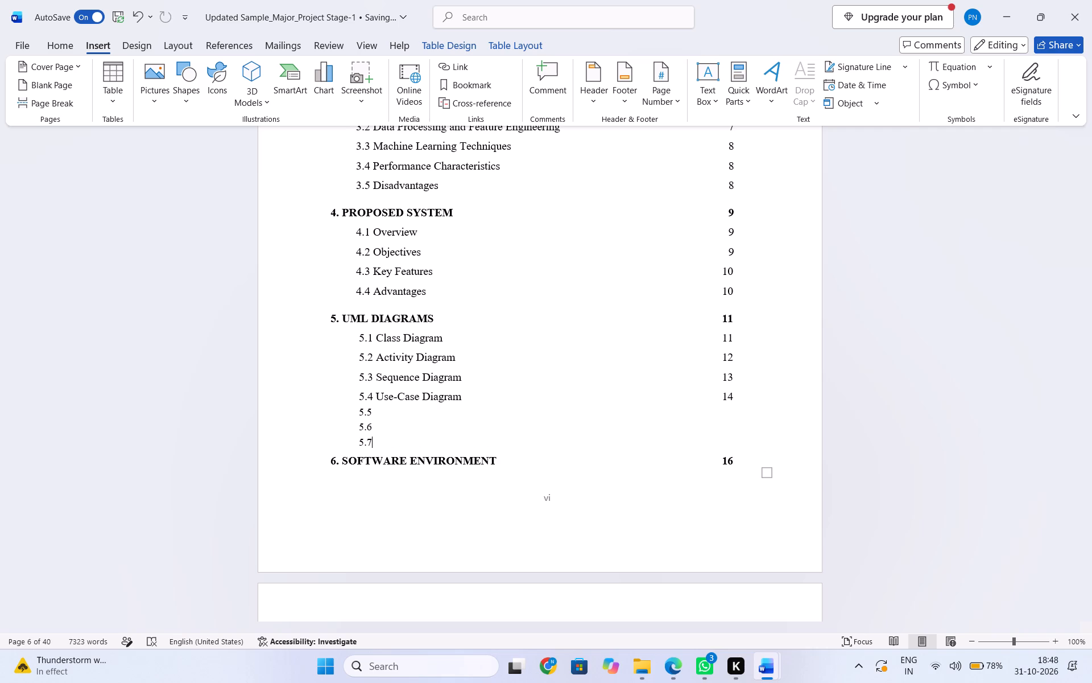
{"action": "key", "text": "Return"}
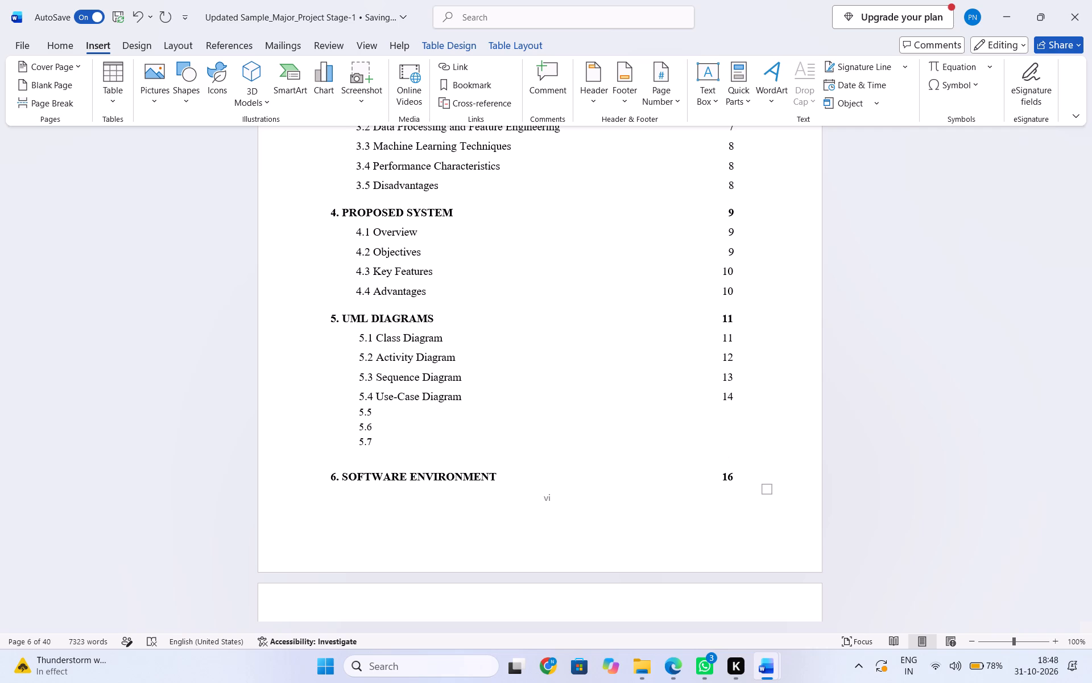
{"action": "type", "text": "5.8"}
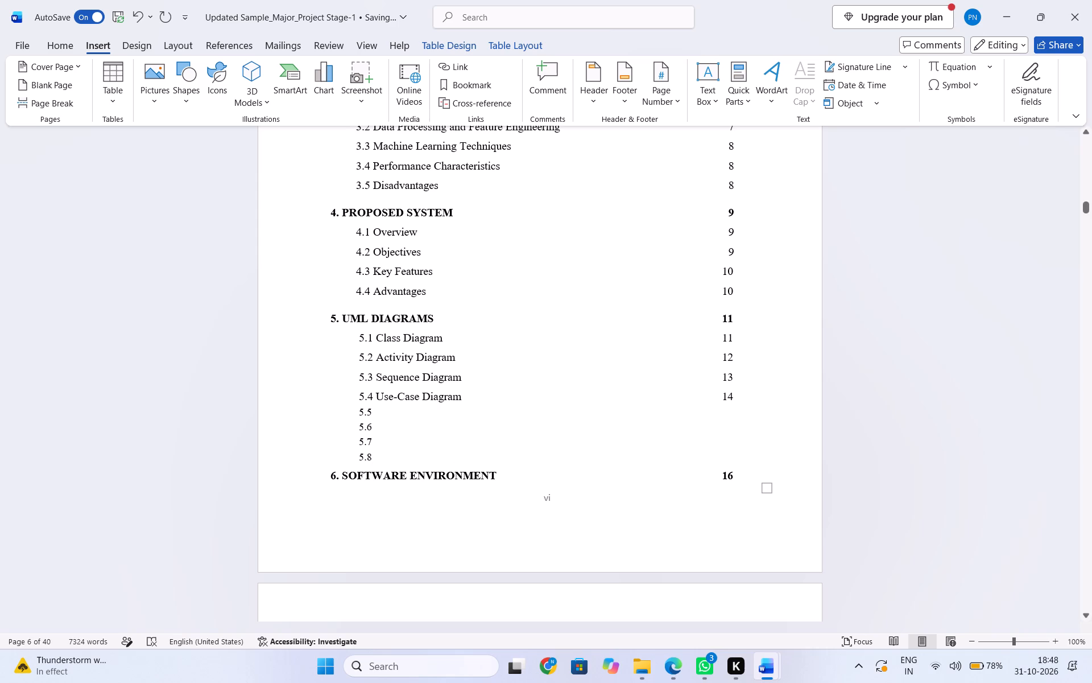
Add the page numbers 14, 15, 16 and 17 beside entries 5.5, 5.6, 5.7 and 5.8 in the Contents table.
{"action": "left_click", "coordinate": [738, 394]}
{"action": "key", "text": "Return"}
{"action": "type", "text": "14"}
{"action": "key", "text": "Return"}
{"action": "type", "text": "15"}
{"action": "key", "text": "Return"}
{"action": "key", "text": "1"}
{"action": "key", "text": "6"}
{"action": "key", "text": "Return"}
{"action": "type", "text": "17"}
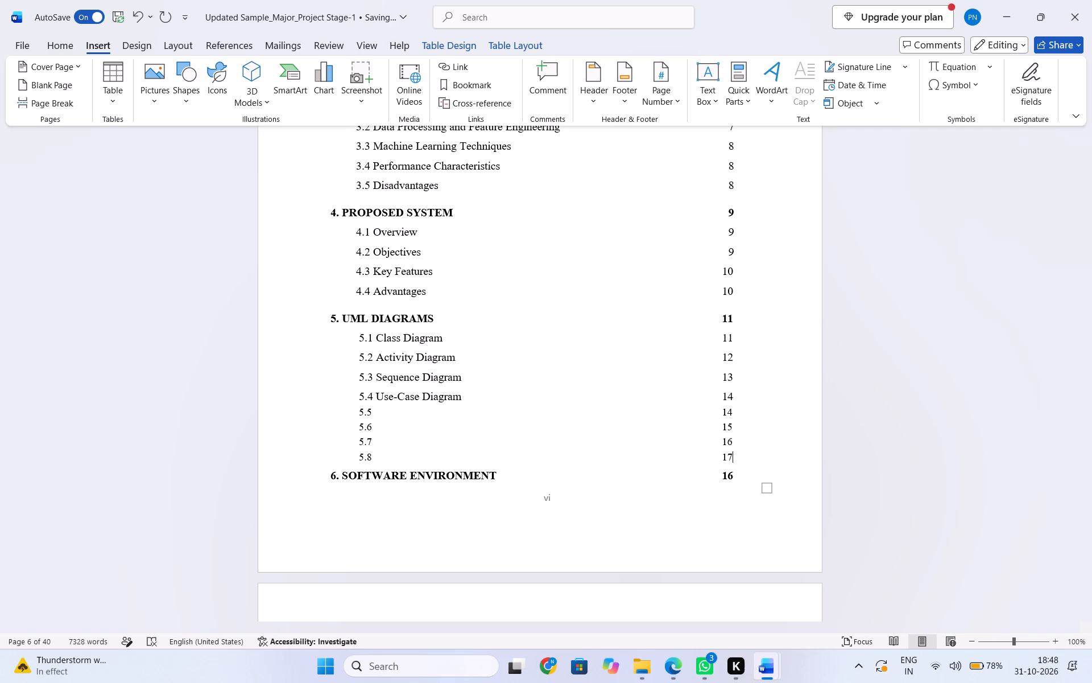
{"action": "key", "text": "Return"}
Set the contents page numbers of 6.1 Python to 18 and 6.2 Django to 25.
{"action": "scroll", "coordinate": [738, 394], "scroll_direction": "down", "scroll_amount": 1}
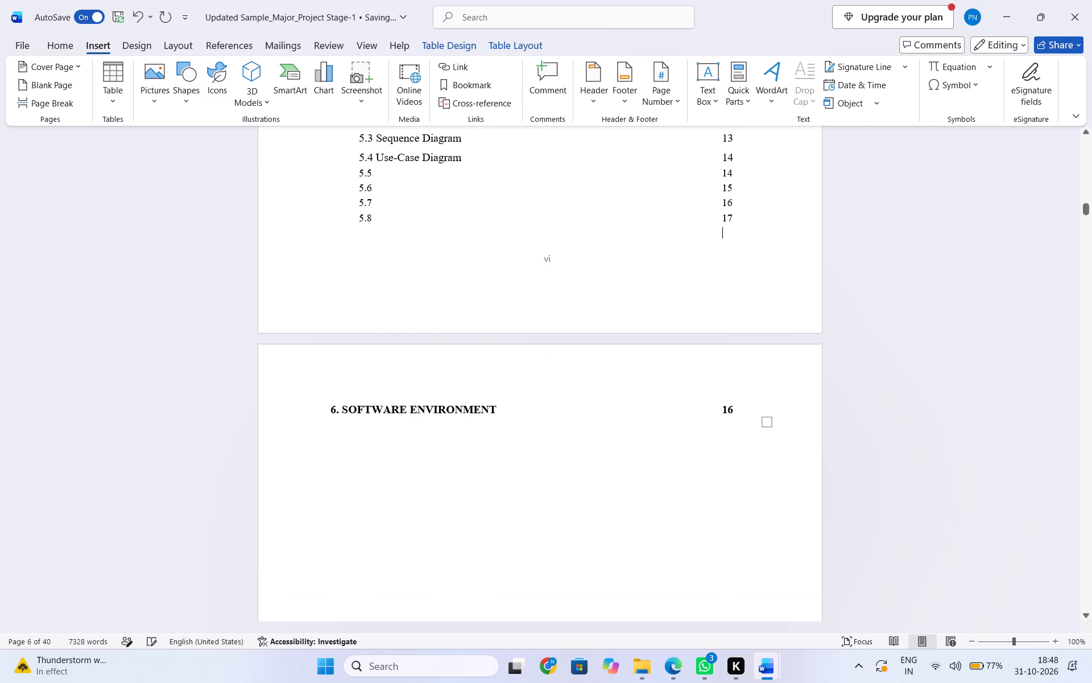
{"action": "scroll", "coordinate": [691, 477], "scroll_direction": "down", "scroll_amount": 3}
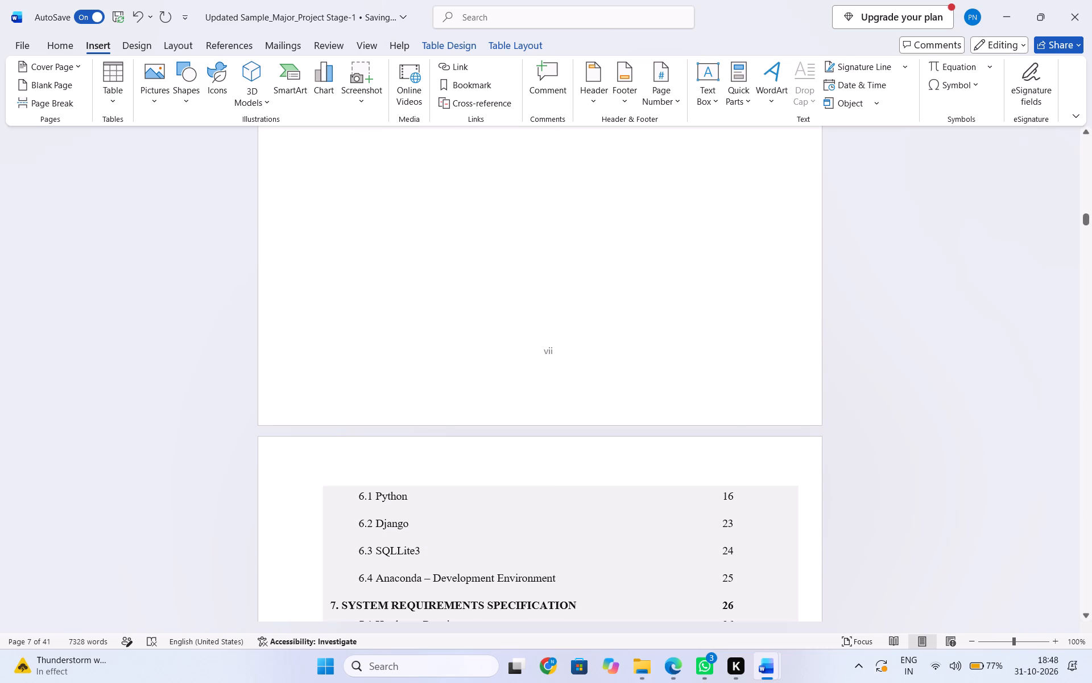
{"action": "left_click_drag", "start_coordinate": [394, 512], "coordinate": [453, 252]}
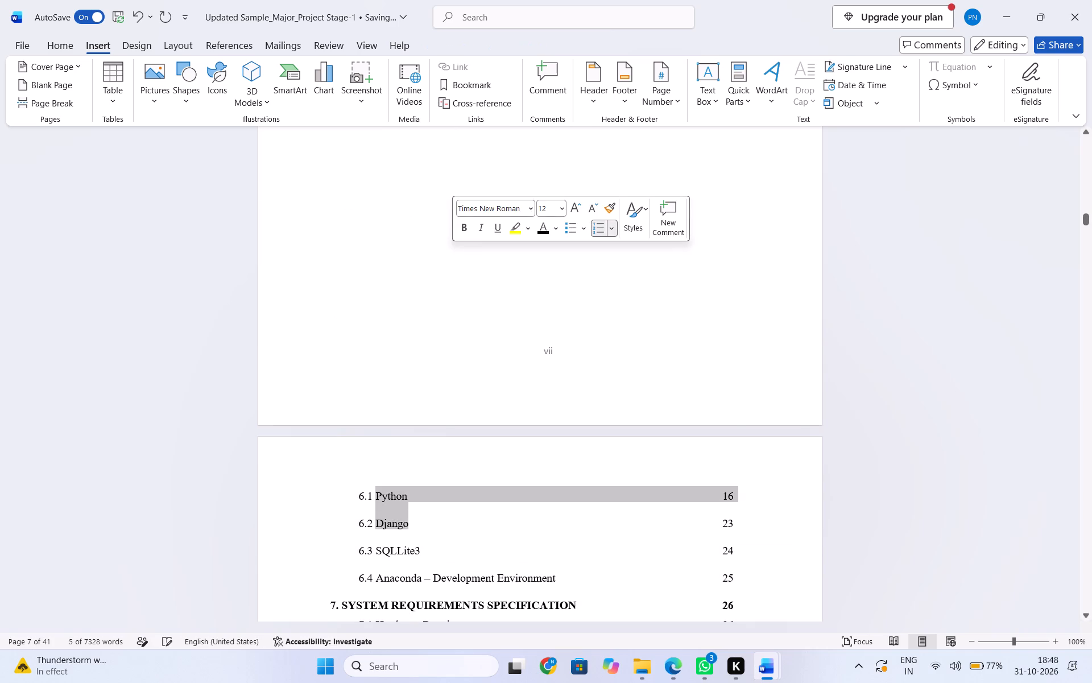
{"action": "left_click", "coordinate": [445, 334]}
{"action": "scroll", "coordinate": [445, 335], "scroll_direction": "up", "scroll_amount": 1}
{"action": "scroll", "coordinate": [445, 338], "scroll_direction": "down", "scroll_amount": 2}
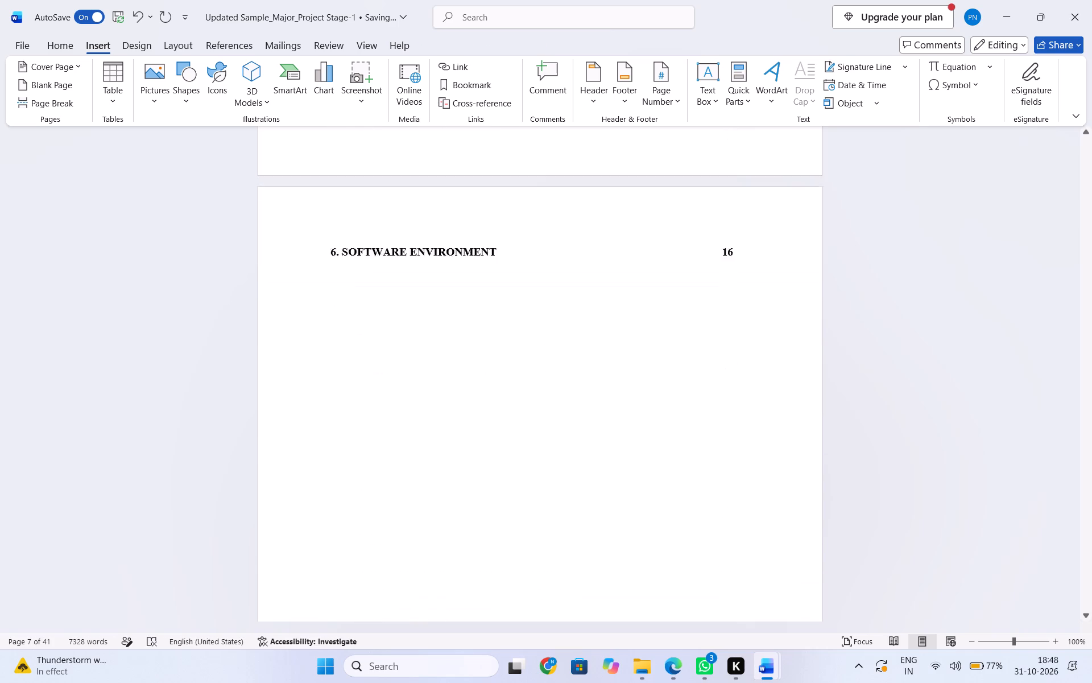
{"action": "scroll", "coordinate": [445, 343], "scroll_direction": "down", "scroll_amount": 2}
{"action": "scroll", "coordinate": [445, 343], "scroll_direction": "up", "scroll_amount": 4}
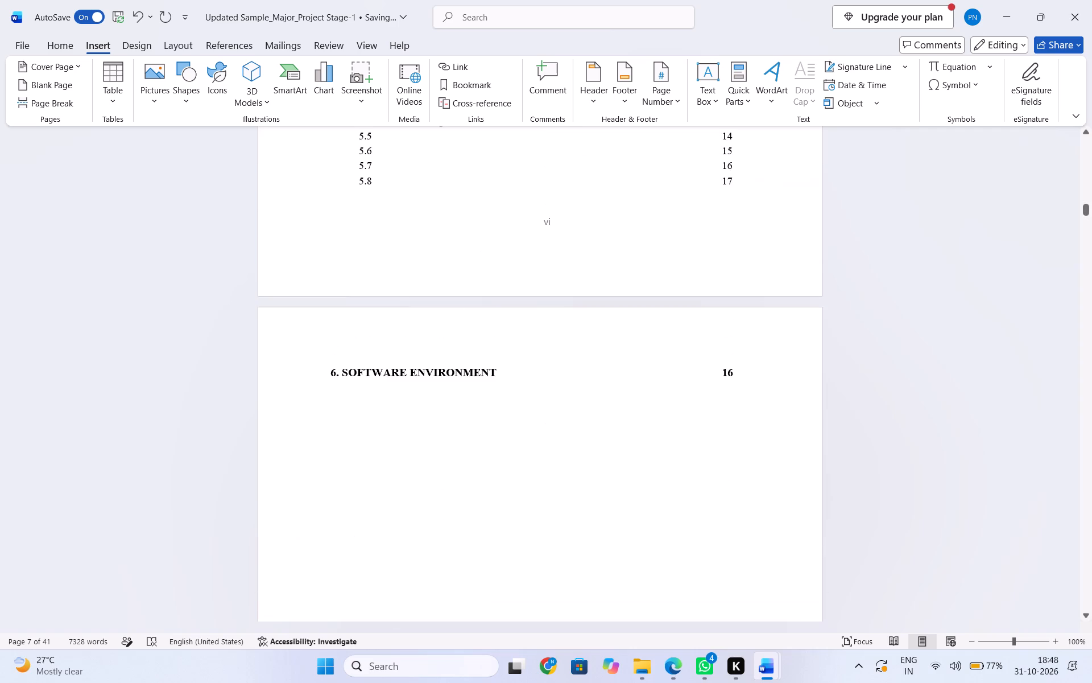
{"action": "scroll", "coordinate": [445, 343], "scroll_direction": "down", "scroll_amount": 3}
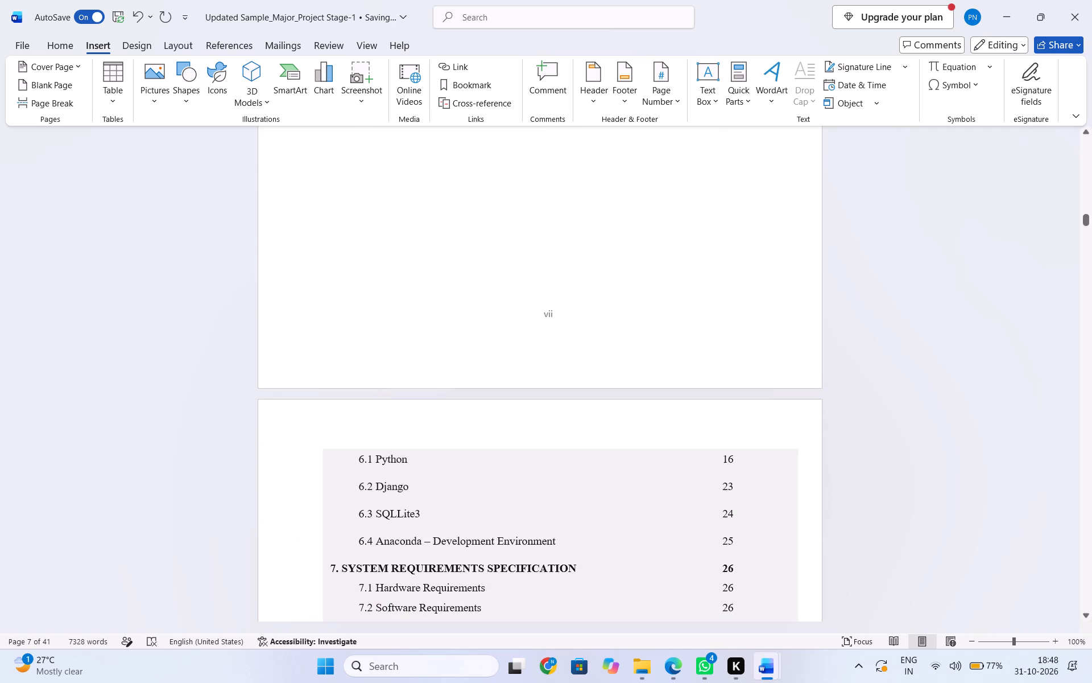
{"action": "left_click", "coordinate": [742, 462]}
{"action": "key", "text": "BackSpace"}
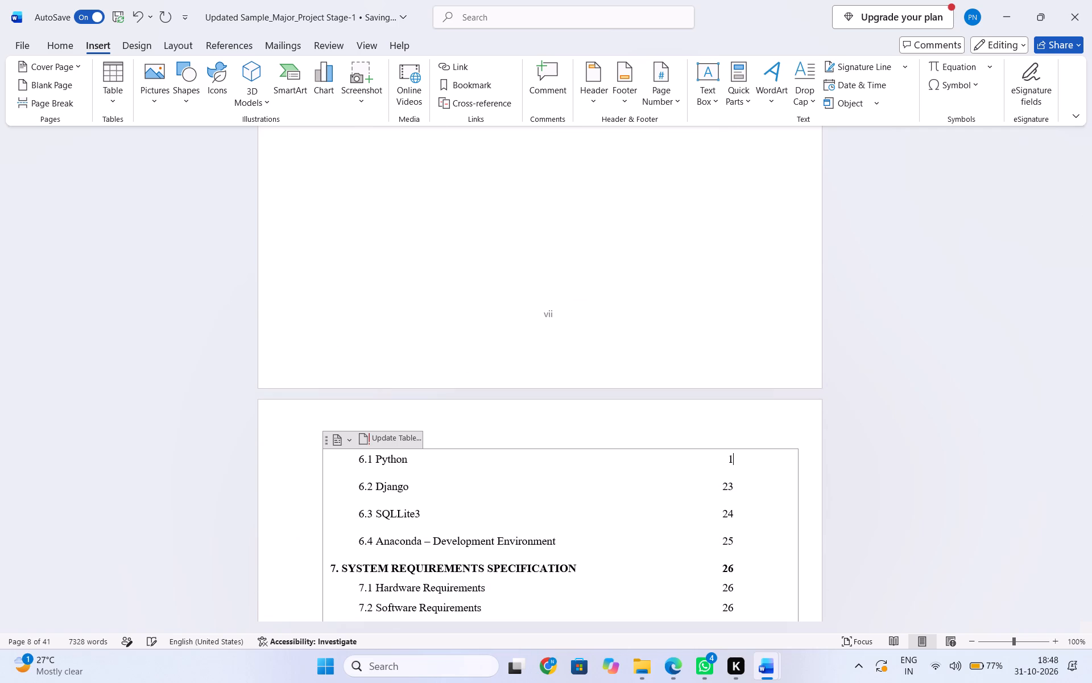
{"action": "key", "text": "BackSpace"}
{"action": "type", "text": "18"}
{"action": "key", "text": "Down"}
{"action": "key", "text": "BackSpace"}
{"action": "key", "text": "5"}
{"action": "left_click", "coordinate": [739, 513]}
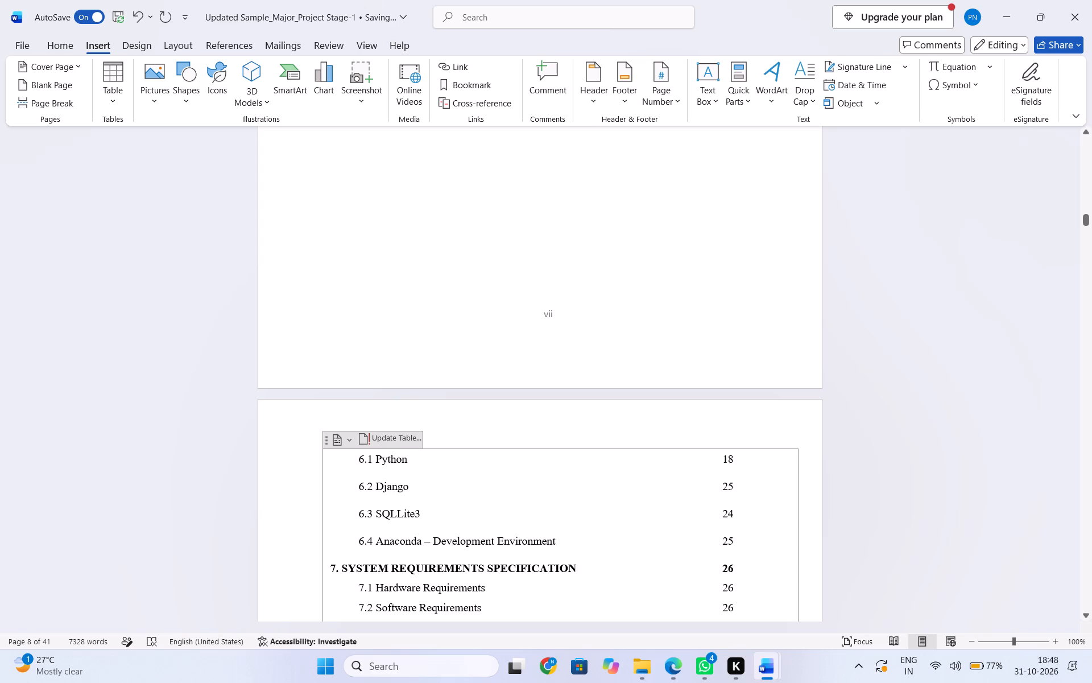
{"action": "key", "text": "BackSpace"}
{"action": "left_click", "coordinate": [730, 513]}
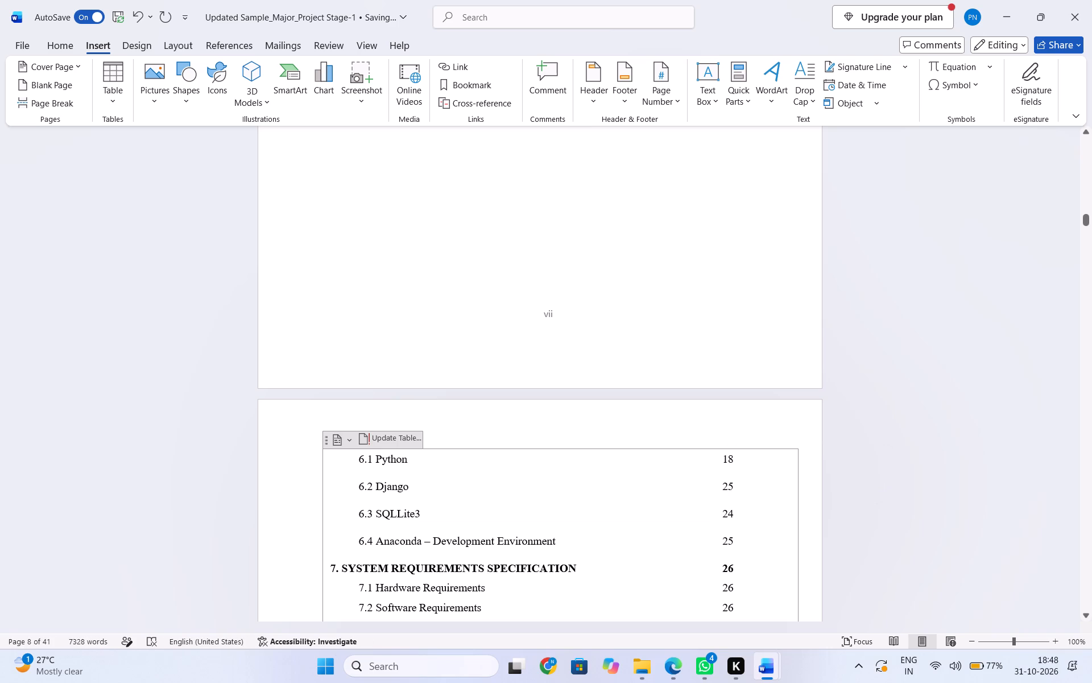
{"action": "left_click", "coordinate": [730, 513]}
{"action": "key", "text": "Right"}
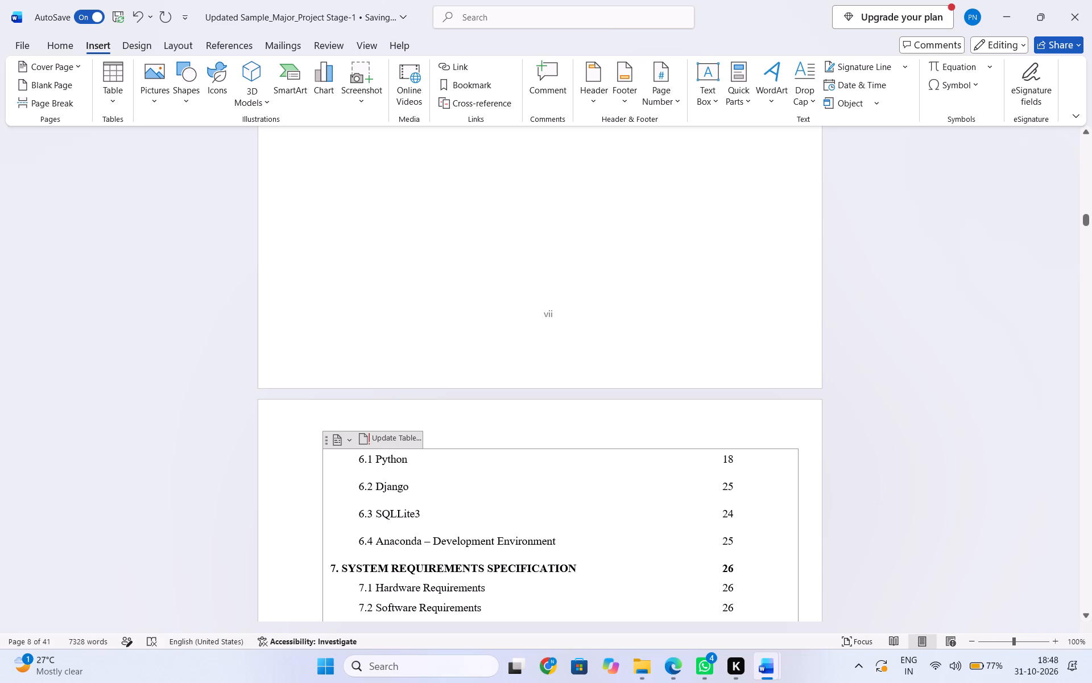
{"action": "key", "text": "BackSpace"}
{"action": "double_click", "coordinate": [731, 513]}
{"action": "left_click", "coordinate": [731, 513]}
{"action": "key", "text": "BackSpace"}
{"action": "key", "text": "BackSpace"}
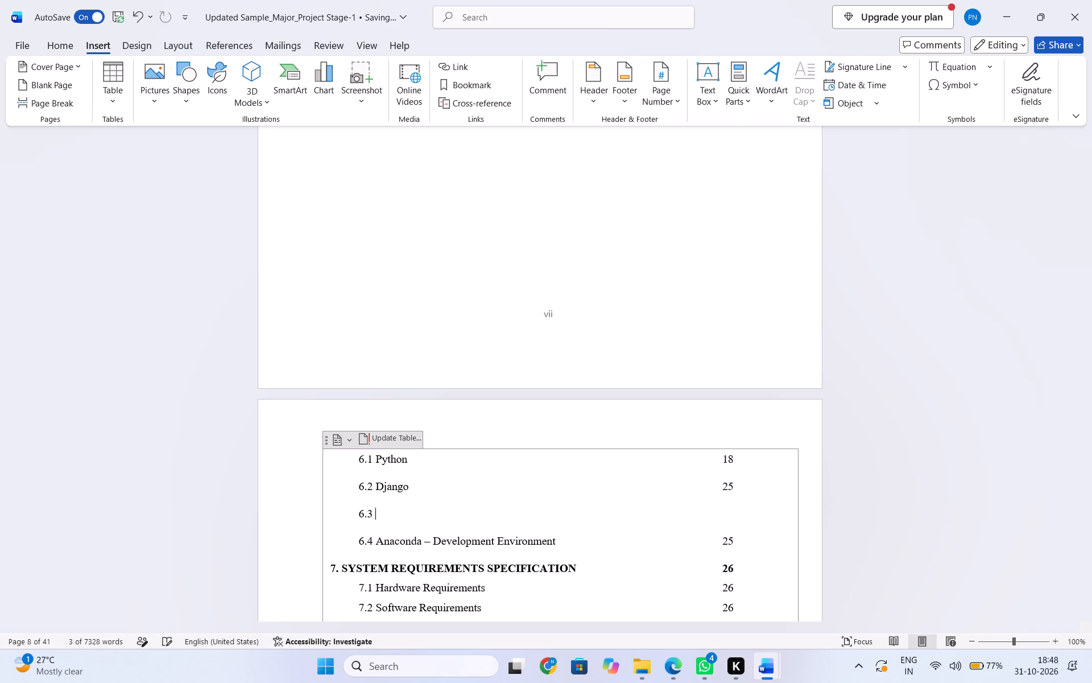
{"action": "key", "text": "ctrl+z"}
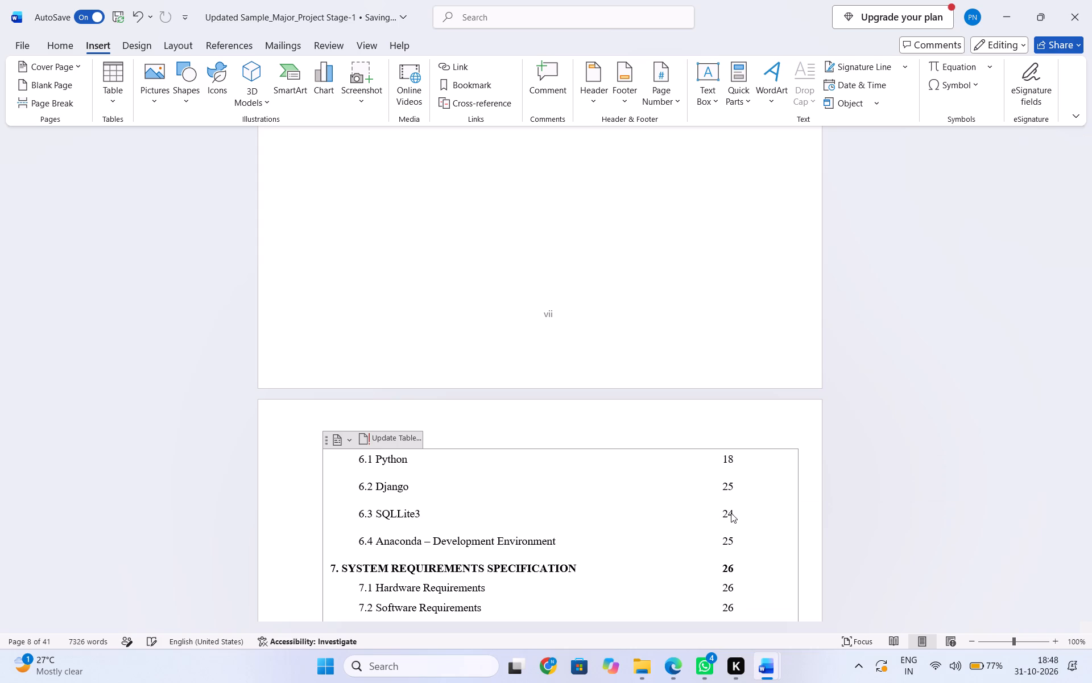
Set the contents page number of 6.3 SQLLite3 to 26.
{"action": "left_click", "coordinate": [731, 513]}
{"action": "left_click", "coordinate": [732, 513]}
{"action": "left_click", "coordinate": [729, 513]}
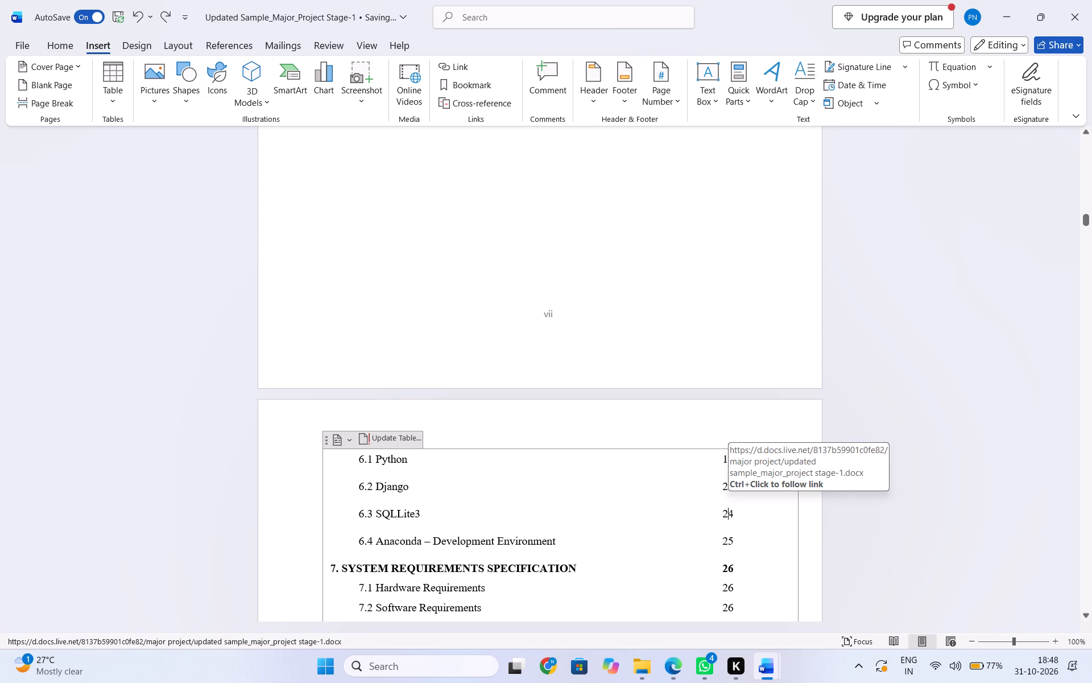
{"action": "key", "text": "6"}
{"action": "left_click", "coordinate": [733, 516]}
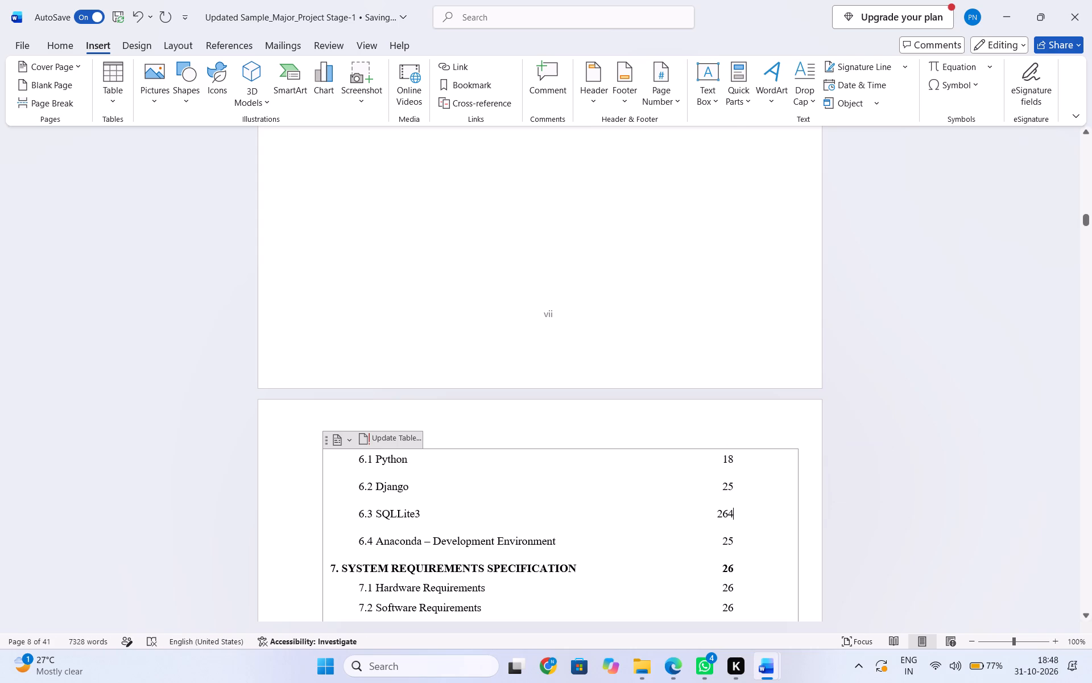
{"action": "key", "text": "BackSpace"}
{"action": "left_click", "coordinate": [733, 516]}
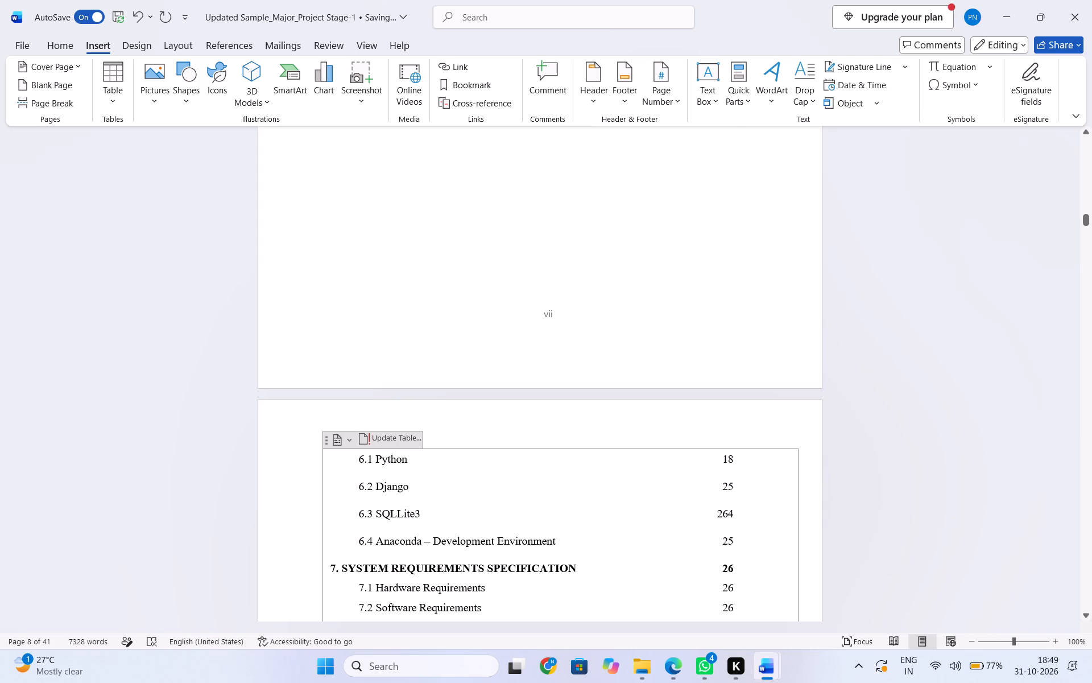
{"action": "left_click", "coordinate": [728, 511]}
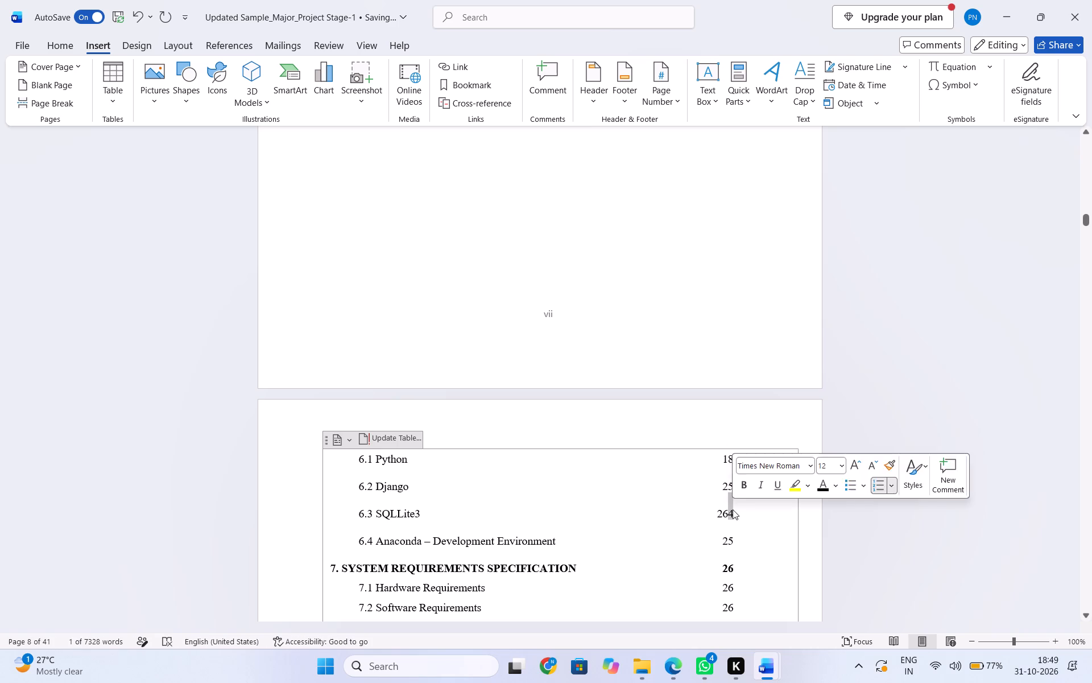
{"action": "key", "text": "BackSpace"}
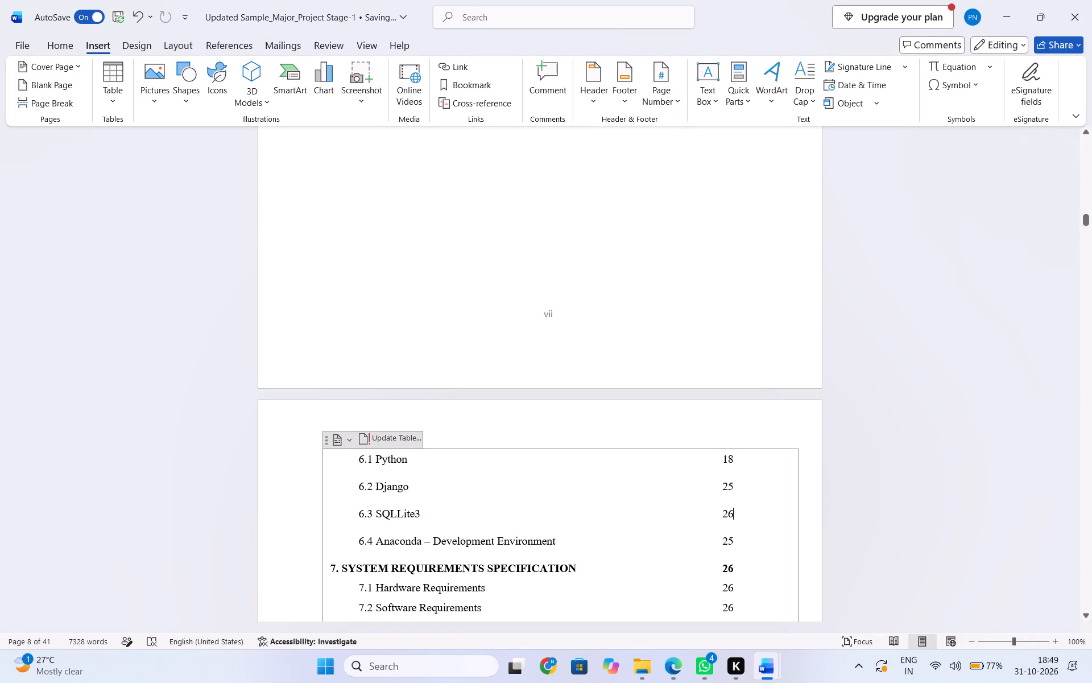
Delete the 6.4 Anaconda – Development Environment entry from the contents list.
{"action": "left_click_drag", "start_coordinate": [737, 537], "coordinate": [304, 537]}
{"action": "left_click", "coordinate": [304, 537]}
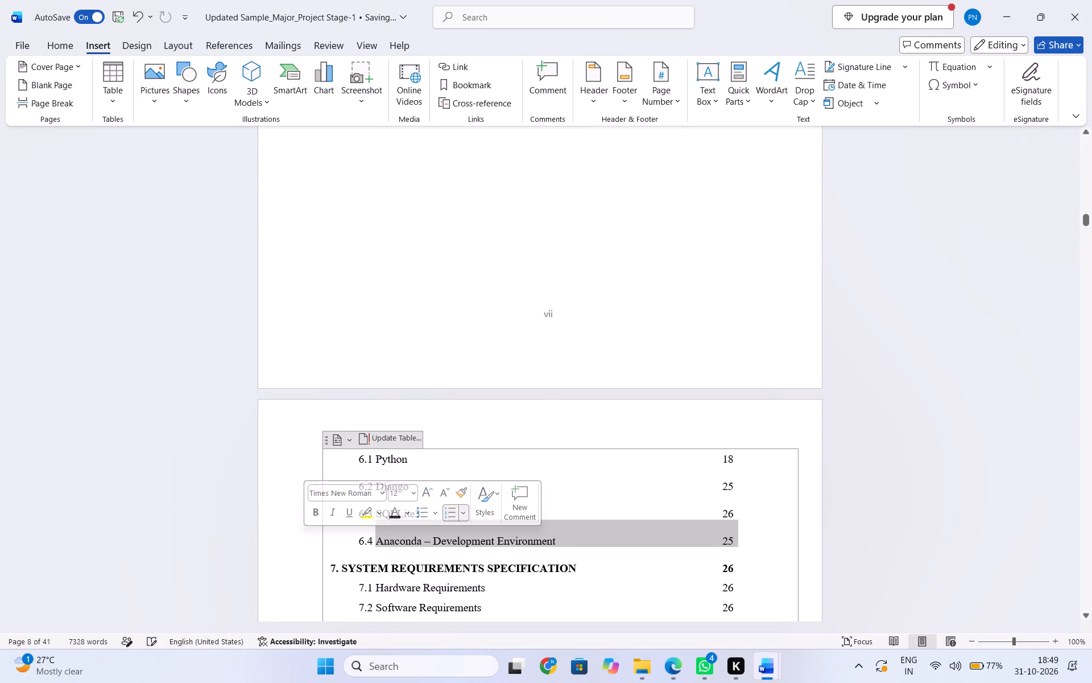
{"action": "left_click", "coordinate": [358, 534]}
{"action": "left_click_drag", "start_coordinate": [359, 539], "coordinate": [472, 549]}
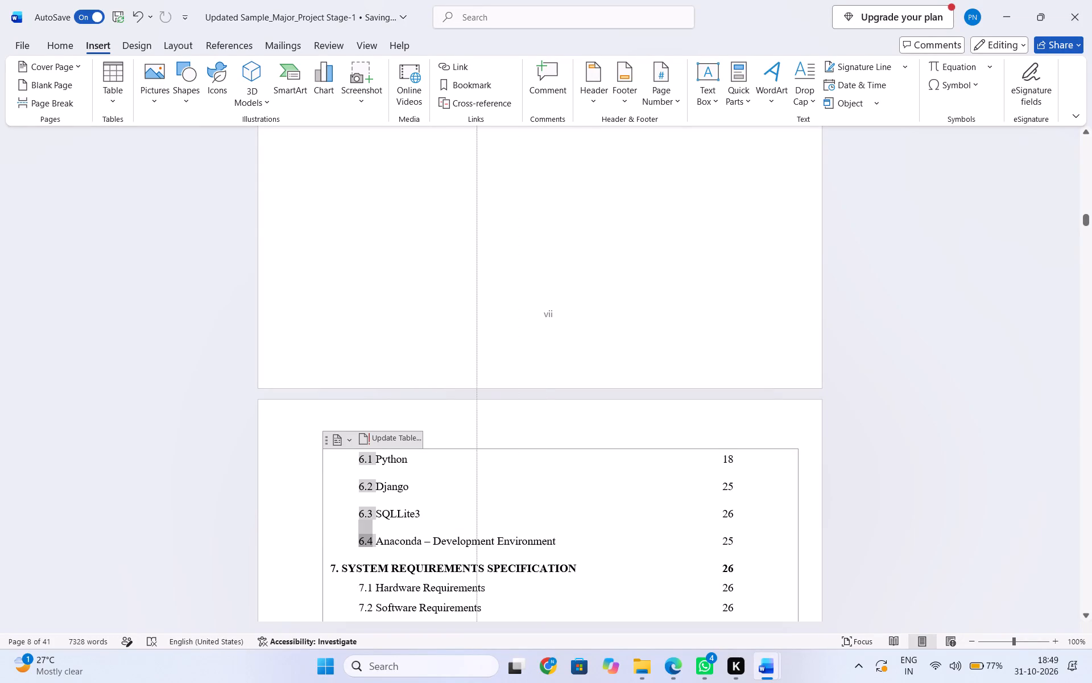
{"action": "left_click_drag", "start_coordinate": [472, 549], "coordinate": [357, 553]}
{"action": "left_click_drag", "start_coordinate": [736, 539], "coordinate": [369, 538]}
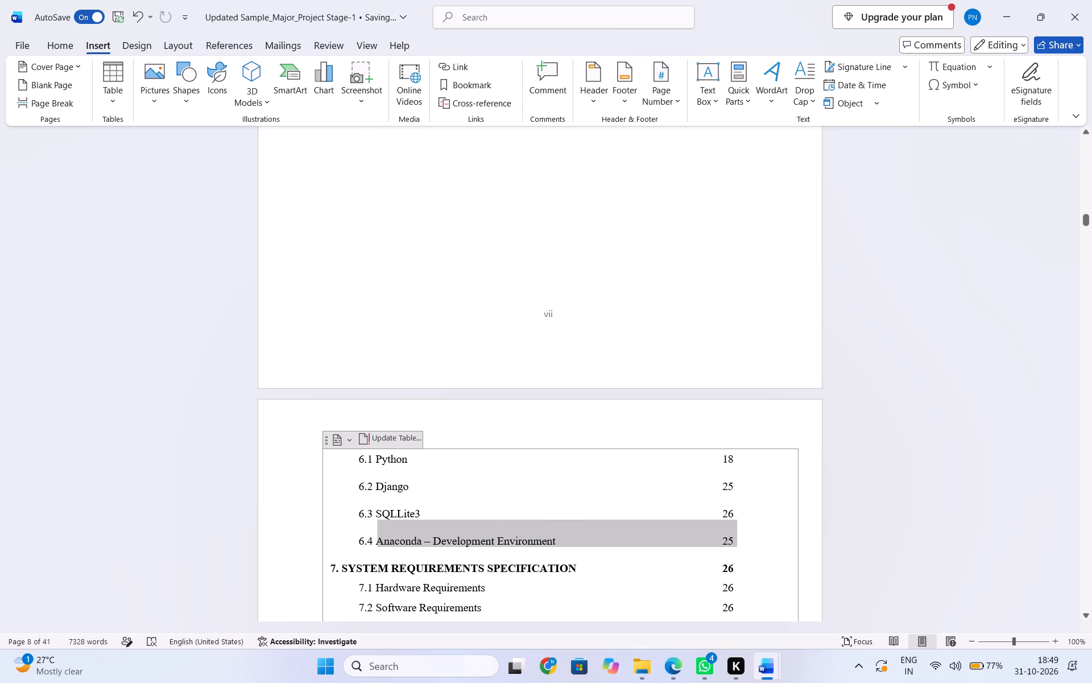
{"action": "left_click_drag", "start_coordinate": [369, 538], "coordinate": [361, 540]}
{"action": "key", "text": "BackSpace"}
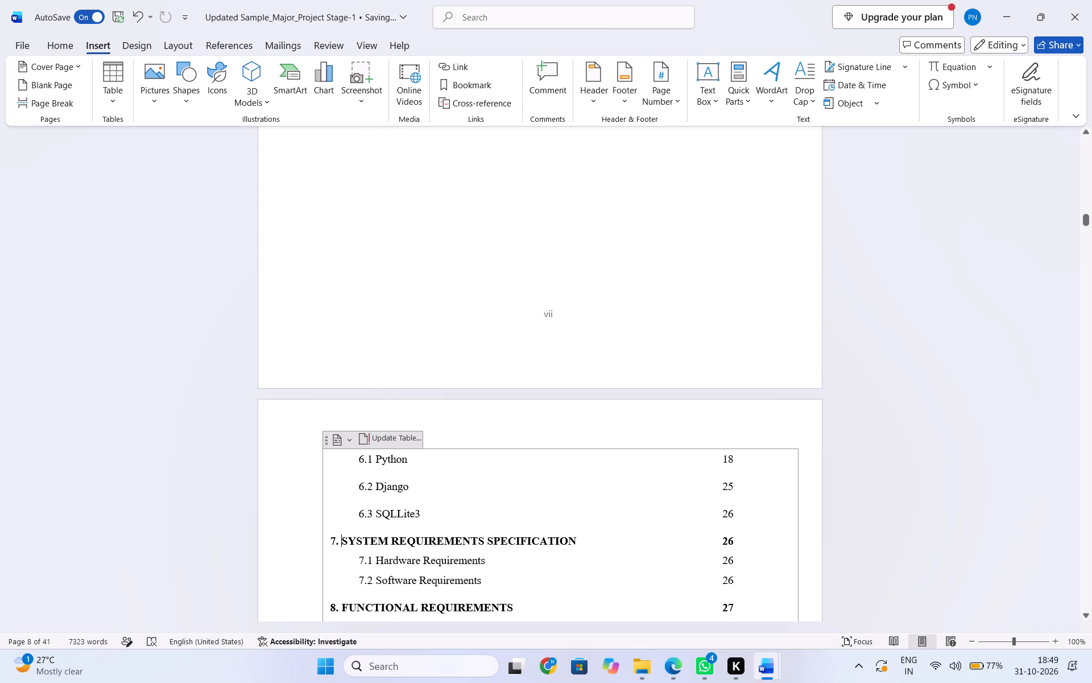
Set the contents page number of chapter 7, System Requirements Specification, to 27.
{"action": "left_click", "coordinate": [732, 560]}
{"action": "left_click", "coordinate": [733, 538]}
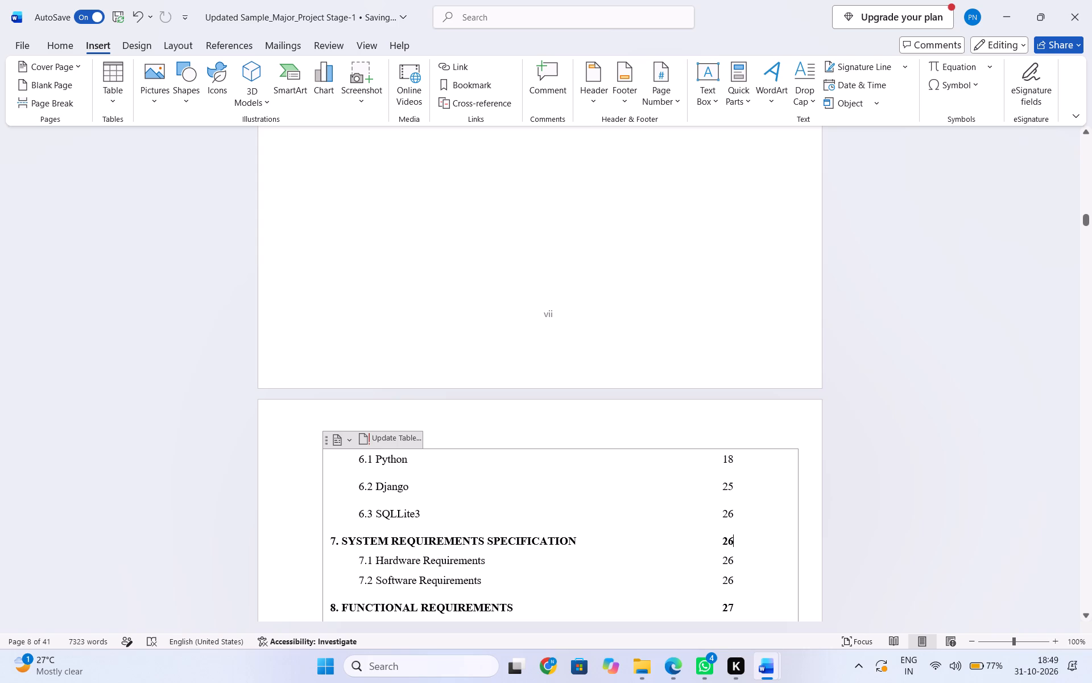
{"action": "key", "text": "BackSpace"}
{"action": "left_click", "coordinate": [733, 538]}
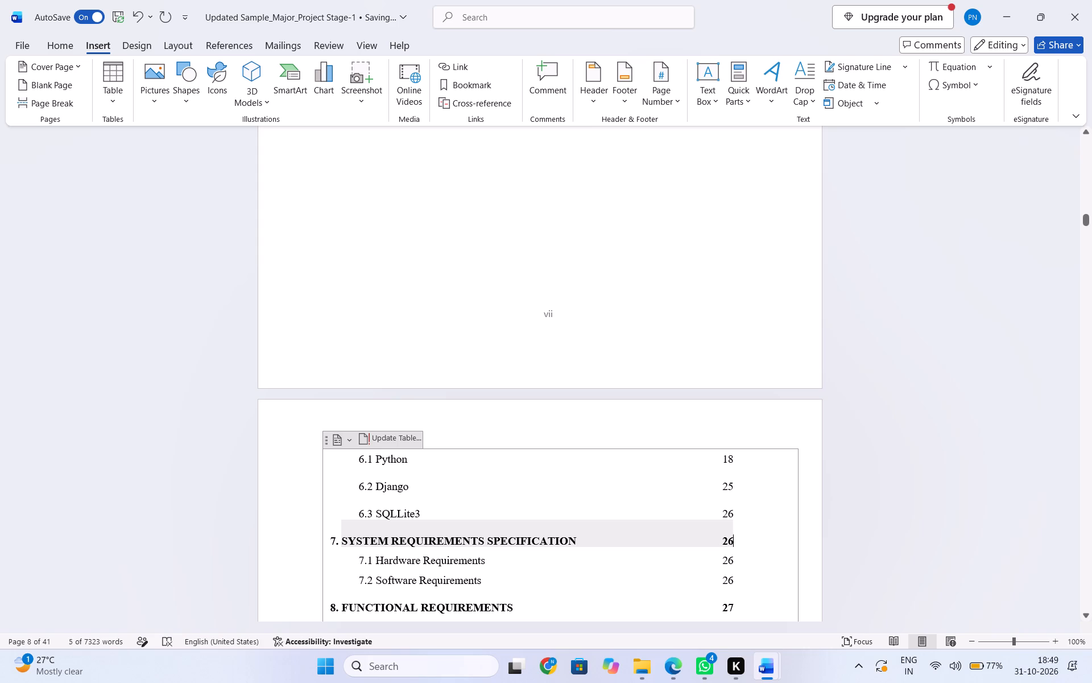
{"action": "left_click", "coordinate": [730, 540]}
{"action": "left_click", "coordinate": [730, 540]}
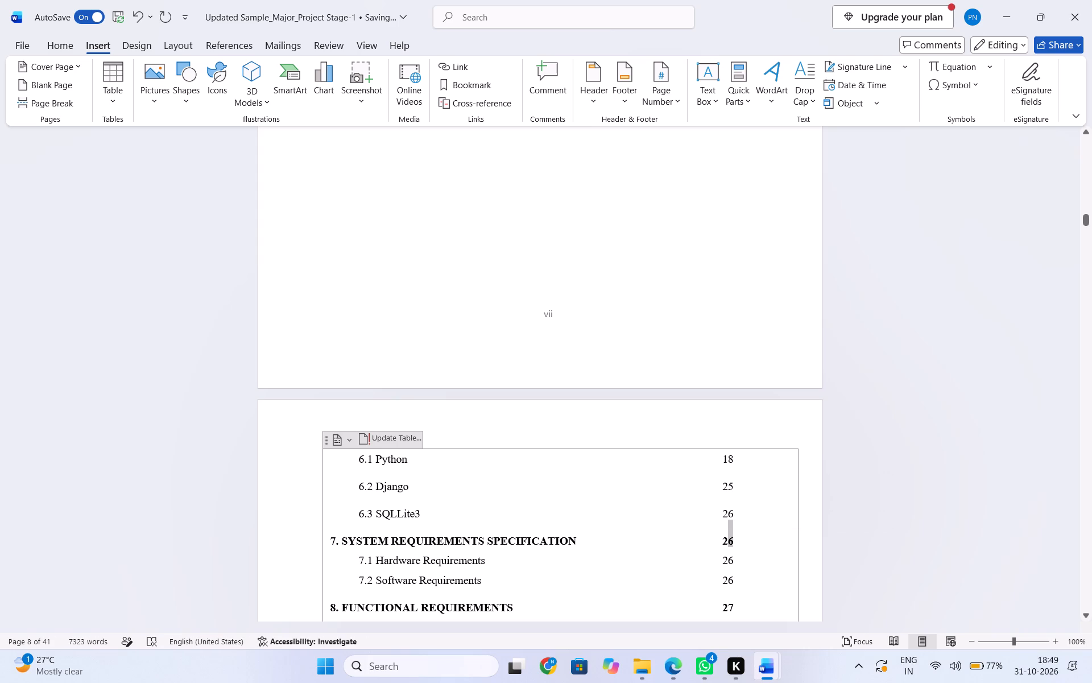
{"action": "key", "text": "BackSpace"}
{"action": "key", "text": "7"}
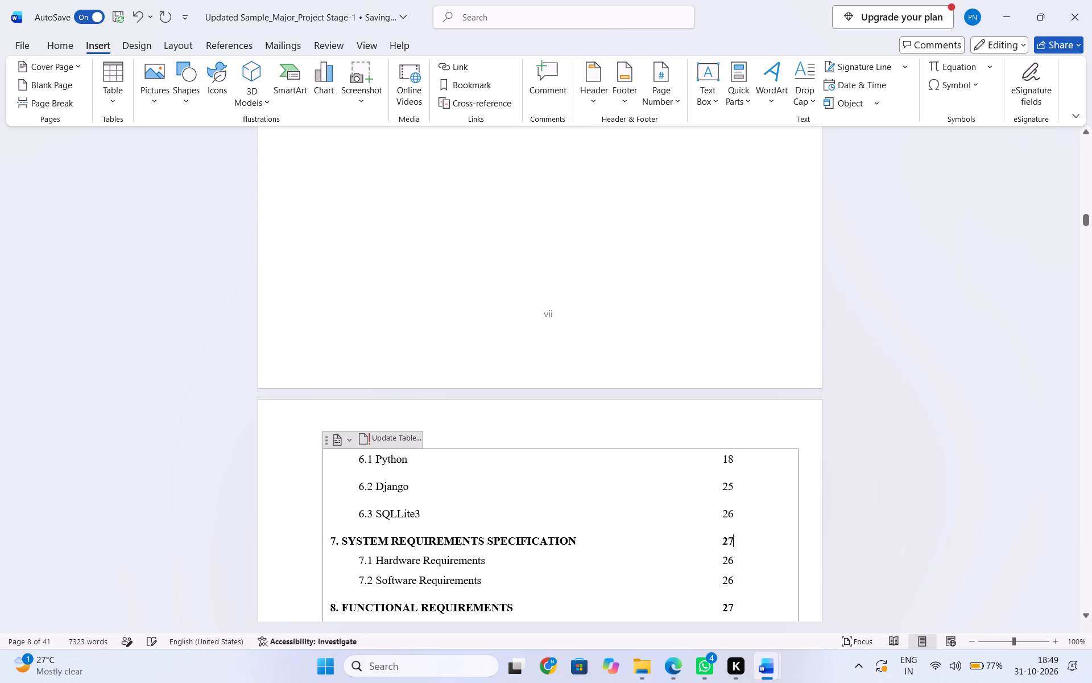
Set the contents page numbers of 7.1 Hardware Requirements and 7.2 Software Requirements to 27.
{"action": "left_click", "coordinate": [735, 559]}
{"action": "key", "text": "BackSpace"}
{"action": "left_click", "coordinate": [735, 559]}
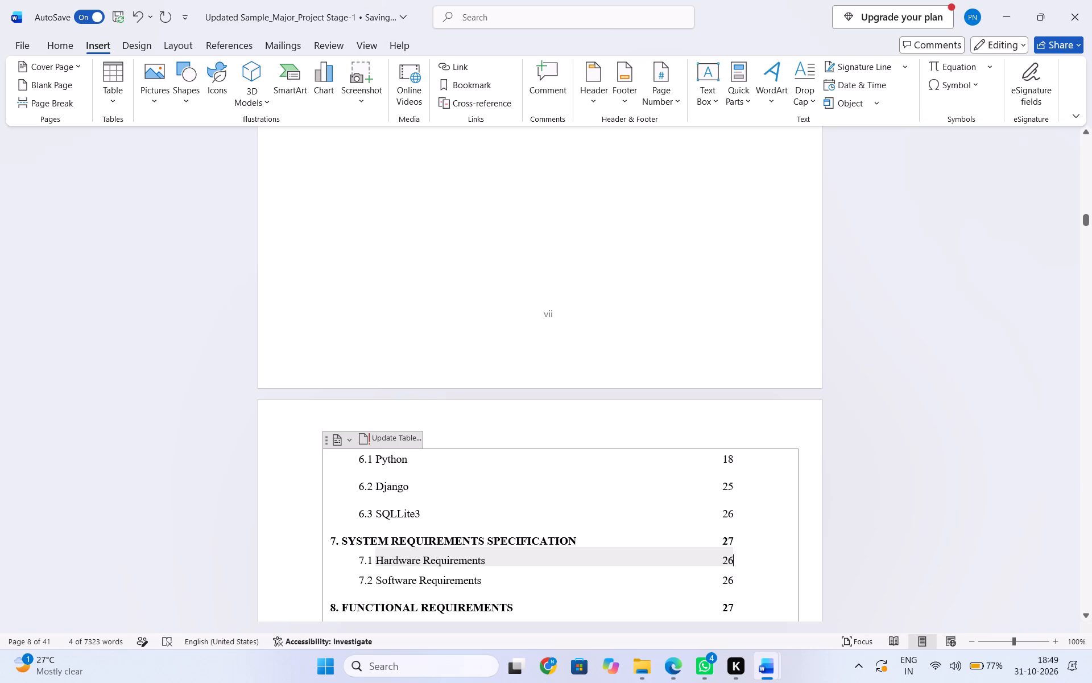
{"action": "left_click", "coordinate": [730, 561]}
{"action": "key", "text": "BackSpace"}
{"action": "key", "text": "7"}
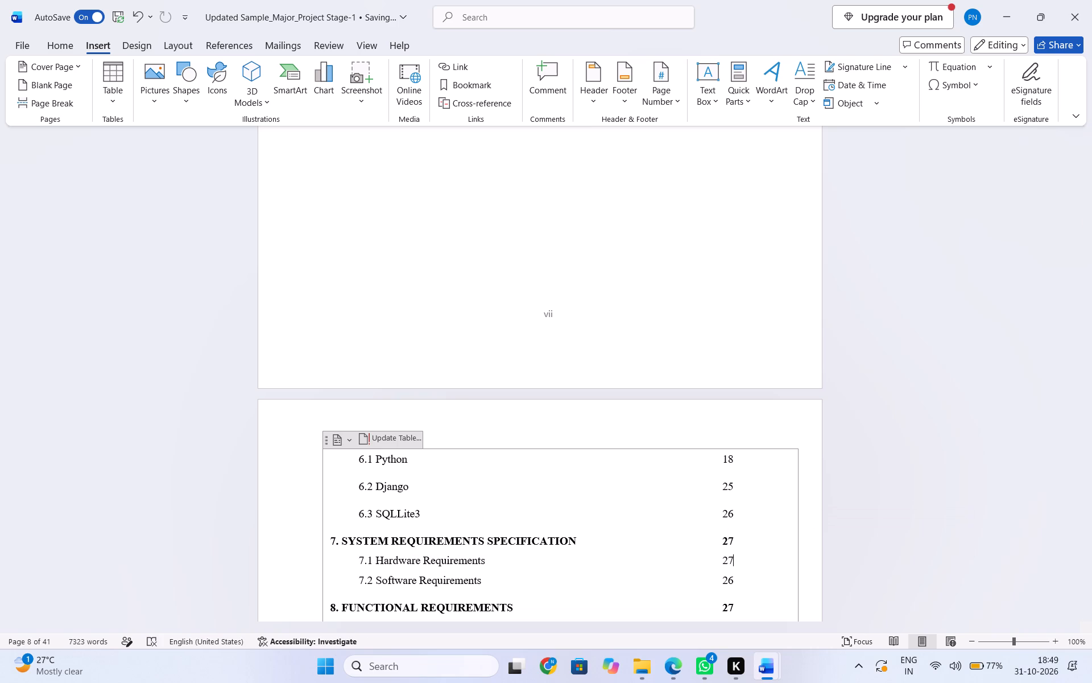
{"action": "left_click_drag", "start_coordinate": [729, 580], "coordinate": [734, 580]}
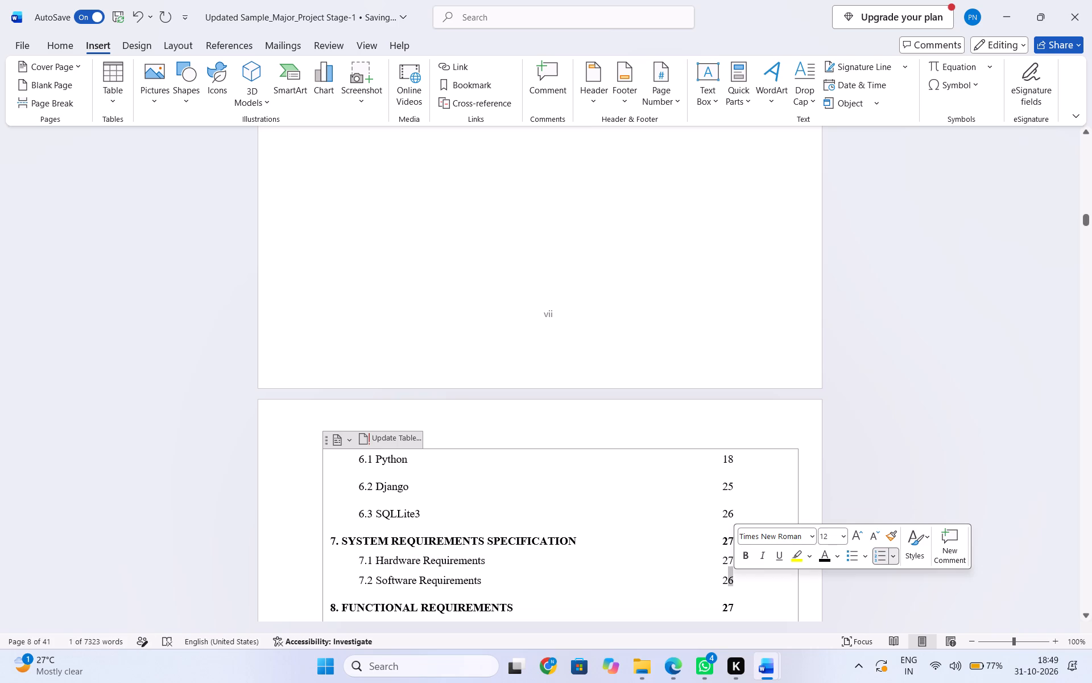
{"action": "key", "text": "7"}
Set the contents page numbers of chapter 8, Functional Requirements, and 8.1 to 28, and of 8.2 Non-Functional Requirements to 29.
{"action": "scroll", "coordinate": [735, 581], "scroll_direction": "down", "scroll_amount": 1}
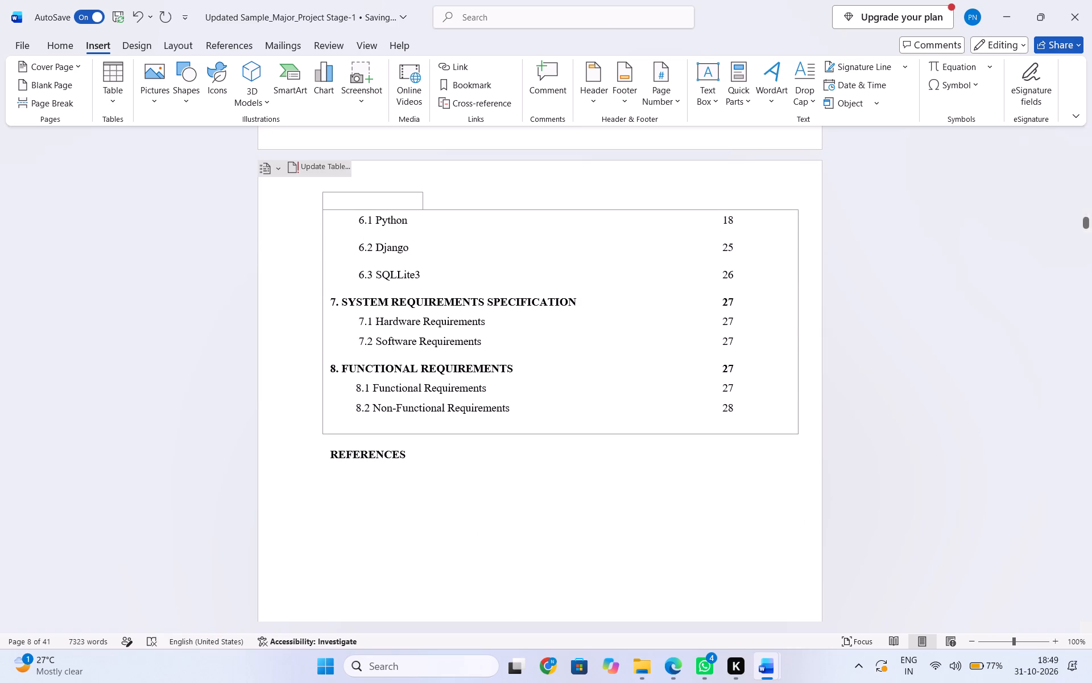
{"action": "left_click", "coordinate": [734, 369]}
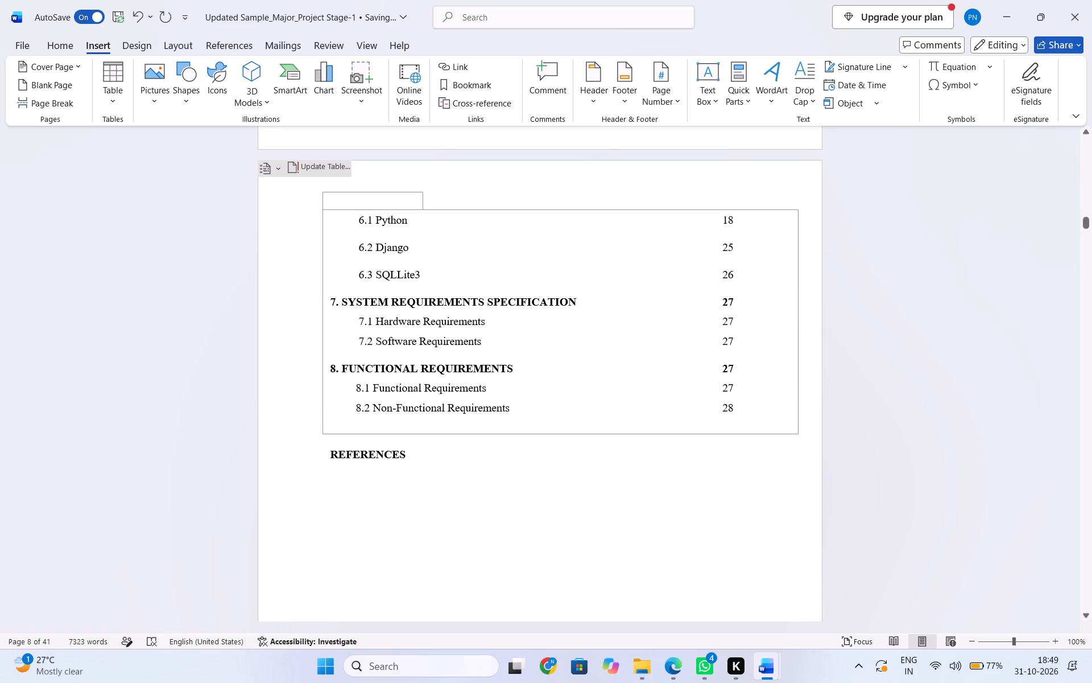
{"action": "left_click", "coordinate": [728, 367]}
{"action": "key", "text": "8"}
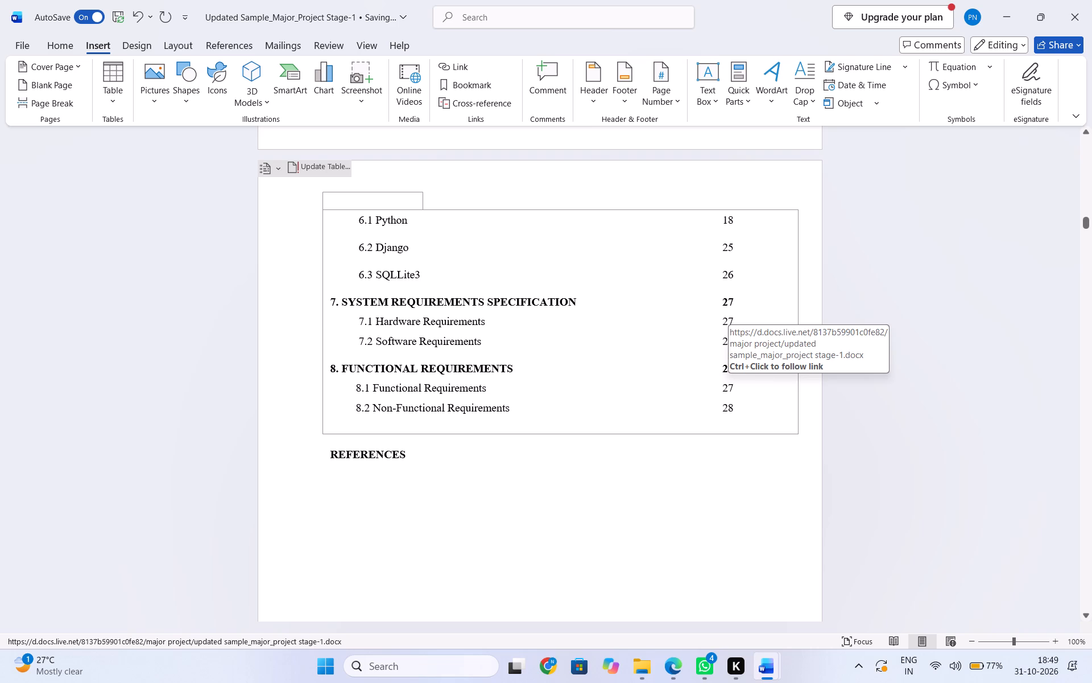
{"action": "left_click_drag", "start_coordinate": [727, 388], "coordinate": [735, 391]}
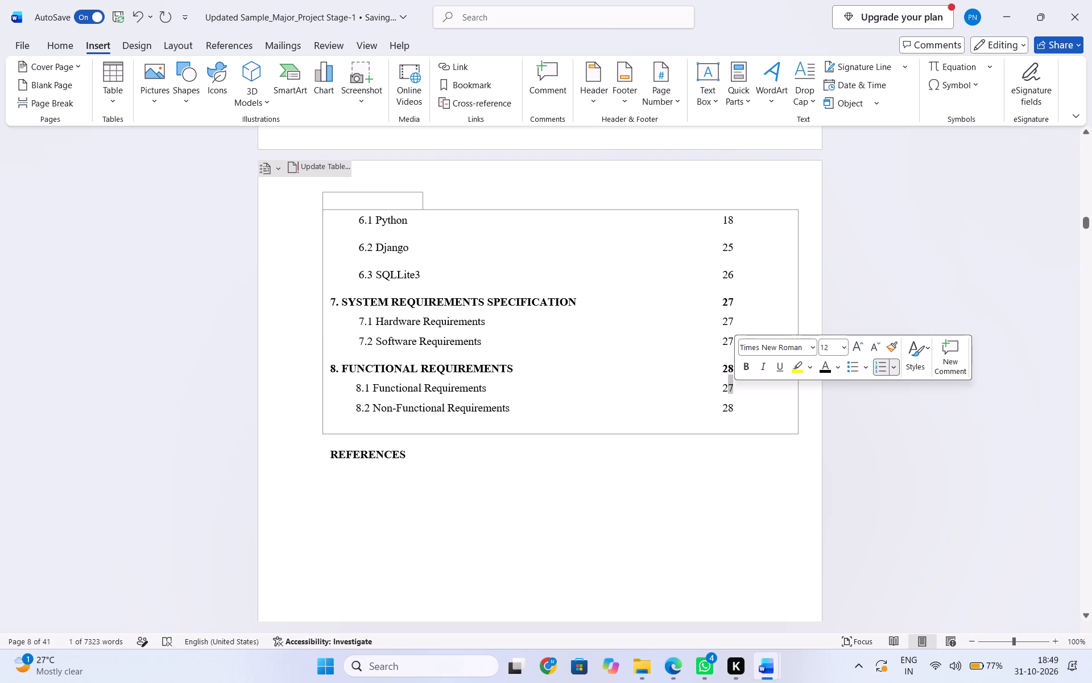
{"action": "key", "text": "8"}
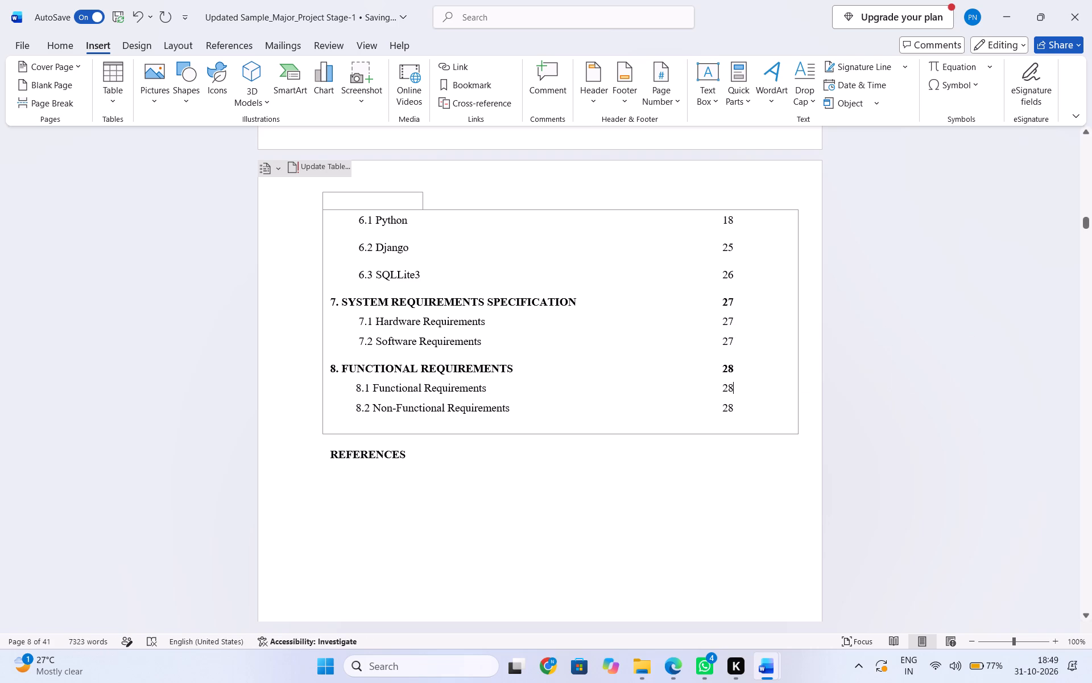
{"action": "left_click", "coordinate": [733, 391]}
{"action": "left_click", "coordinate": [733, 402]}
{"action": "left_click", "coordinate": [729, 408]}
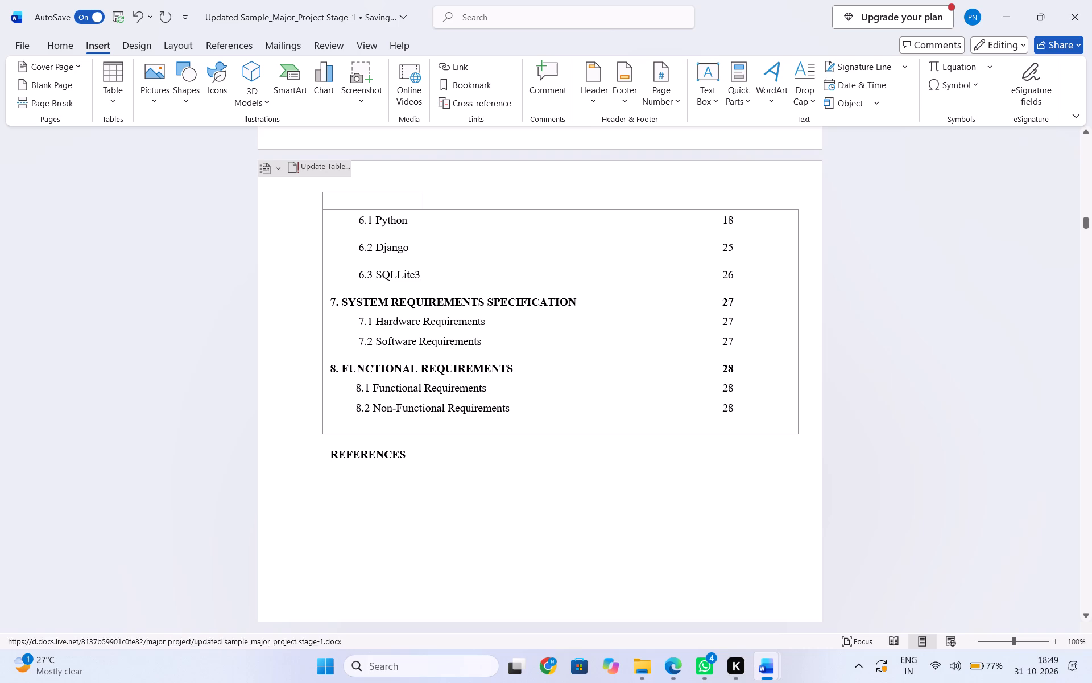
{"action": "key", "text": "9"}
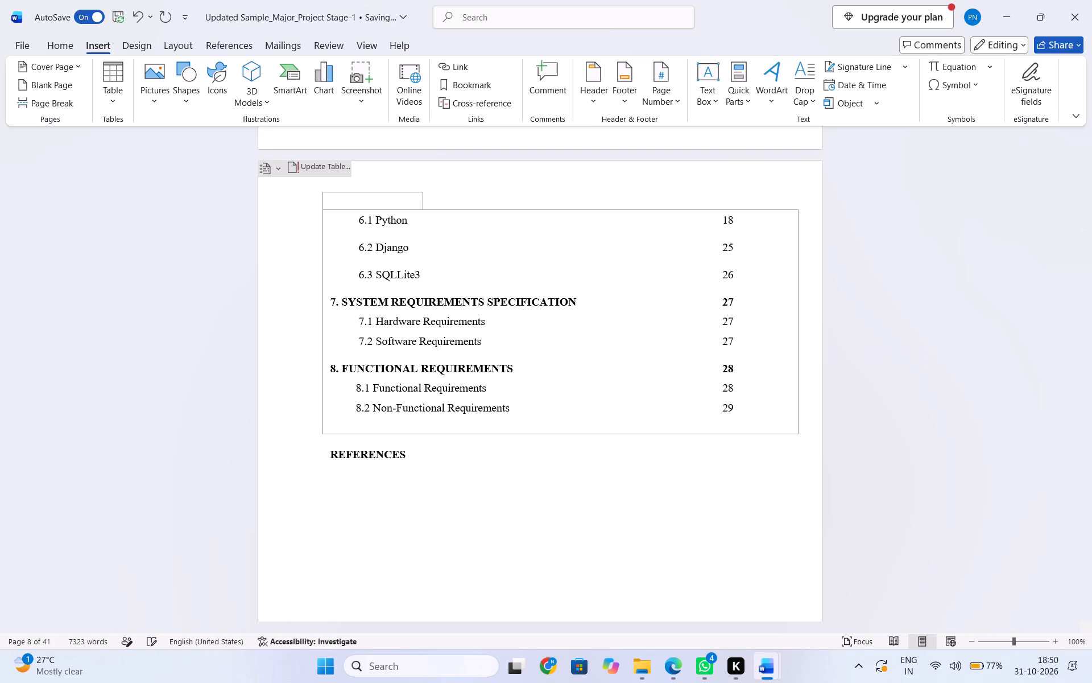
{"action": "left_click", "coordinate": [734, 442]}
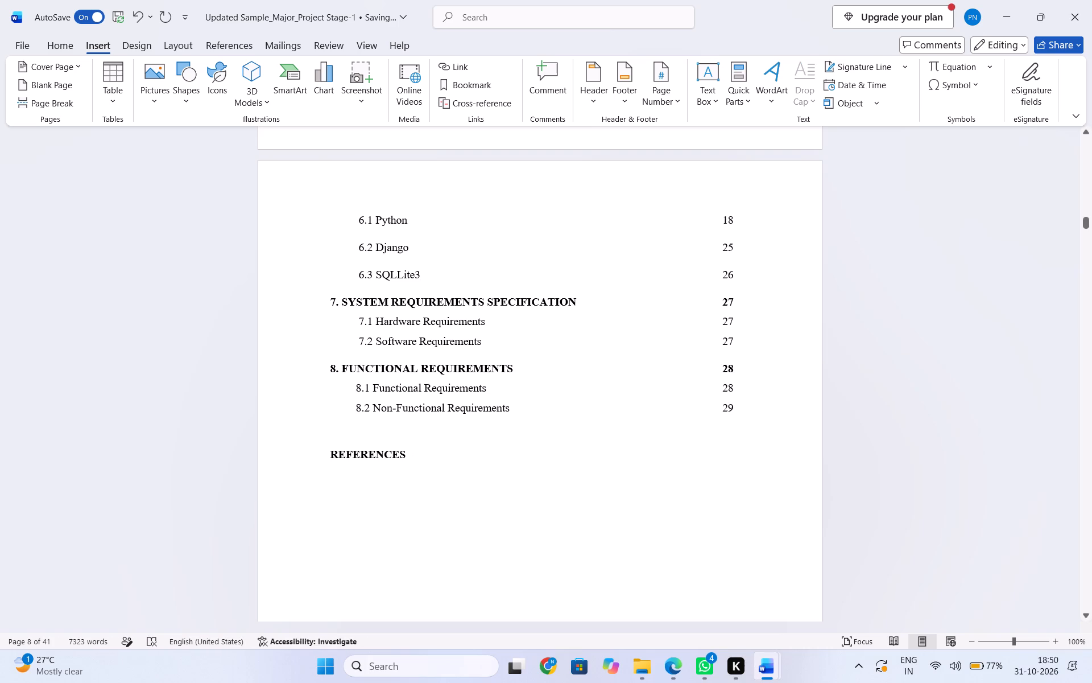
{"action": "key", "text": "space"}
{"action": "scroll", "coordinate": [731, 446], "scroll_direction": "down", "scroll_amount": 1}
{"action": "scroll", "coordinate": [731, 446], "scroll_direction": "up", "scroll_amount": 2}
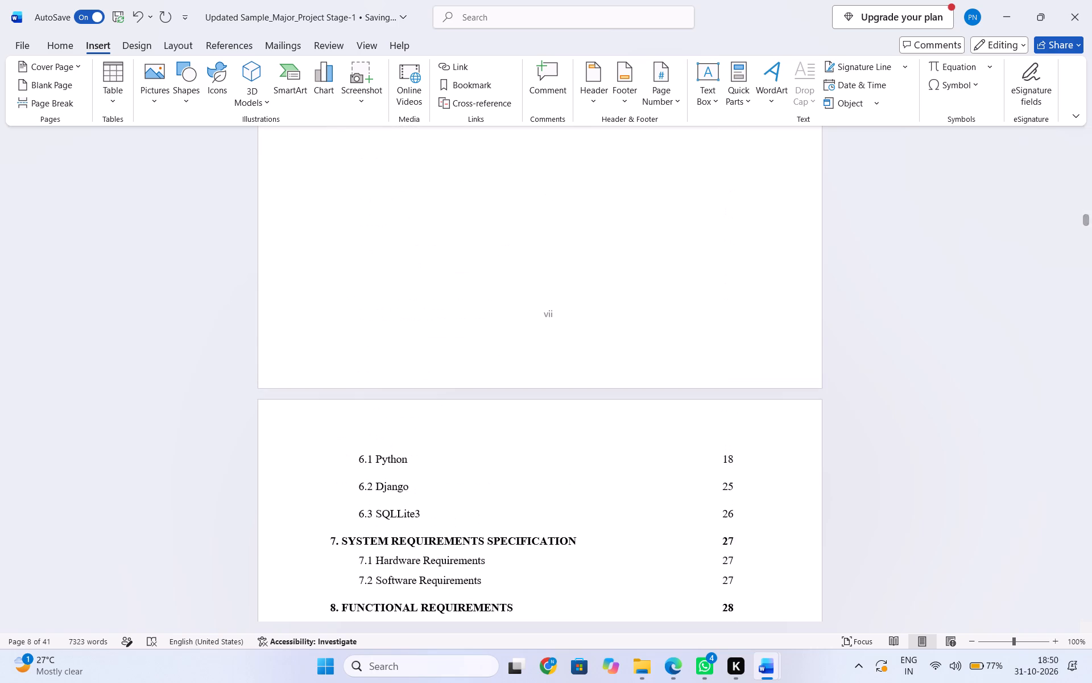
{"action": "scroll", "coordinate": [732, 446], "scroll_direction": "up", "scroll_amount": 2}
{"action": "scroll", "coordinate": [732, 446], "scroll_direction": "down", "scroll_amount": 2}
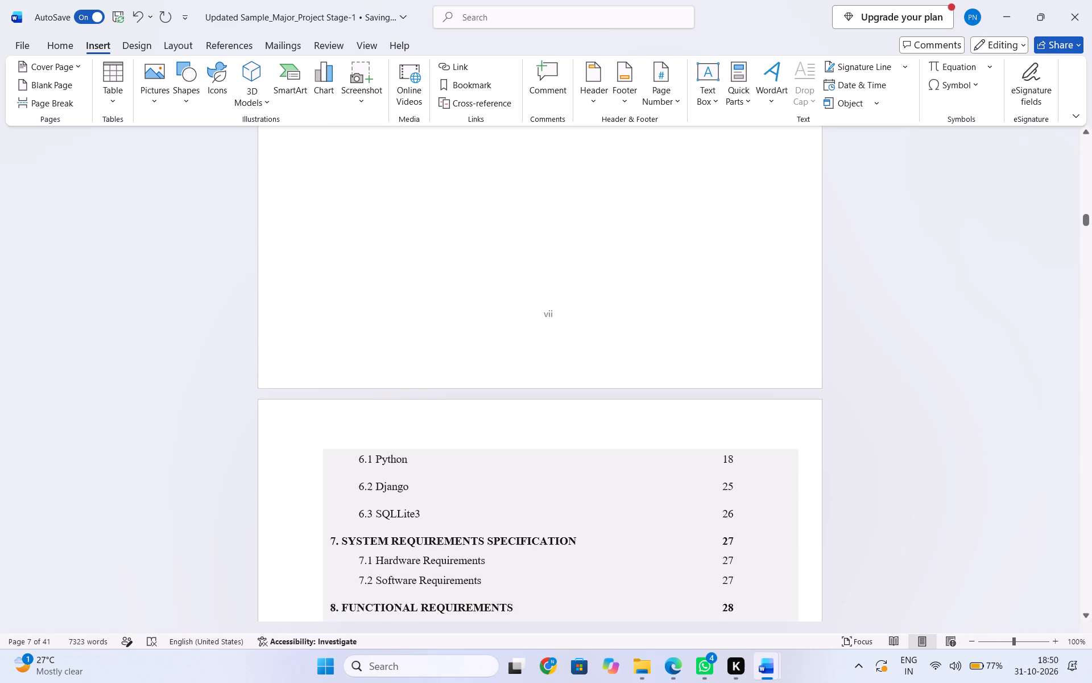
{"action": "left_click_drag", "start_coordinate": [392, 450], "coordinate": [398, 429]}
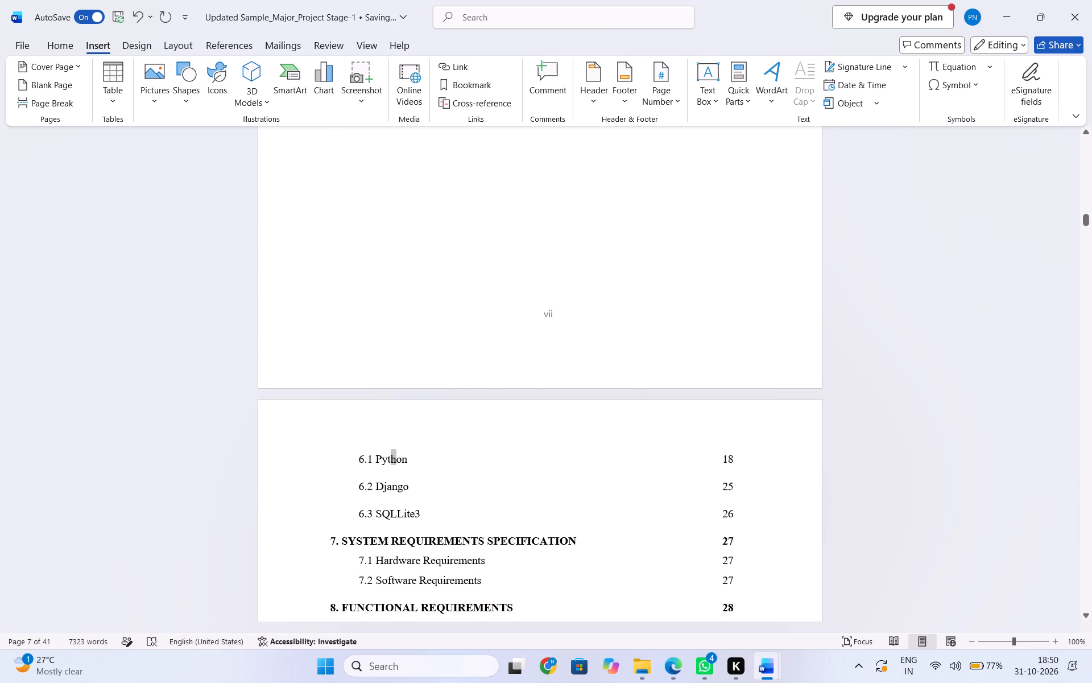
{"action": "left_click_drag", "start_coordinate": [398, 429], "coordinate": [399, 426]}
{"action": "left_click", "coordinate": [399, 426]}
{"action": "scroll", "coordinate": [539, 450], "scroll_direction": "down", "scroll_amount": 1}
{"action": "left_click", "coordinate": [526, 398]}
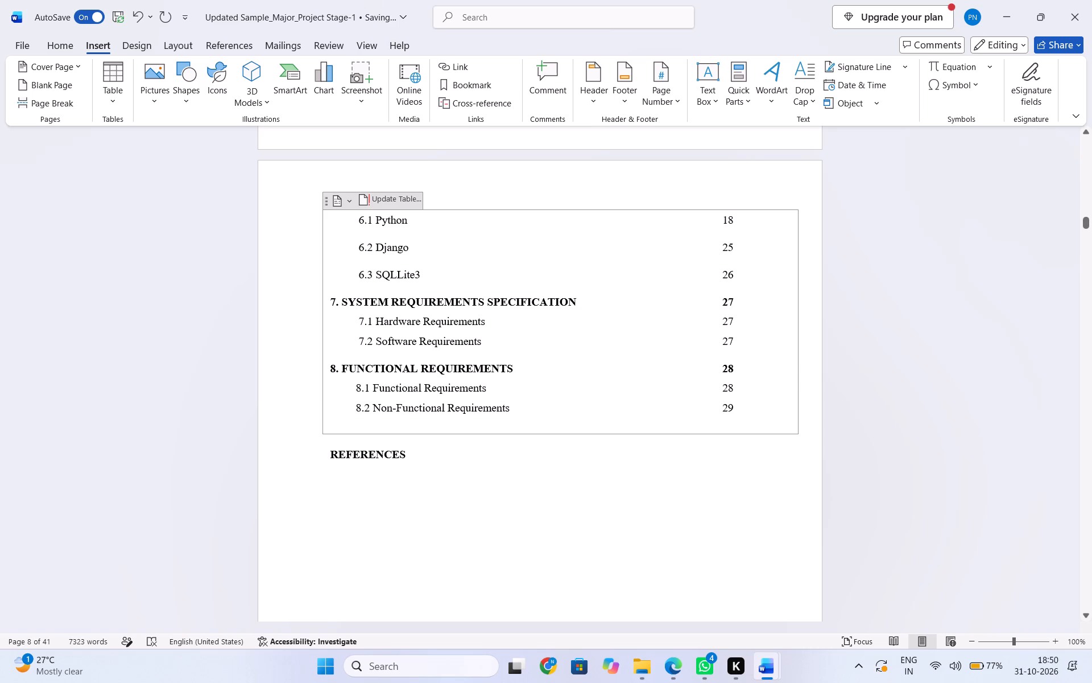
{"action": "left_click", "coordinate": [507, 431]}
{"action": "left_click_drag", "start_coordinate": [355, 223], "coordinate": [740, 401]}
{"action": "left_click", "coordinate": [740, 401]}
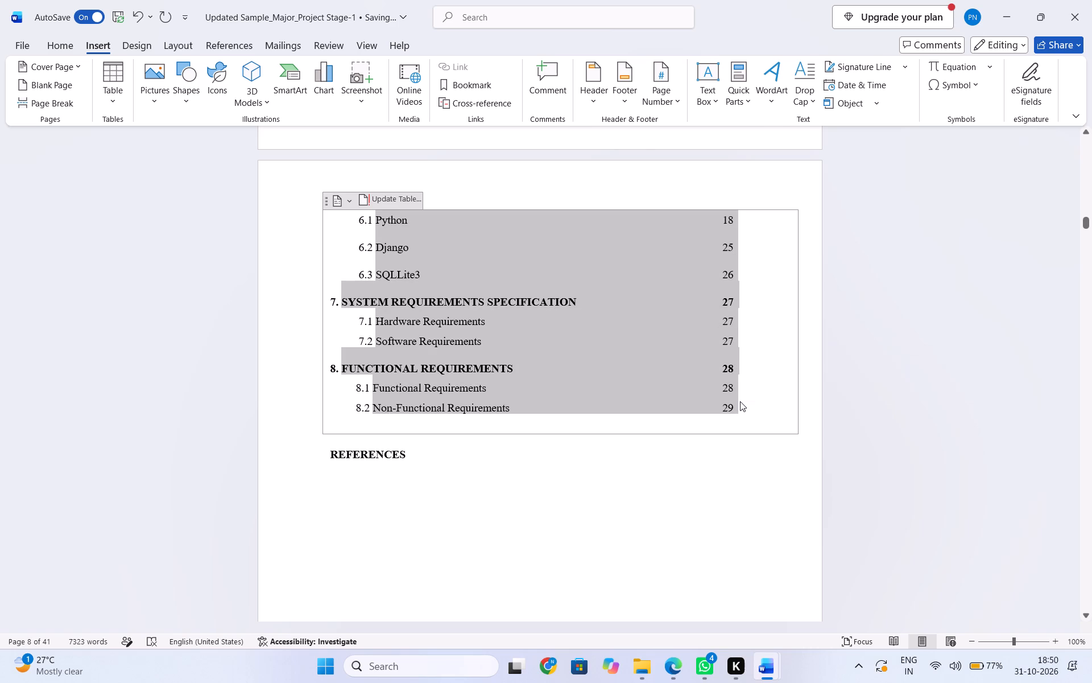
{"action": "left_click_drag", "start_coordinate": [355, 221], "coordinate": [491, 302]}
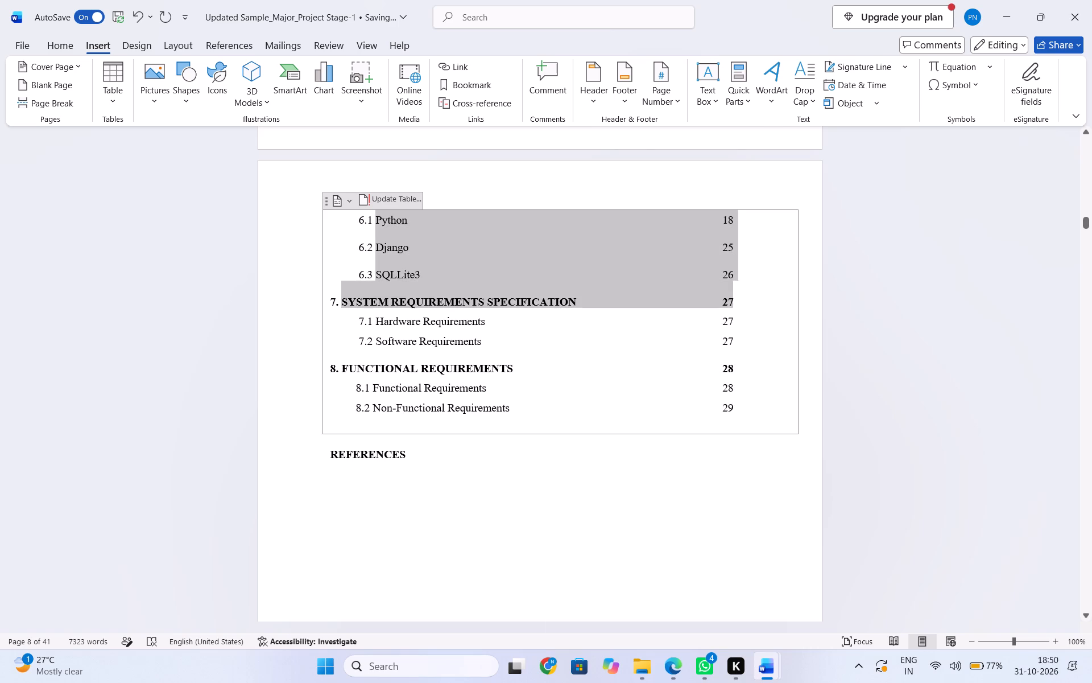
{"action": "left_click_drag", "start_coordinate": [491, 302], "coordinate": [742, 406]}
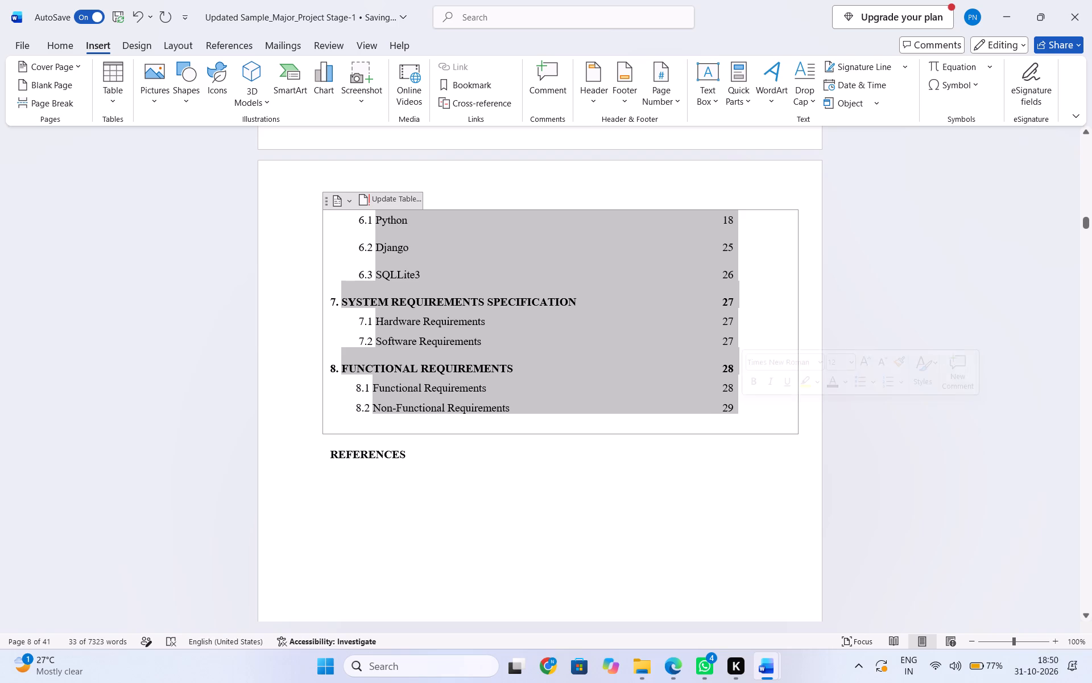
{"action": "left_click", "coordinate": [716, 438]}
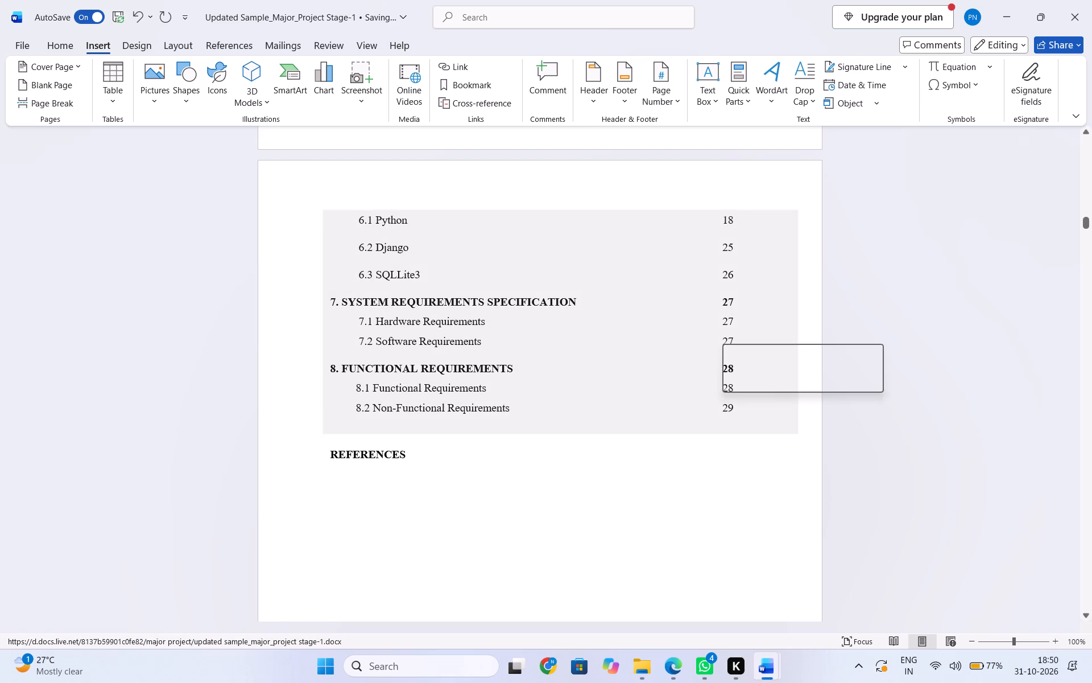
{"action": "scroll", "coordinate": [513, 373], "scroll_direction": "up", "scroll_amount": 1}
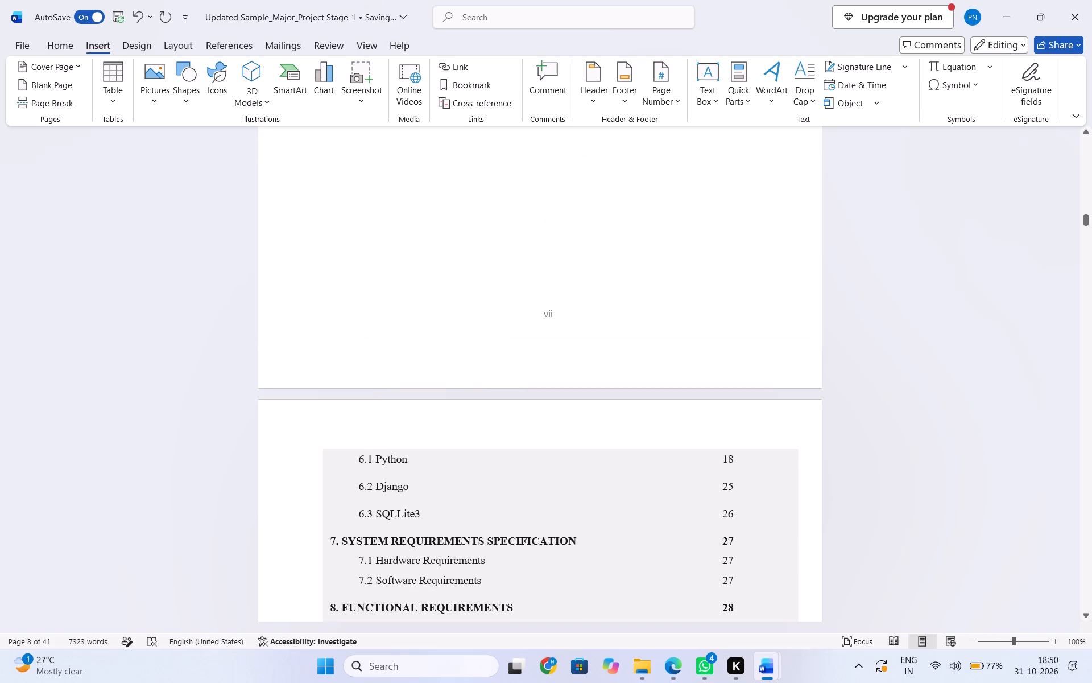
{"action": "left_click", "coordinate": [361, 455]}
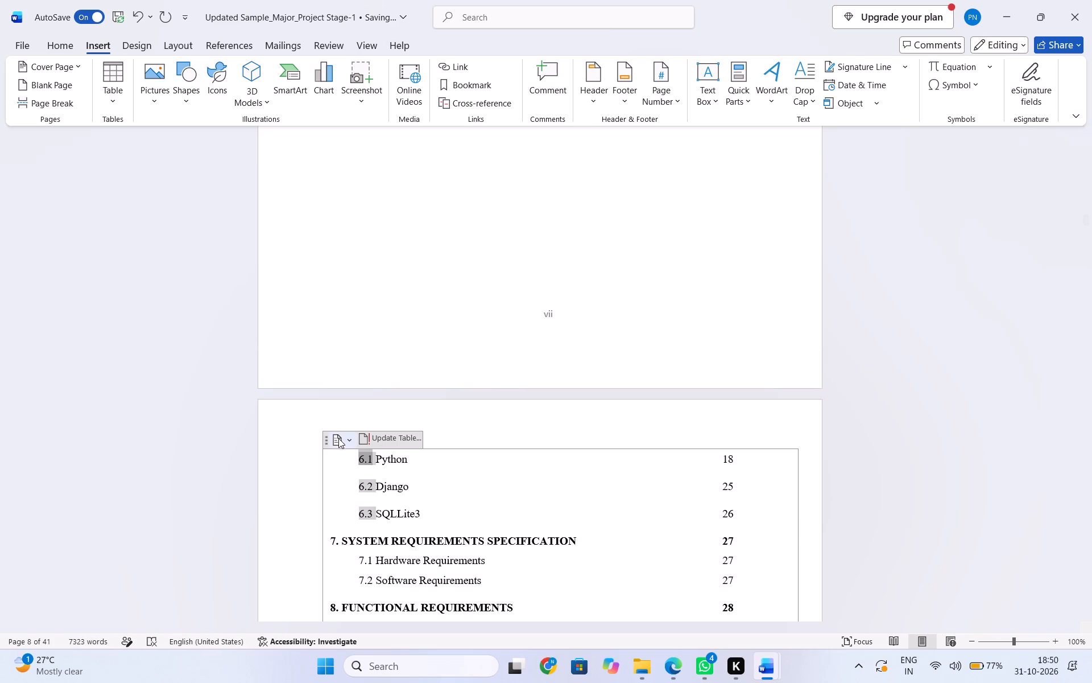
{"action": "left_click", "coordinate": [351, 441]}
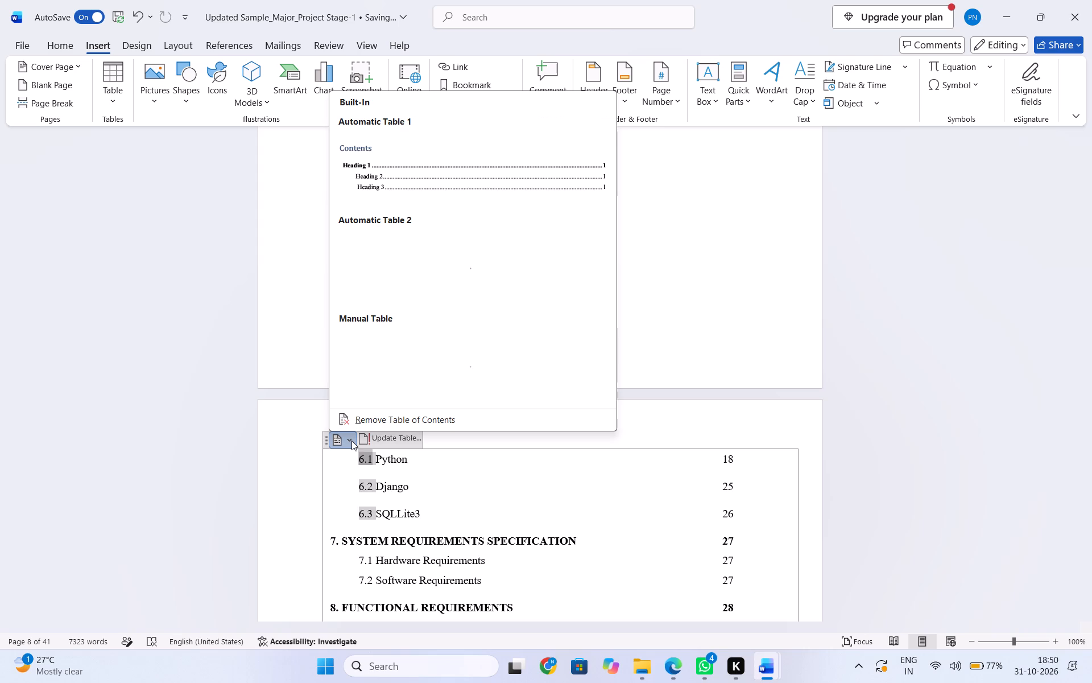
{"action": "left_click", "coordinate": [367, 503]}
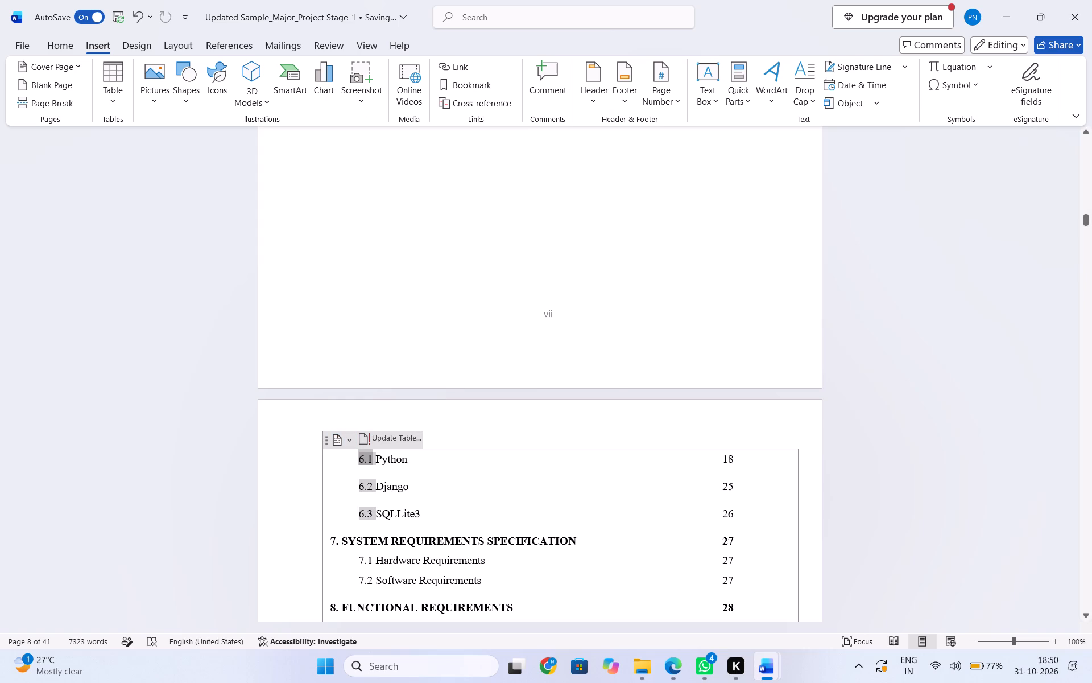
Copy the 6. SOFTWARE ENVIRONMENT row of the contents list, and delete its cells from the table, shifting cells left.
{"action": "scroll", "coordinate": [469, 381], "scroll_direction": "up", "scroll_amount": 2}
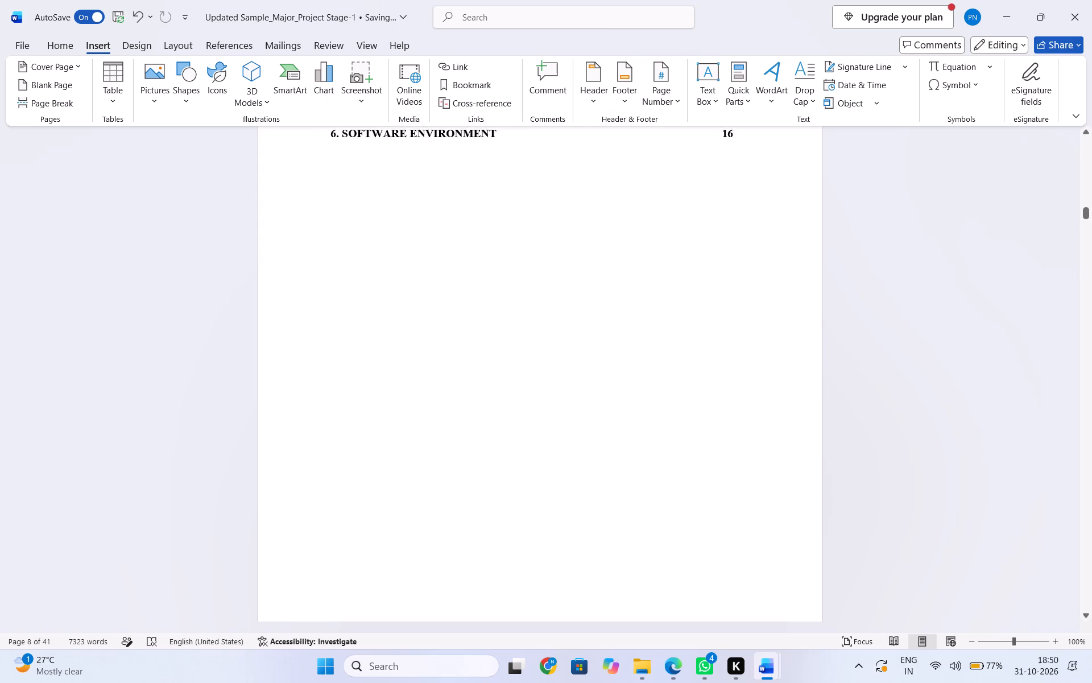
{"action": "scroll", "coordinate": [469, 381], "scroll_direction": "up", "scroll_amount": 1}
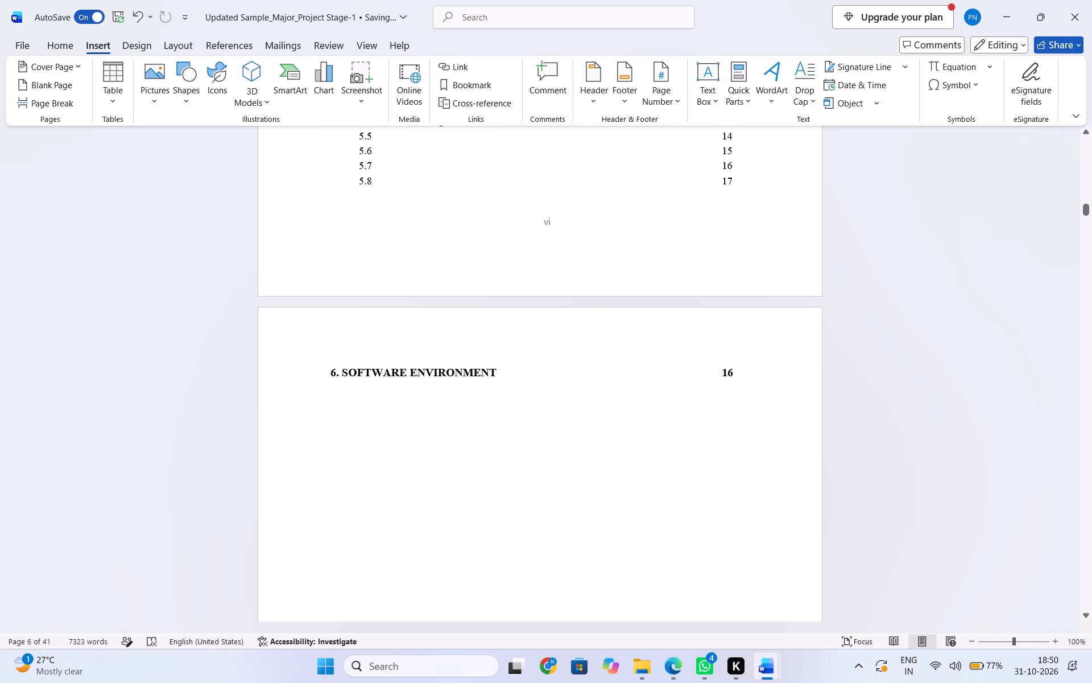
{"action": "left_click", "coordinate": [736, 372]}
{"action": "scroll", "coordinate": [566, 467], "scroll_direction": "down", "scroll_amount": 3}
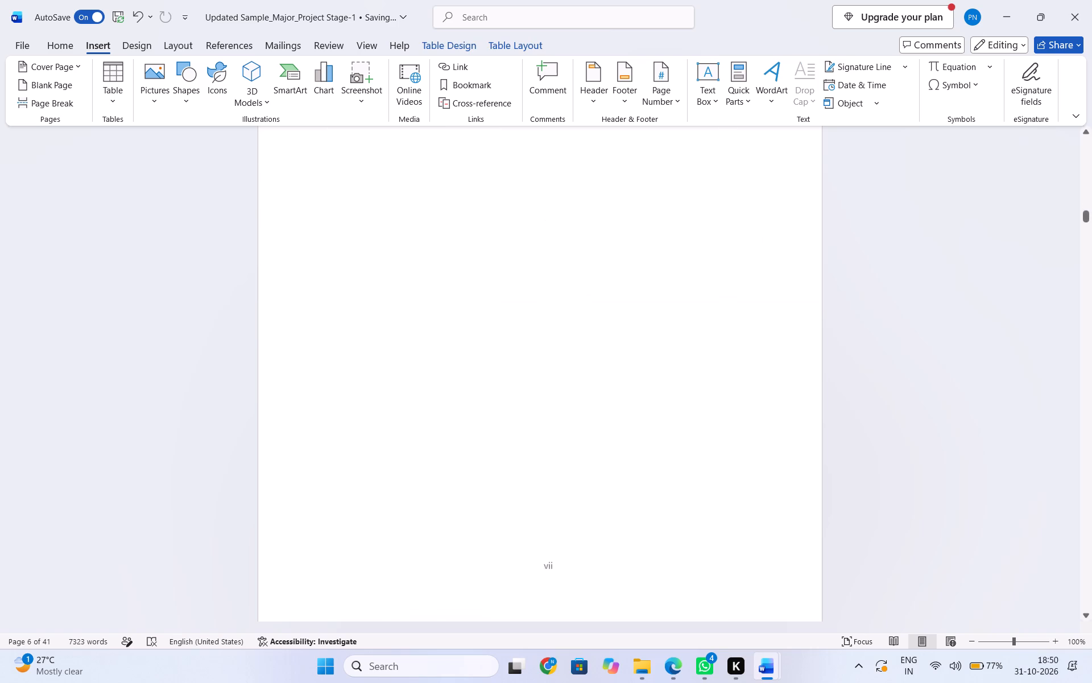
{"action": "scroll", "coordinate": [566, 467], "scroll_direction": "up", "scroll_amount": 3}
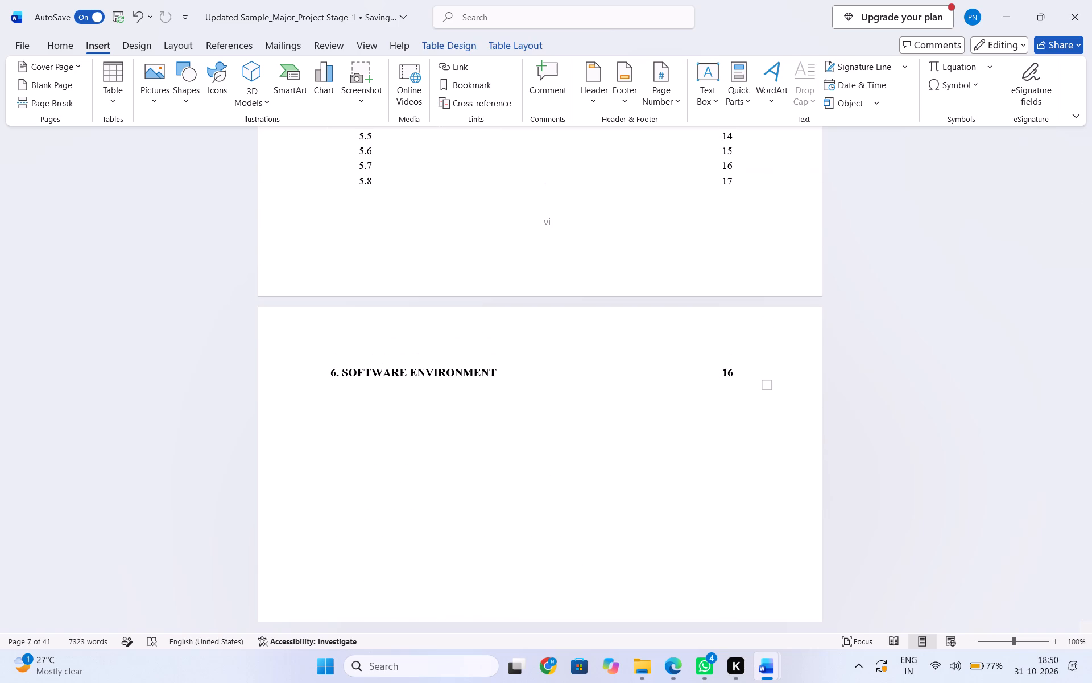
{"action": "left_click_drag", "start_coordinate": [736, 372], "coordinate": [720, 370]}
{"action": "left_click_drag", "start_coordinate": [720, 370], "coordinate": [456, 368]}
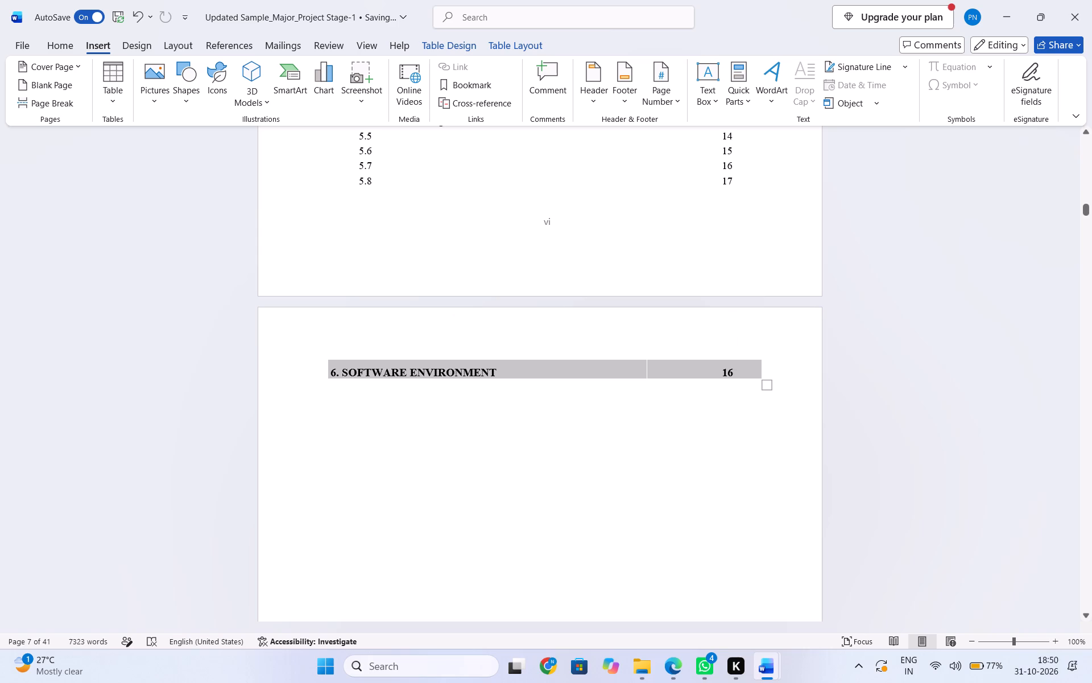
{"action": "key", "text": "ctrl+c"}
{"action": "key", "text": "BackSpace"}
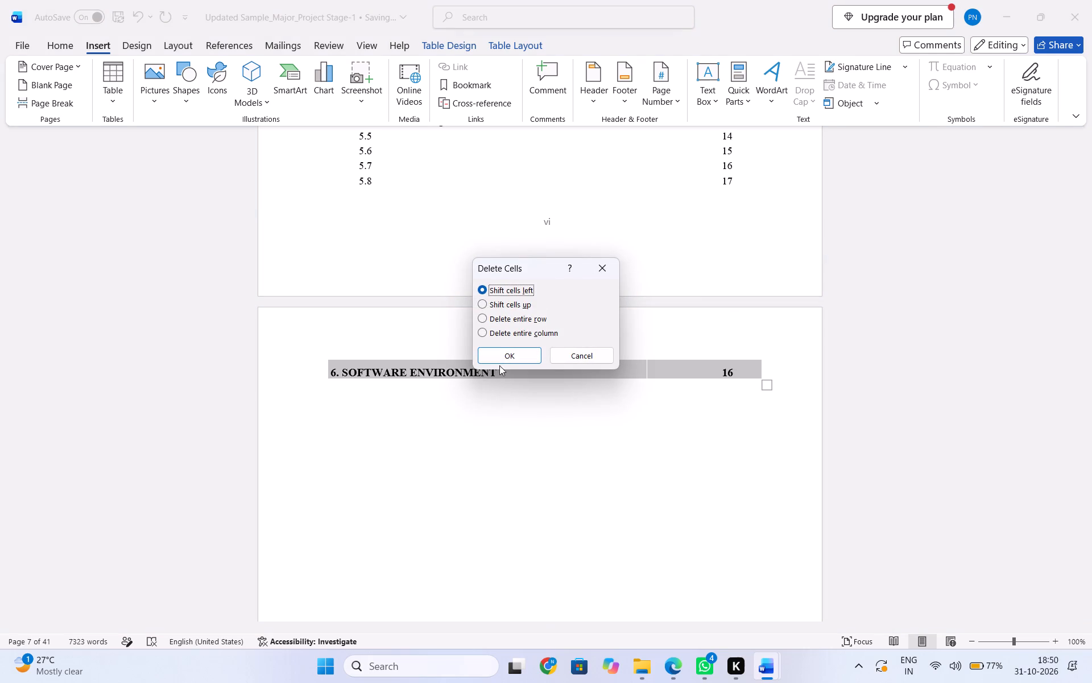
{"action": "left_click", "coordinate": [504, 355]}
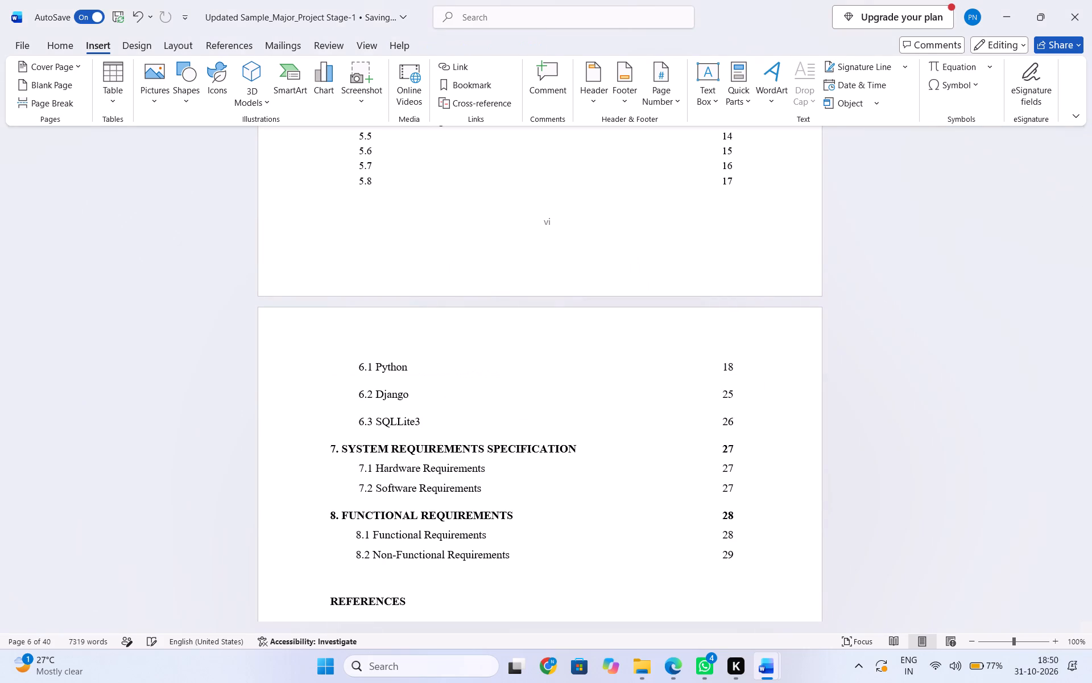
Insert an unnumbered line above 6.1 Python in the contents list and paste the copied 6. SOFTWARE ENVIRONMENT row there.
{"action": "scroll", "coordinate": [504, 355], "scroll_direction": "up", "scroll_amount": 1}
{"action": "scroll", "coordinate": [504, 355], "scroll_direction": "down", "scroll_amount": 1}
{"action": "left_click", "coordinate": [433, 344]}
{"action": "left_click", "coordinate": [357, 370]}
{"action": "left_click", "coordinate": [357, 370]}
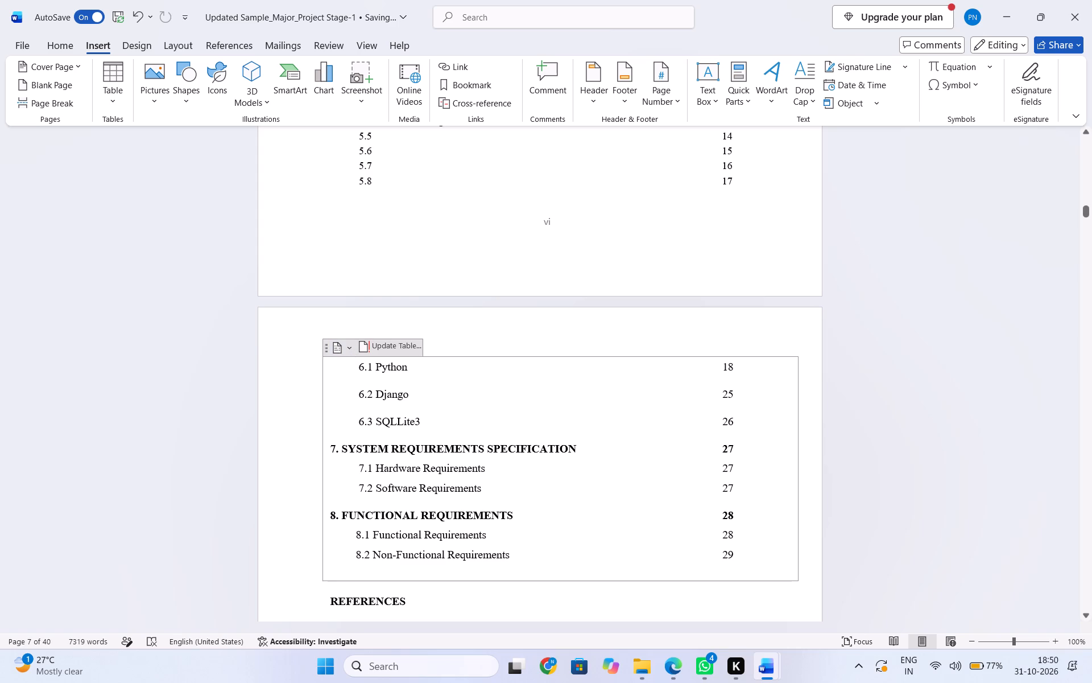
{"action": "key", "text": "Return"}
{"action": "left_click", "coordinate": [389, 370]}
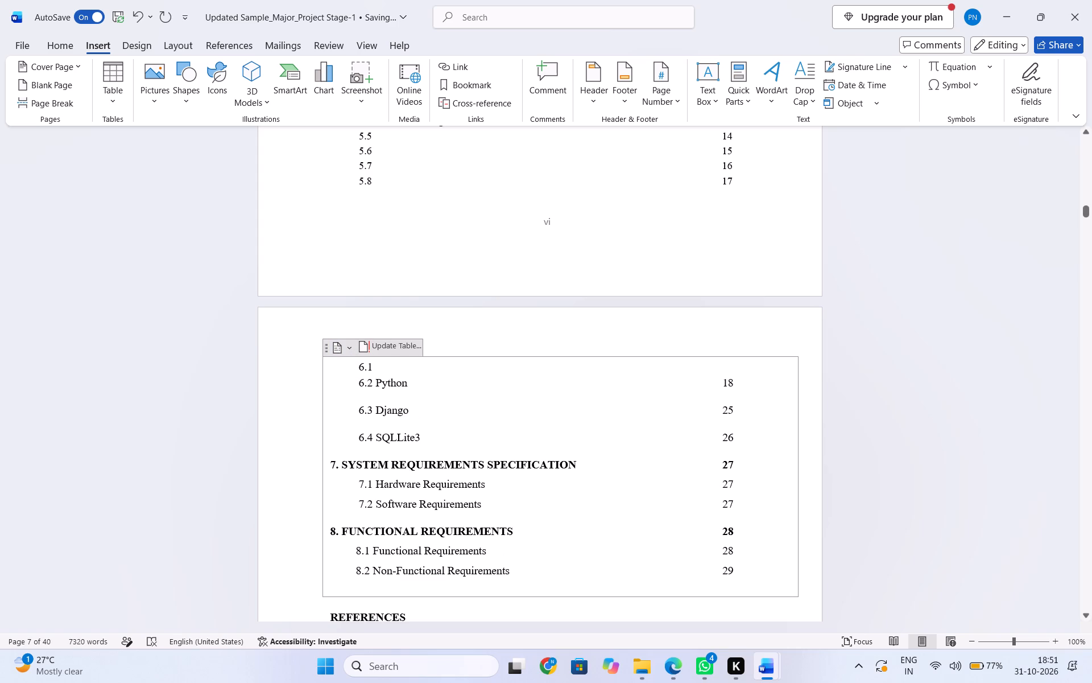
{"action": "key", "text": "BackSpace"}
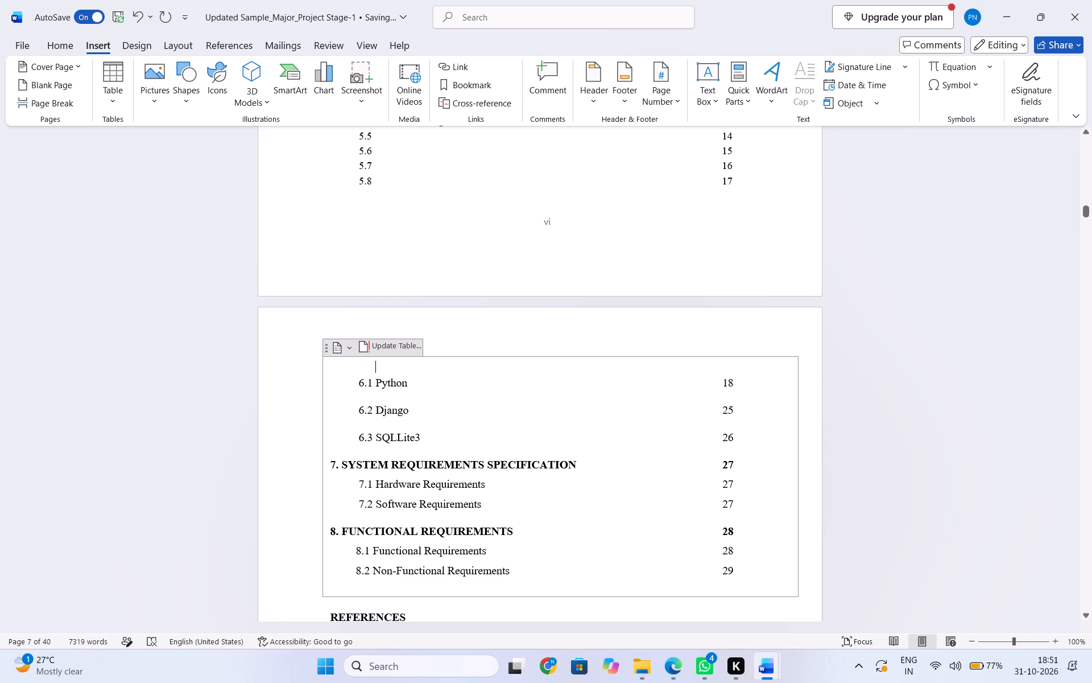
{"action": "key", "text": "ctrl+v"}
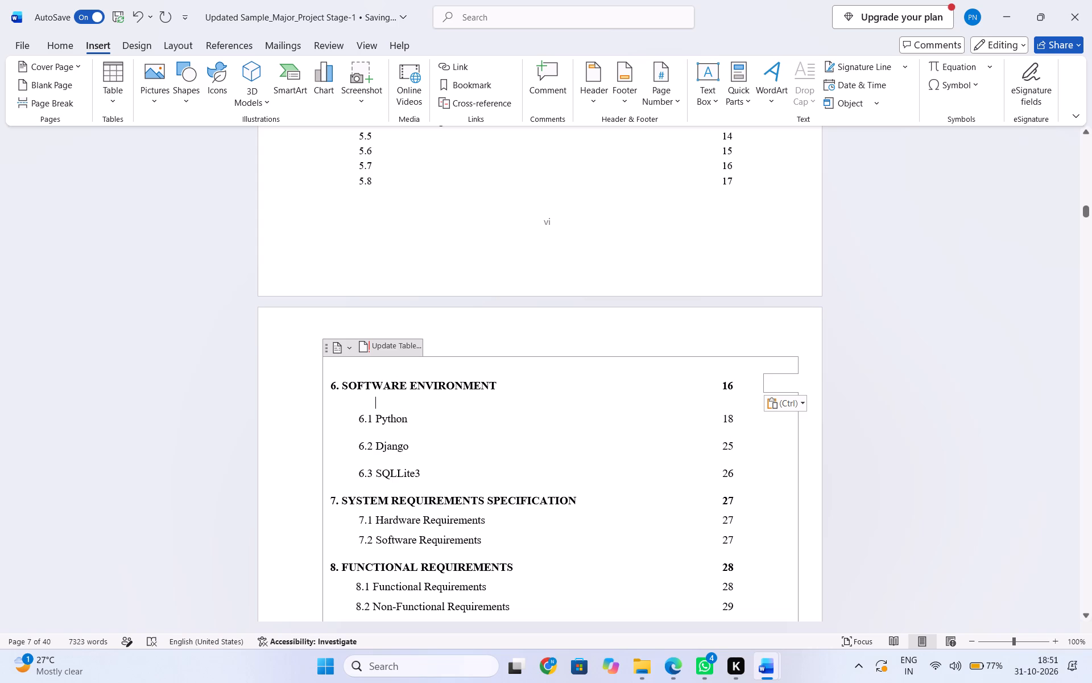
{"action": "left_click", "coordinate": [478, 343]}
Add a space after the number 5.5 in the contents list.
{"action": "scroll", "coordinate": [501, 274], "scroll_direction": "up", "scroll_amount": 1}
{"action": "left_click", "coordinate": [378, 375]}
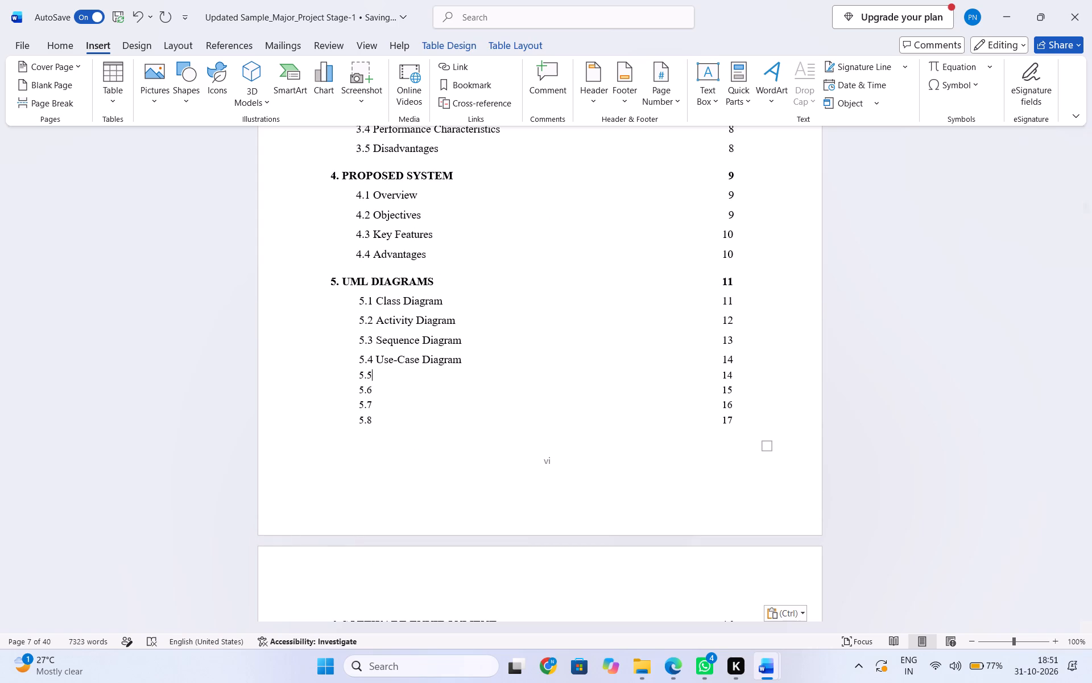
{"action": "key", "text": "space"}
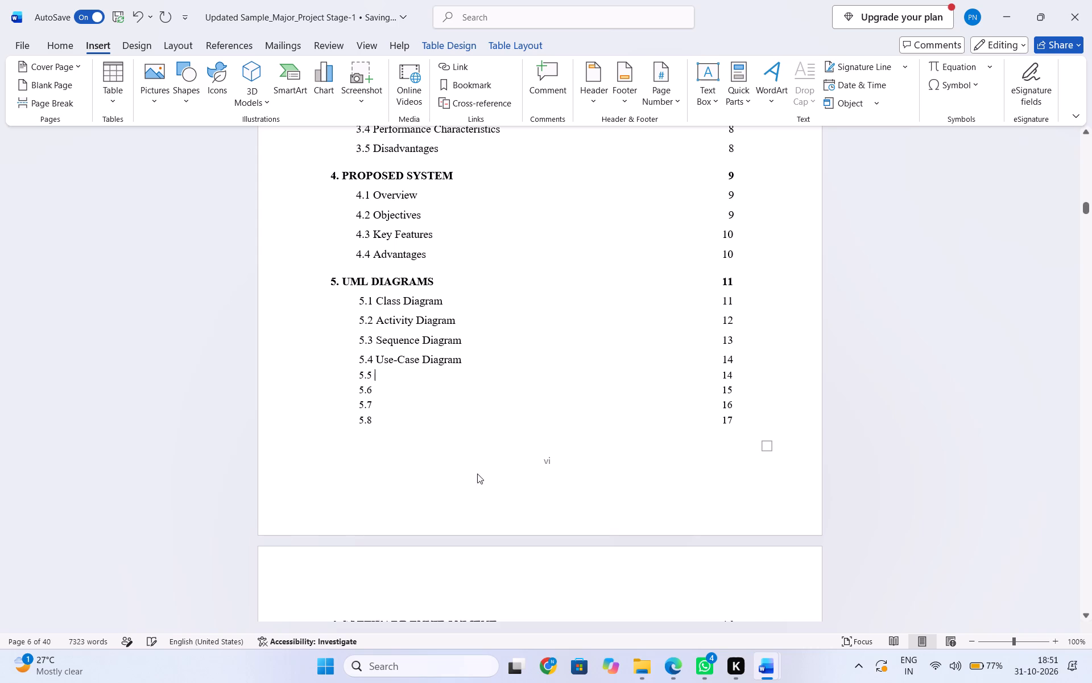
Look through the UML diagrams chapter for the titles of sections 5.5 to 5.8.
{"action": "scroll", "coordinate": [538, 506], "scroll_direction": "down", "scroll_amount": 5}
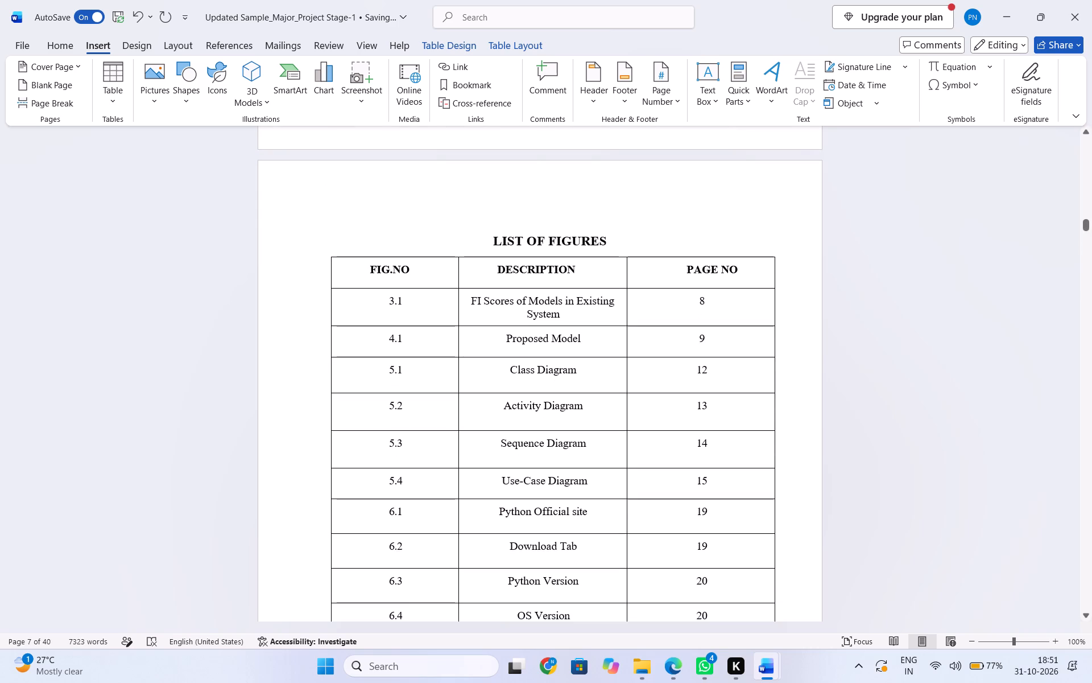
{"action": "scroll", "coordinate": [969, 322], "scroll_direction": "down", "scroll_amount": 2}
{"action": "scroll", "coordinate": [969, 322], "scroll_direction": "up", "scroll_amount": 1}
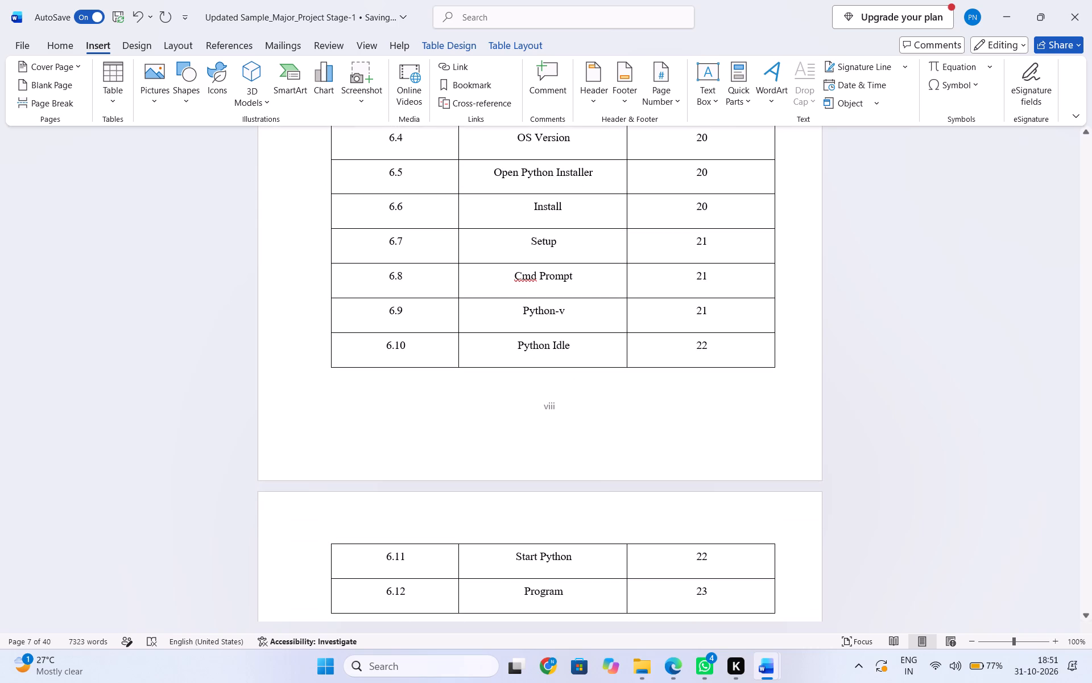
{"action": "scroll", "coordinate": [969, 322], "scroll_direction": "down", "scroll_amount": 2}
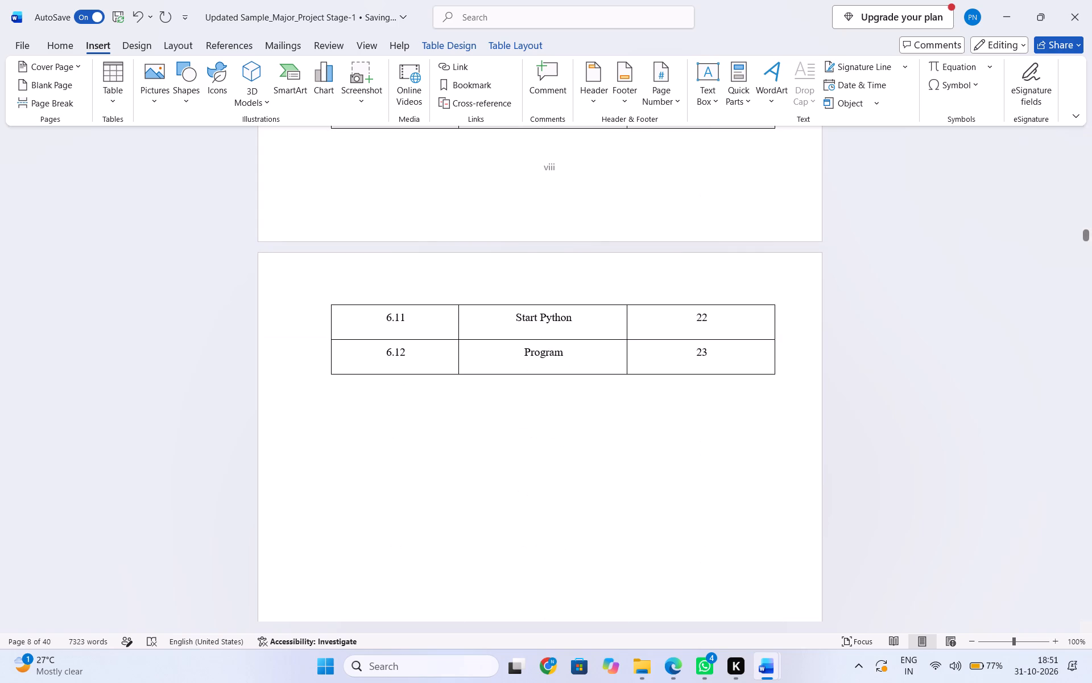
{"action": "scroll", "coordinate": [969, 322], "scroll_direction": "down", "scroll_amount": 13}
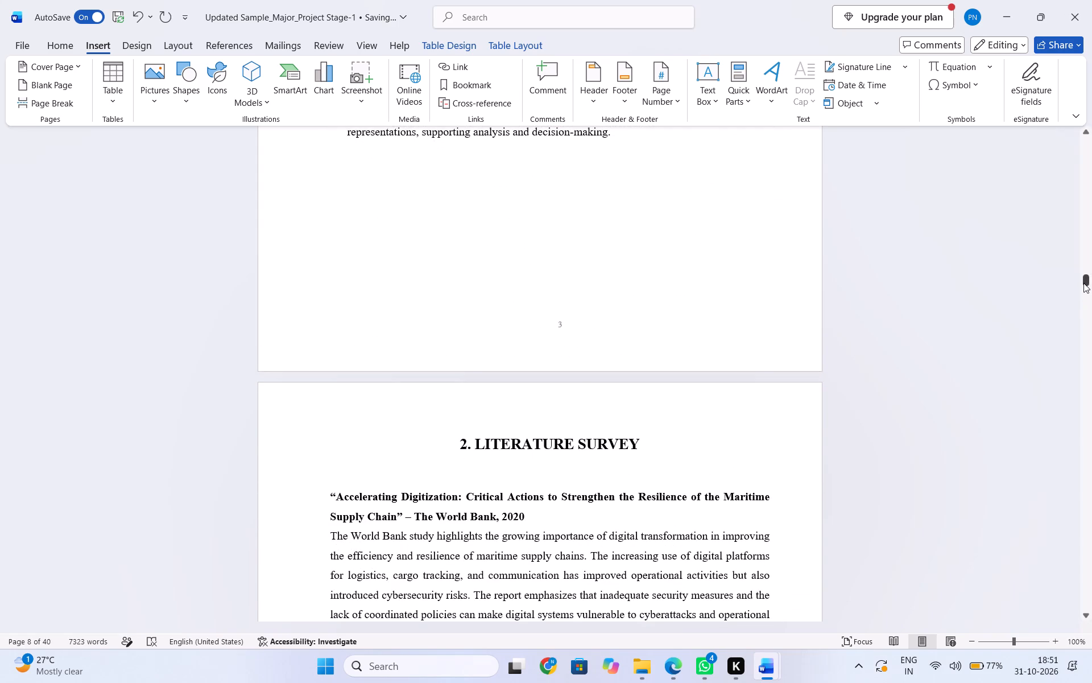
{"action": "left_click_drag", "start_coordinate": [1083, 283], "coordinate": [1087, 442]}
{"action": "scroll", "coordinate": [852, 458], "scroll_direction": "up", "scroll_amount": 7}
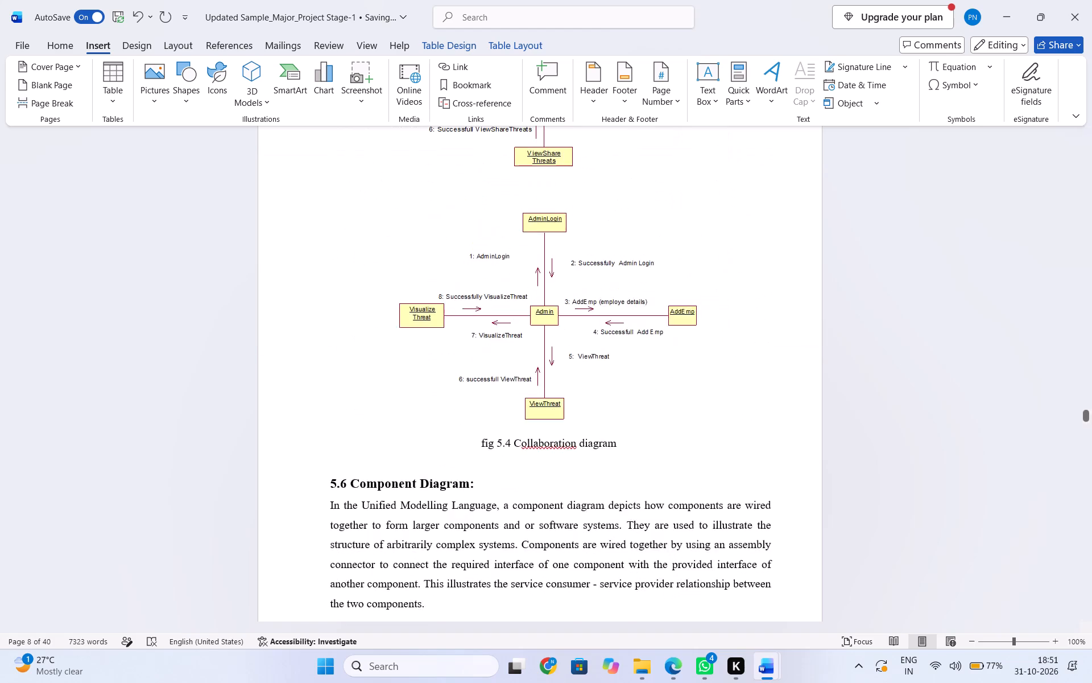
{"action": "scroll", "coordinate": [863, 447], "scroll_direction": "up", "scroll_amount": 5}
{"action": "scroll", "coordinate": [864, 446], "scroll_direction": "down", "scroll_amount": 2}
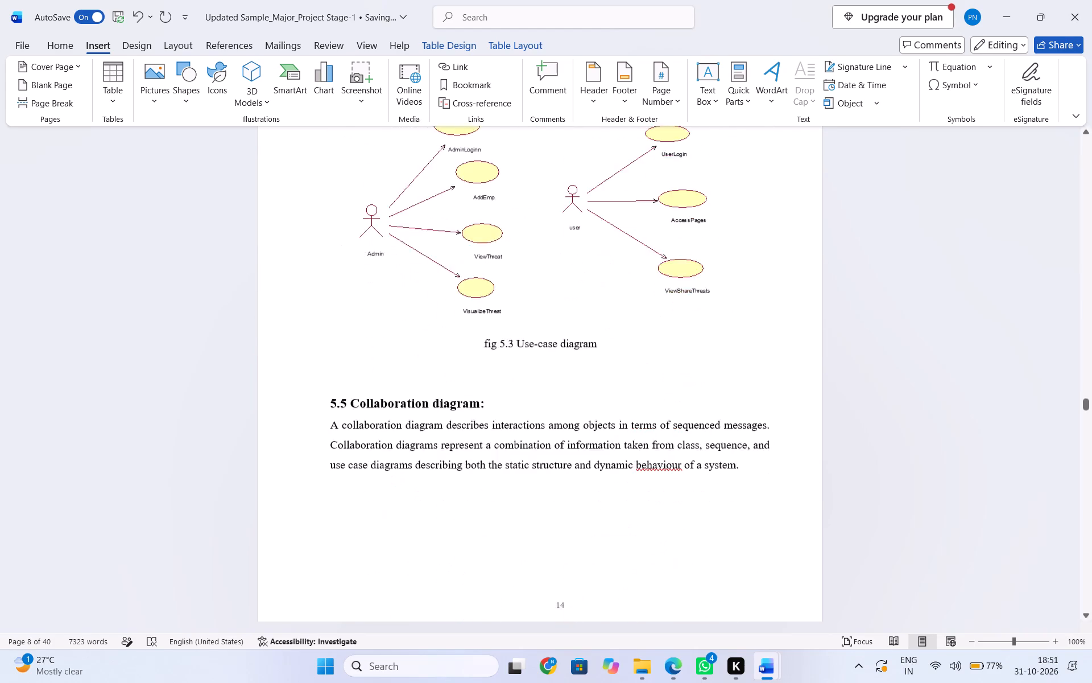
{"action": "scroll", "coordinate": [492, 392], "scroll_direction": "down", "scroll_amount": 1}
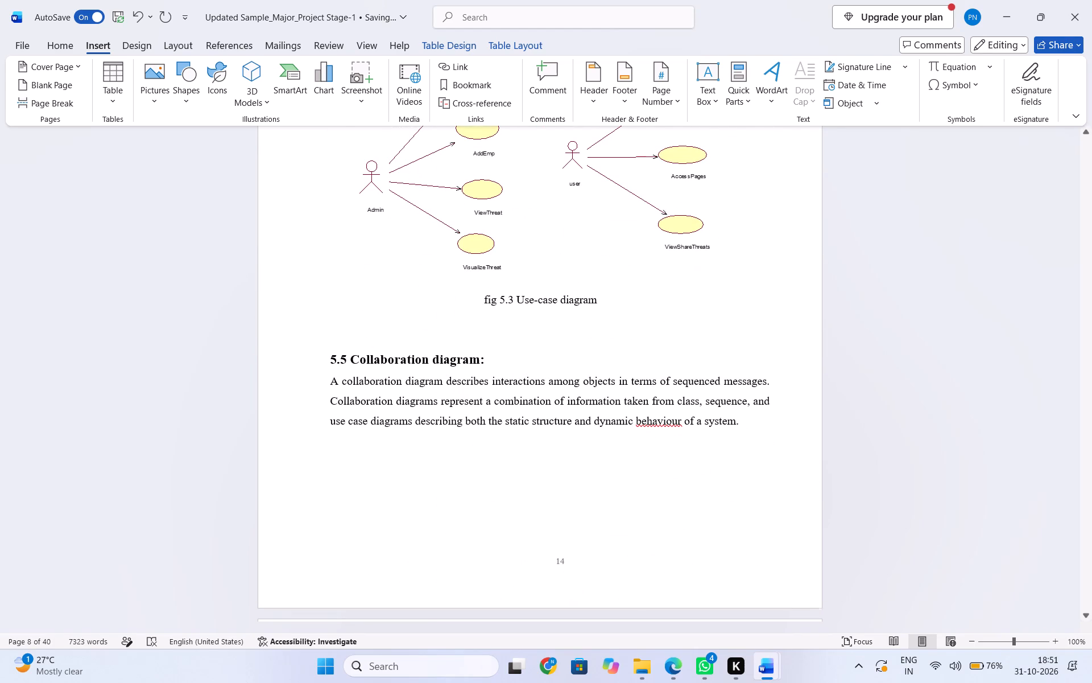
{"action": "scroll", "coordinate": [492, 392], "scroll_direction": "down", "scroll_amount": 3}
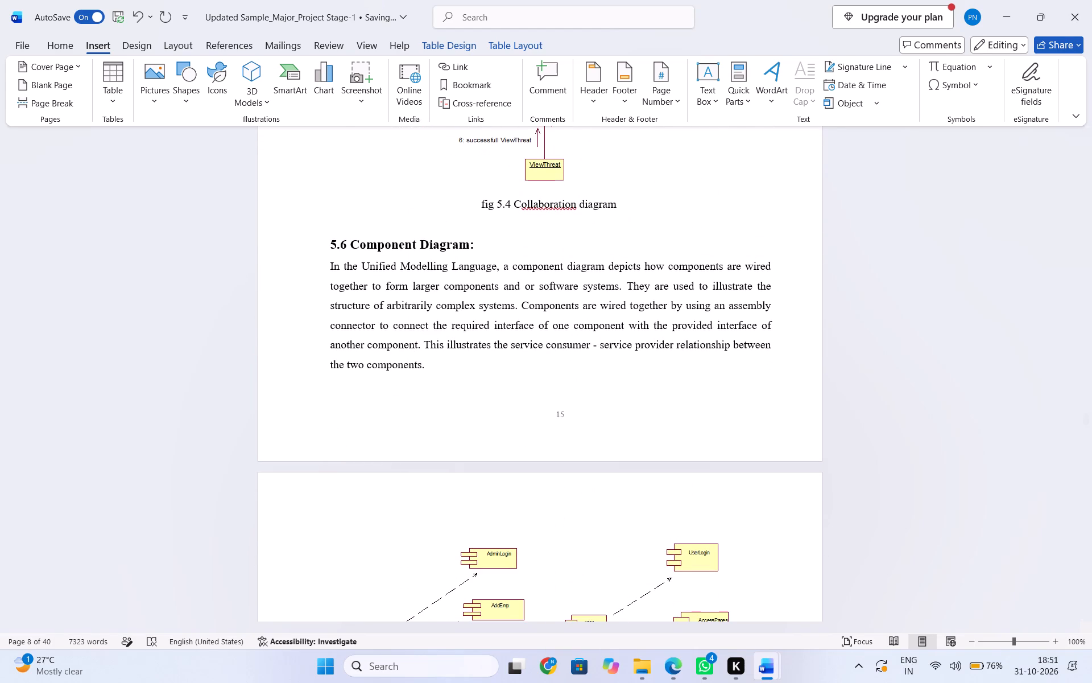
{"action": "scroll", "coordinate": [492, 392], "scroll_direction": "down", "scroll_amount": 5}
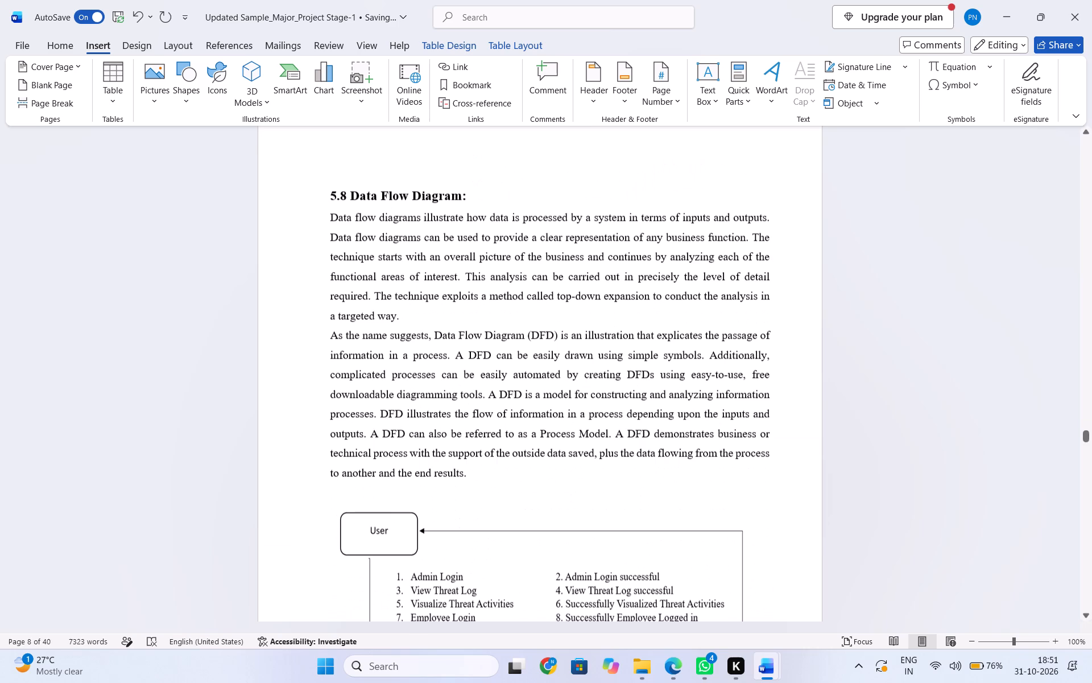
{"action": "scroll", "coordinate": [492, 392], "scroll_direction": "up", "scroll_amount": 14}
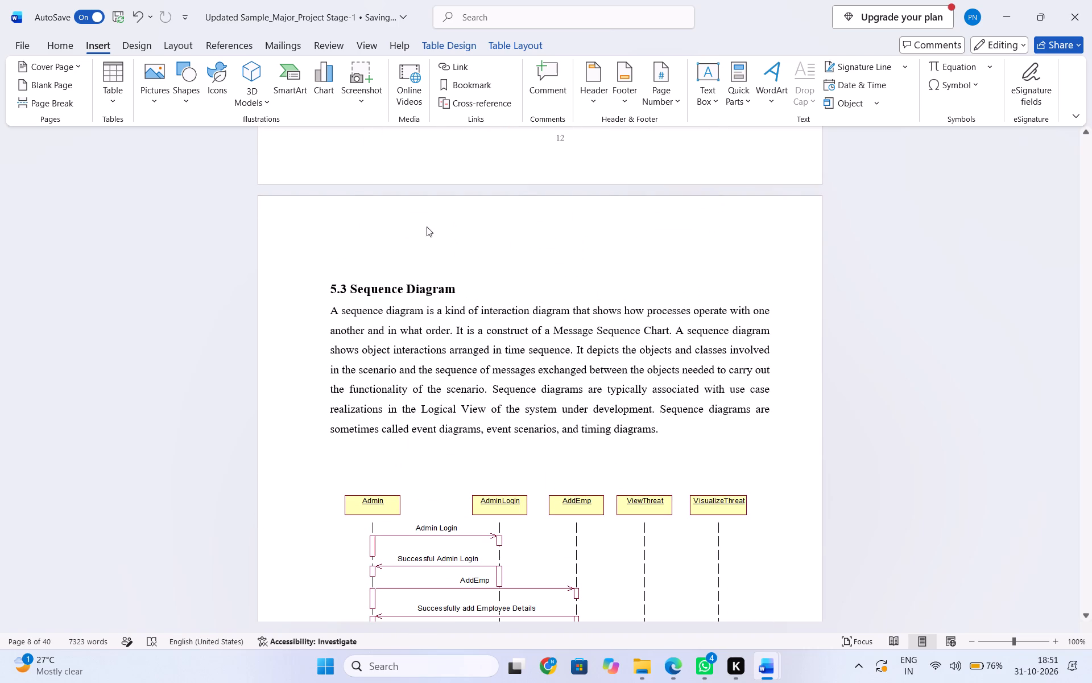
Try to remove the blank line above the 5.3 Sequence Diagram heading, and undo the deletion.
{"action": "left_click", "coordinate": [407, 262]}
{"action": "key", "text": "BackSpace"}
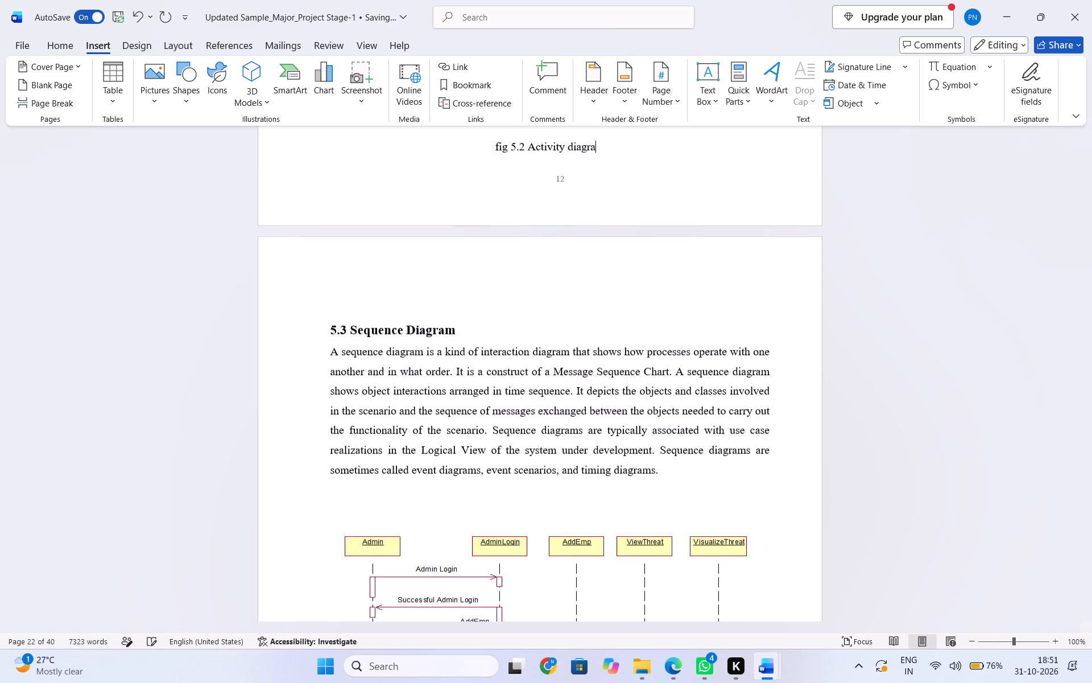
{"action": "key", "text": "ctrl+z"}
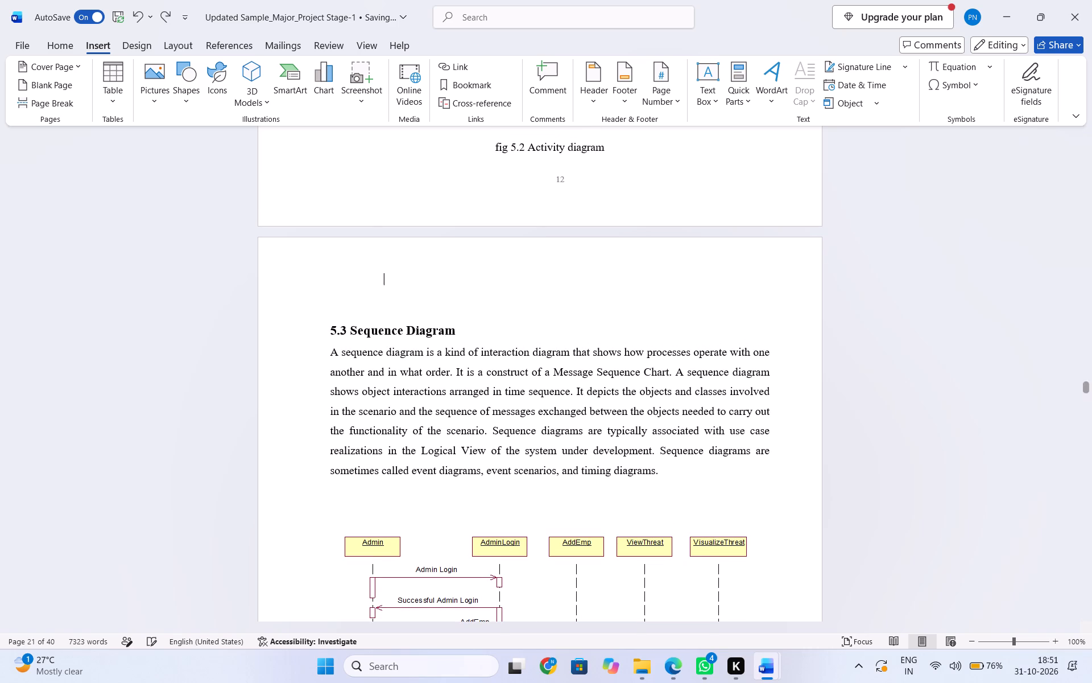
Return to the contents list and start the title of entry 5.5 with "Coll".
{"action": "scroll", "coordinate": [404, 287], "scroll_direction": "down", "scroll_amount": 1}
{"action": "scroll", "coordinate": [404, 287], "scroll_direction": "up", "scroll_amount": 6}
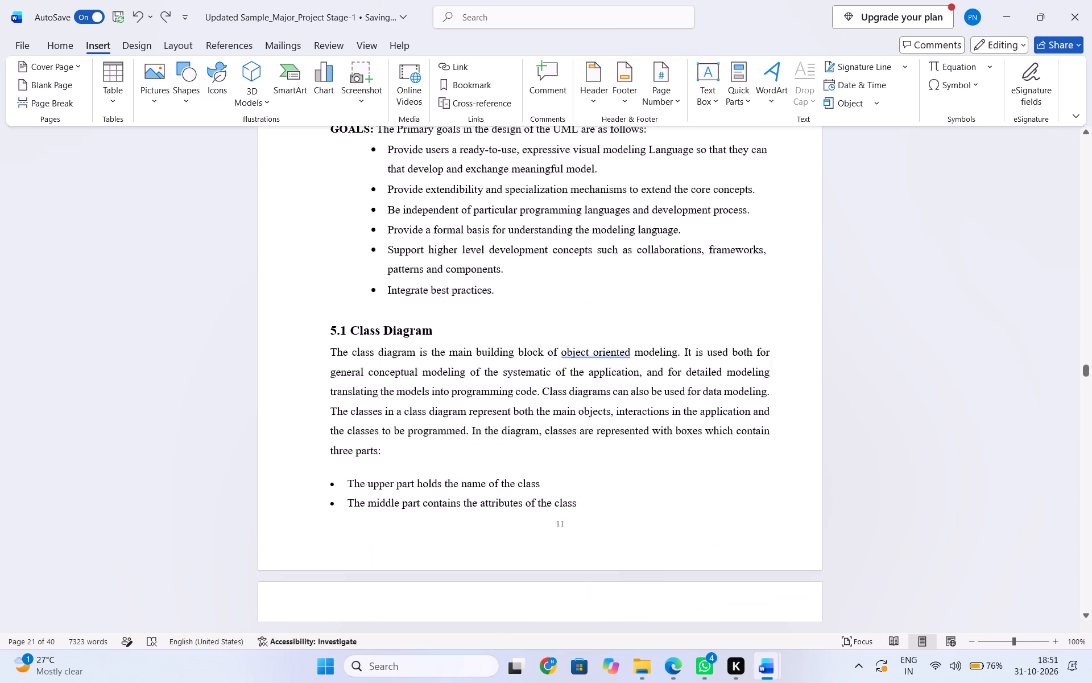
{"action": "scroll", "coordinate": [404, 288], "scroll_direction": "up", "scroll_amount": 10}
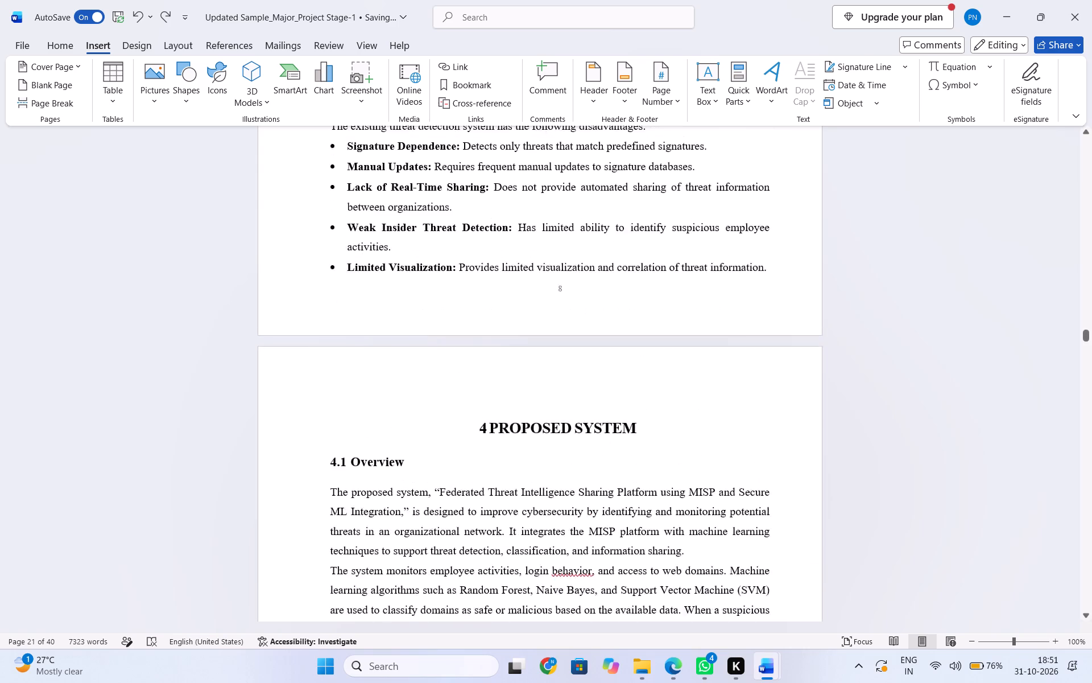
{"action": "scroll", "coordinate": [404, 288], "scroll_direction": "up", "scroll_amount": 16}
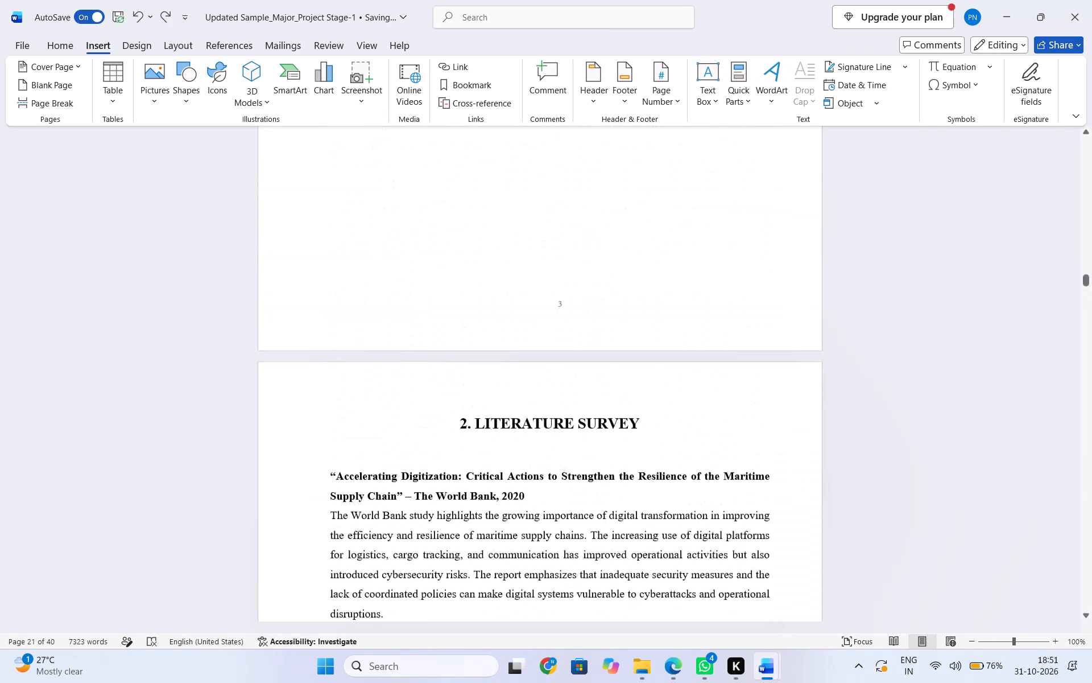
{"action": "scroll", "coordinate": [404, 288], "scroll_direction": "up", "scroll_amount": 20}
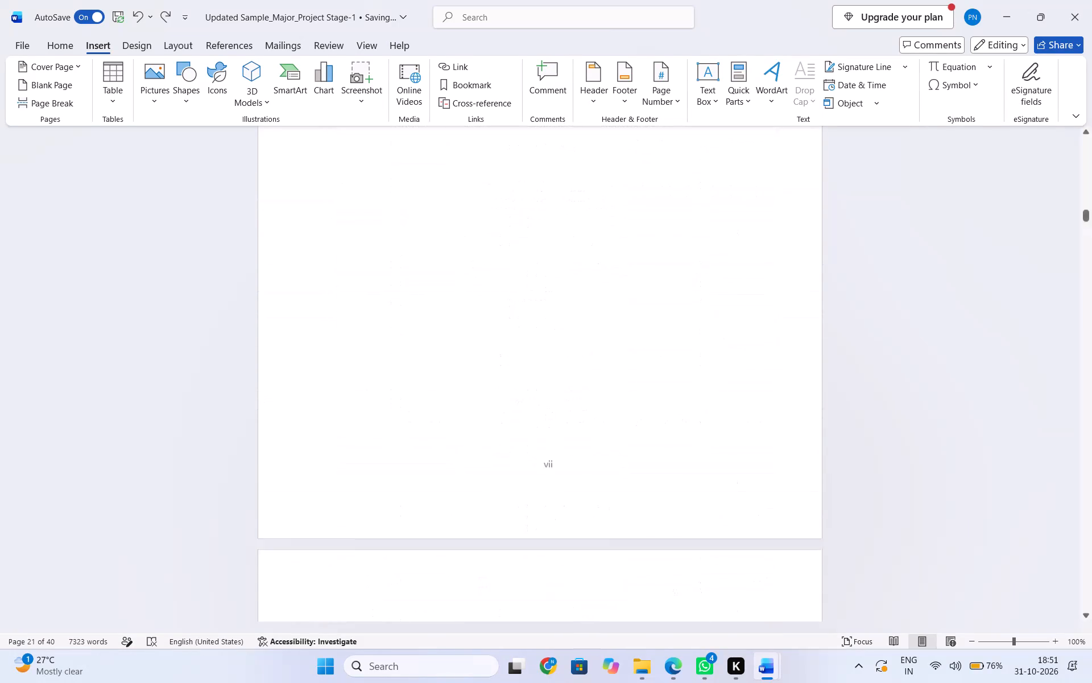
{"action": "scroll", "coordinate": [404, 288], "scroll_direction": "up", "scroll_amount": 8}
{"action": "scroll", "coordinate": [404, 288], "scroll_direction": "down", "scroll_amount": 2}
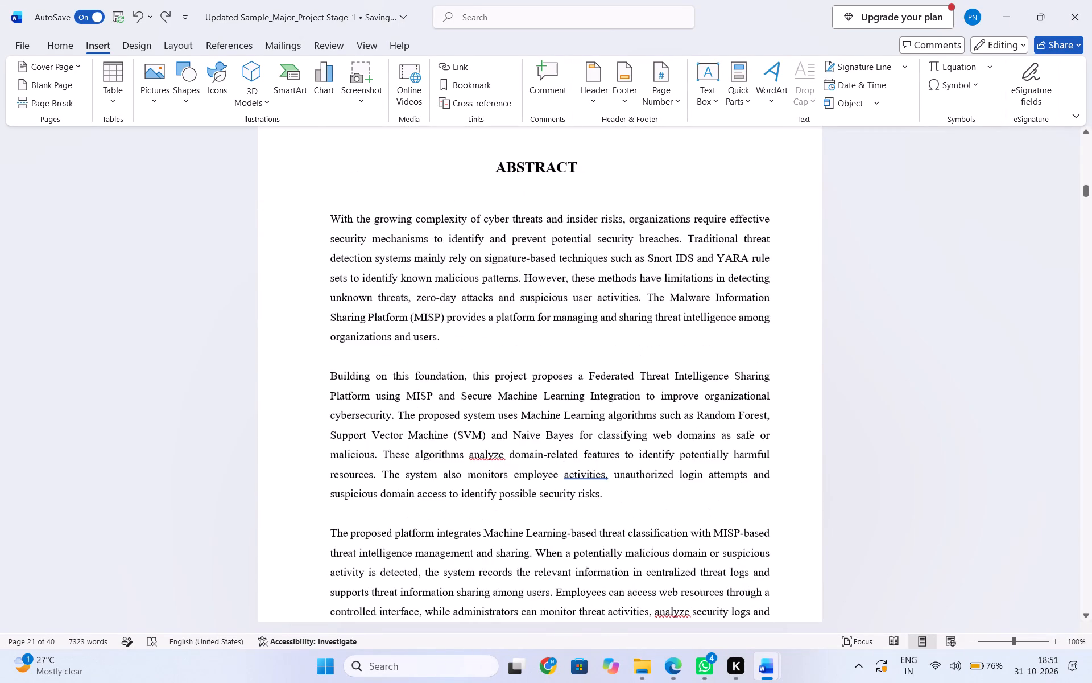
{"action": "scroll", "coordinate": [404, 288], "scroll_direction": "down", "scroll_amount": 5}
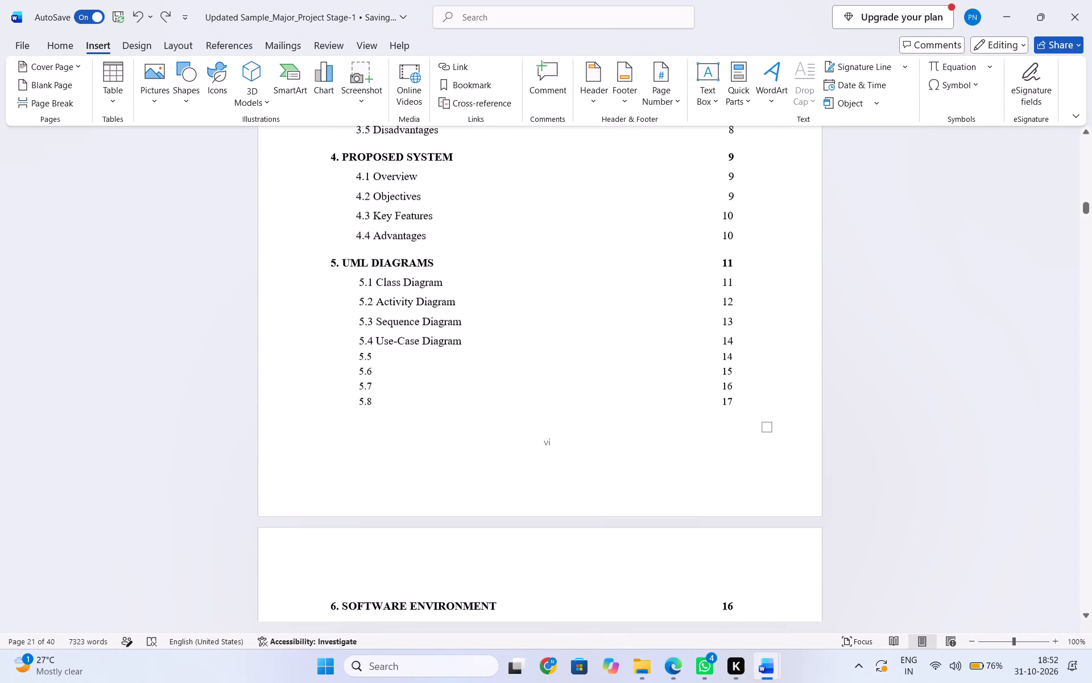
{"action": "left_click", "coordinate": [379, 353]}
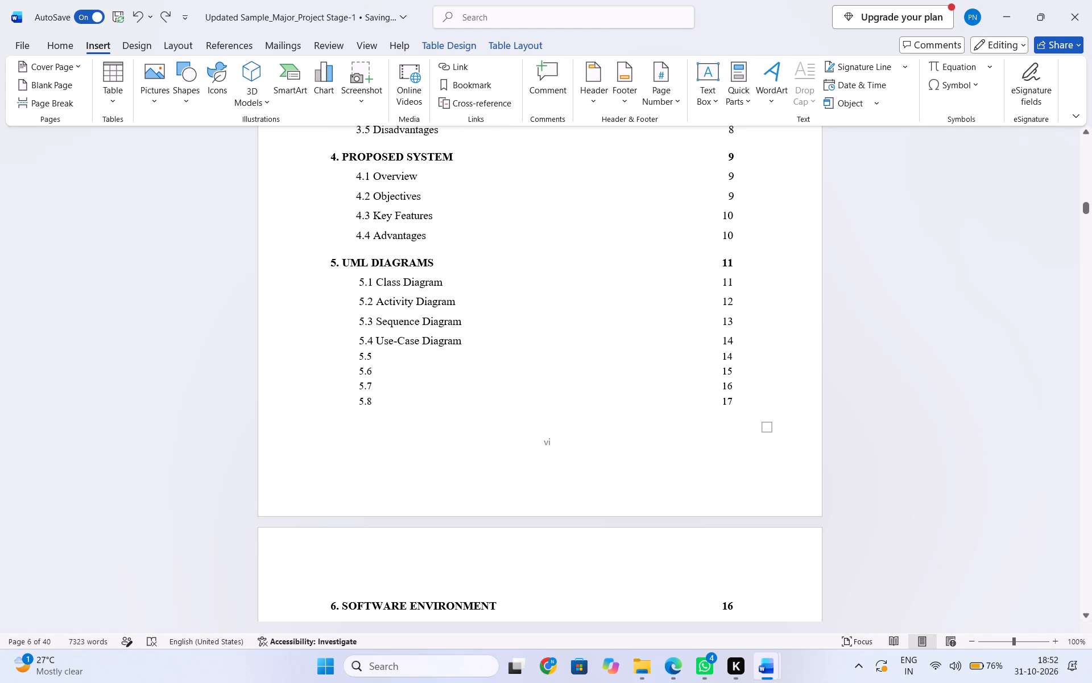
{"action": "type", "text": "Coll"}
Complete the title of contents entry 5.5 so that it reads "Collaboration Diagram".
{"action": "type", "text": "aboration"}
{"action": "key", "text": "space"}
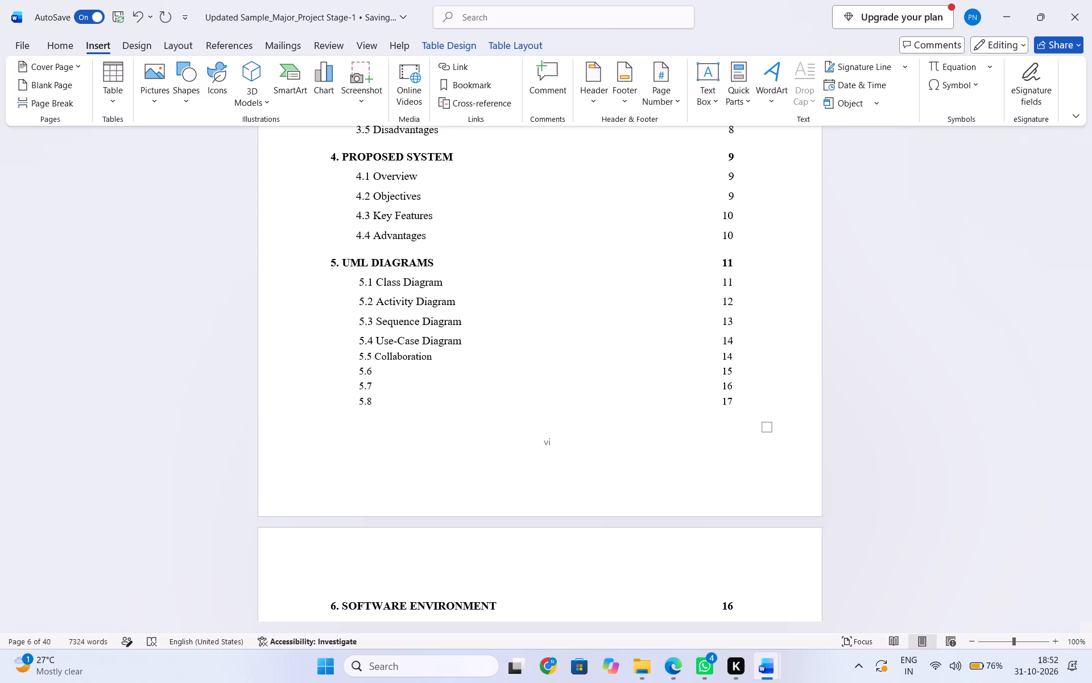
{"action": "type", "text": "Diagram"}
Enter "Component Diagram" as the title of entry 5.6 in the contents list, separated from the number by a space.
{"action": "left_click", "coordinate": [382, 373]}
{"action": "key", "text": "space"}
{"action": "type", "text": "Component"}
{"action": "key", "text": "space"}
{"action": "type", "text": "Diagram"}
Add a space after the number 5.7 in the contents list.
{"action": "left_click", "coordinate": [394, 386]}
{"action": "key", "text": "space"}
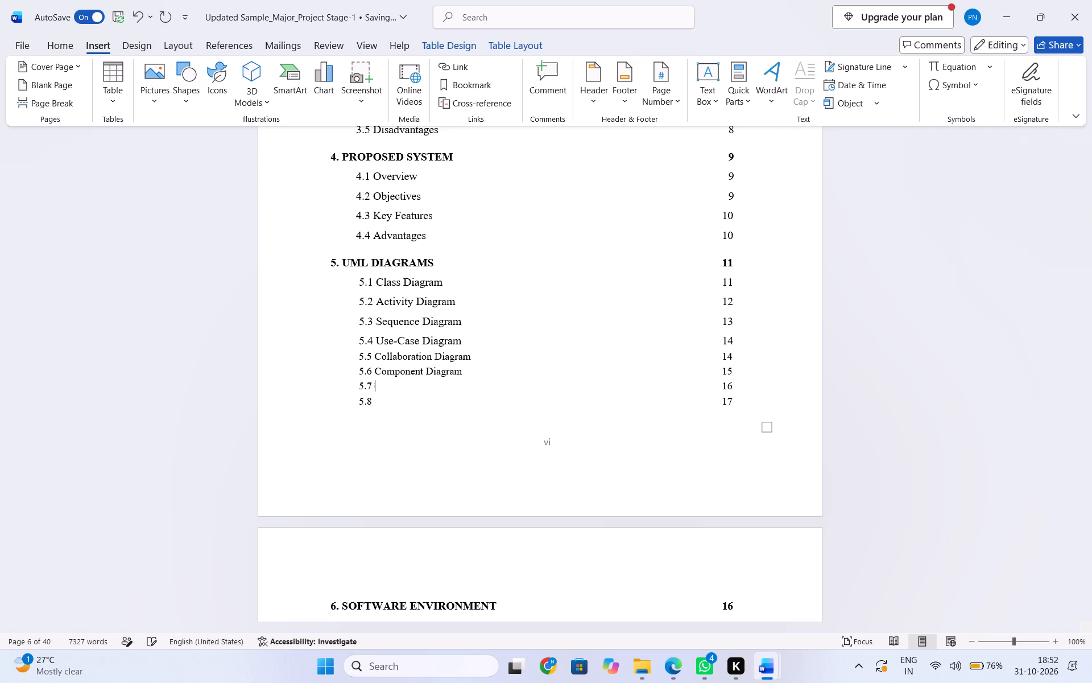
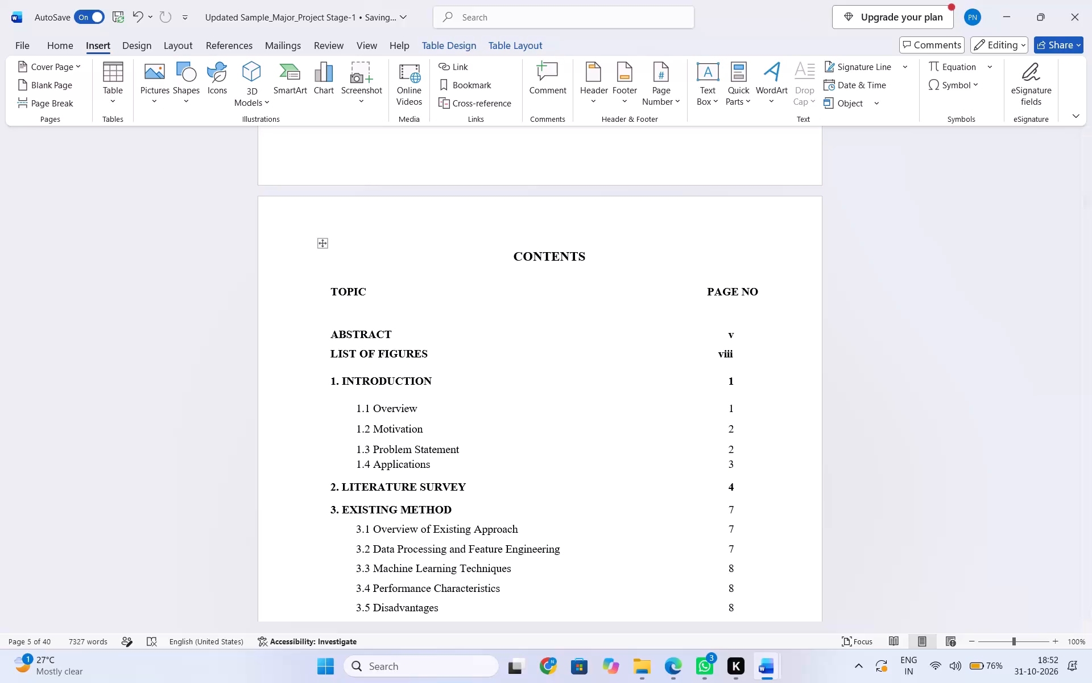
Switch from the contents list to the other open "Updated" document and look back through its reference pages.
{"action": "scroll", "coordinate": [570, 313], "scroll_direction": "down", "scroll_amount": 1}
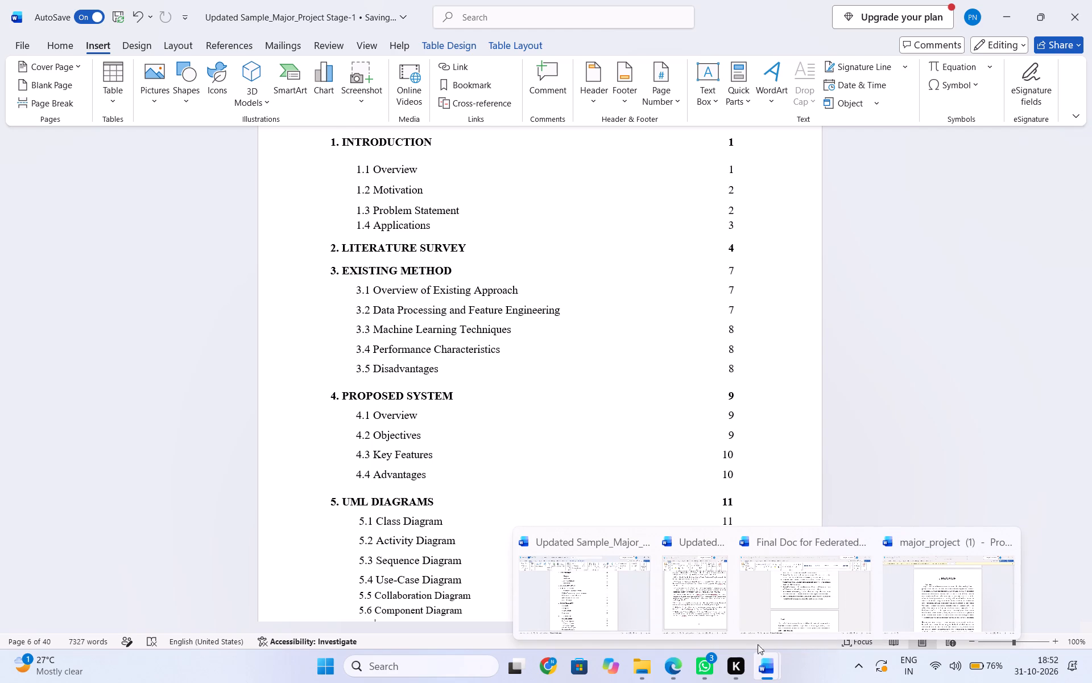
{"action": "left_click", "coordinate": [706, 608]}
{"action": "scroll", "coordinate": [304, 268], "scroll_direction": "up", "scroll_amount": 3}
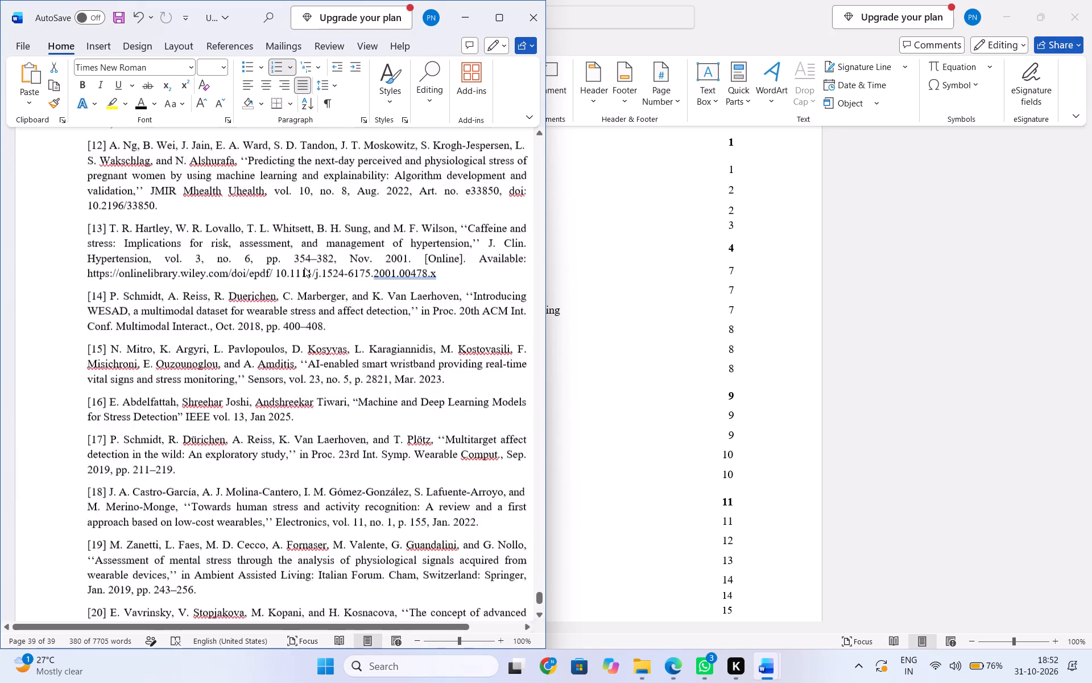
Return the sample stage-1 documentation to its title page and place it side by side with the project report.
{"action": "scroll", "coordinate": [304, 268], "scroll_direction": "up", "scroll_amount": 20}
{"action": "scroll", "coordinate": [304, 268], "scroll_direction": "up", "scroll_amount": 20}
{"action": "scroll", "coordinate": [304, 268], "scroll_direction": "up", "scroll_amount": 2}
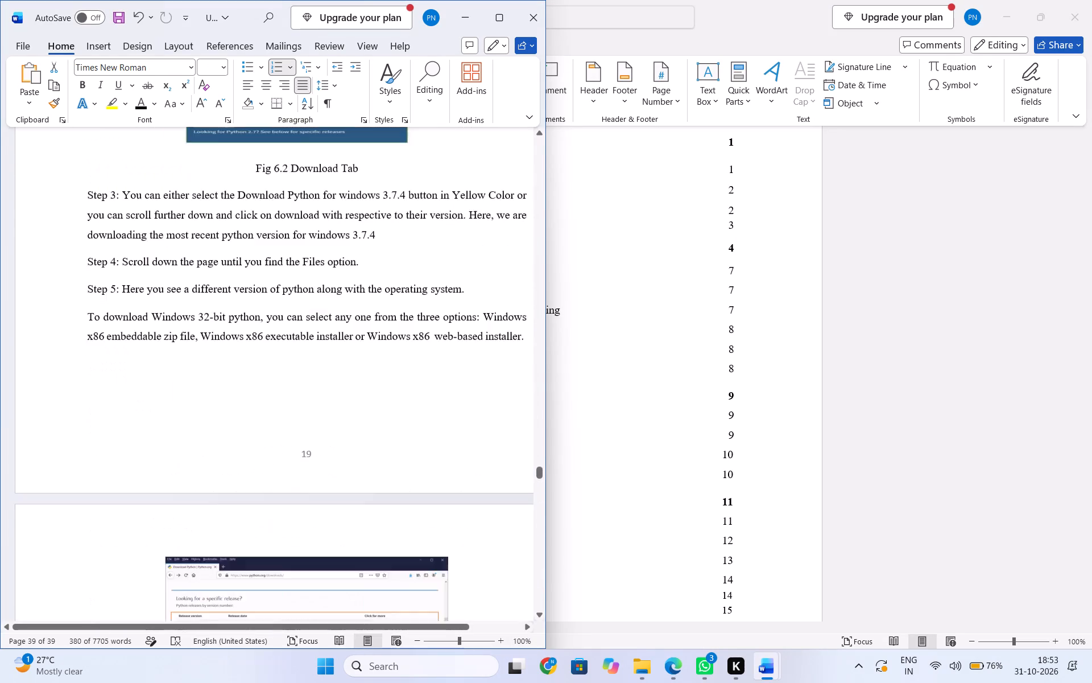
{"action": "scroll", "coordinate": [386, 252], "scroll_direction": "up", "scroll_amount": 20}
{"action": "scroll", "coordinate": [386, 252], "scroll_direction": "up", "scroll_amount": 20}
{"action": "scroll", "coordinate": [386, 252], "scroll_direction": "up", "scroll_amount": 1}
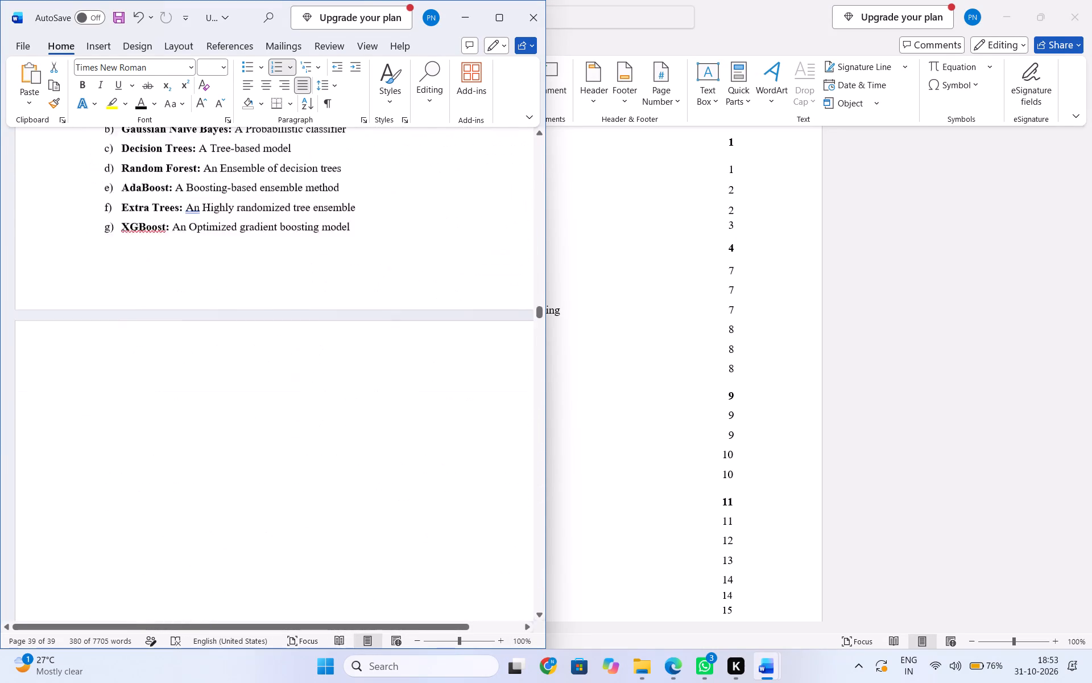
{"action": "scroll", "coordinate": [400, 243], "scroll_direction": "up", "scroll_amount": 20}
{"action": "scroll", "coordinate": [400, 243], "scroll_direction": "up", "scroll_amount": 20}
{"action": "scroll", "coordinate": [400, 243], "scroll_direction": "up", "scroll_amount": 1}
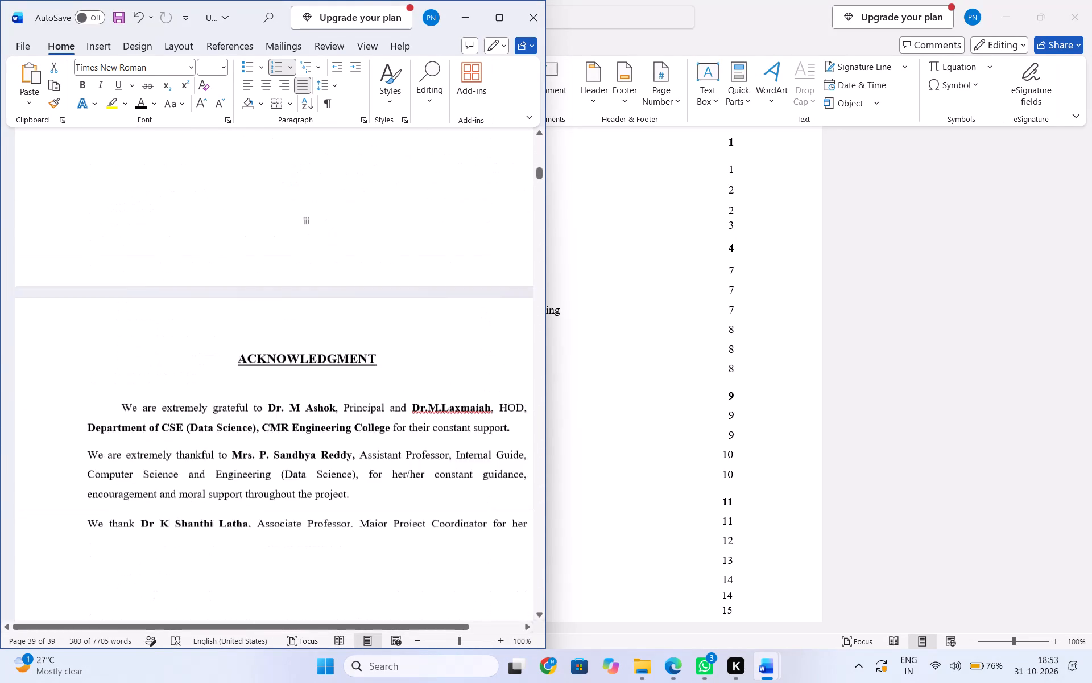
{"action": "scroll", "coordinate": [402, 242], "scroll_direction": "up", "scroll_amount": 5}
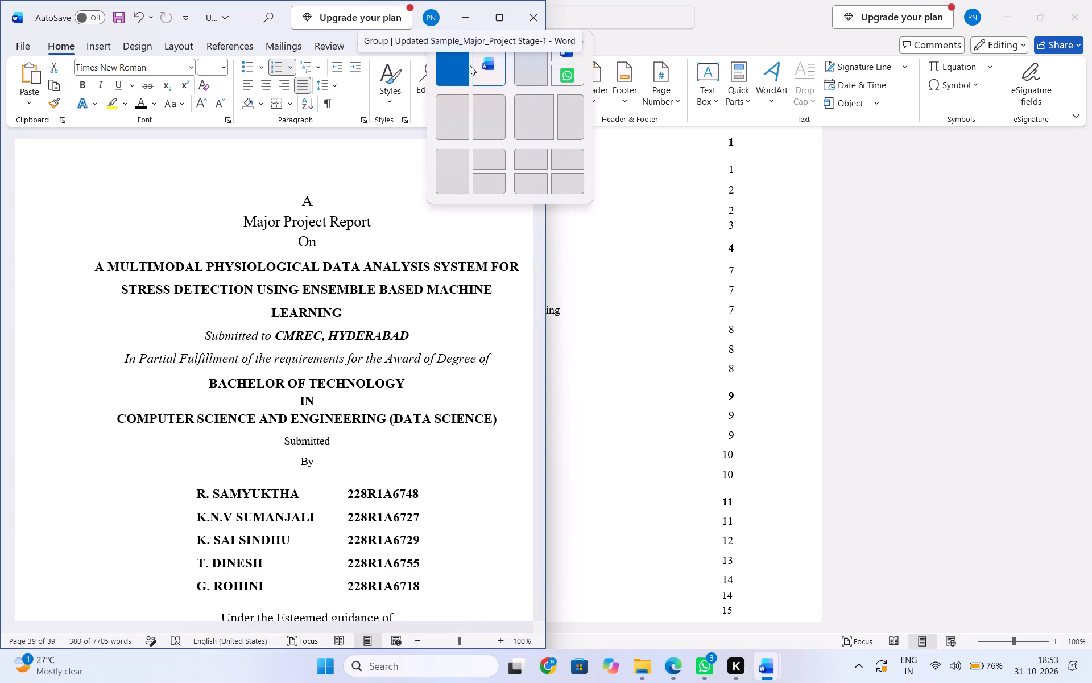
{"action": "left_click", "coordinate": [470, 65]}
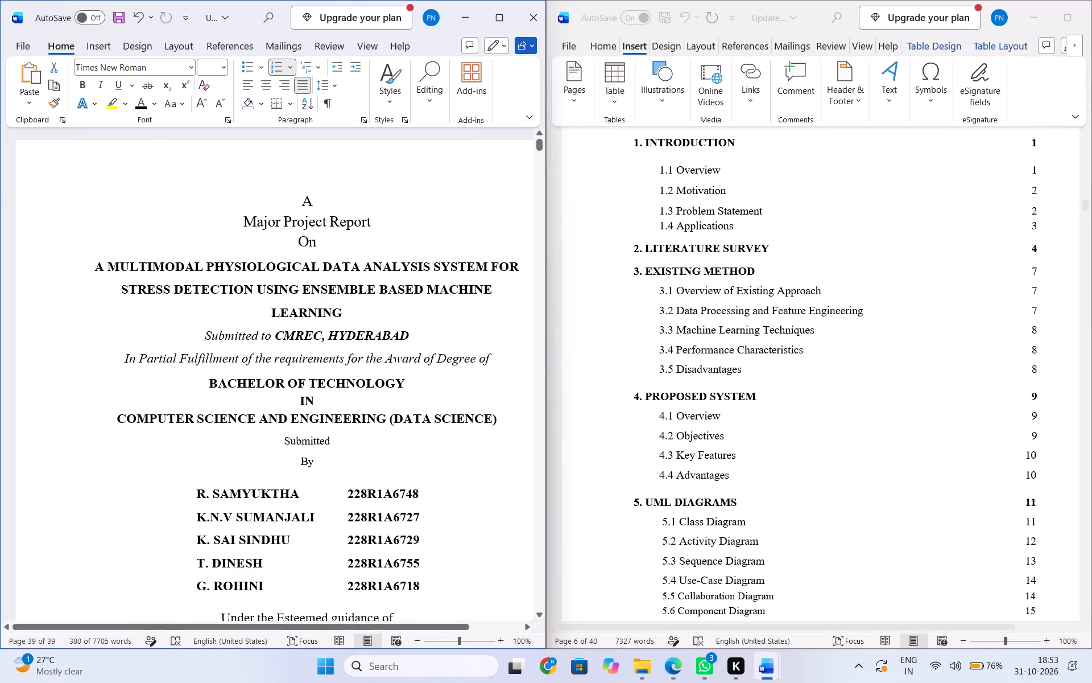
Look through the sample documentation's front matter as far as its Contents page.
{"action": "scroll", "coordinate": [469, 295], "scroll_direction": "down", "scroll_amount": 9}
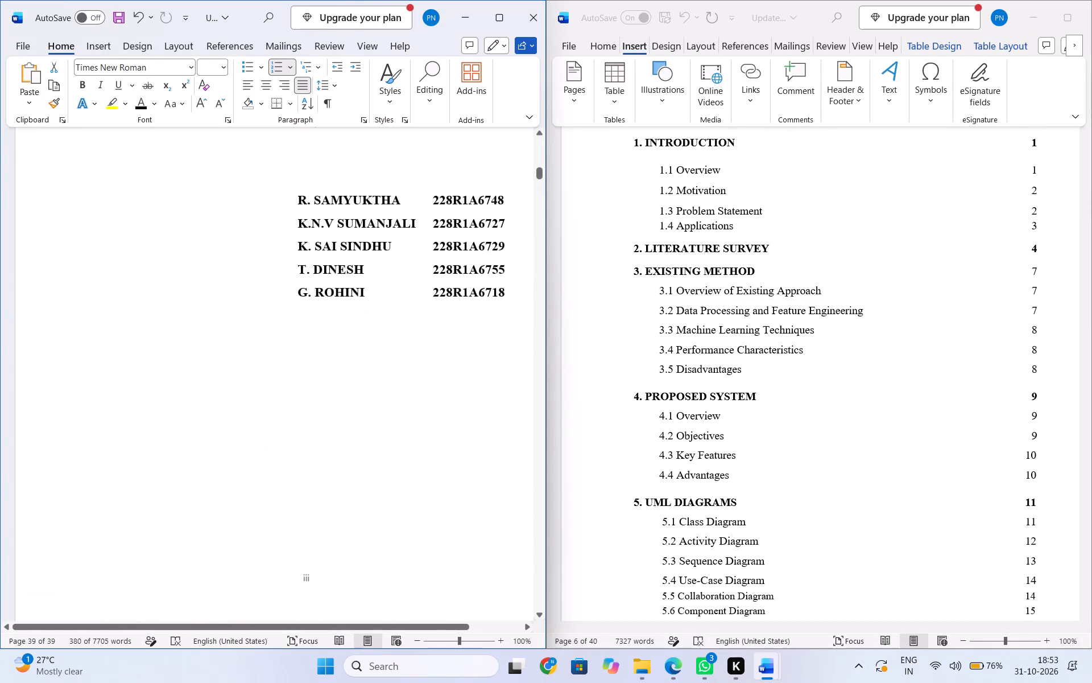
{"action": "scroll", "coordinate": [469, 295], "scroll_direction": "down", "scroll_amount": 6}
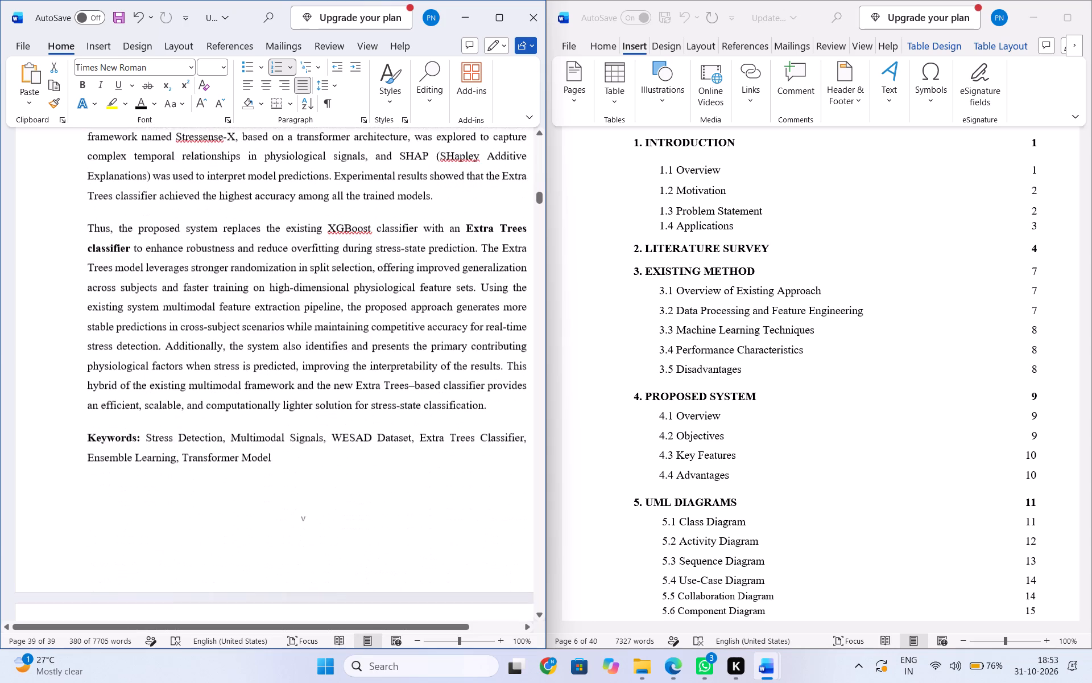
{"action": "scroll", "coordinate": [469, 295], "scroll_direction": "down", "scroll_amount": 2}
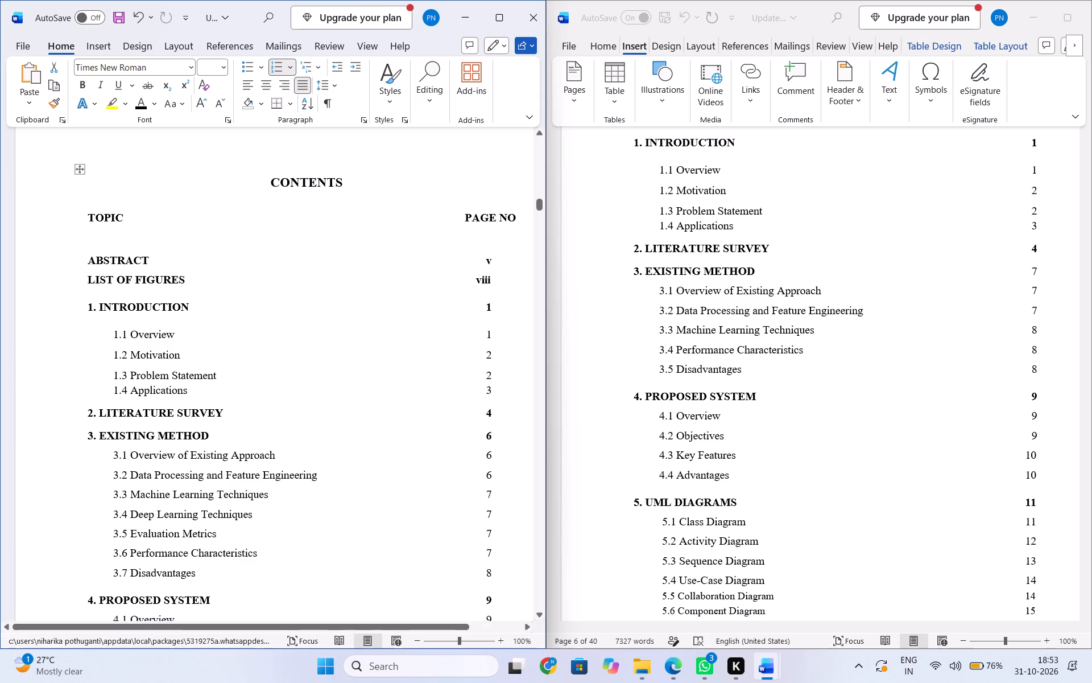
Review the project report's front matter, Contents entries and List of Figures alongside the sample's Contents page.
{"action": "scroll", "coordinate": [758, 436], "scroll_direction": "down", "scroll_amount": 11}
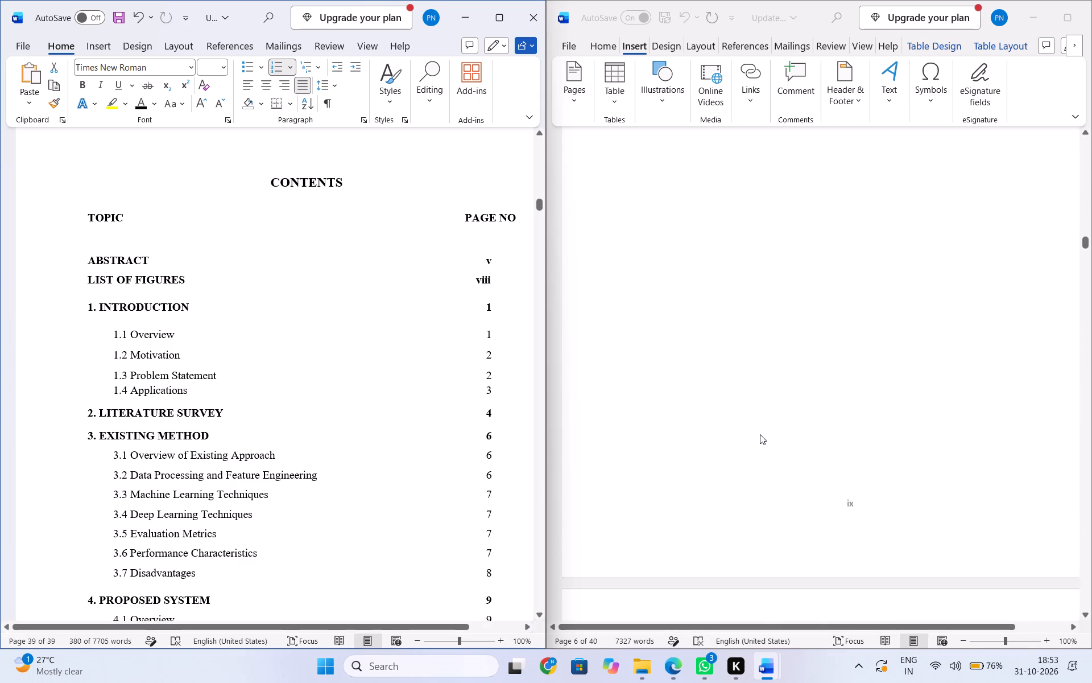
{"action": "scroll", "coordinate": [760, 434], "scroll_direction": "down", "scroll_amount": 3}
{"action": "scroll", "coordinate": [760, 434], "scroll_direction": "up", "scroll_amount": 9}
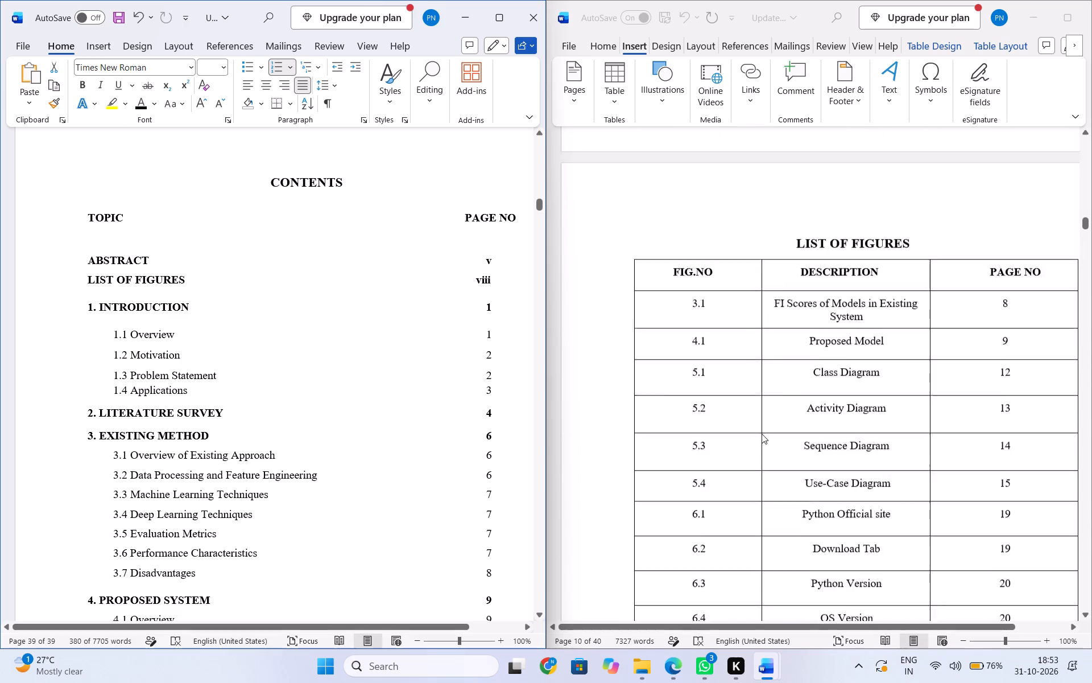
{"action": "scroll", "coordinate": [762, 434], "scroll_direction": "up", "scroll_amount": 18}
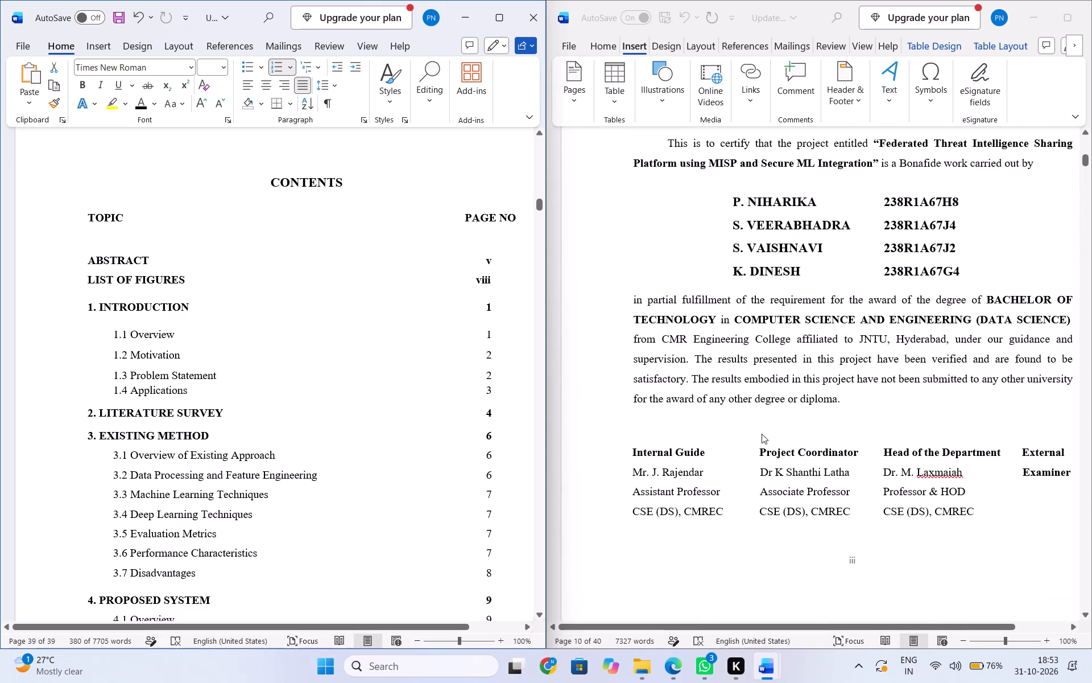
{"action": "scroll", "coordinate": [762, 434], "scroll_direction": "up", "scroll_amount": 4}
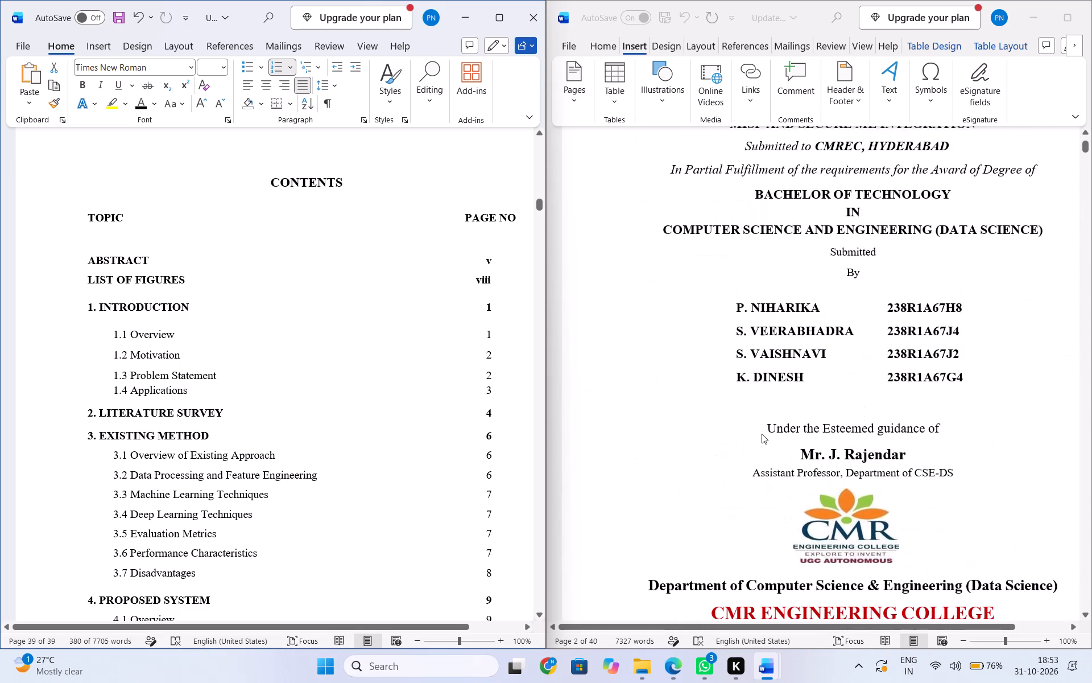
{"action": "scroll", "coordinate": [762, 434], "scroll_direction": "down", "scroll_amount": 7}
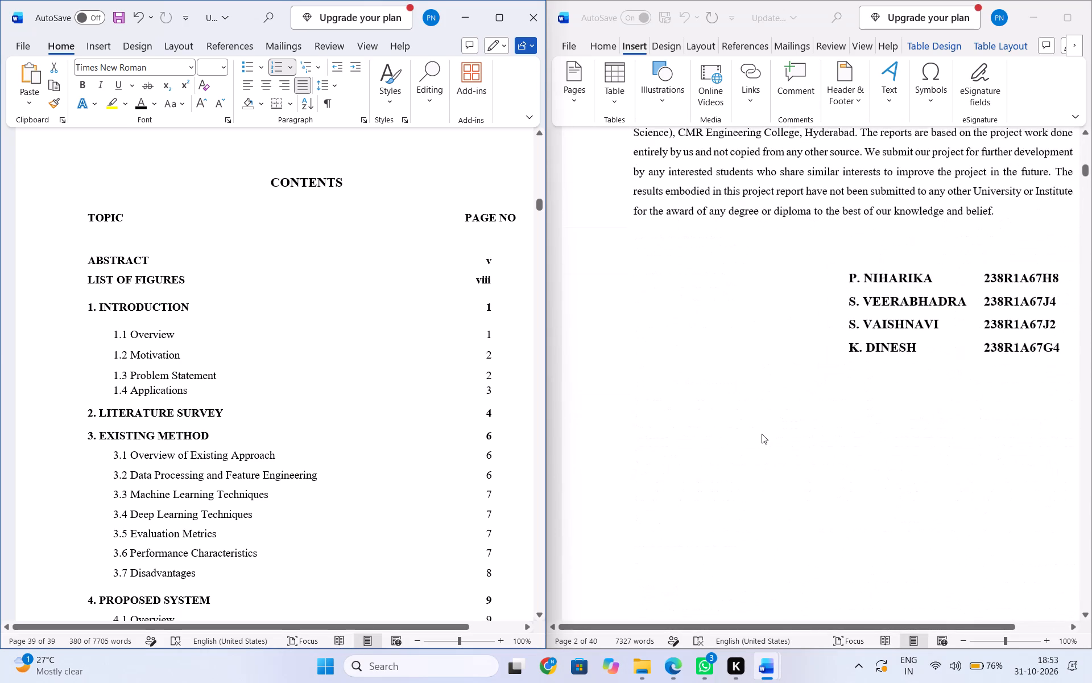
{"action": "scroll", "coordinate": [762, 434], "scroll_direction": "down", "scroll_amount": 7}
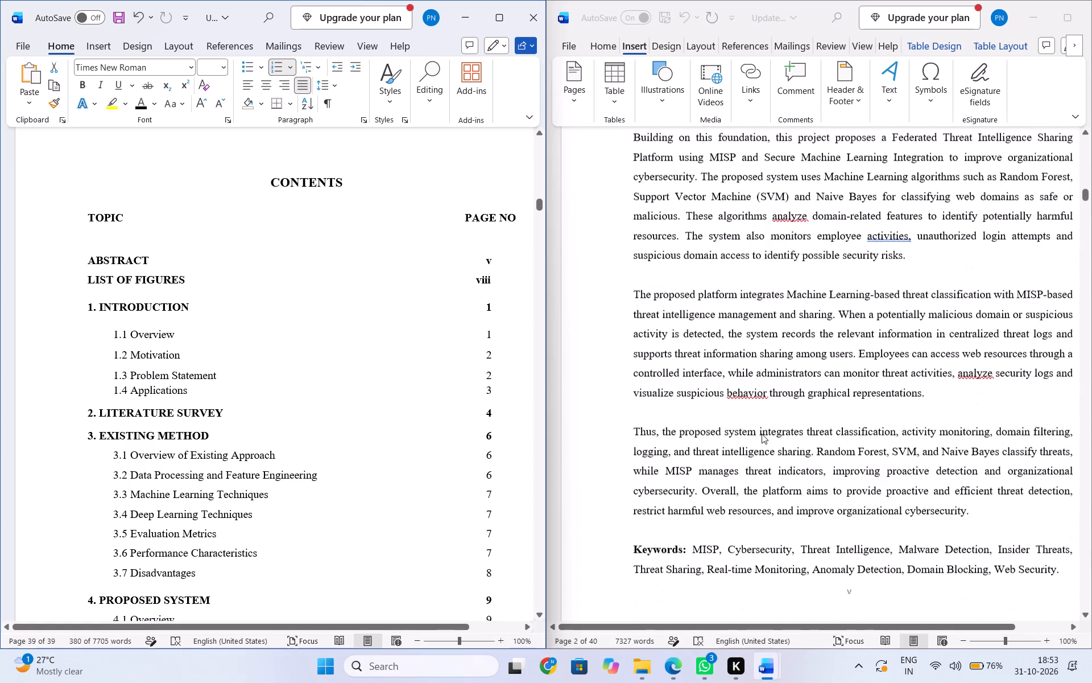
{"action": "scroll", "coordinate": [762, 434], "scroll_direction": "down", "scroll_amount": 4}
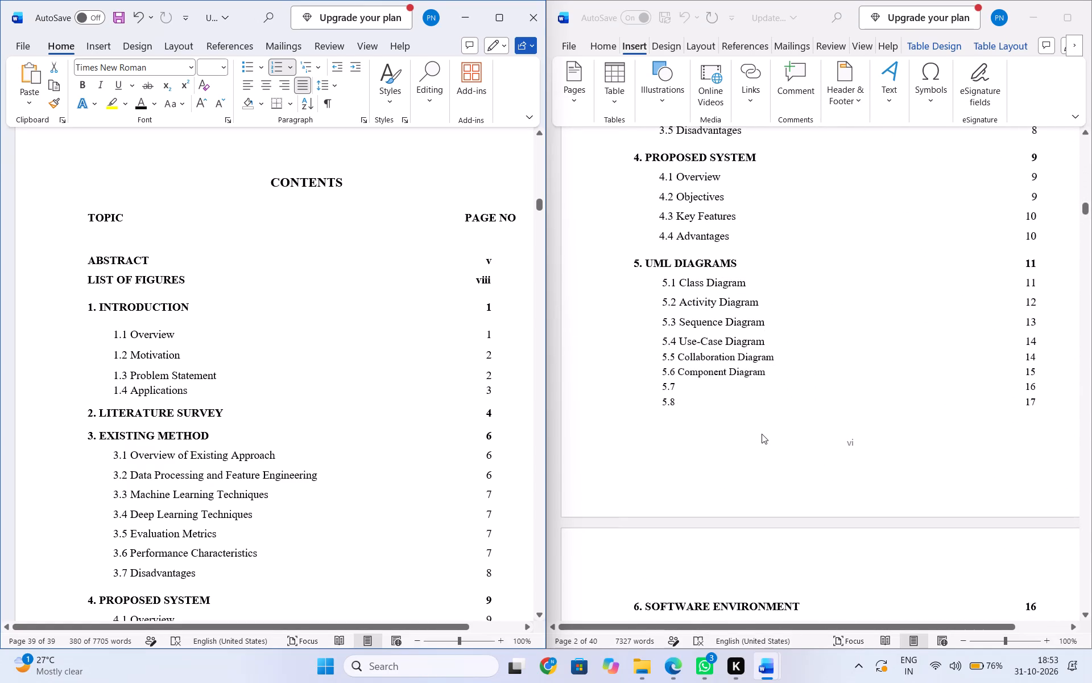
{"action": "scroll", "coordinate": [762, 434], "scroll_direction": "down", "scroll_amount": 6}
{"action": "scroll", "coordinate": [762, 434], "scroll_direction": "up", "scroll_amount": 1}
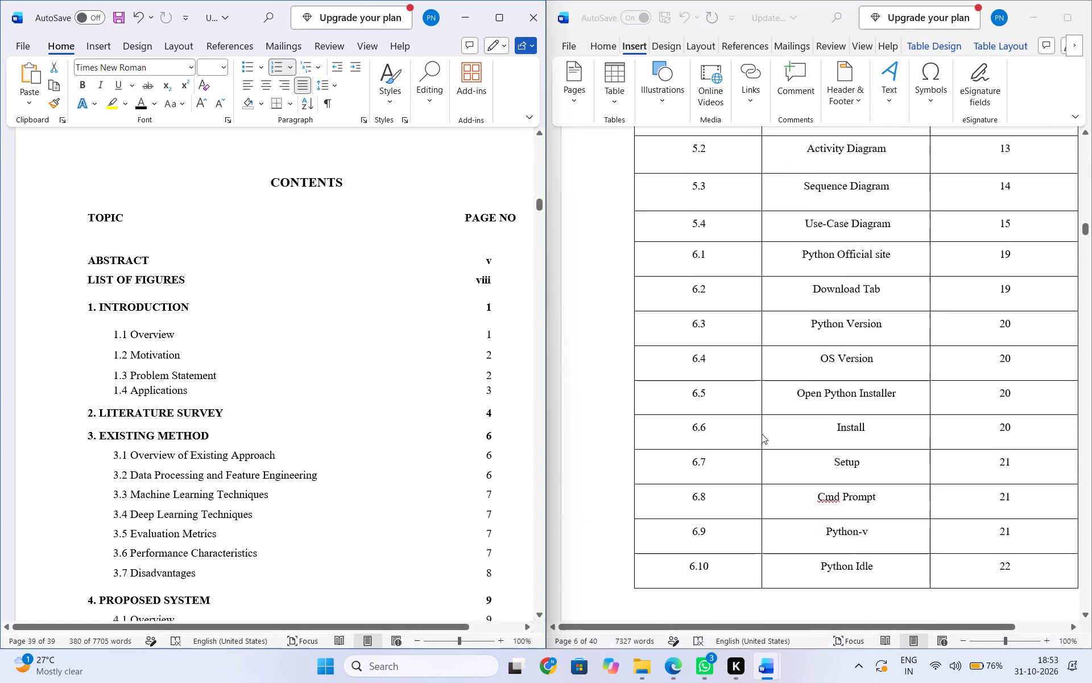
{"action": "scroll", "coordinate": [762, 434], "scroll_direction": "down", "scroll_amount": 2}
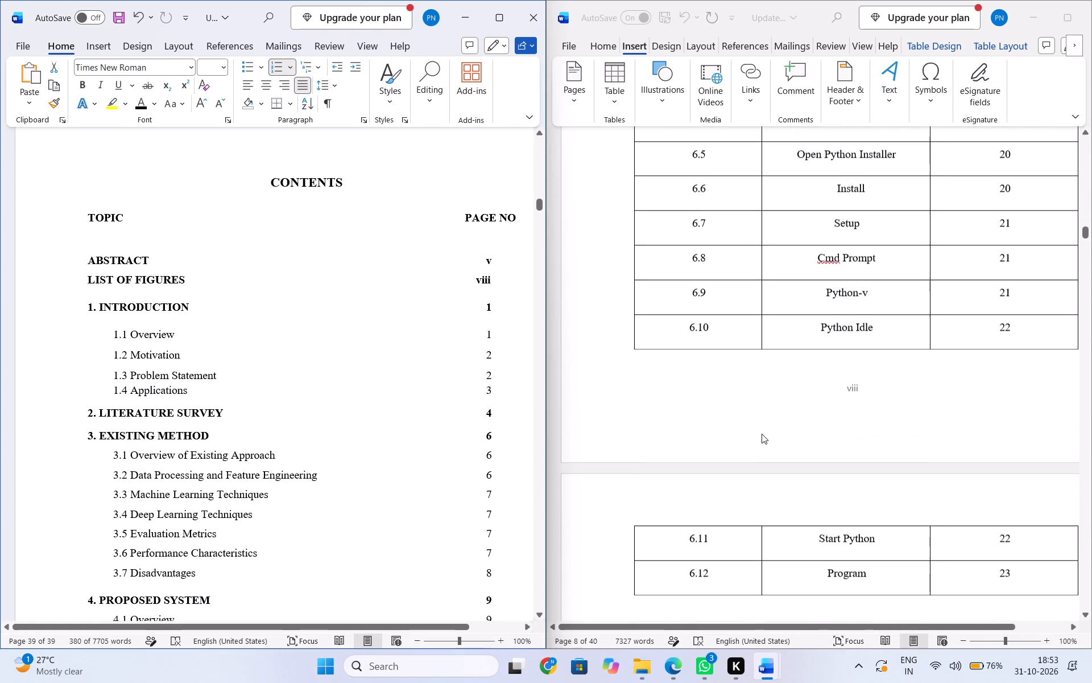
{"action": "scroll", "coordinate": [762, 434], "scroll_direction": "down", "scroll_amount": 3}
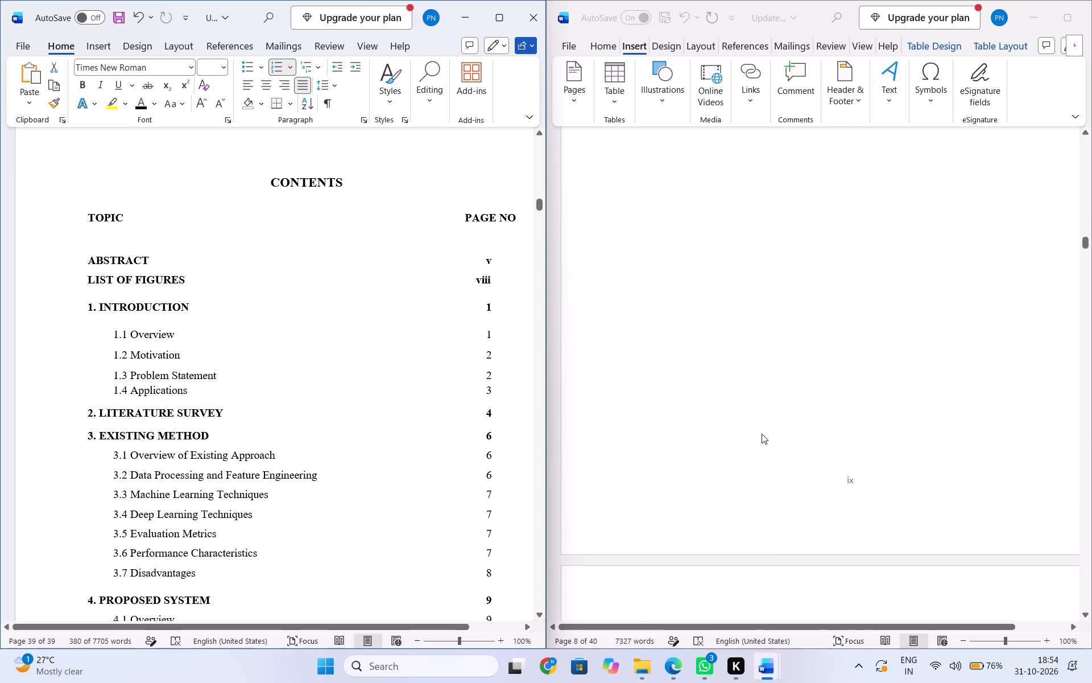
Check which pages the project report's Introduction sections, Literature Survey and Existing Method chapter fall on, against the sample's Contents page.
{"action": "scroll", "coordinate": [762, 434], "scroll_direction": "down", "scroll_amount": 5}
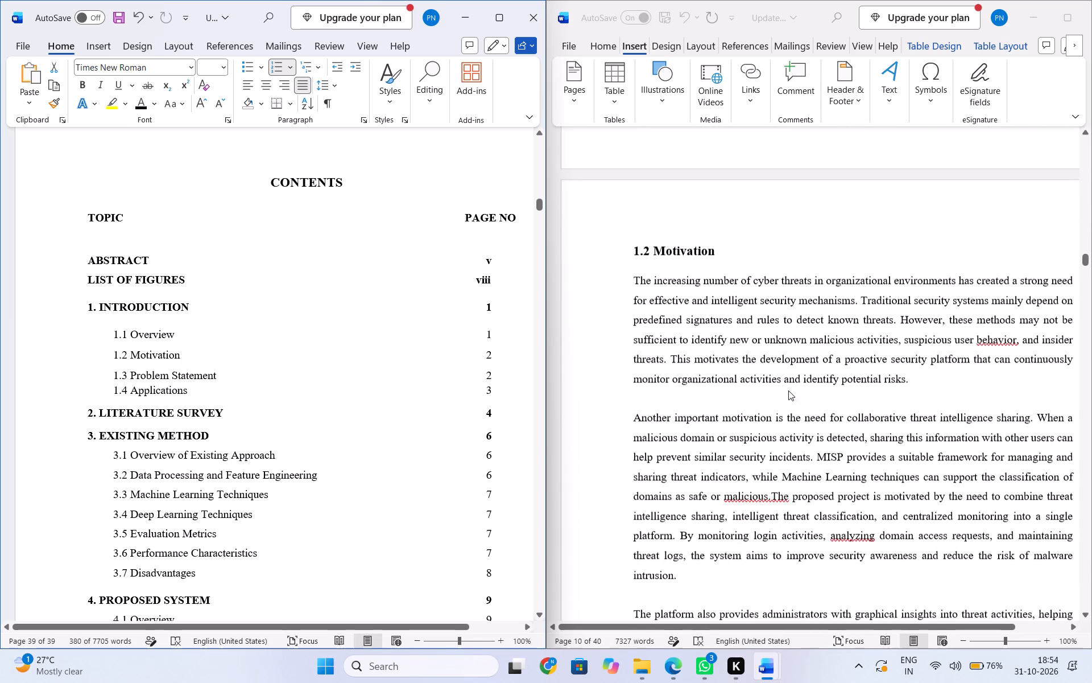
{"action": "scroll", "coordinate": [789, 390], "scroll_direction": "down", "scroll_amount": 2}
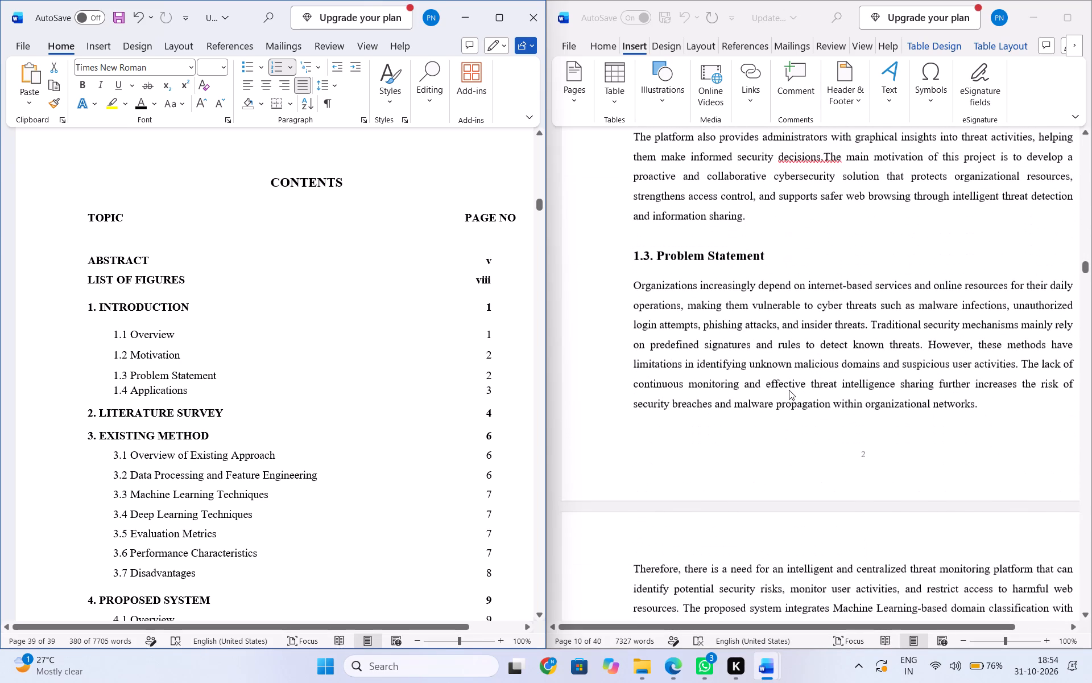
{"action": "scroll", "coordinate": [789, 390], "scroll_direction": "up", "scroll_amount": 1}
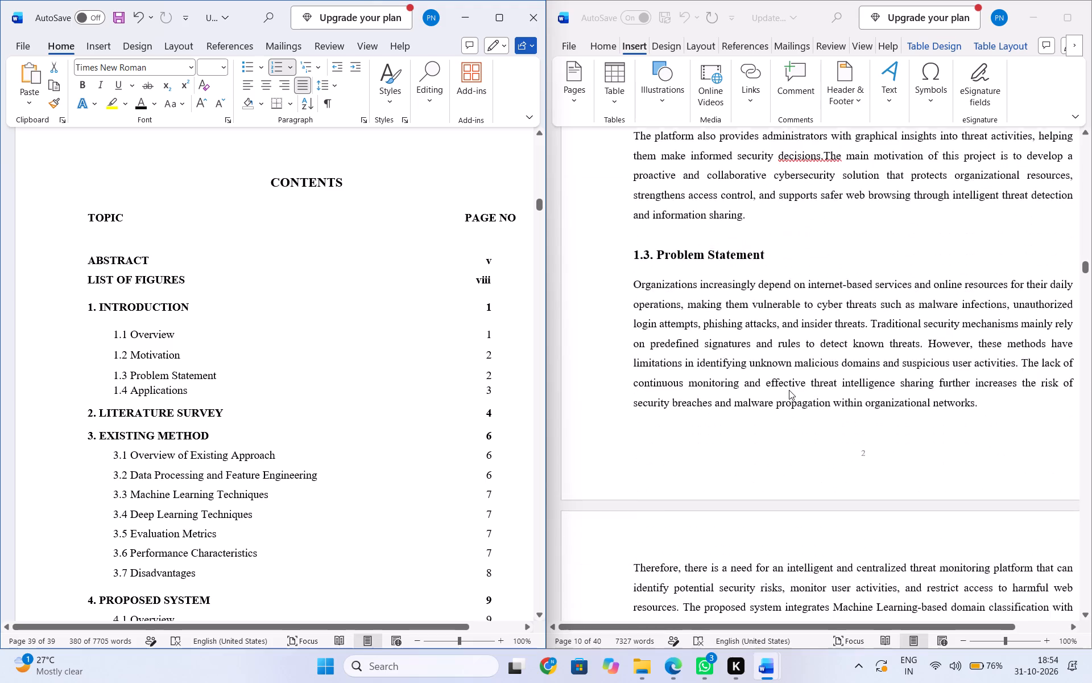
{"action": "scroll", "coordinate": [789, 390], "scroll_direction": "up", "scroll_amount": 1}
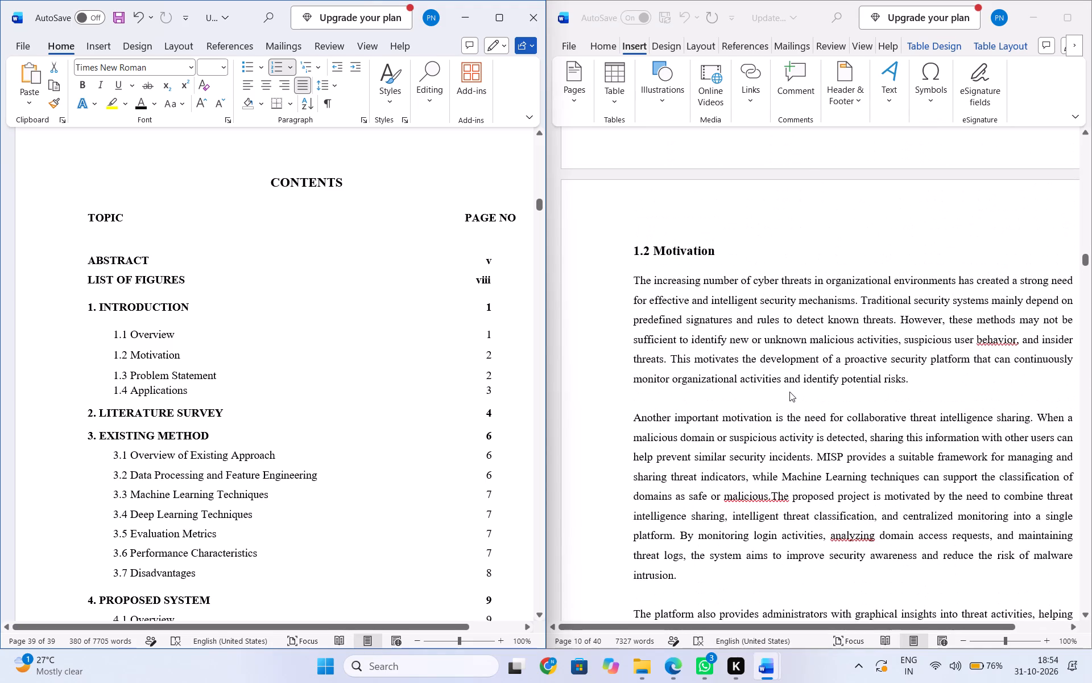
{"action": "scroll", "coordinate": [789, 392], "scroll_direction": "down", "scroll_amount": 2}
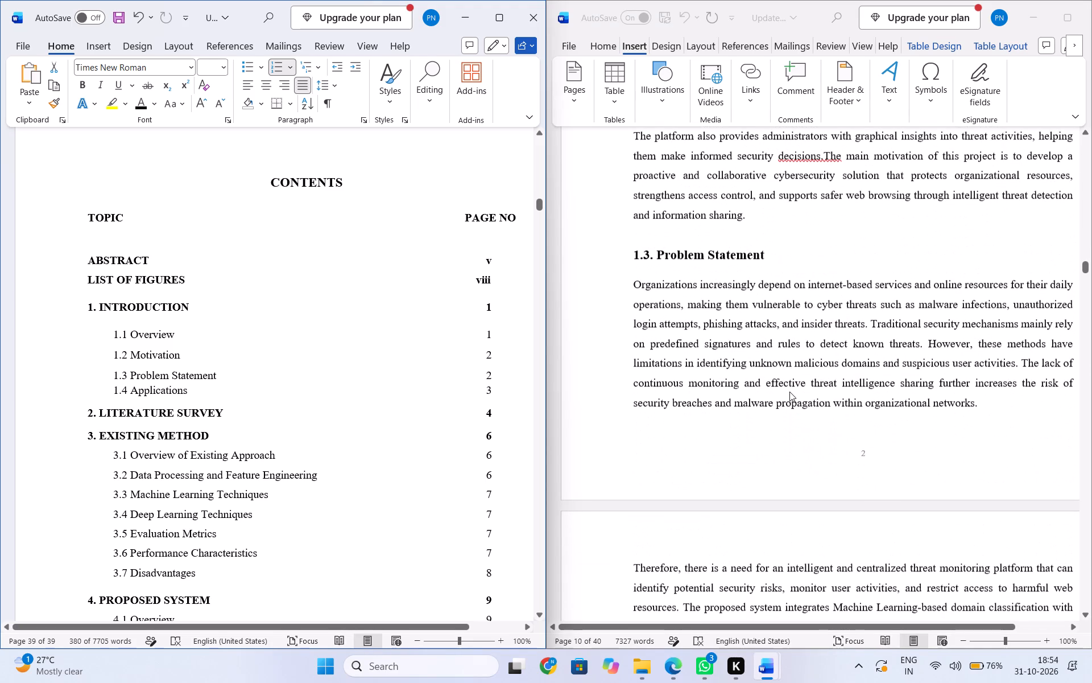
{"action": "scroll", "coordinate": [789, 392], "scroll_direction": "down", "scroll_amount": 3}
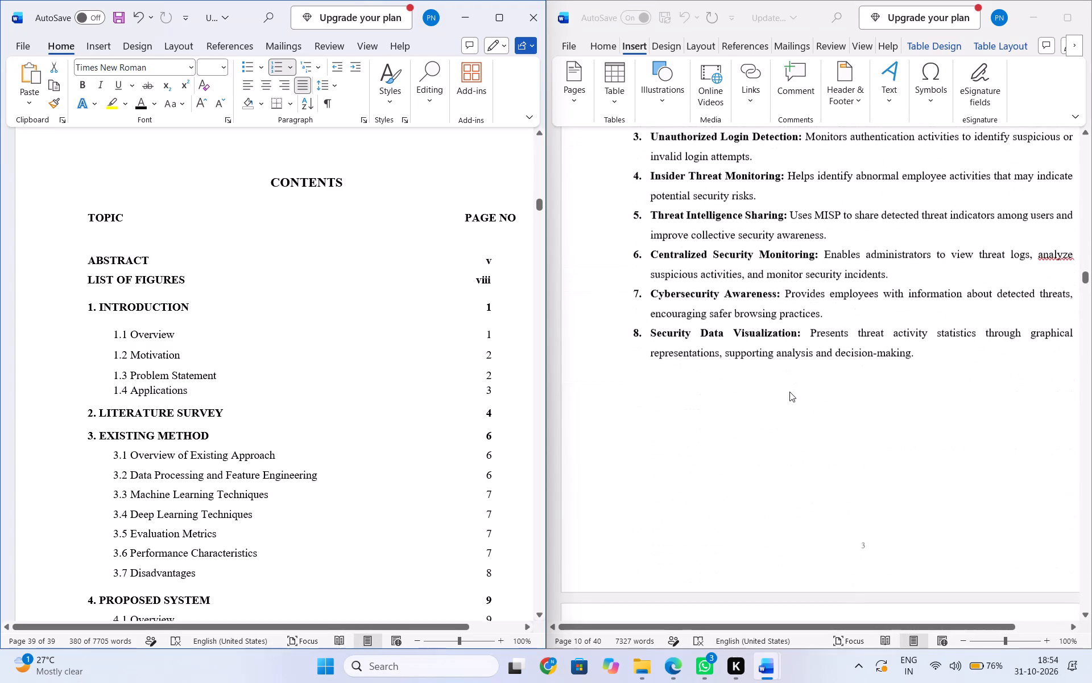
{"action": "scroll", "coordinate": [789, 392], "scroll_direction": "down", "scroll_amount": 5}
{"action": "scroll", "coordinate": [789, 392], "scroll_direction": "up", "scroll_amount": 1}
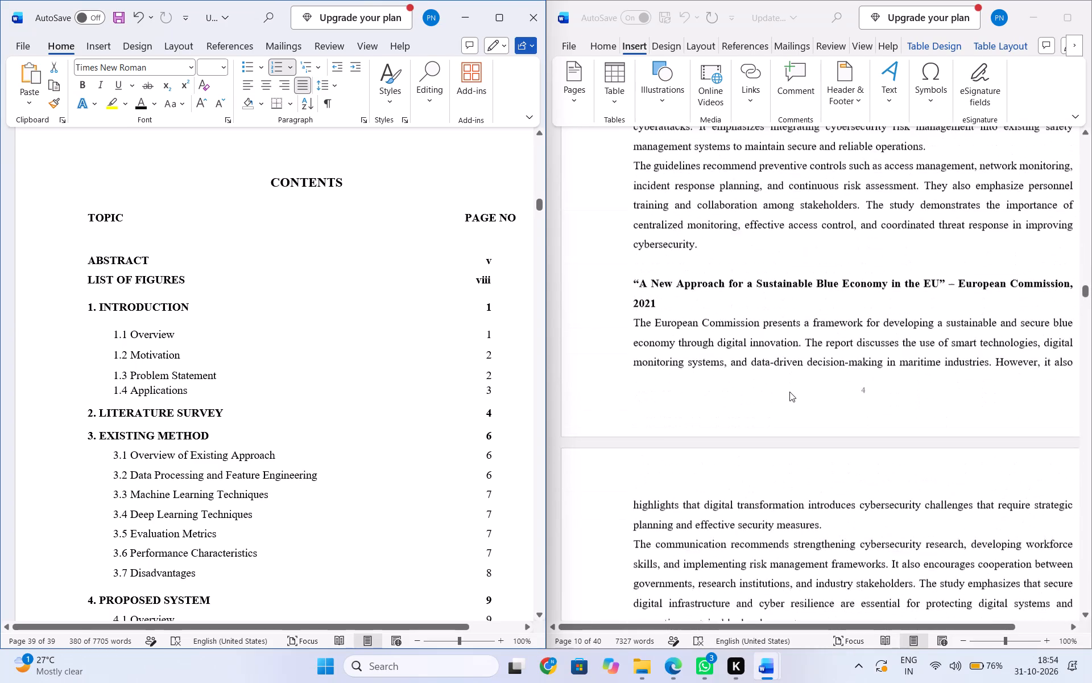
{"action": "scroll", "coordinate": [789, 392], "scroll_direction": "down", "scroll_amount": 7}
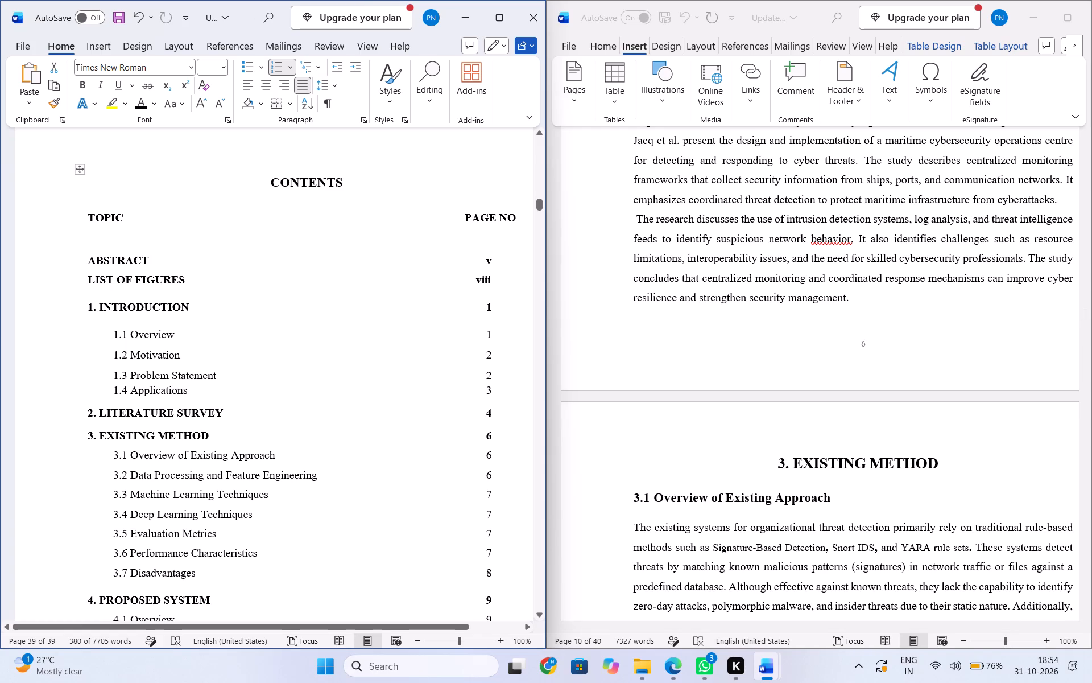
{"action": "left_click", "coordinate": [502, 9]}
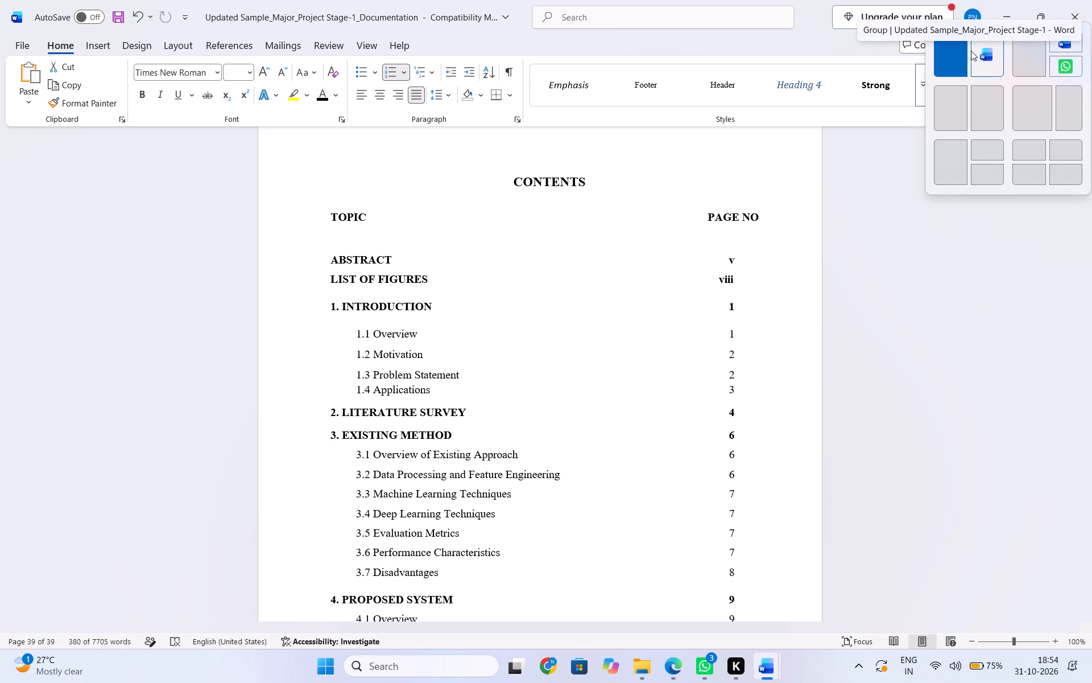
{"action": "left_click", "coordinate": [969, 50]}
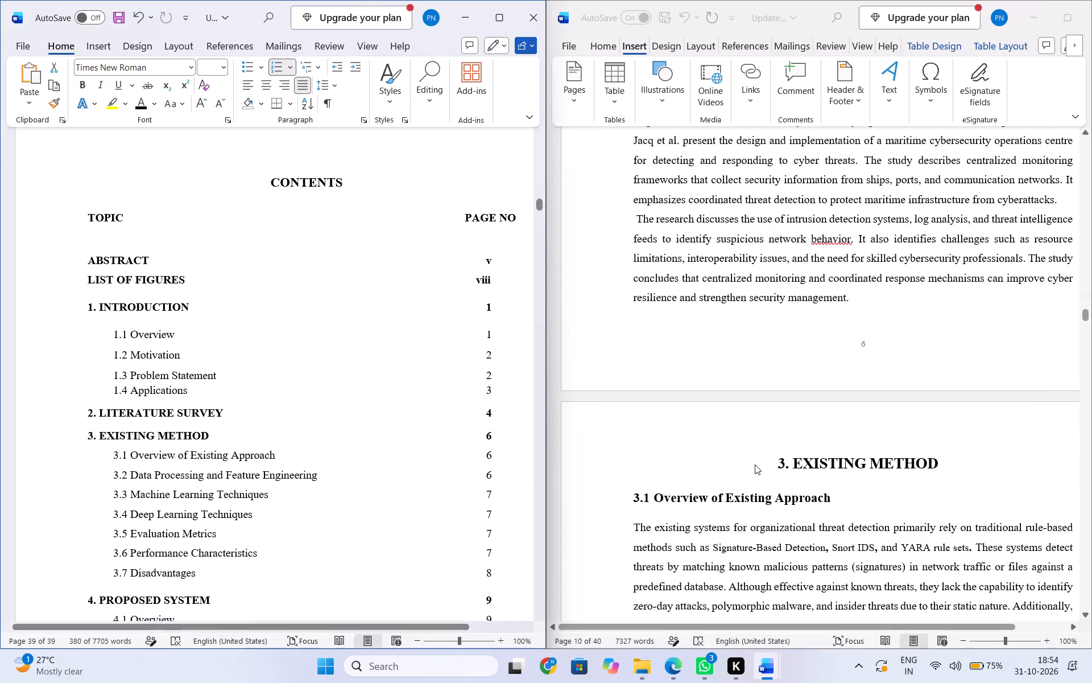
{"action": "scroll", "coordinate": [768, 464], "scroll_direction": "down", "scroll_amount": 2}
{"action": "scroll", "coordinate": [768, 464], "scroll_direction": "up", "scroll_amount": 1}
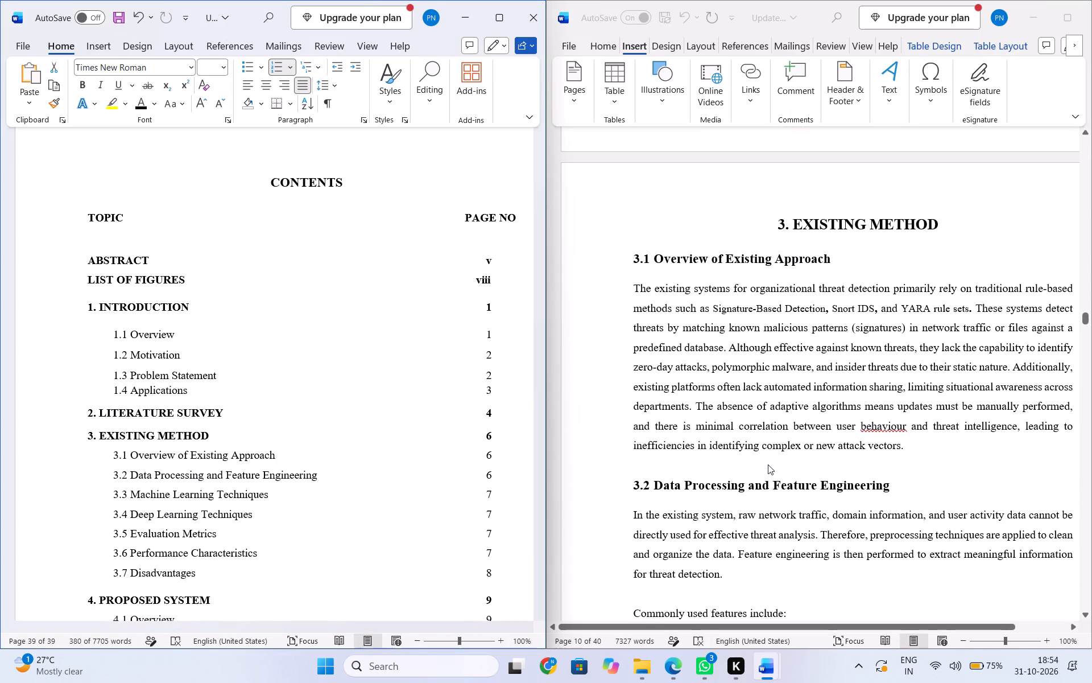
{"action": "scroll", "coordinate": [770, 462], "scroll_direction": "up", "scroll_amount": 4}
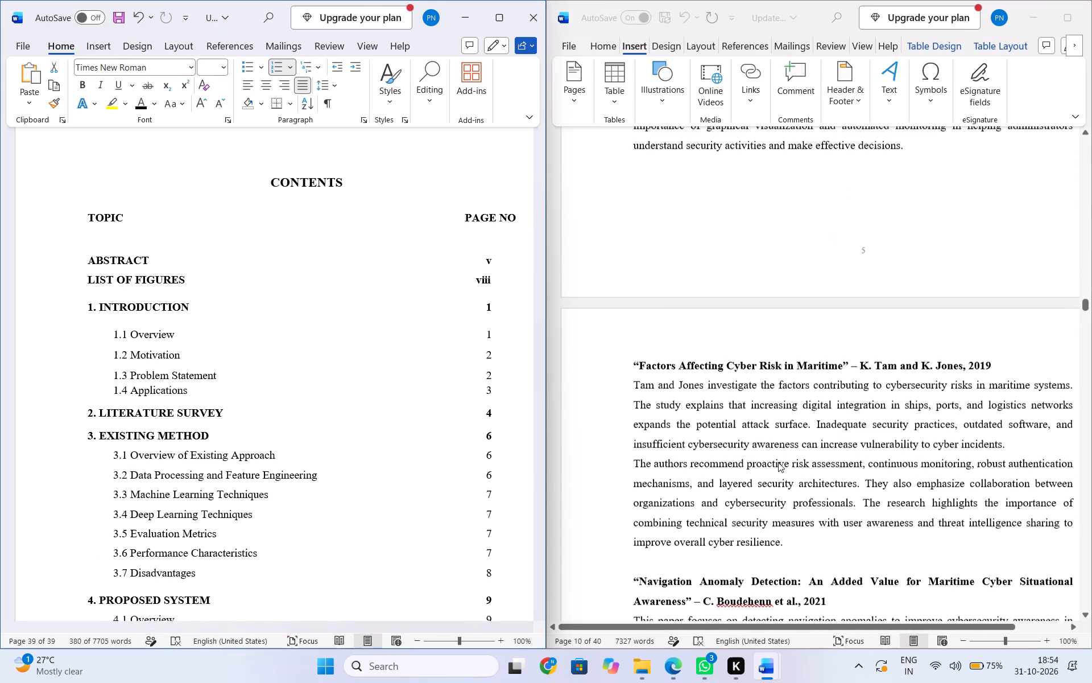
{"action": "scroll", "coordinate": [778, 462], "scroll_direction": "up", "scroll_amount": 3}
Look through the sample documentation's Contents, List of Figures and opening Introduction text, and return to its Contents page.
{"action": "scroll", "coordinate": [322, 529], "scroll_direction": "down", "scroll_amount": 3}
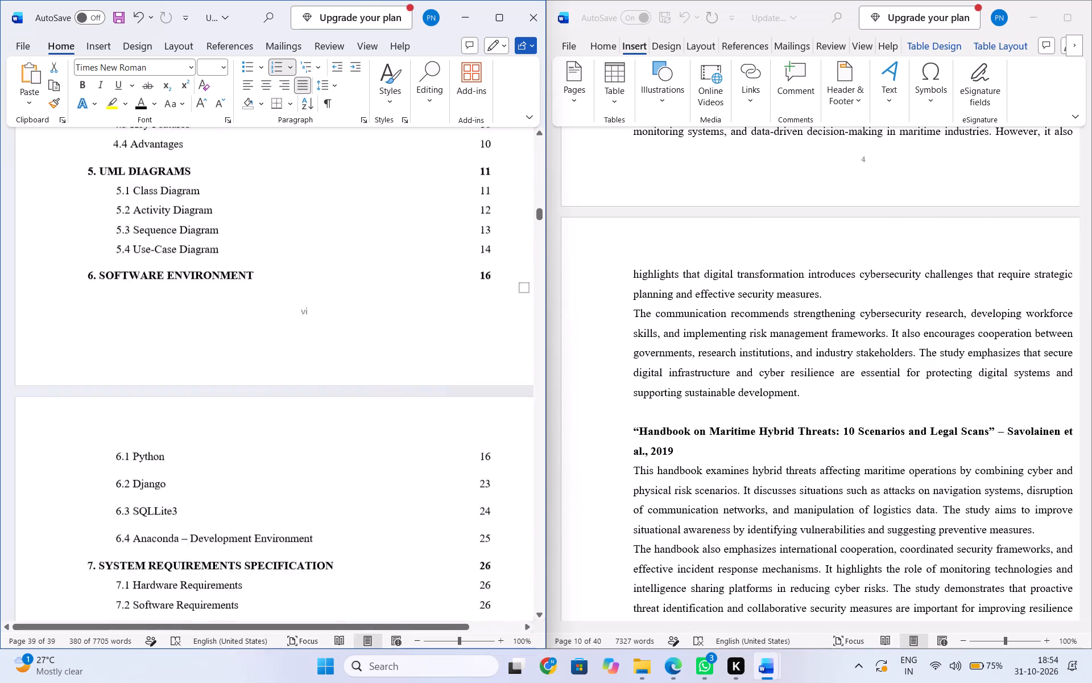
{"action": "scroll", "coordinate": [329, 529], "scroll_direction": "down", "scroll_amount": 13}
{"action": "scroll", "coordinate": [337, 527], "scroll_direction": "up", "scroll_amount": 2}
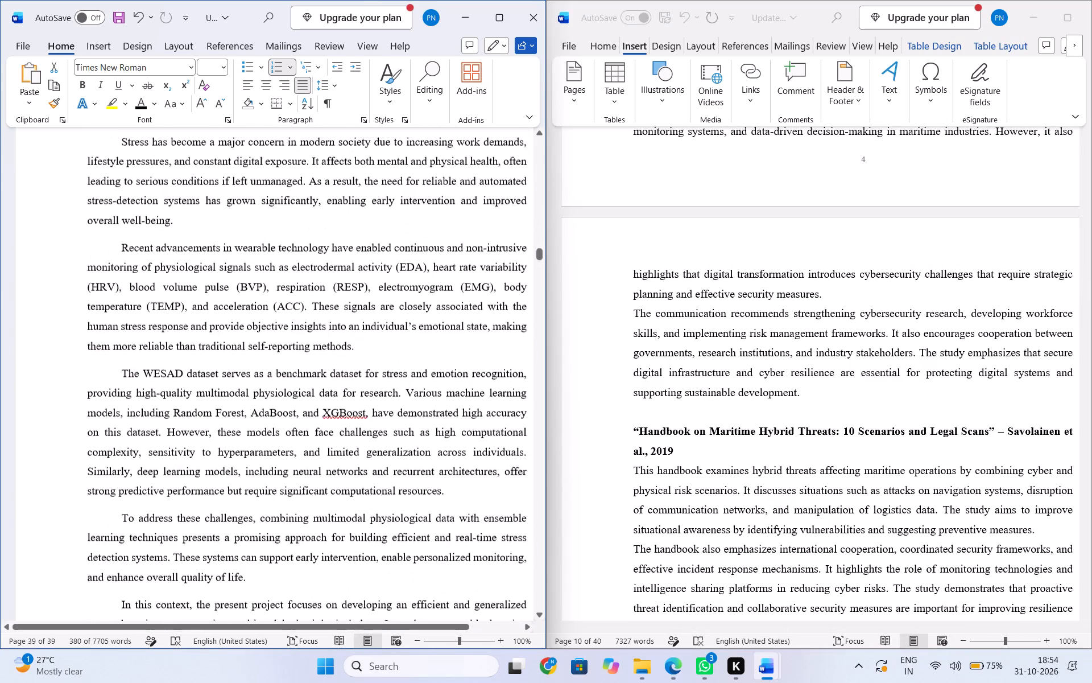
{"action": "scroll", "coordinate": [338, 527], "scroll_direction": "up", "scroll_amount": 8}
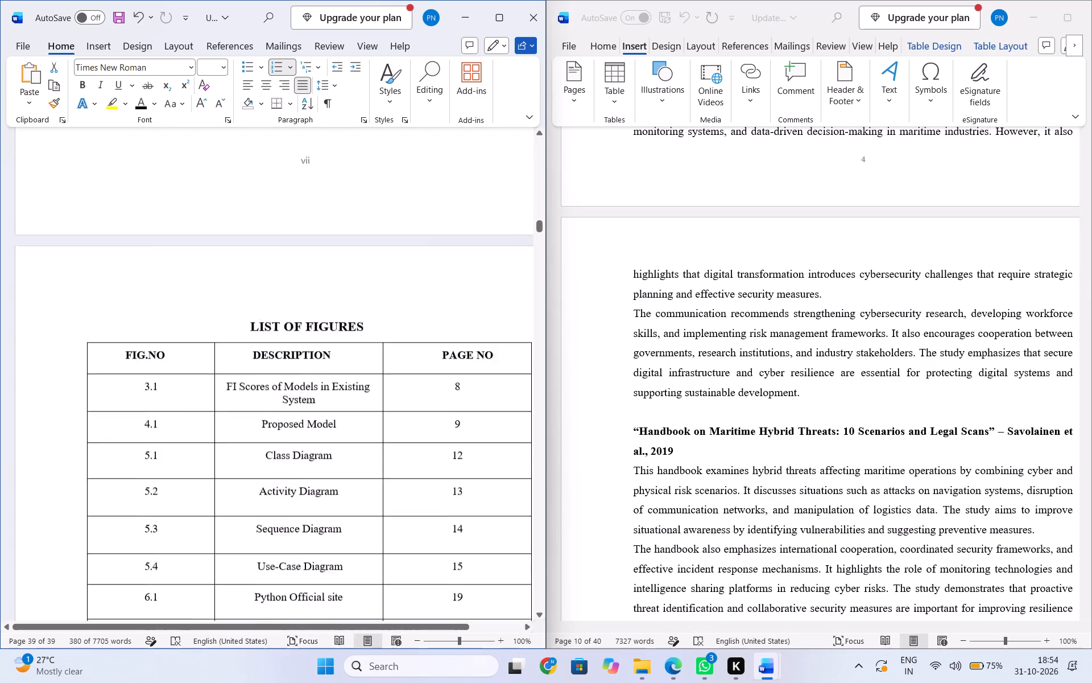
{"action": "scroll", "coordinate": [352, 520], "scroll_direction": "up", "scroll_amount": 6}
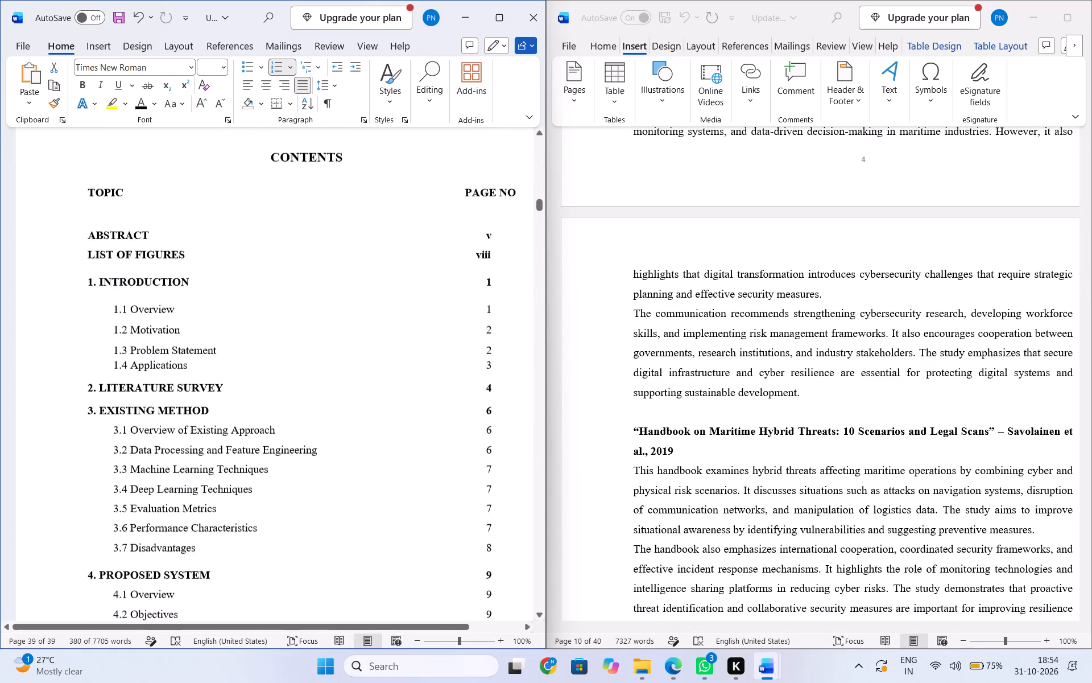
Check which pages the project report's Literature Survey and Existing Method sections 3.1 and 3.2 fall on.
{"action": "scroll", "coordinate": [965, 504], "scroll_direction": "down", "scroll_amount": 4}
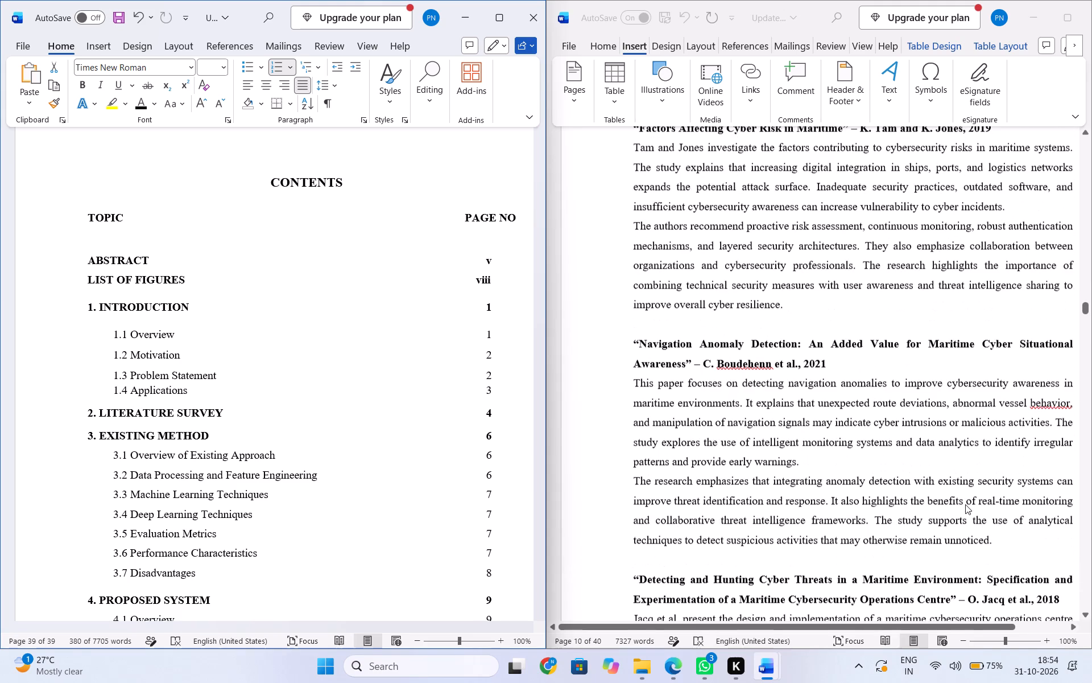
{"action": "scroll", "coordinate": [965, 504], "scroll_direction": "down", "scroll_amount": 3}
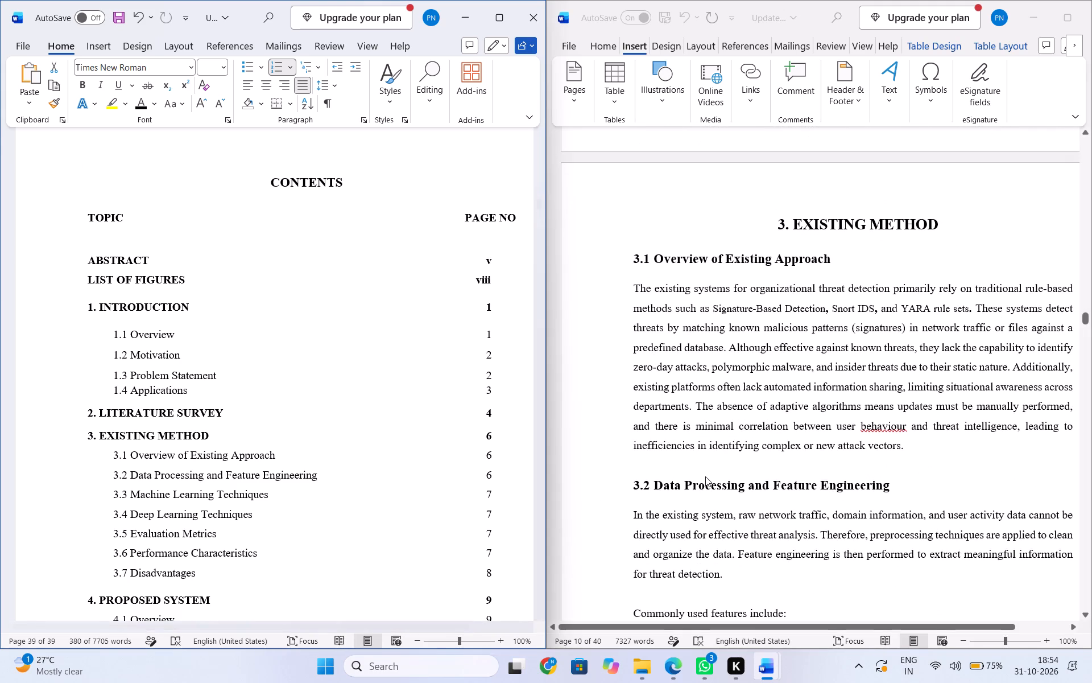
{"action": "scroll", "coordinate": [705, 476], "scroll_direction": "down", "scroll_amount": 2}
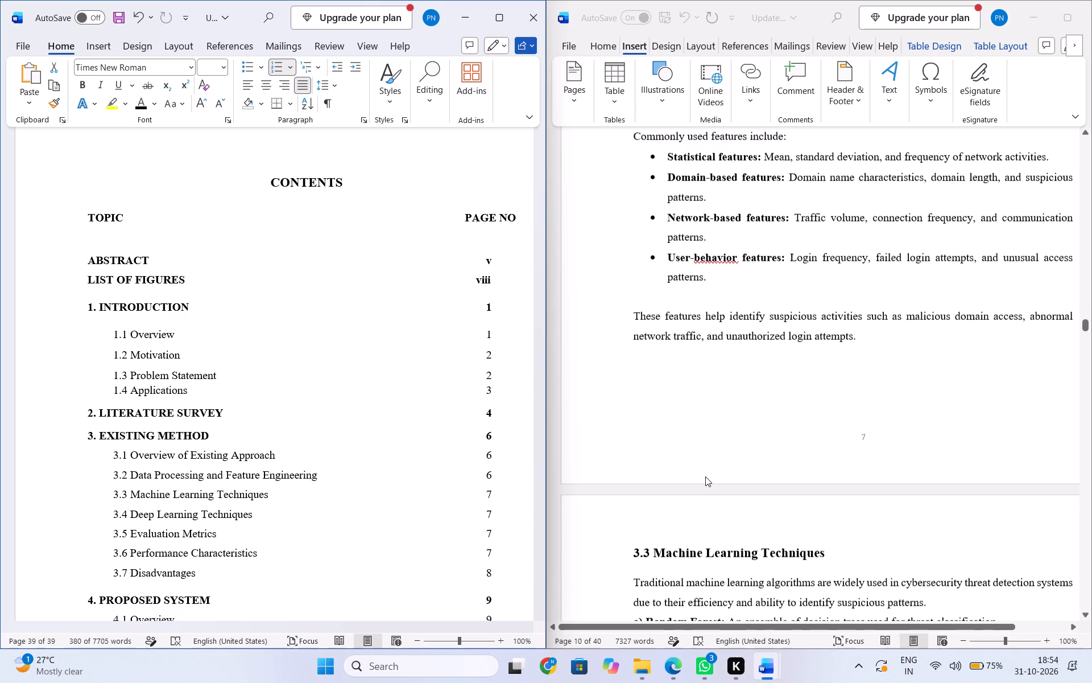
{"action": "scroll", "coordinate": [708, 473], "scroll_direction": "up", "scroll_amount": 3}
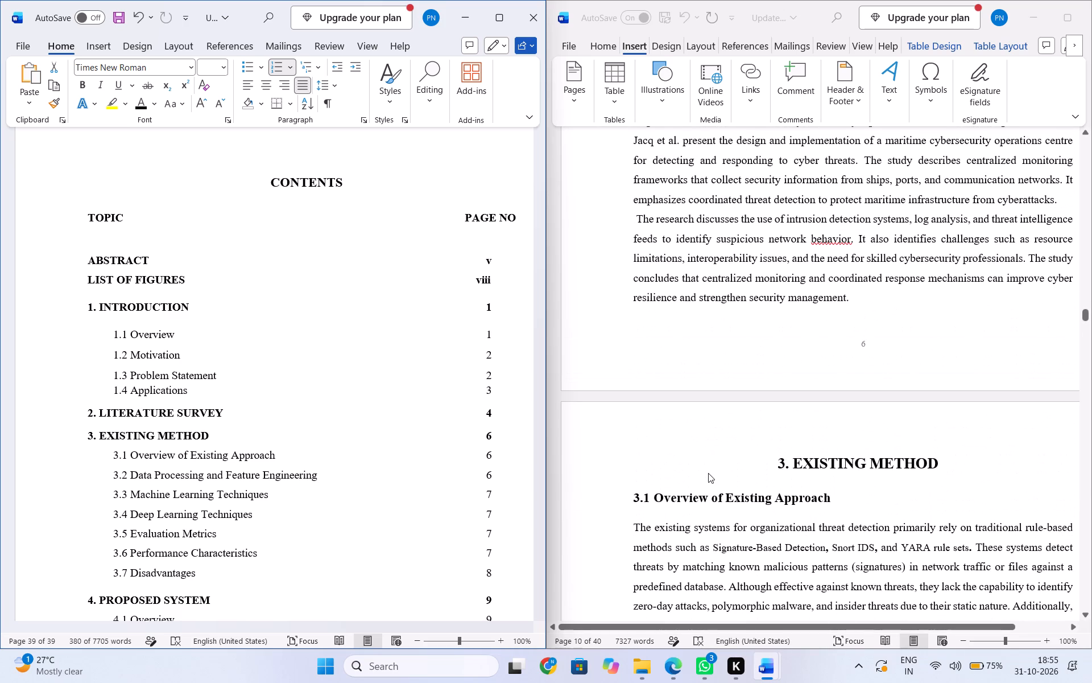
{"action": "scroll", "coordinate": [708, 473], "scroll_direction": "up", "scroll_amount": 2}
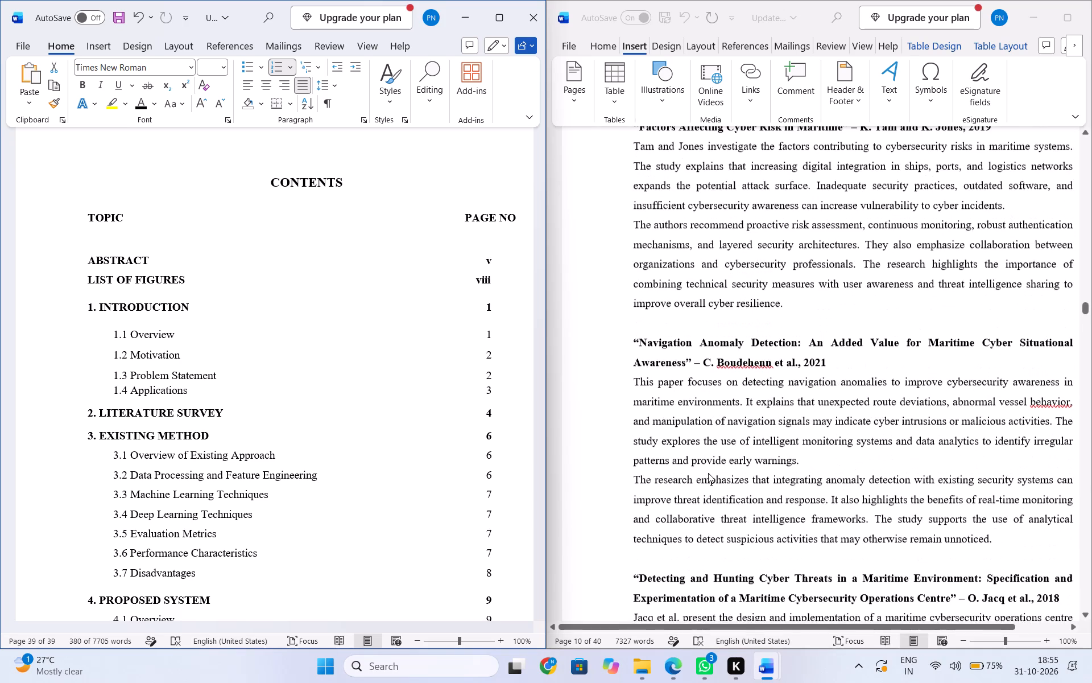
{"action": "scroll", "coordinate": [708, 473], "scroll_direction": "down", "scroll_amount": 3}
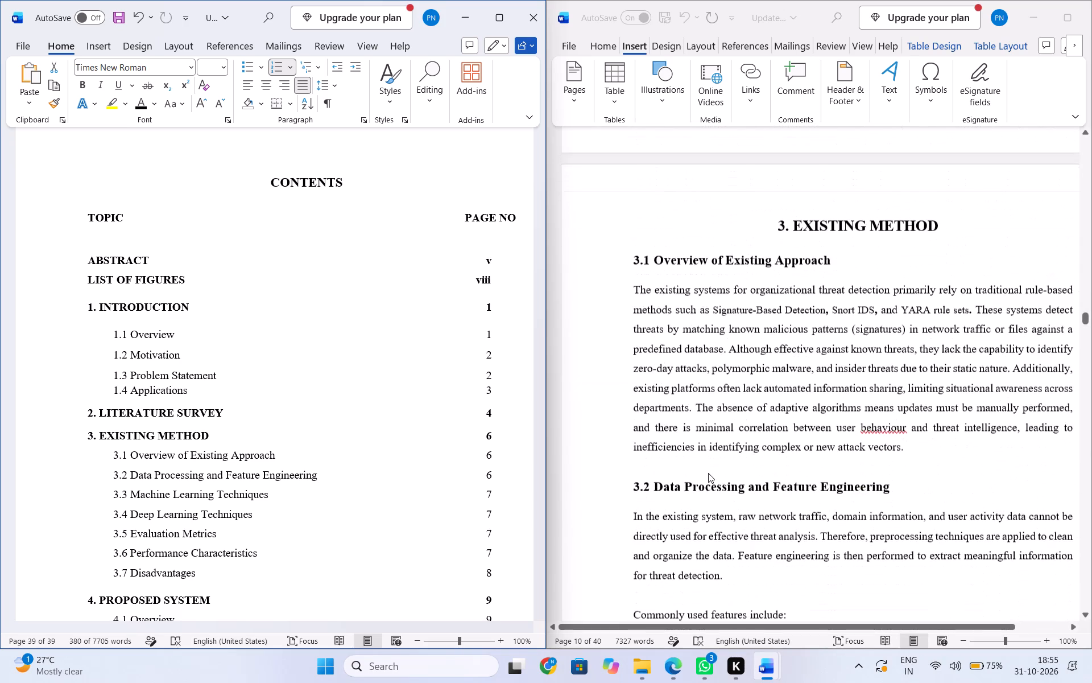
In the sample's Contents, set the page numbers of 3. Existing Method, 3.1 Overview of Existing Approach and 3.2 Data Processing and Feature Engineering to 7.
{"action": "left_click", "coordinate": [494, 431]}
{"action": "key", "text": "BackSpace"}
{"action": "key", "text": "7"}
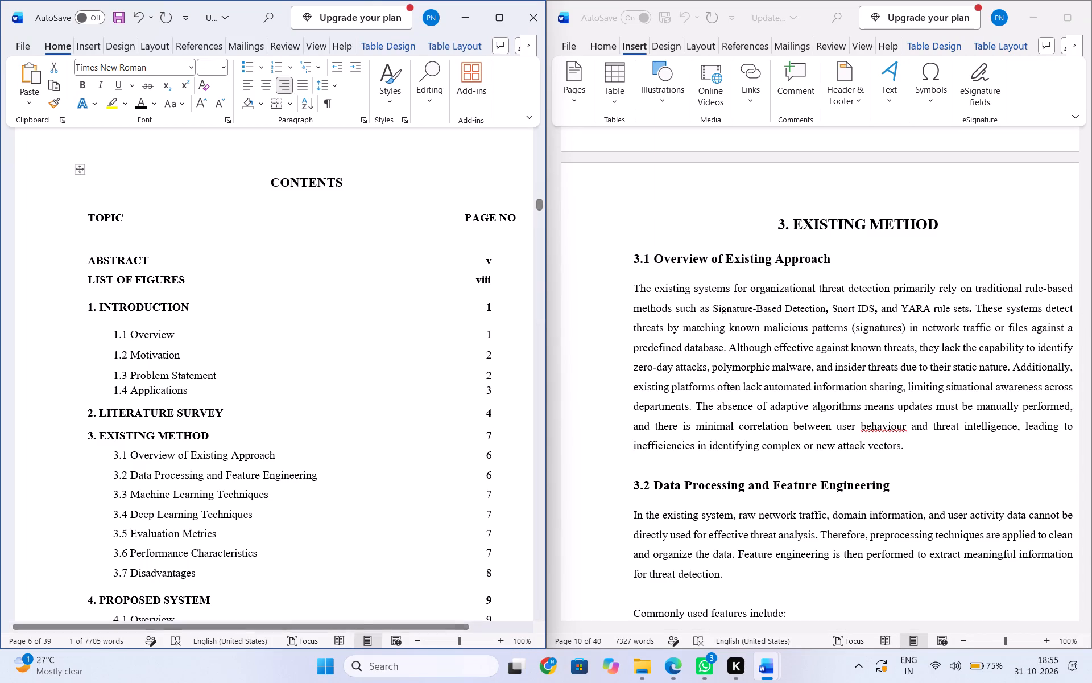
{"action": "left_click", "coordinate": [494, 456]}
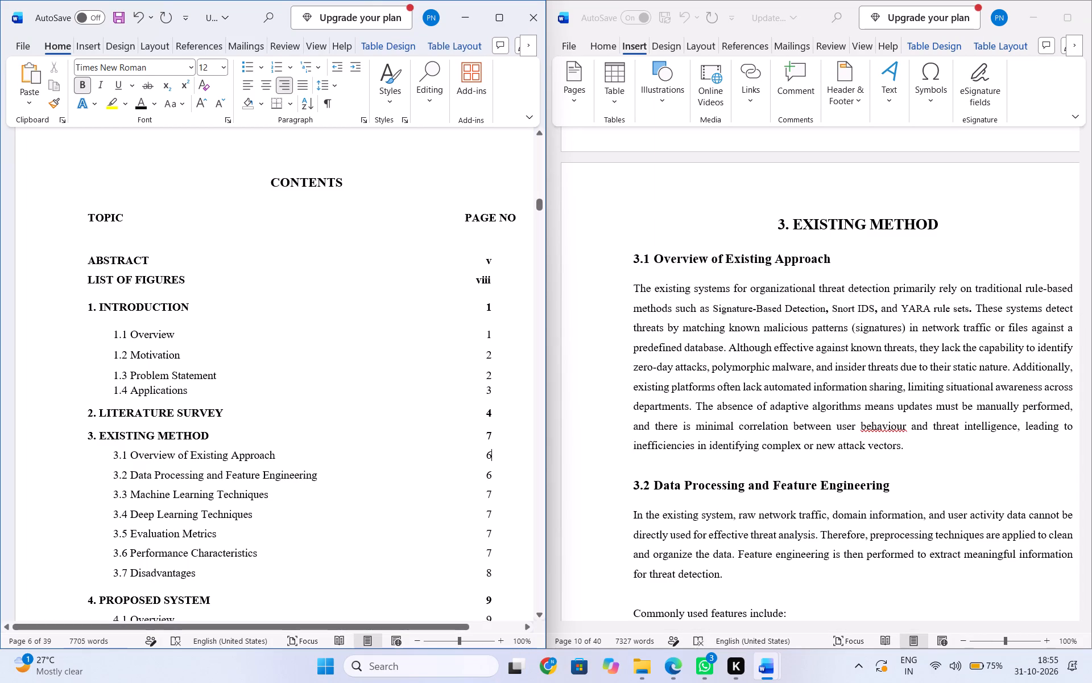
{"action": "scroll", "coordinate": [721, 365], "scroll_direction": "down", "scroll_amount": 2}
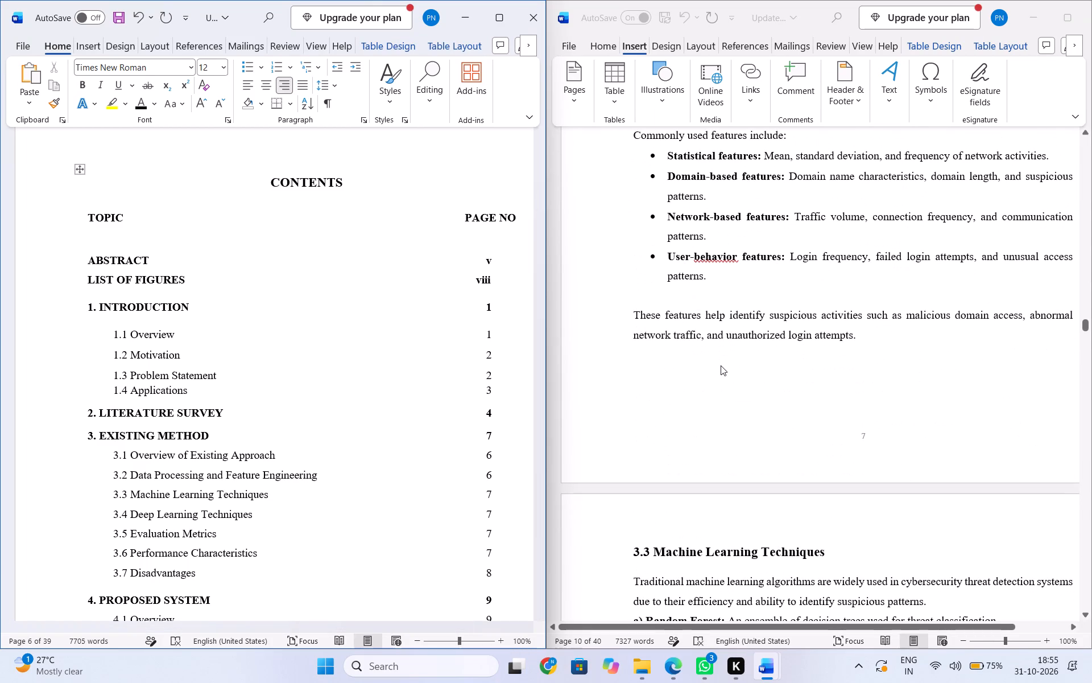
{"action": "key", "text": "BackSpace"}
{"action": "key", "text": "7"}
{"action": "key", "text": "Down"}
{"action": "key", "text": "Right"}
{"action": "key", "text": "BackSpace"}
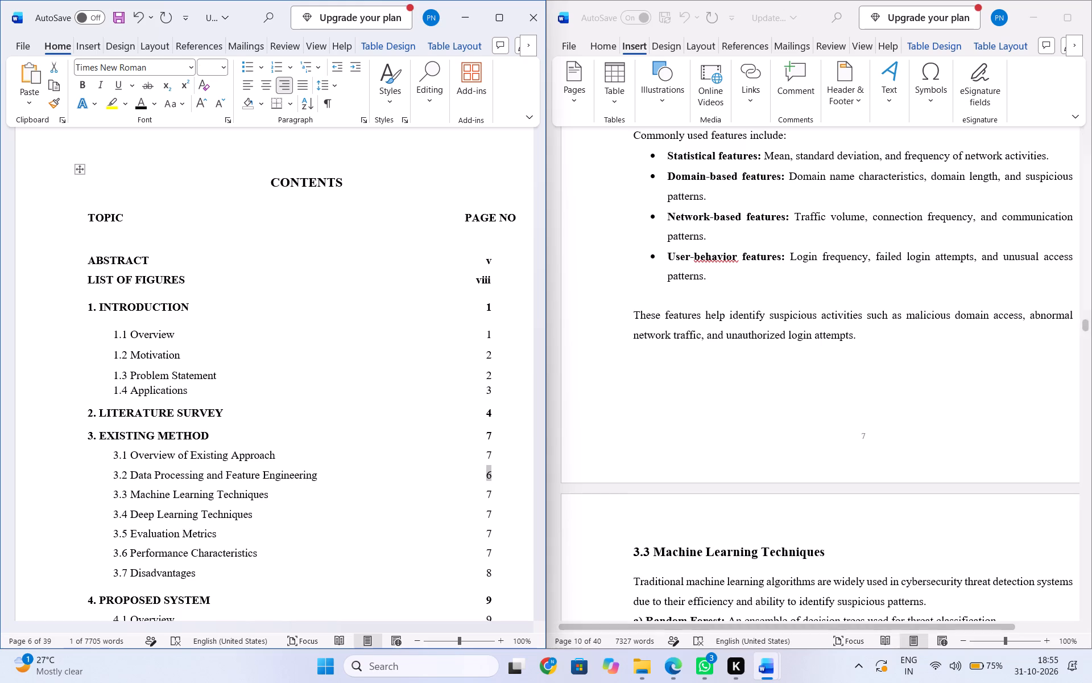
{"action": "key", "text": "7"}
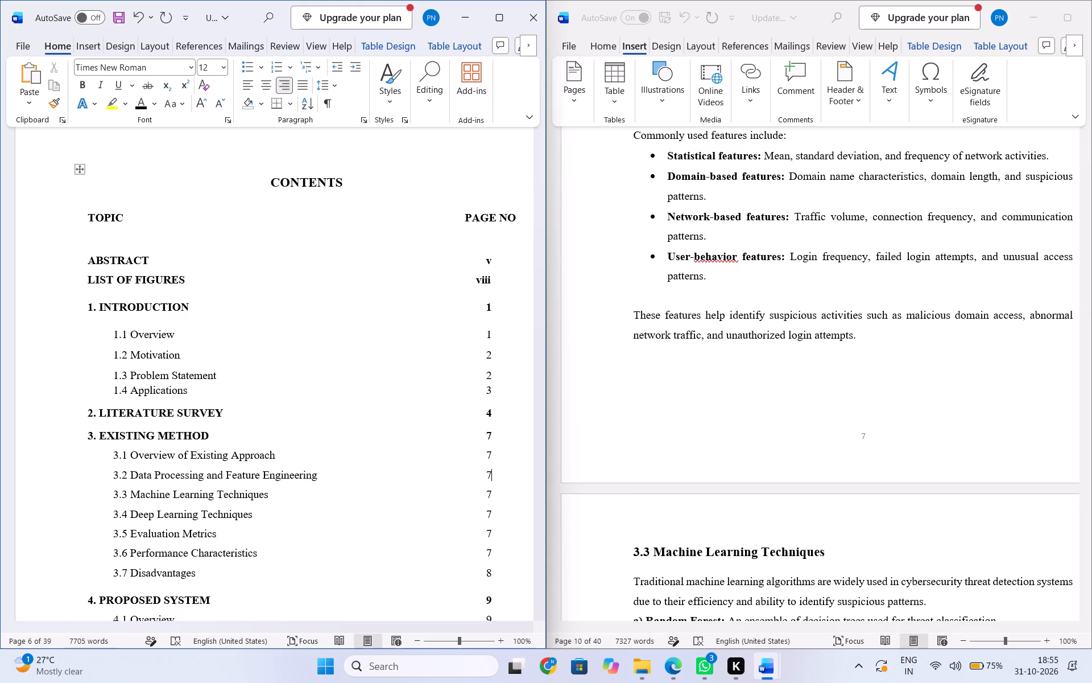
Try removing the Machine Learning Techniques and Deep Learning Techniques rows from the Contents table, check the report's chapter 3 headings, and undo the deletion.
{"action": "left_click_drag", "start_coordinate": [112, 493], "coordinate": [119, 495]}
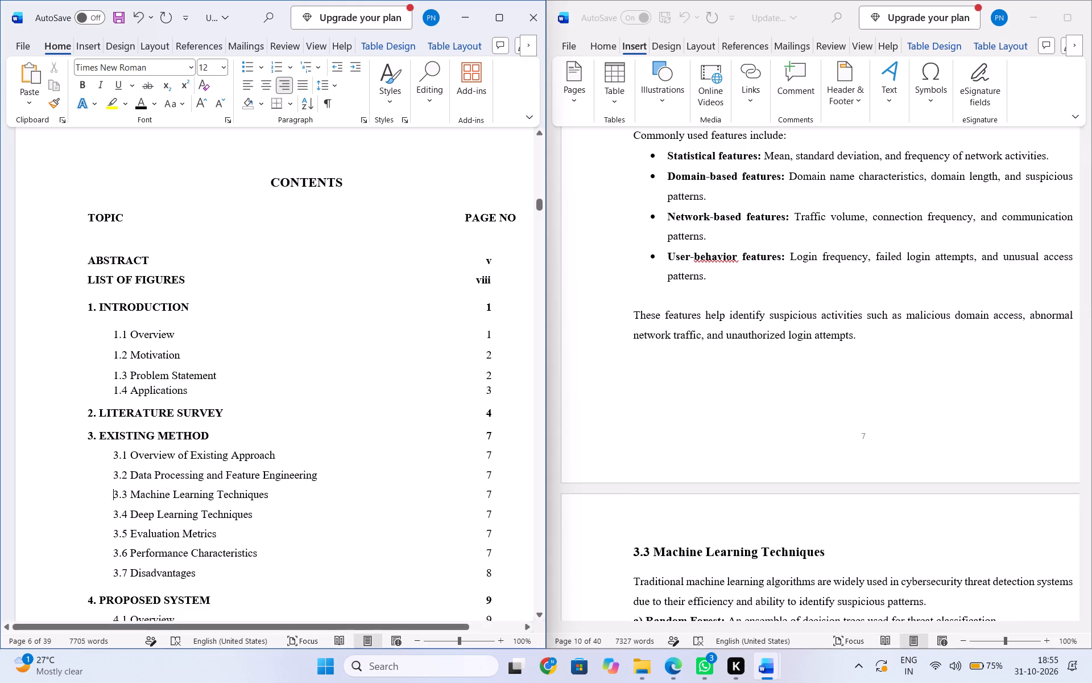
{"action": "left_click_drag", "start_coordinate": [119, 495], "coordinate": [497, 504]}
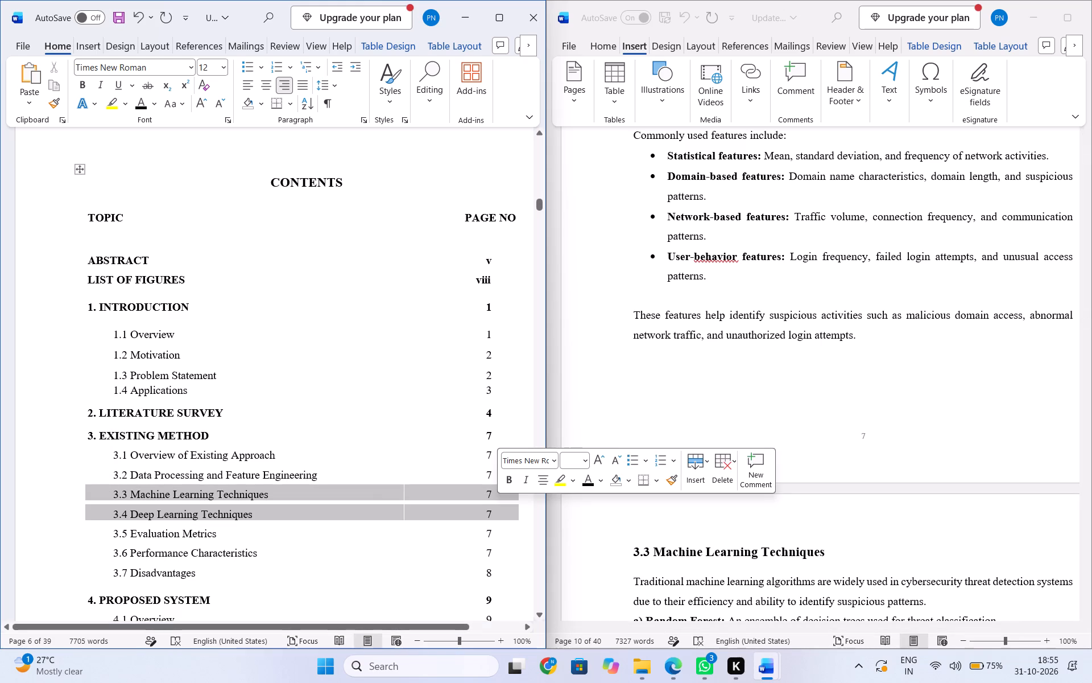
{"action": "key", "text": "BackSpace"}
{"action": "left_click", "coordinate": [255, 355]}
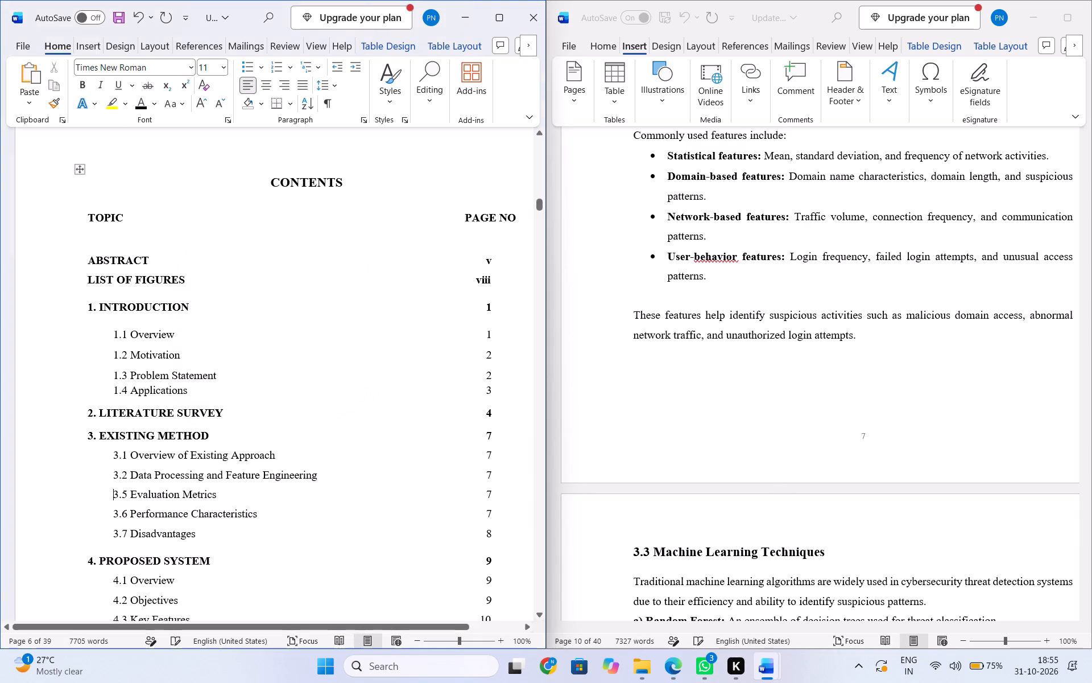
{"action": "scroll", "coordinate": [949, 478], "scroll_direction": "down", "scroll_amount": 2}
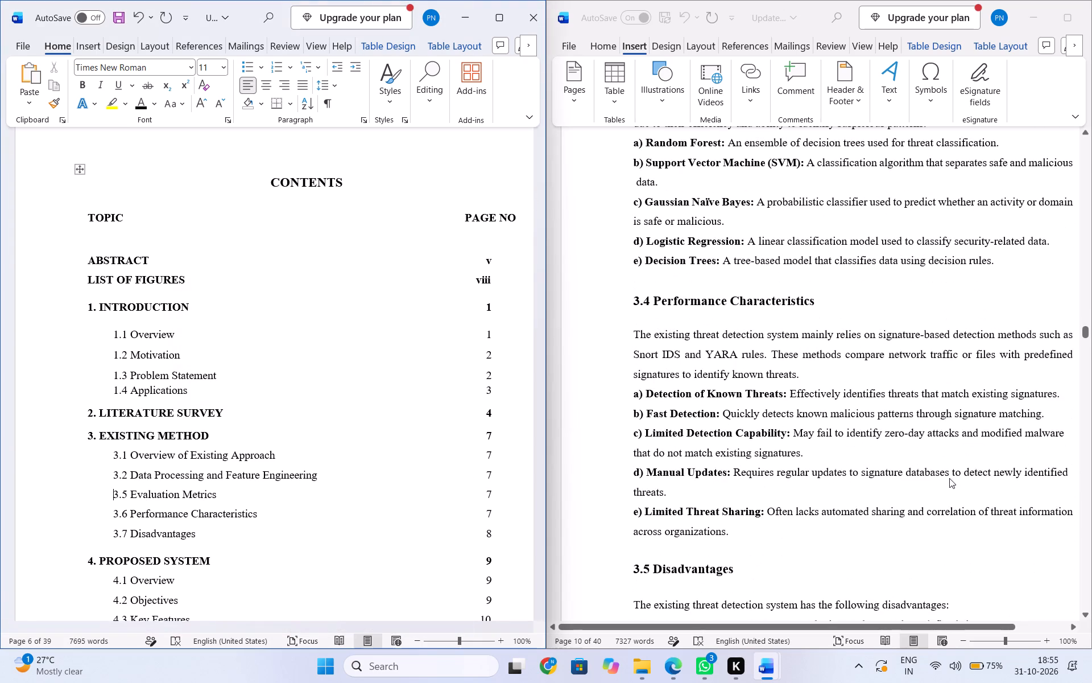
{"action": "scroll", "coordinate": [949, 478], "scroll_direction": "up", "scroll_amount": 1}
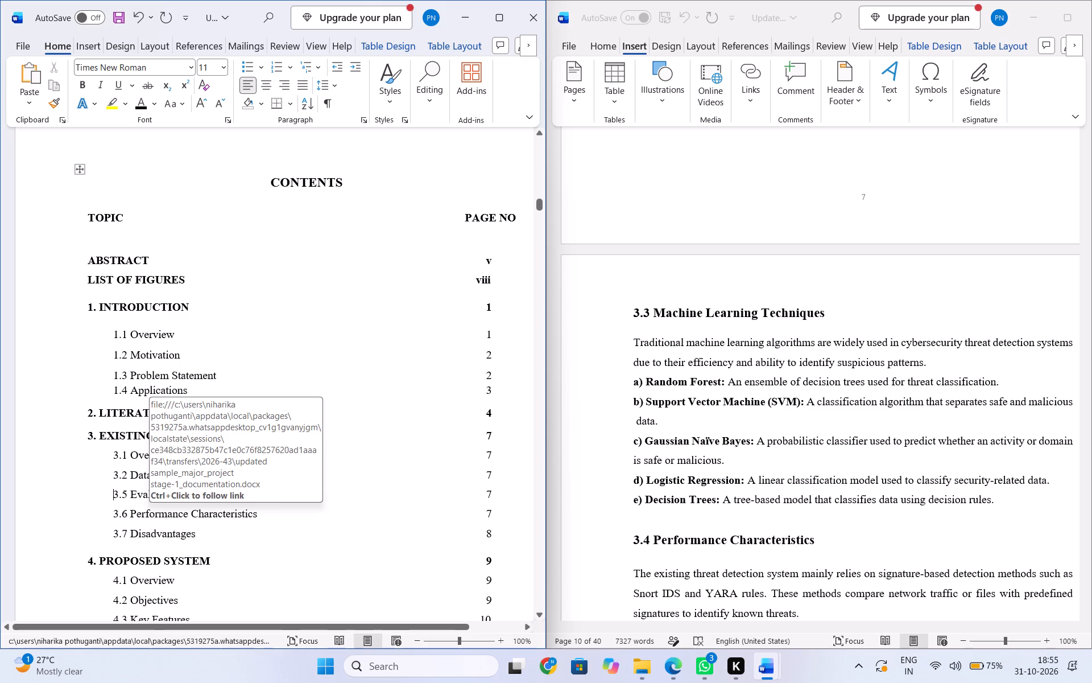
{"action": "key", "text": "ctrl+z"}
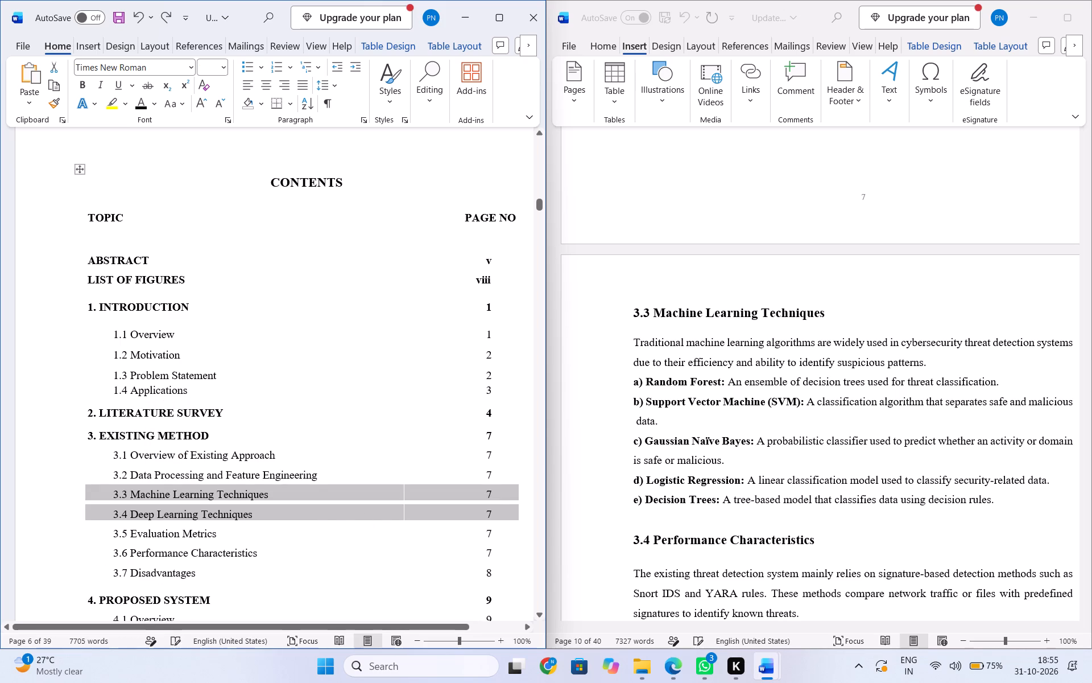
Set the page number of 3.3 Machine Learning Techniques in the Contents to 8.
{"action": "left_click", "coordinate": [498, 494]}
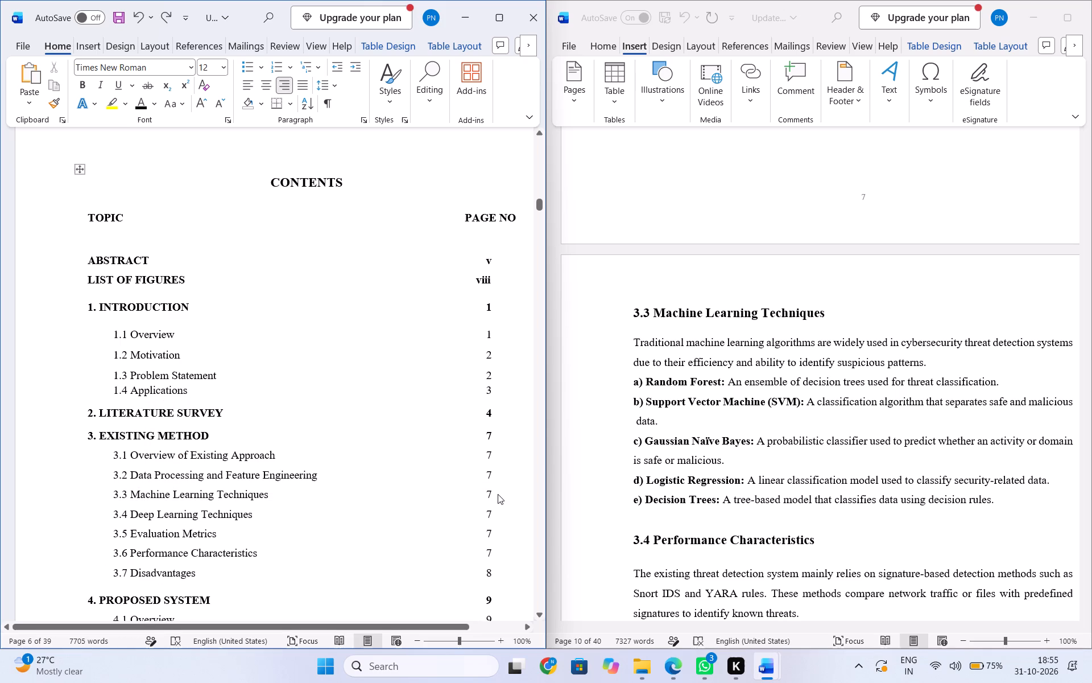
{"action": "key", "text": "BackSpace"}
{"action": "key", "text": "8"}
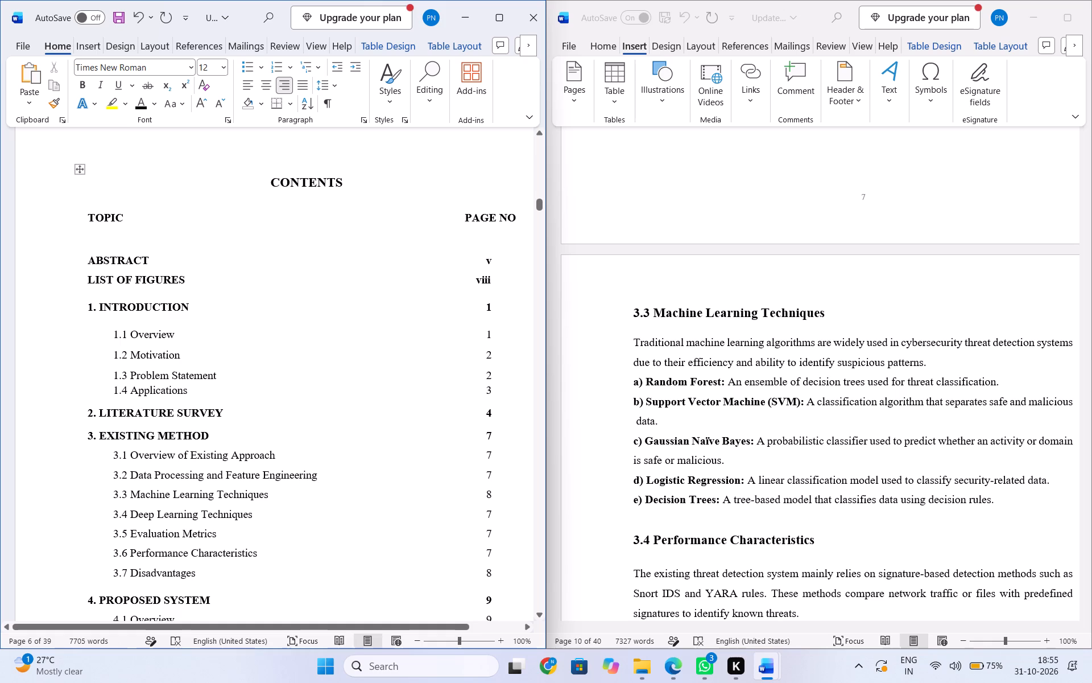
Delete the 3.4 Deep Learning Techniques and 3.5 Evaluation Metrics rows from the Contents table.
{"action": "left_click_drag", "start_coordinate": [113, 513], "coordinate": [499, 540]}
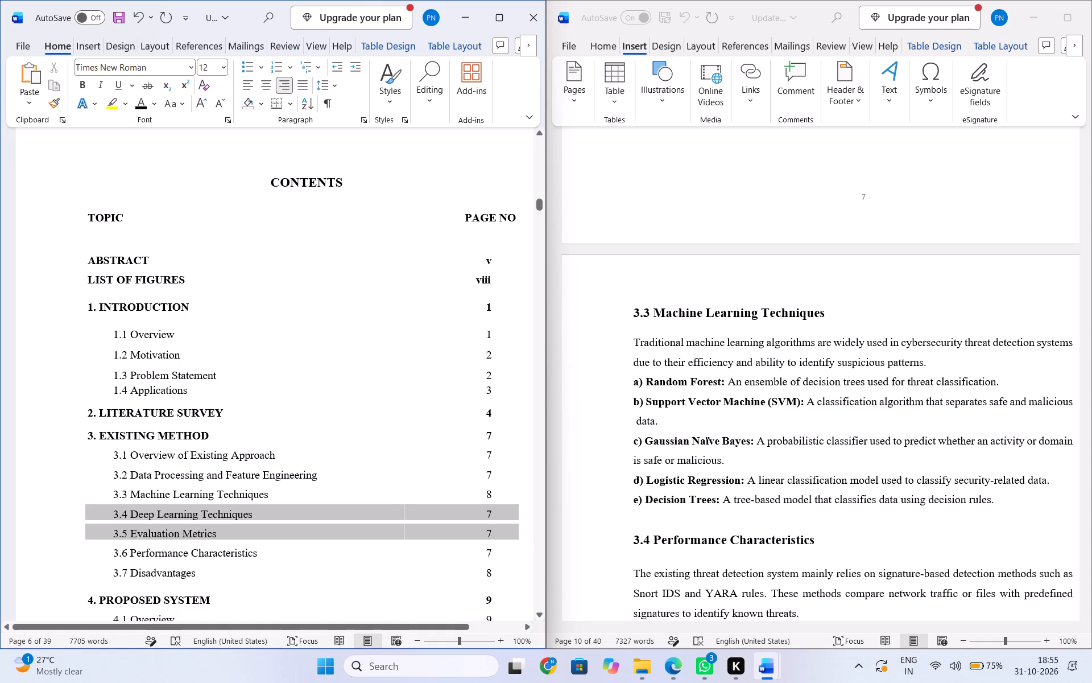
{"action": "left_click_drag", "start_coordinate": [499, 540], "coordinate": [501, 540]}
{"action": "key", "text": "BackSpace"}
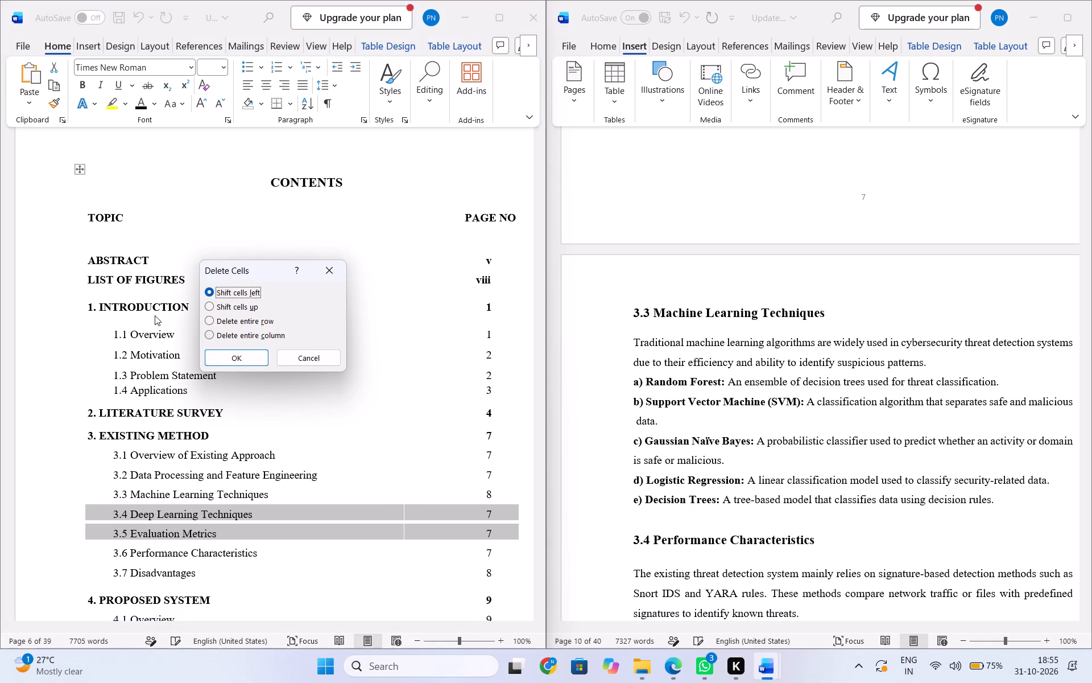
{"action": "left_click", "coordinate": [218, 365]}
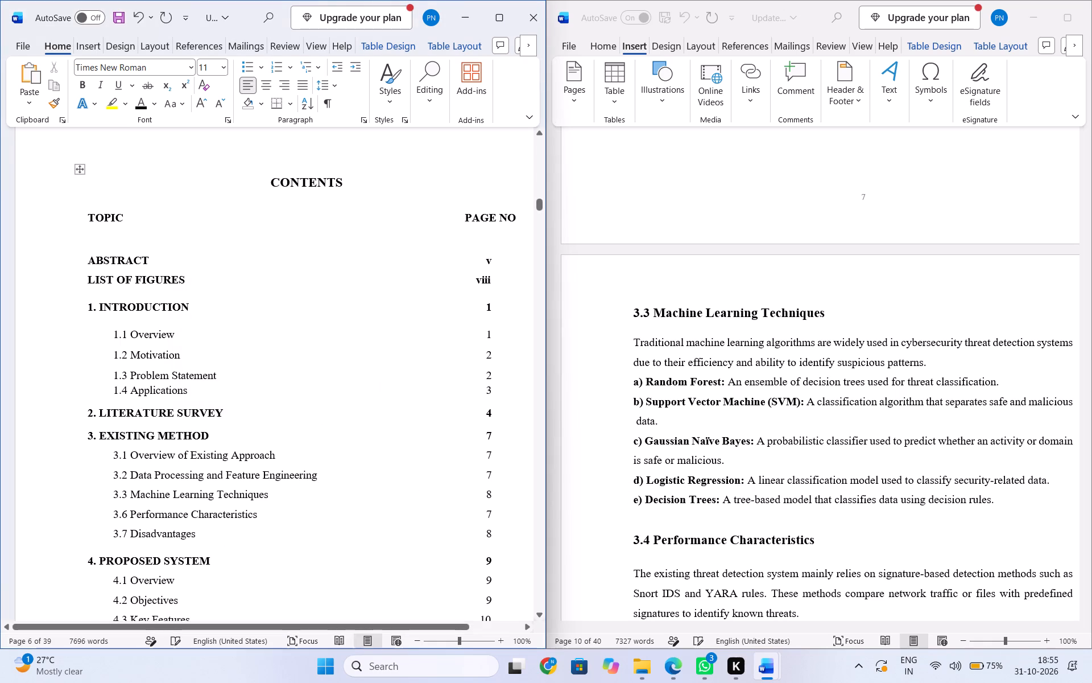
Renumber Performance Characteristics as 3.4 and Disadvantages as 3.5 in the Contents.
{"action": "left_click", "coordinate": [128, 511]}
{"action": "key", "text": "BackSpace"}
{"action": "key", "text": "4"}
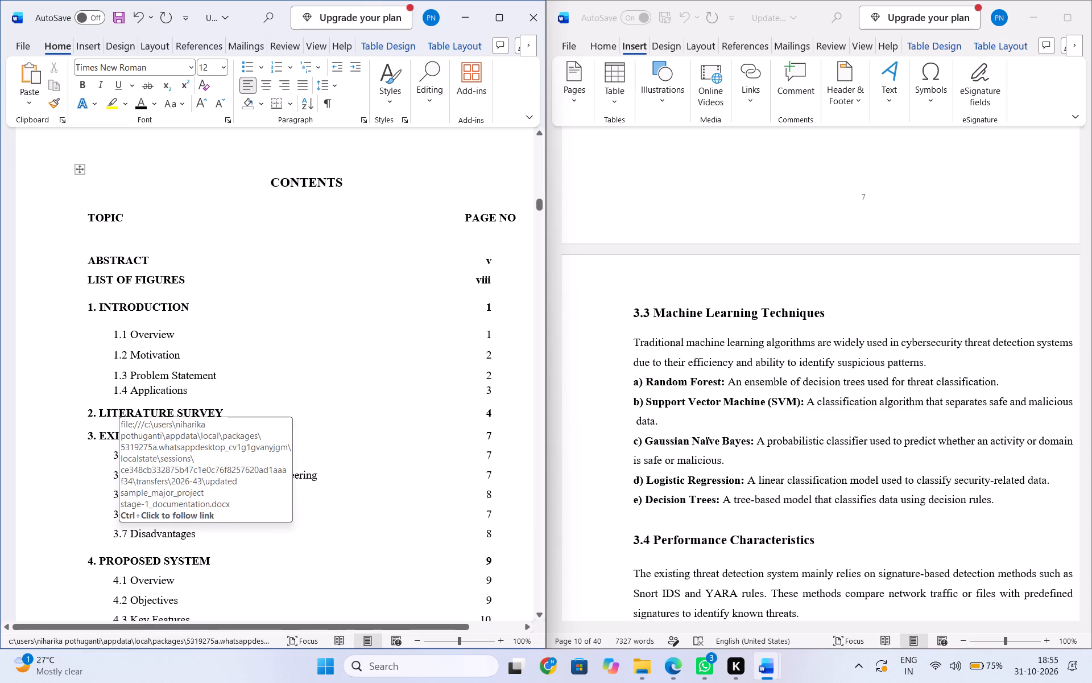
{"action": "left_click", "coordinate": [127, 537]}
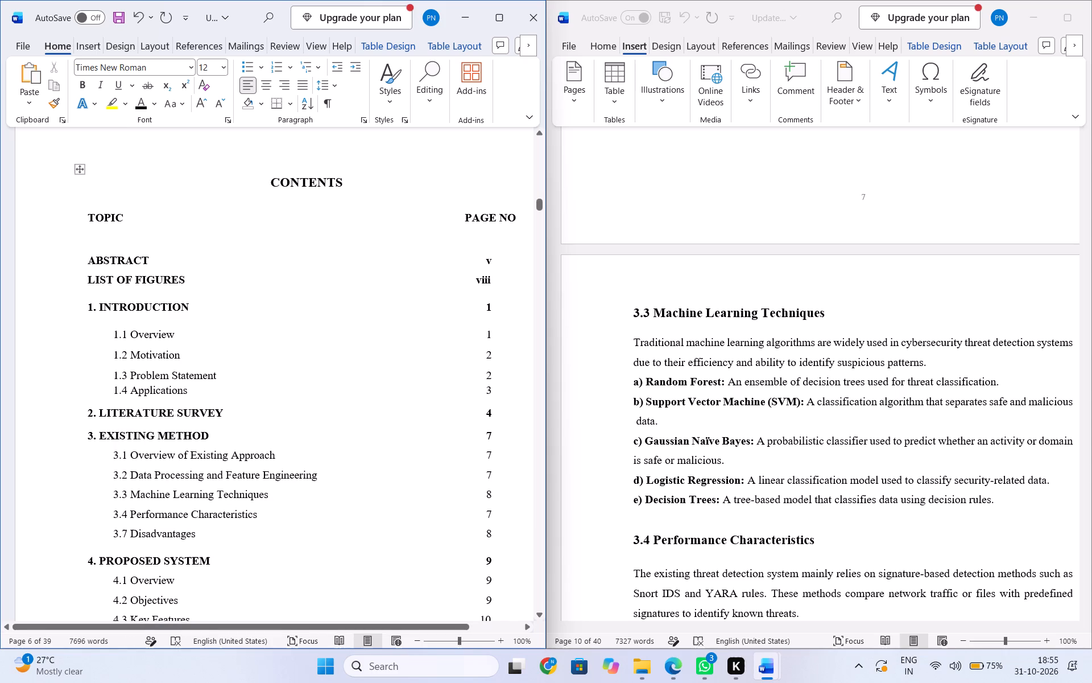
{"action": "key", "text": "BackSpace"}
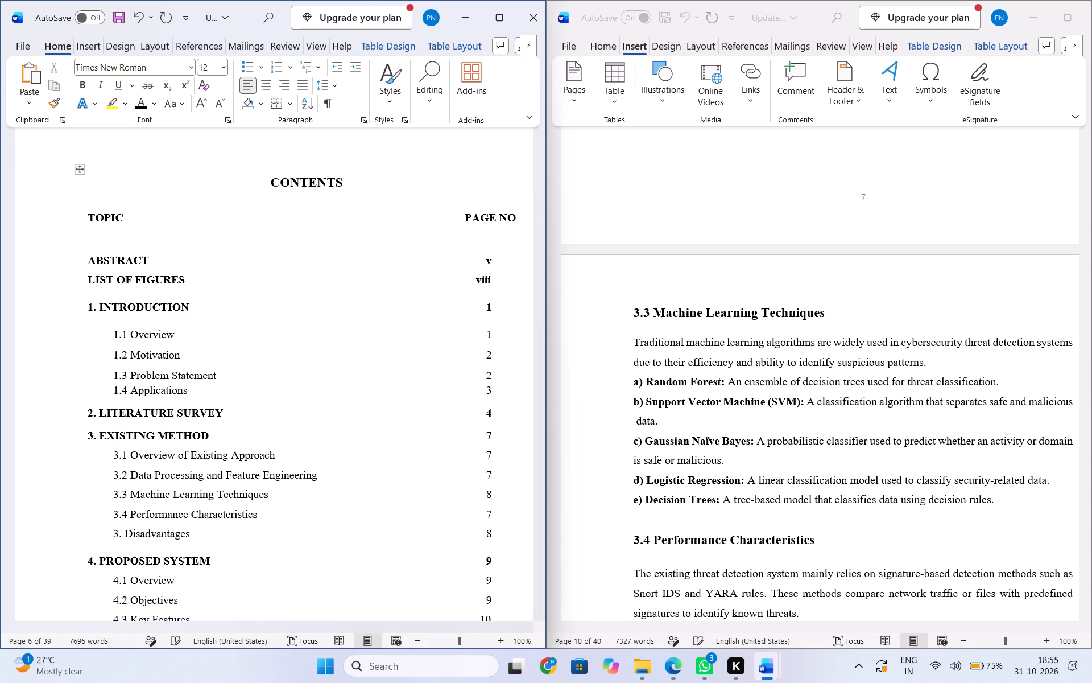
{"action": "key", "text": "5"}
Renumber the report's Problem Statement heading in chapter 1 as plain-text 1.3, without the dot after the number.
{"action": "scroll", "coordinate": [833, 408], "scroll_direction": "up", "scroll_amount": 2}
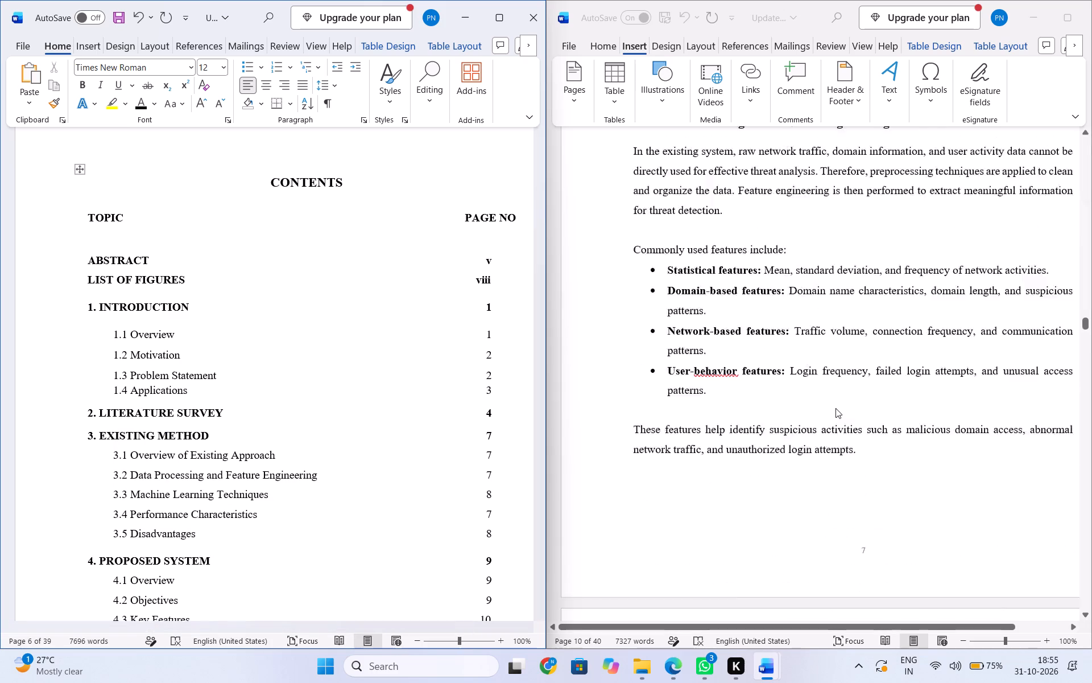
{"action": "scroll", "coordinate": [837, 404], "scroll_direction": "up", "scroll_amount": 2}
{"action": "scroll", "coordinate": [837, 404], "scroll_direction": "down", "scroll_amount": 2}
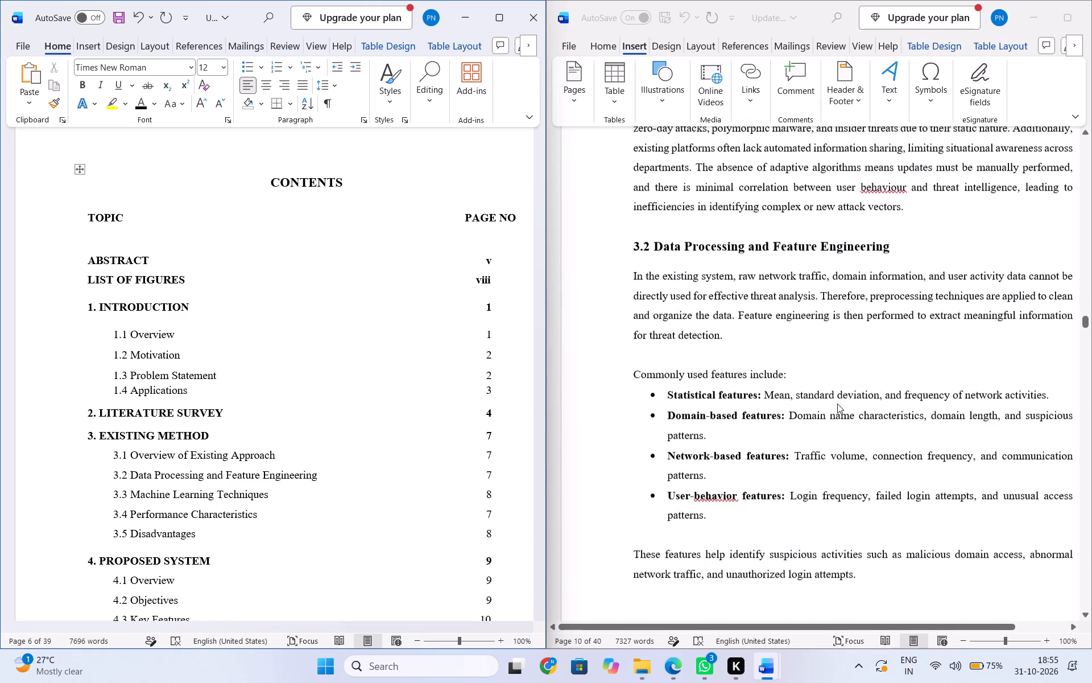
{"action": "scroll", "coordinate": [837, 404], "scroll_direction": "up", "scroll_amount": 5}
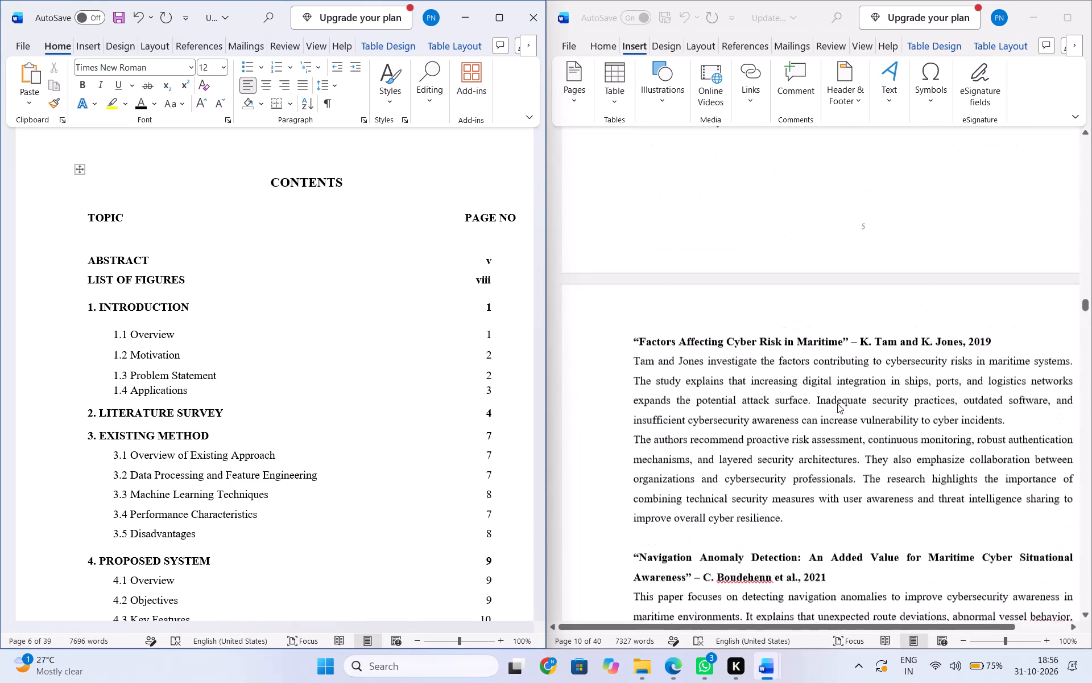
{"action": "scroll", "coordinate": [837, 403], "scroll_direction": "up", "scroll_amount": 4}
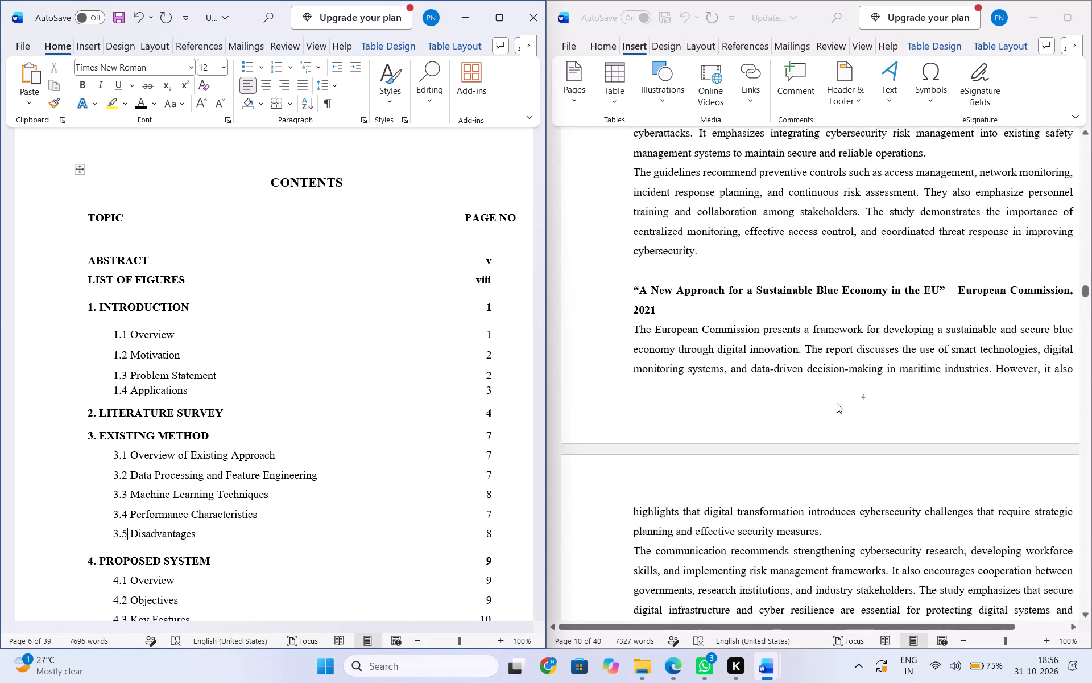
{"action": "scroll", "coordinate": [837, 403], "scroll_direction": "up", "scroll_amount": 9}
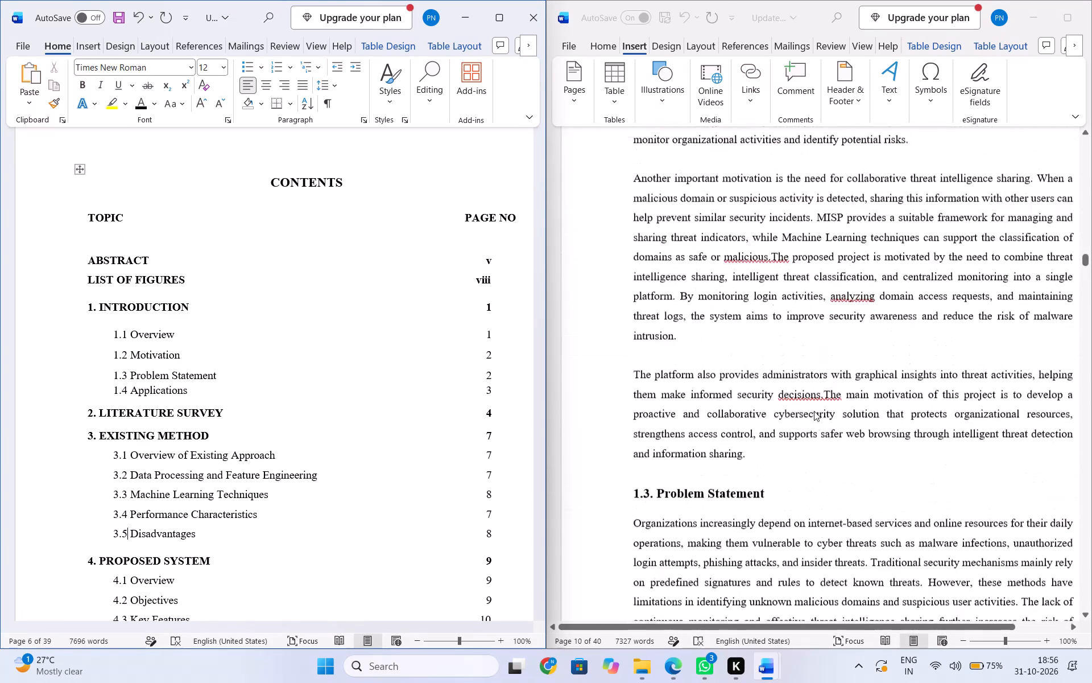
{"action": "scroll", "coordinate": [814, 411], "scroll_direction": "up", "scroll_amount": 3}
{"action": "scroll", "coordinate": [650, 322], "scroll_direction": "down", "scroll_amount": 1}
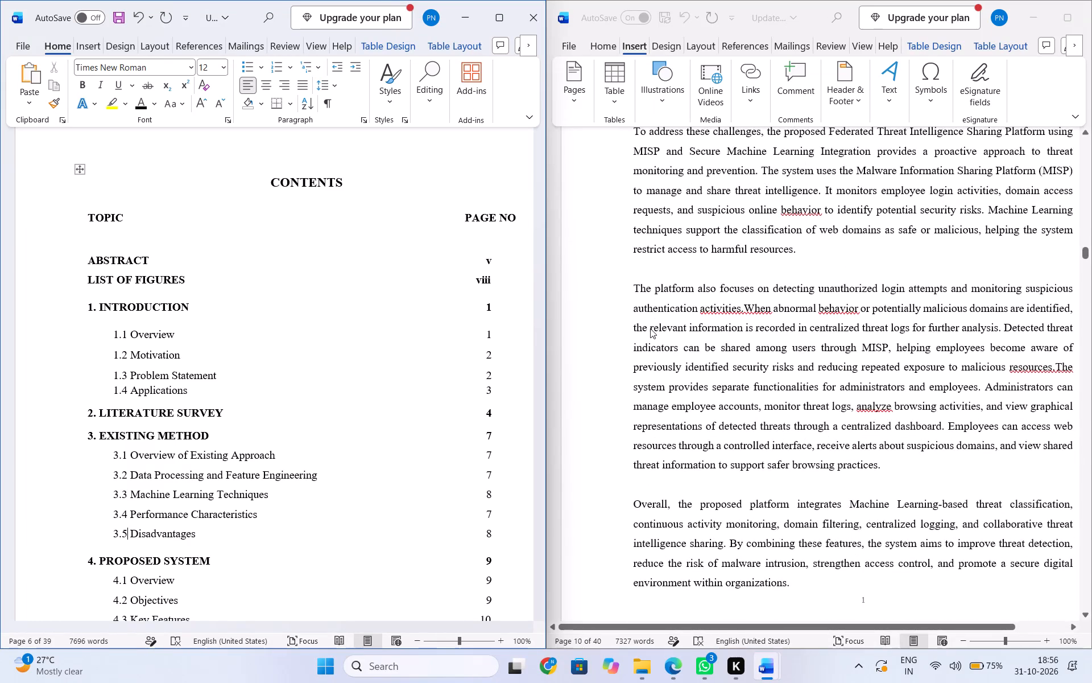
{"action": "scroll", "coordinate": [650, 328], "scroll_direction": "down", "scroll_amount": 1}
{"action": "scroll", "coordinate": [668, 480], "scroll_direction": "down", "scroll_amount": 2}
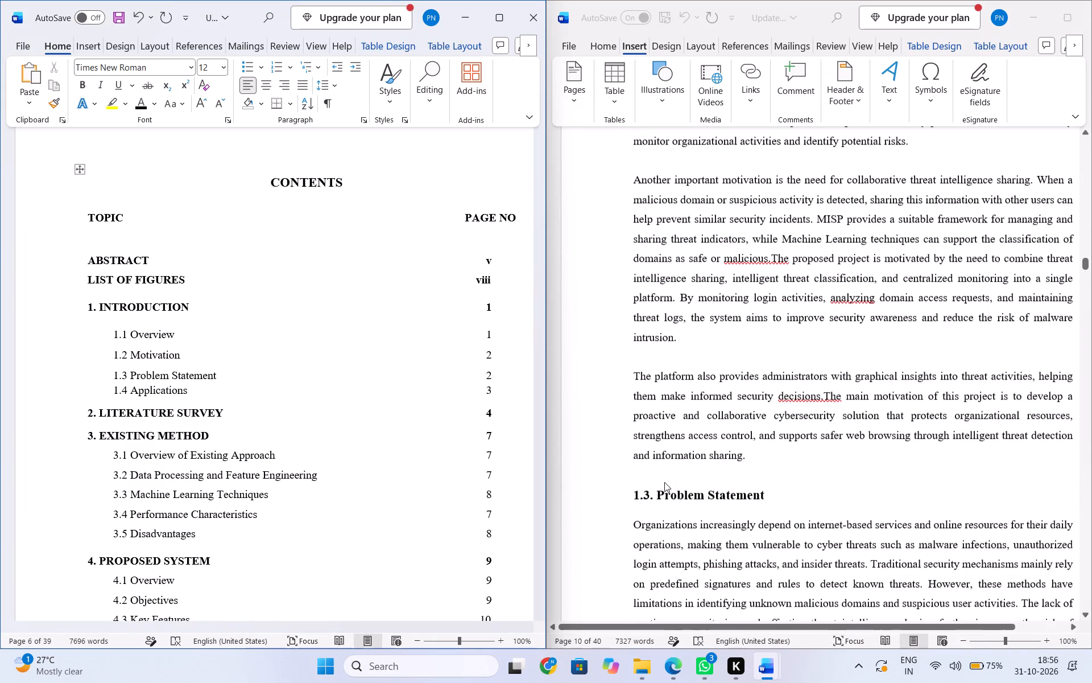
{"action": "left_click", "coordinate": [653, 493]}
{"action": "left_click", "coordinate": [653, 493]}
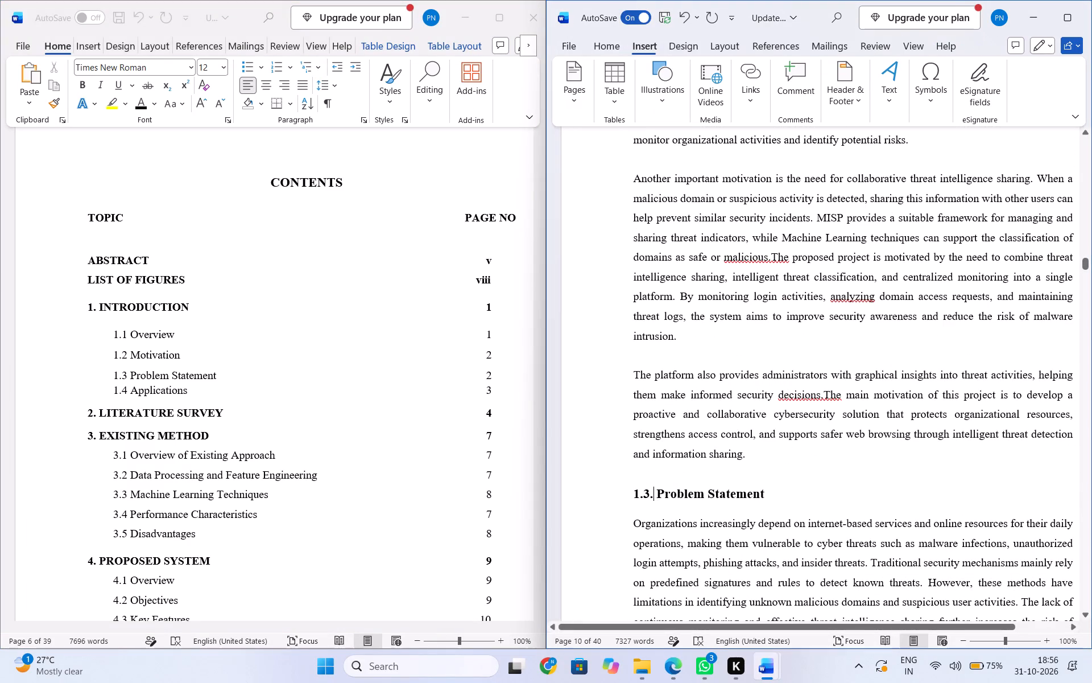
{"action": "key", "text": "BackSpace"}
{"action": "key", "text": "BackSpace"}
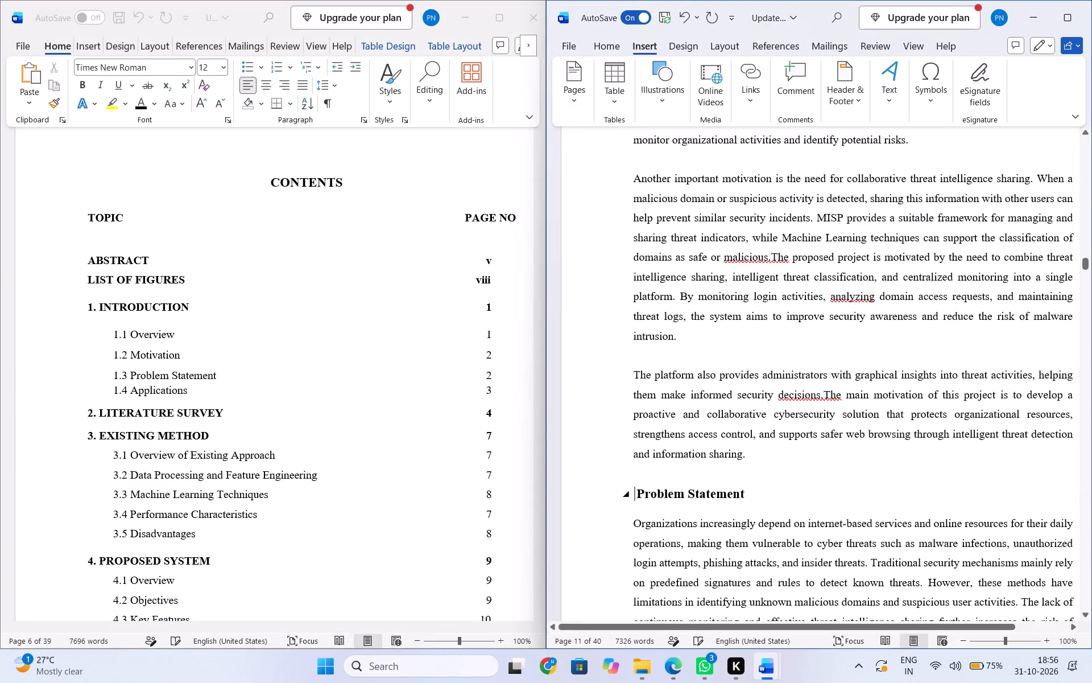
{"action": "key", "text": "Right"}
{"action": "key", "text": "BackSpace"}
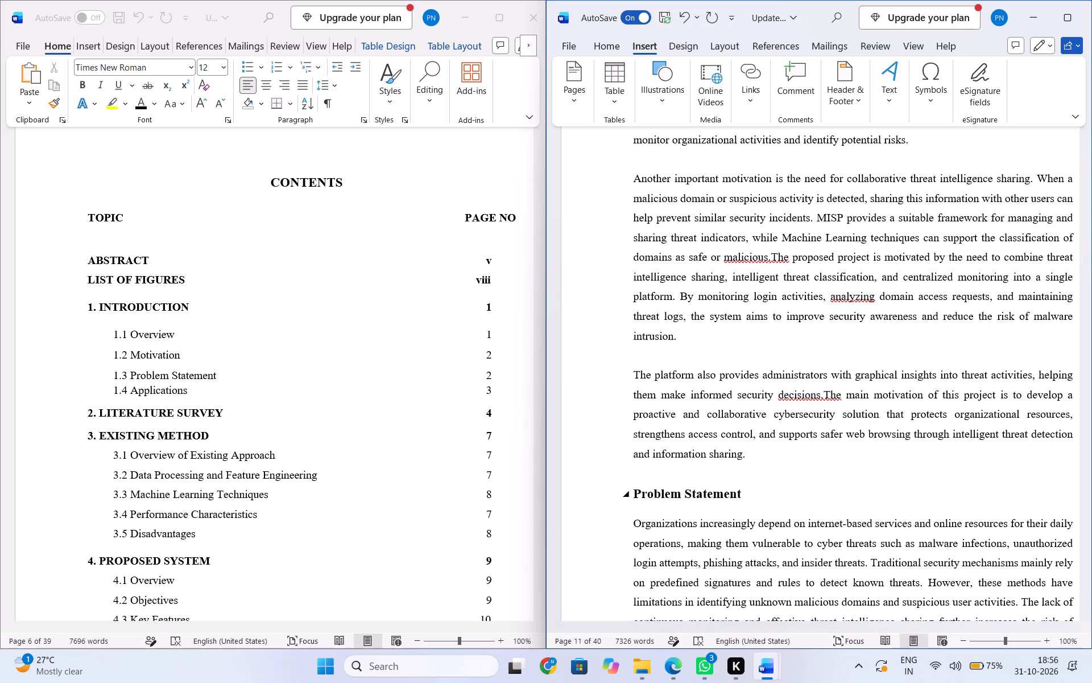
{"action": "key", "text": "1"}
{"action": "type", "text": ".3"}
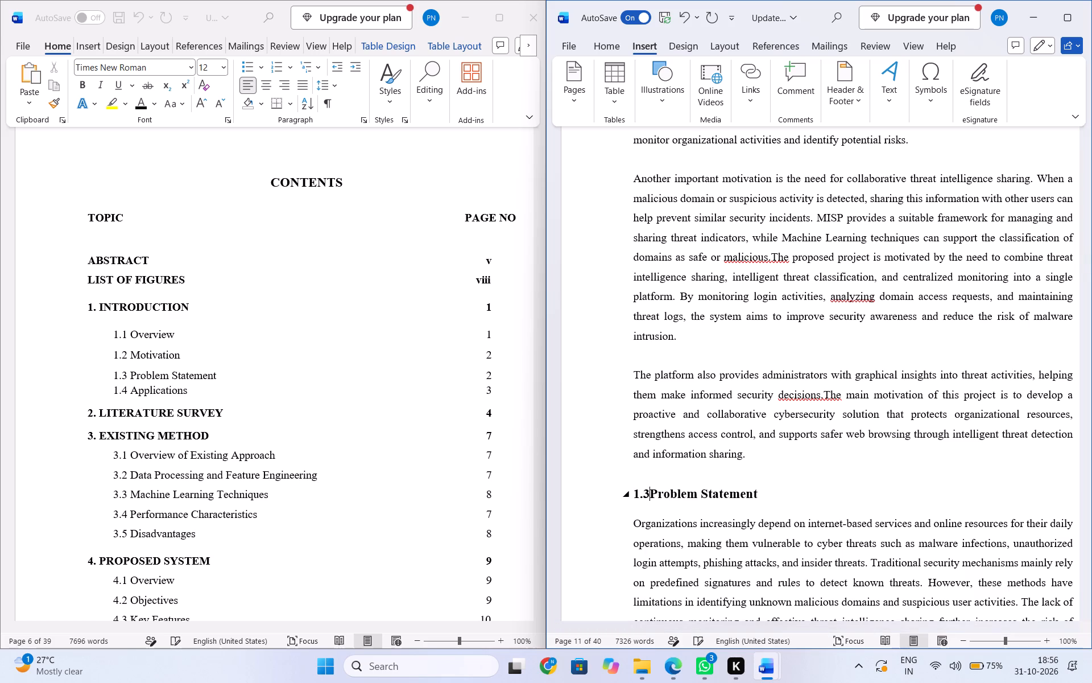
{"action": "key", "text": "space"}
Renumber the report's Applications heading in chapter 1 as plain-text 1.4, without the dot after the number.
{"action": "scroll", "coordinate": [653, 492], "scroll_direction": "down", "scroll_amount": 2}
{"action": "left_click", "coordinate": [655, 509]}
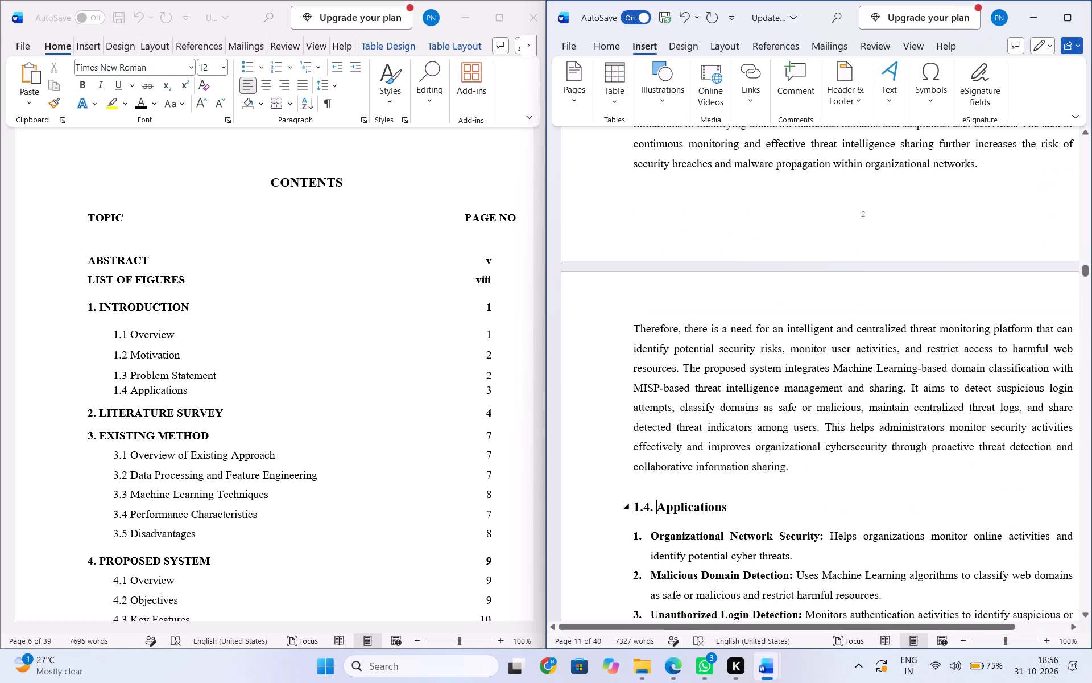
{"action": "key", "text": "BackSpace"}
{"action": "key", "text": "BackSpace"}
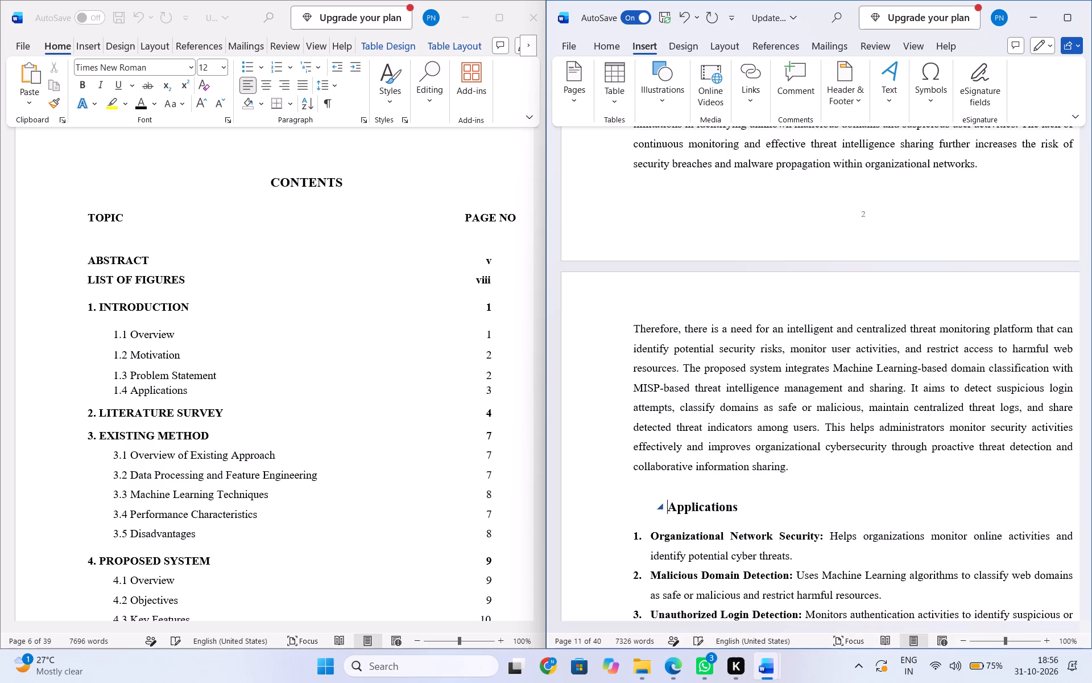
{"action": "key", "text": "BackSpace"}
{"action": "type", "text": "1.4"}
{"action": "key", "text": "space"}
{"action": "key", "text": "space"}
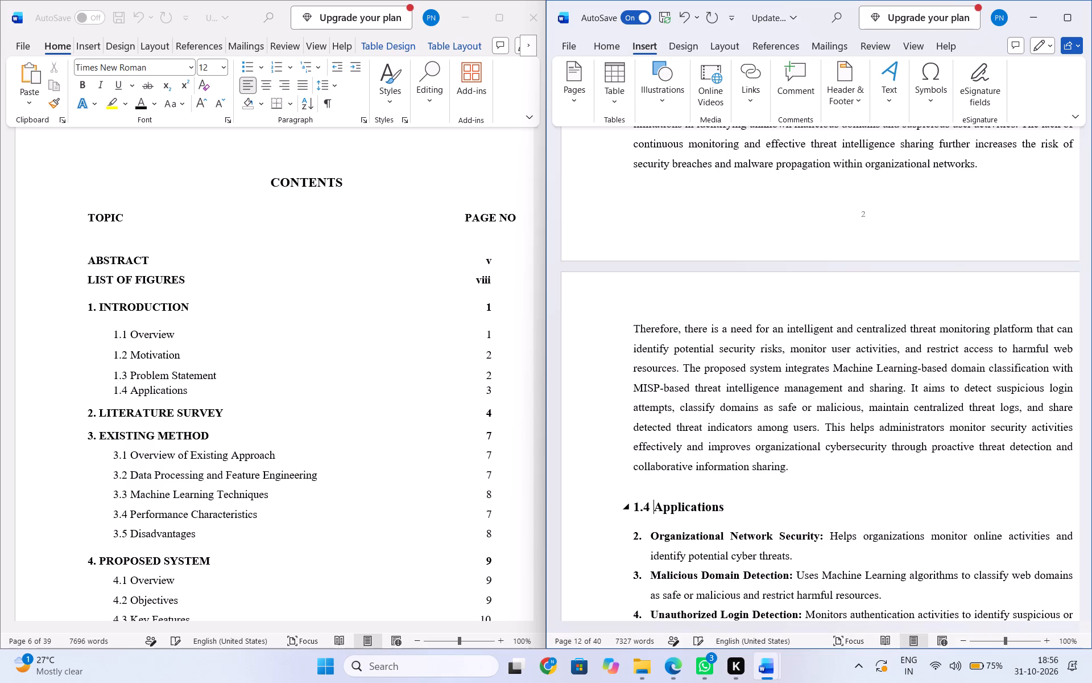
Convert the numbered list under 1.4 Applications, from Organizational Network Security to Security Data Visualization, to solid round bullets.
{"action": "scroll", "coordinate": [655, 509], "scroll_direction": "down", "scroll_amount": 1}
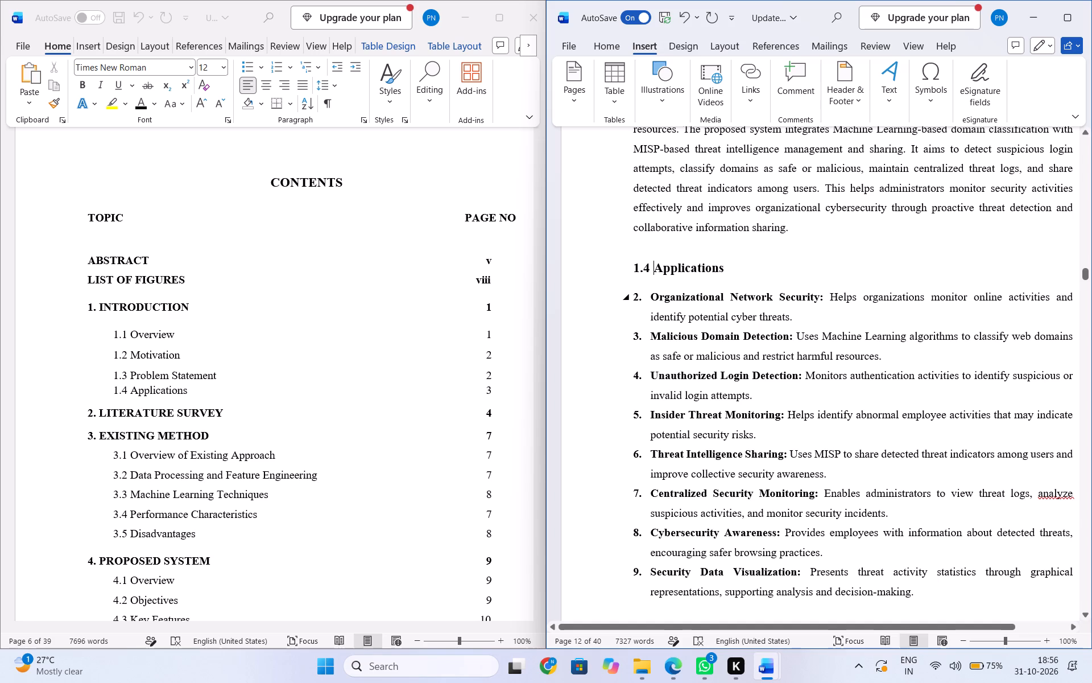
{"action": "left_click_drag", "start_coordinate": [633, 294], "coordinate": [962, 599]}
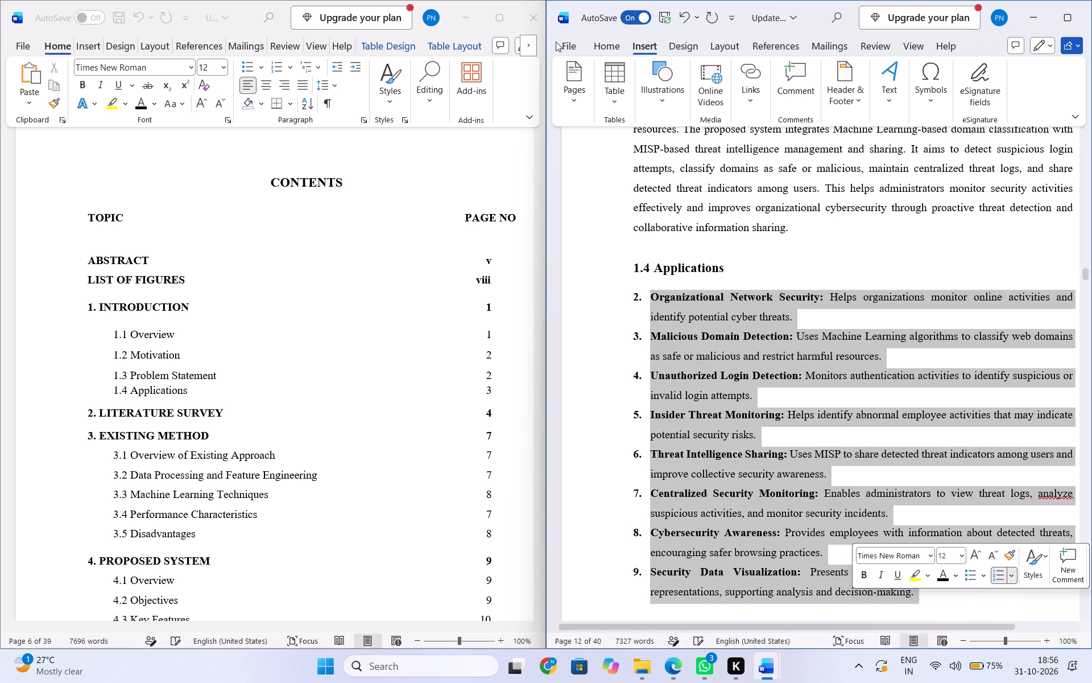
{"action": "left_click", "coordinate": [603, 51]}
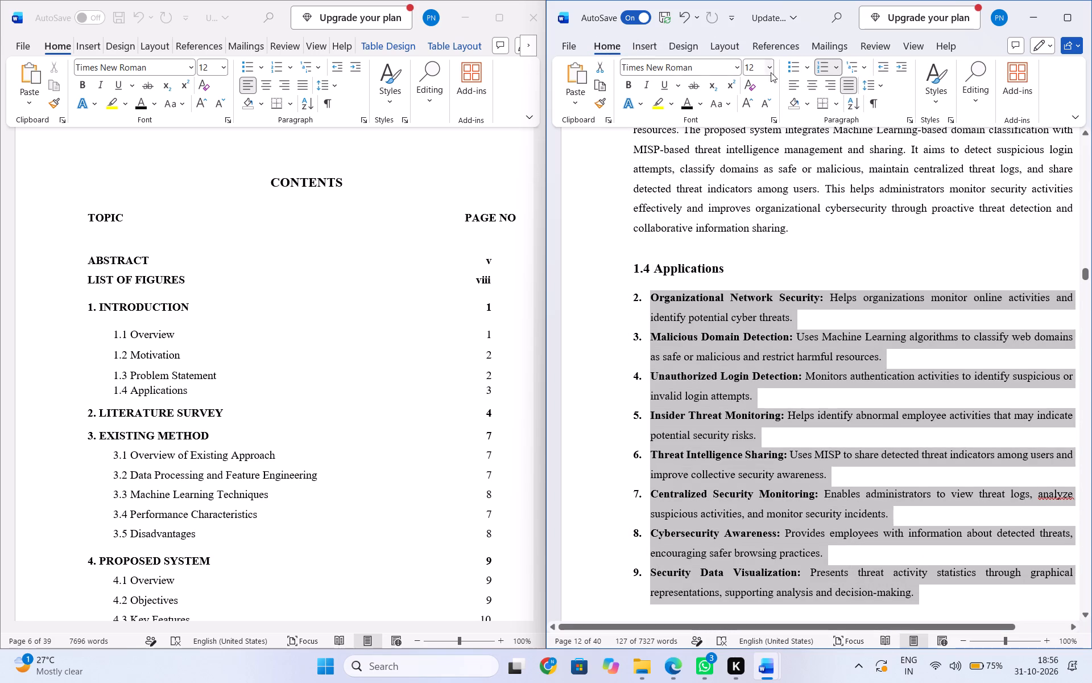
{"action": "left_click", "coordinate": [813, 68]}
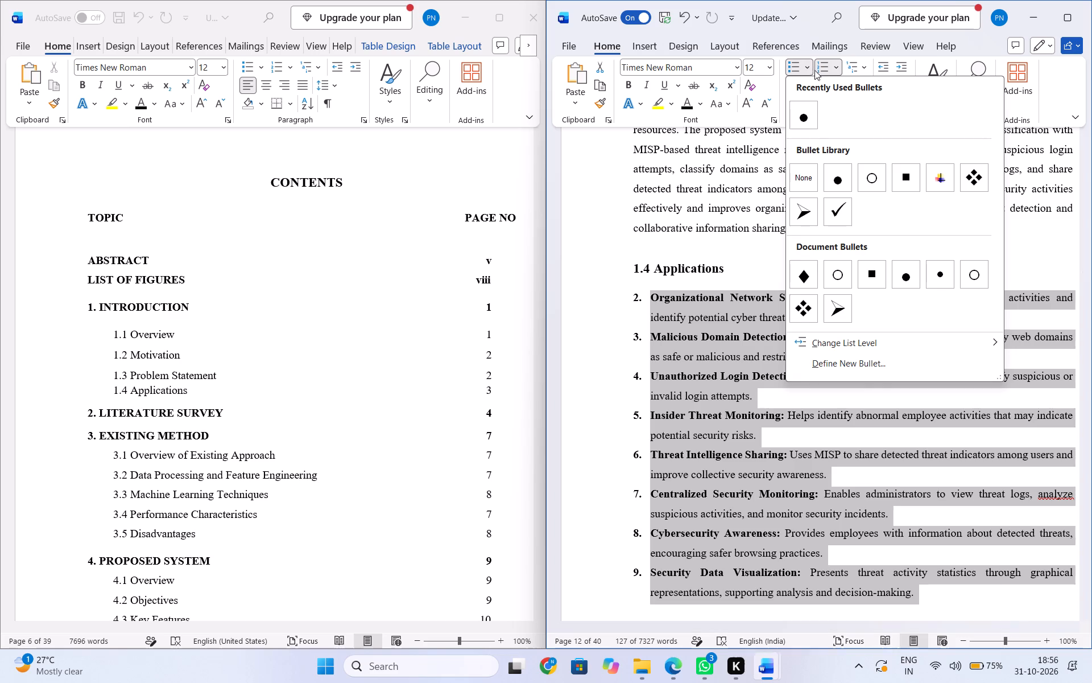
{"action": "left_click", "coordinate": [800, 123]}
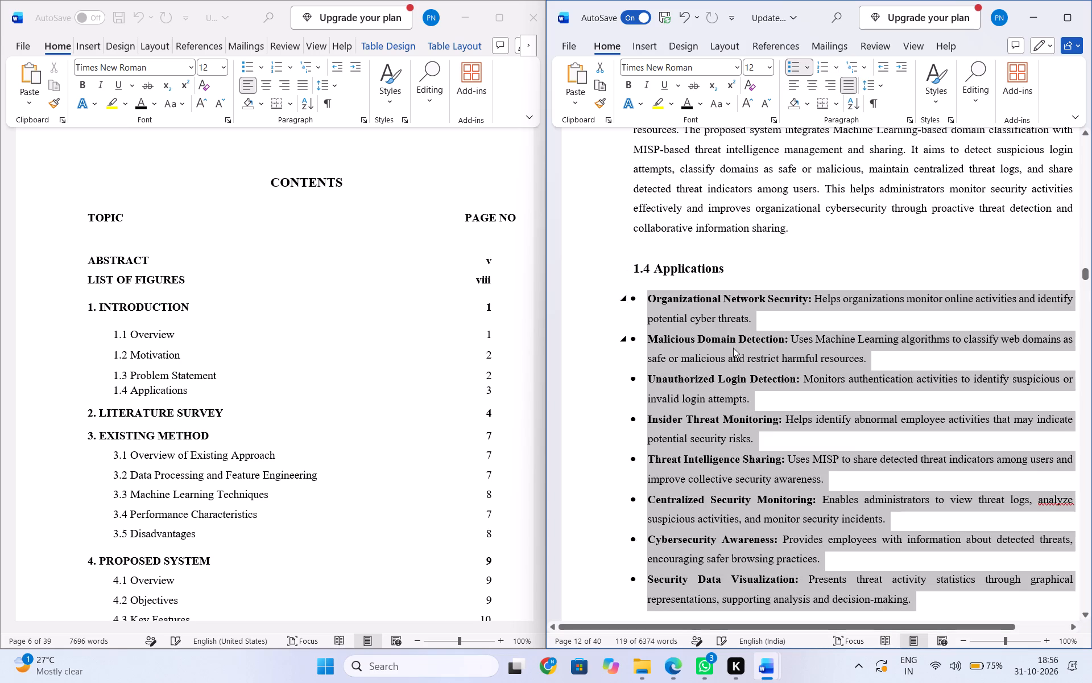
{"action": "left_click", "coordinate": [733, 348]}
{"action": "scroll", "coordinate": [746, 327], "scroll_direction": "up", "scroll_amount": 3}
{"action": "scroll", "coordinate": [746, 327], "scroll_direction": "down", "scroll_amount": 3}
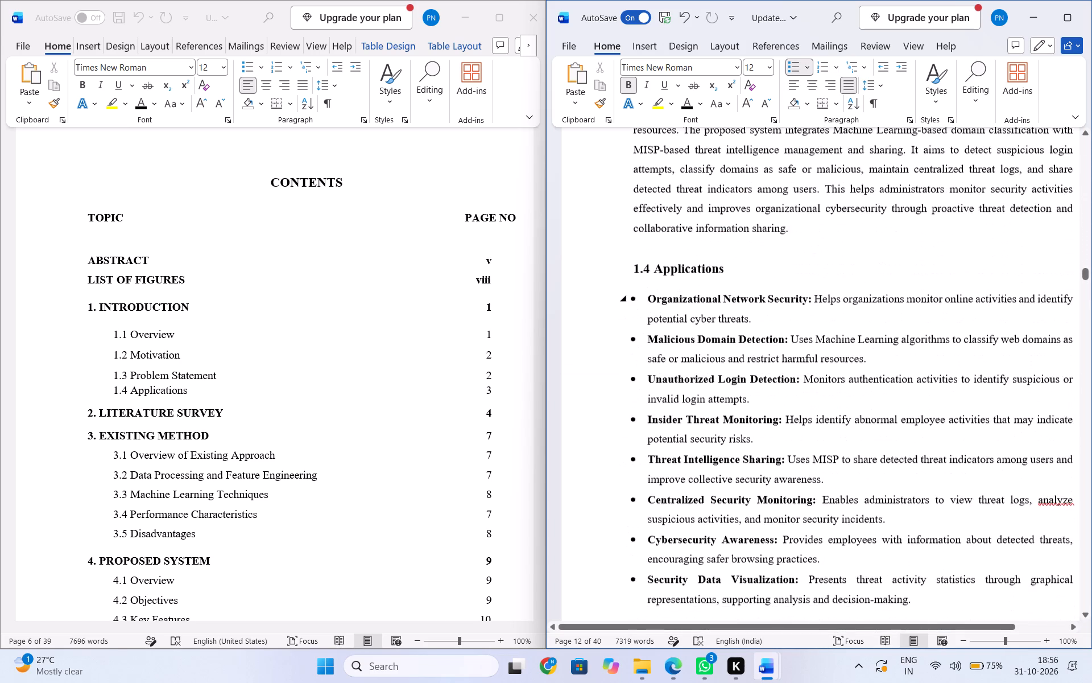
Check the report's chapter 3 section pages and set the page number of 3.4 Performance Characteristics in the Contents to 8.
{"action": "scroll", "coordinate": [746, 327], "scroll_direction": "down", "scroll_amount": 3}
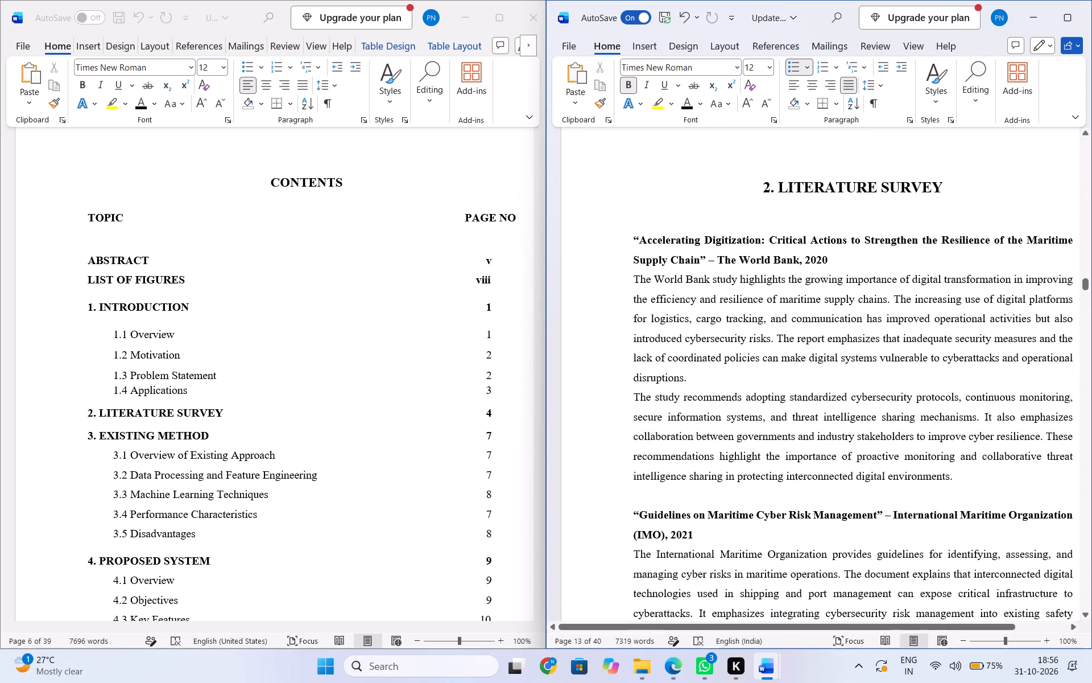
{"action": "scroll", "coordinate": [746, 327], "scroll_direction": "down", "scroll_amount": 8}
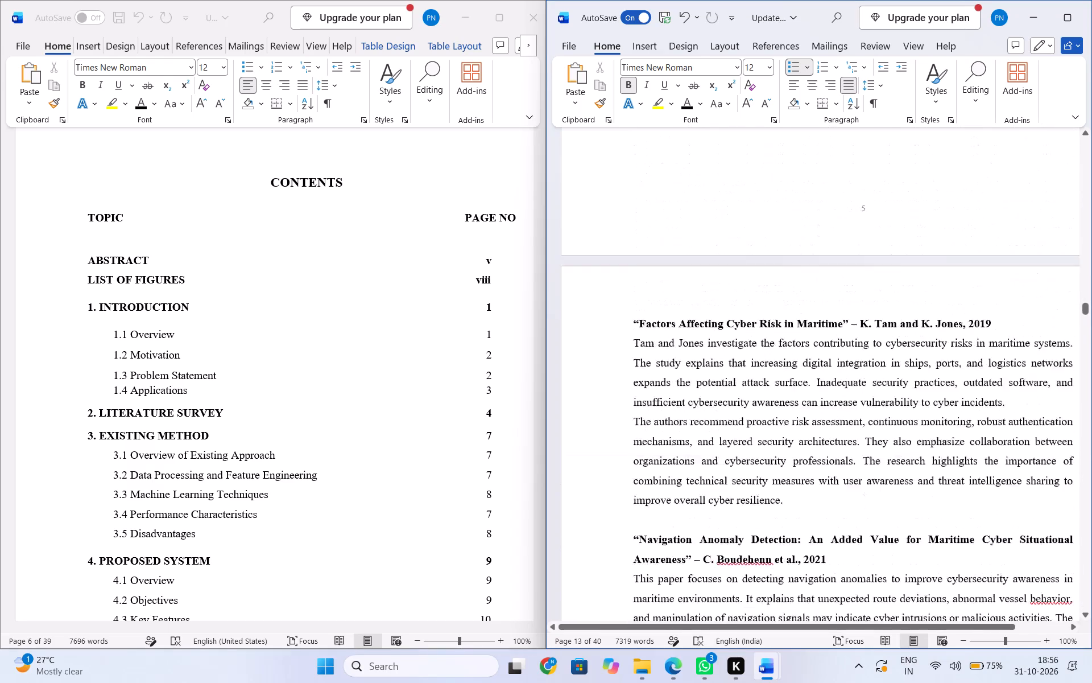
{"action": "scroll", "coordinate": [743, 322], "scroll_direction": "down", "scroll_amount": 3}
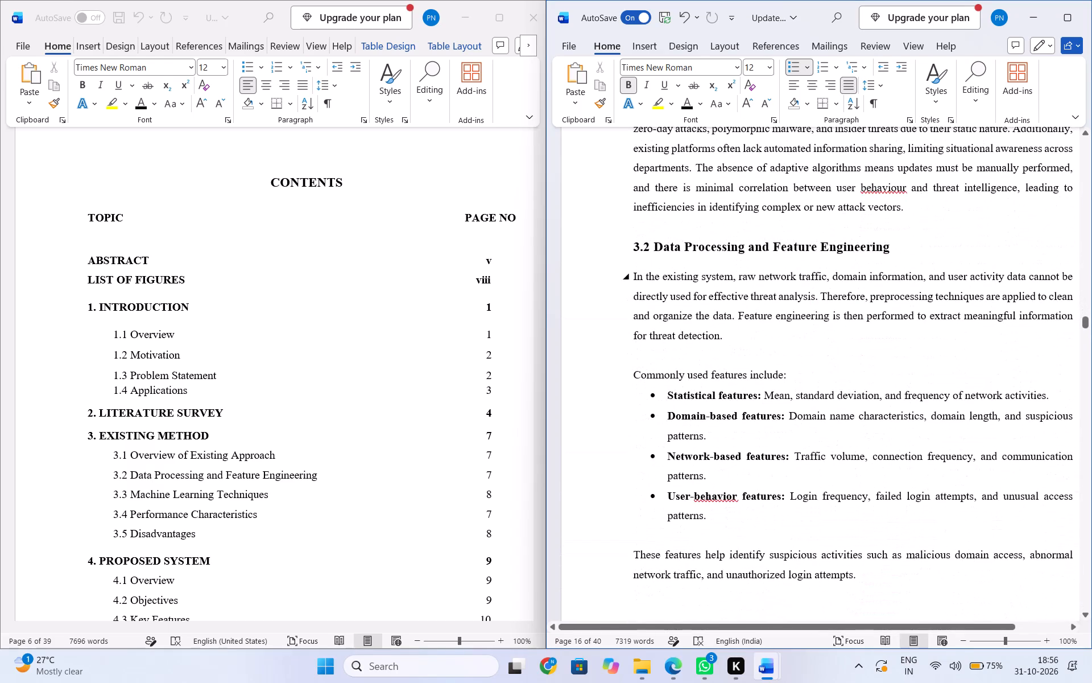
{"action": "scroll", "coordinate": [743, 322], "scroll_direction": "down", "scroll_amount": 1}
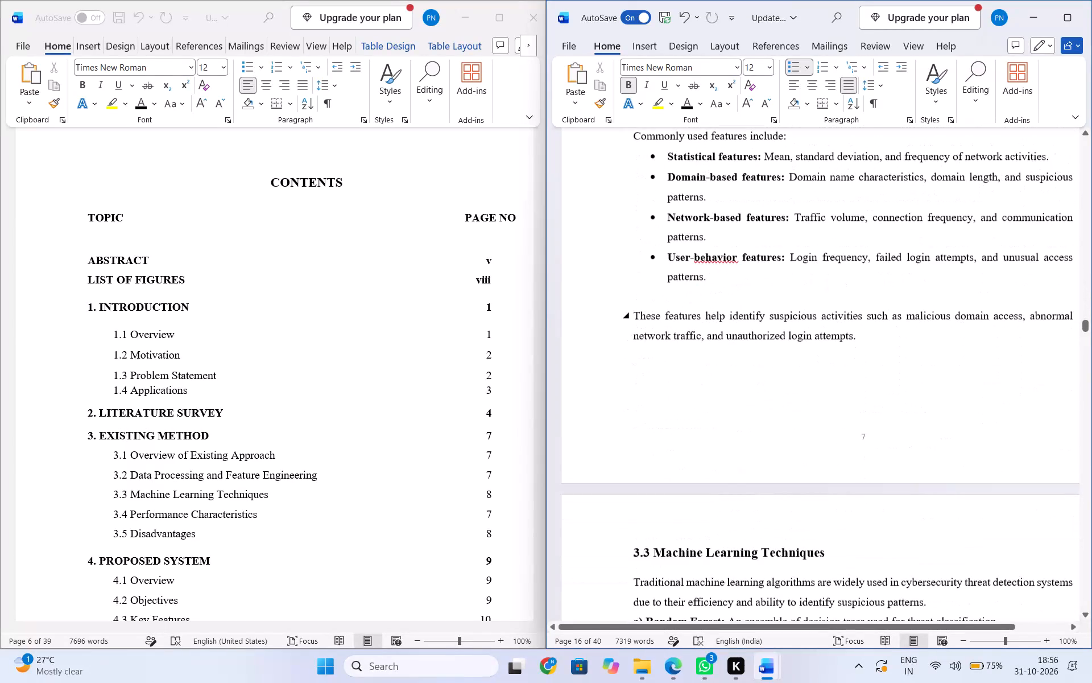
{"action": "scroll", "coordinate": [742, 322], "scroll_direction": "down", "scroll_amount": 3}
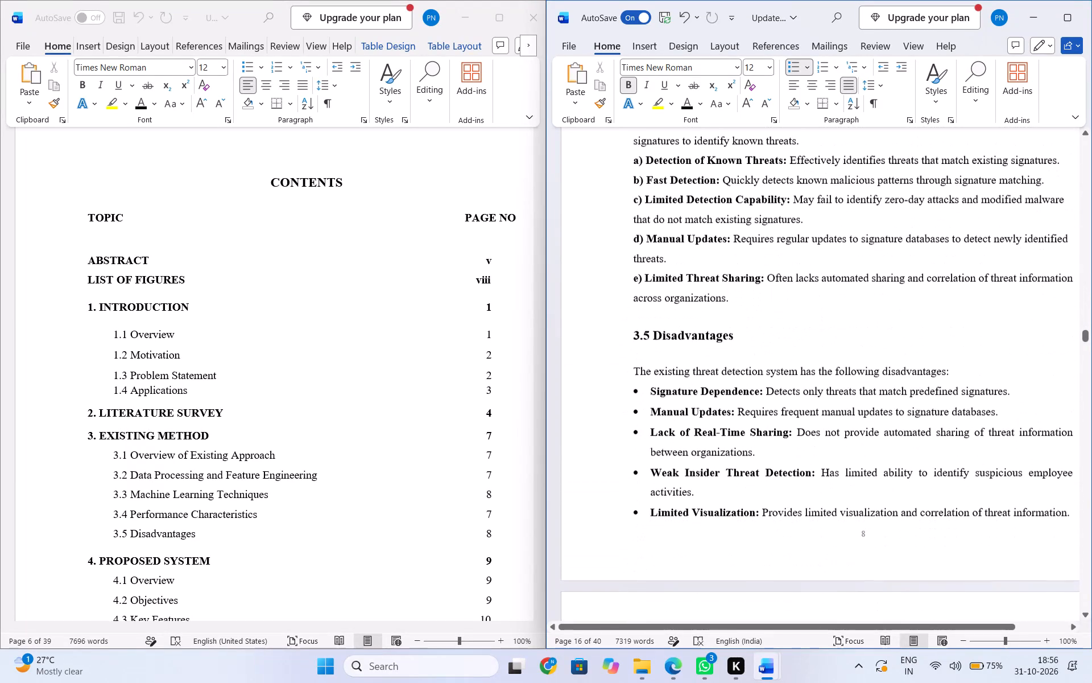
{"action": "scroll", "coordinate": [742, 322], "scroll_direction": "down", "scroll_amount": 1}
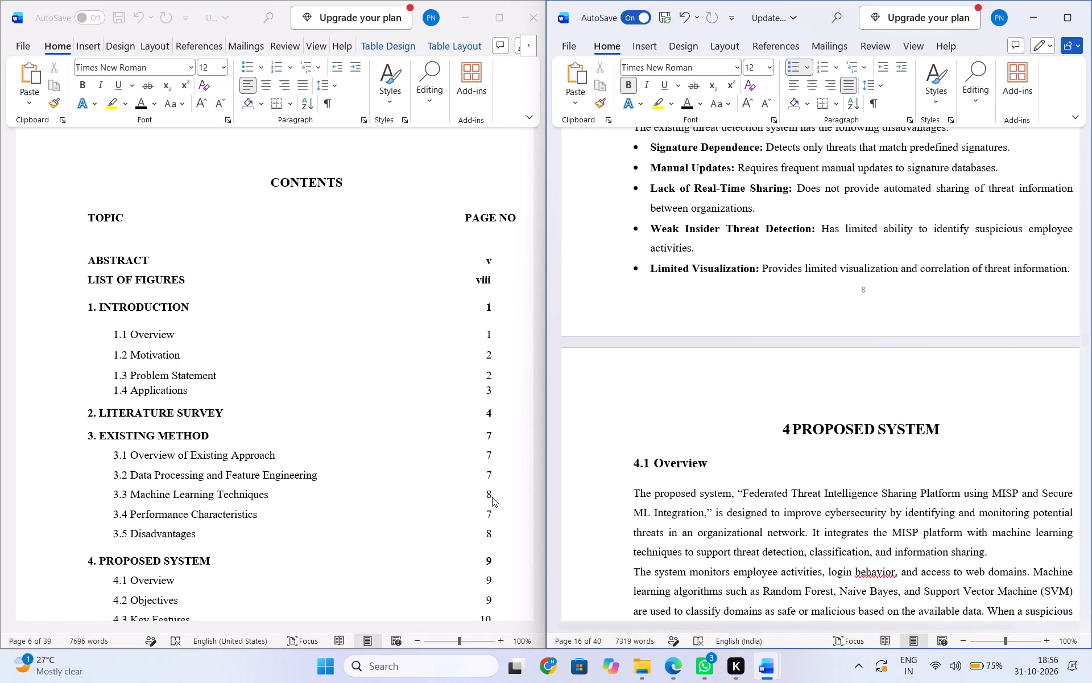
{"action": "scroll", "coordinate": [598, 442], "scroll_direction": "up", "scroll_amount": 3}
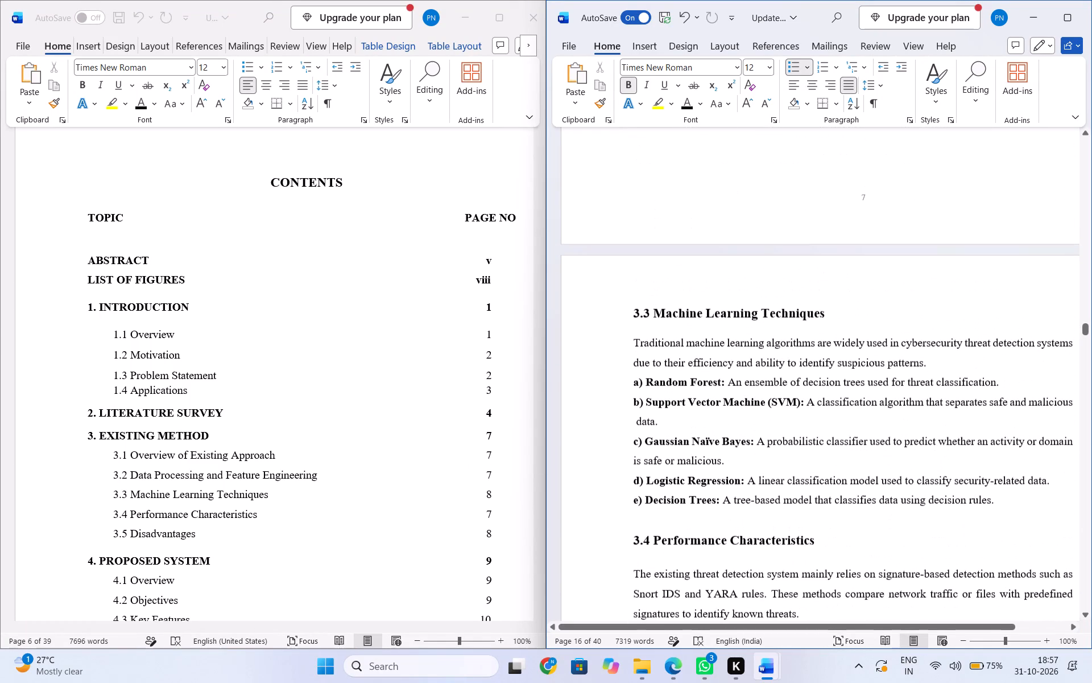
{"action": "left_click", "coordinate": [489, 513]}
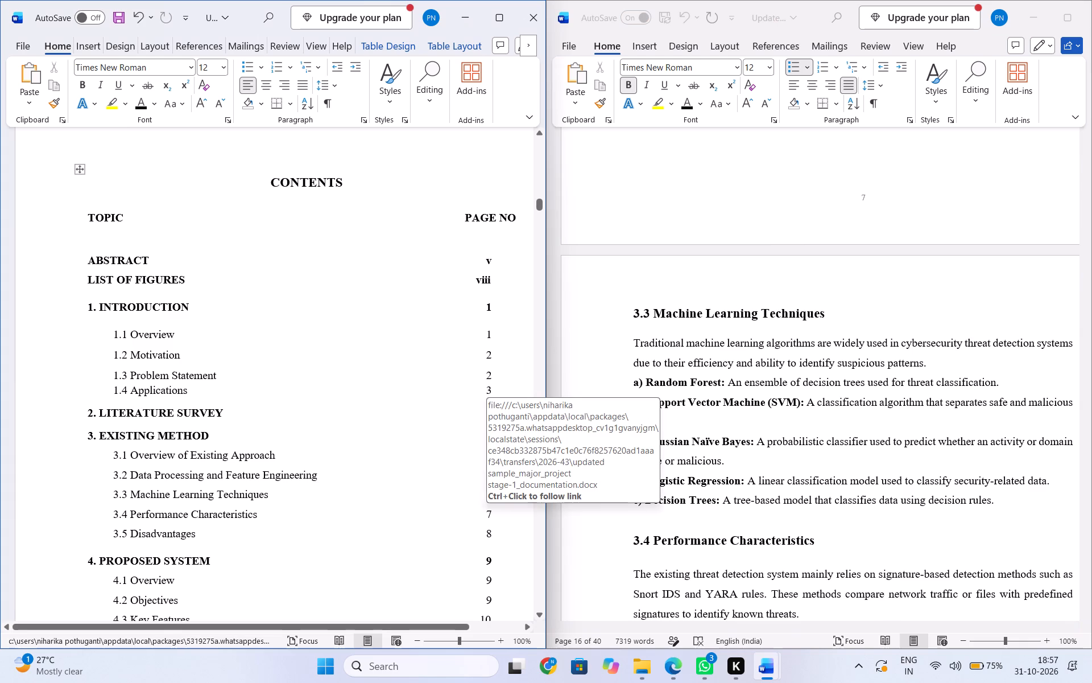
{"action": "left_click", "coordinate": [490, 515]}
{"action": "key", "text": "8"}
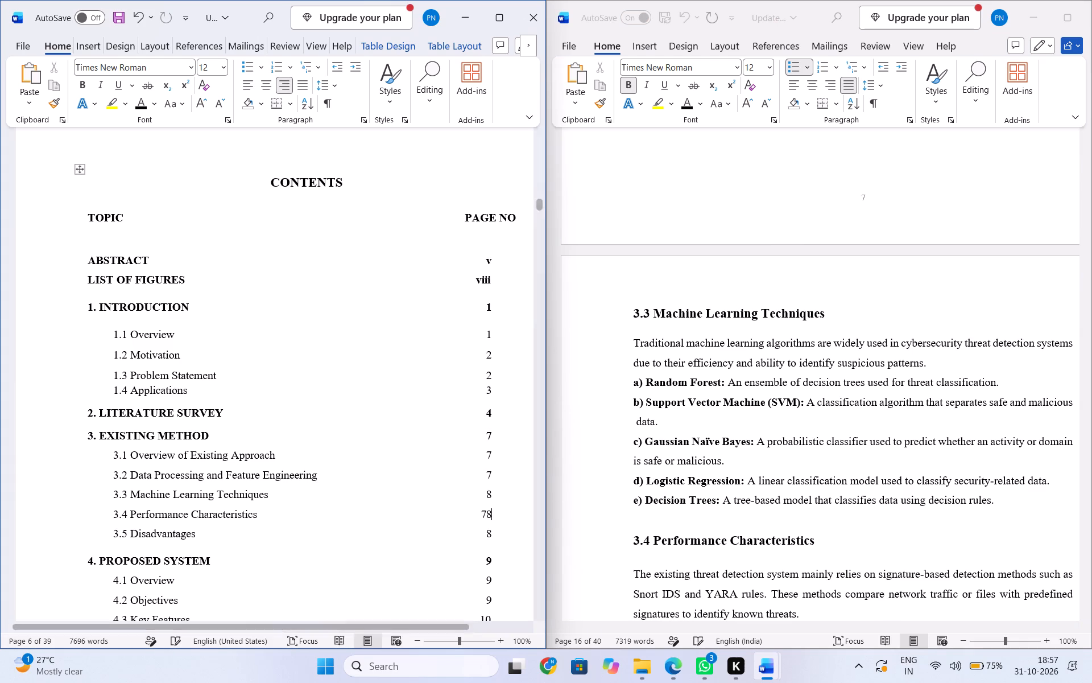
{"action": "key", "text": "Left"}
{"action": "key", "text": "BackSpace"}
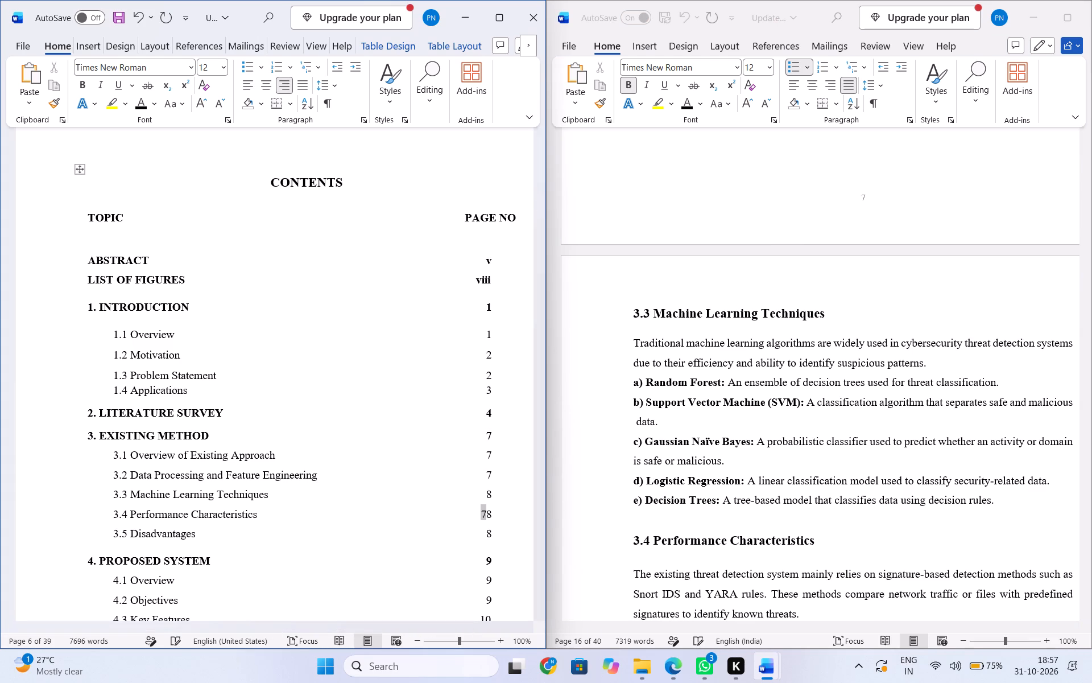
{"action": "key", "text": "BackSpace"}
Change the number of the report's PROPOSED SYSTEM chapter heading to "4." followed by a space.
{"action": "scroll", "coordinate": [741, 473], "scroll_direction": "down", "scroll_amount": 1}
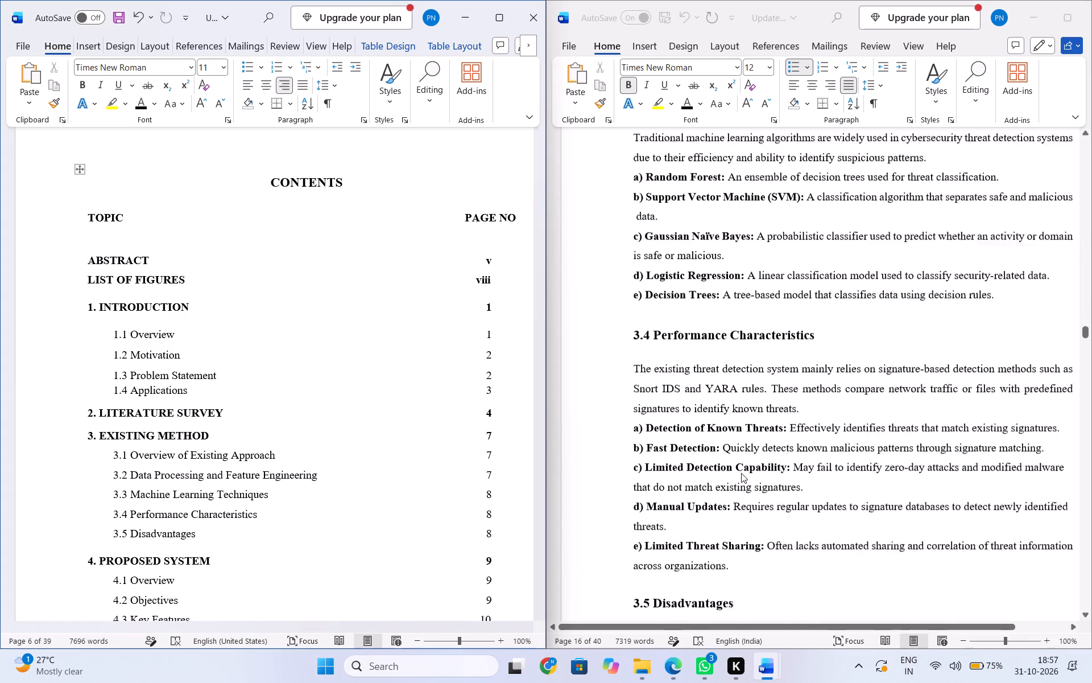
{"action": "scroll", "coordinate": [741, 473], "scroll_direction": "down", "scroll_amount": 2}
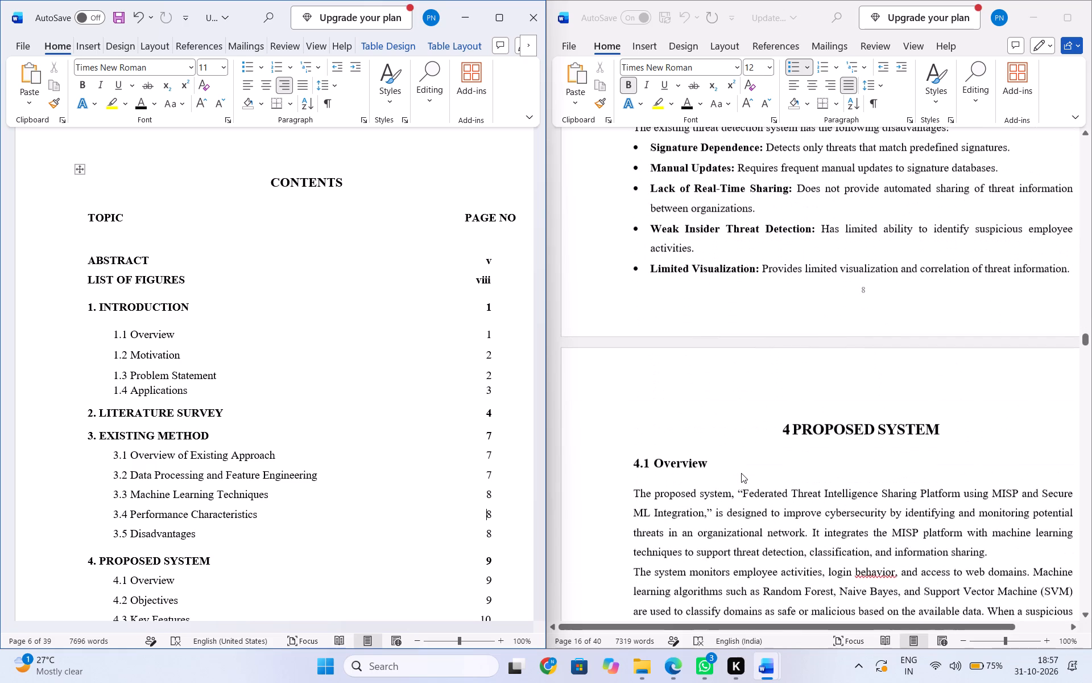
{"action": "left_click", "coordinate": [792, 435]}
{"action": "left_click", "coordinate": [793, 434]}
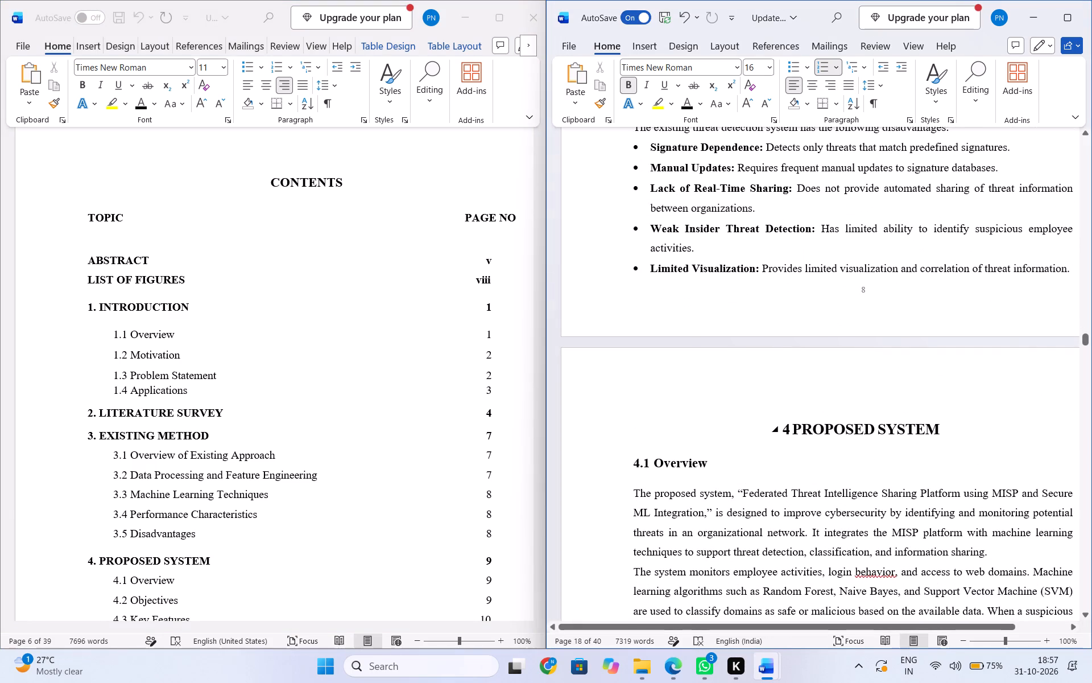
{"action": "key", "text": "BackSpace"}
{"action": "type", "text": "4."}
{"action": "key", "text": "space"}
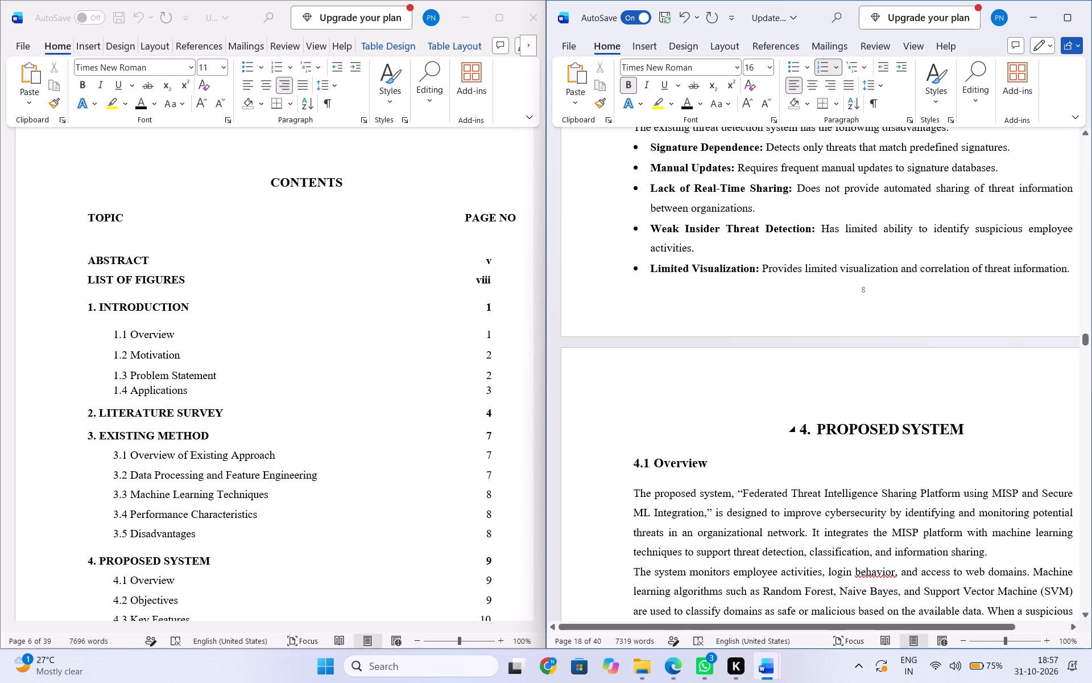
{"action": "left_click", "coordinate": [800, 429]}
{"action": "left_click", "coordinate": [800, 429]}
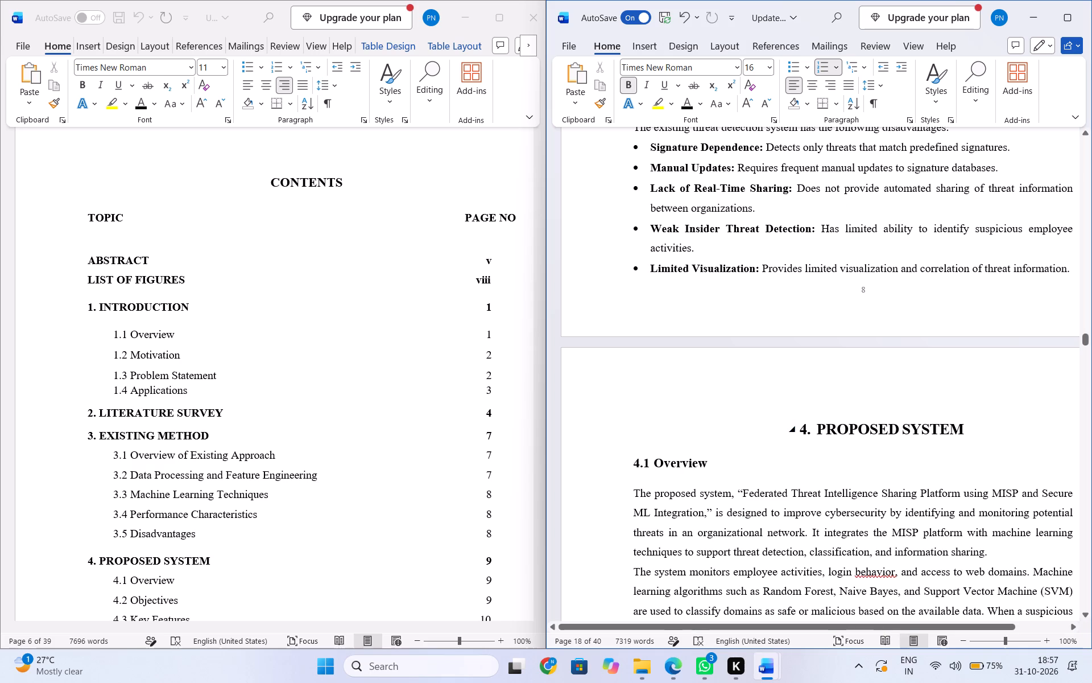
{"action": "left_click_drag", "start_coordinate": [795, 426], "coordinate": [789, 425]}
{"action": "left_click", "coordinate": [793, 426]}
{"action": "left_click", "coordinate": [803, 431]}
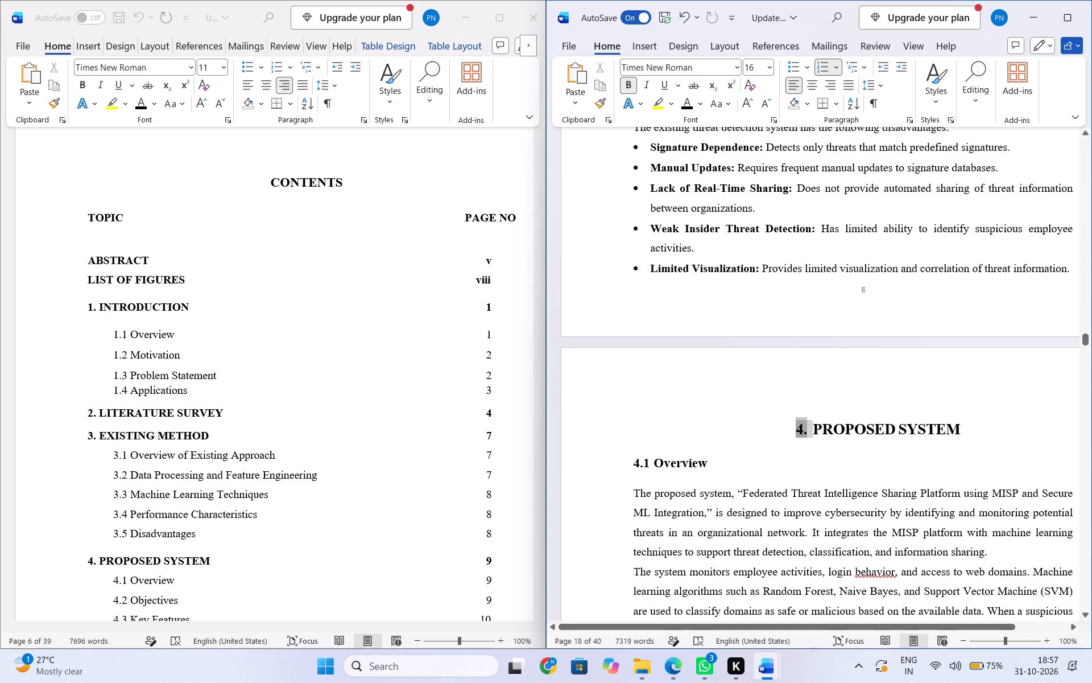
Check the report's chapter 4 section titles and page numbers, from 4.1 Overview through 4.4 Advantages, against the Contents.
{"action": "scroll", "coordinate": [790, 451], "scroll_direction": "down", "scroll_amount": 1}
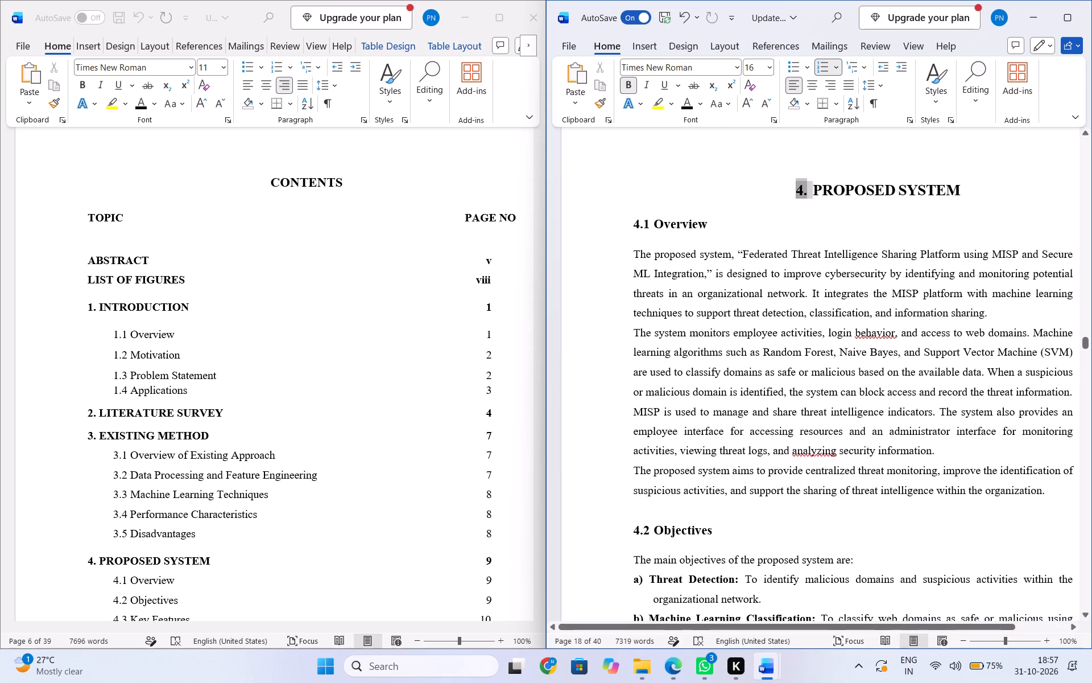
{"action": "scroll", "coordinate": [729, 363], "scroll_direction": "up", "scroll_amount": 1}
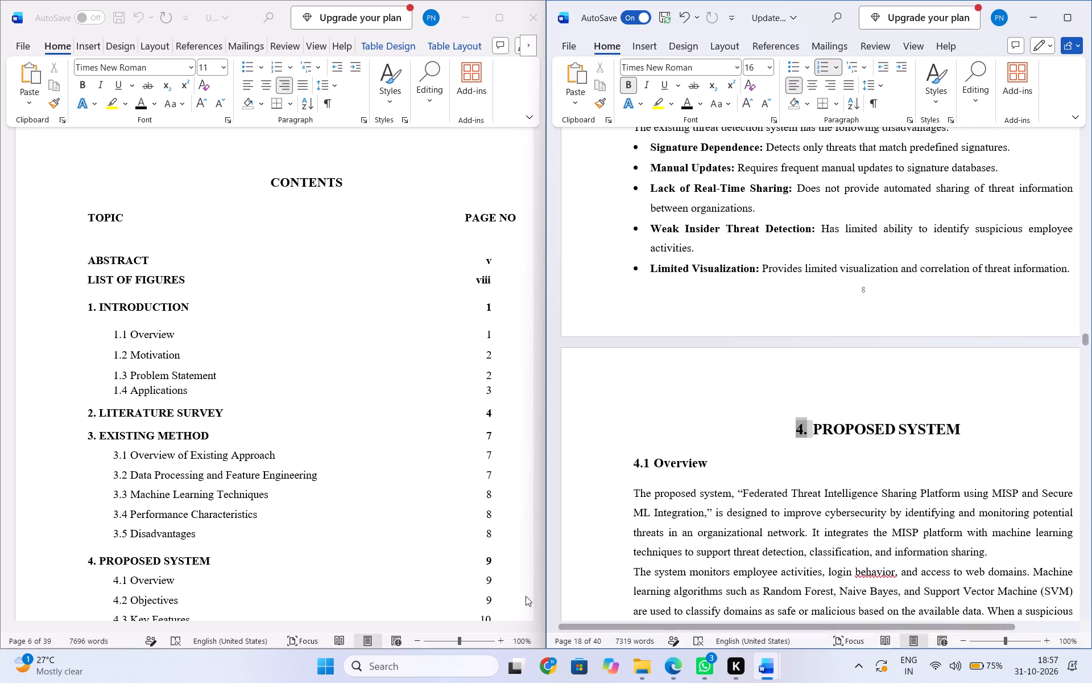
{"action": "scroll", "coordinate": [829, 426], "scroll_direction": "down", "scroll_amount": 3}
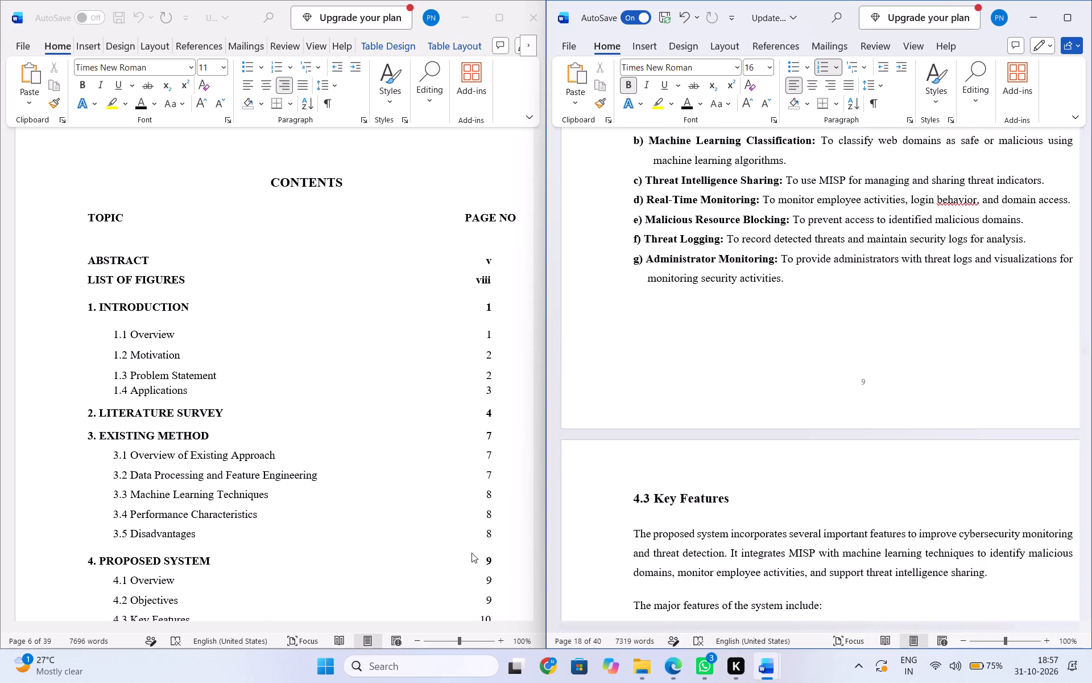
{"action": "left_click", "coordinate": [492, 581]}
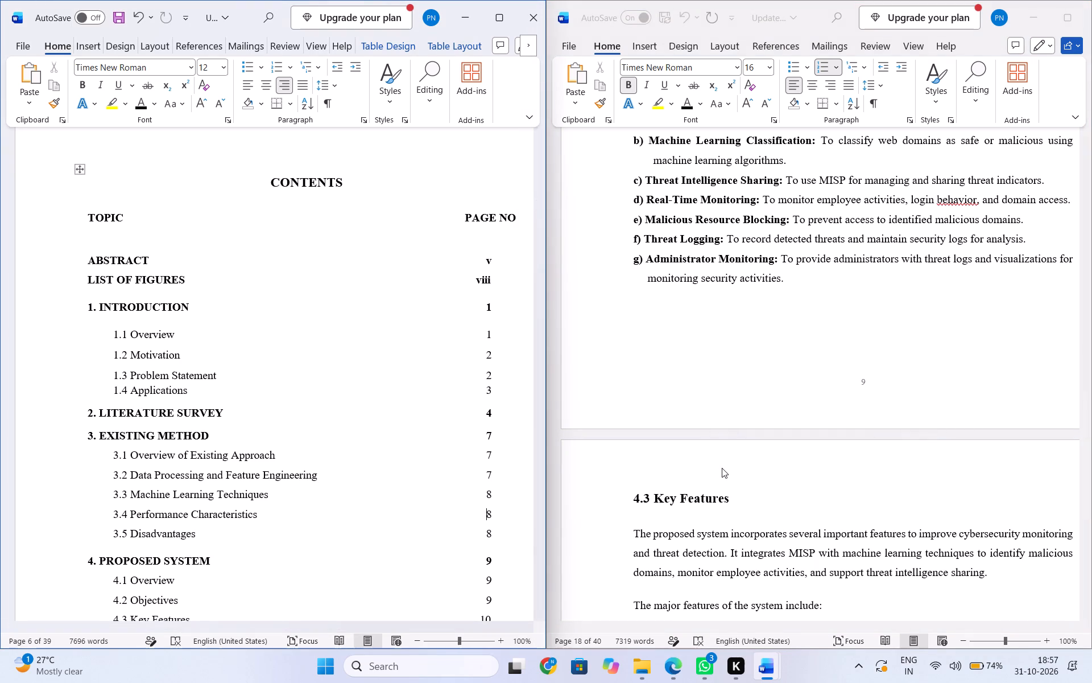
{"action": "scroll", "coordinate": [383, 542], "scroll_direction": "down", "scroll_amount": 1}
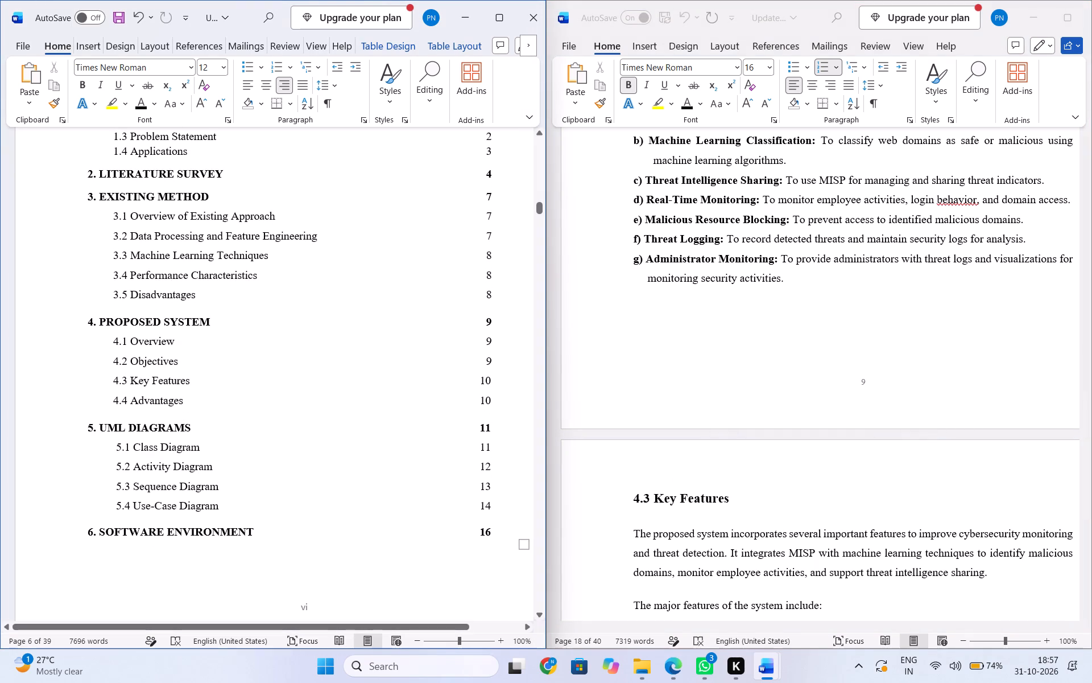
{"action": "scroll", "coordinate": [675, 378], "scroll_direction": "down", "scroll_amount": 3}
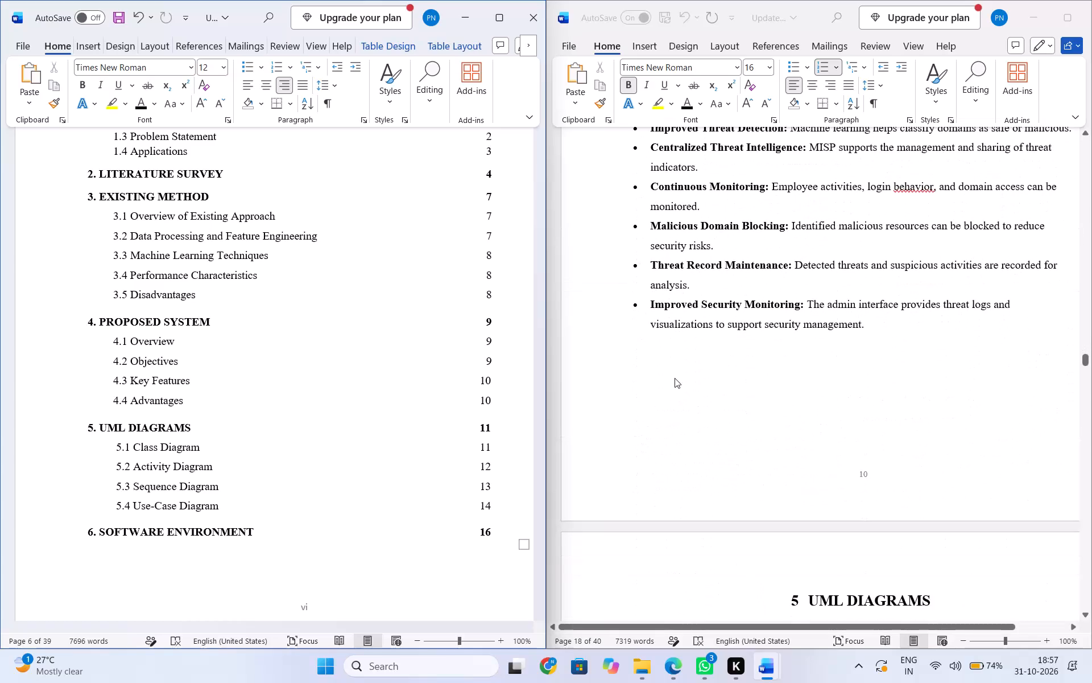
{"action": "scroll", "coordinate": [675, 378], "scroll_direction": "up", "scroll_amount": 1}
{"action": "scroll", "coordinate": [675, 378], "scroll_direction": "down", "scroll_amount": 2}
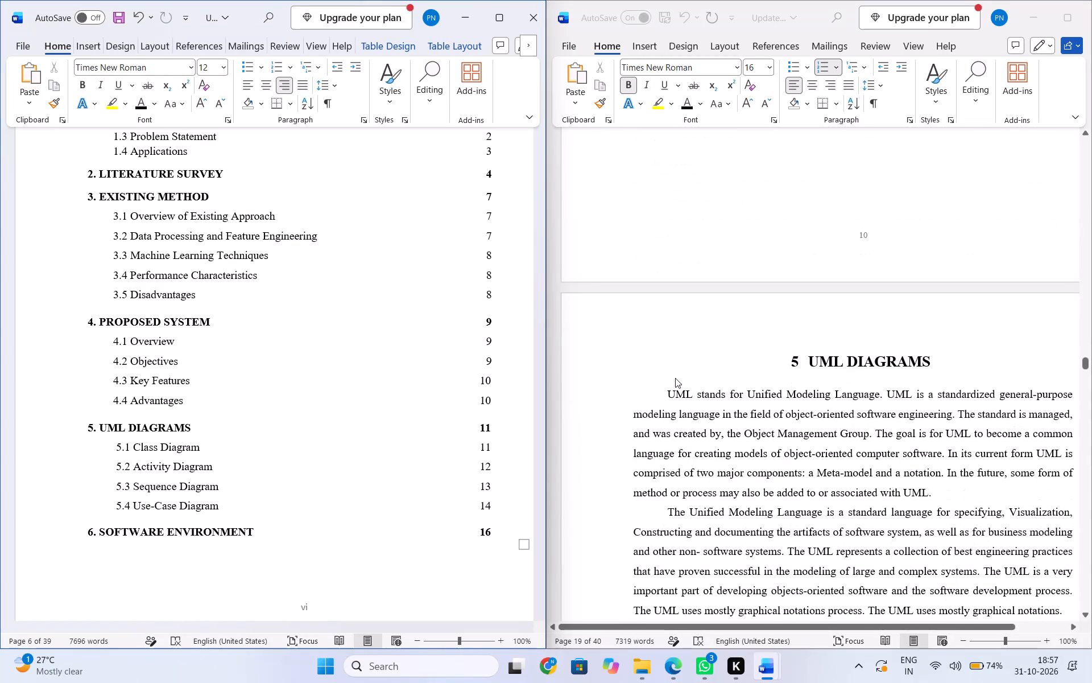
Check the titles and pages of the report's UML DIAGRAMS sections, from 5.1 Class Diagram to 5.5 Collaboration diagram, against the Contents.
{"action": "scroll", "coordinate": [675, 378], "scroll_direction": "down", "scroll_amount": 2}
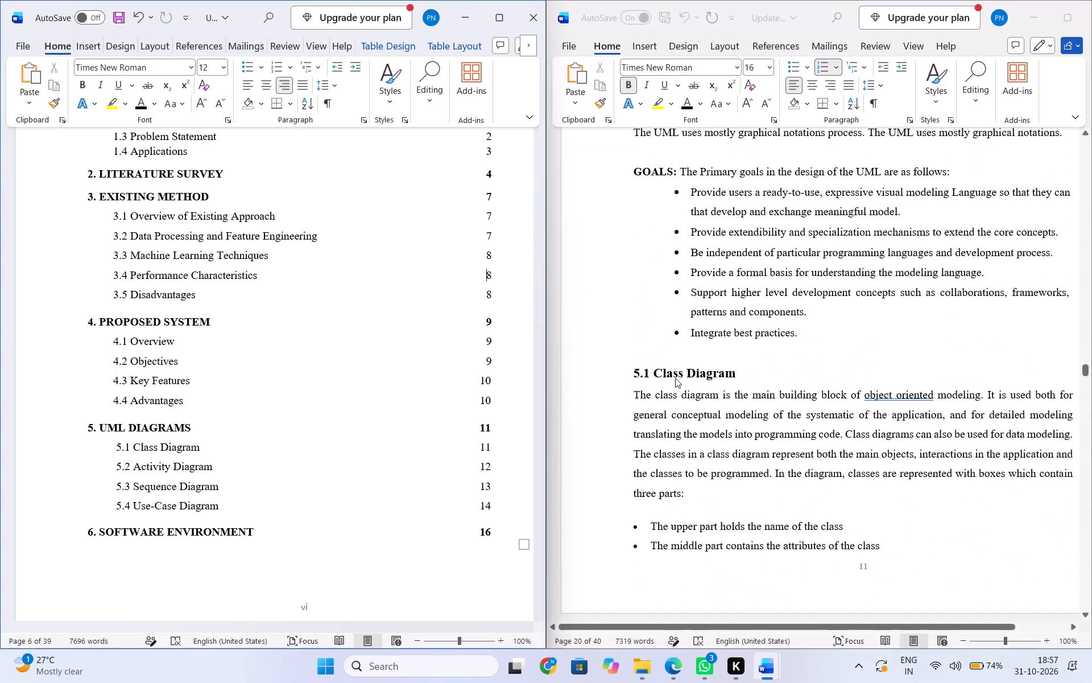
{"action": "scroll", "coordinate": [675, 378], "scroll_direction": "down", "scroll_amount": 3}
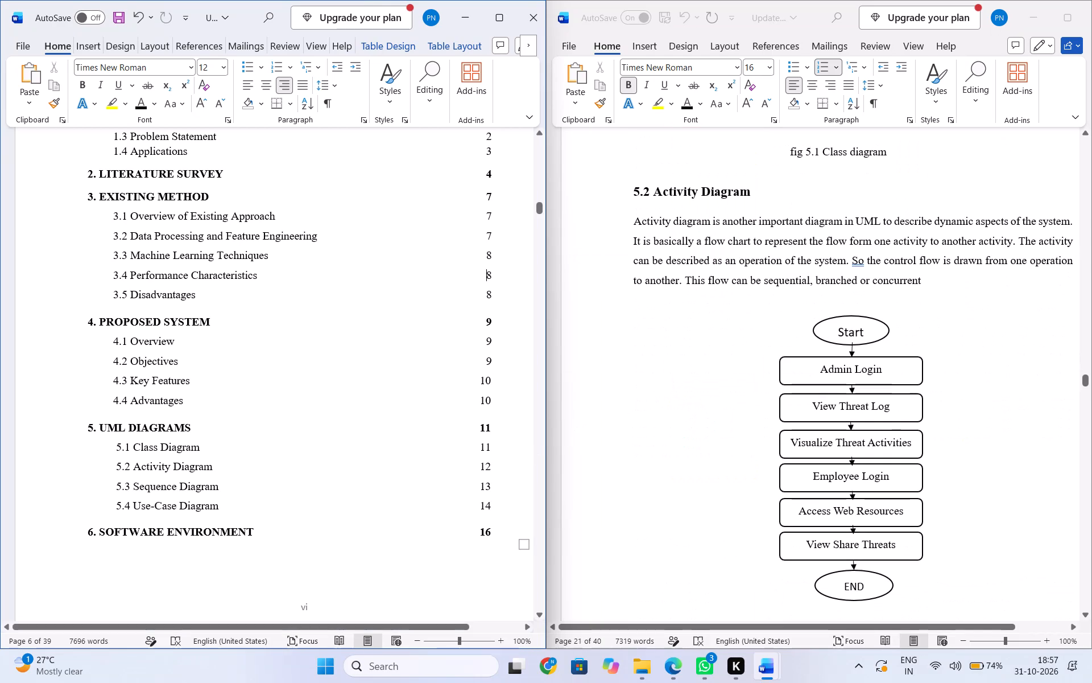
{"action": "scroll", "coordinate": [818, 443], "scroll_direction": "down", "scroll_amount": 3}
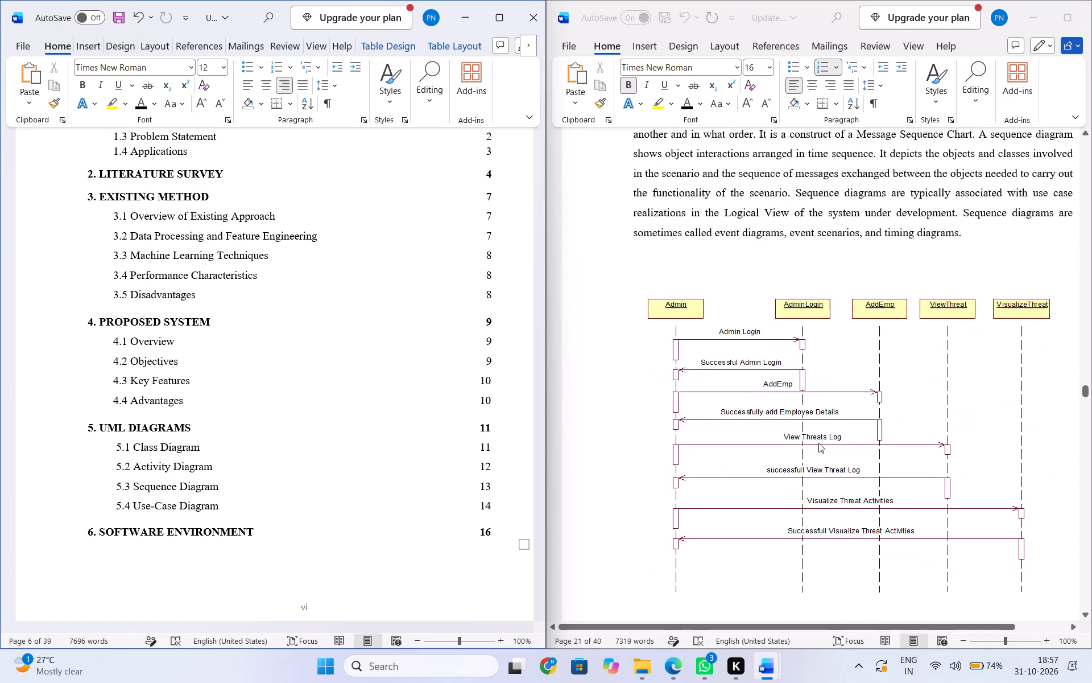
{"action": "scroll", "coordinate": [816, 440], "scroll_direction": "down", "scroll_amount": 1}
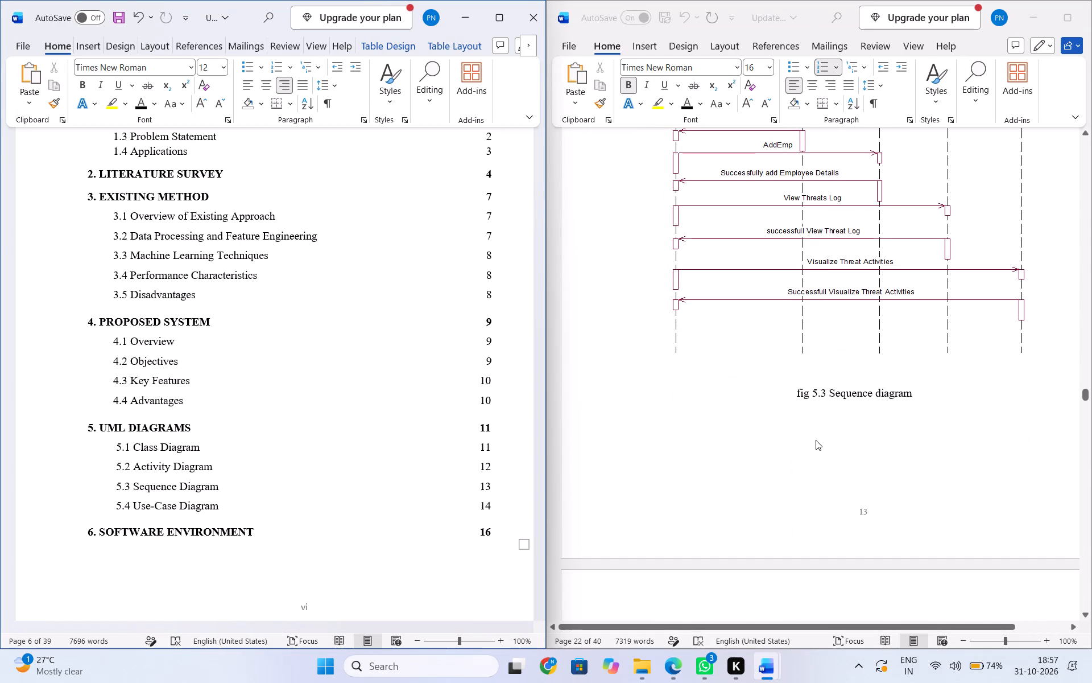
{"action": "scroll", "coordinate": [816, 440], "scroll_direction": "down", "scroll_amount": 2}
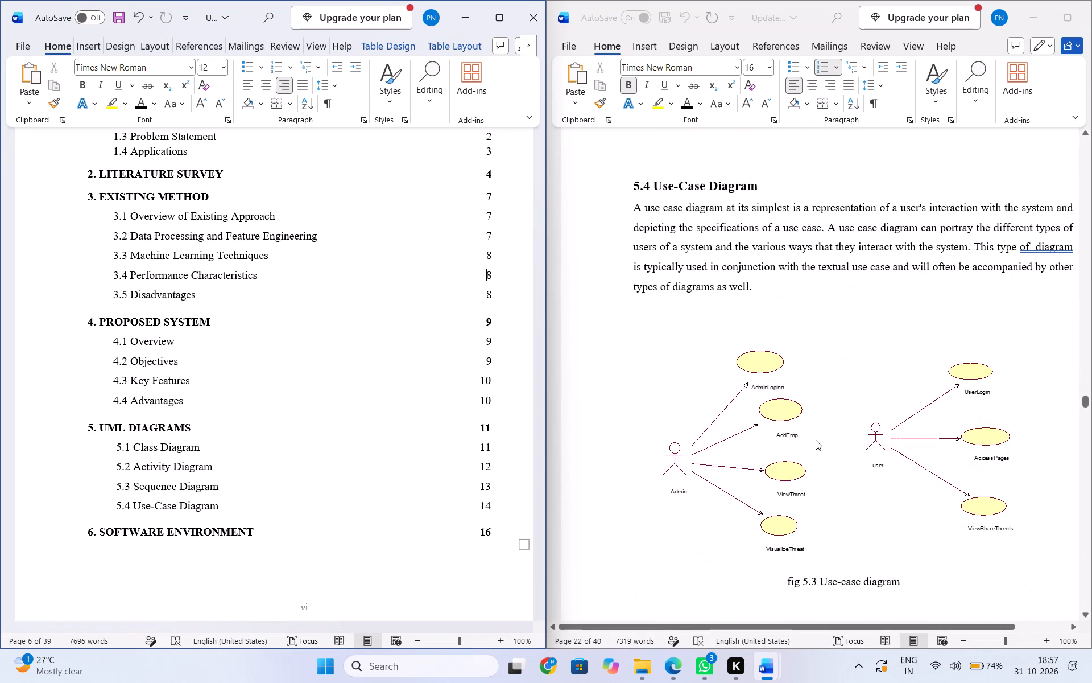
{"action": "scroll", "coordinate": [816, 440], "scroll_direction": "down", "scroll_amount": 2}
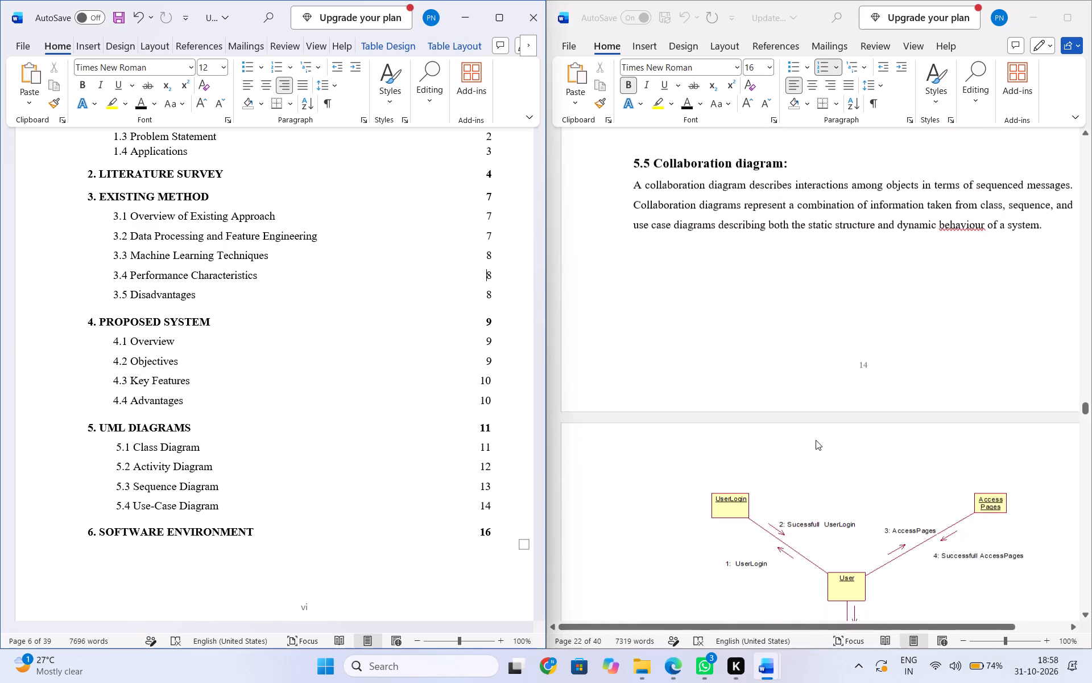
Compare the sequence and use-case figure captions in chapter 5 and renumber the Use-case diagram caption to fig 5.4.
{"action": "scroll", "coordinate": [816, 440], "scroll_direction": "up", "scroll_amount": 2}
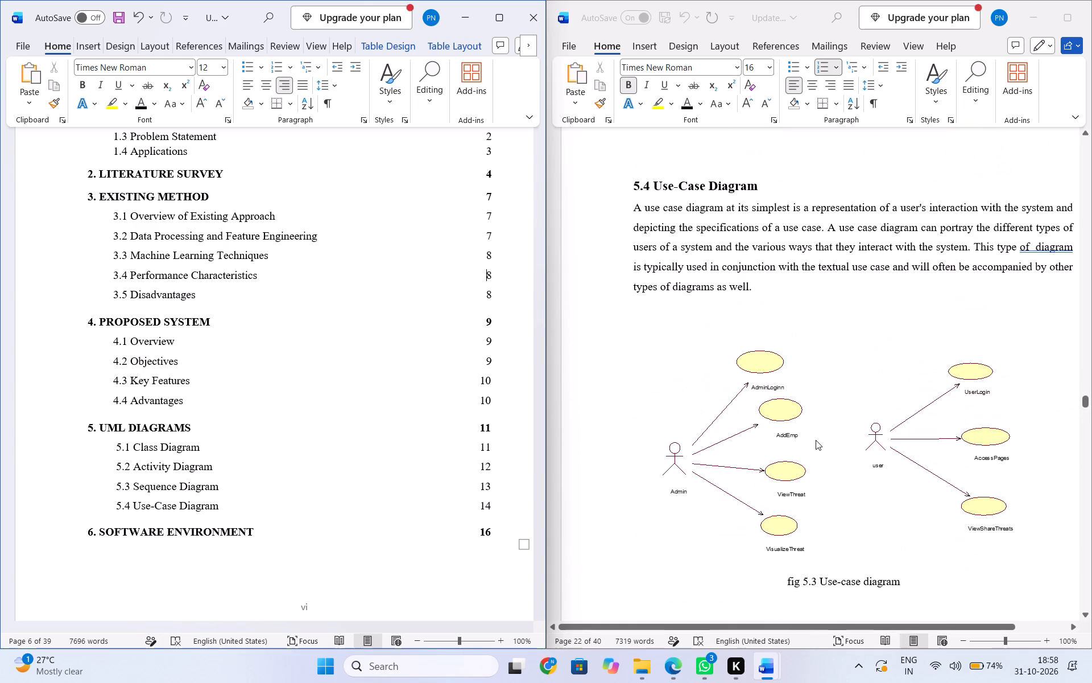
{"action": "scroll", "coordinate": [816, 440], "scroll_direction": "up", "scroll_amount": 2}
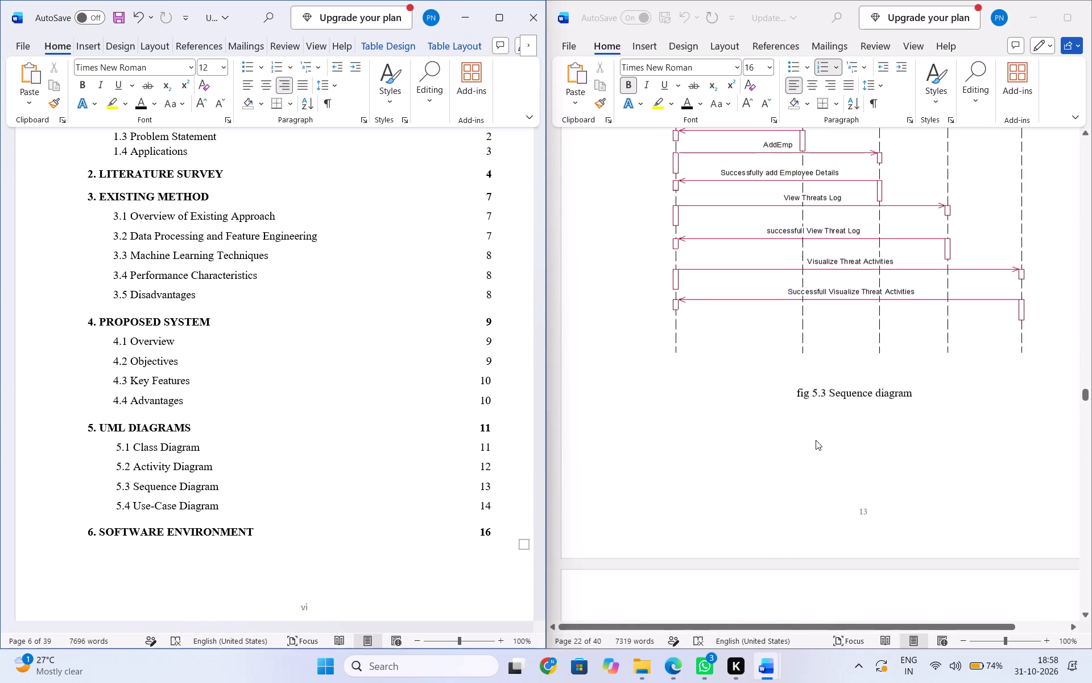
{"action": "scroll", "coordinate": [816, 440], "scroll_direction": "down", "scroll_amount": 2}
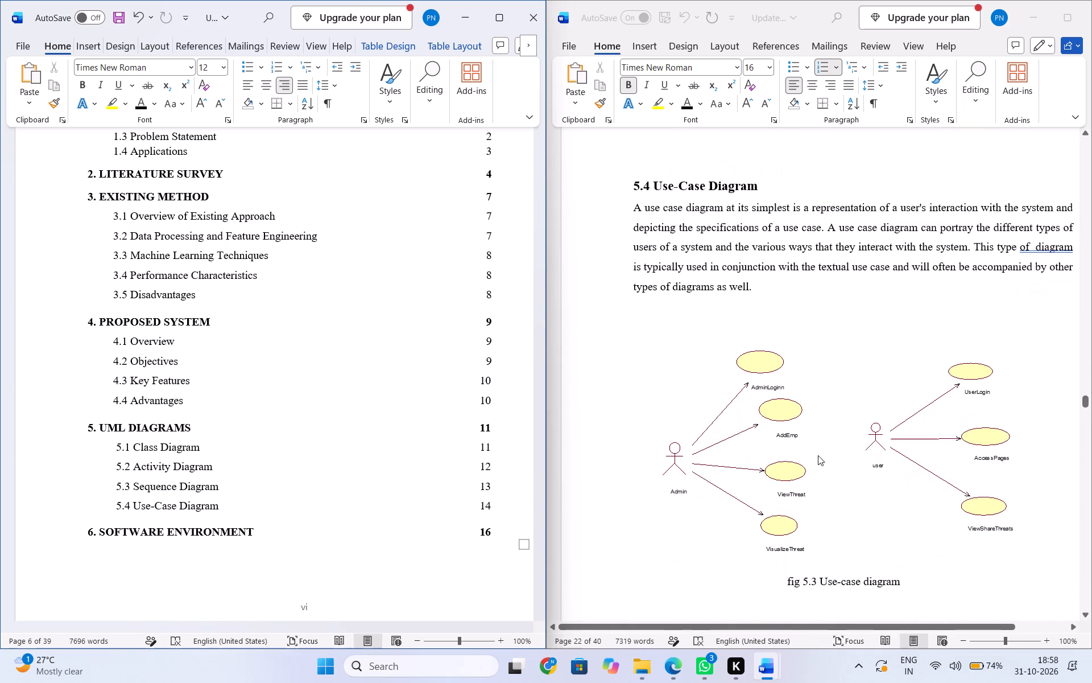
{"action": "left_click", "coordinate": [812, 578]}
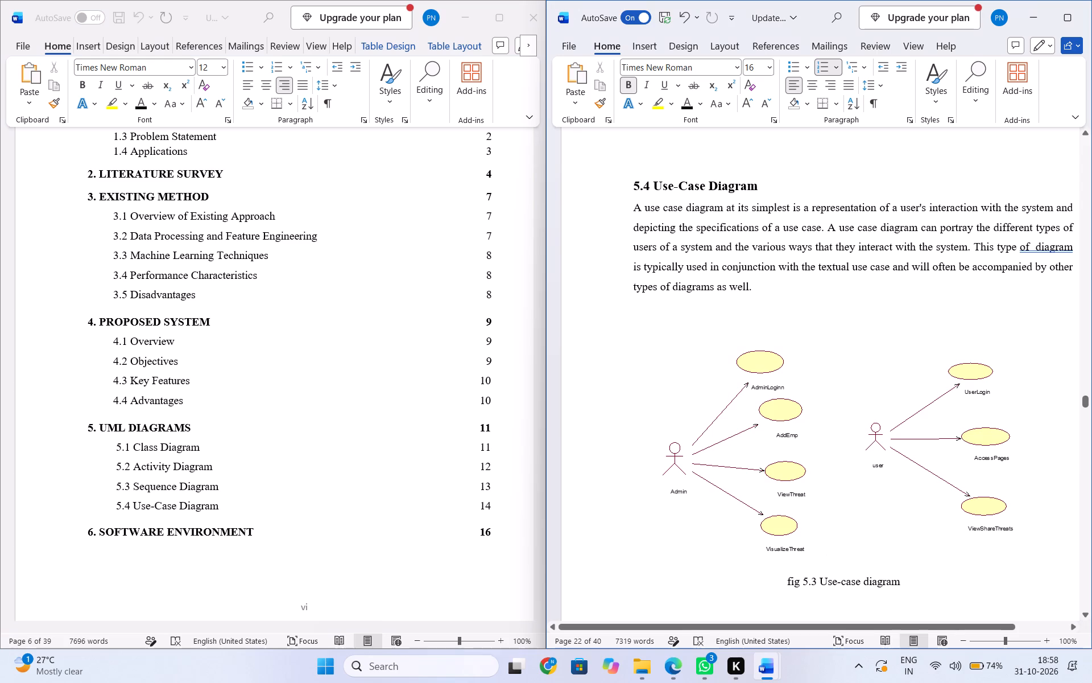
{"action": "left_click", "coordinate": [814, 579]}
{"action": "key", "text": "BackSpace"}
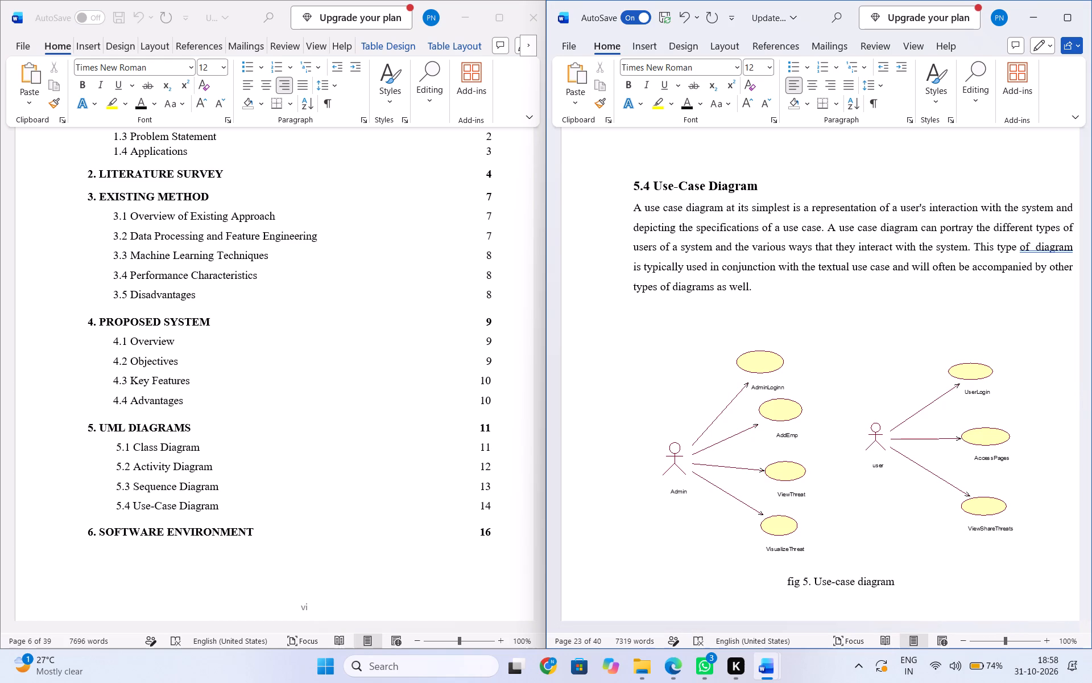
{"action": "key", "text": "4"}
Review the report's figure captions and page numbers from 5.2 Activity diagram through 5.5 Collaboration diagram.
{"action": "scroll", "coordinate": [826, 525], "scroll_direction": "up", "scroll_amount": 3}
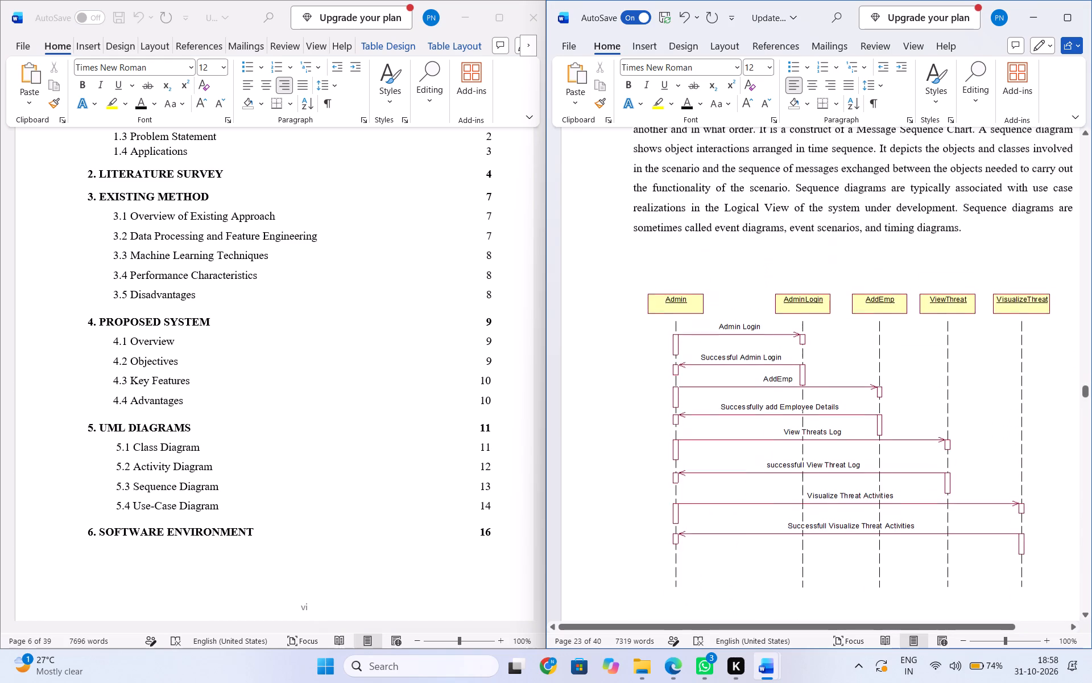
{"action": "scroll", "coordinate": [826, 525], "scroll_direction": "up", "scroll_amount": 3}
{"action": "scroll", "coordinate": [826, 525], "scroll_direction": "down", "scroll_amount": 3}
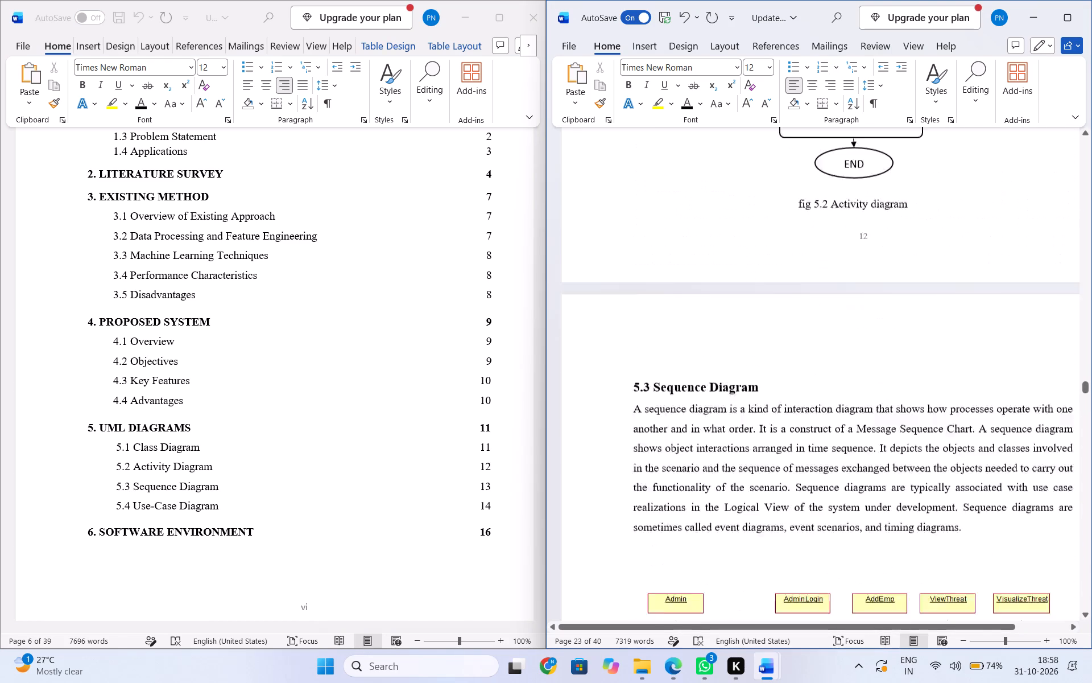
{"action": "scroll", "coordinate": [826, 522], "scroll_direction": "down", "scroll_amount": 2}
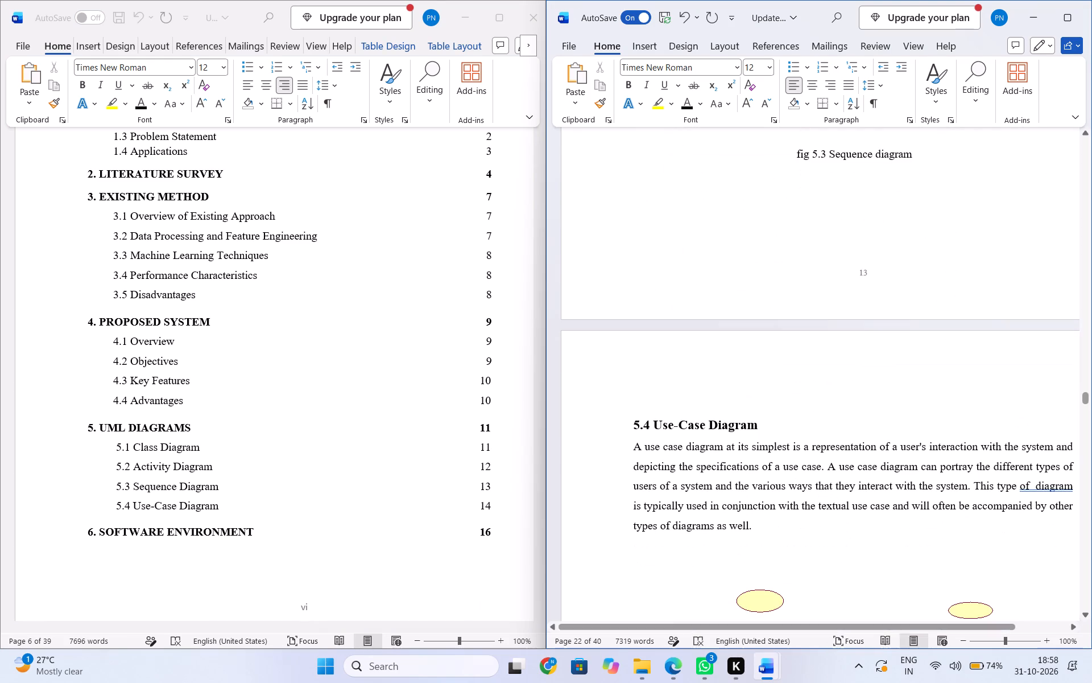
{"action": "scroll", "coordinate": [747, 528], "scroll_direction": "down", "scroll_amount": 2}
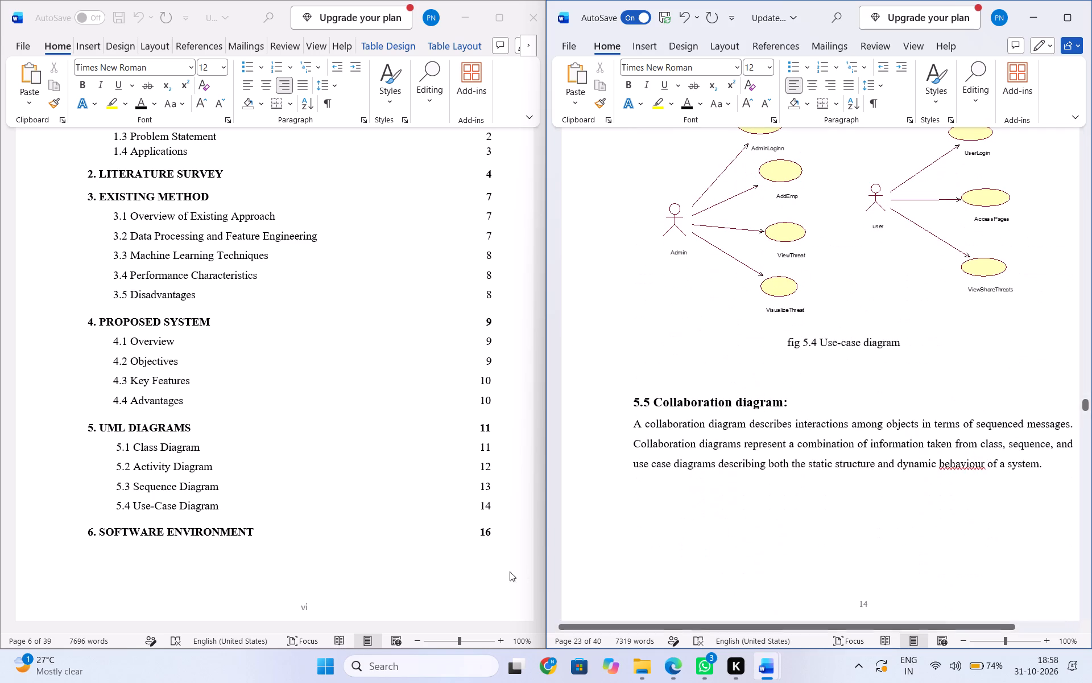
Add the entry "5.5 Collaboration Diagram" with page number 15 below 5.4 Use-Case Diagram in the Contents.
{"action": "left_click", "coordinate": [495, 505]}
{"action": "left_click", "coordinate": [495, 505]}
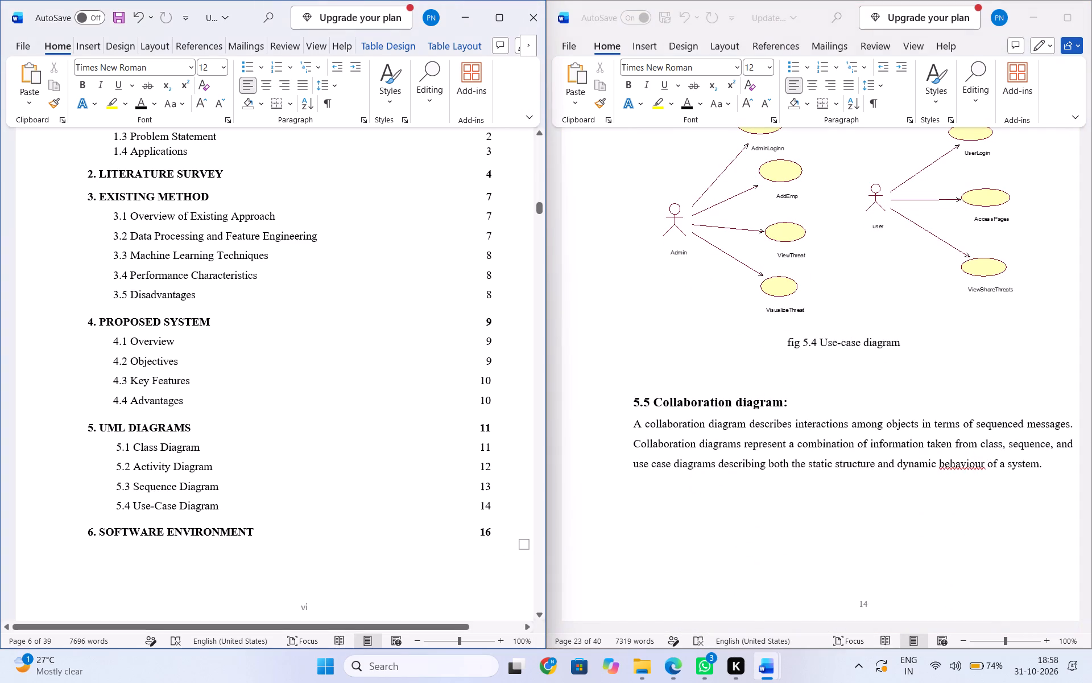
{"action": "key", "text": "Return"}
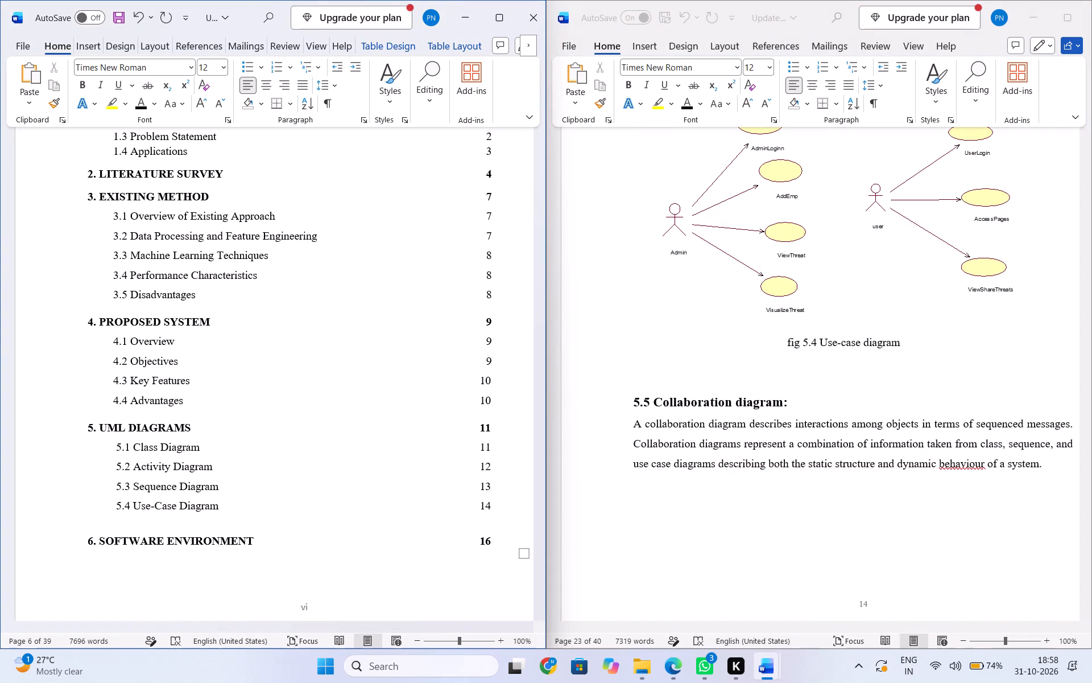
{"action": "left_click", "coordinate": [156, 520]}
{"action": "left_click", "coordinate": [222, 504]}
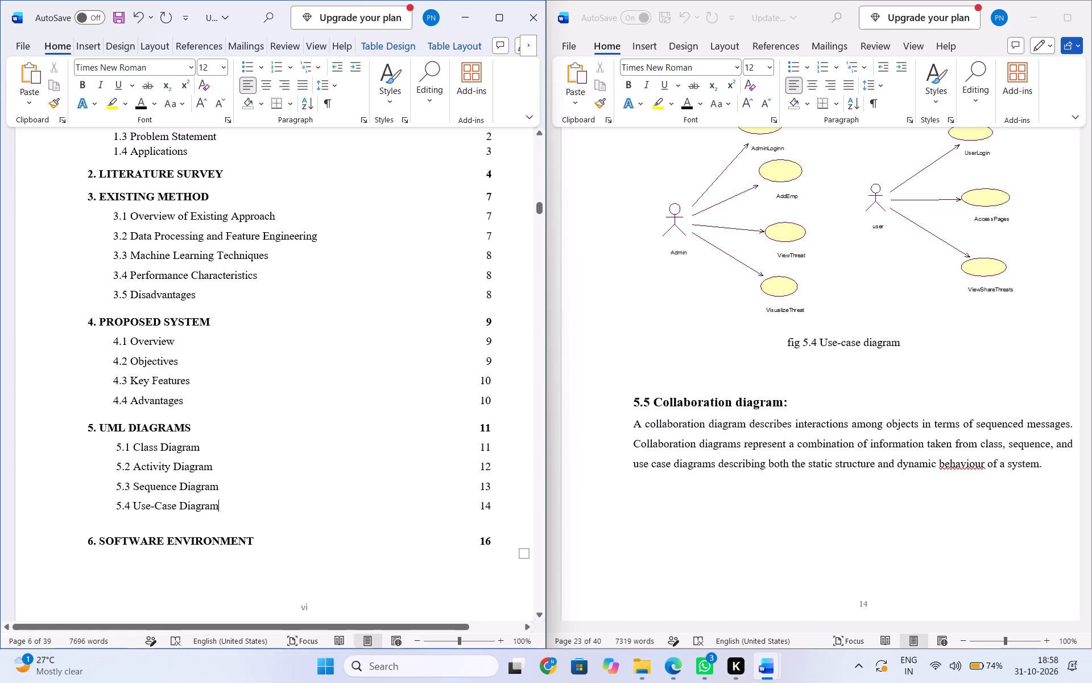
{"action": "key", "text": "Return"}
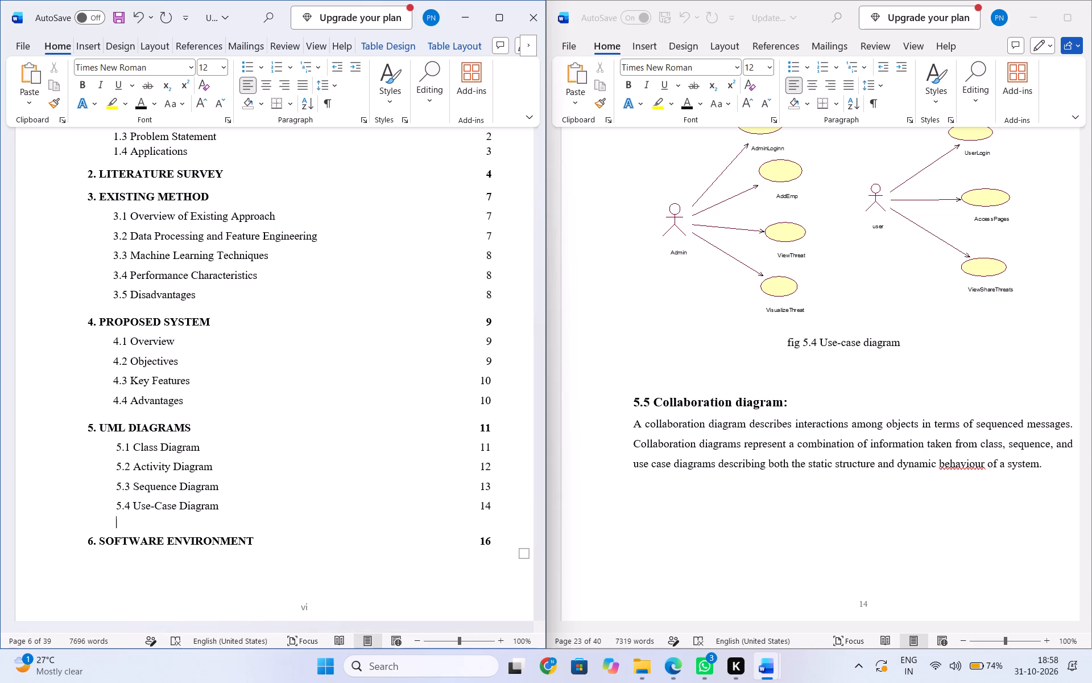
{"action": "key", "text": "5"}
{"action": "type", "text": ".5"}
{"action": "key", "text": "space"}
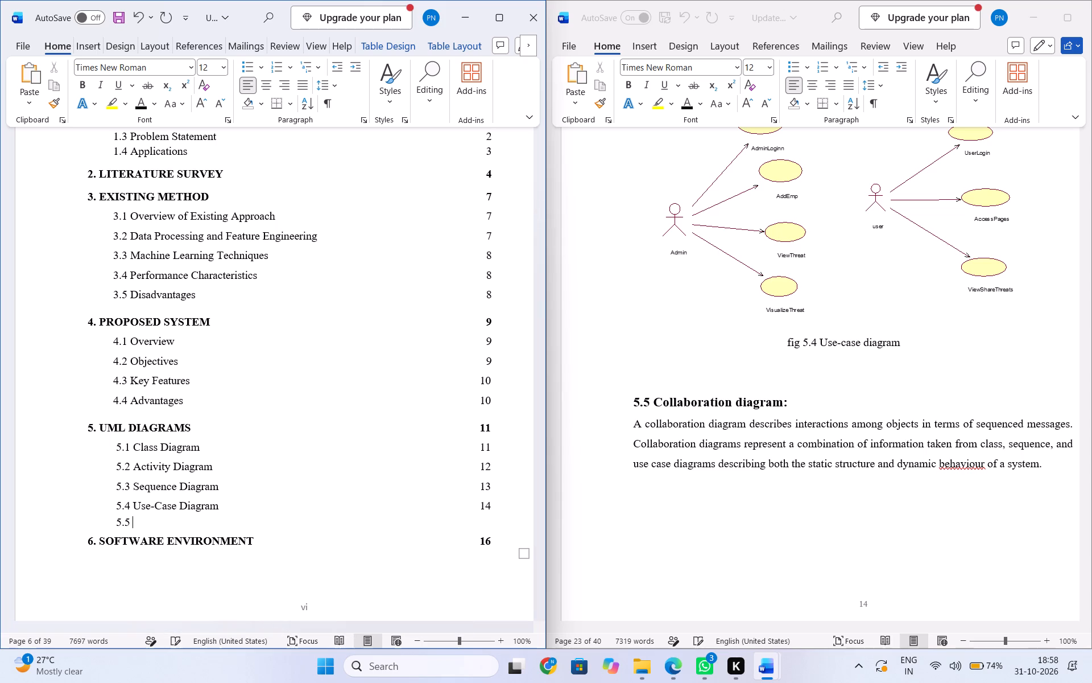
{"action": "type", "text": "Coll"}
{"action": "type", "text": "aboration"}
{"action": "key", "text": "space"}
{"action": "type", "text": "Diagram"}
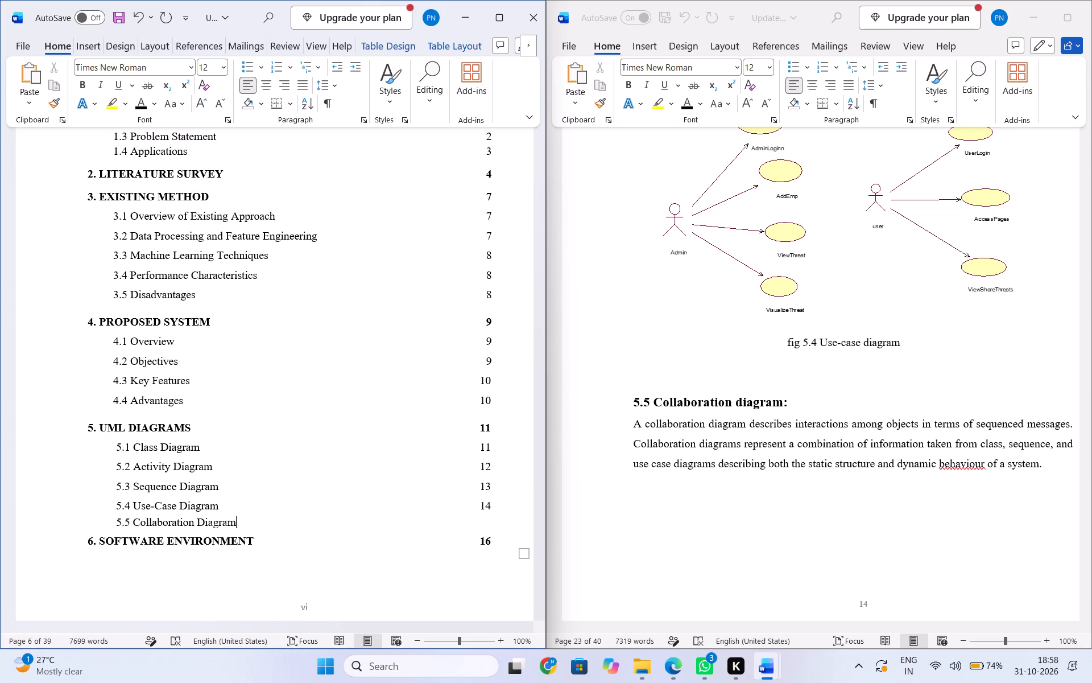
{"action": "left_click", "coordinate": [480, 519]}
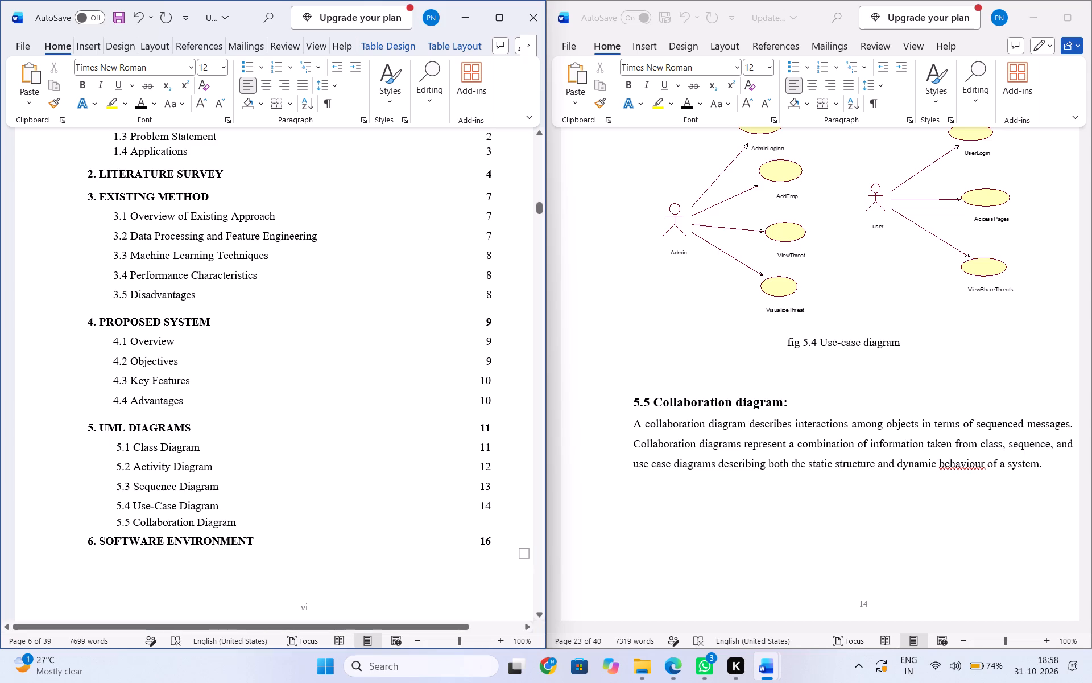
{"action": "type", "text": "15"}
Set the page number of 5.5 Collaboration Diagram in the Contents to 14, checking it against the report.
{"action": "scroll", "coordinate": [763, 409], "scroll_direction": "down", "scroll_amount": 2}
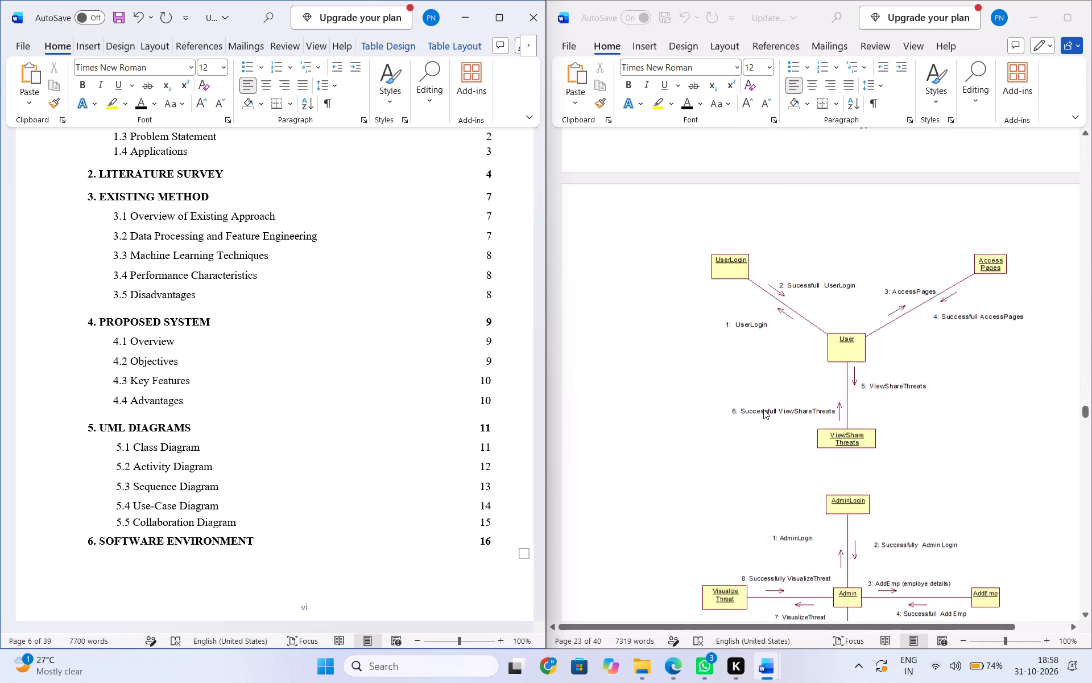
{"action": "scroll", "coordinate": [763, 409], "scroll_direction": "down", "scroll_amount": 3}
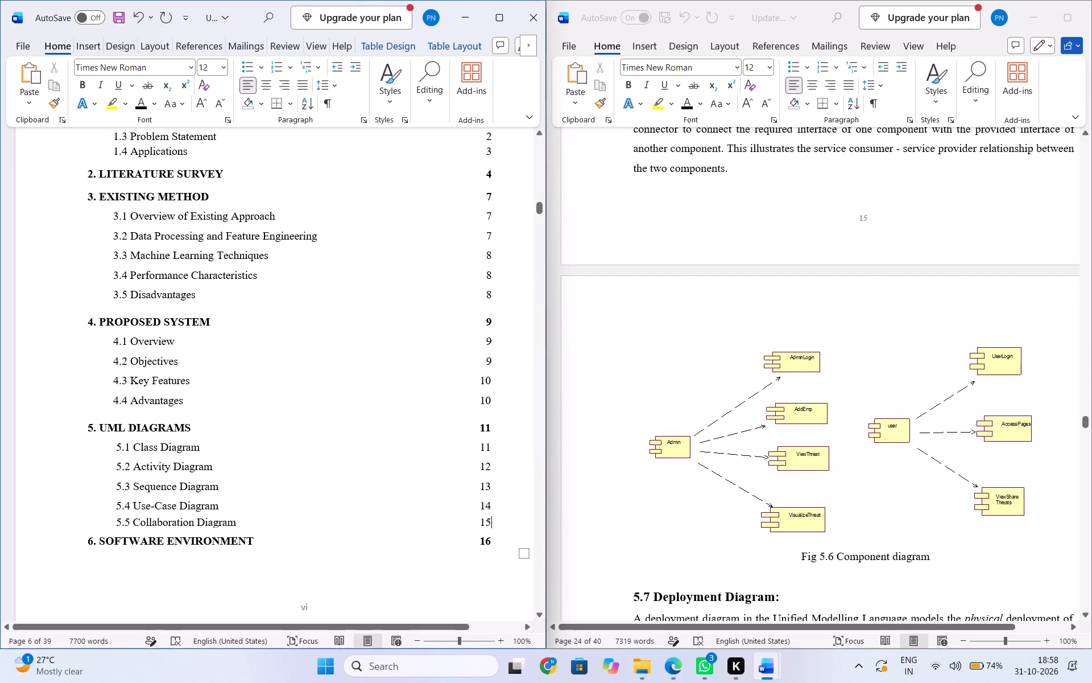
{"action": "key", "text": "BackSpace"}
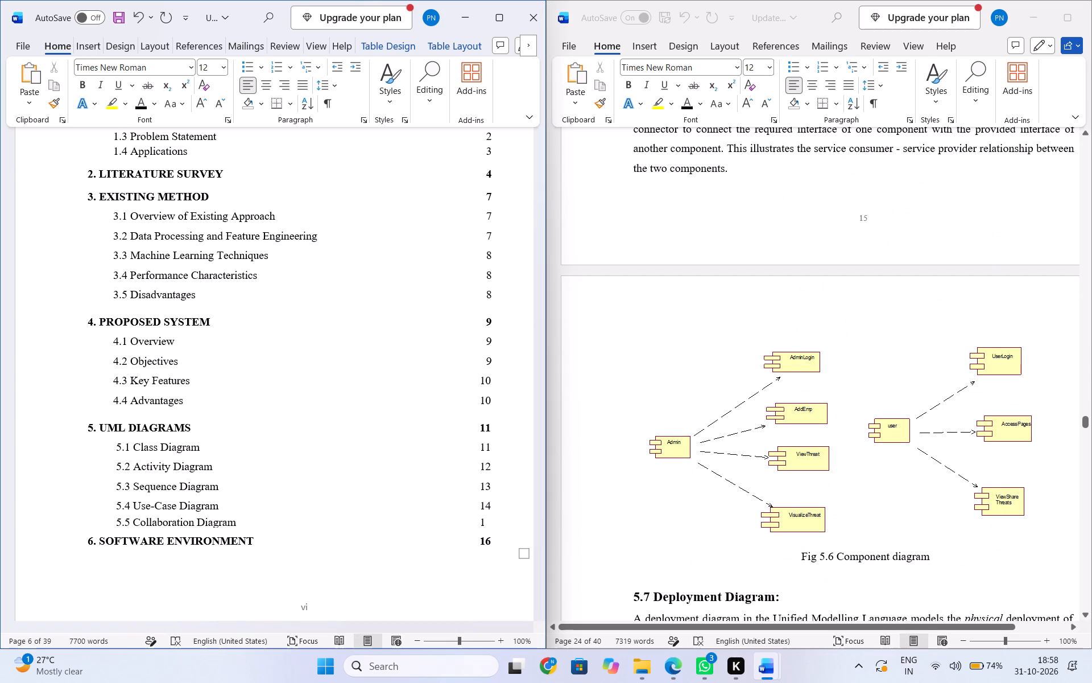
{"action": "key", "text": "4"}
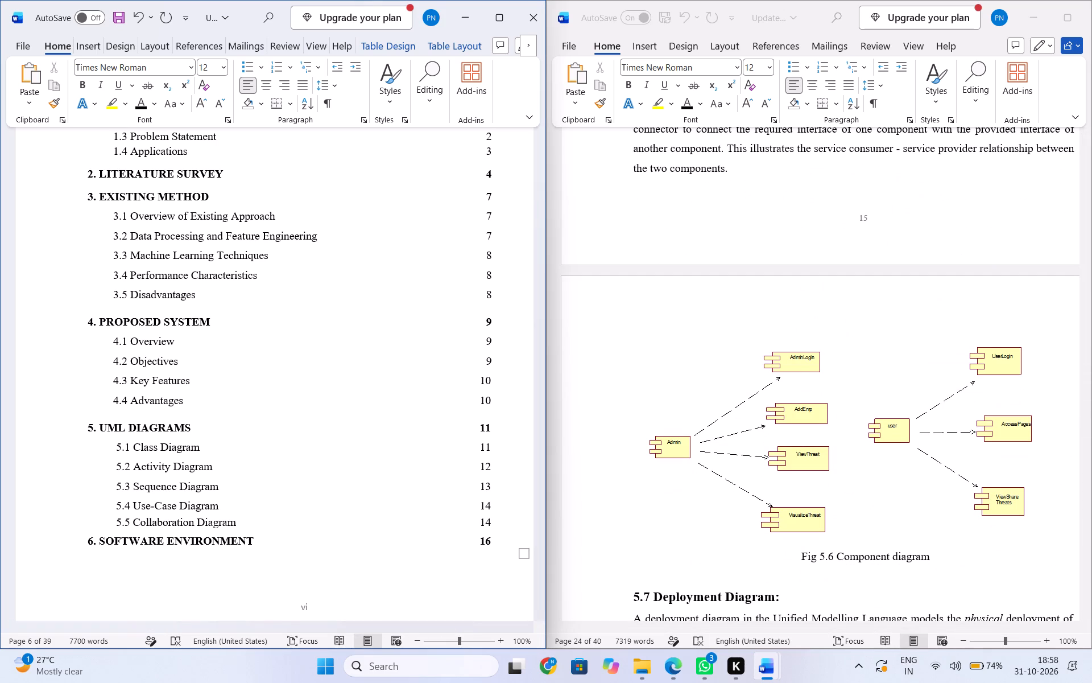
Add the entries "5.6 Component Diagram" and "5.7 Deployment Diagram" below 5.5 Collaboration Diagram in the Contents.
{"action": "left_click", "coordinate": [284, 520]}
{"action": "key", "text": "Return"}
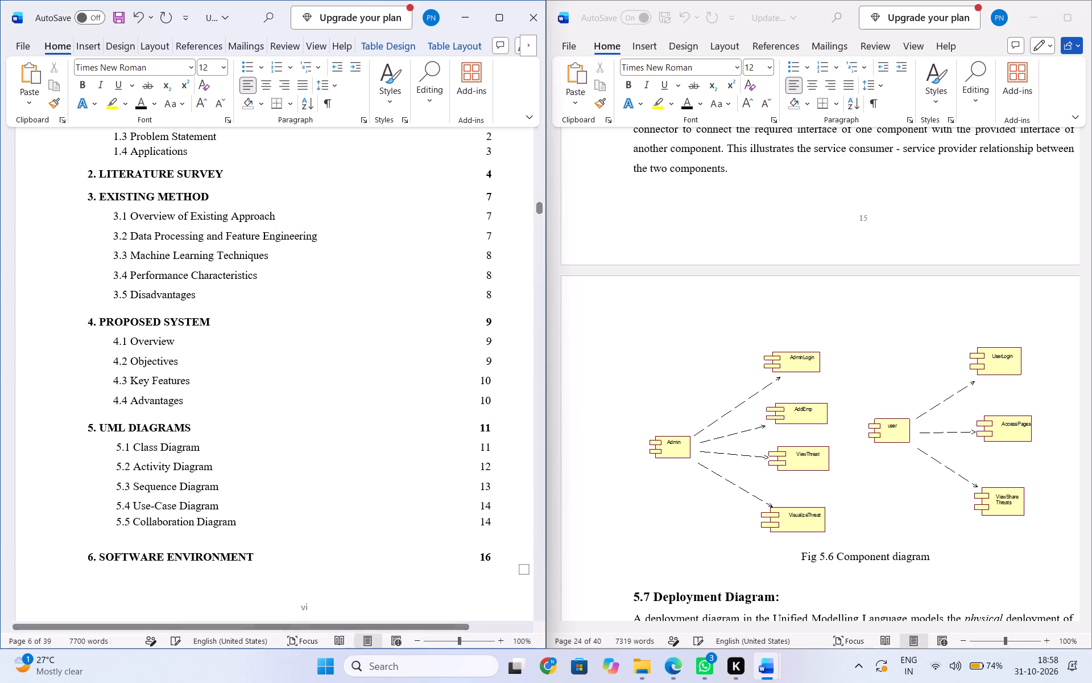
{"action": "type", "text": "5.6"}
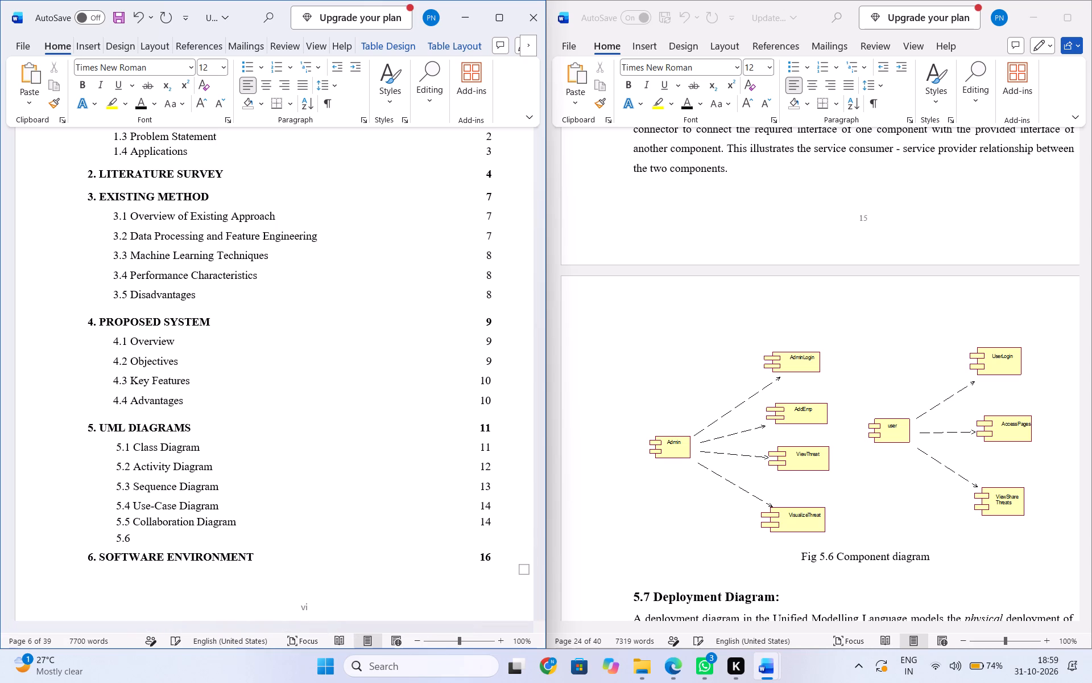
{"action": "key", "text": "space"}
{"action": "scroll", "coordinate": [673, 358], "scroll_direction": "up", "scroll_amount": 1}
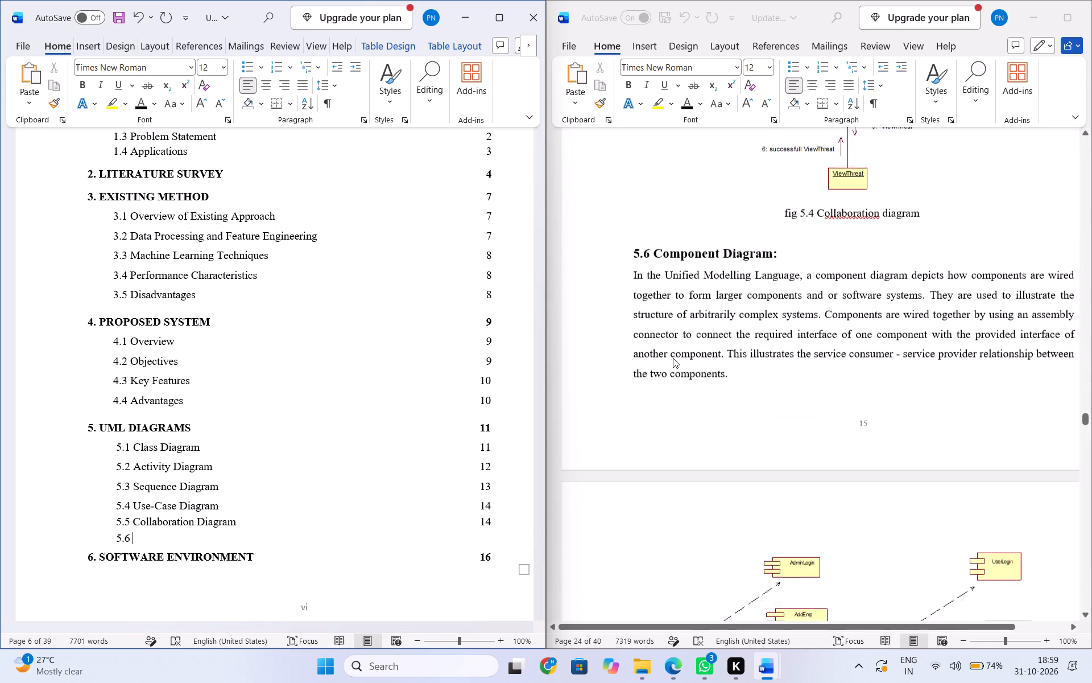
{"action": "scroll", "coordinate": [673, 358], "scroll_direction": "down", "scroll_amount": 2}
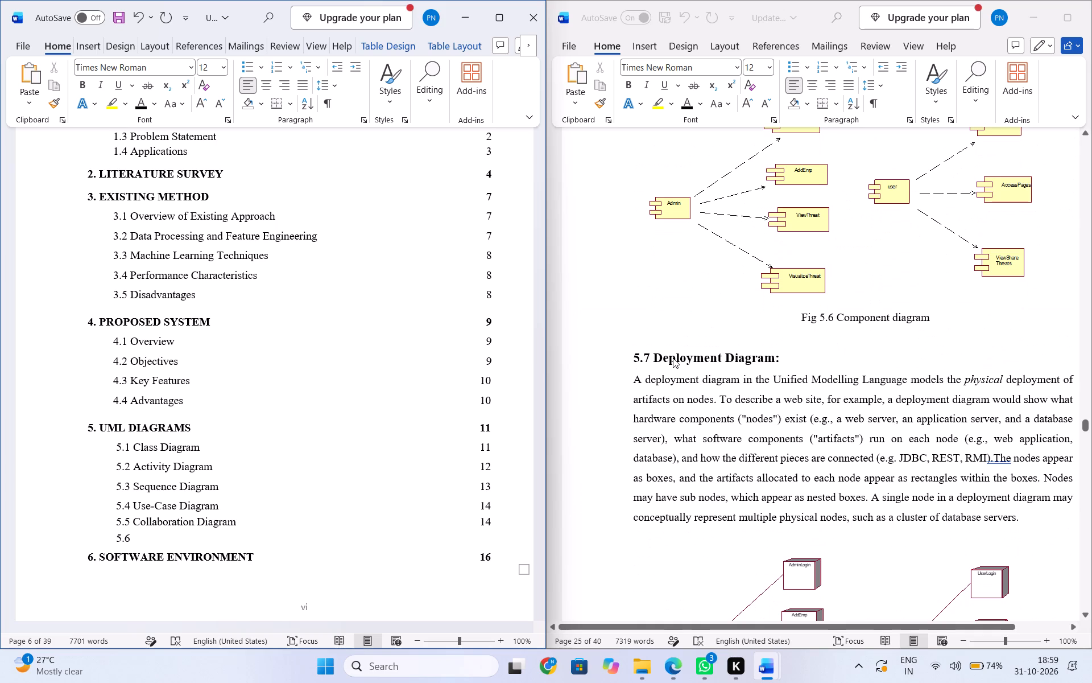
{"action": "type", "text": "Component"}
{"action": "key", "text": "space"}
{"action": "type", "text": "Diagram"}
{"action": "key", "text": "Return"}
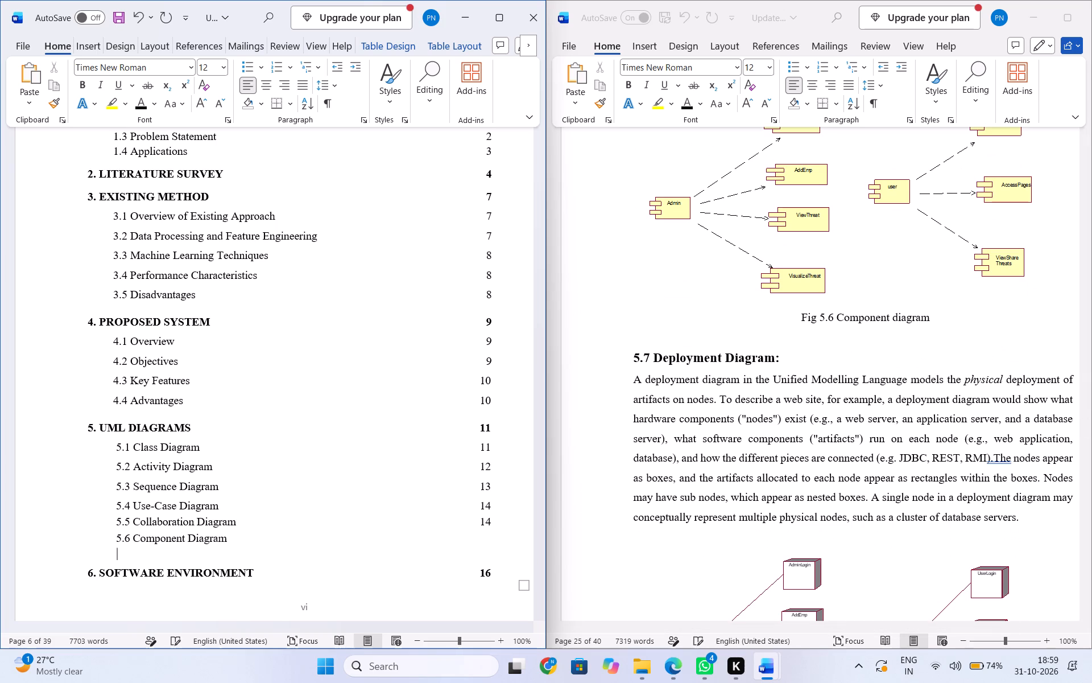
{"action": "type", "text": "5.7"}
{"action": "key", "text": "space"}
{"action": "type", "text": "Deployment Diagram"}
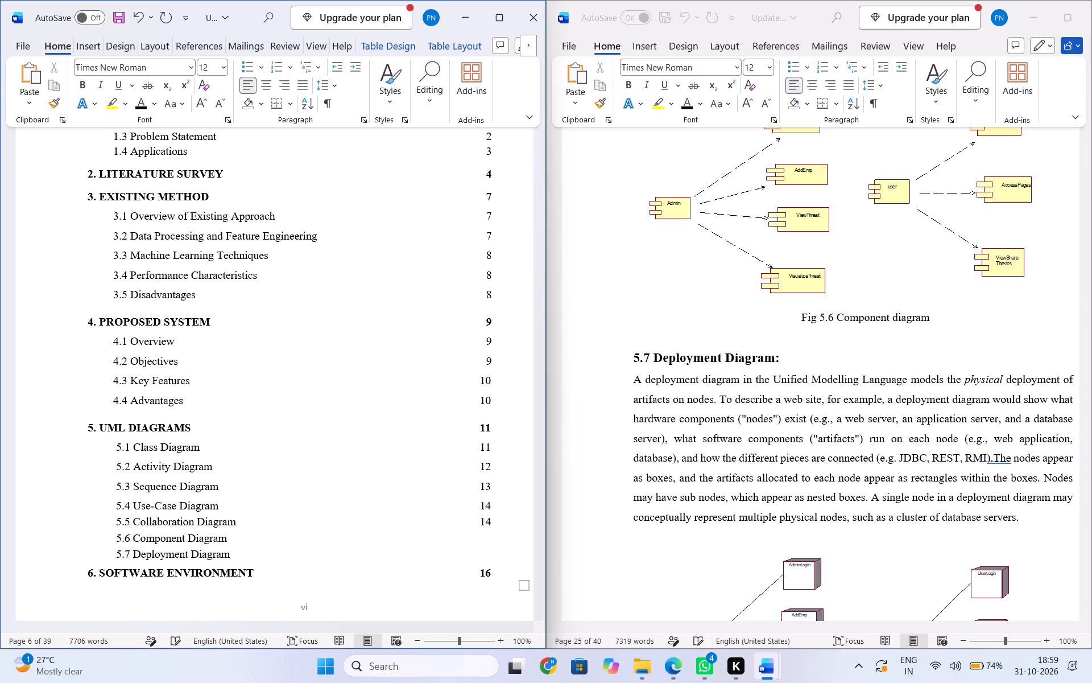
Enter page number 15 for 5.6 Component Diagram in the Contents.
{"action": "left_click", "coordinate": [487, 534]}
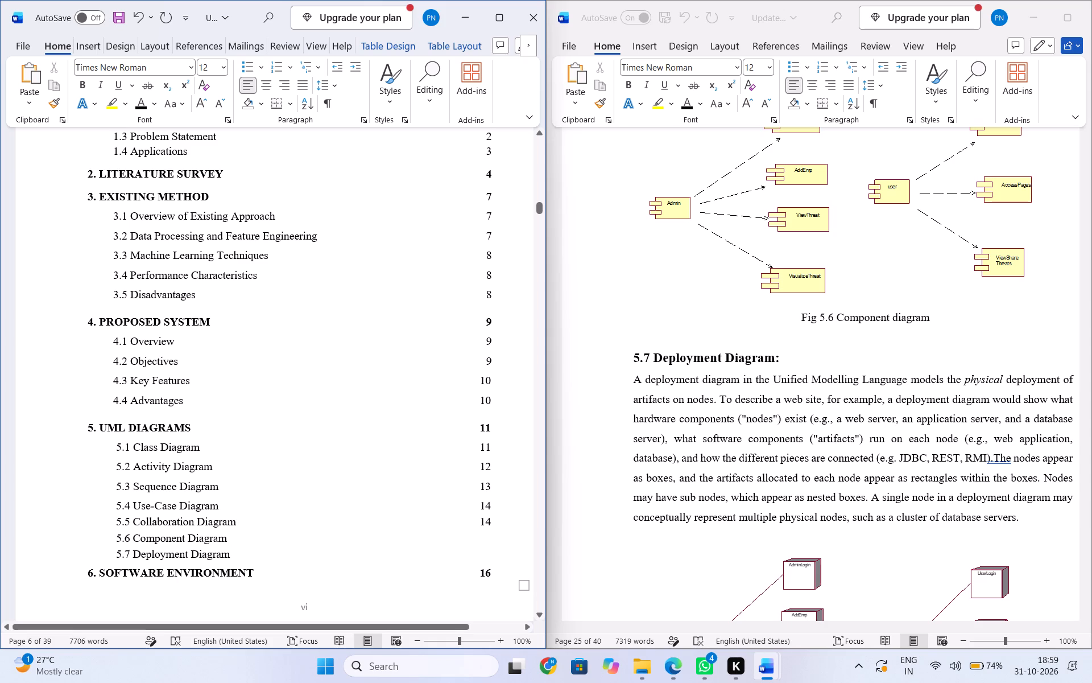
{"action": "left_click", "coordinate": [481, 534]}
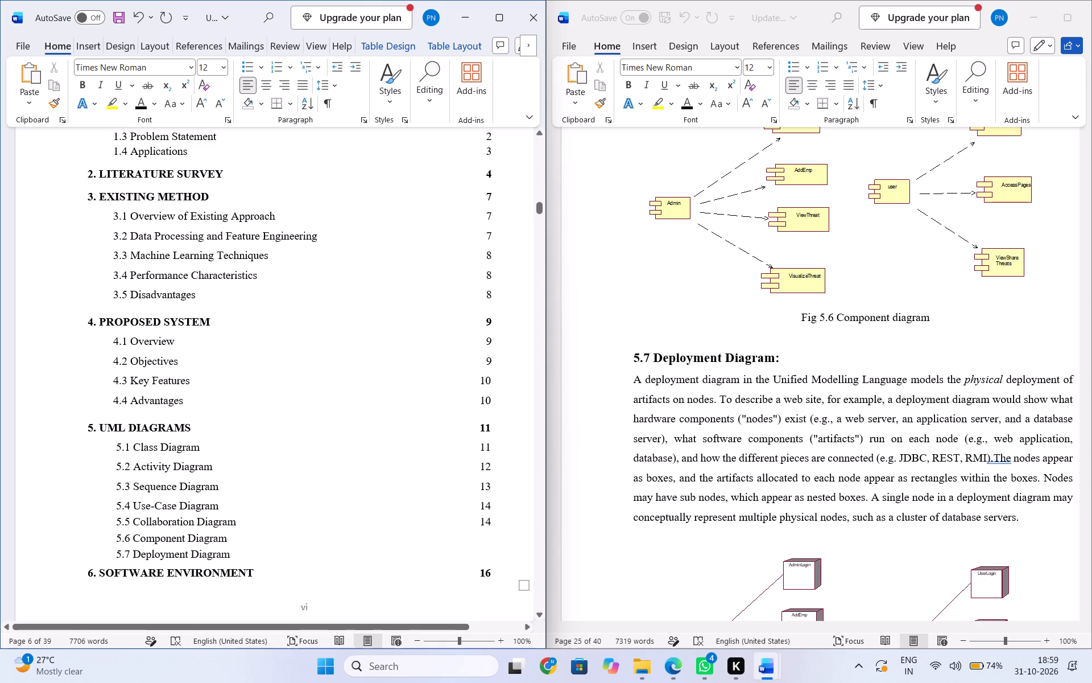
{"action": "left_click", "coordinate": [498, 522]}
{"action": "key", "text": "Down"}
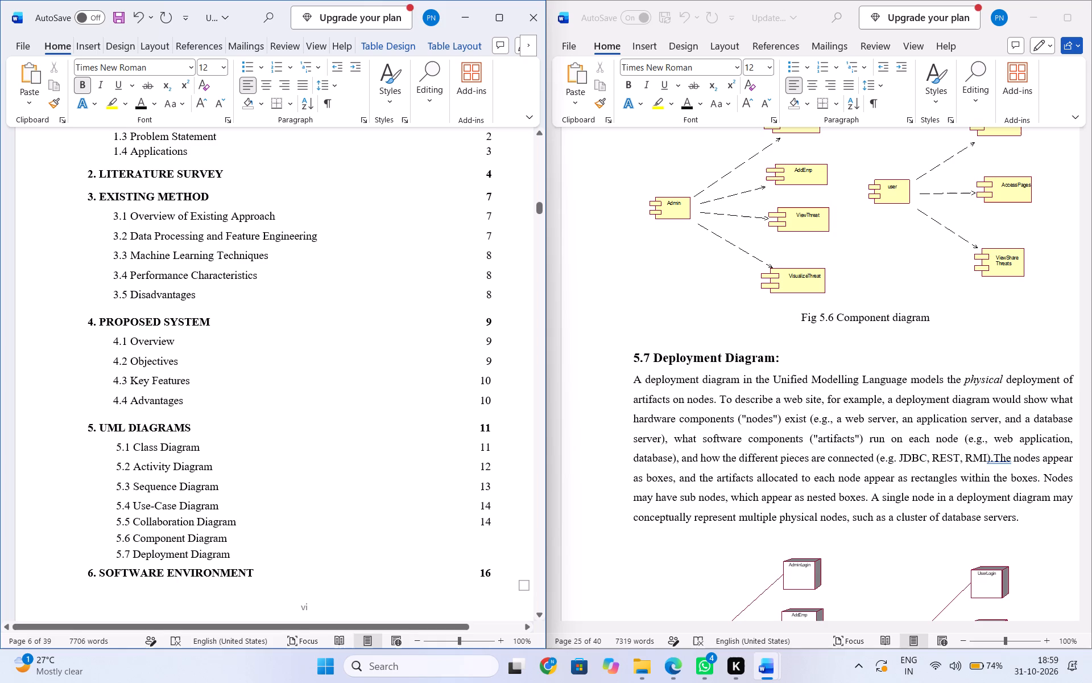
{"action": "key", "text": "Up"}
{"action": "key", "text": "Return"}
{"action": "key", "text": "1"}
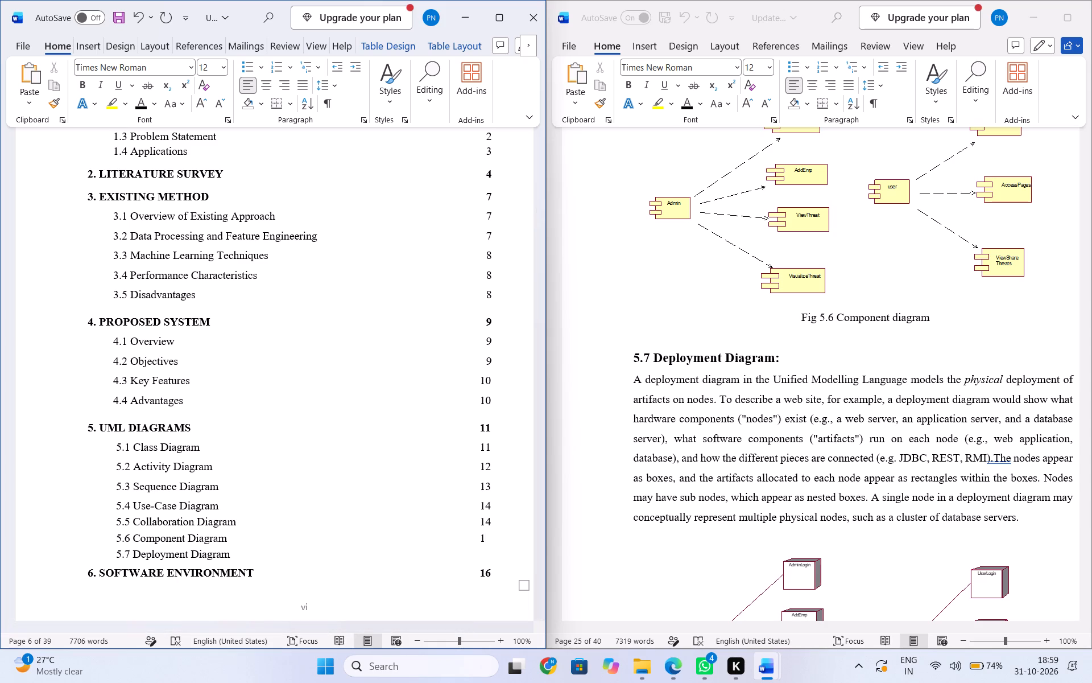
{"action": "key", "text": "5"}
Check the Deployment Diagram section's page in the report and enter 16 as the 5.7 page number in the Contents.
{"action": "key", "text": "Return"}
{"action": "type", "text": "15"}
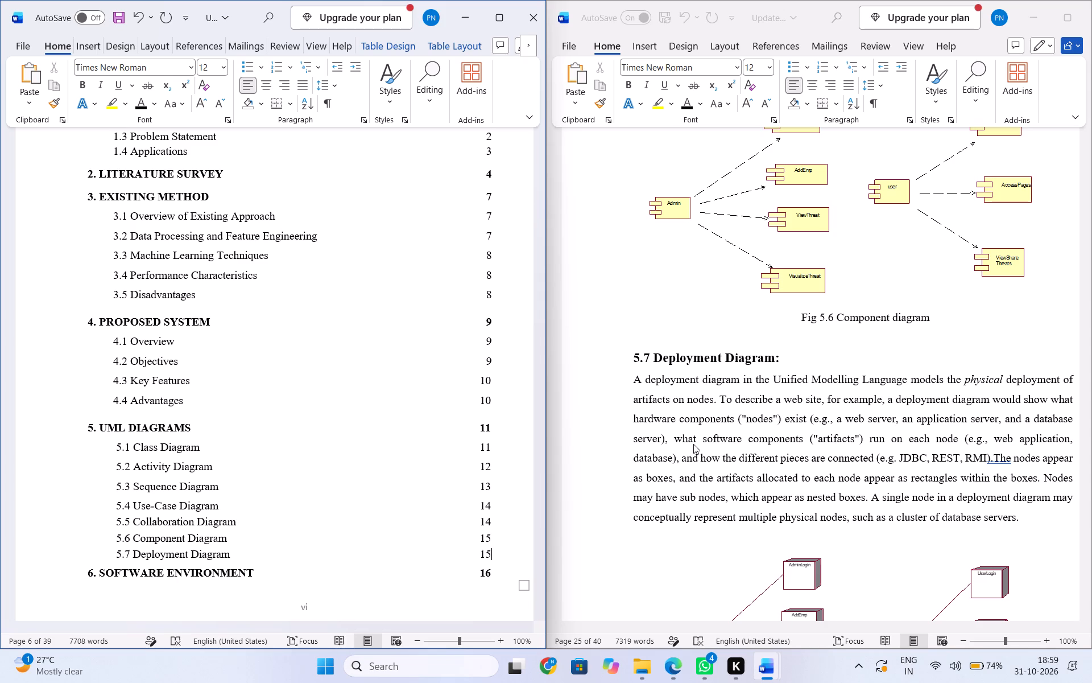
{"action": "scroll", "coordinate": [693, 444], "scroll_direction": "down", "scroll_amount": 2}
{"action": "scroll", "coordinate": [694, 444], "scroll_direction": "up", "scroll_amount": 2}
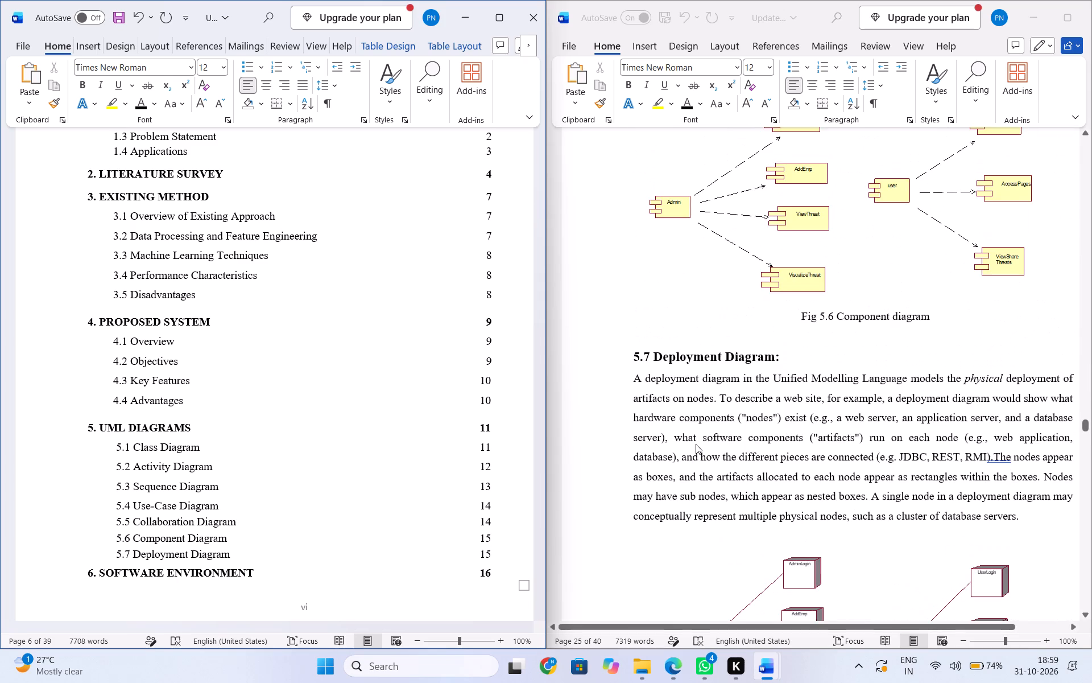
{"action": "scroll", "coordinate": [697, 444], "scroll_direction": "up", "scroll_amount": 1}
{"action": "scroll", "coordinate": [697, 444], "scroll_direction": "down", "scroll_amount": 2}
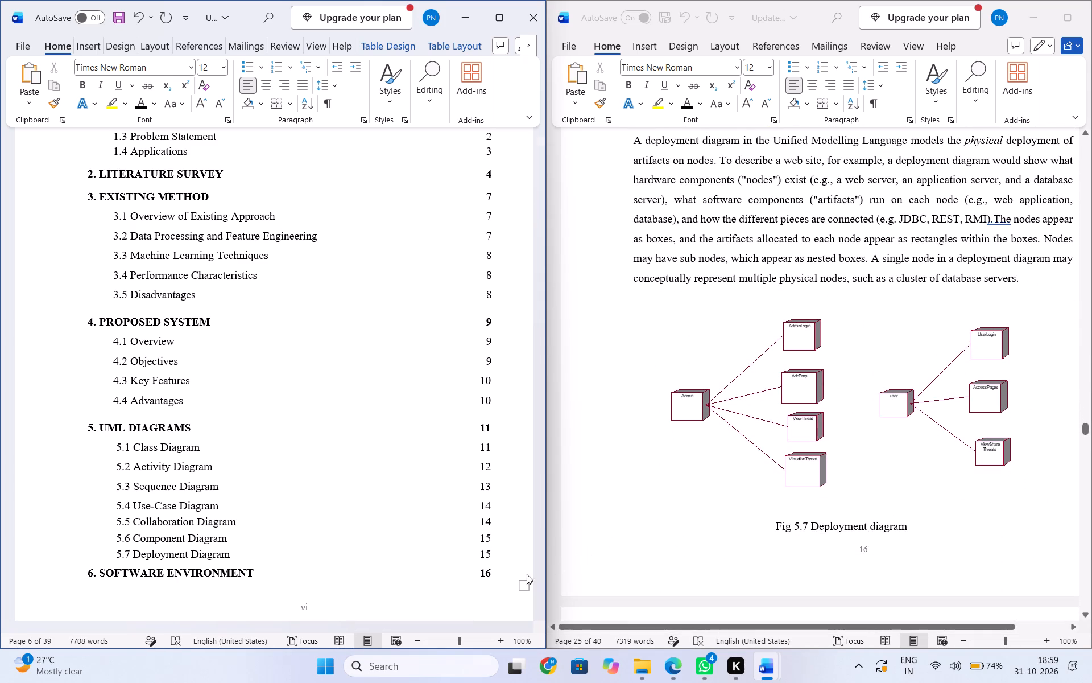
{"action": "key", "text": "BackSpace"}
{"action": "key", "text": "6"}
Find the section after 5.7 in the report and add "5.8 Data Flow Diagram" below 5.7 Deployment Diagram in the Contents.
{"action": "scroll", "coordinate": [778, 478], "scroll_direction": "down", "scroll_amount": 1}
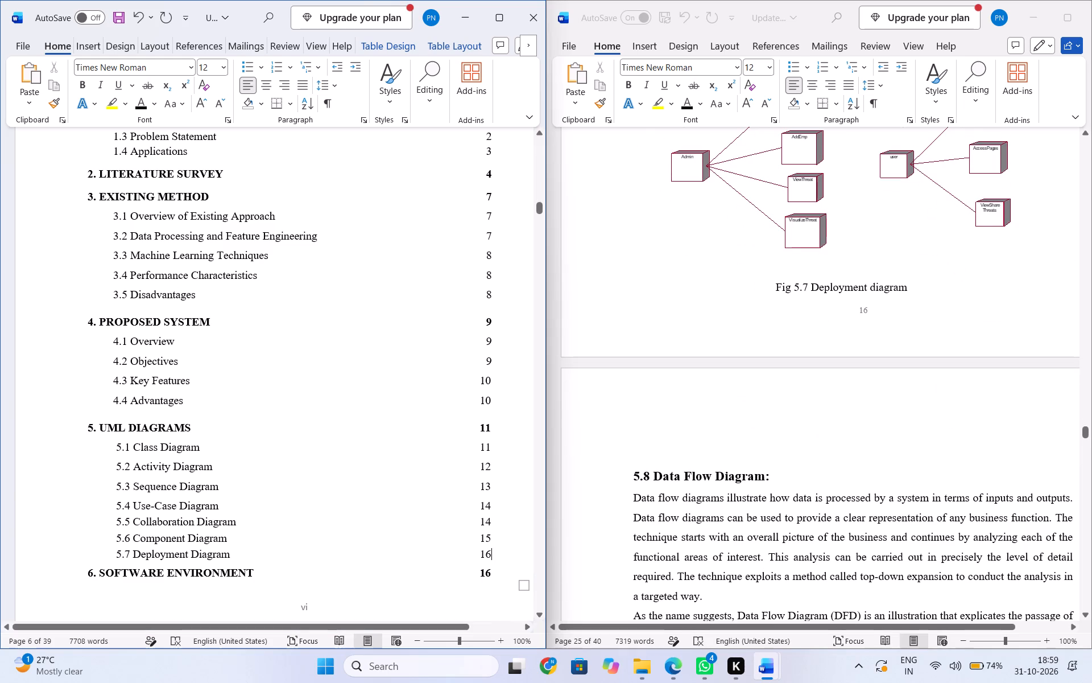
{"action": "key", "text": "Return"}
{"action": "key", "text": "Return"}
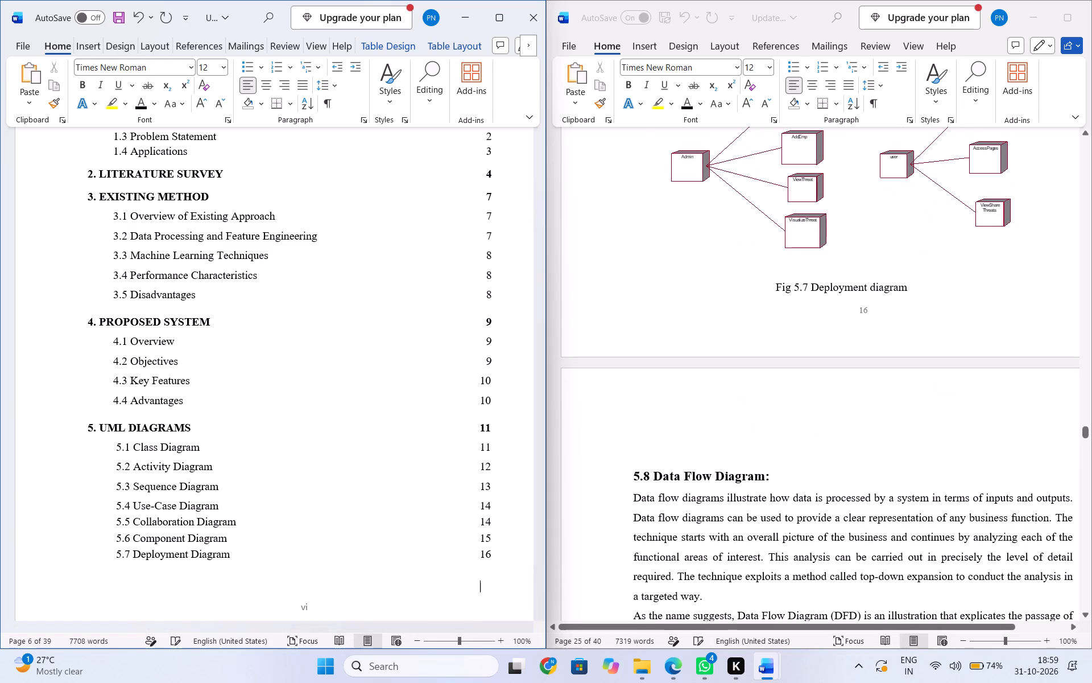
{"action": "scroll", "coordinate": [663, 501], "scroll_direction": "down", "scroll_amount": 2}
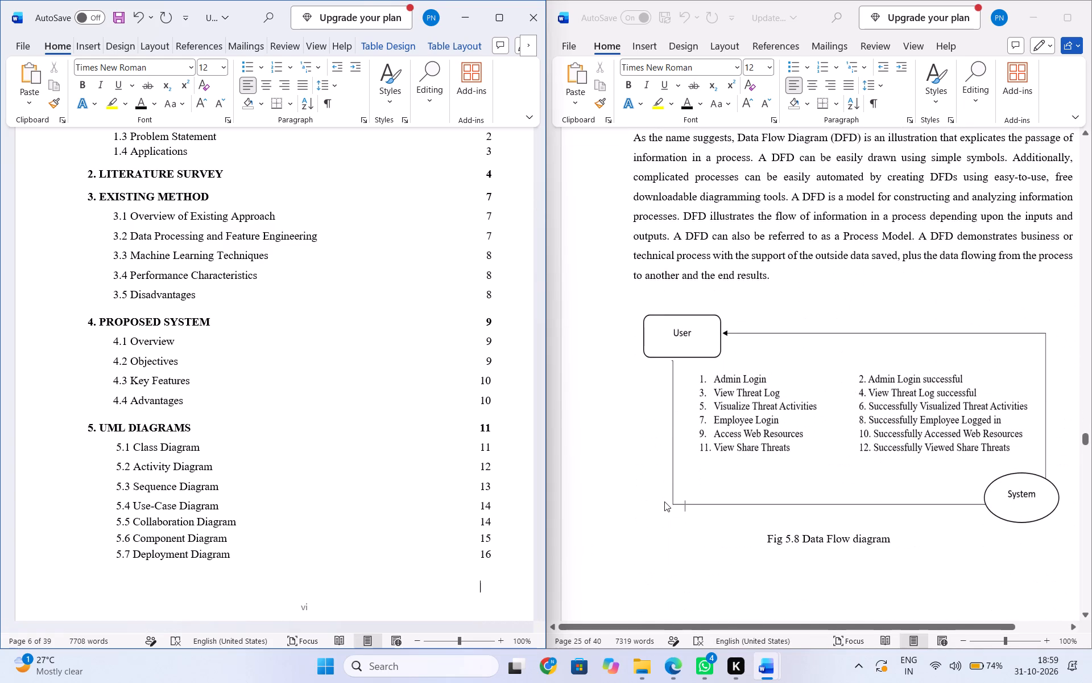
{"action": "scroll", "coordinate": [664, 501], "scroll_direction": "up", "scroll_amount": 1}
{"action": "left_click", "coordinate": [239, 557]}
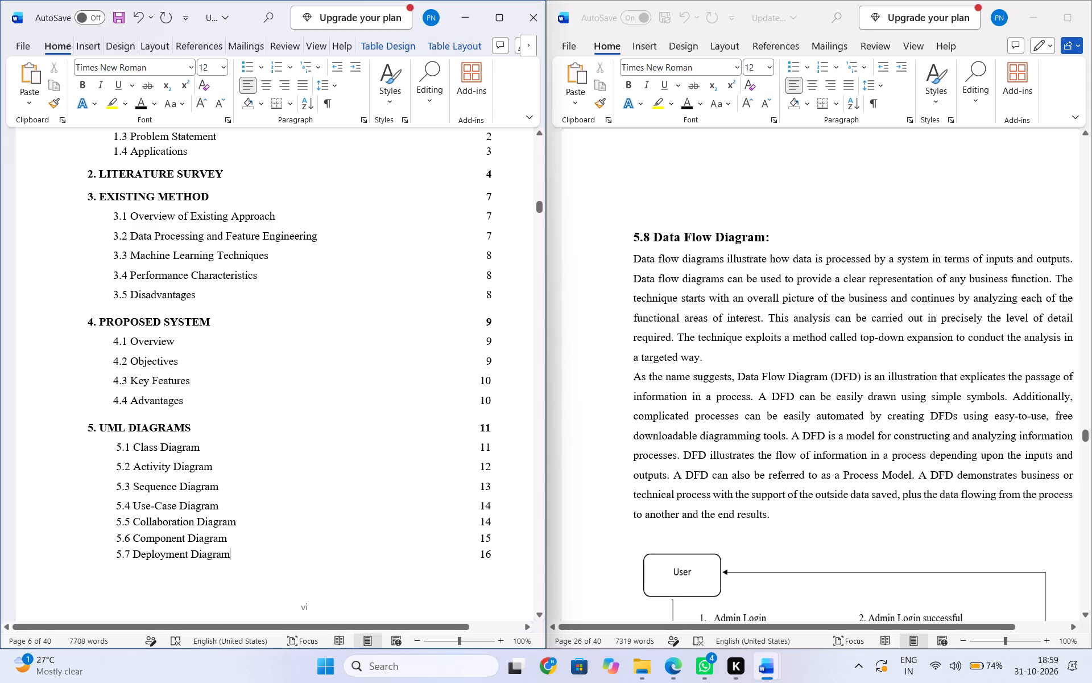
{"action": "key", "text": "Return"}
{"action": "type", "text": "5.8"}
{"action": "key", "text": "space"}
{"action": "type", "text": "Data"}
{"action": "key", "text": "space"}
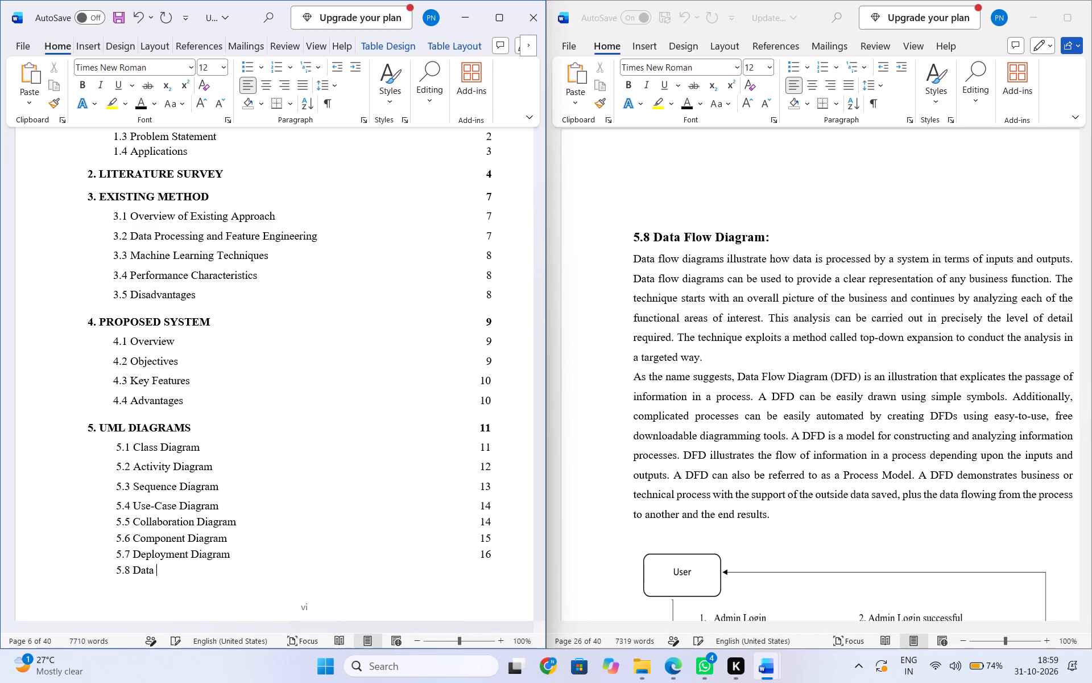
{"action": "type", "text": "Flow Dig"}
{"action": "key", "text": "BackSpace"}
{"action": "type", "text": "agram"}
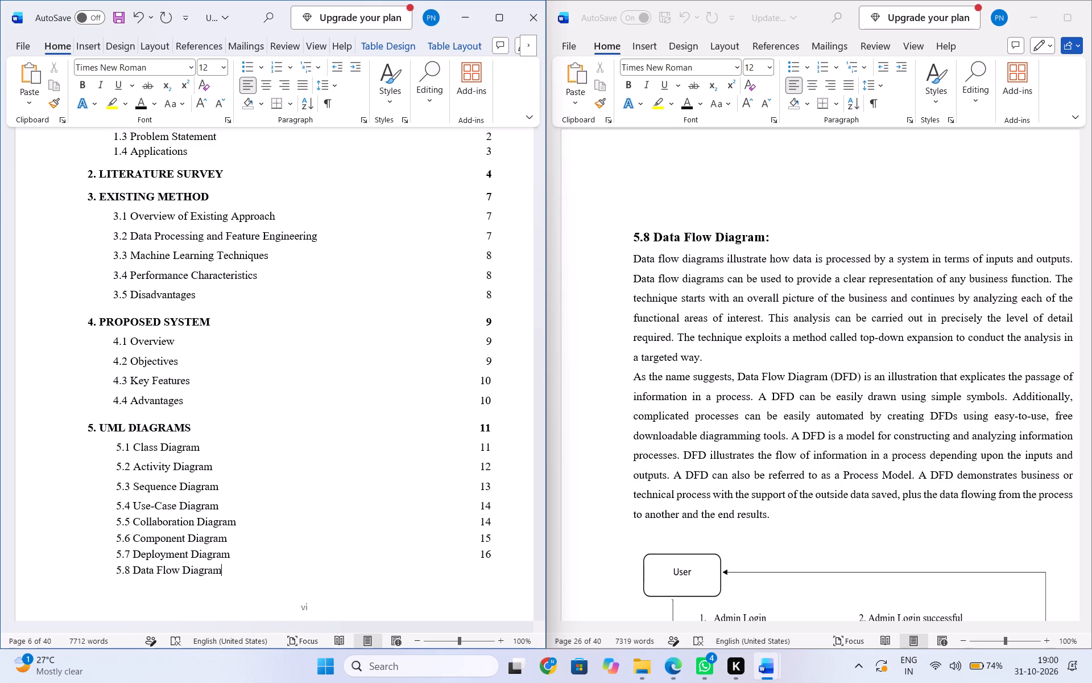
Check the Data Flow Diagram's page in the report and enter page number 17 for the 5.8 entry.
{"action": "key", "text": "Tab"}
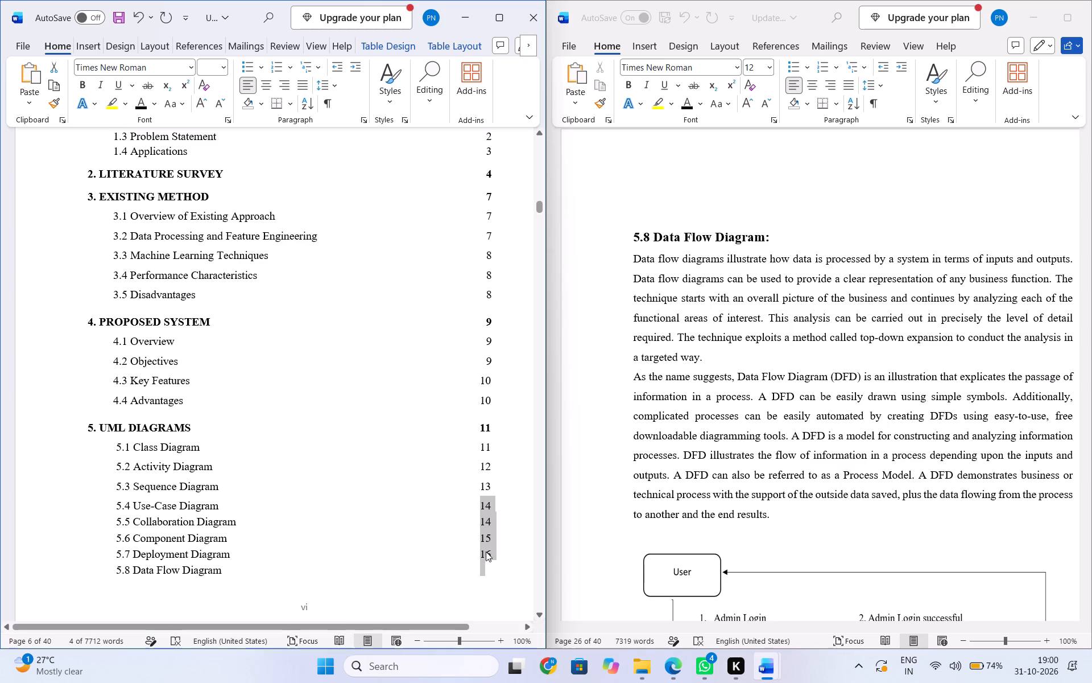
{"action": "left_click", "coordinate": [488, 550]}
{"action": "left_click", "coordinate": [493, 560]}
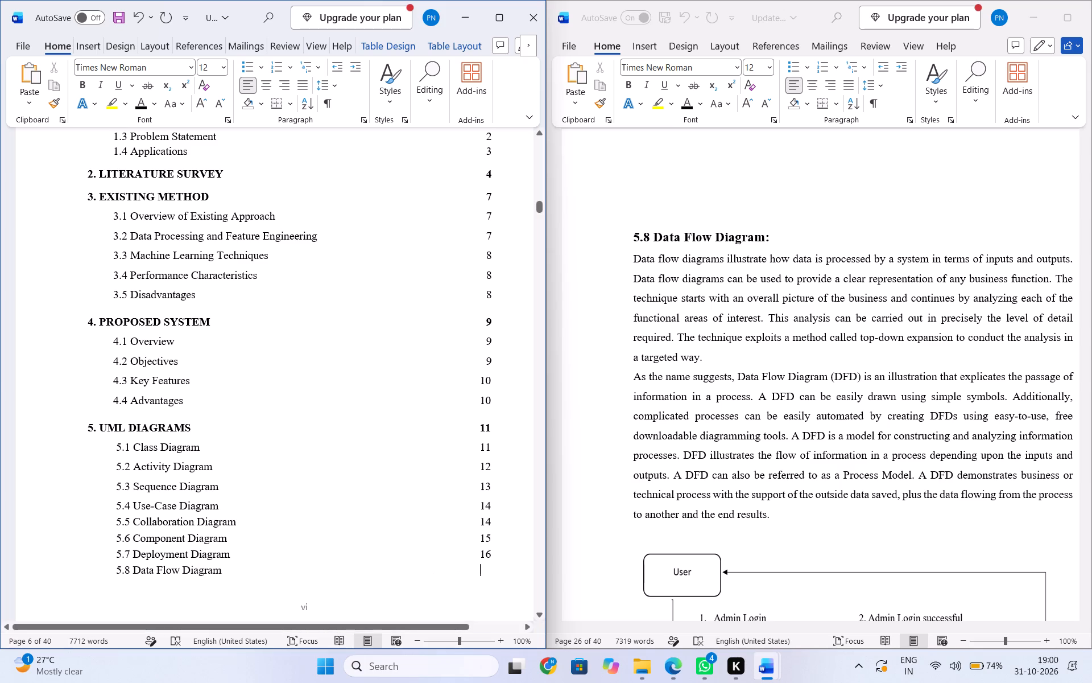
{"action": "key", "text": "1"}
{"action": "scroll", "coordinate": [727, 493], "scroll_direction": "down", "scroll_amount": 2}
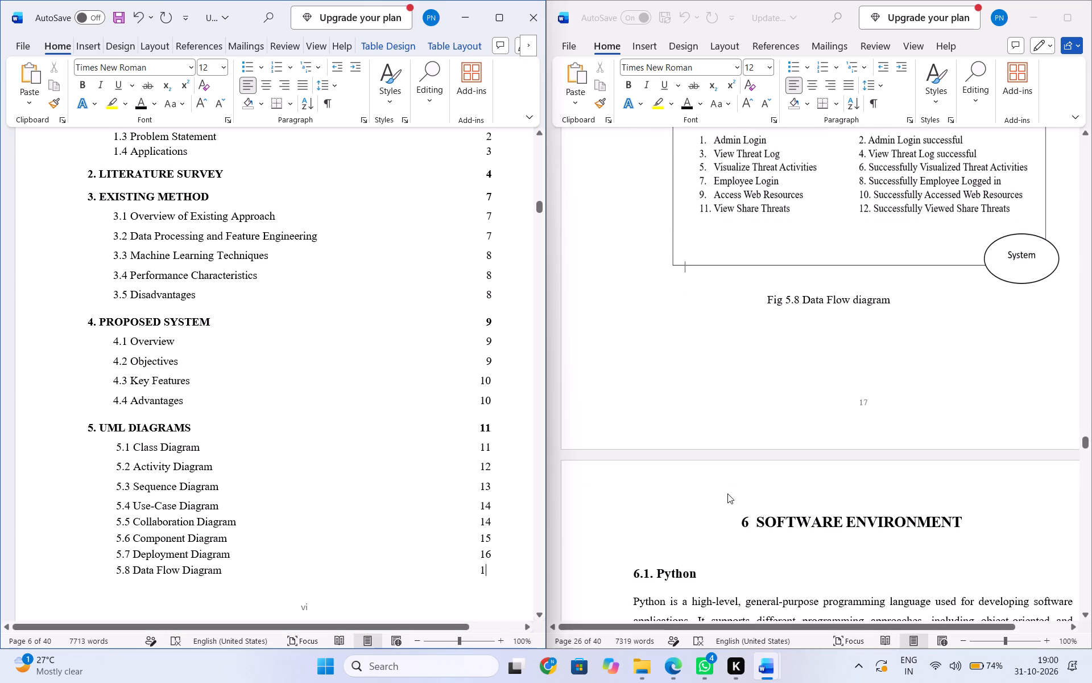
{"action": "key", "text": "7"}
Renumber the report's SOFTWARE ENVIRONMENT heading as "6." and shift the numbered heading slightly back toward the page margin.
{"action": "scroll", "coordinate": [863, 464], "scroll_direction": "down", "scroll_amount": 1}
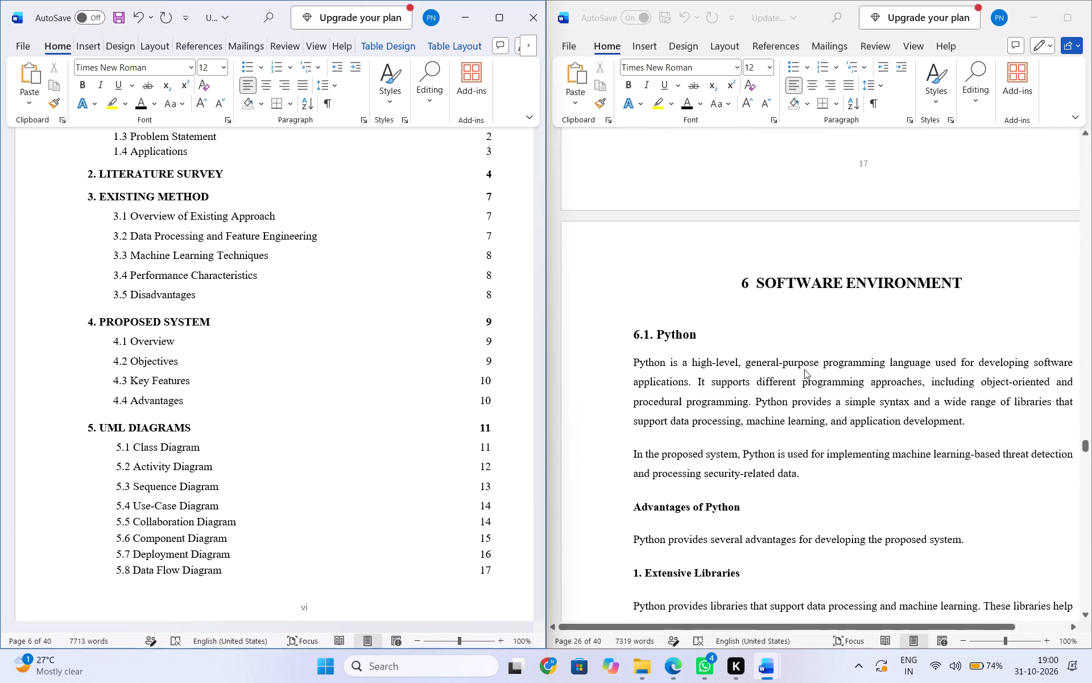
{"action": "left_click", "coordinate": [750, 293]}
{"action": "left_click", "coordinate": [752, 290]}
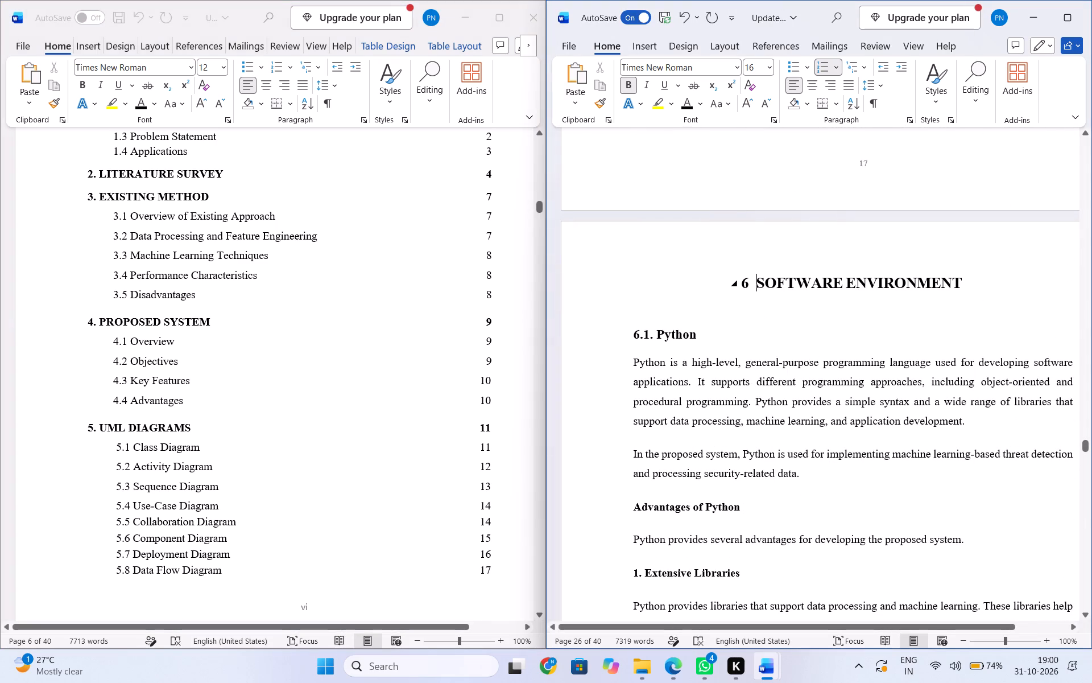
{"action": "key", "text": "BackSpace"}
{"action": "type", "text": "6."}
{"action": "key", "text": "space"}
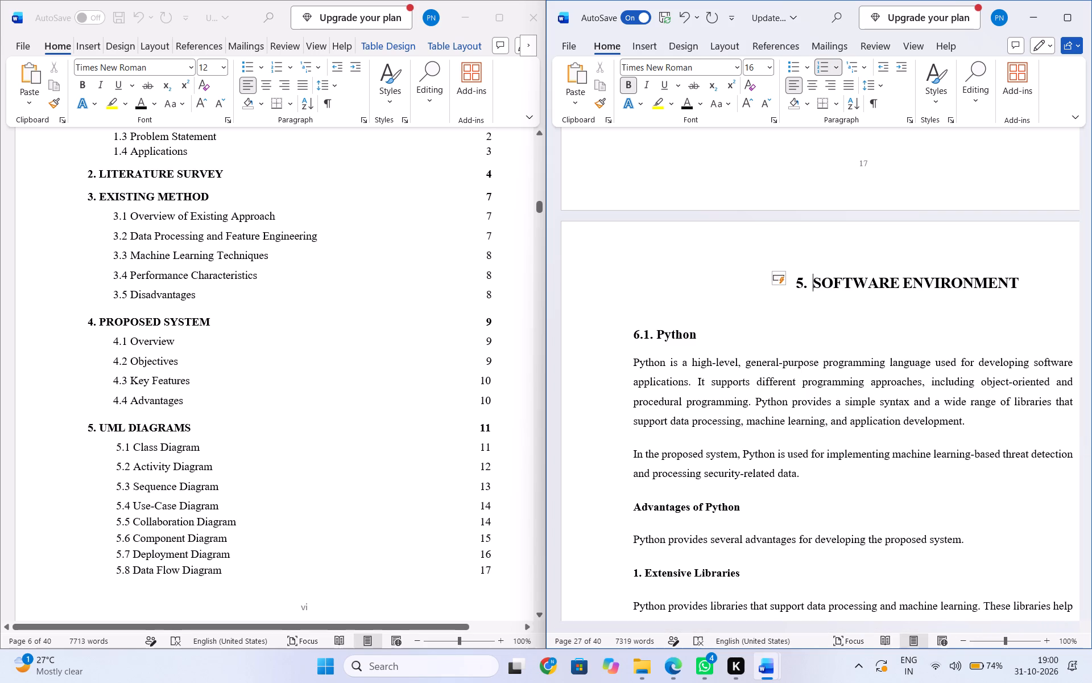
{"action": "key", "text": "BackSpace"}
{"action": "type", "text": "6."}
{"action": "key", "text": "space"}
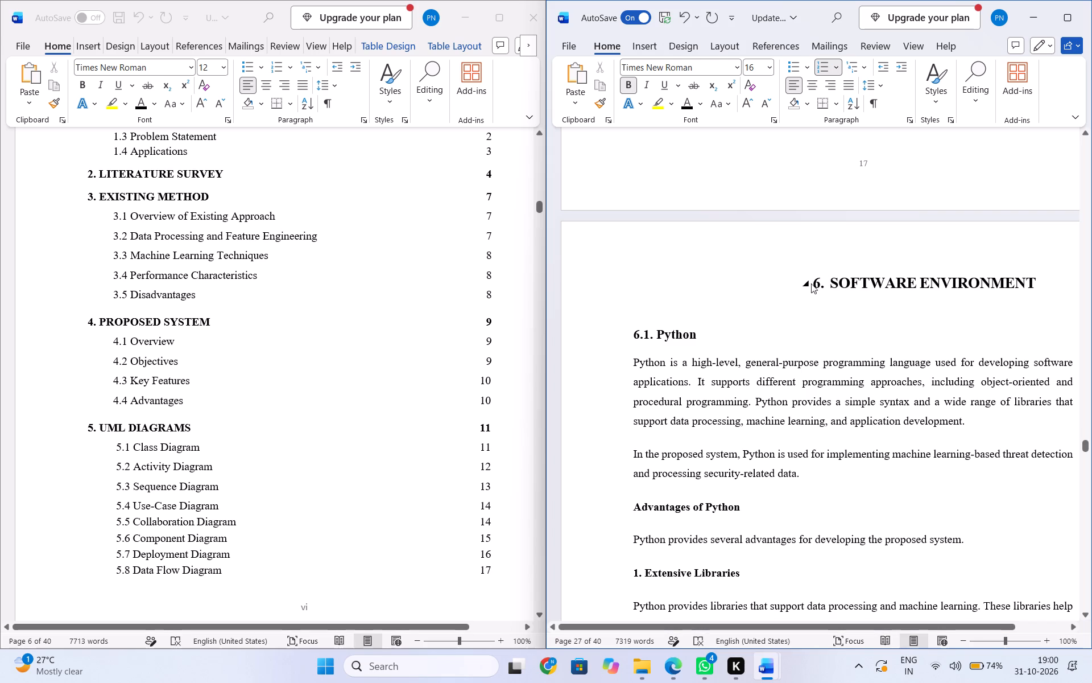
{"action": "left_click_drag", "start_coordinate": [813, 279], "coordinate": [803, 280]}
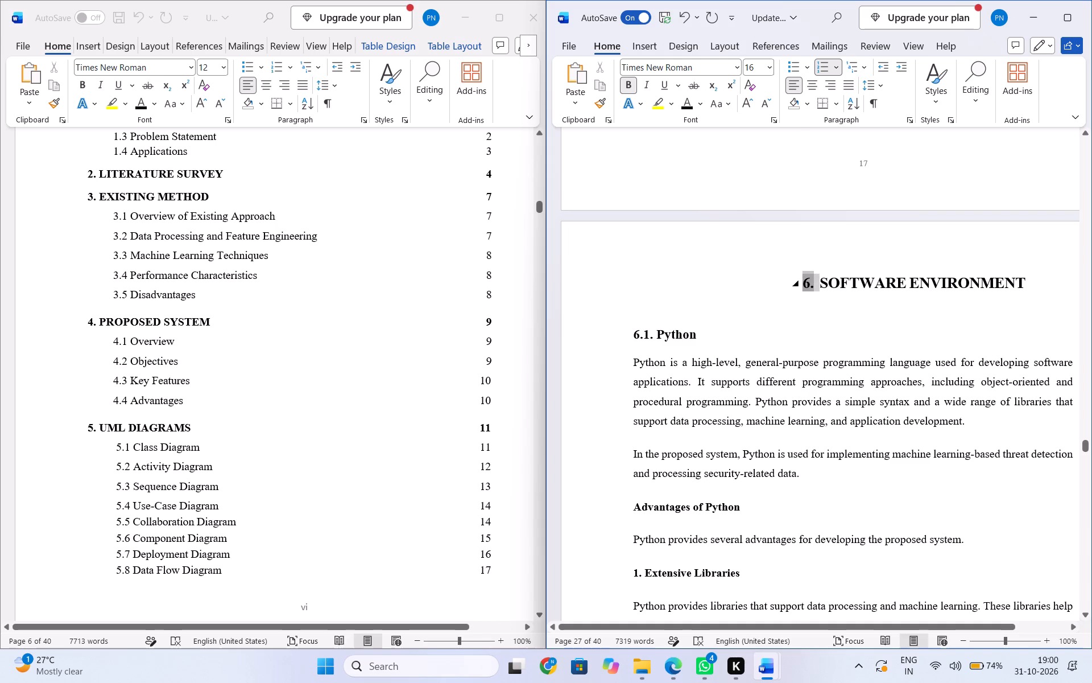
{"action": "left_click_drag", "start_coordinate": [806, 285], "coordinate": [795, 285]}
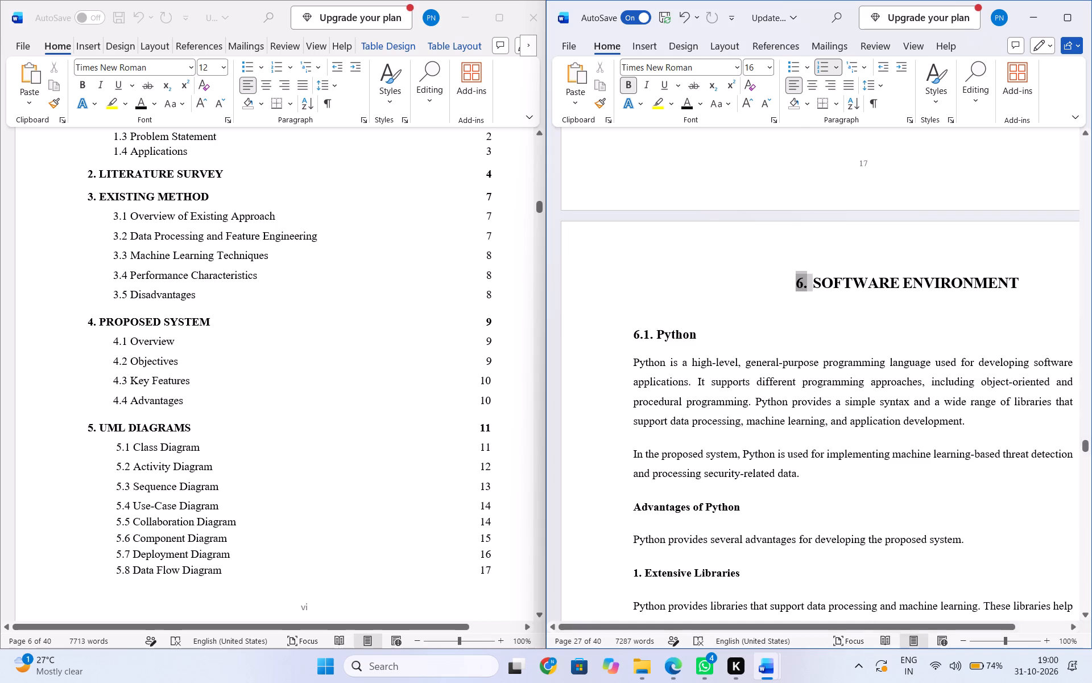
Copy the "6. SOFTWARE ENVIRONMENT" row in the Contents and clear it from its own separate page.
{"action": "scroll", "coordinate": [442, 460], "scroll_direction": "up", "scroll_amount": 1}
{"action": "scroll", "coordinate": [442, 460], "scroll_direction": "down", "scroll_amount": 3}
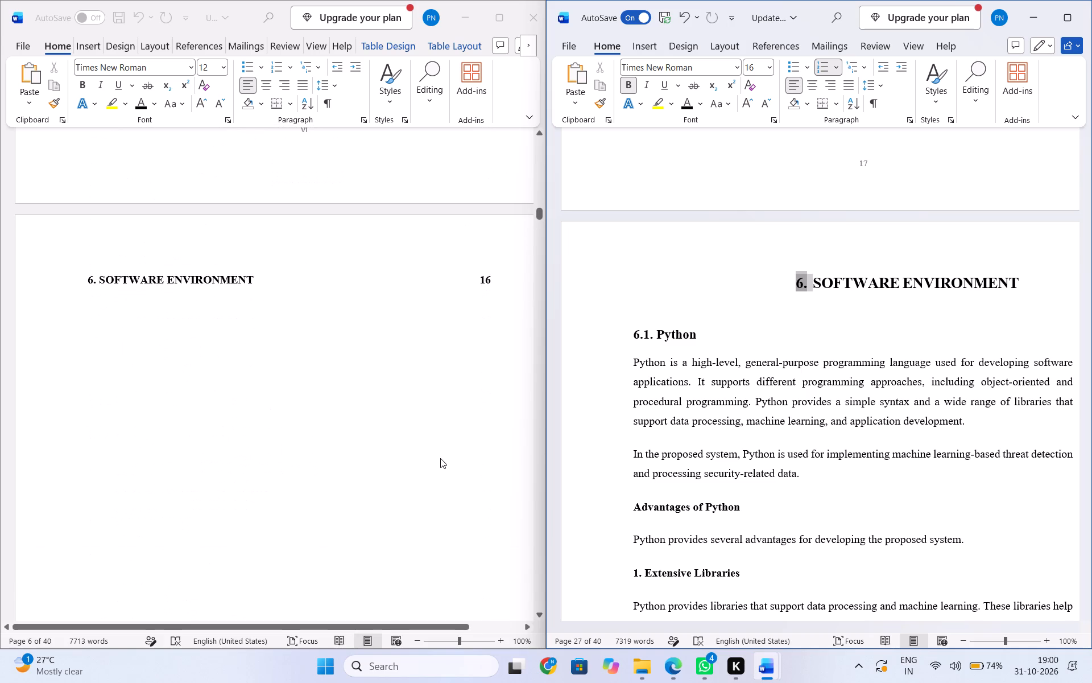
{"action": "left_click", "coordinate": [89, 280]}
{"action": "left_click", "coordinate": [89, 280]}
{"action": "left_click_drag", "start_coordinate": [89, 280], "coordinate": [456, 287]}
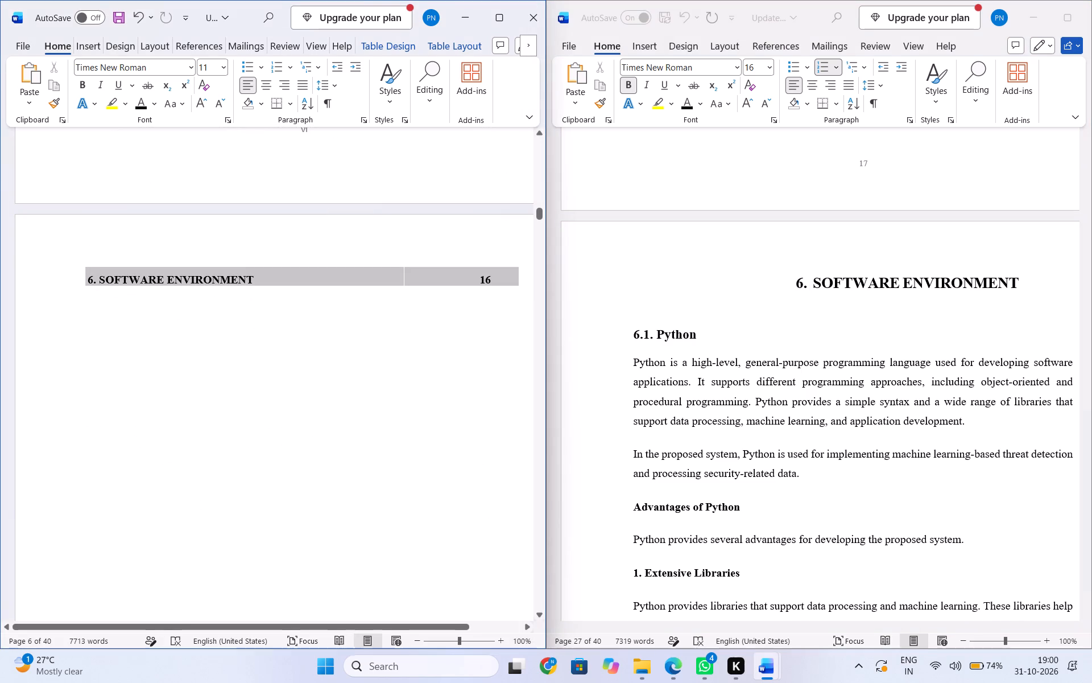
{"action": "left_click_drag", "start_coordinate": [456, 287], "coordinate": [469, 286]}
{"action": "key", "text": "ctrl+c"}
{"action": "key", "text": "Delete"}
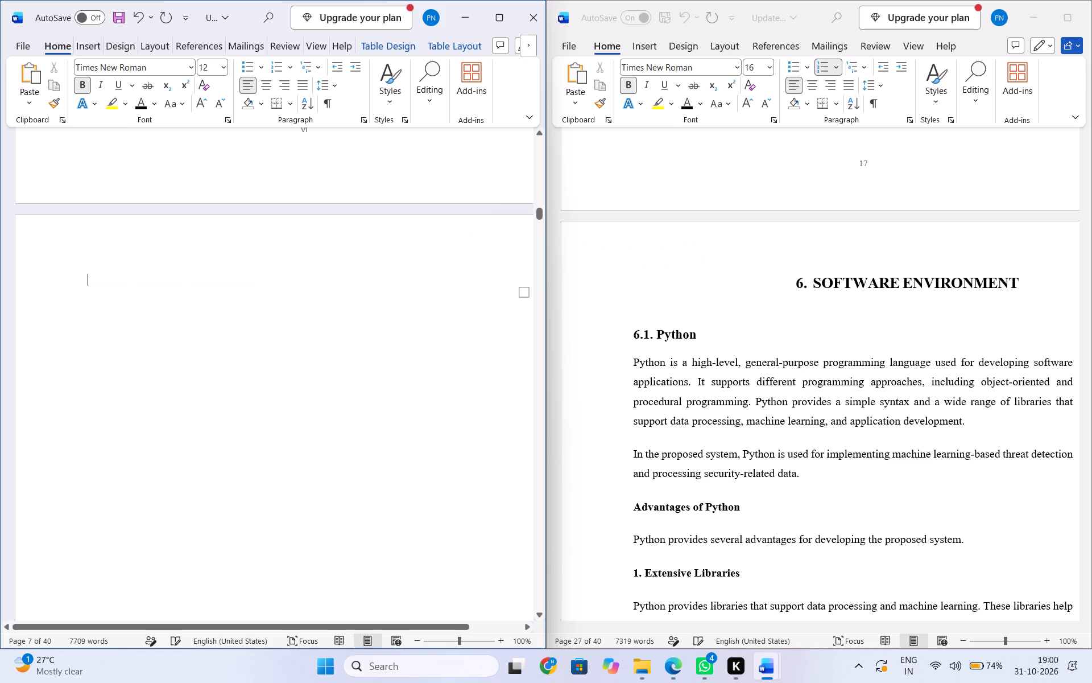
{"action": "key", "text": "Delete"}
{"action": "scroll", "coordinate": [473, 311], "scroll_direction": "down", "scroll_amount": 3}
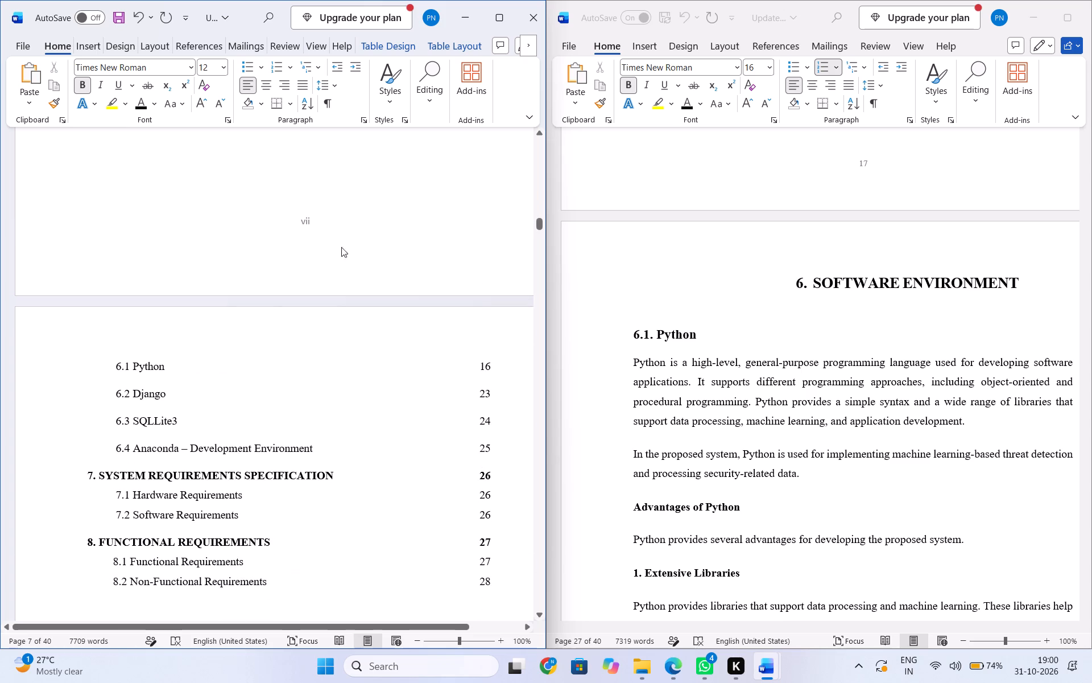
{"action": "left_click", "coordinate": [201, 238]}
{"action": "left_click", "coordinate": [200, 221]}
{"action": "left_click", "coordinate": [164, 248]}
{"action": "left_click", "coordinate": [164, 248]}
{"action": "key", "text": "Delete"}
Insert a line above 6.1 Python in the Contents, remove its automatic number and paste the copied SOFTWARE ENVIRONMENT row there.
{"action": "left_click", "coordinate": [106, 367]}
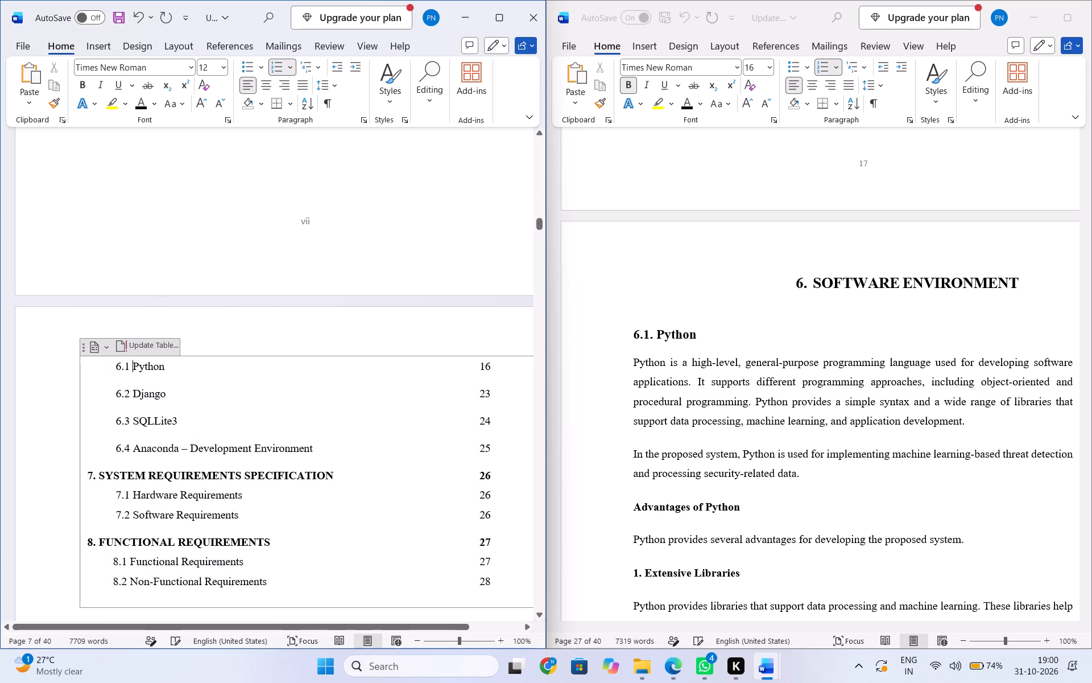
{"action": "key", "text": "Return"}
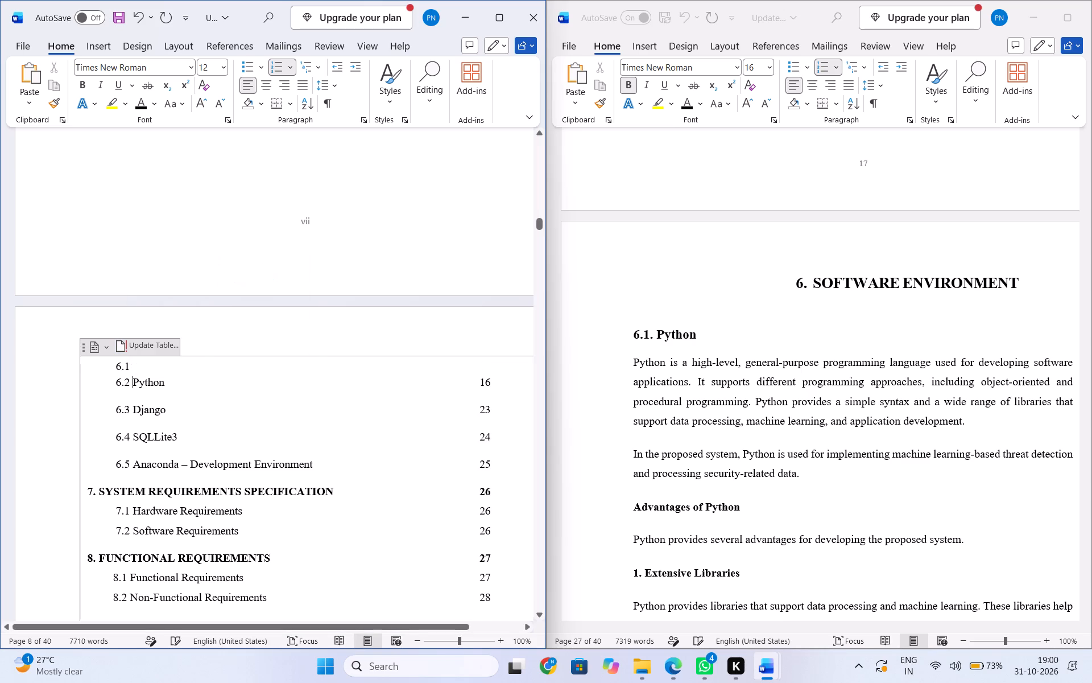
{"action": "left_click", "coordinate": [129, 367]}
{"action": "left_click", "coordinate": [135, 363]}
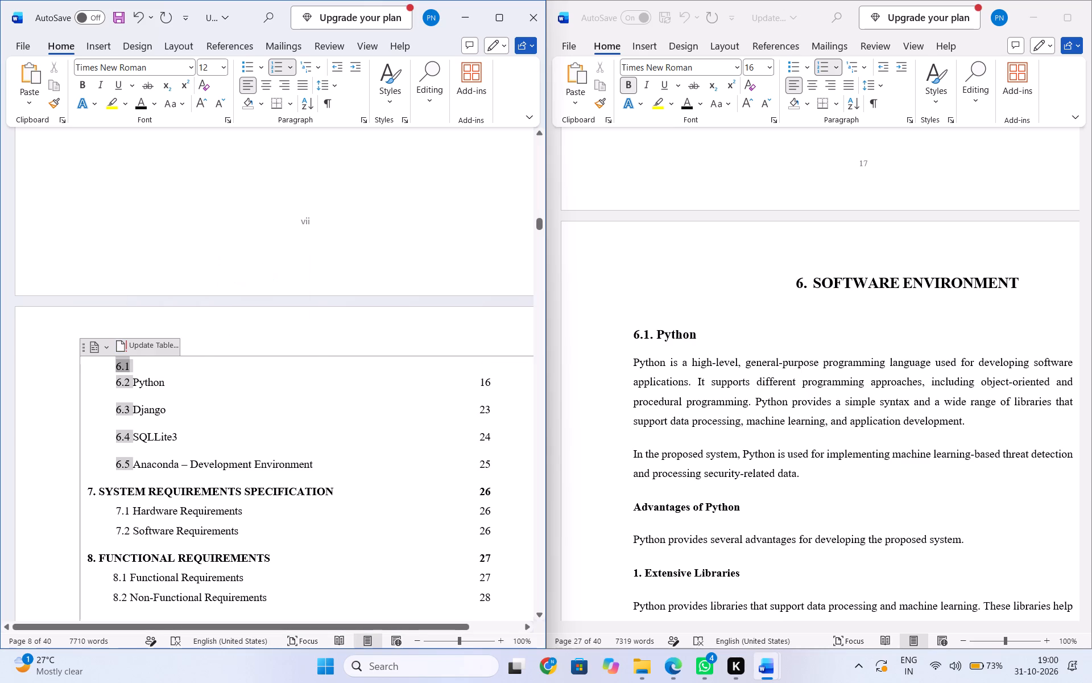
{"action": "key", "text": "BackSpace"}
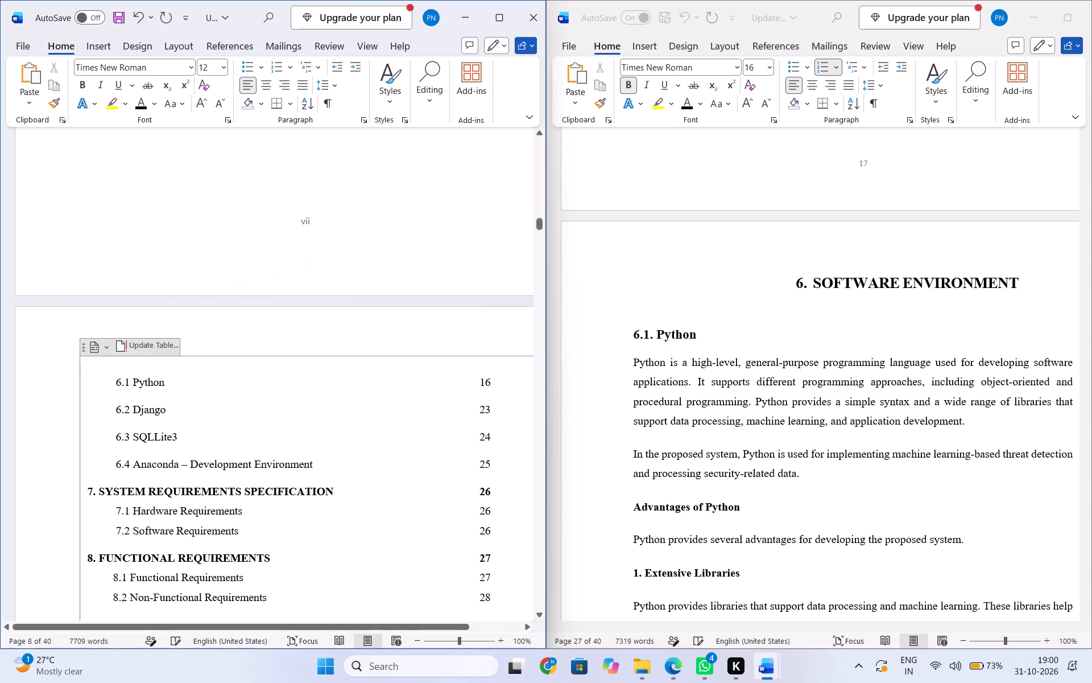
{"action": "key", "text": "ctrl+v"}
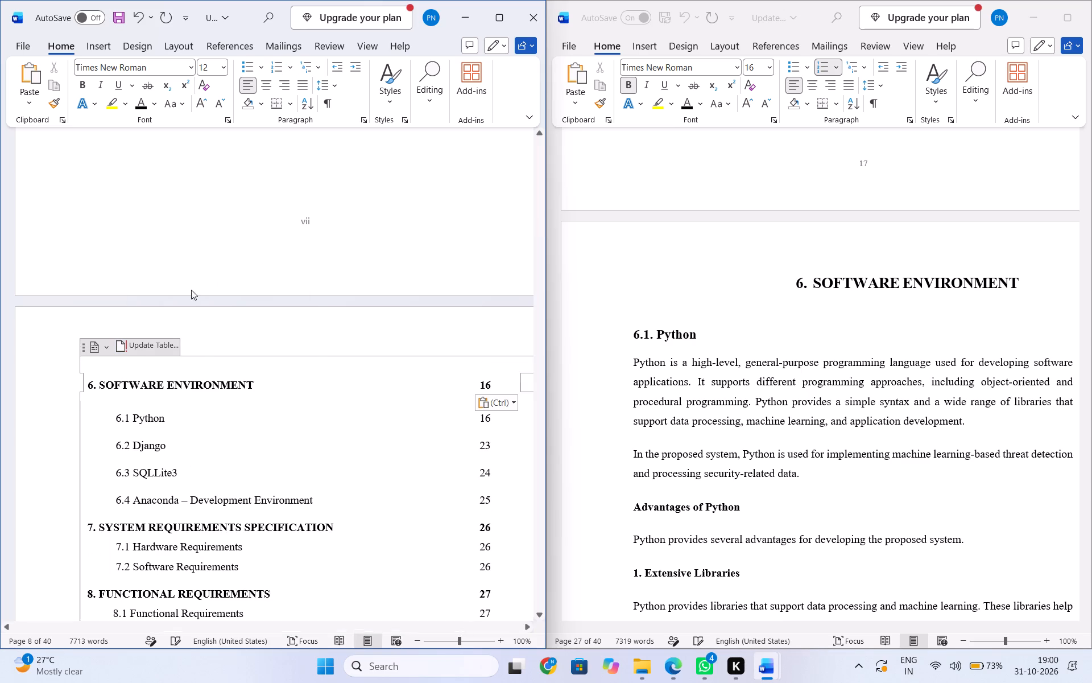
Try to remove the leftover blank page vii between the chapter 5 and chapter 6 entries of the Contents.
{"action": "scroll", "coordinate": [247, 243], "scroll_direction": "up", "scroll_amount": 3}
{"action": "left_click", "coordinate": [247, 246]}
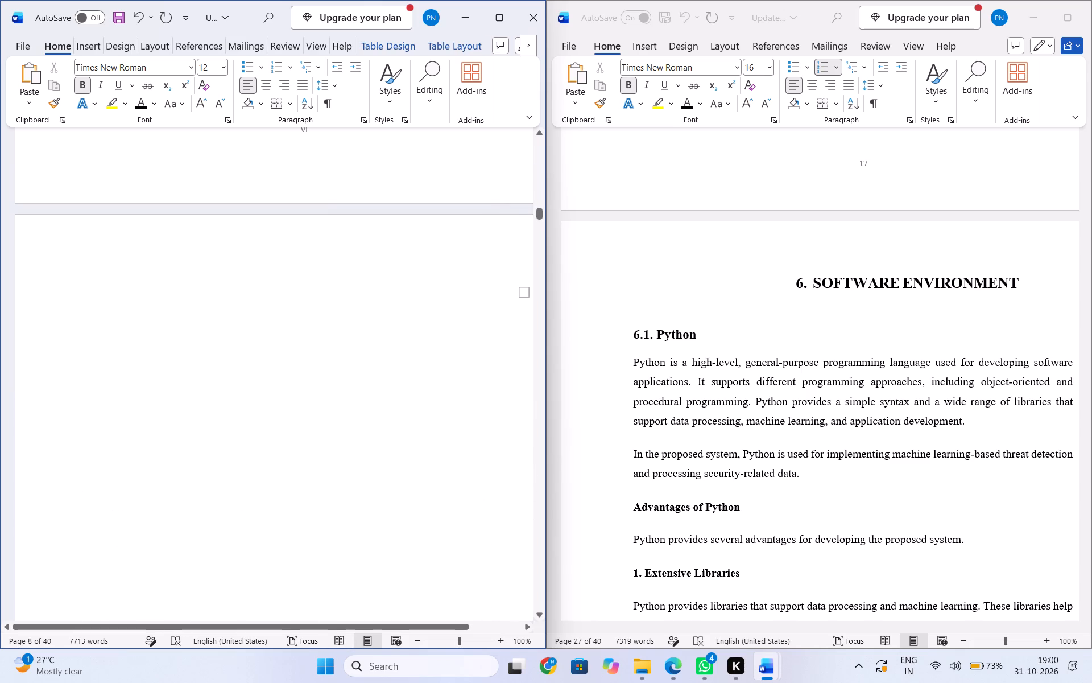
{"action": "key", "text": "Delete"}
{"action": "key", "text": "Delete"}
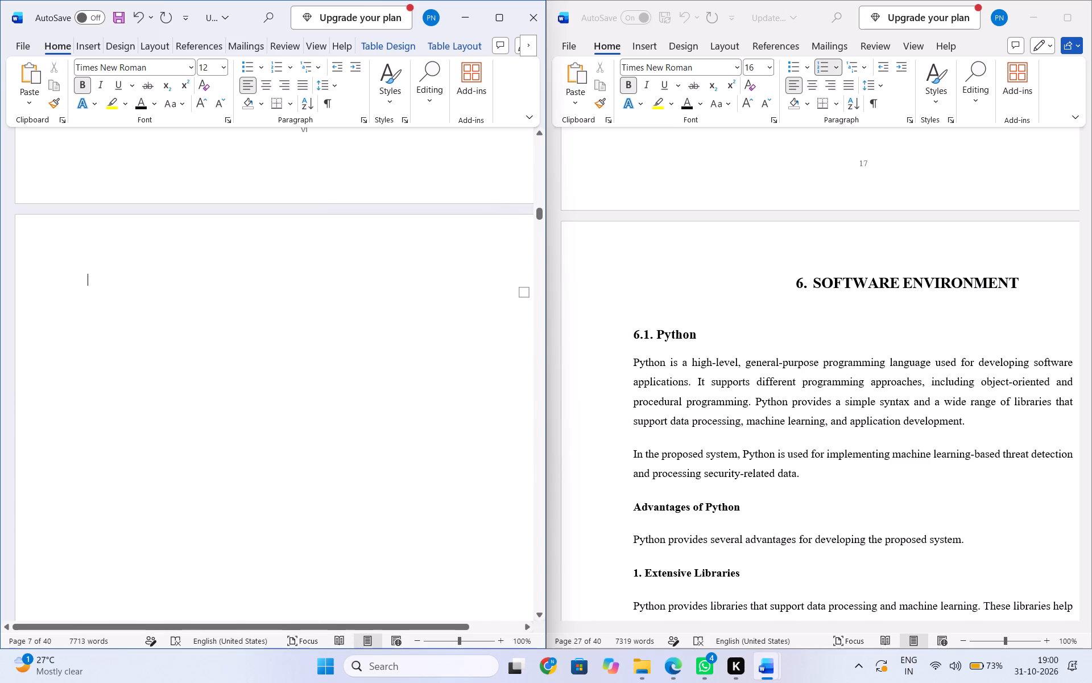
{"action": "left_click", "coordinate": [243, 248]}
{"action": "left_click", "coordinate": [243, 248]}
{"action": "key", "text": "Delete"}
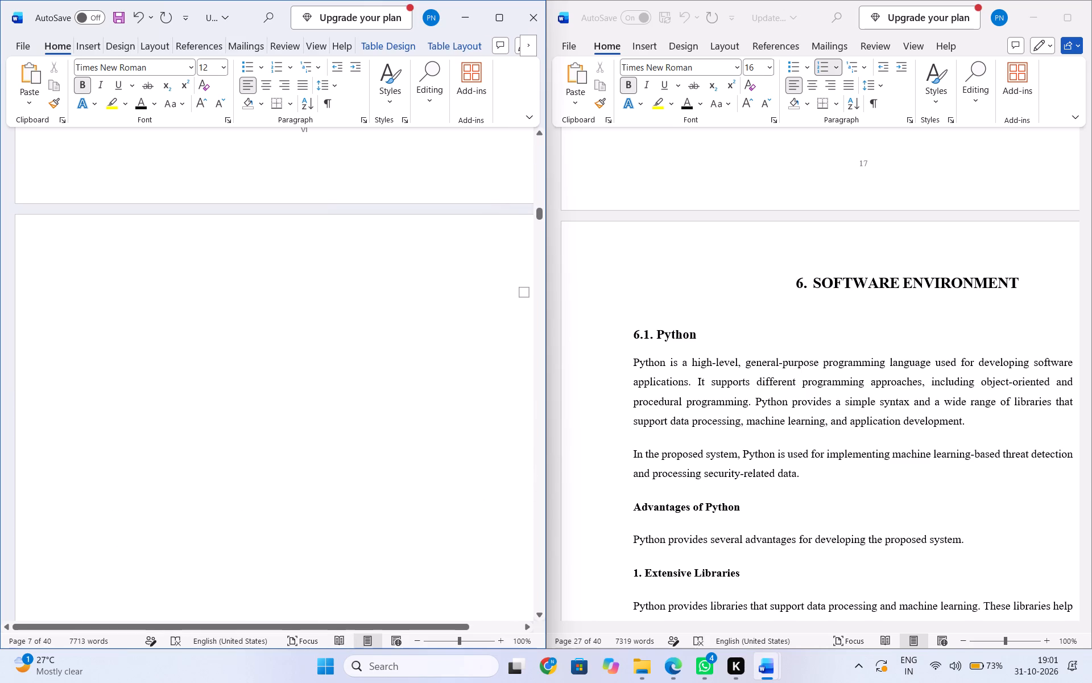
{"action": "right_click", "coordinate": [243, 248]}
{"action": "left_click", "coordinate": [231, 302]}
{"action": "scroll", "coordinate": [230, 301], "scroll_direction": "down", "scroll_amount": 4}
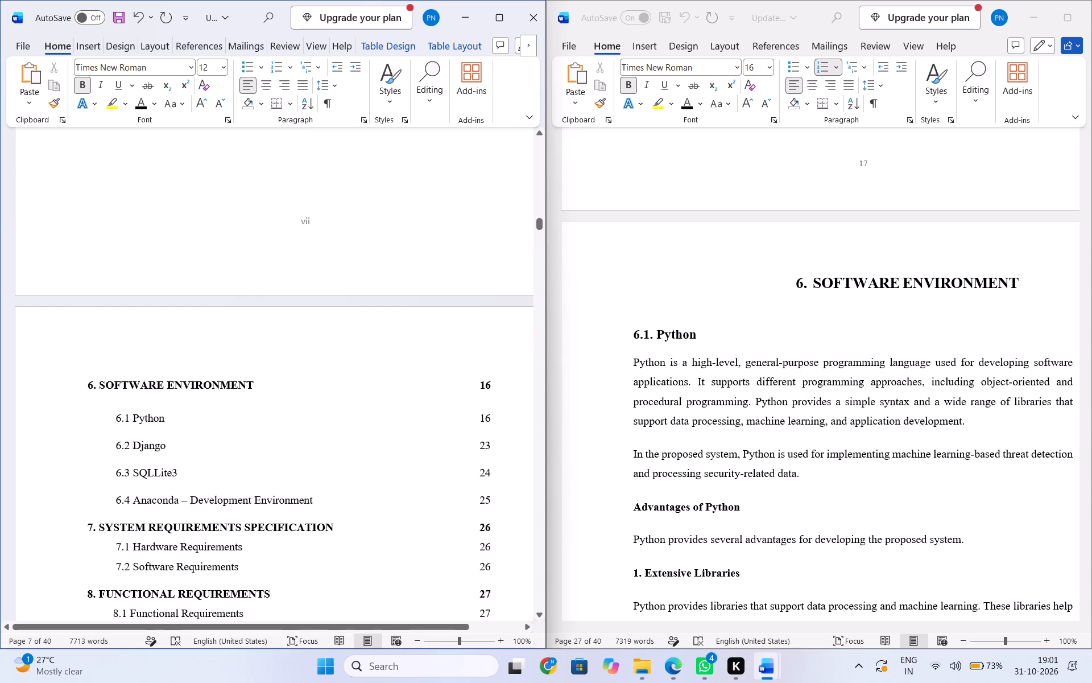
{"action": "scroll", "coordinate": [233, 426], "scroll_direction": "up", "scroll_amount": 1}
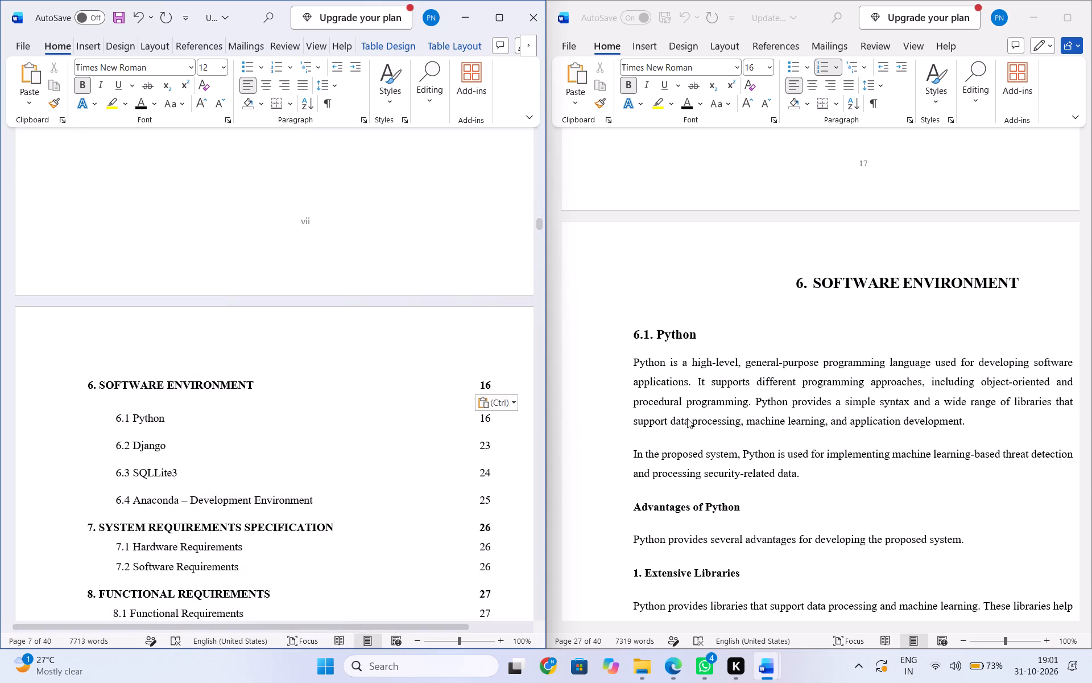
Check the chapter's page in the report and set the page number of 6. SOFTWARE ENVIRONMENT in the Contents to 18.
{"action": "scroll", "coordinate": [760, 416], "scroll_direction": "down", "scroll_amount": 1}
{"action": "left_click", "coordinate": [495, 386]}
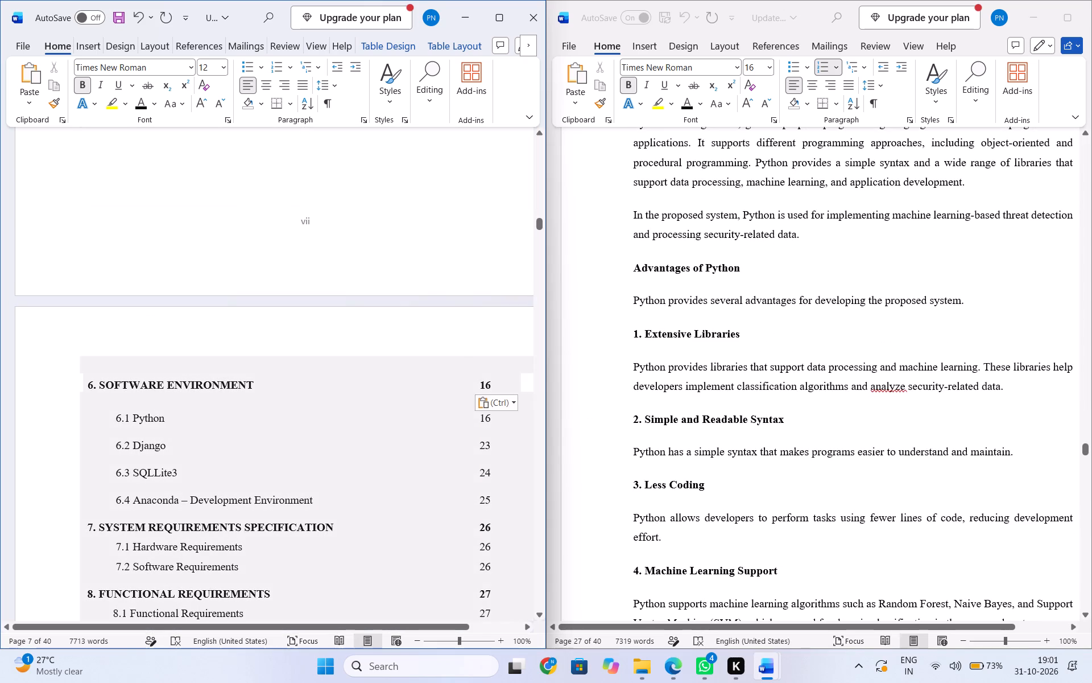
{"action": "scroll", "coordinate": [714, 355], "scroll_direction": "up", "scroll_amount": 1}
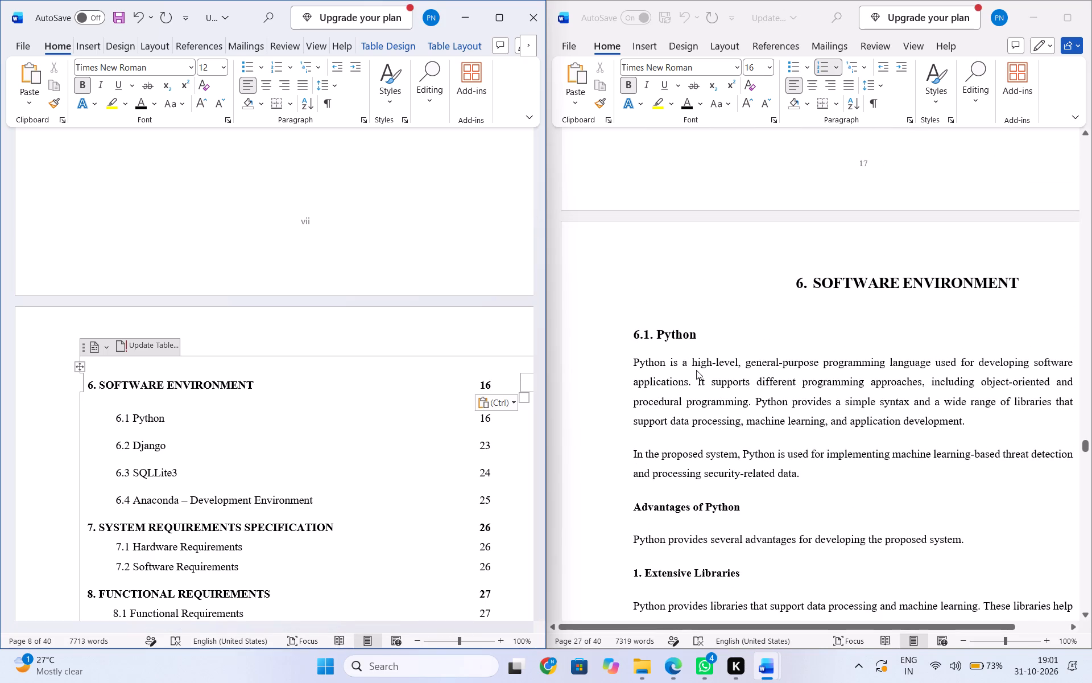
{"action": "key", "text": "BackSpace"}
{"action": "key", "text": "8"}
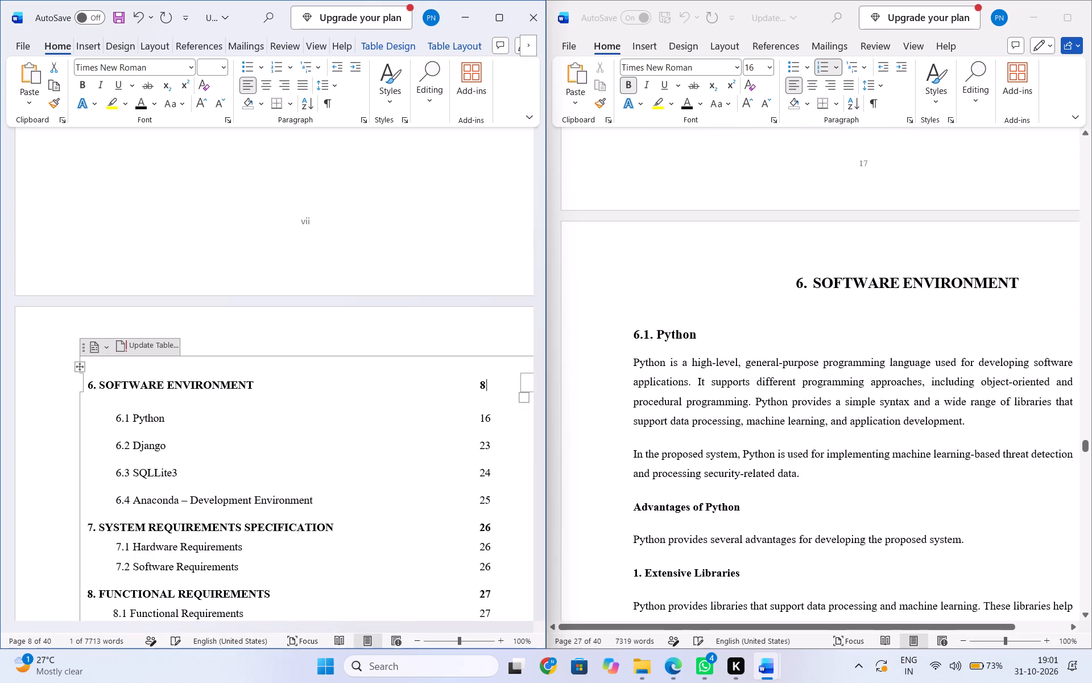
{"action": "key", "text": "Left"}
{"action": "key", "text": "1"}
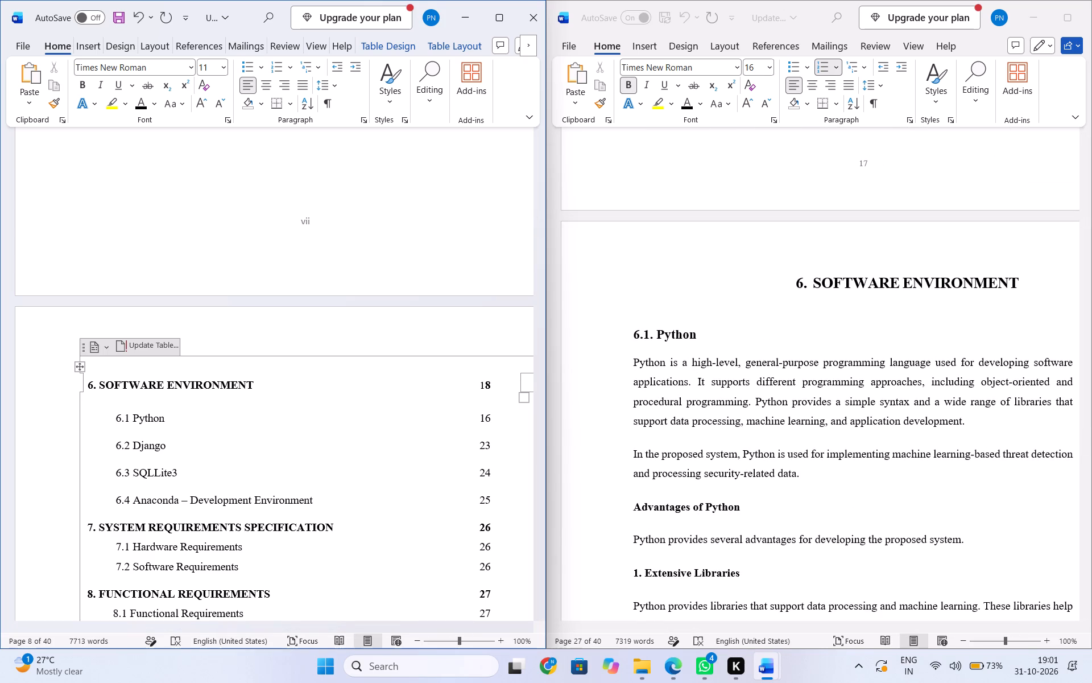
Set the page number of 6.1 Python in the Contents to 18.
{"action": "scroll", "coordinate": [746, 399], "scroll_direction": "down", "scroll_amount": 1}
{"action": "left_click", "coordinate": [490, 418]}
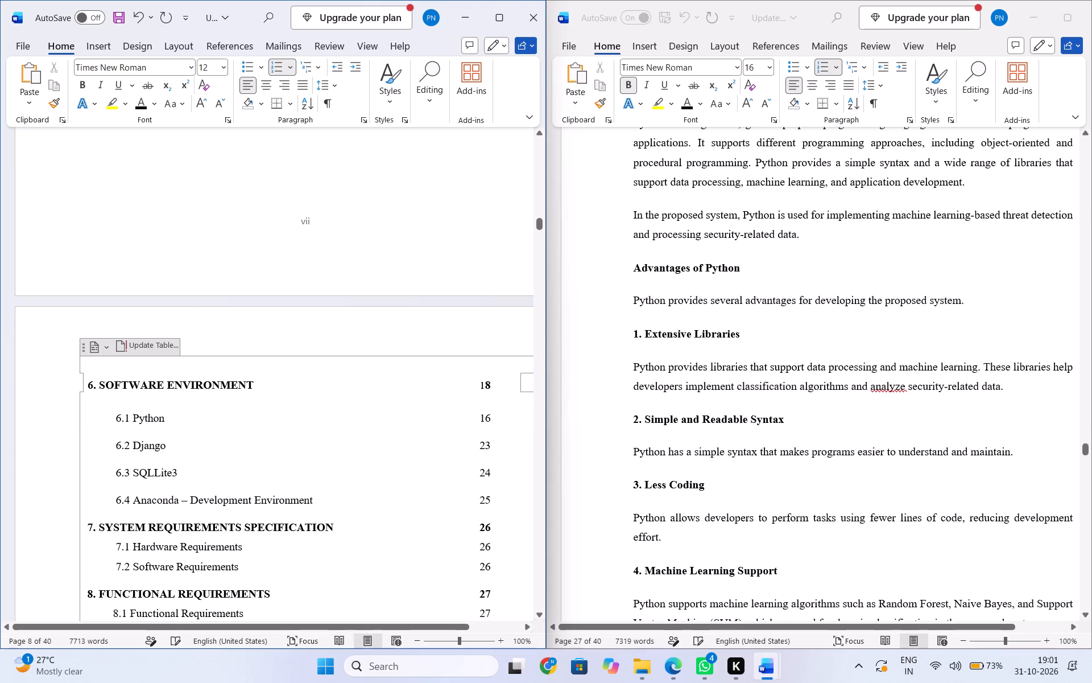
{"action": "key", "text": "BackSpace"}
{"action": "key", "text": "8"}
Find the 6.2 Django section in the report and set its page number in the Contents to 25.
{"action": "scroll", "coordinate": [739, 409], "scroll_direction": "down", "scroll_amount": 1}
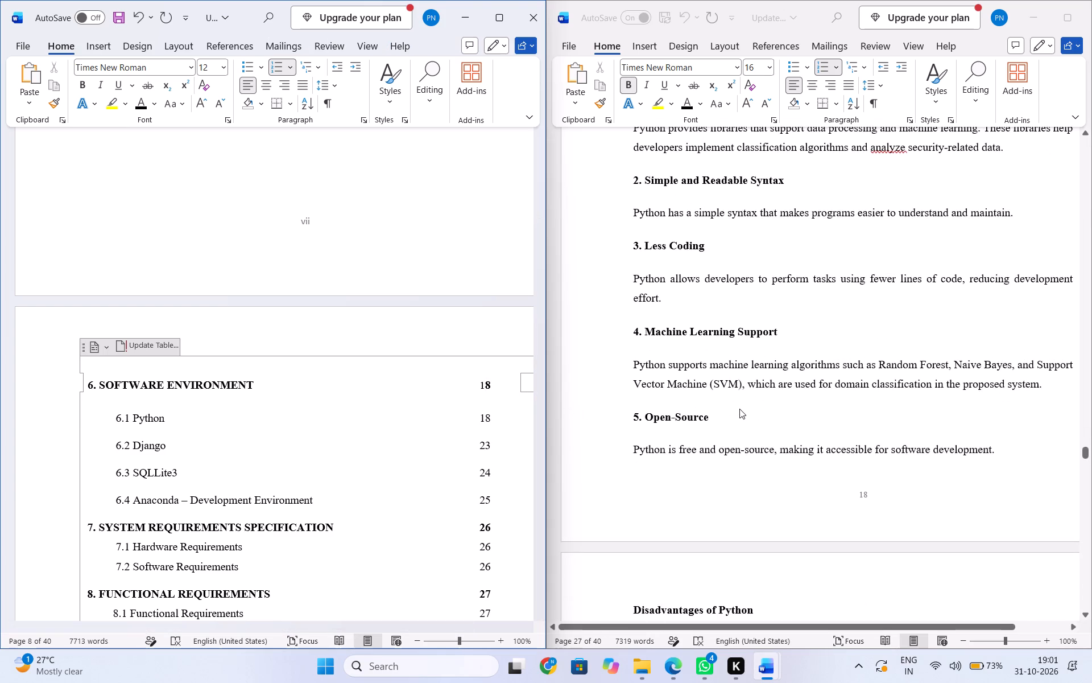
{"action": "scroll", "coordinate": [739, 409], "scroll_direction": "down", "scroll_amount": 7}
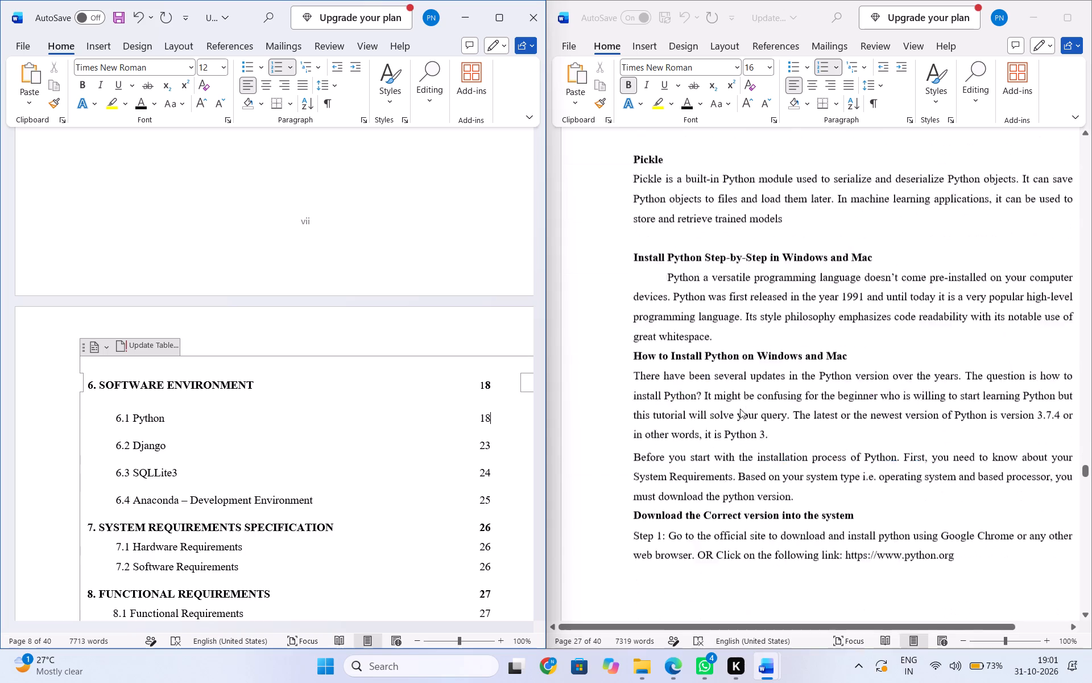
{"action": "scroll", "coordinate": [740, 409], "scroll_direction": "up", "scroll_amount": 1}
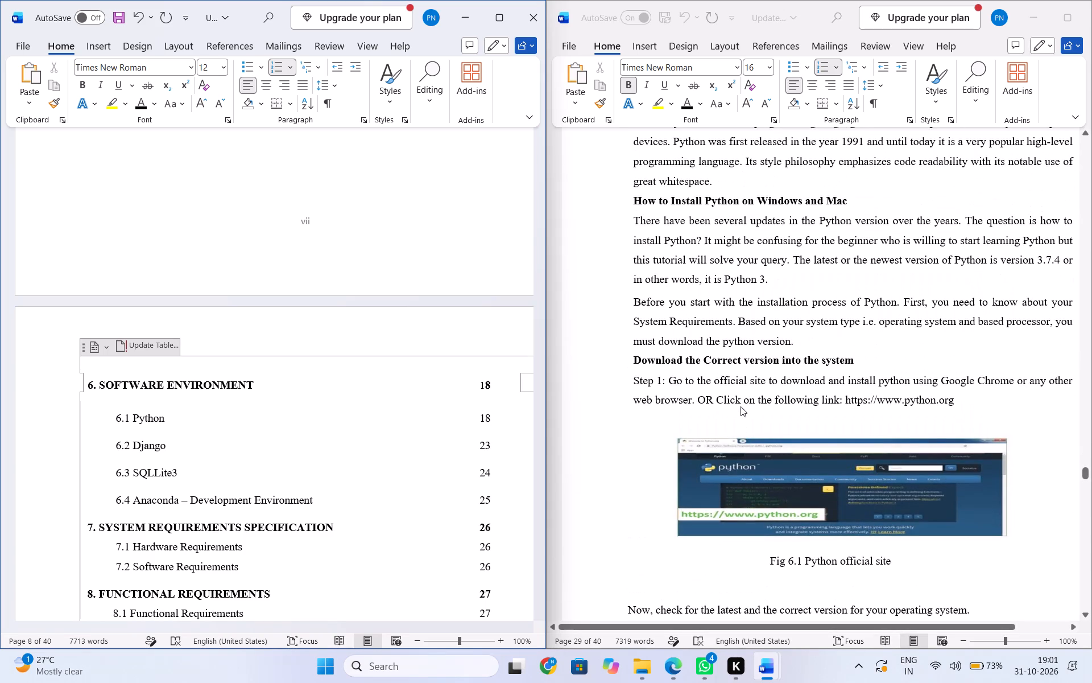
{"action": "scroll", "coordinate": [741, 406], "scroll_direction": "down", "scroll_amount": 2}
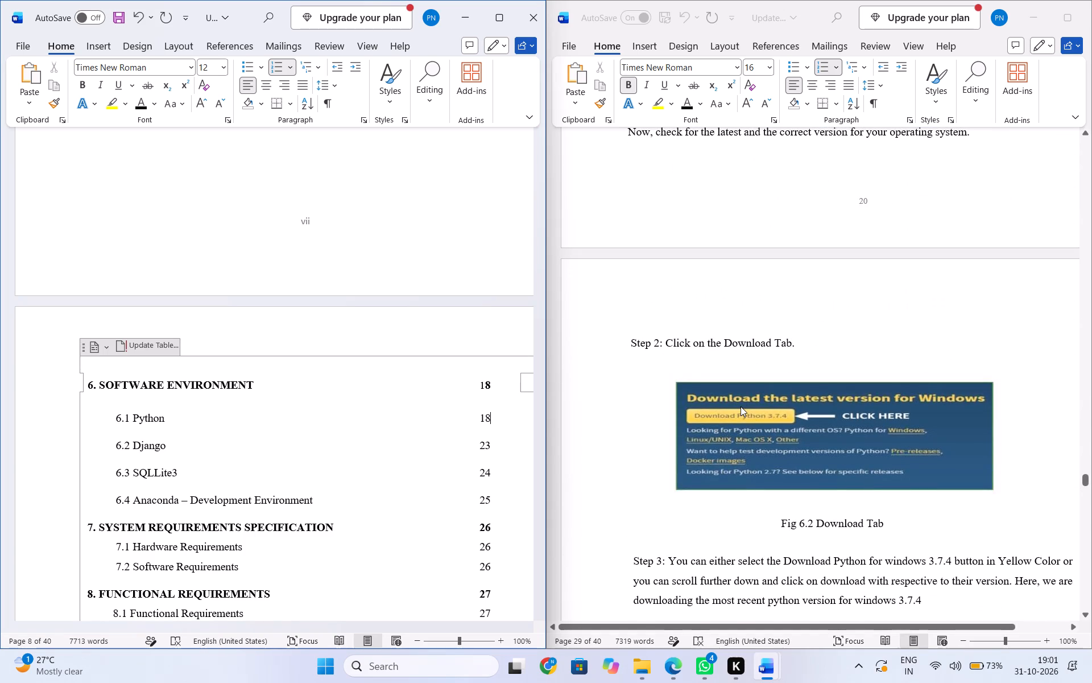
{"action": "scroll", "coordinate": [741, 406], "scroll_direction": "down", "scroll_amount": 6}
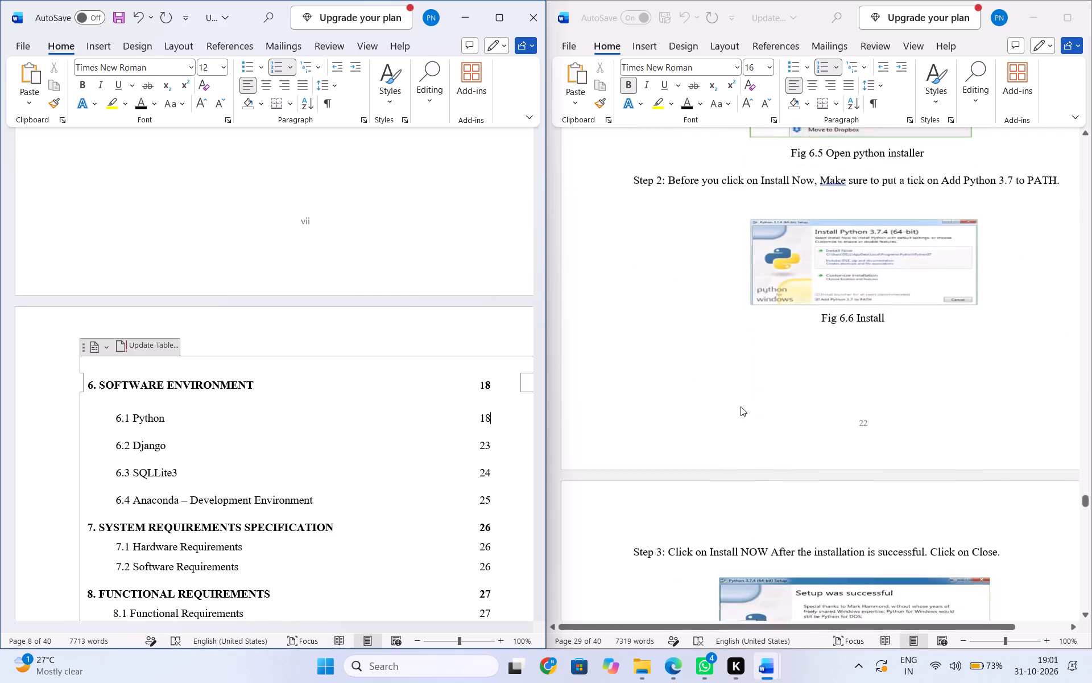
{"action": "scroll", "coordinate": [741, 406], "scroll_direction": "down", "scroll_amount": 7}
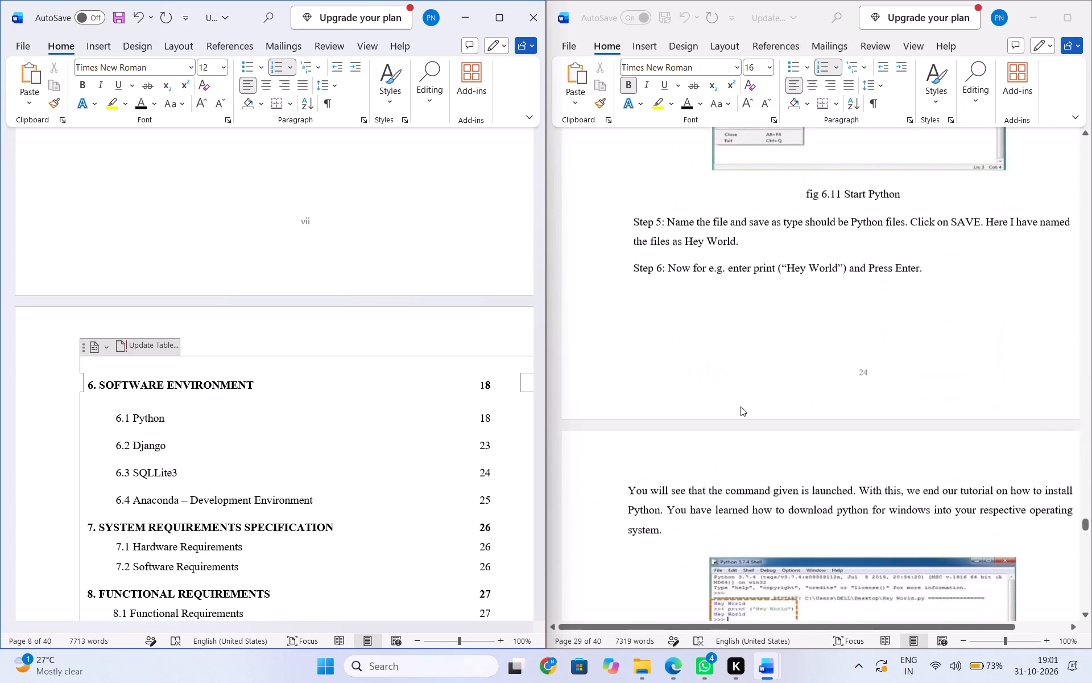
{"action": "scroll", "coordinate": [741, 406], "scroll_direction": "down", "scroll_amount": 2}
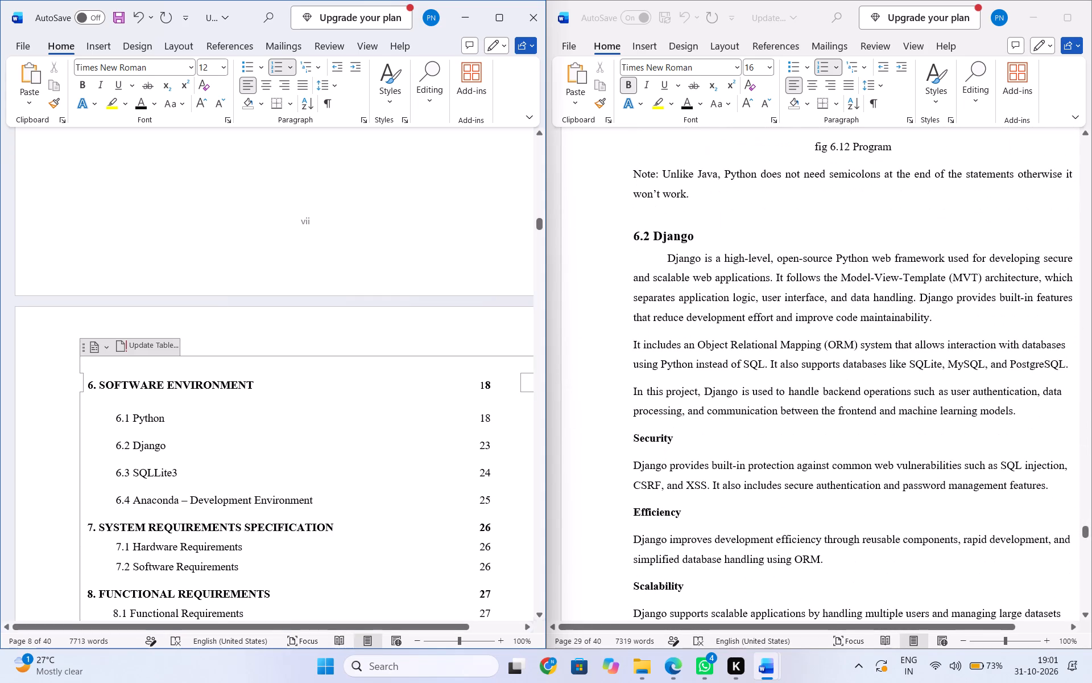
{"action": "scroll", "coordinate": [773, 404], "scroll_direction": "down", "scroll_amount": 2}
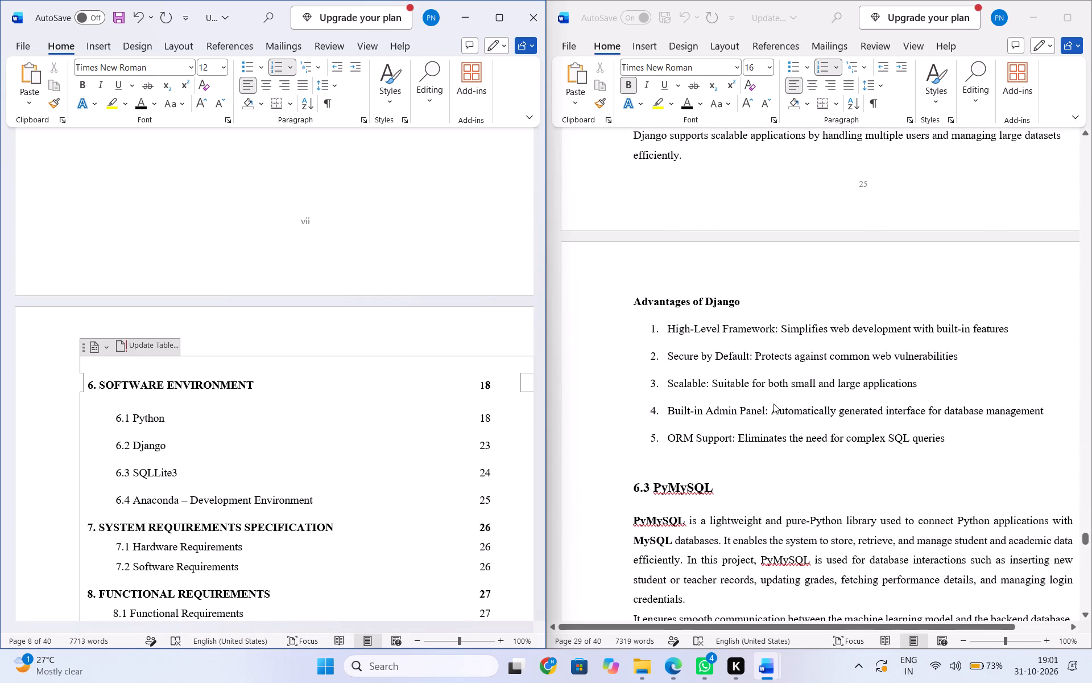
{"action": "left_click", "coordinate": [492, 451]}
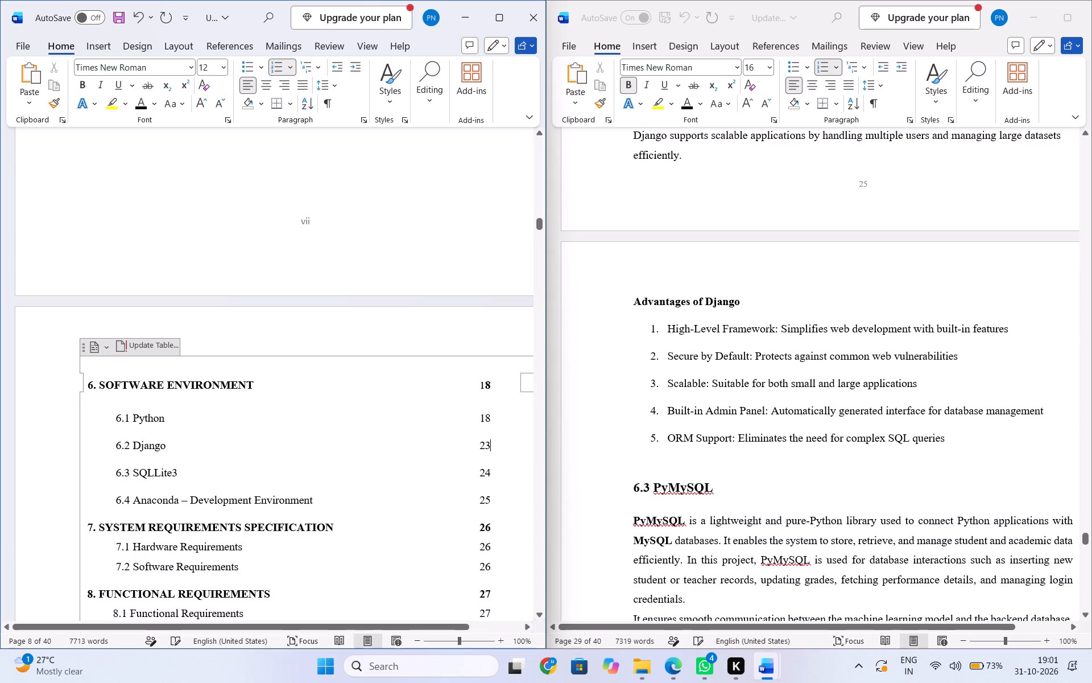
{"action": "key", "text": "BackSpace"}
{"action": "key", "text": "5"}
Check the title of section 6.3 in the report and rename the 6.3 entry in the Contents to PyMySQL.
{"action": "scroll", "coordinate": [714, 400], "scroll_direction": "down", "scroll_amount": 1}
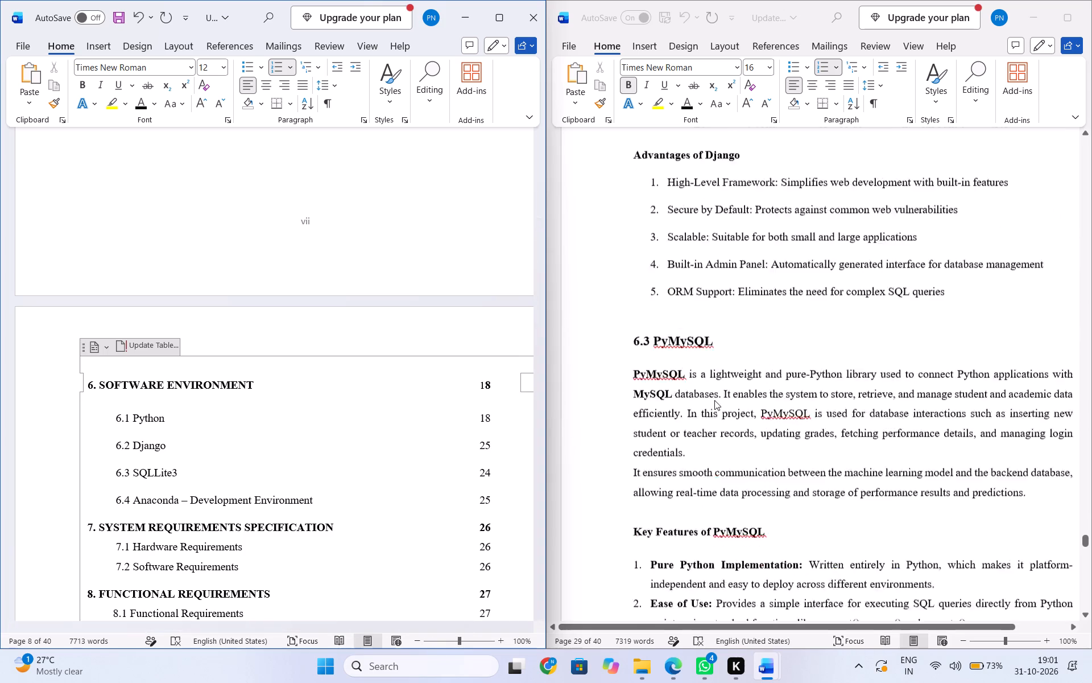
{"action": "scroll", "coordinate": [715, 400], "scroll_direction": "down", "scroll_amount": 1}
{"action": "scroll", "coordinate": [715, 400], "scroll_direction": "up", "scroll_amount": 1}
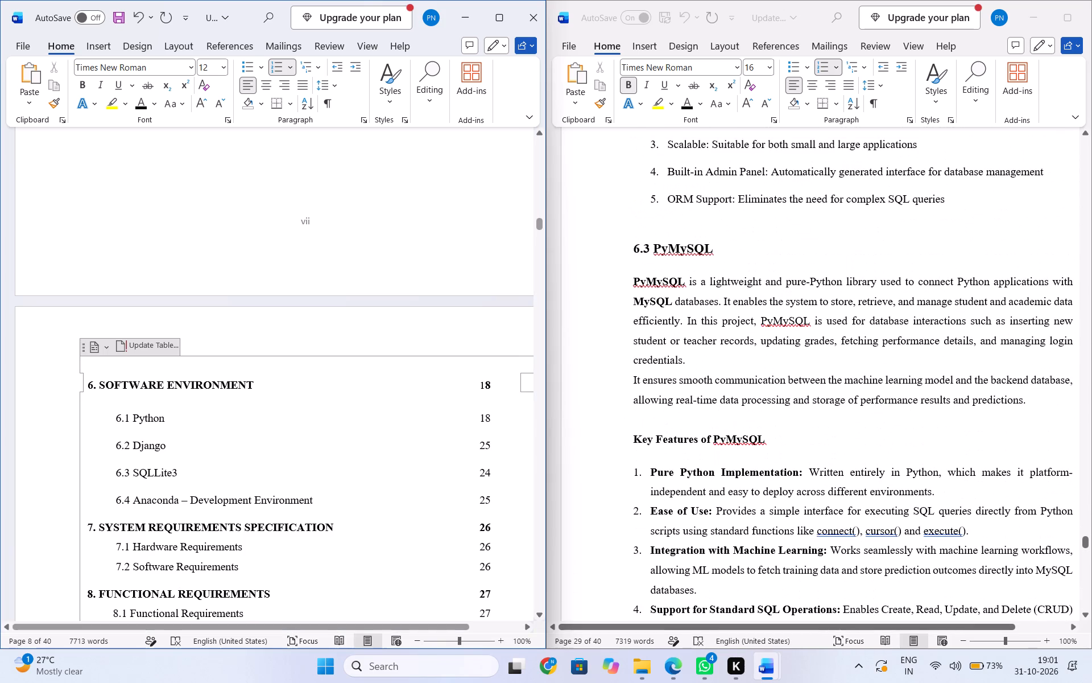
{"action": "left_click", "coordinate": [177, 474]}
{"action": "key", "text": "BackSpace"}
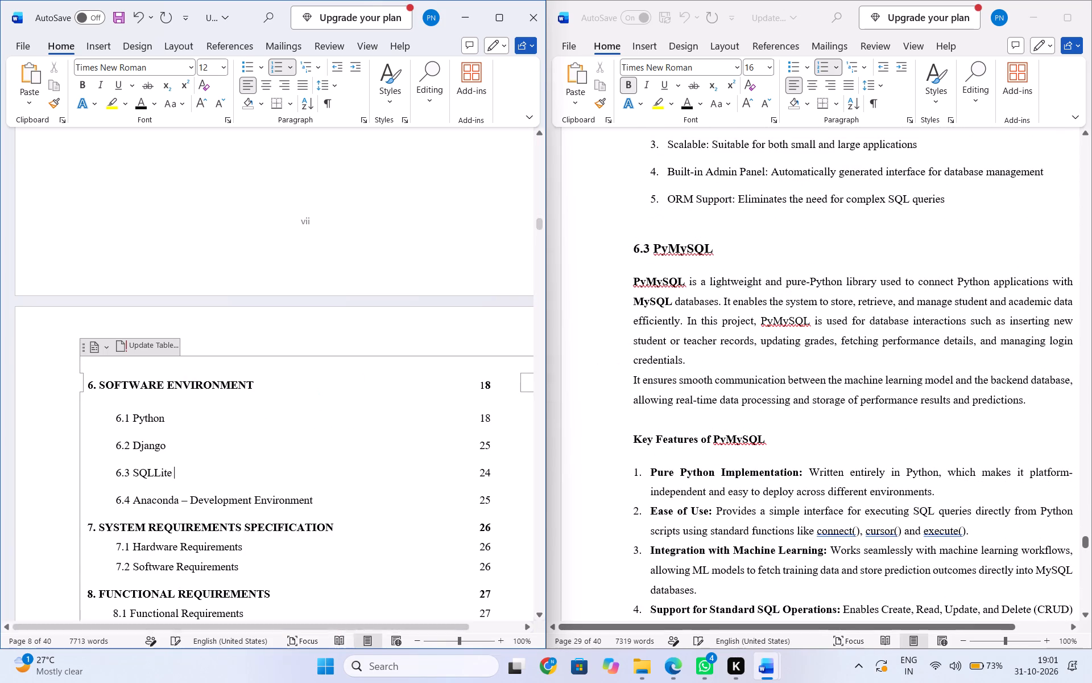
{"action": "key", "text": "BackSpace"}
{"action": "key", "text": "BackSpace"}
{"action": "key", "text": "BackSpace"}
{"action": "key", "text": "BackSpace"}
{"action": "key", "text": "BackSpace"}
{"action": "key", "text": "BackSpace"}
{"action": "key", "text": "BackSpace"}
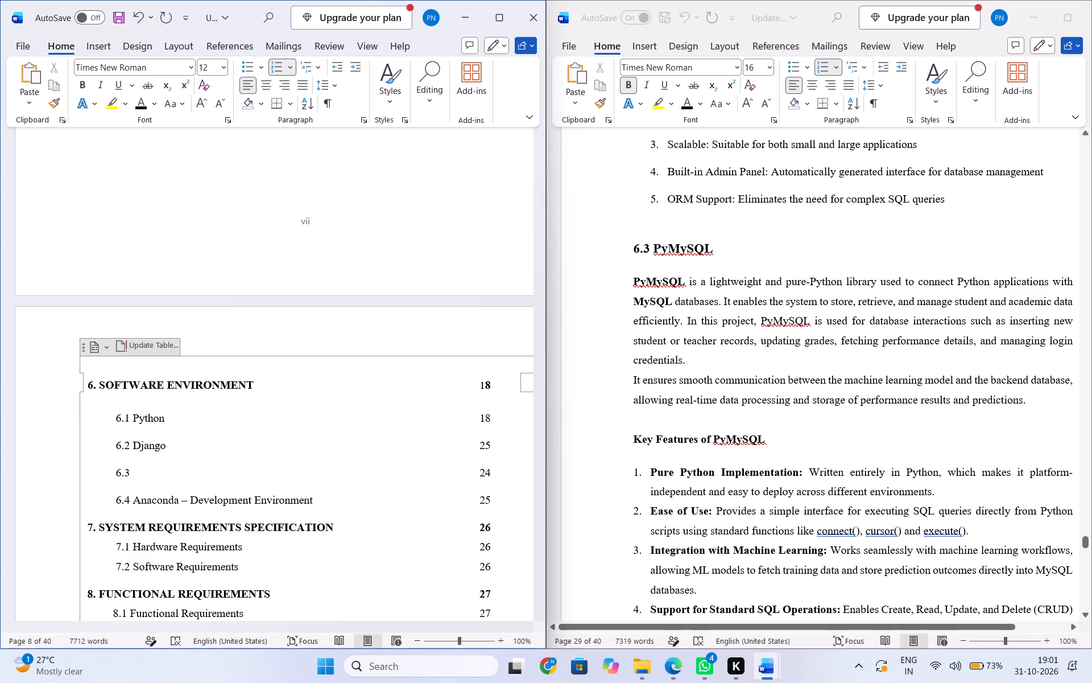
{"action": "type", "text": "MY"}
{"action": "key", "text": "BackSpace"}
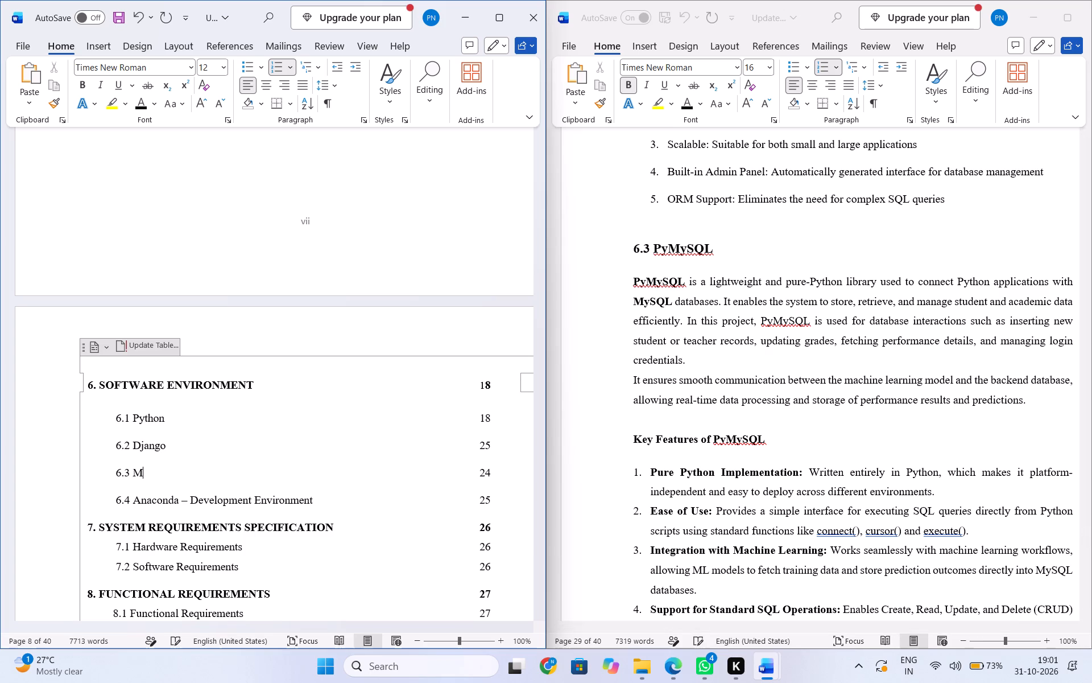
{"action": "key", "text": "BackSpace"}
{"action": "type", "text": "Py"}
{"action": "type", "text": "My"}
{"action": "type", "text": "SQL"}
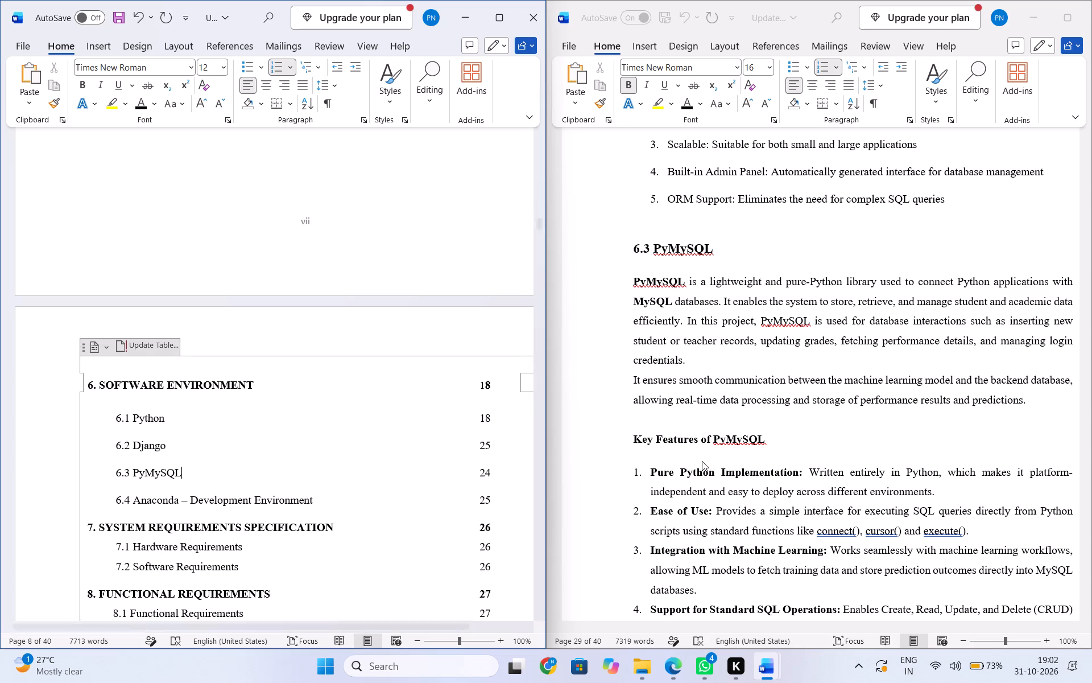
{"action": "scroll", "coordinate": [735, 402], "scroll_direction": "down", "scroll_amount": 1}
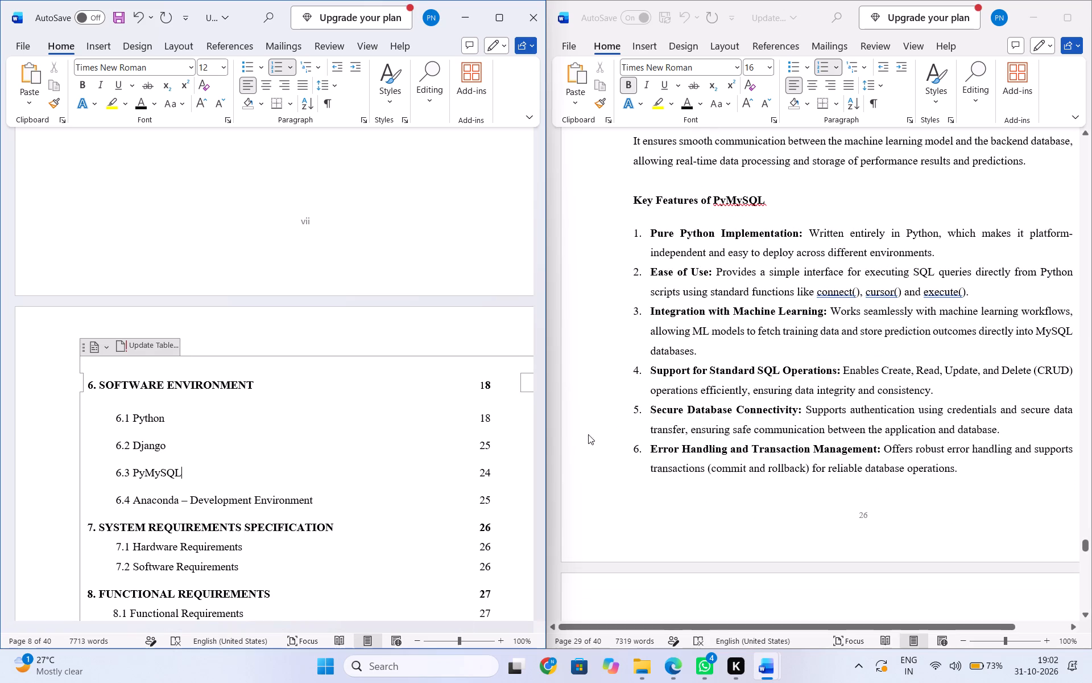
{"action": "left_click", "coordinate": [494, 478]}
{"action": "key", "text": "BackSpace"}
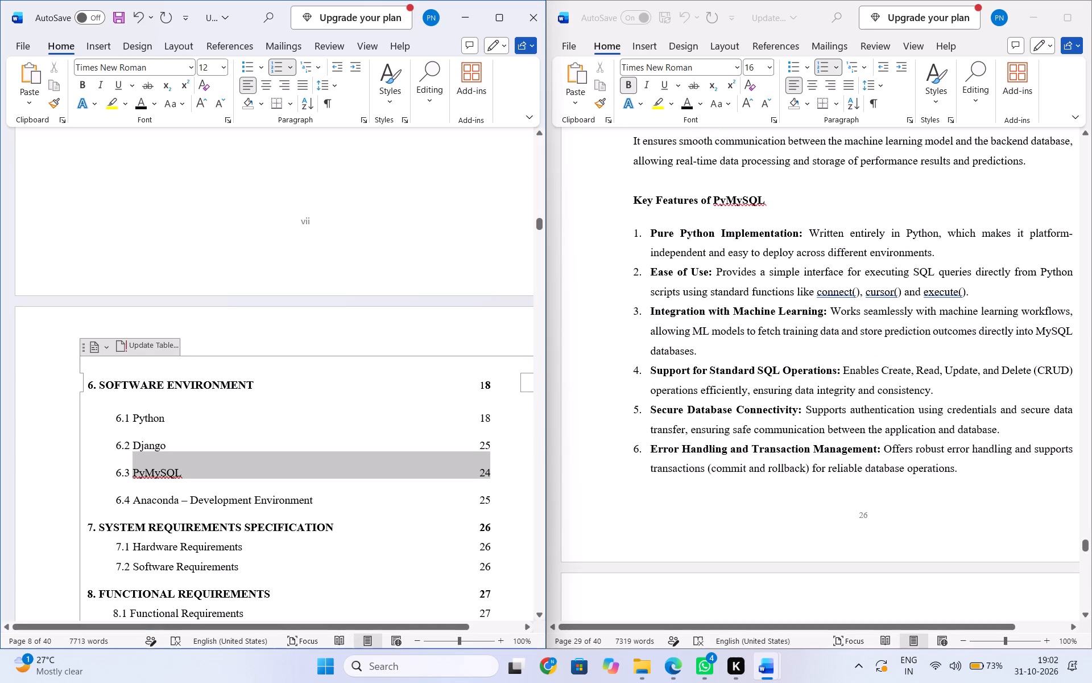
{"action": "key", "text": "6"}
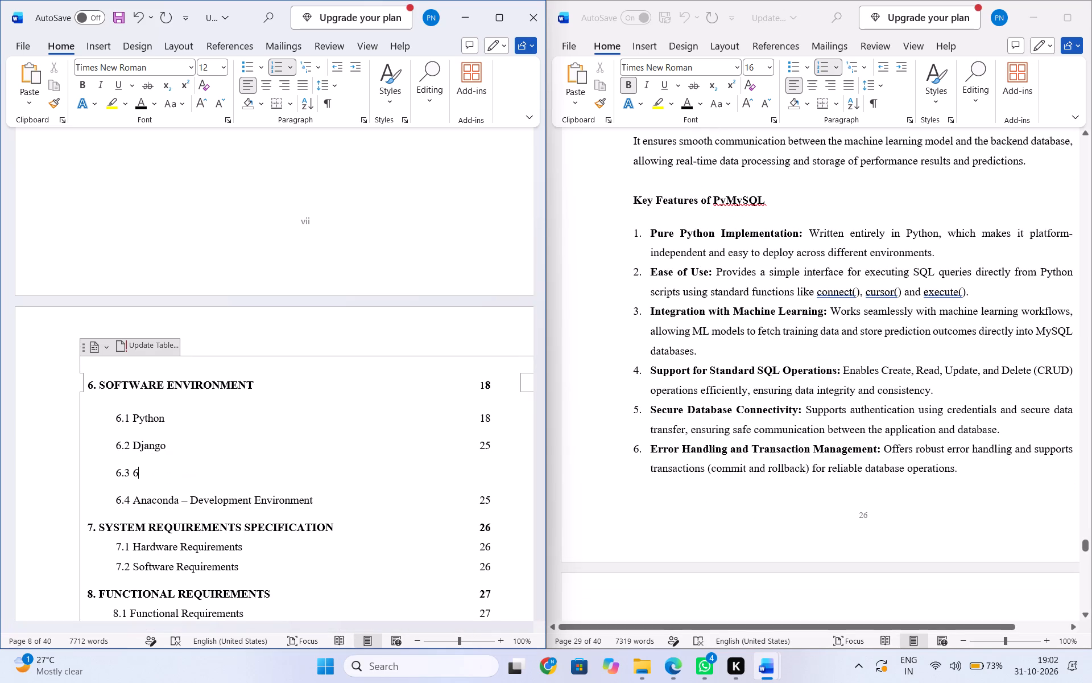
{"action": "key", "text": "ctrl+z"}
Set the page number of 6.3 PyMySQL in the Contents to 26.
{"action": "left_click", "coordinate": [493, 475]}
{"action": "left_click", "coordinate": [484, 474]}
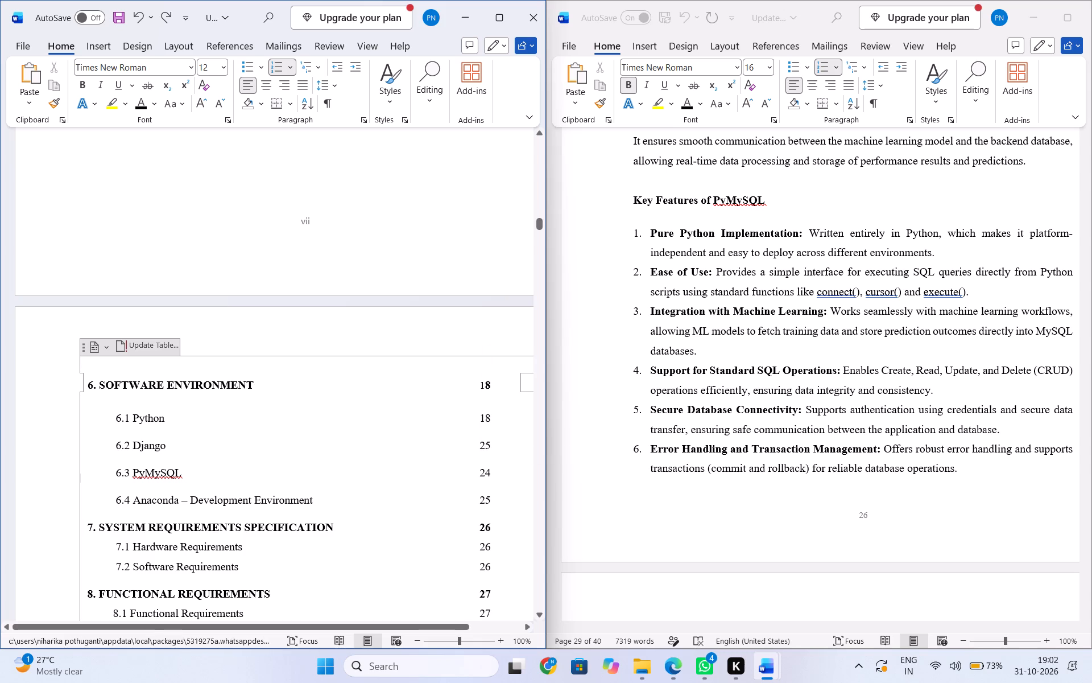
{"action": "key", "text": "Right"}
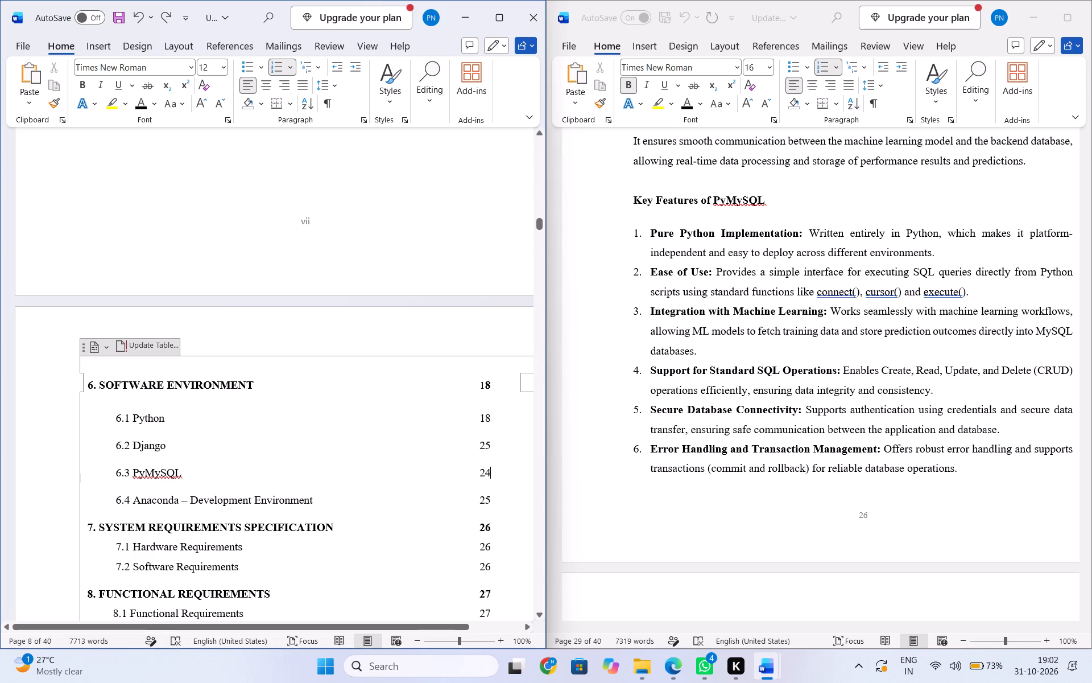
{"action": "key", "text": "BackSpace"}
{"action": "left_click", "coordinate": [490, 474]}
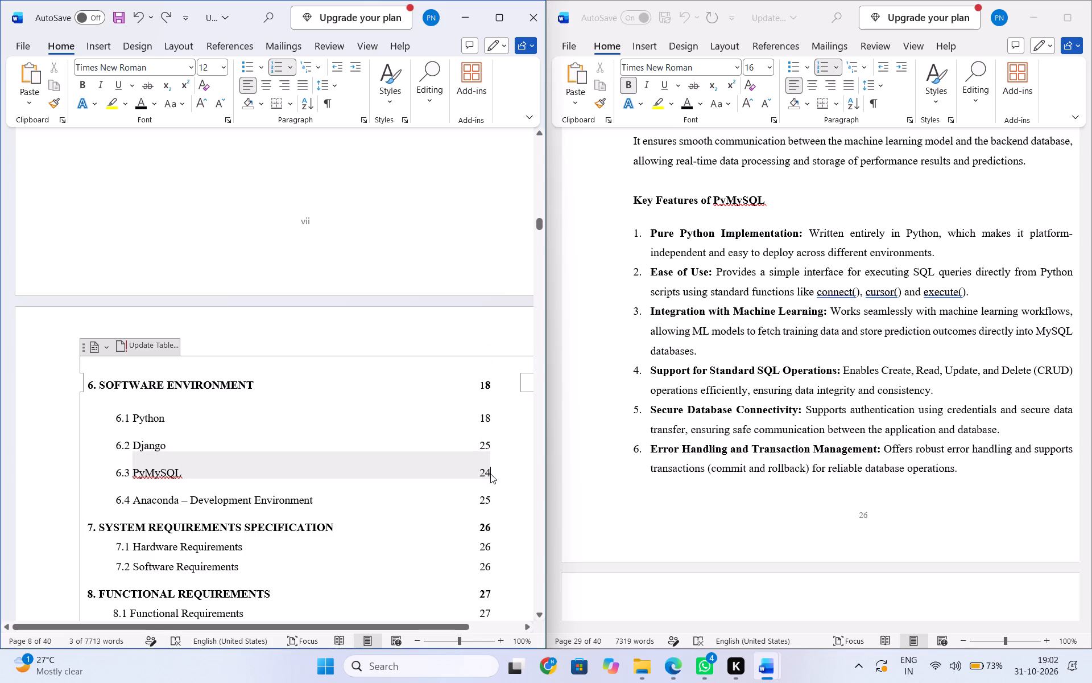
{"action": "left_click", "coordinate": [487, 472]}
{"action": "left_click", "coordinate": [487, 472]}
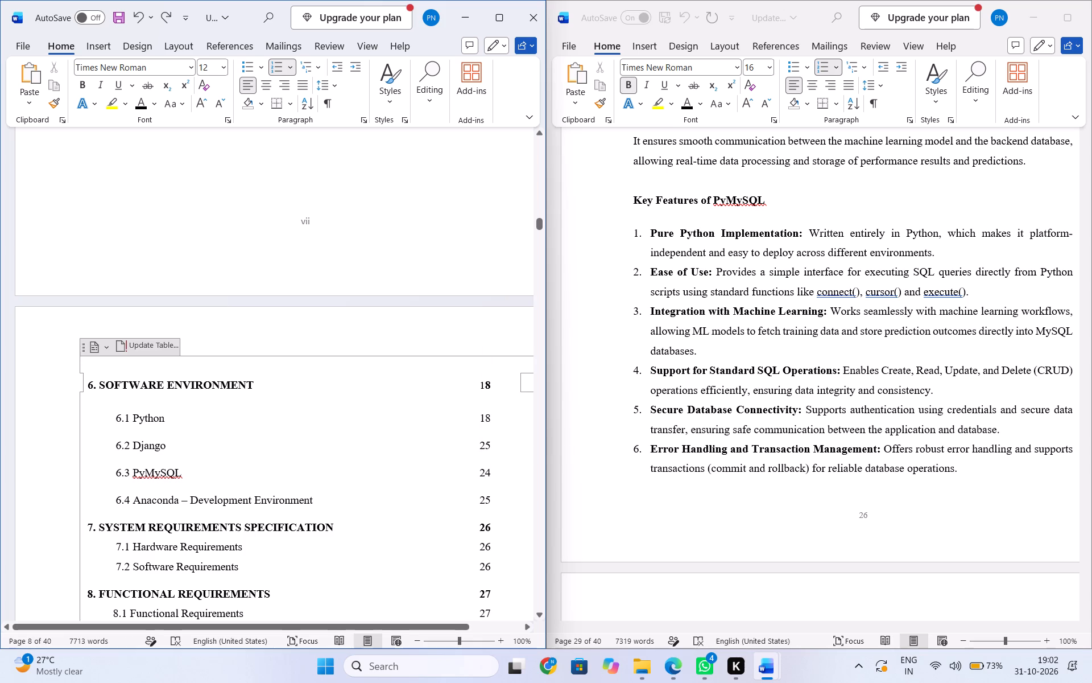
{"action": "left_click", "coordinate": [487, 472]}
{"action": "left_click", "coordinate": [487, 472]}
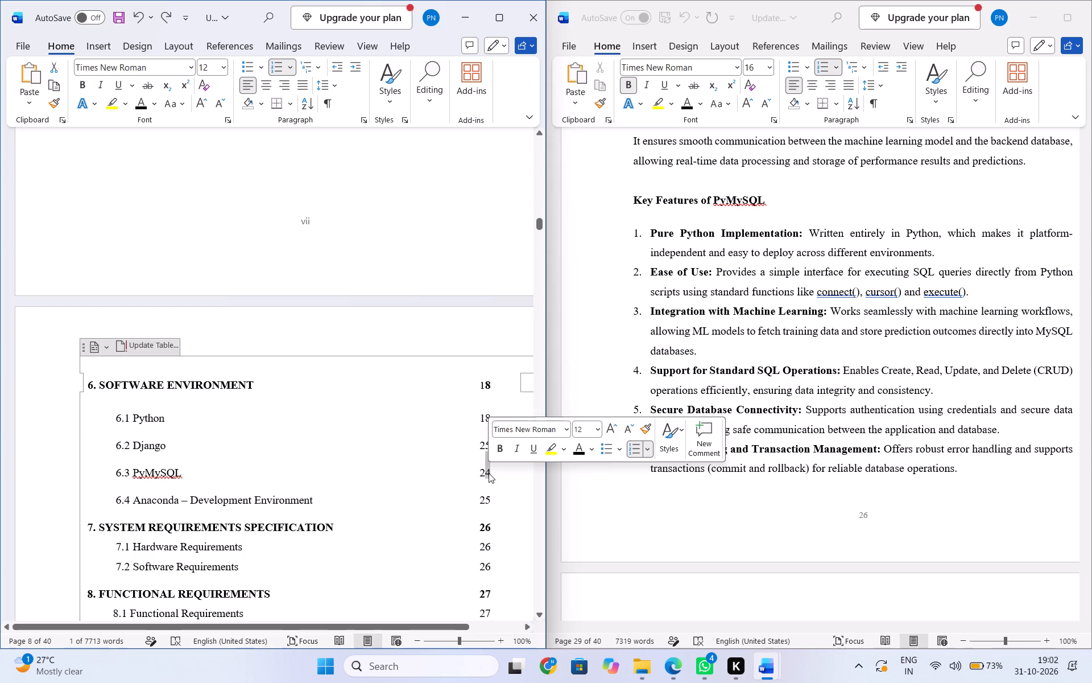
{"action": "key", "text": "6"}
Delete the 6.4 Anaconda – Development Environment row from the Contents.
{"action": "scroll", "coordinate": [693, 439], "scroll_direction": "down", "scroll_amount": 1}
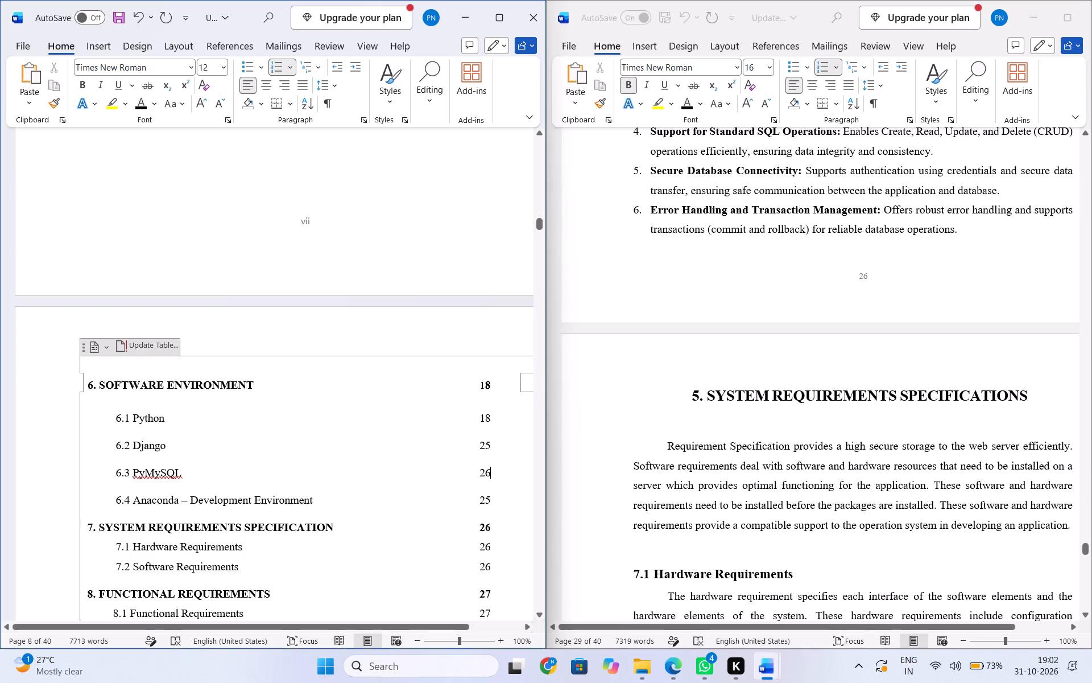
{"action": "scroll", "coordinate": [706, 445], "scroll_direction": "up", "scroll_amount": 1}
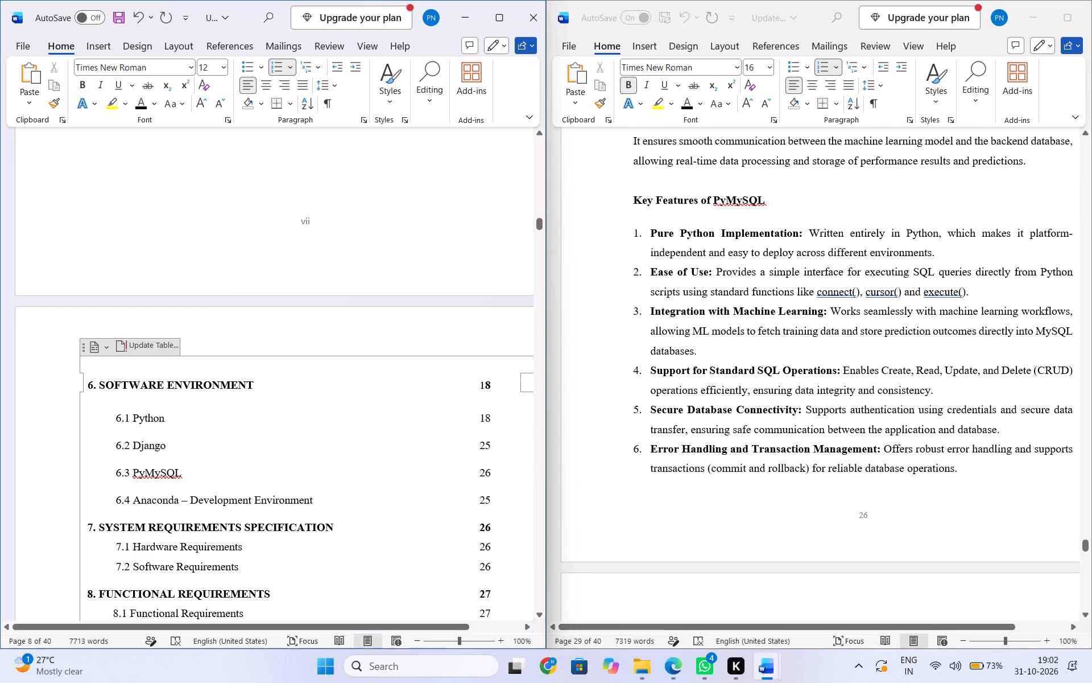
{"action": "left_click", "coordinate": [116, 500]}
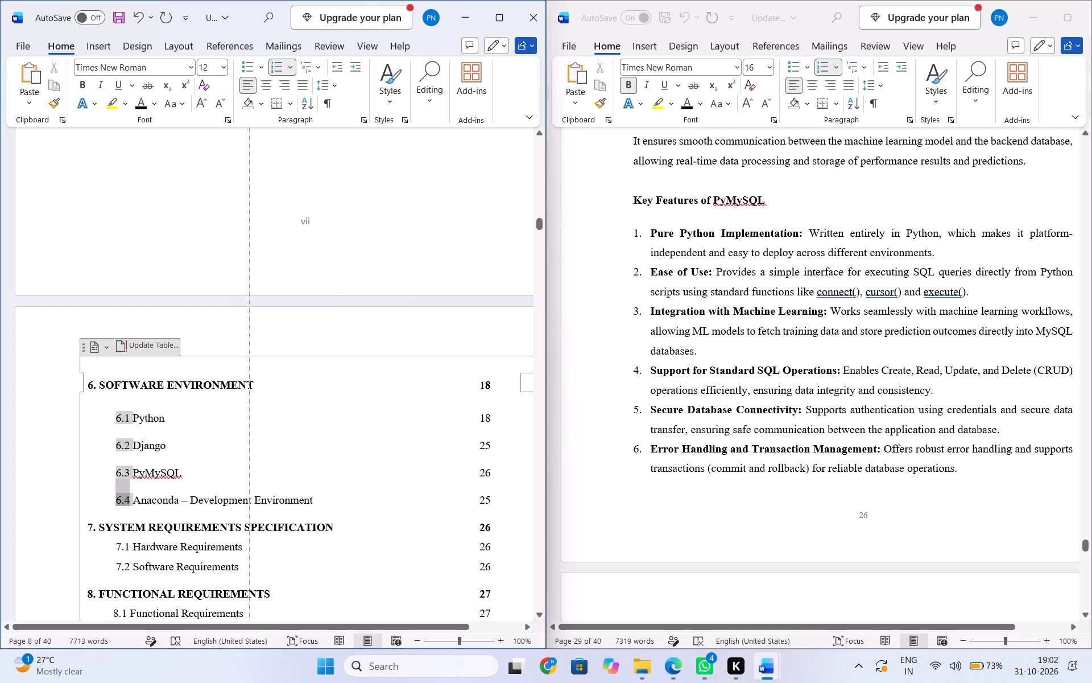
{"action": "left_click_drag", "start_coordinate": [132, 499], "coordinate": [501, 503]}
{"action": "key", "text": "BackSpace"}
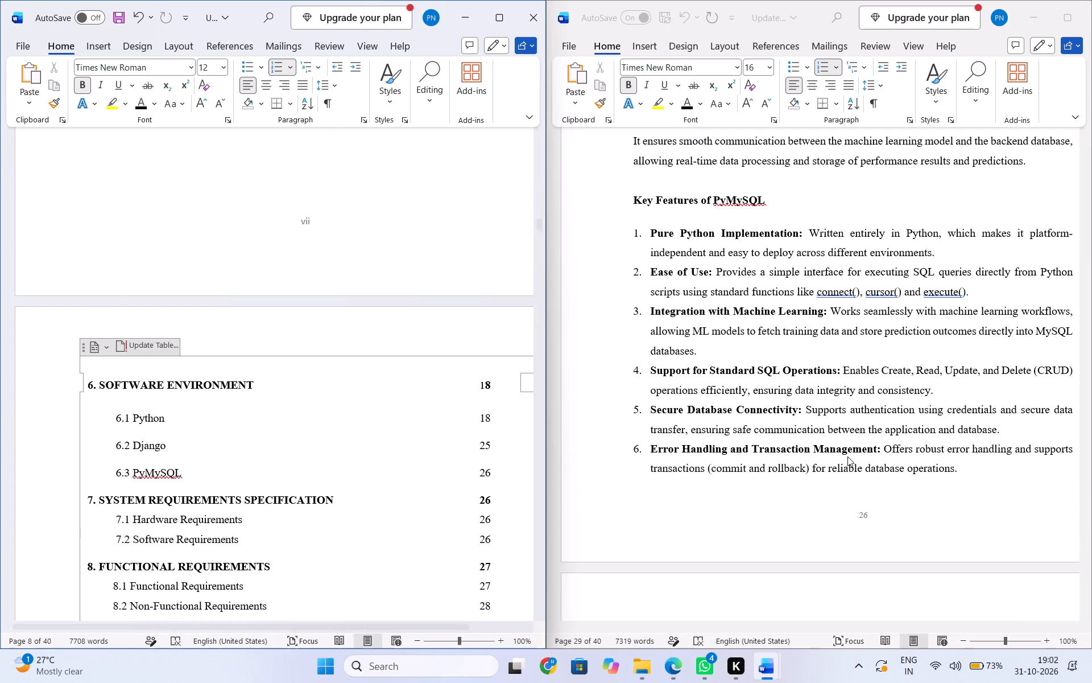
Look back through the report's chapter 6 pages to compare its sections with the Contents entries.
{"action": "scroll", "coordinate": [848, 454], "scroll_direction": "down", "scroll_amount": 1}
{"action": "scroll", "coordinate": [848, 454], "scroll_direction": "up", "scroll_amount": 3}
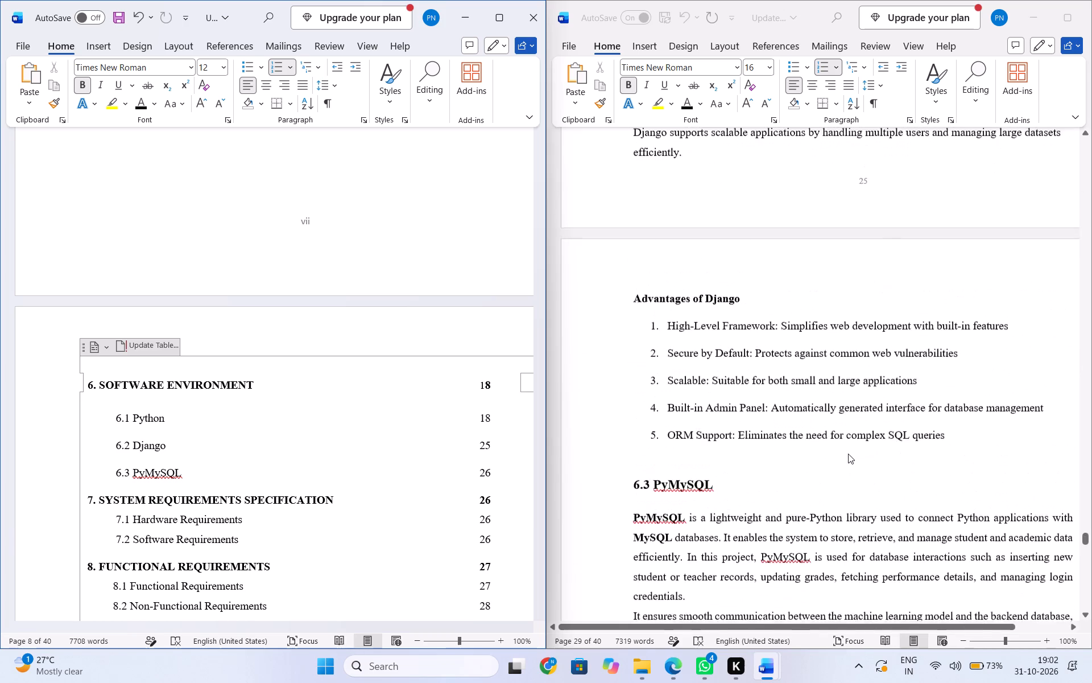
{"action": "scroll", "coordinate": [848, 454], "scroll_direction": "up", "scroll_amount": 8}
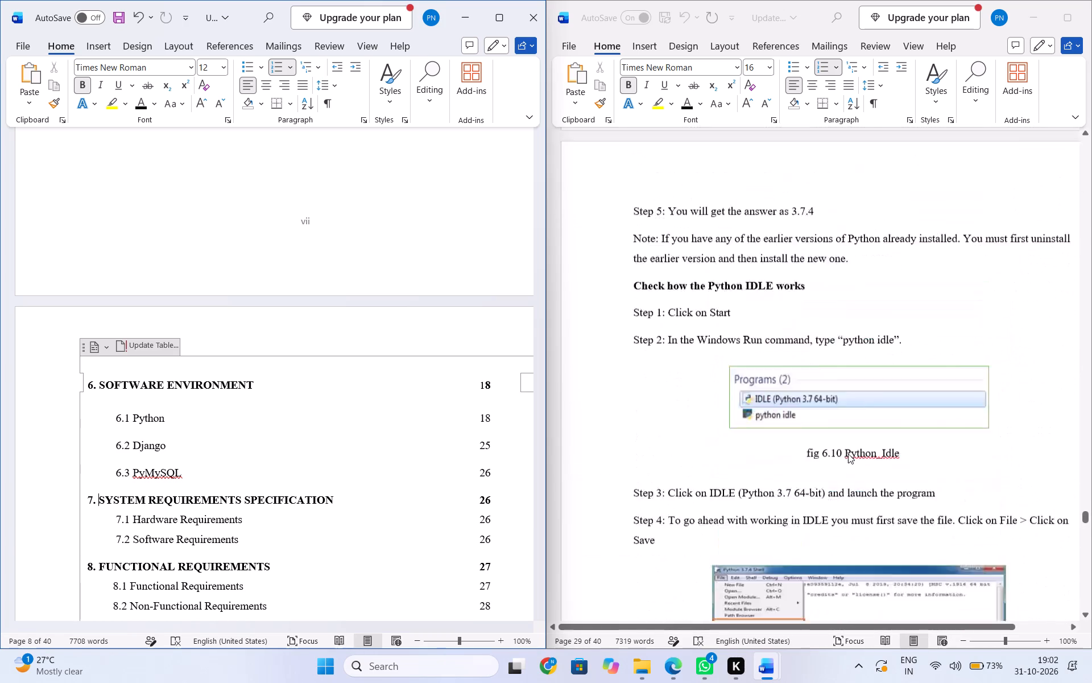
{"action": "scroll", "coordinate": [848, 454], "scroll_direction": "up", "scroll_amount": 12}
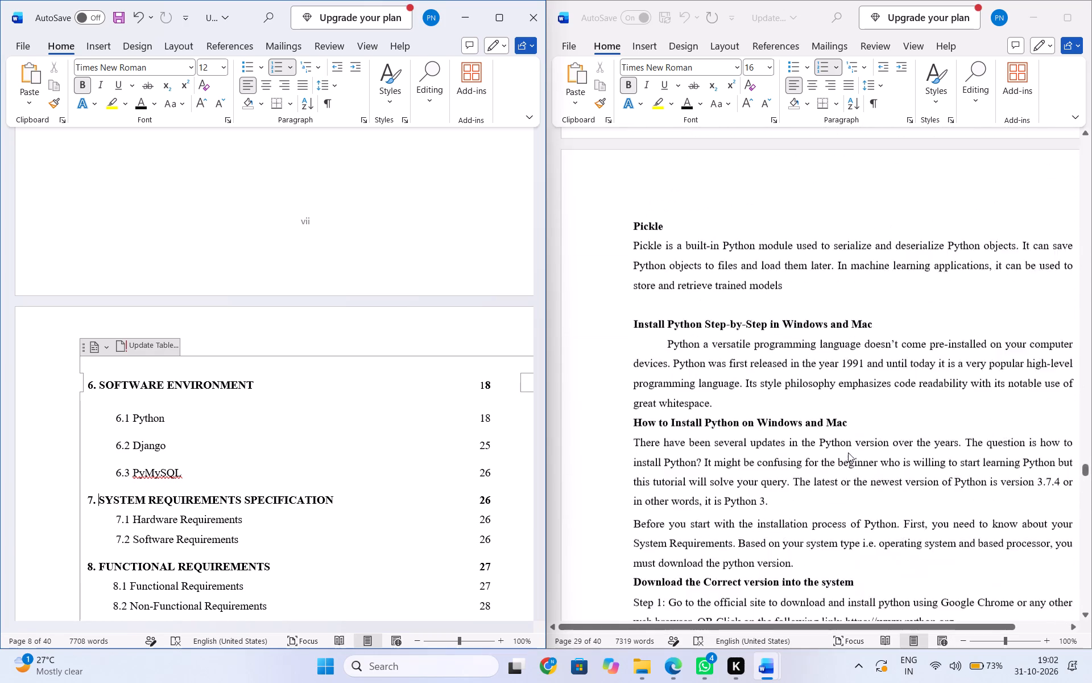
{"action": "scroll", "coordinate": [848, 452], "scroll_direction": "up", "scroll_amount": 8}
Renumber the report's SYSTEM REQUIREMENTS SPECIFICATIONS chapter heading as 7.
{"action": "scroll", "coordinate": [848, 452], "scroll_direction": "down", "scroll_amount": 9}
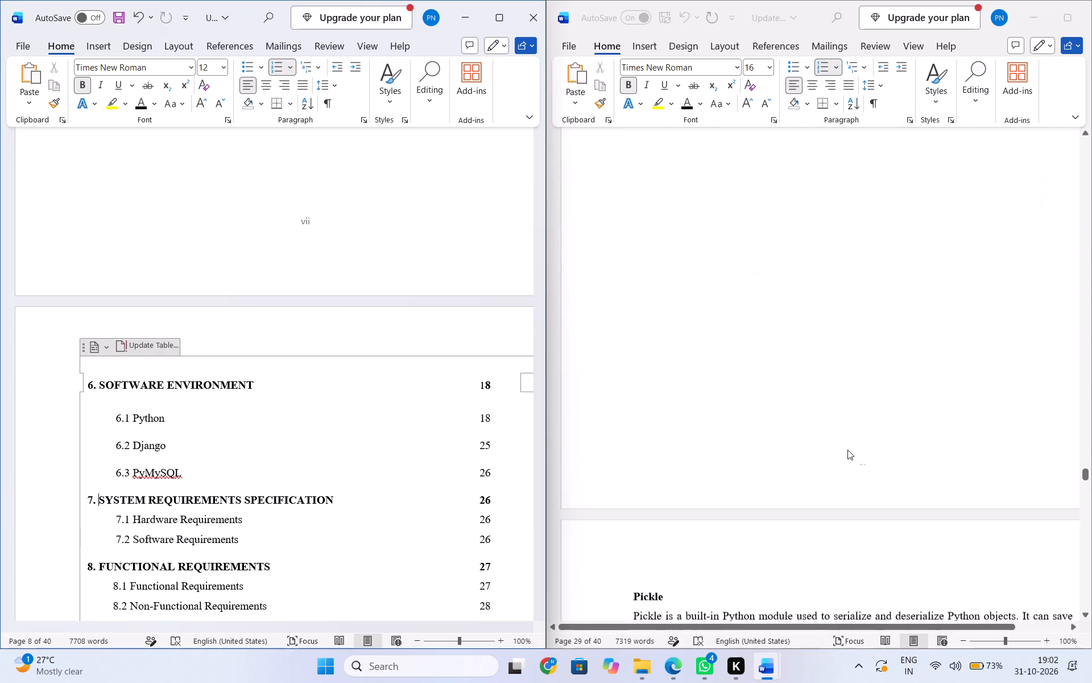
{"action": "scroll", "coordinate": [847, 450], "scroll_direction": "down", "scroll_amount": 15}
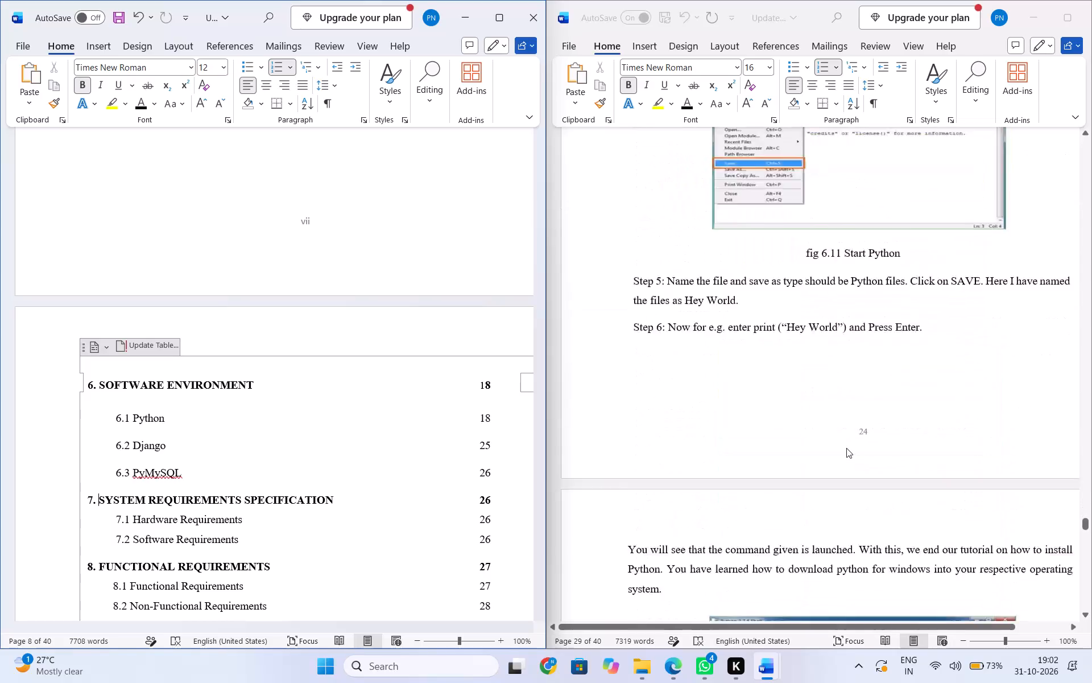
{"action": "scroll", "coordinate": [846, 448], "scroll_direction": "down", "scroll_amount": 7}
{"action": "left_click", "coordinate": [701, 402]}
{"action": "left_click", "coordinate": [701, 401]}
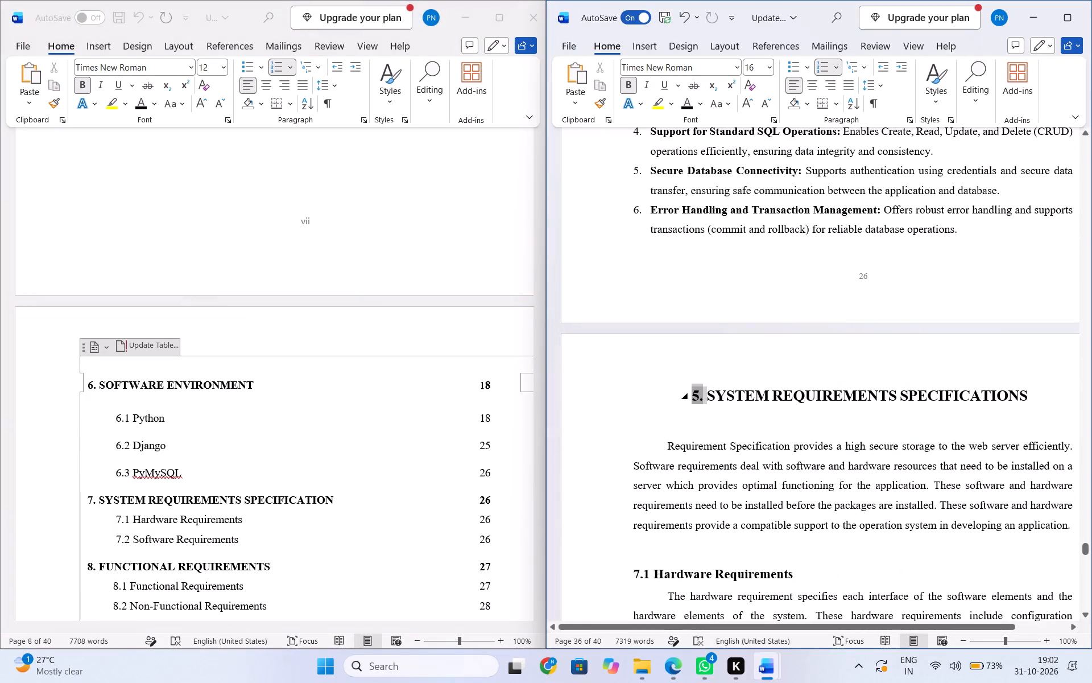
{"action": "key", "text": "7"}
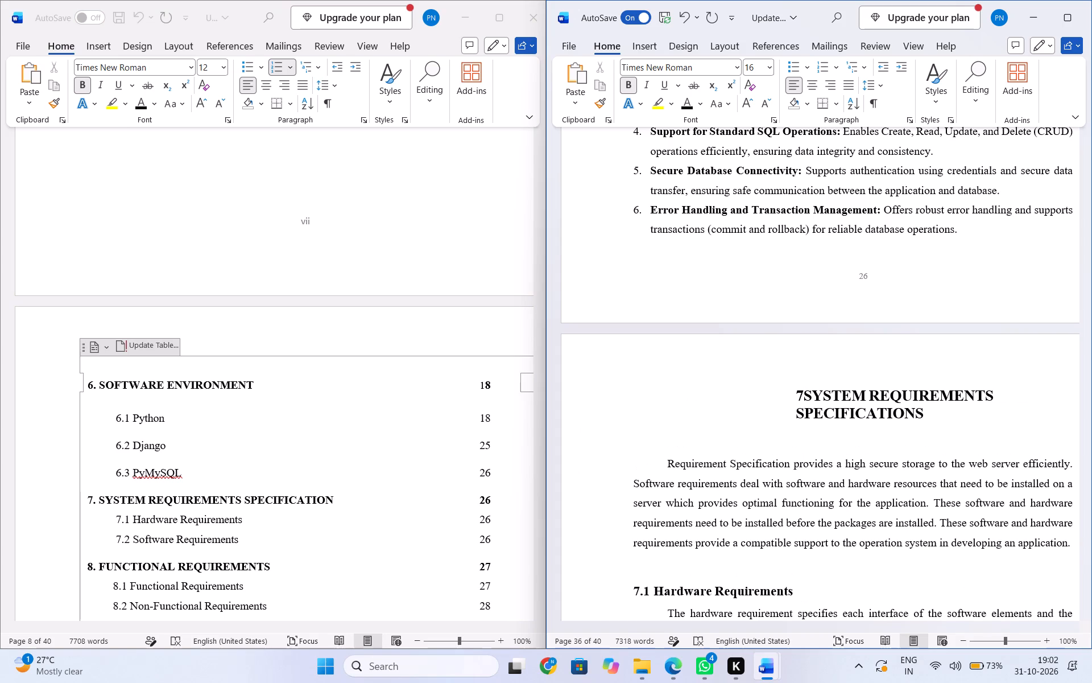
{"action": "type", "text": "."}
{"action": "key", "text": "space"}
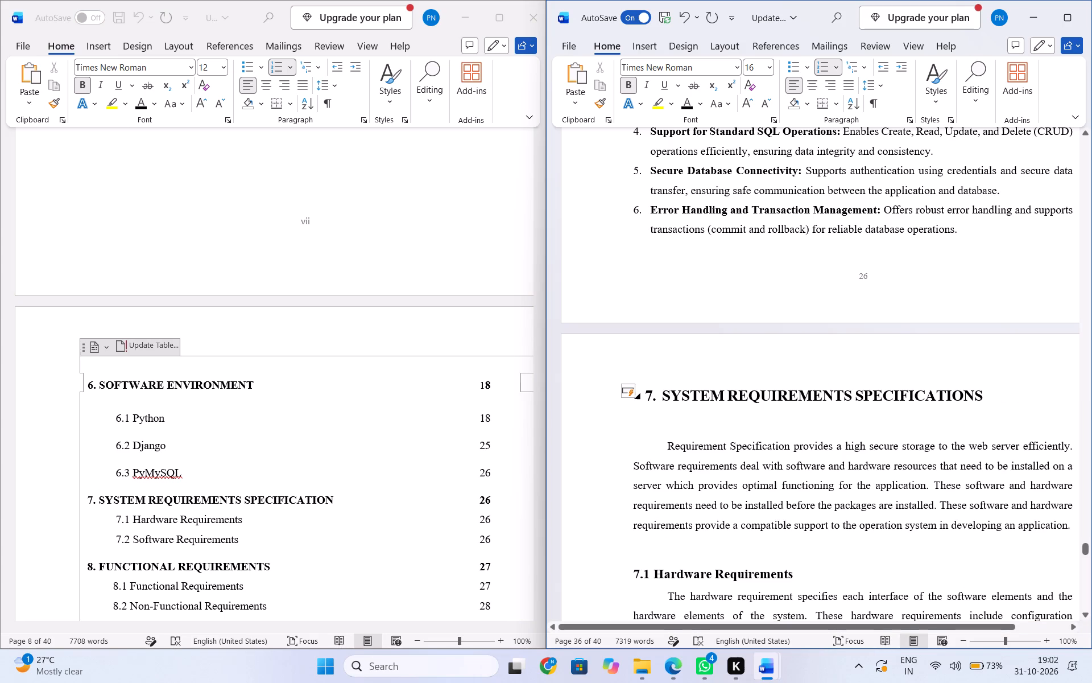
Shift the numbered chapter 7 heading in the report rightward, away from the left margin.
{"action": "left_click_drag", "start_coordinate": [639, 395], "coordinate": [663, 393]}
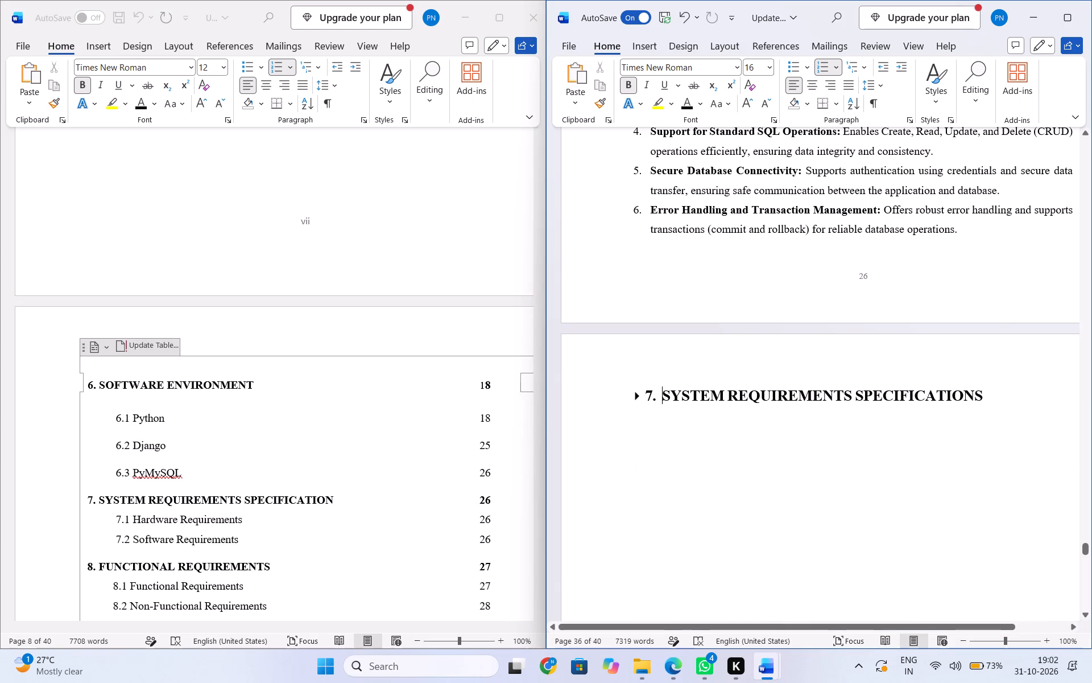
{"action": "left_click", "coordinate": [640, 397]}
{"action": "left_click_drag", "start_coordinate": [646, 396], "coordinate": [750, 393]}
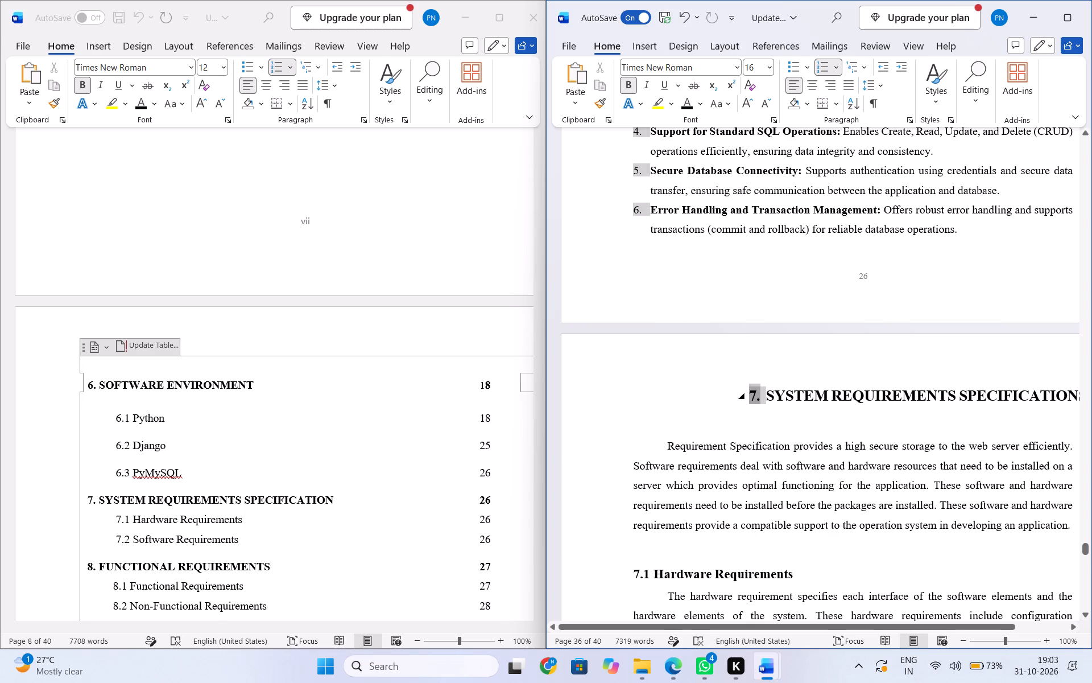
{"action": "left_click_drag", "start_coordinate": [755, 396], "coordinate": [743, 392]}
Set the Contents page numbers of chapter 7 System Requirements Specification and 7.1 Hardware Requirements to 27.
{"action": "scroll", "coordinate": [743, 392], "scroll_direction": "down", "scroll_amount": 1}
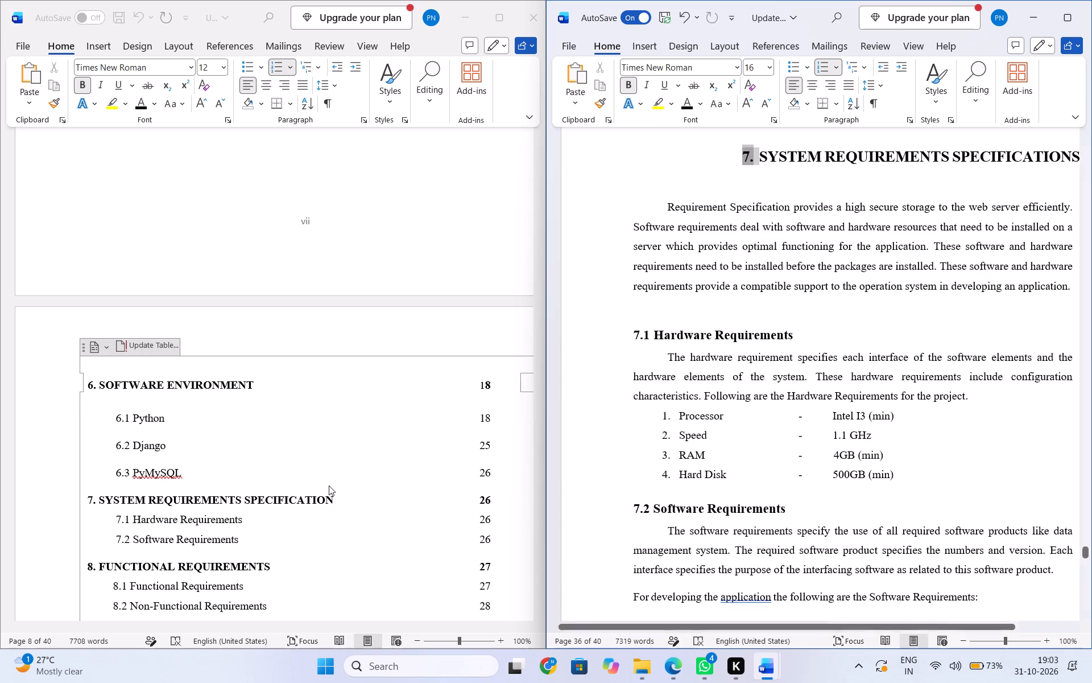
{"action": "scroll", "coordinate": [723, 454], "scroll_direction": "down", "scroll_amount": 2}
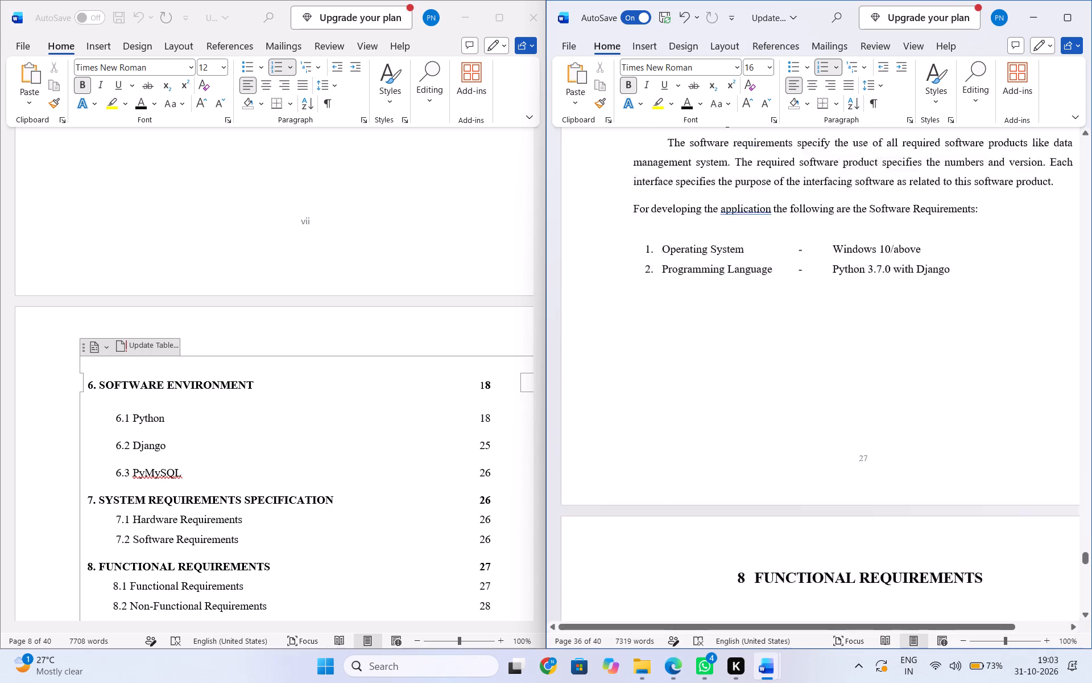
{"action": "left_click", "coordinate": [492, 499]}
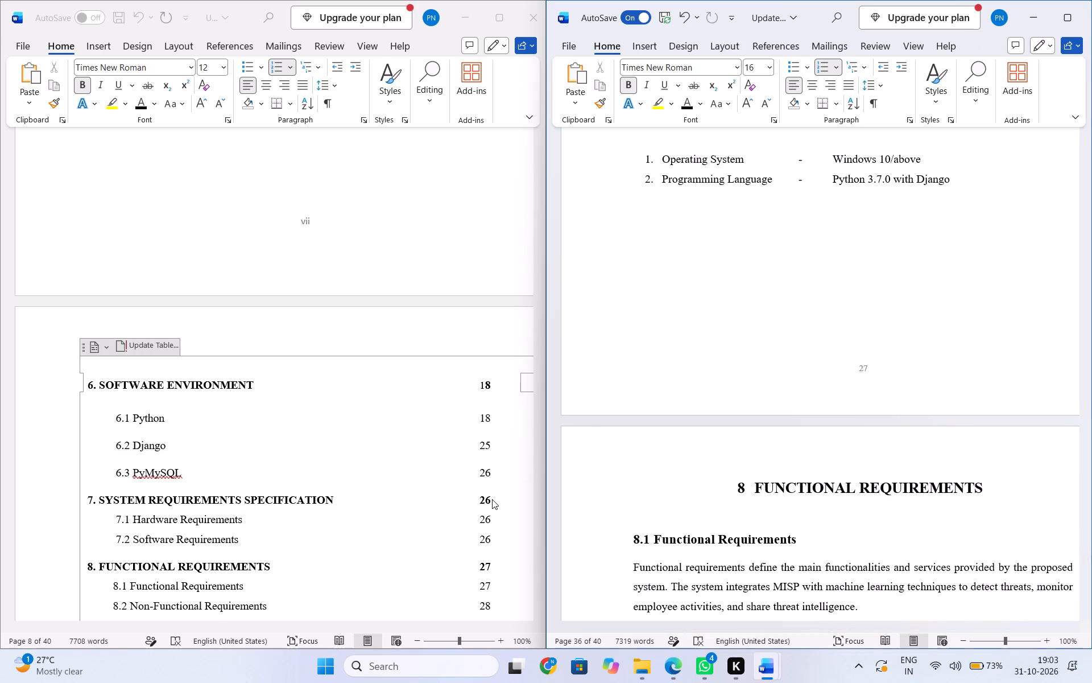
{"action": "left_click", "coordinate": [491, 500]}
{"action": "key", "text": "BackSpace"}
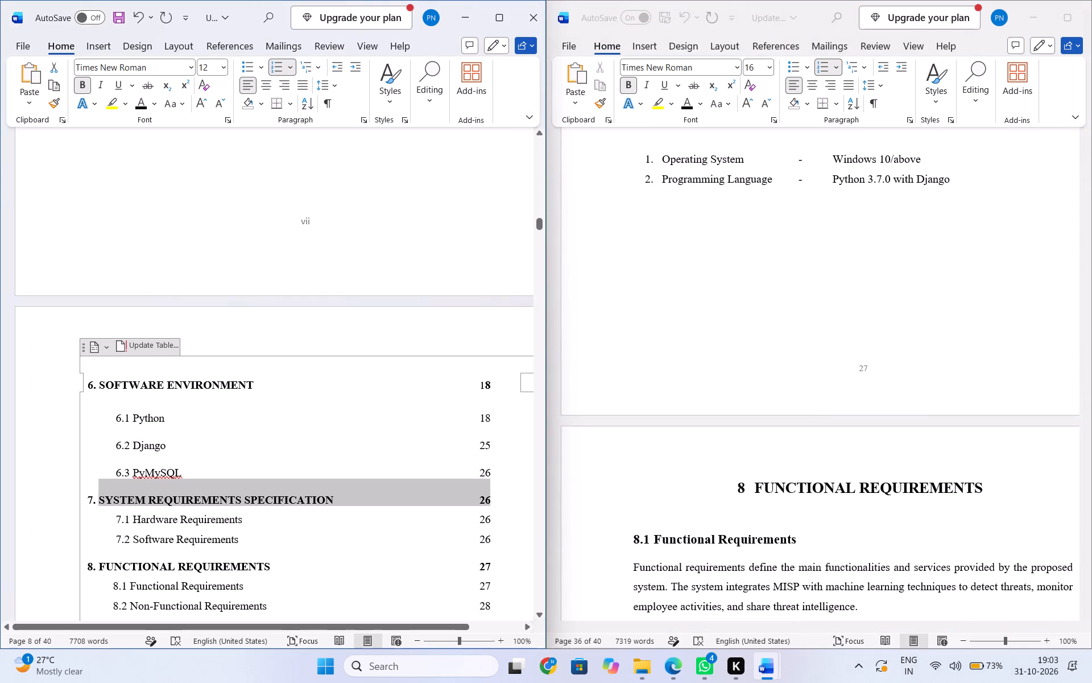
{"action": "left_click", "coordinate": [489, 500]}
{"action": "left_click", "coordinate": [487, 500]}
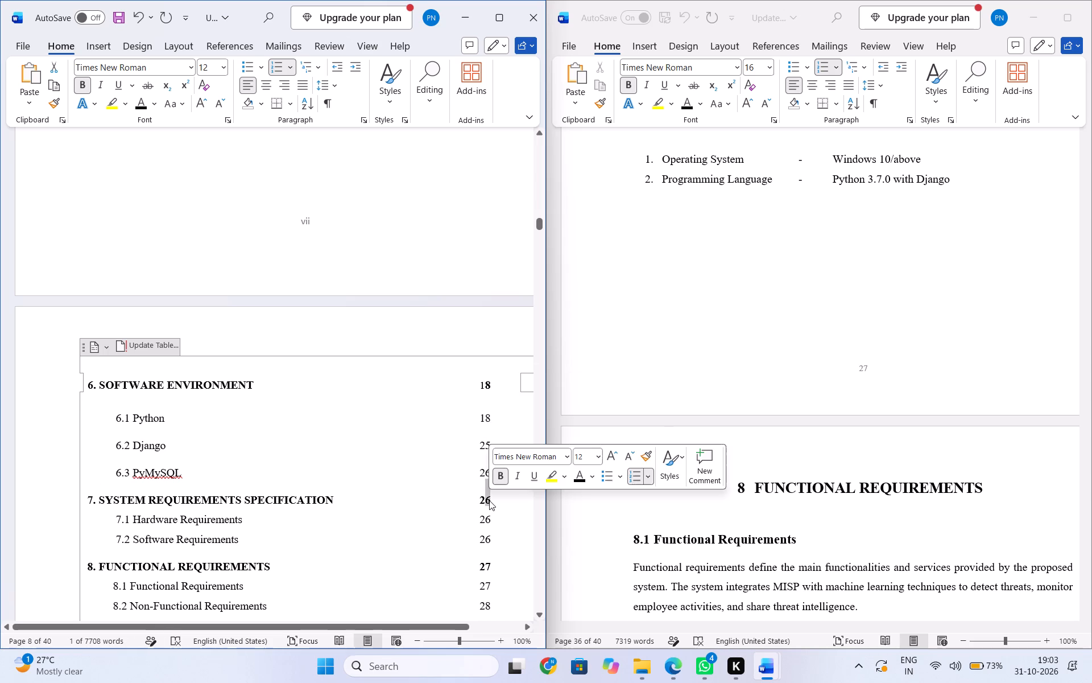
{"action": "key", "text": "7"}
{"action": "left_click", "coordinate": [490, 518]}
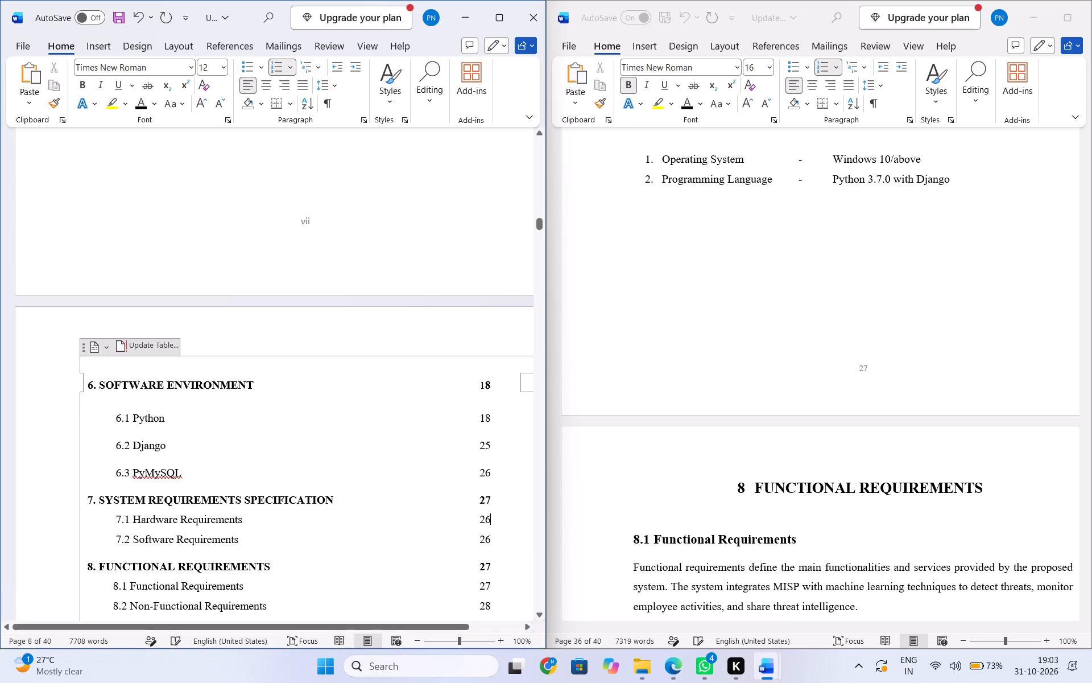
{"action": "key", "text": "BackSpace"}
{"action": "left_click", "coordinate": [483, 517]}
{"action": "left_click_drag", "start_coordinate": [483, 517], "coordinate": [490, 517]}
{"action": "key", "text": "7"}
Check where section 7.2 falls in the report and set the Contents page number of 7.2 Software Requirements to 27.
{"action": "scroll", "coordinate": [668, 480], "scroll_direction": "down", "scroll_amount": 1}
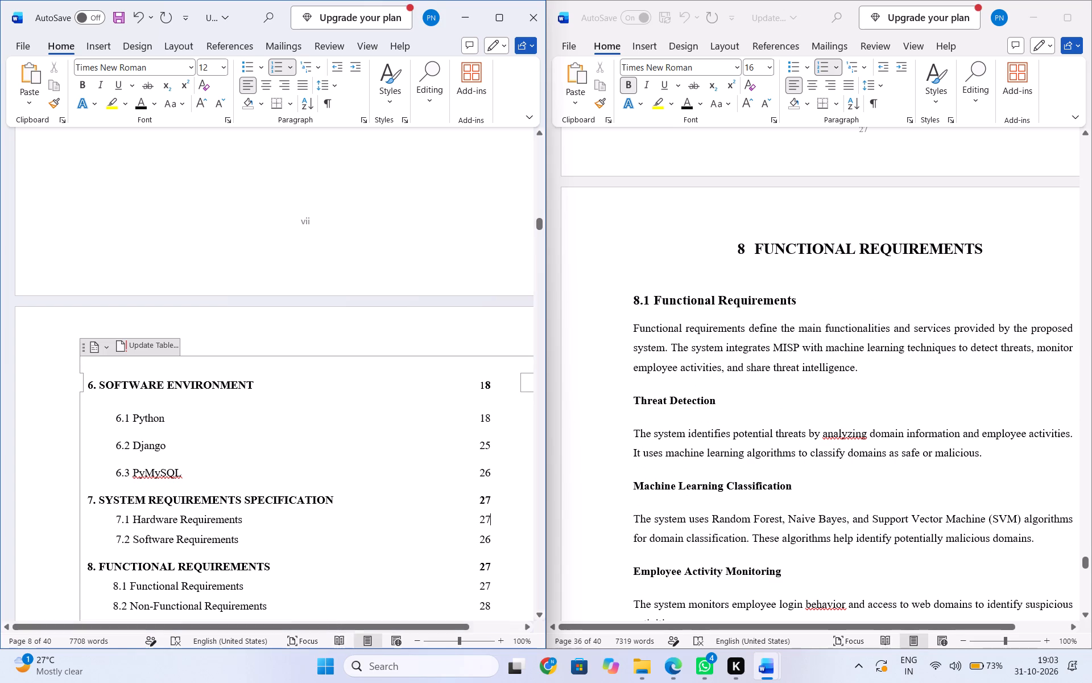
{"action": "scroll", "coordinate": [705, 458], "scroll_direction": "up", "scroll_amount": 3}
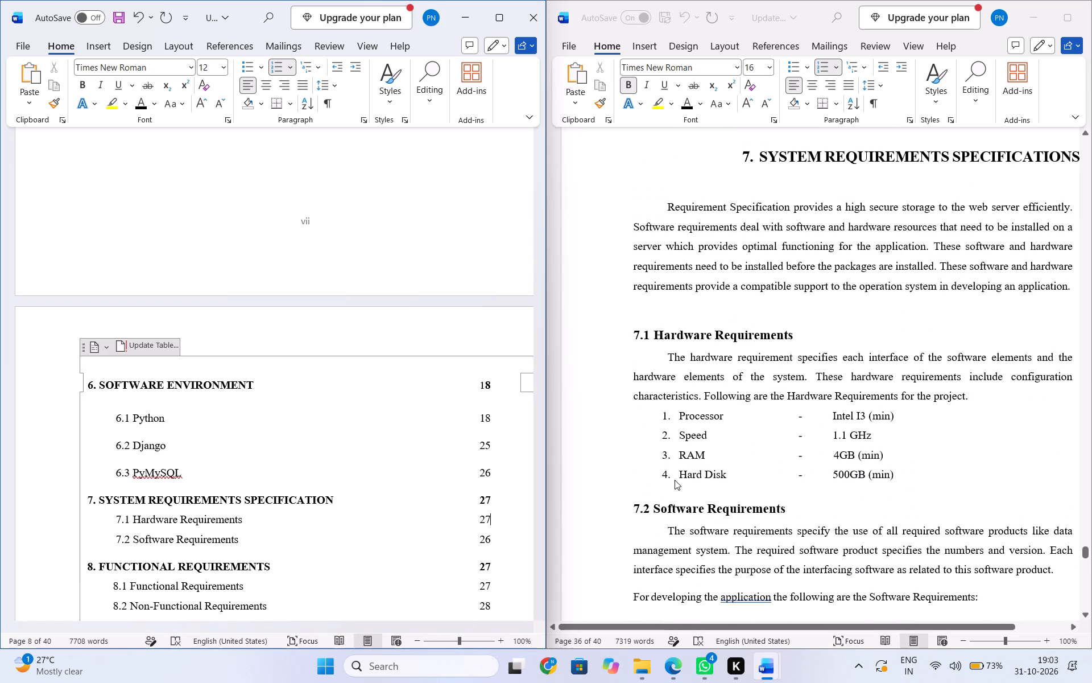
{"action": "left_click_drag", "start_coordinate": [485, 542], "coordinate": [499, 539]}
{"action": "left_click", "coordinate": [500, 539]}
{"action": "left_click", "coordinate": [486, 539]}
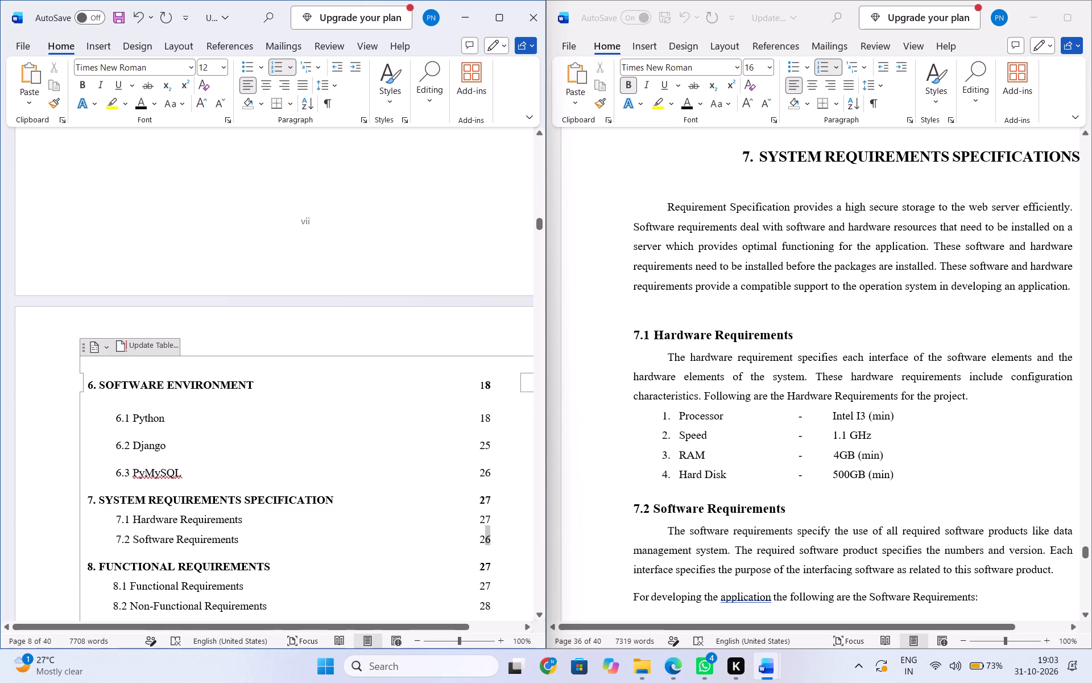
{"action": "key", "text": "7"}
Replace the number of the report's FUNCTIONAL REQUIREMENTS chapter heading with "8." followed by a space.
{"action": "scroll", "coordinate": [661, 501], "scroll_direction": "down", "scroll_amount": 1}
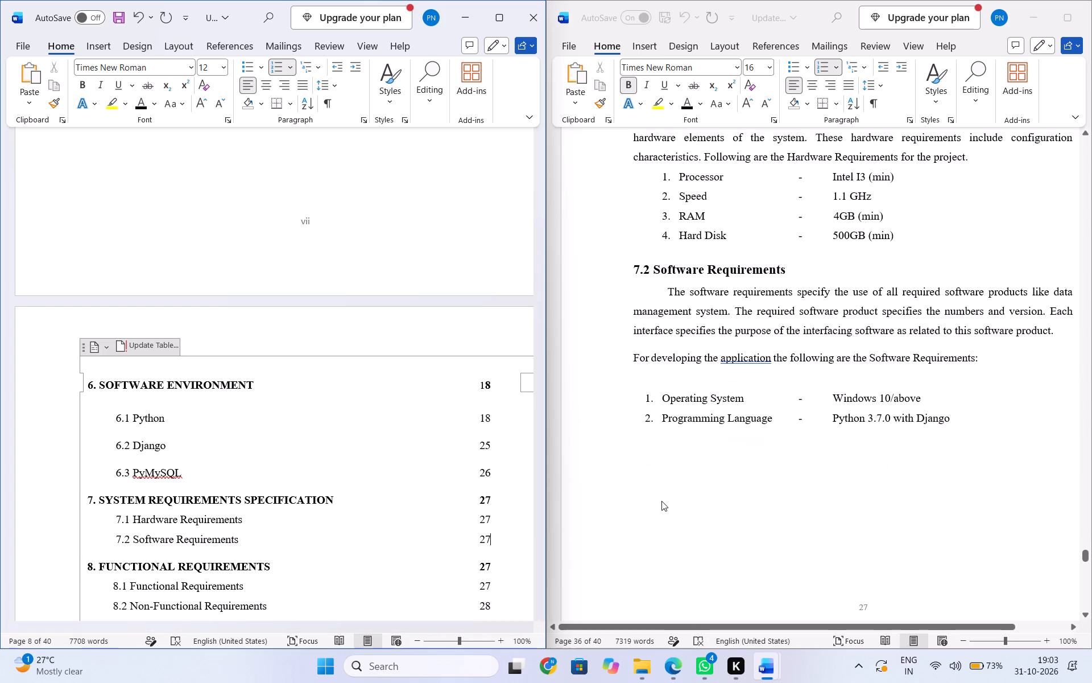
{"action": "scroll", "coordinate": [661, 501], "scroll_direction": "down", "scroll_amount": 3}
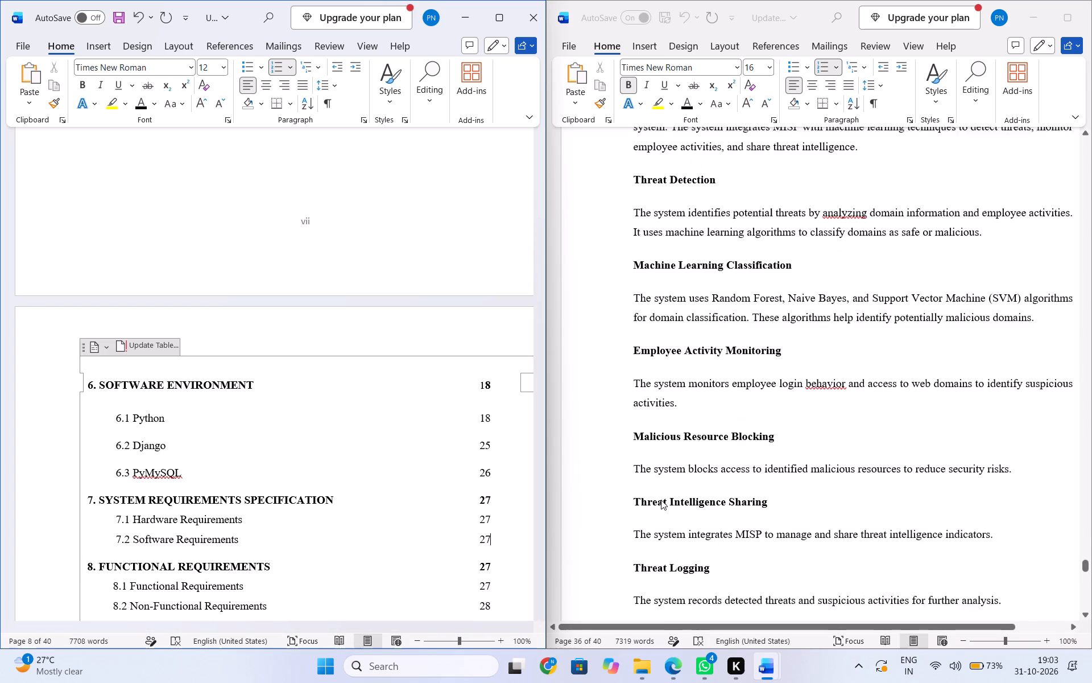
{"action": "scroll", "coordinate": [661, 500], "scroll_direction": "up", "scroll_amount": 3}
{"action": "scroll", "coordinate": [692, 493], "scroll_direction": "down", "scroll_amount": 1}
{"action": "left_click", "coordinate": [752, 492]}
{"action": "left_click", "coordinate": [752, 490]}
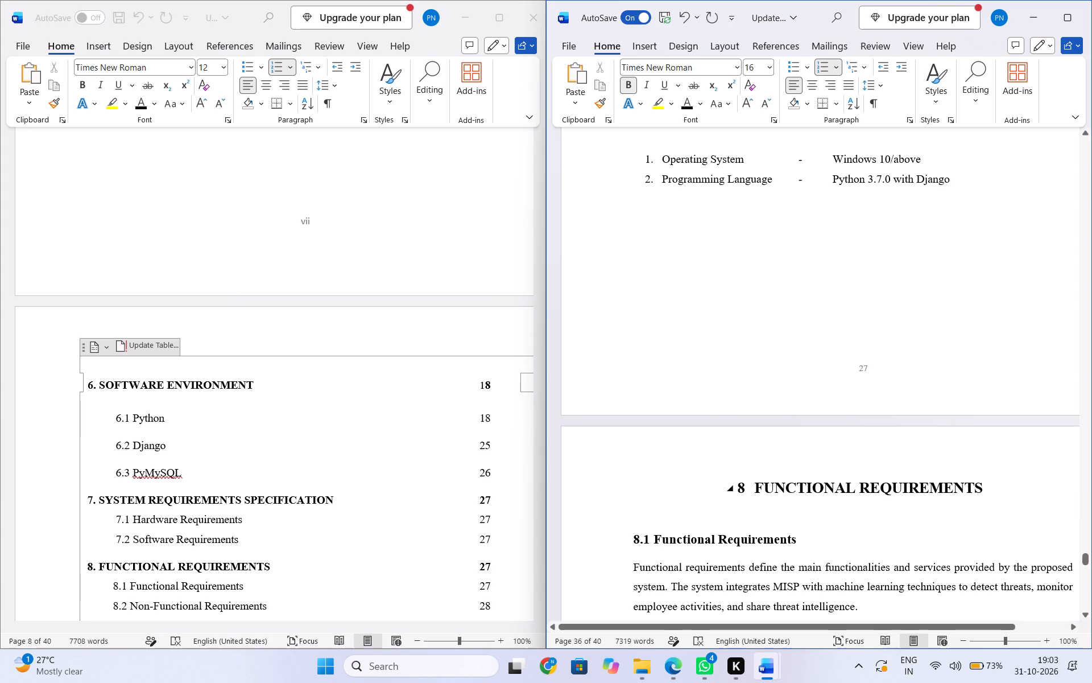
{"action": "key", "text": "BackSpace"}
{"action": "type", "text": "8."}
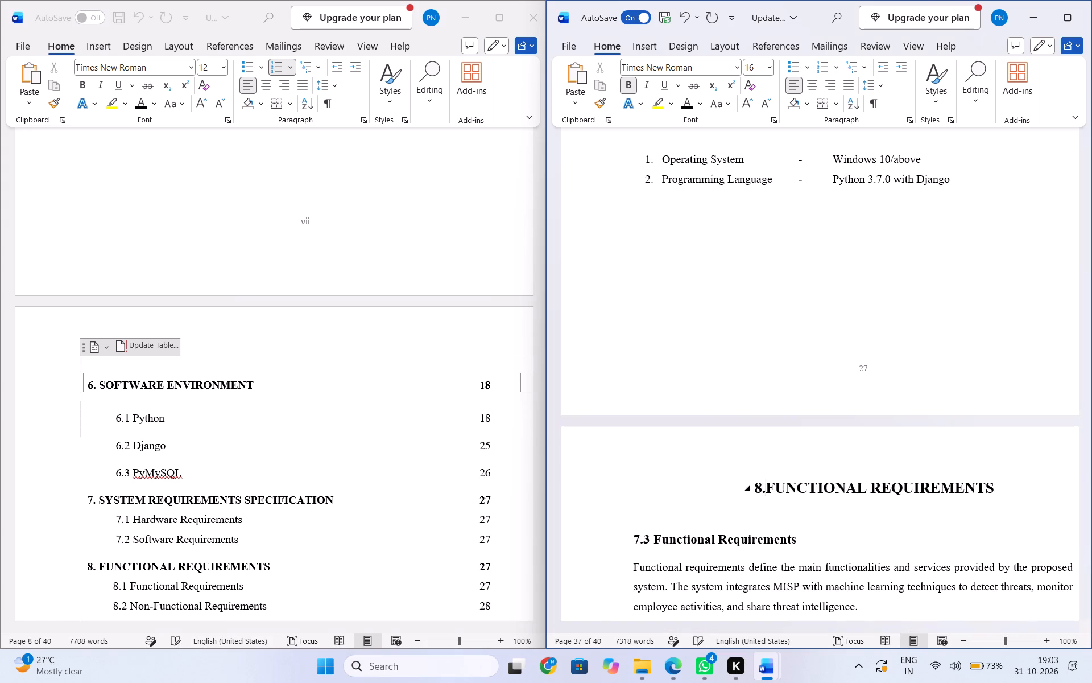
{"action": "key", "text": "space"}
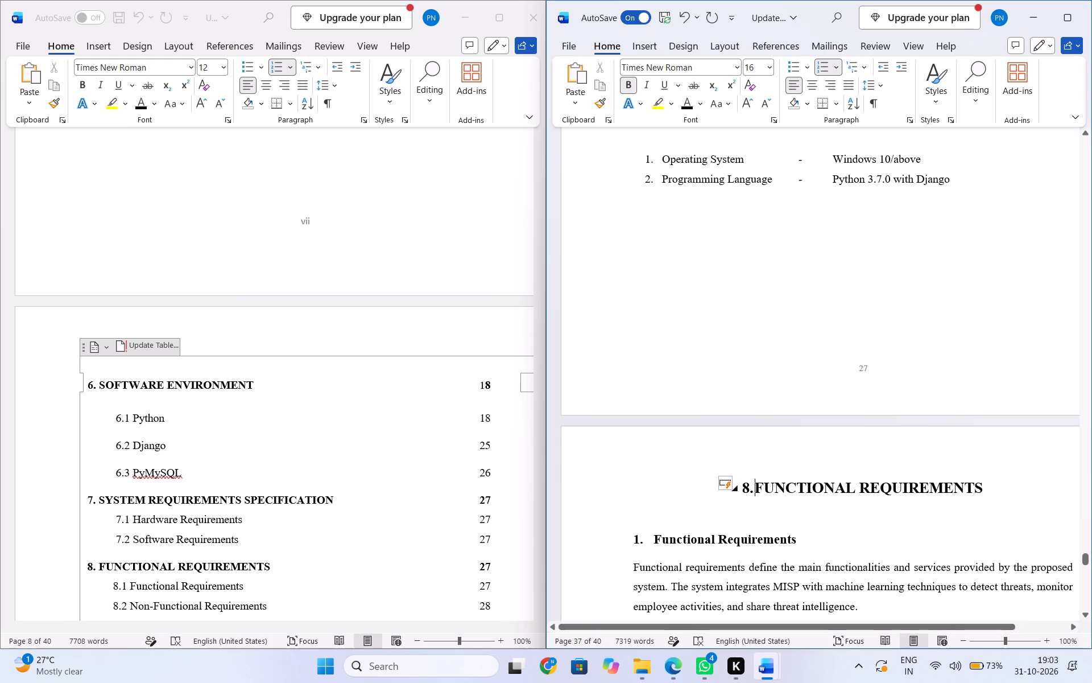
{"action": "key", "text": "space"}
Remove the automatic list number from the Functional Requirements subheading under chapter 8 and number it 8.1 as plain text.
{"action": "scroll", "coordinate": [768, 488], "scroll_direction": "down", "scroll_amount": 2}
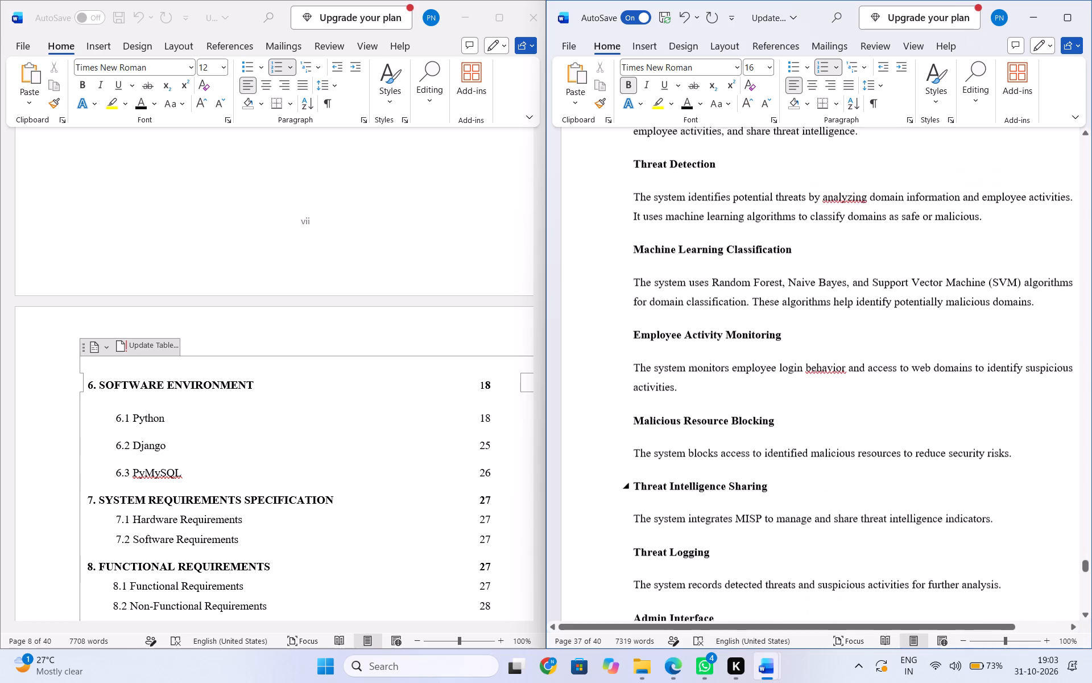
{"action": "scroll", "coordinate": [768, 488], "scroll_direction": "down", "scroll_amount": 1}
{"action": "scroll", "coordinate": [768, 488], "scroll_direction": "up", "scroll_amount": 2}
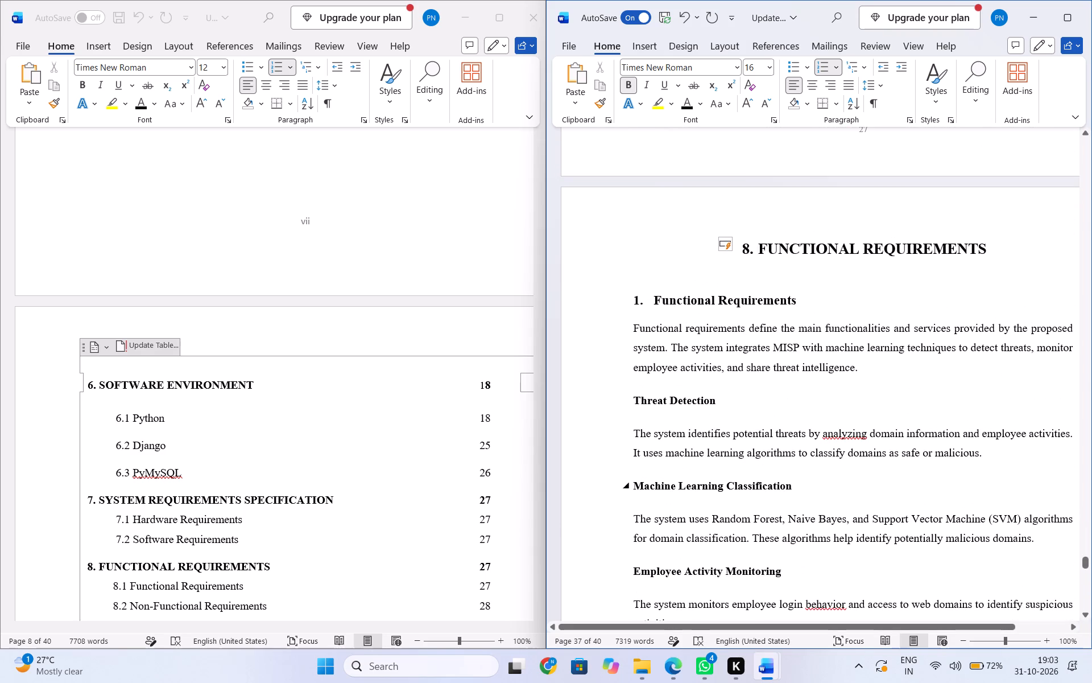
{"action": "left_click", "coordinate": [650, 300]}
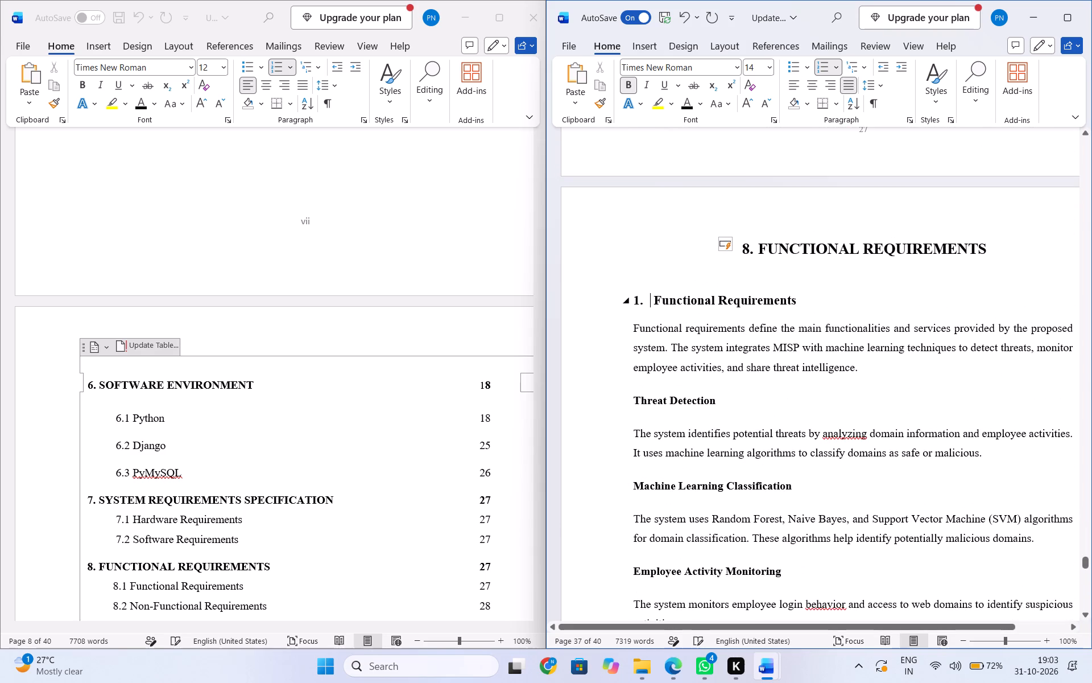
{"action": "left_click", "coordinate": [653, 303]}
{"action": "key", "text": "BackSpace"}
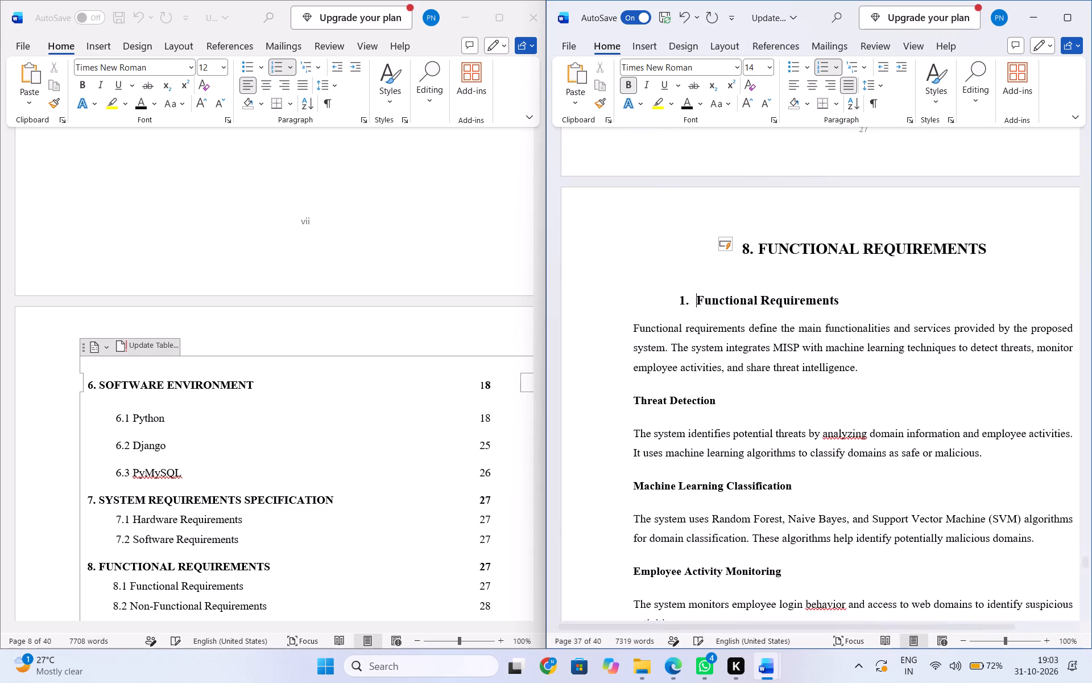
{"action": "key", "text": "BackSpace"}
{"action": "key", "text": "BackSpace"}
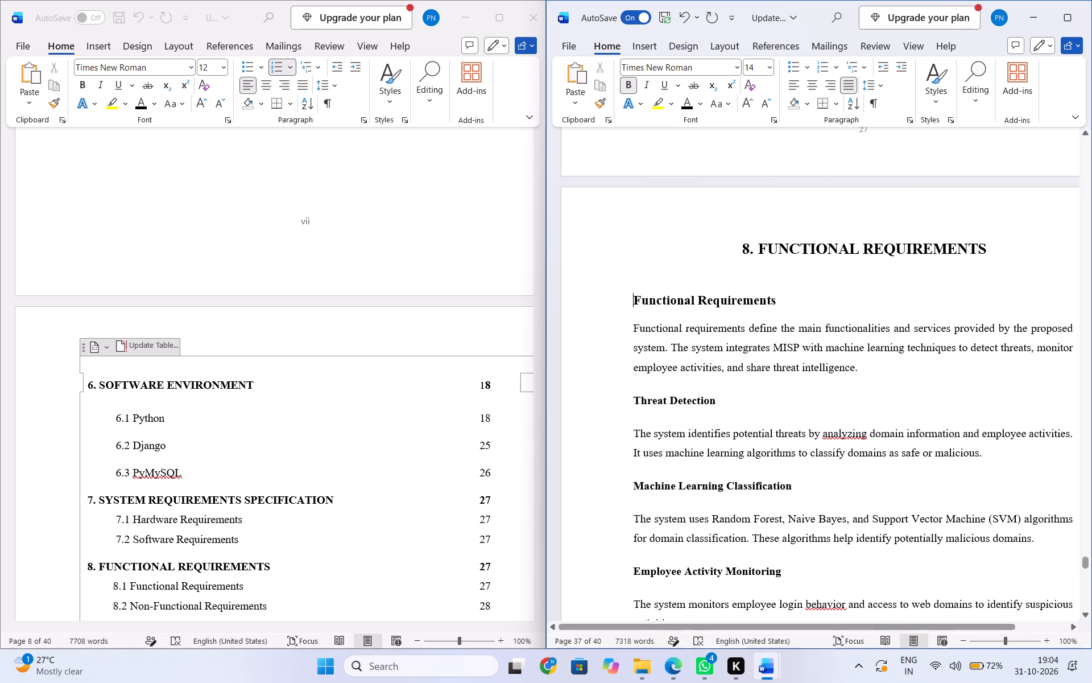
{"action": "type", "text": "8.8"}
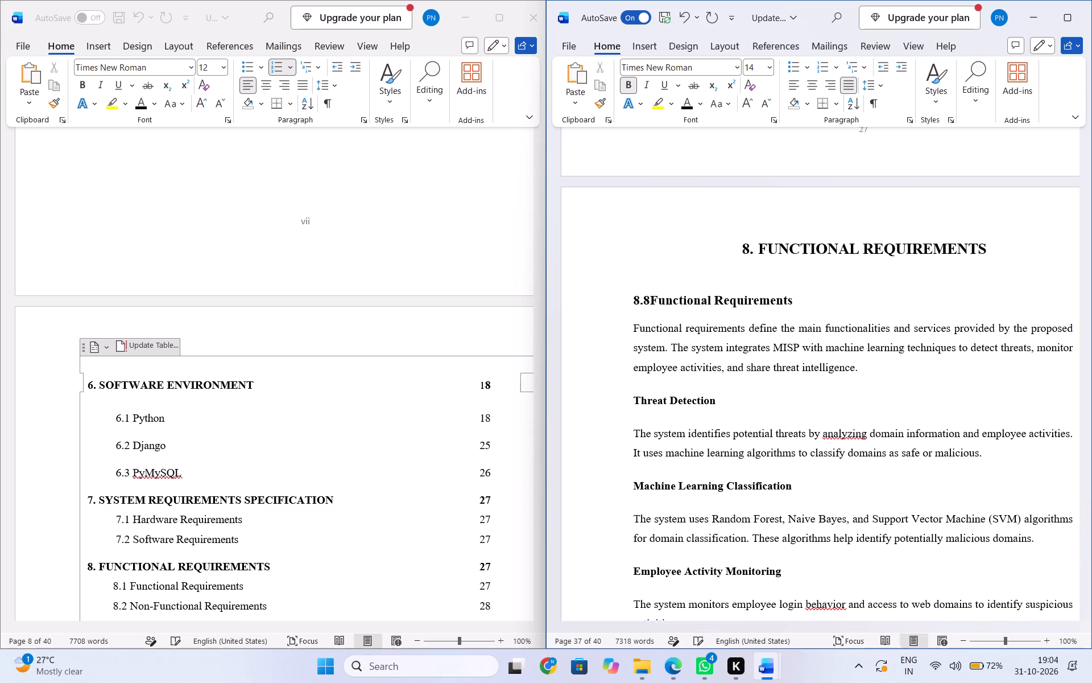
{"action": "key", "text": "BackSpace"}
{"action": "type", "text": "1"}
{"action": "key", "text": "space"}
{"action": "key", "text": "space"}
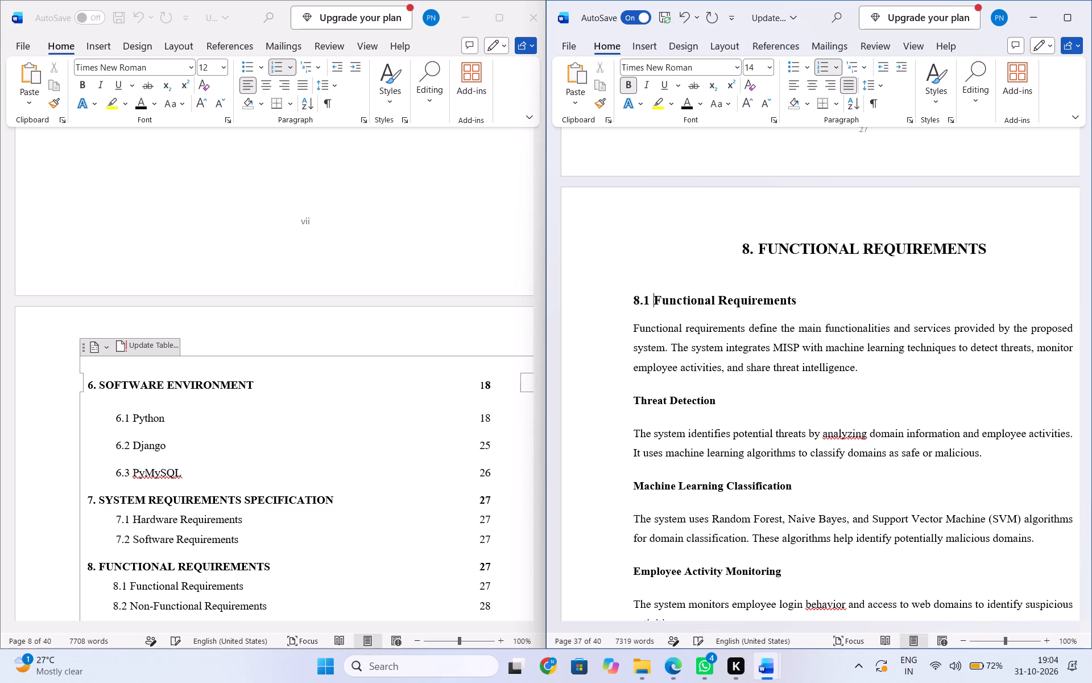
Set the Contents page numbers of chapter 8 Functional Requirements and its 8.1 entry to 28.
{"action": "scroll", "coordinate": [801, 339], "scroll_direction": "down", "scroll_amount": 3}
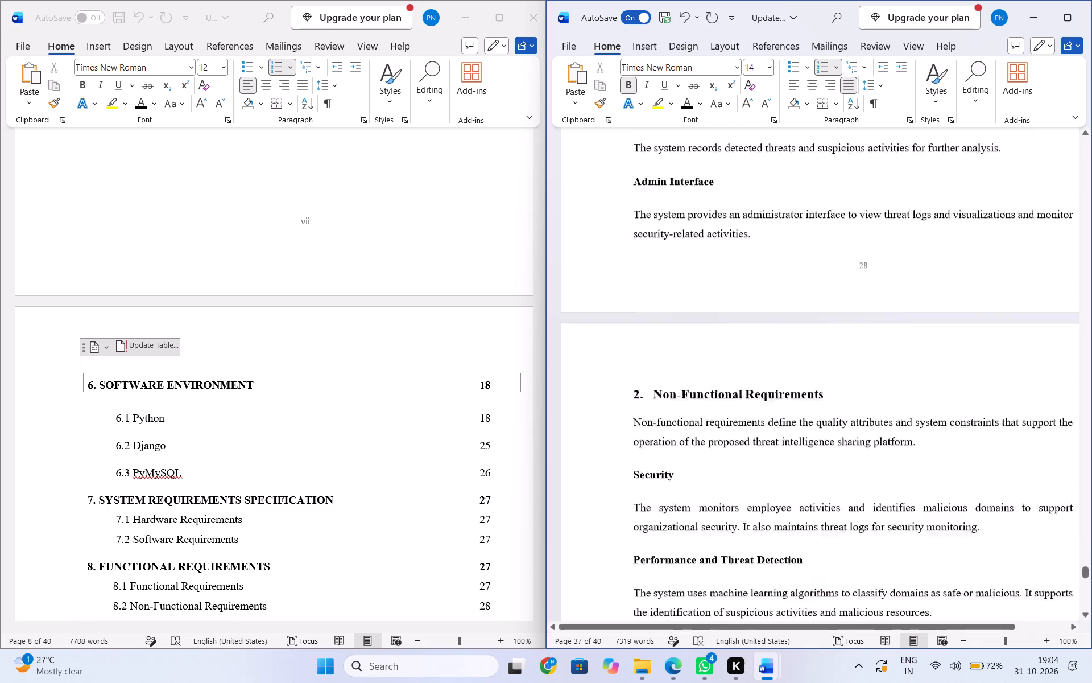
{"action": "left_click", "coordinate": [482, 566]}
{"action": "left_click", "coordinate": [489, 566]}
{"action": "left_click", "coordinate": [489, 566]}
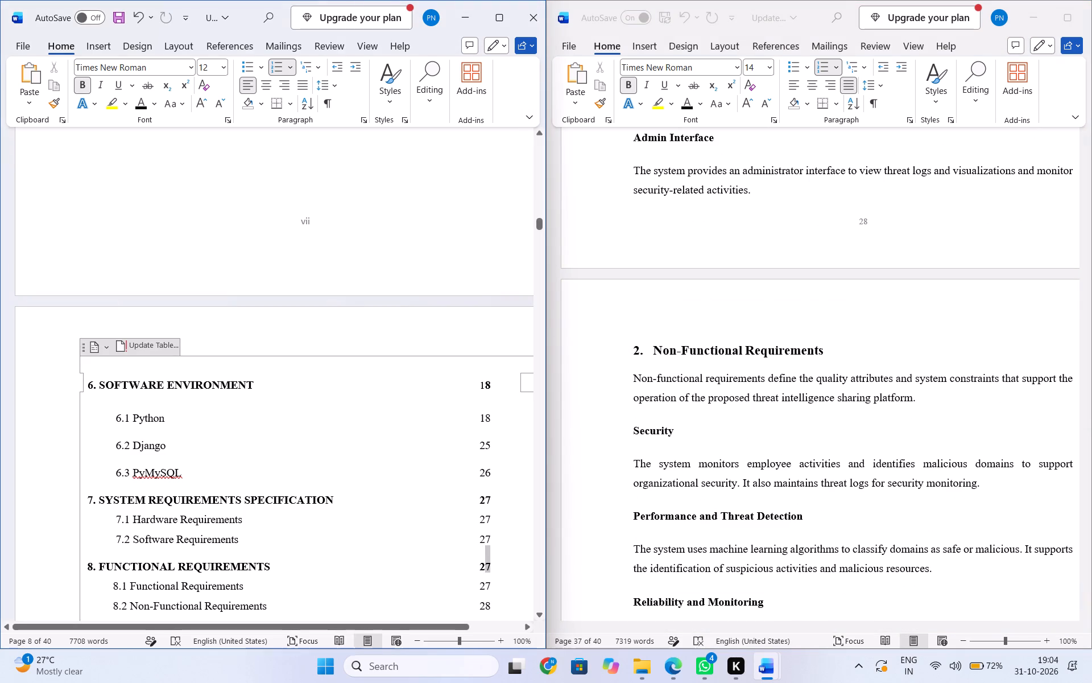
{"action": "key", "text": "8"}
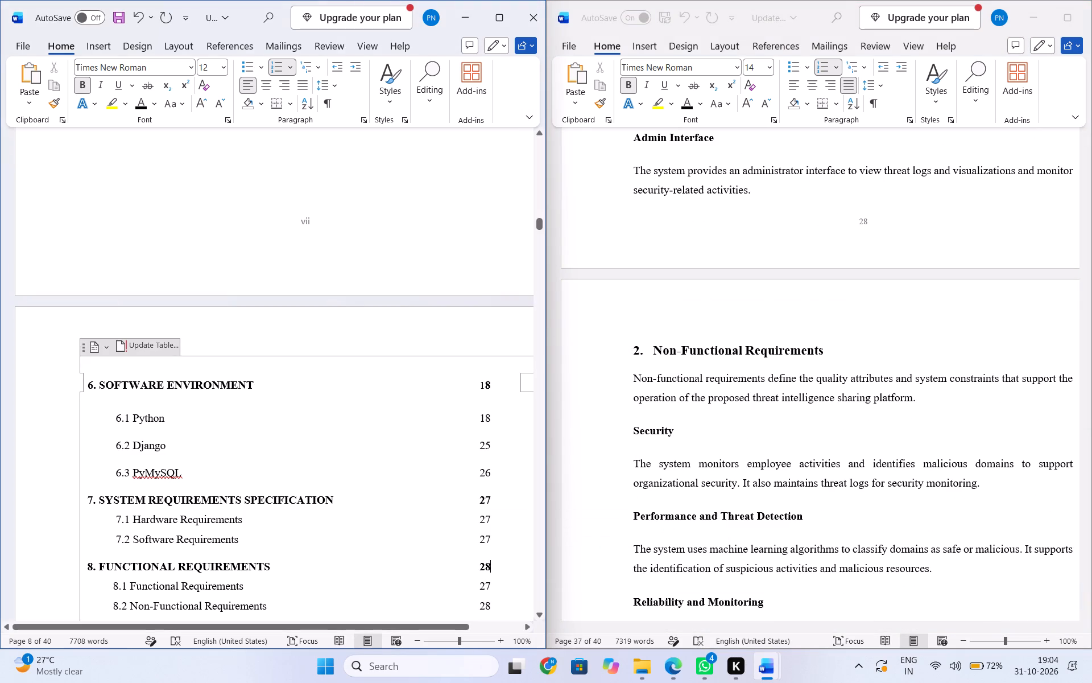
{"action": "left_click", "coordinate": [484, 585]}
{"action": "left_click_drag", "start_coordinate": [484, 587], "coordinate": [492, 588]}
{"action": "key", "text": "8"}
Set the Contents page number of 8.2 Non-Functional Requirements to 29.
{"action": "left_click", "coordinate": [487, 607]}
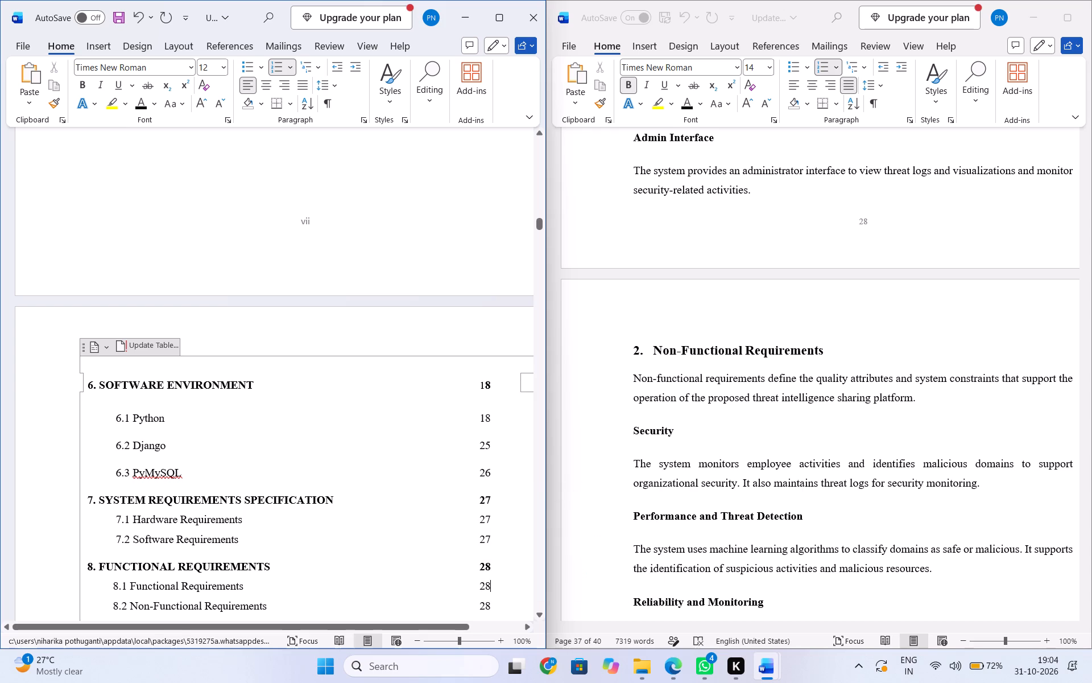
{"action": "key", "text": "9"}
Remove the automatic list number from the report's Non-Functional Requirements subheading and number it 8.2 as plain text.
{"action": "scroll", "coordinate": [726, 469], "scroll_direction": "down", "scroll_amount": 1}
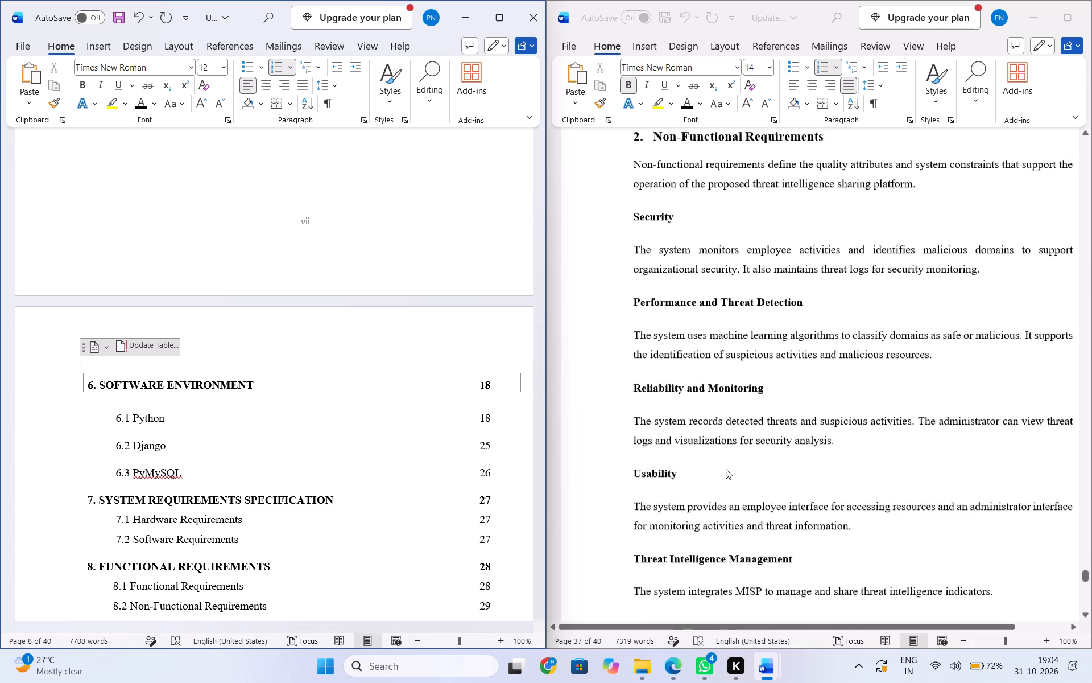
{"action": "scroll", "coordinate": [725, 466], "scroll_direction": "down", "scroll_amount": 2}
{"action": "scroll", "coordinate": [684, 463], "scroll_direction": "up", "scroll_amount": 3}
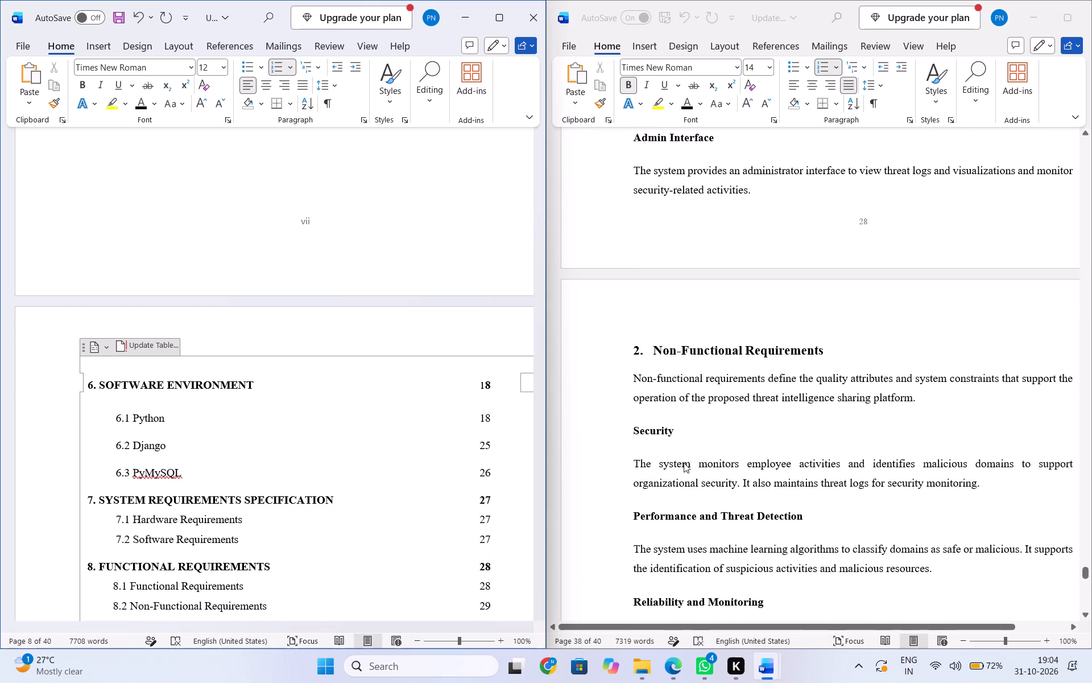
{"action": "left_click", "coordinate": [655, 352]}
{"action": "left_click", "coordinate": [653, 352]}
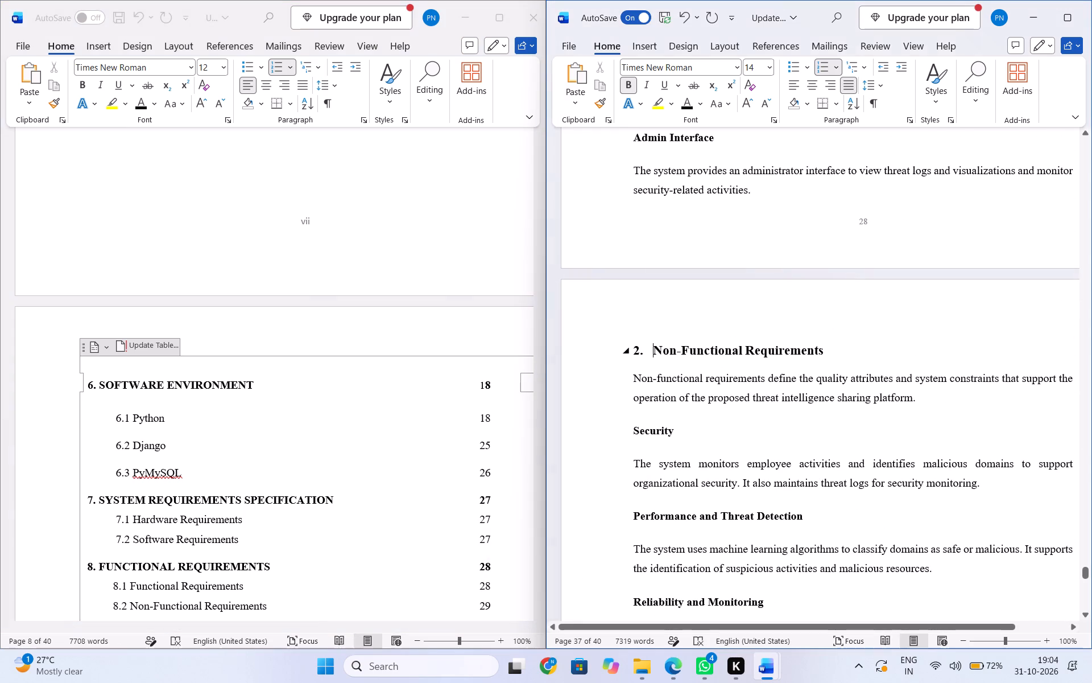
{"action": "key", "text": "BackSpace"}
{"action": "key", "text": "BackSpace"}
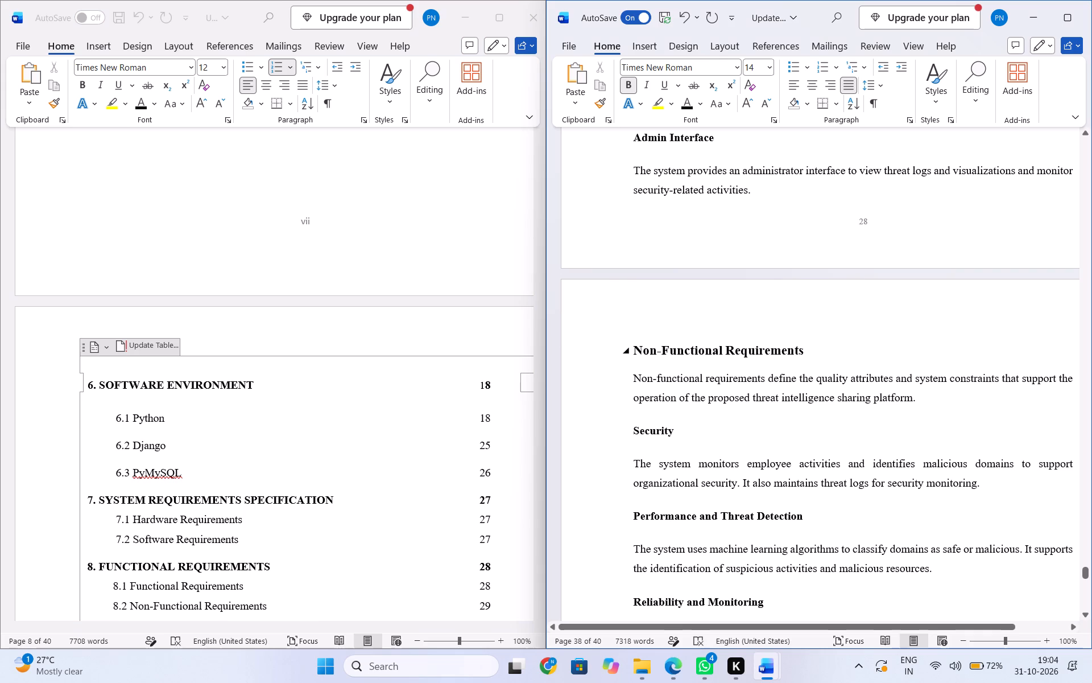
{"action": "type", "text": "8."}
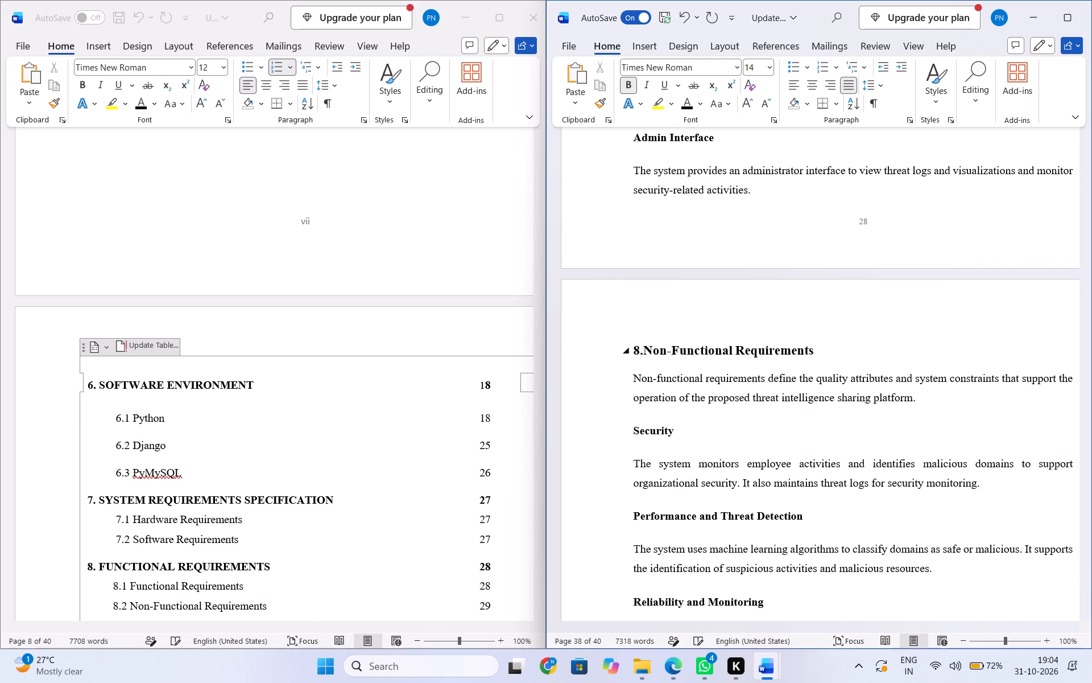
{"action": "key", "text": "2"}
{"action": "key", "text": "space"}
{"action": "key", "text": "space"}
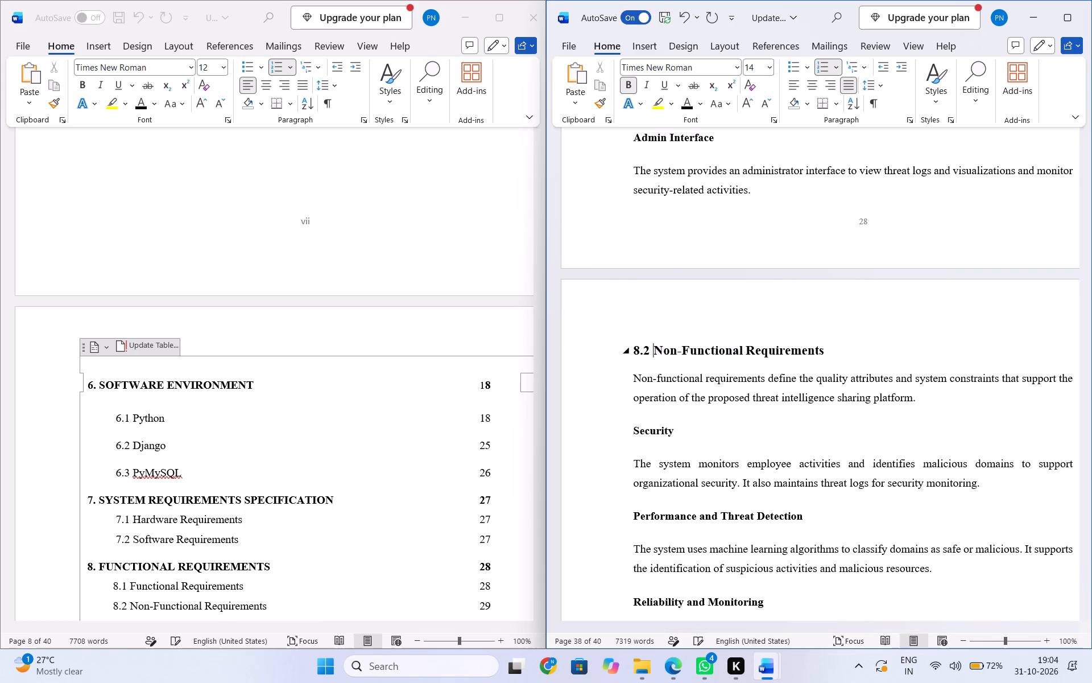
Bring up the sample's List of Figures and look back through the report from its References to the front pages.
{"action": "scroll", "coordinate": [772, 359], "scroll_direction": "down", "scroll_amount": 3}
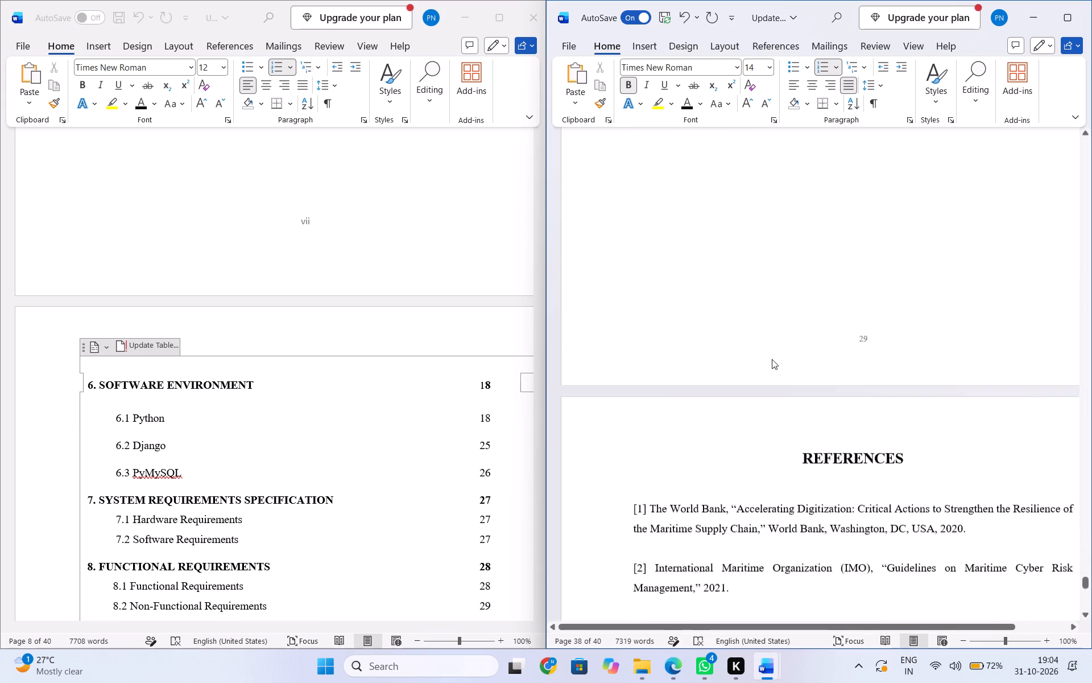
{"action": "scroll", "coordinate": [772, 359], "scroll_direction": "down", "scroll_amount": 1}
{"action": "scroll", "coordinate": [772, 359], "scroll_direction": "up", "scroll_amount": 4}
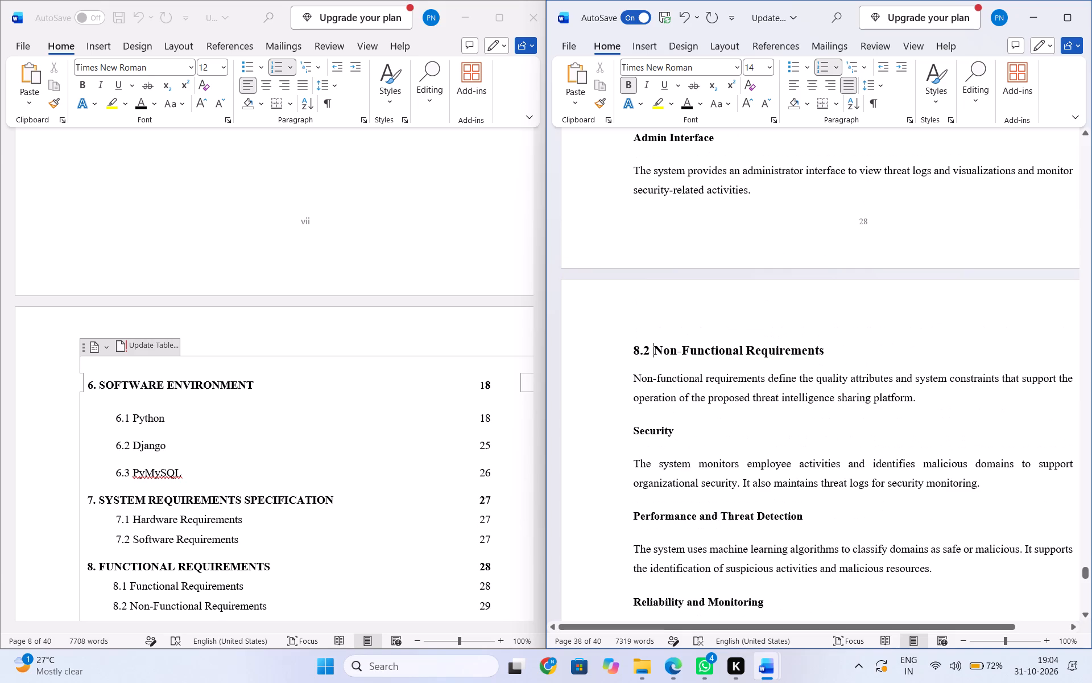
{"action": "scroll", "coordinate": [772, 359], "scroll_direction": "up", "scroll_amount": 4}
{"action": "scroll", "coordinate": [150, 423], "scroll_direction": "down", "scroll_amount": 2}
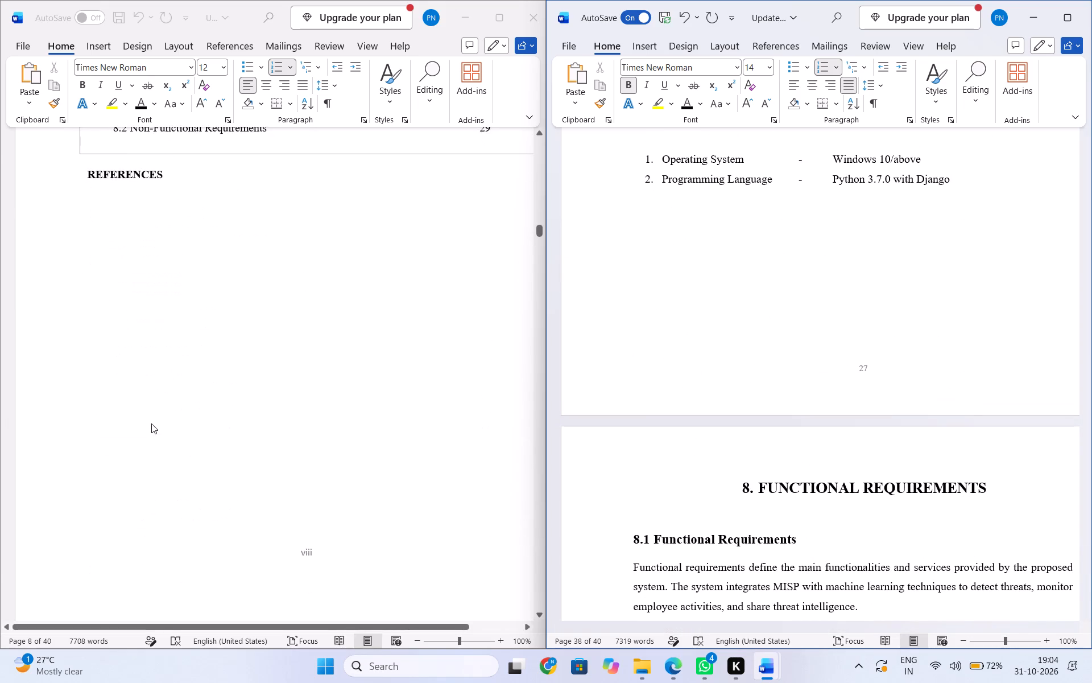
{"action": "scroll", "coordinate": [151, 423], "scroll_direction": "down", "scroll_amount": 3}
{"action": "scroll", "coordinate": [151, 423], "scroll_direction": "up", "scroll_amount": 1}
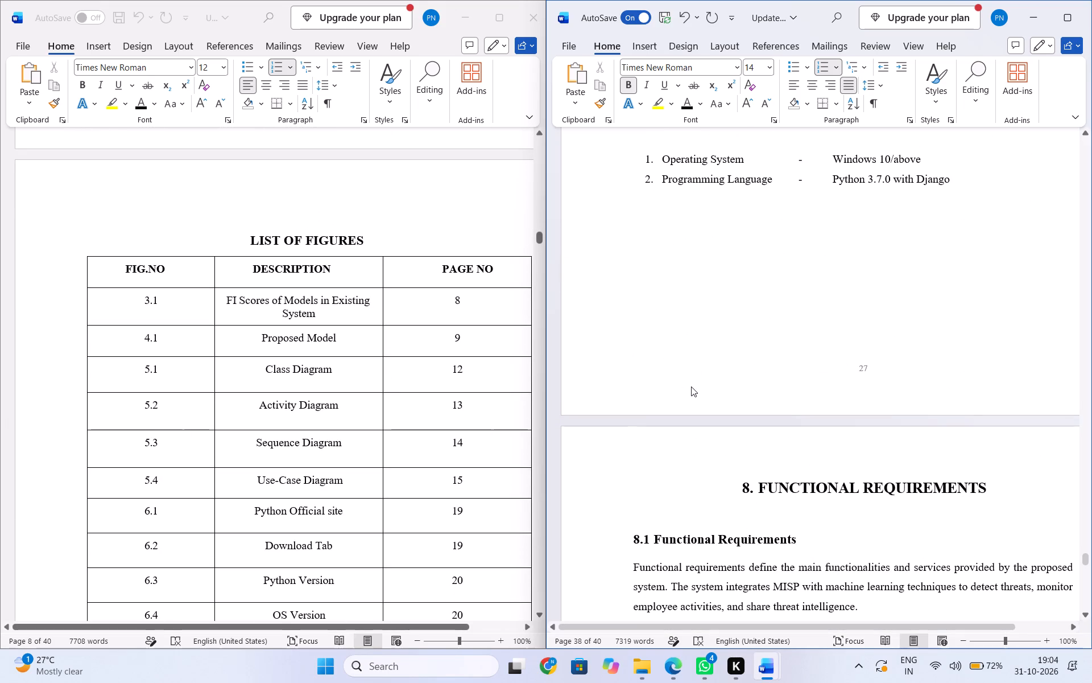
{"action": "scroll", "coordinate": [691, 386], "scroll_direction": "up", "scroll_amount": 18}
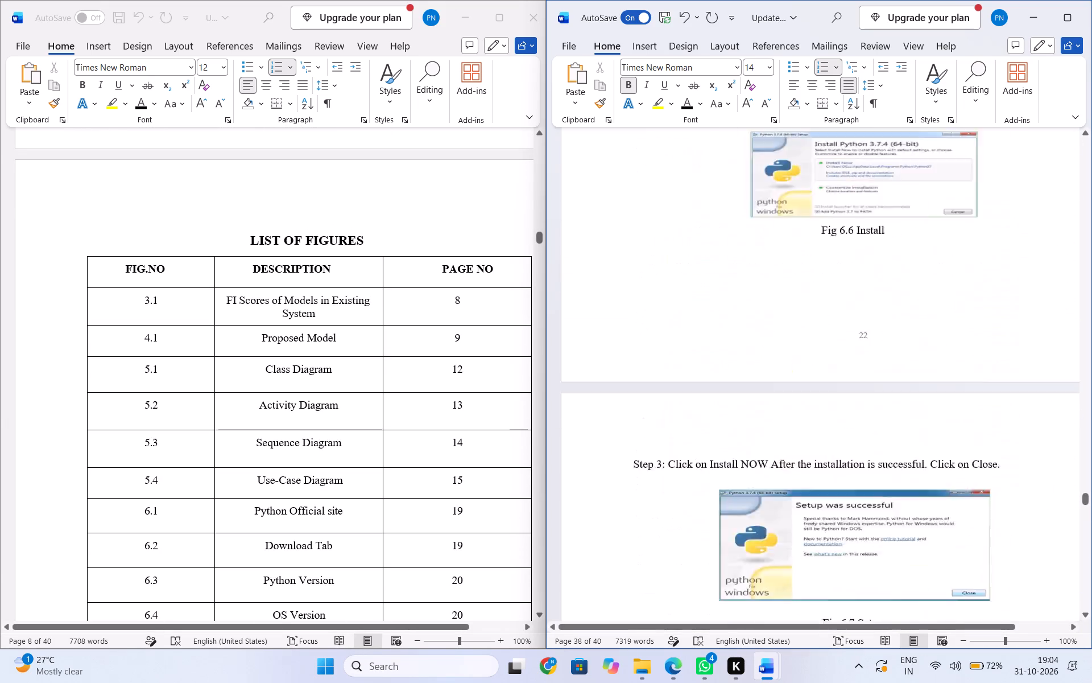
{"action": "scroll", "coordinate": [691, 386], "scroll_direction": "up", "scroll_amount": 15}
{"action": "scroll", "coordinate": [691, 386], "scroll_direction": "down", "scroll_amount": 1}
{"action": "scroll", "coordinate": [691, 386], "scroll_direction": "up", "scroll_amount": 12}
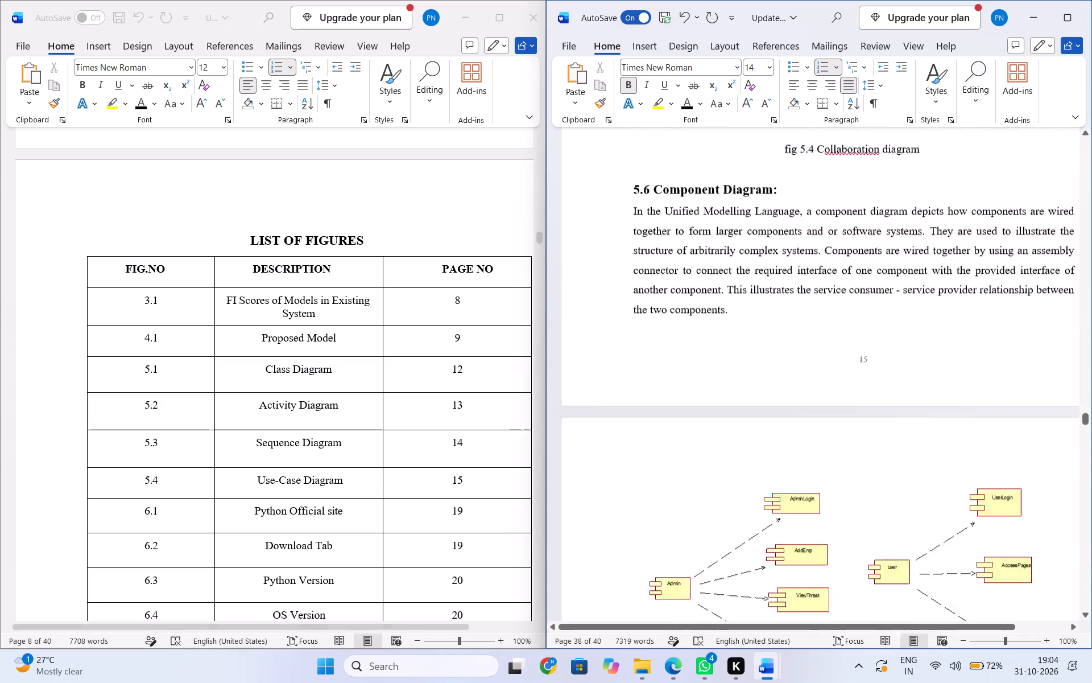
{"action": "scroll", "coordinate": [691, 386], "scroll_direction": "up", "scroll_amount": 11}
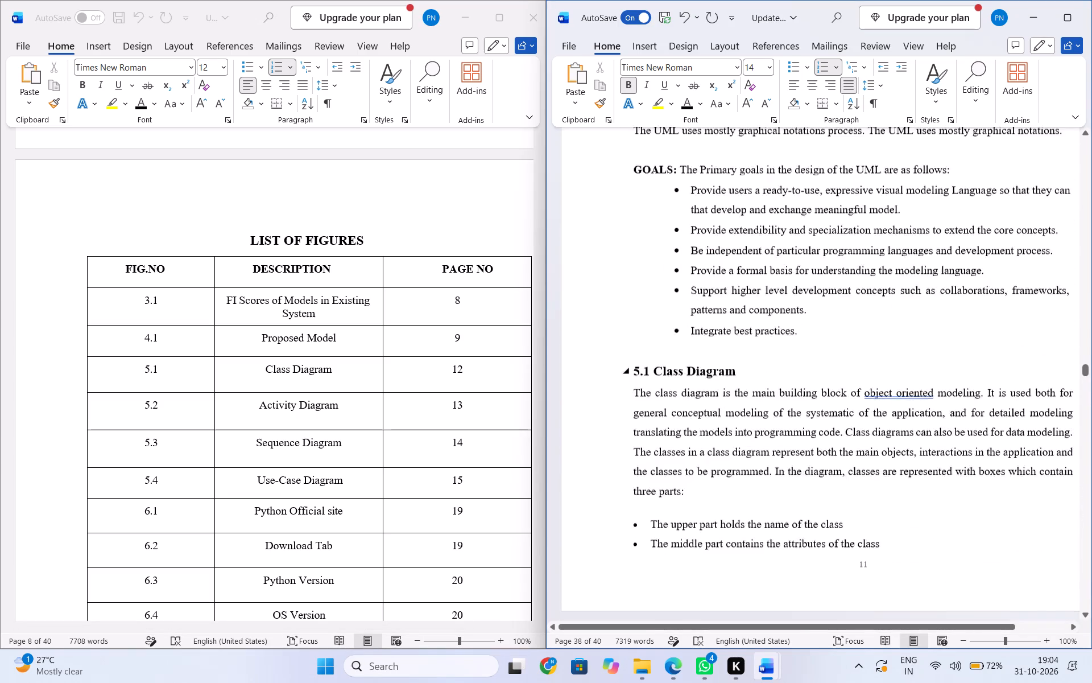
{"action": "scroll", "coordinate": [691, 386], "scroll_direction": "up", "scroll_amount": 13}
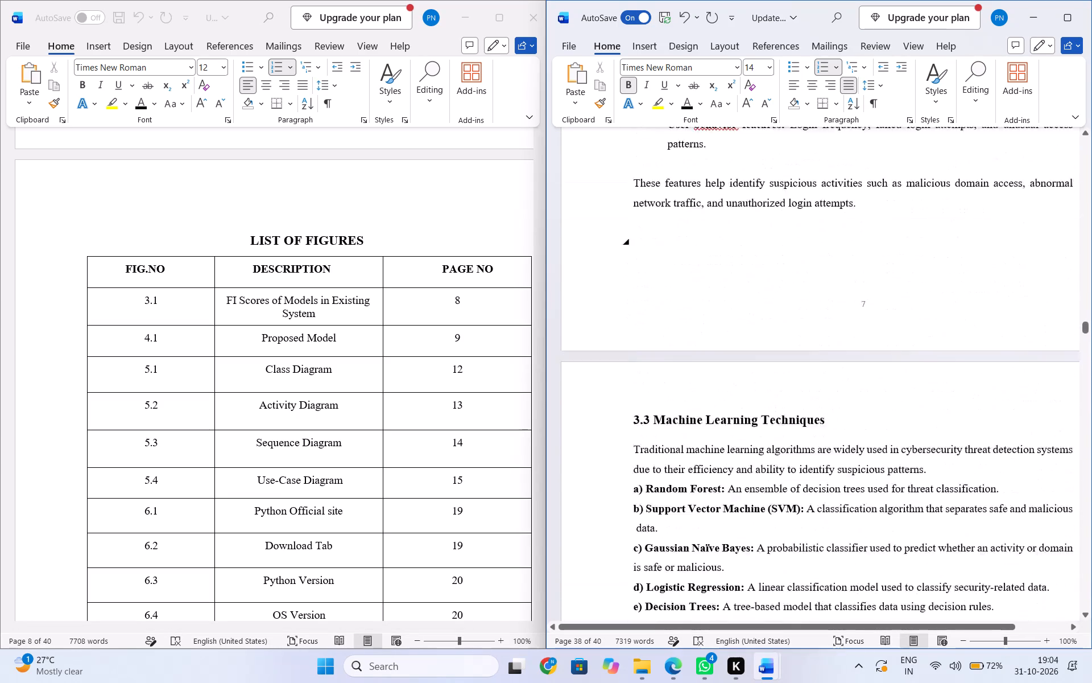
{"action": "scroll", "coordinate": [691, 386], "scroll_direction": "up", "scroll_amount": 10}
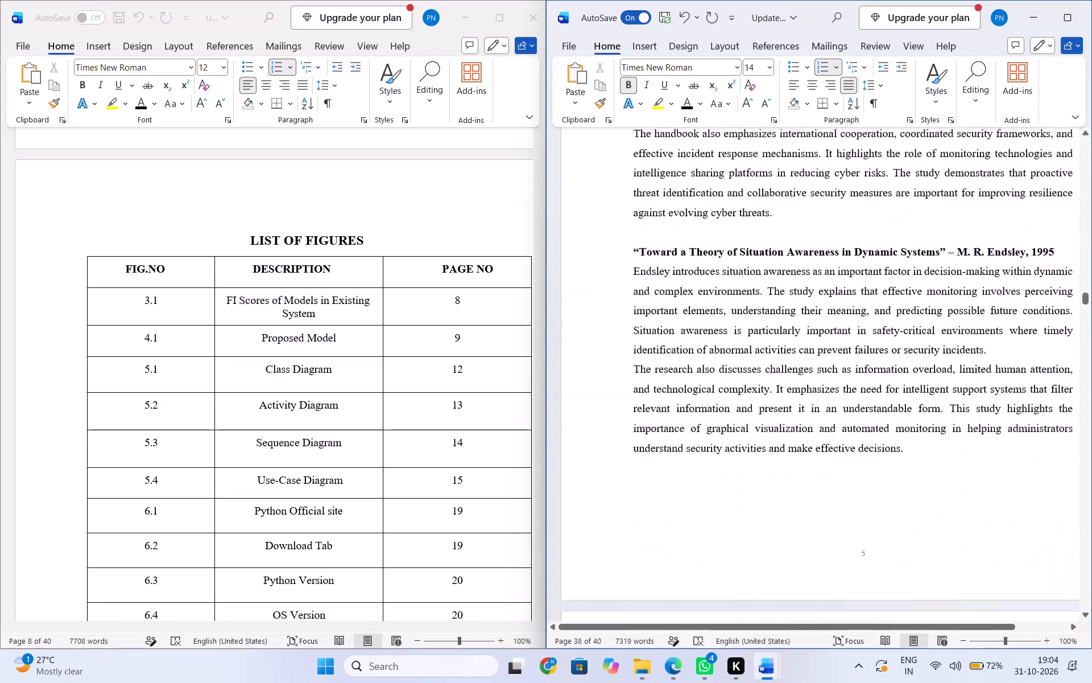
{"action": "scroll", "coordinate": [691, 386], "scroll_direction": "up", "scroll_amount": 14}
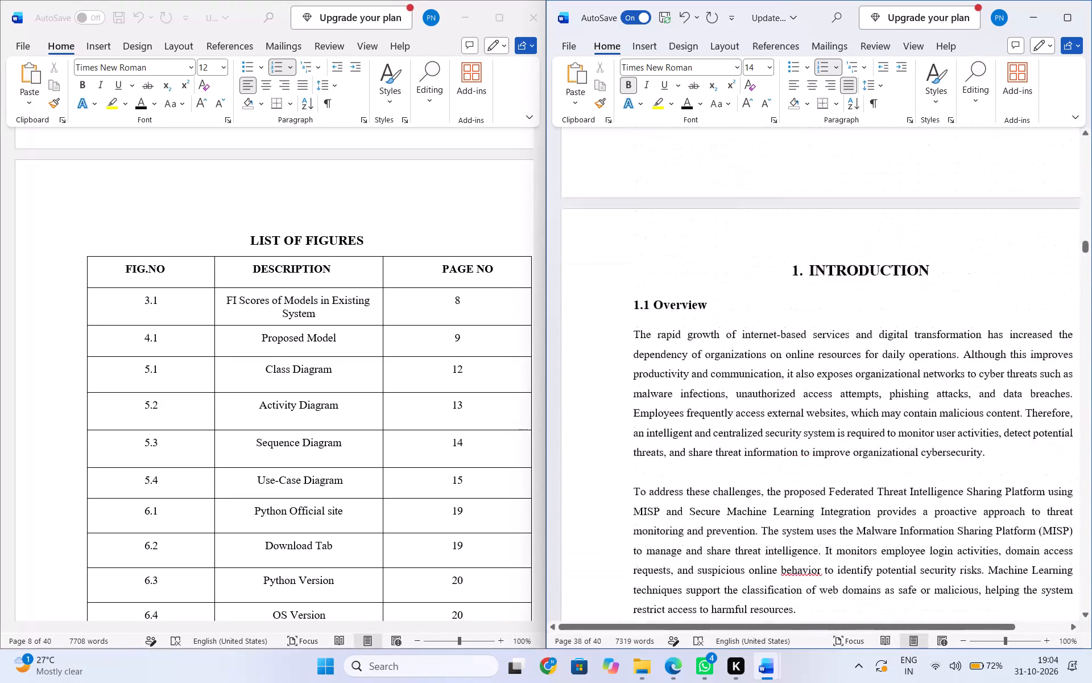
{"action": "scroll", "coordinate": [691, 386], "scroll_direction": "up", "scroll_amount": 1}
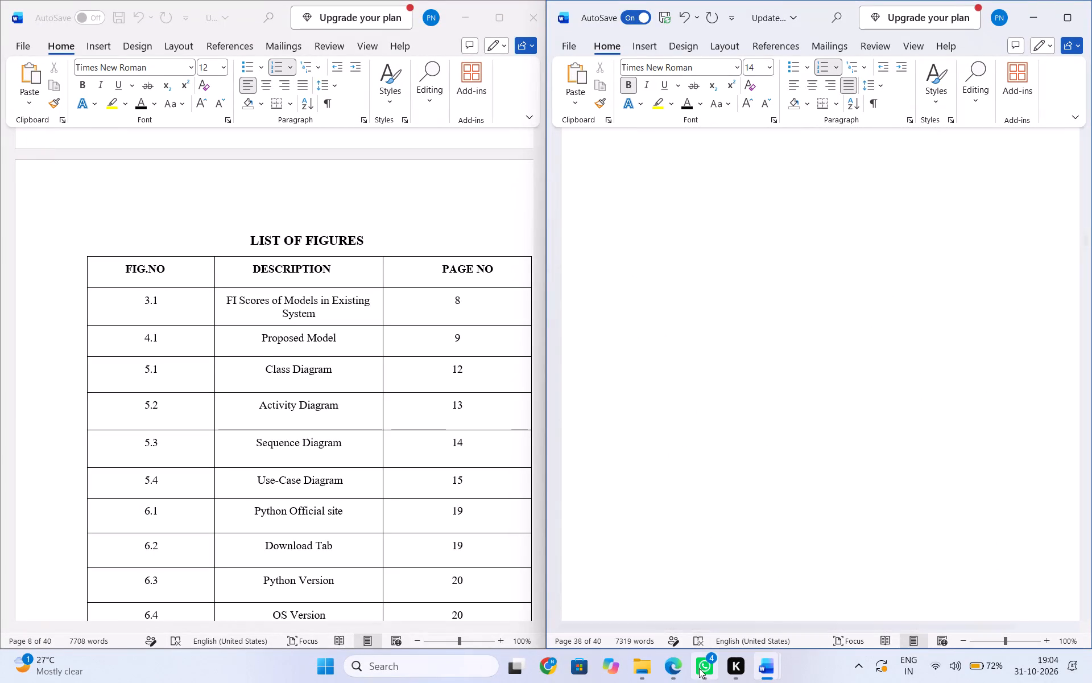
Switch to the browser and examine the List of Figures in MajorProject_Document-09.pdf.
{"action": "left_click", "coordinate": [681, 660]}
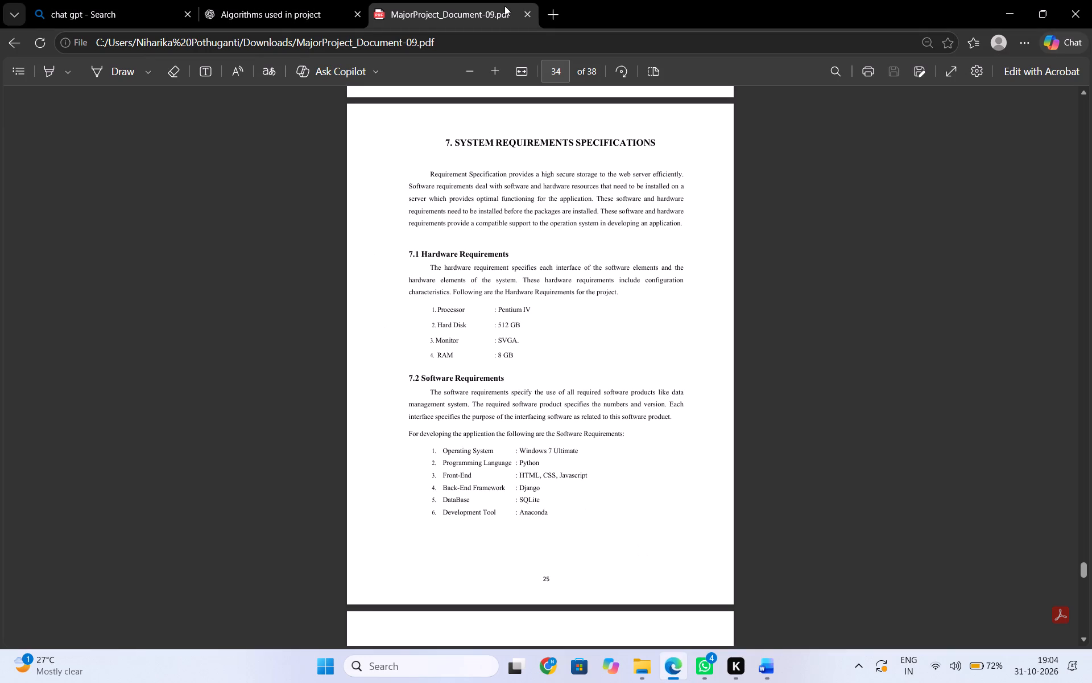
{"action": "left_click", "coordinate": [504, 3]}
{"action": "scroll", "coordinate": [589, 433], "scroll_direction": "down", "scroll_amount": 3}
{"action": "scroll", "coordinate": [589, 433], "scroll_direction": "up", "scroll_amount": 5}
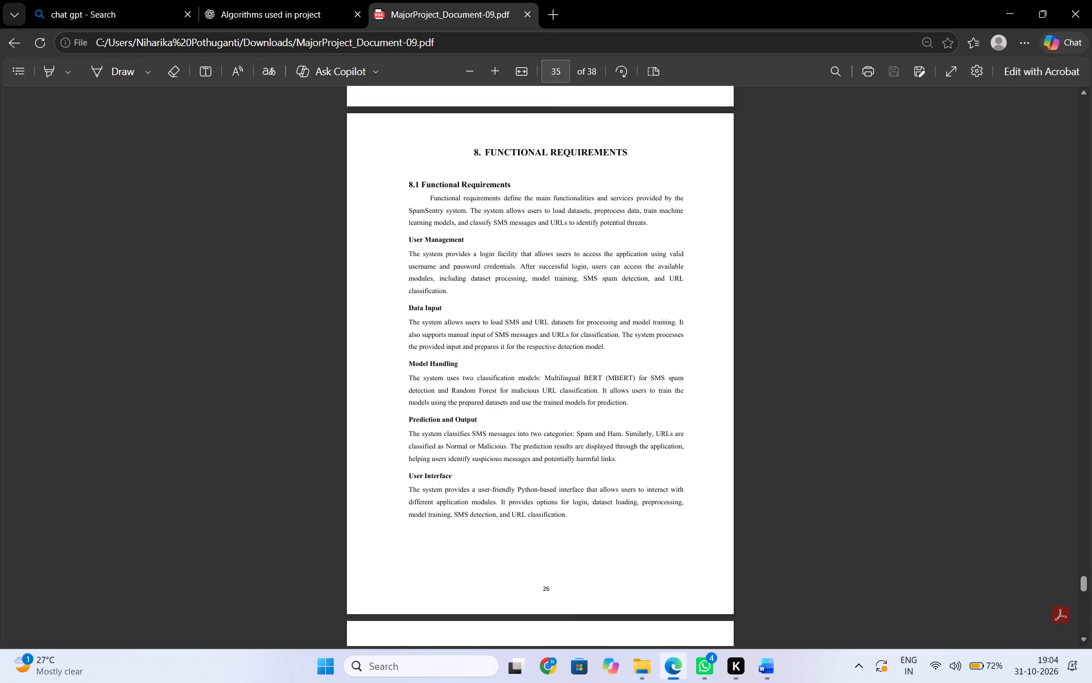
{"action": "scroll", "coordinate": [589, 433], "scroll_direction": "up", "scroll_amount": 18}
{"action": "key", "text": "Up"}
{"action": "key", "text": "Up"}
{"action": "key", "text": "Up"}
{"action": "key", "text": "Up"}
{"action": "key", "text": "Up"}
{"action": "key", "text": "Up"}
{"action": "key", "text": "Up"}
{"action": "key", "text": "Up"}
{"action": "key", "text": "Up"}
{"action": "key", "text": "Up"}
{"action": "key", "text": "Up"}
{"action": "key", "text": "Up"}
{"action": "key", "text": "Up"}
{"action": "key", "text": "Up"}
{"action": "key", "text": "Up"}
{"action": "key", "text": "Up"}
{"action": "key", "text": "Up"}
{"action": "key", "text": "Up"}
{"action": "key", "text": "Up"}
{"action": "key", "text": "Up"}
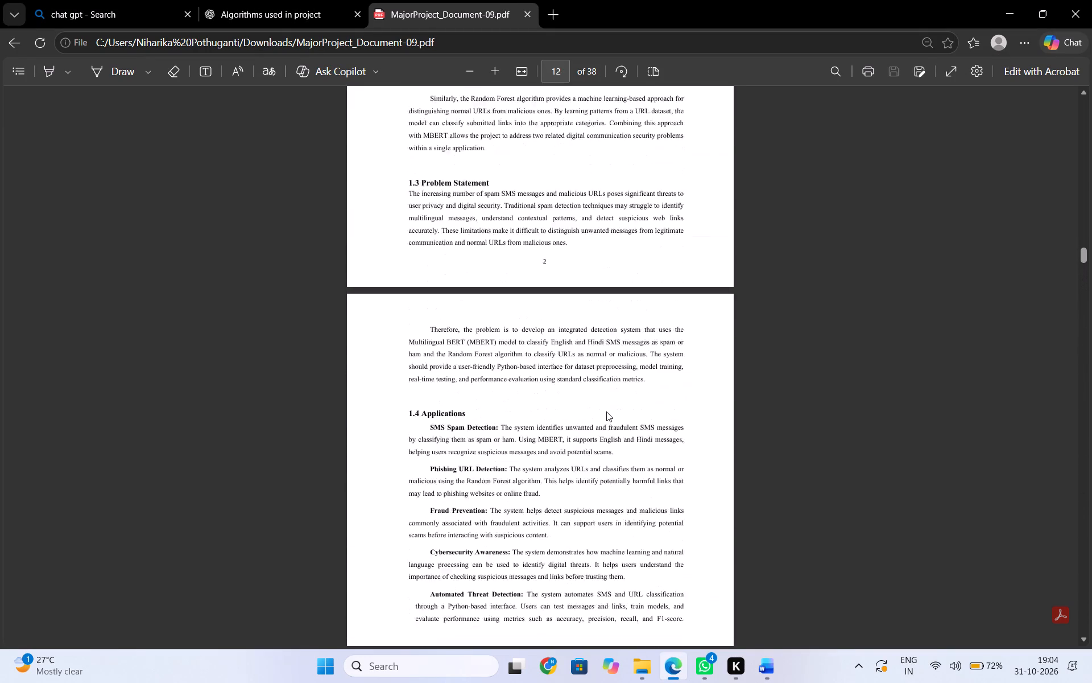
{"action": "key", "text": "Up"}
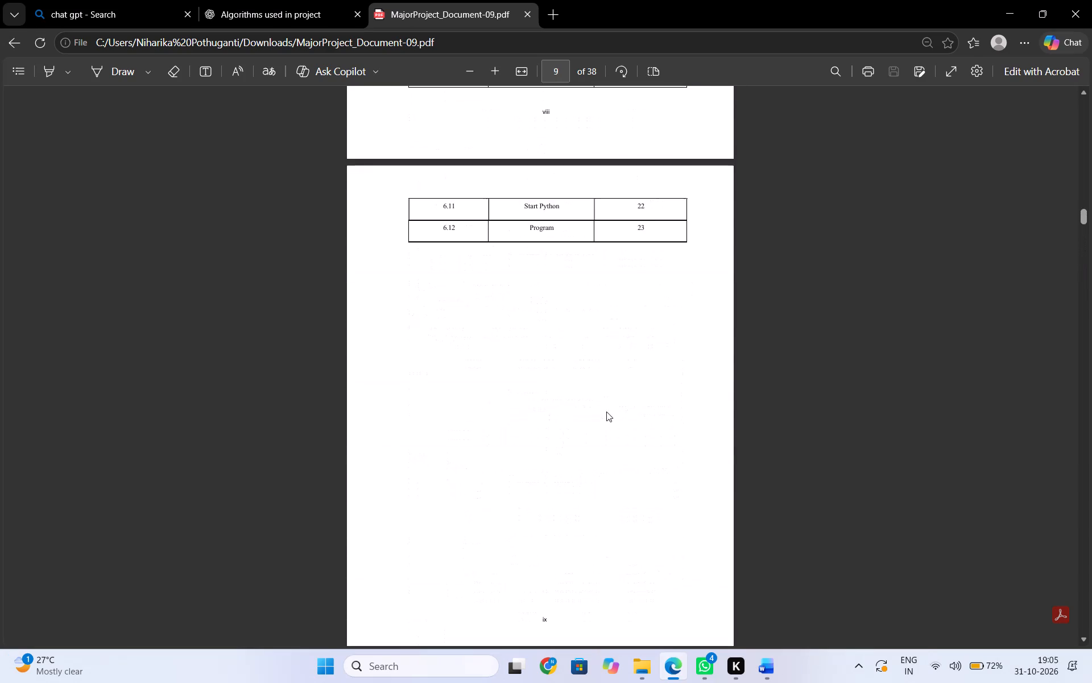
{"action": "key", "text": "Up"}
{"action": "key", "text": "Up"}
{"action": "key", "text": "Up"}
{"action": "key", "text": "Up"}
{"action": "key", "text": "Up"}
{"action": "key", "text": "Up"}
{"action": "key", "text": "Up"}
{"action": "key", "text": "Up"}
{"action": "key", "text": "Up"}
{"action": "key", "text": "Up"}
{"action": "key", "text": "Up"}
{"action": "key", "text": "Up"}
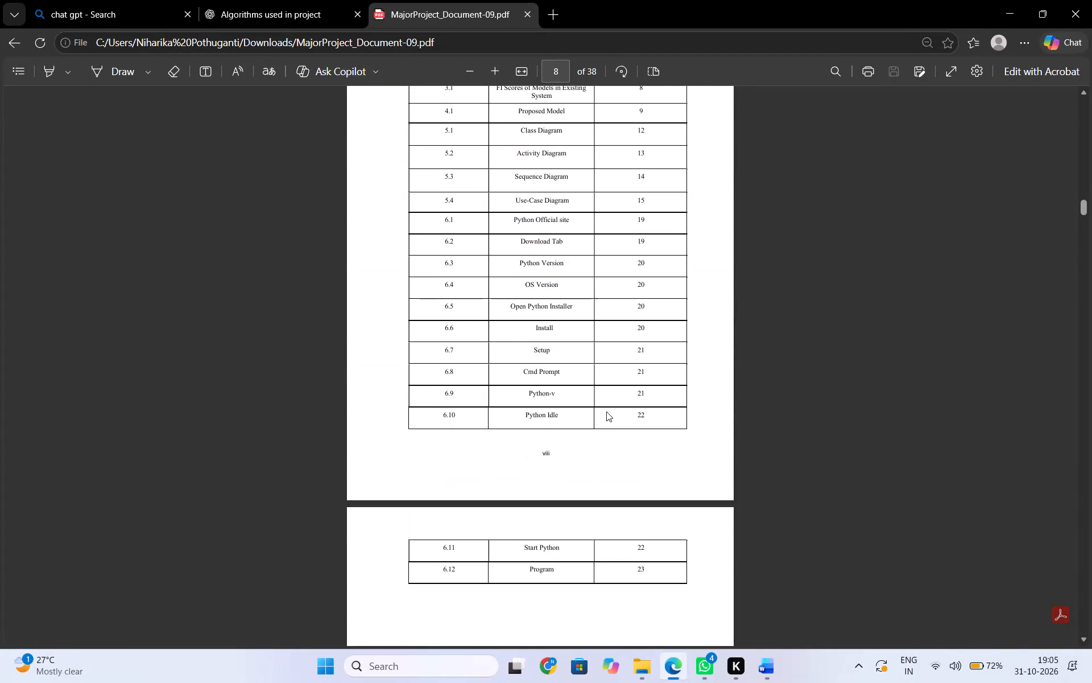
{"action": "key", "text": "Up"}
{"action": "key", "text": "Up"}
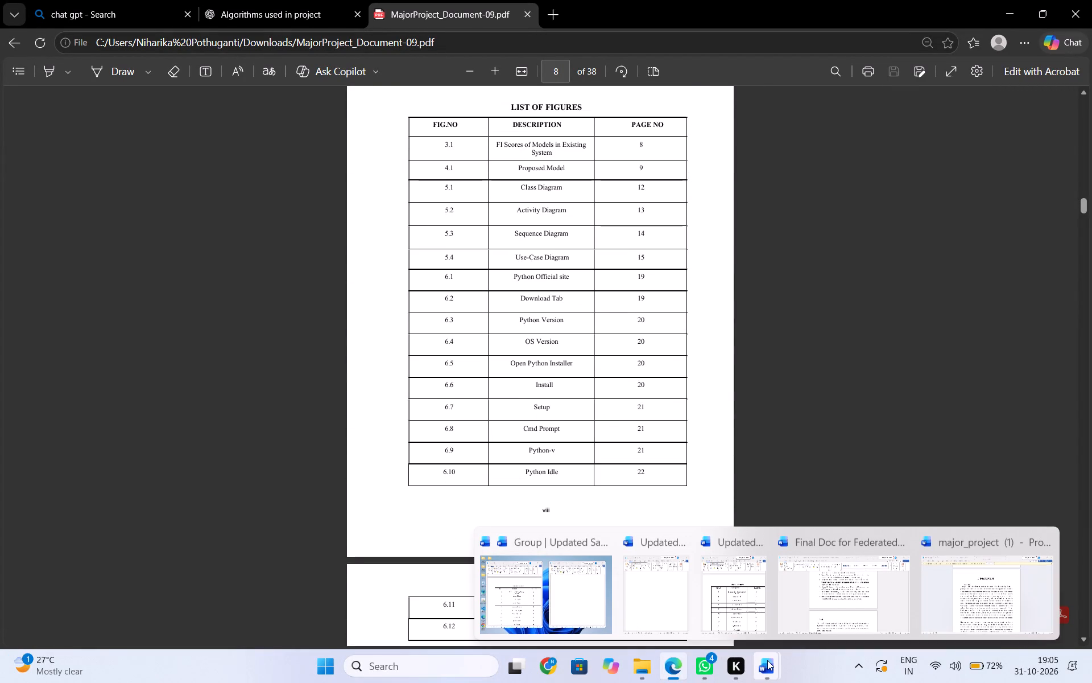
Switch to the major_project document in Word and examine its List of Figures.
{"action": "left_click", "coordinate": [944, 581]}
{"action": "scroll", "coordinate": [845, 438], "scroll_direction": "up", "scroll_amount": 5}
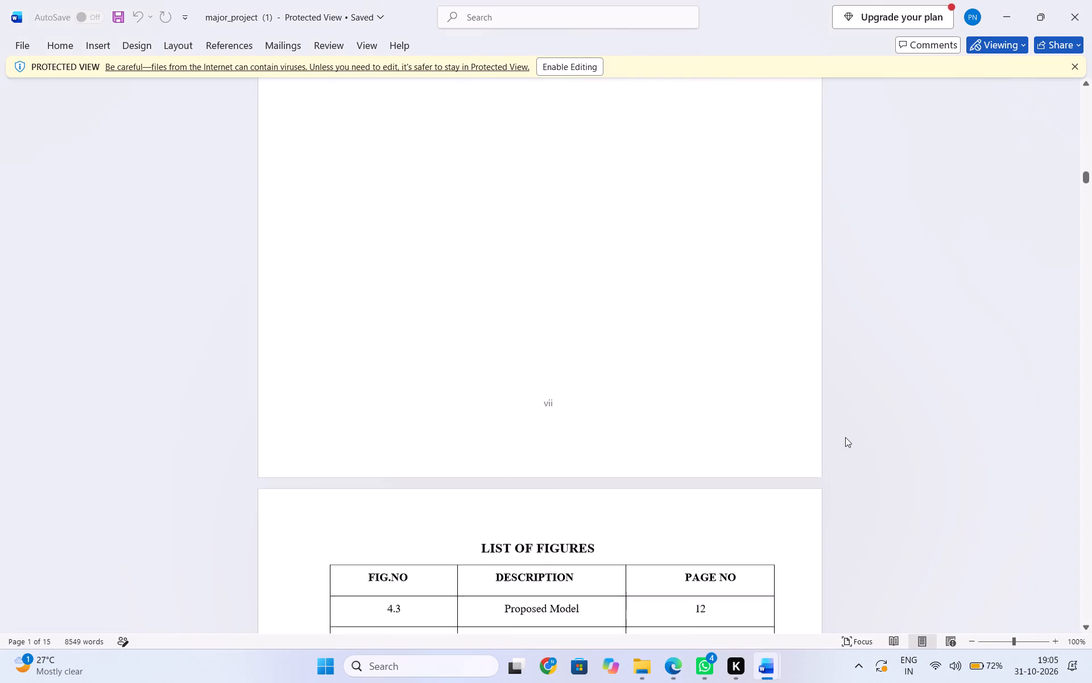
{"action": "scroll", "coordinate": [845, 437], "scroll_direction": "down", "scroll_amount": 2}
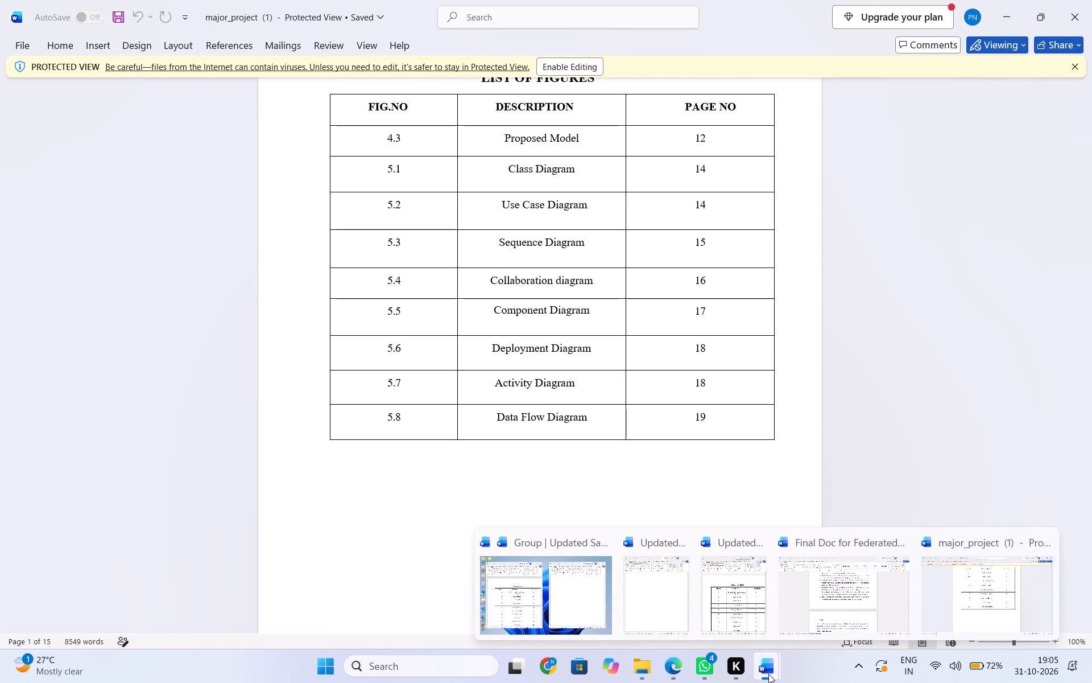
Return to the side-by-side documents and look through the report from the Contents page to the Class diagram for captioned figures.
{"action": "left_click", "coordinate": [545, 596]}
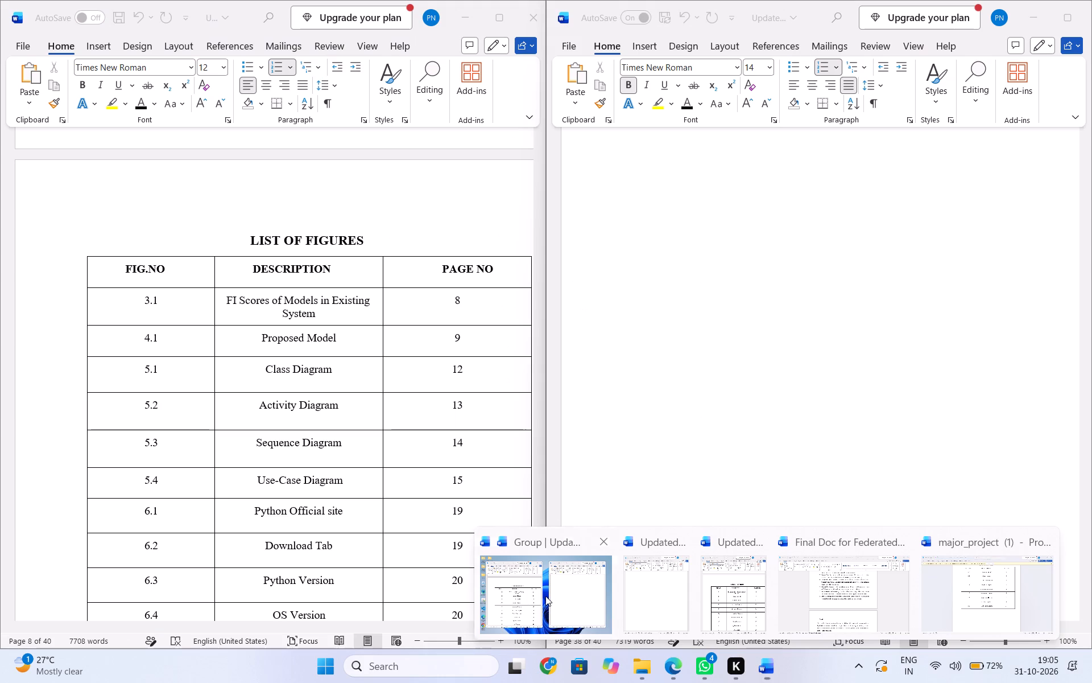
{"action": "scroll", "coordinate": [614, 410], "scroll_direction": "up", "scroll_amount": 7}
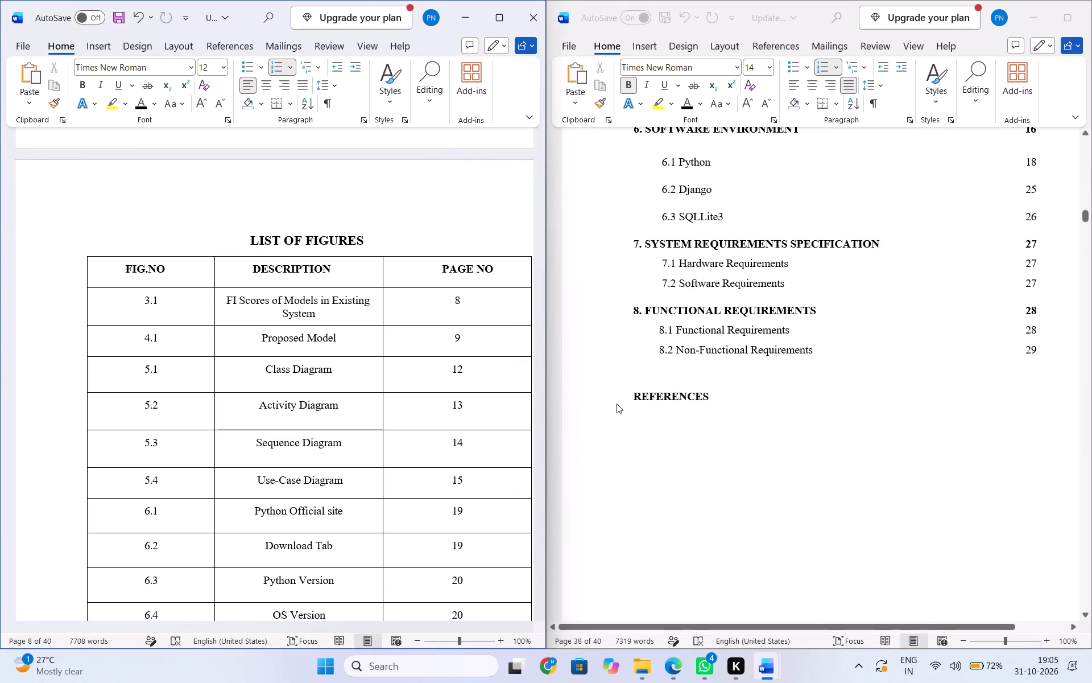
{"action": "scroll", "coordinate": [617, 404], "scroll_direction": "down", "scroll_amount": 8}
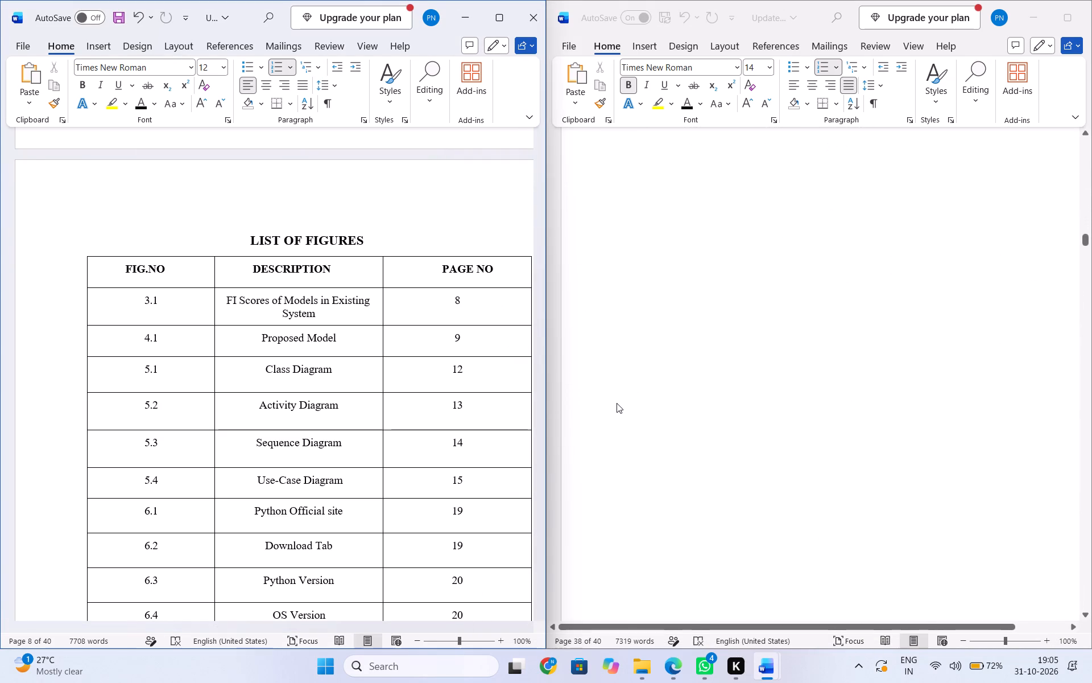
{"action": "scroll", "coordinate": [617, 403], "scroll_direction": "down", "scroll_amount": 17}
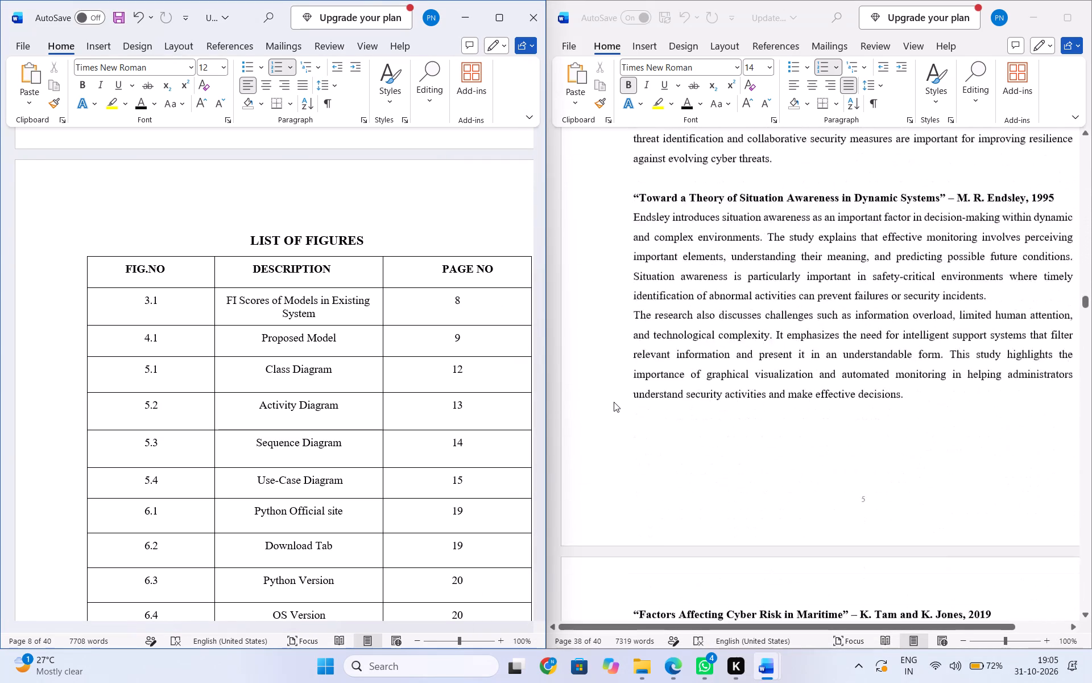
{"action": "scroll", "coordinate": [614, 402], "scroll_direction": "down", "scroll_amount": 14}
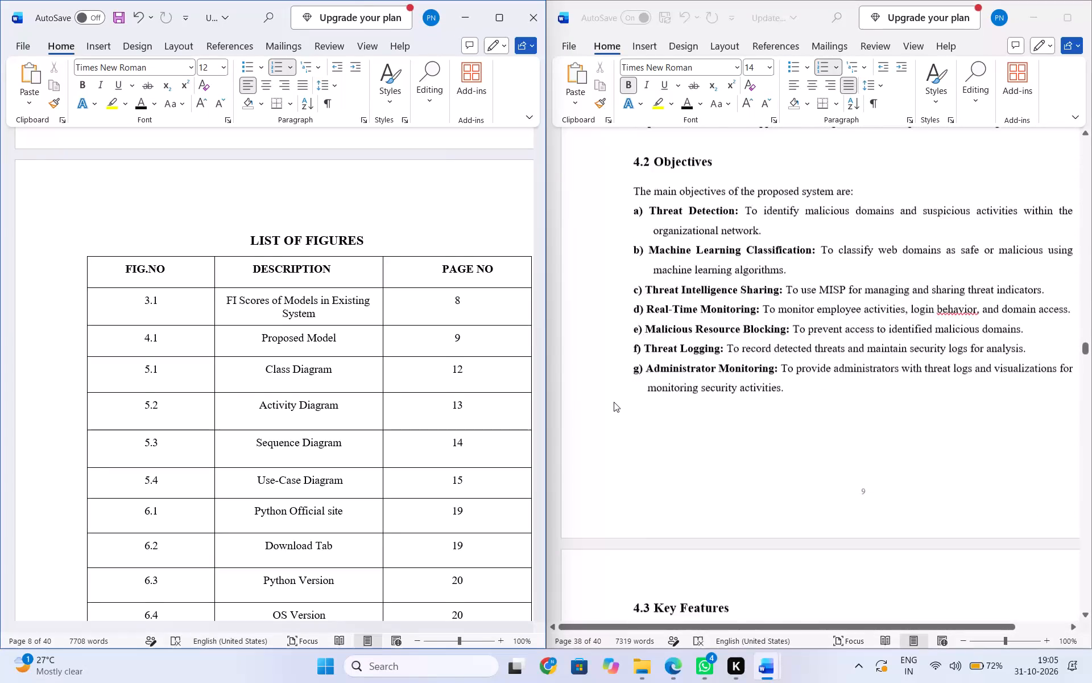
{"action": "scroll", "coordinate": [614, 402], "scroll_direction": "down", "scroll_amount": 8}
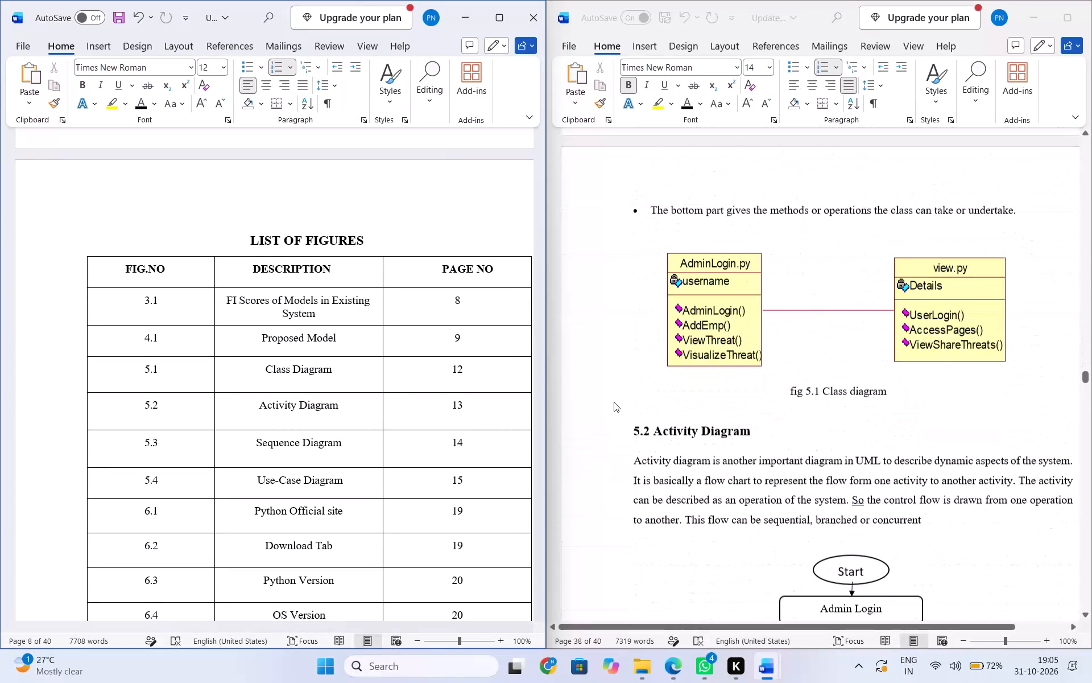
Delete the rows for figures 3.1 and 4.1 from the sample's List of Figures table.
{"action": "left_click", "coordinate": [281, 349]}
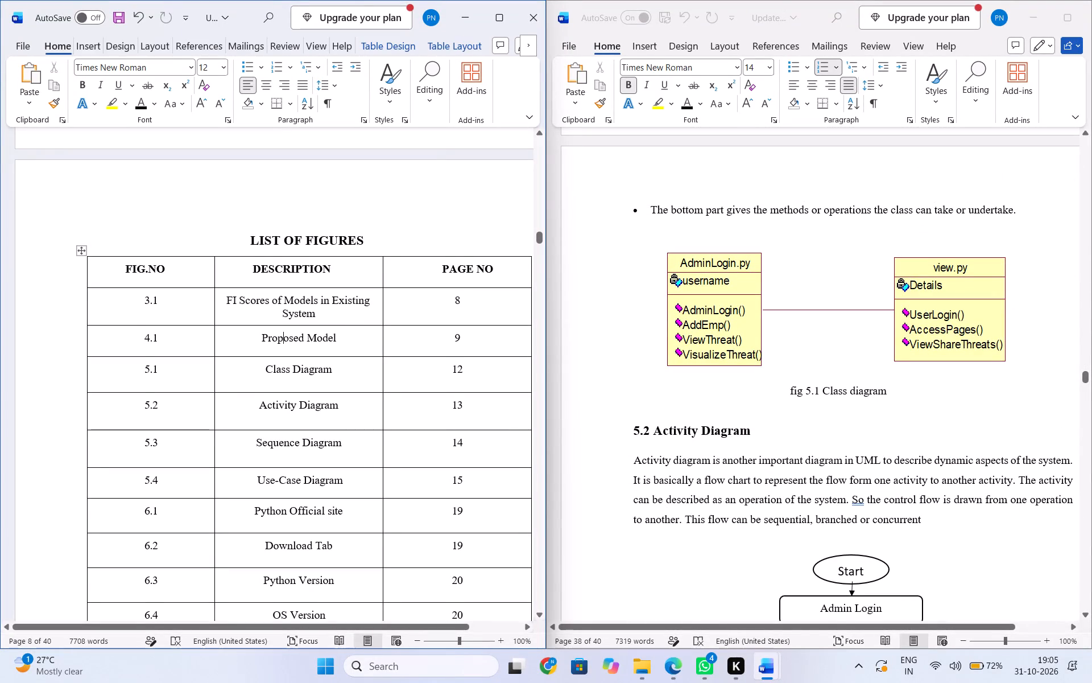
{"action": "left_click_drag", "start_coordinate": [139, 301], "coordinate": [463, 341]}
{"action": "key", "text": "BackSpace"}
{"action": "left_click", "coordinate": [249, 359]}
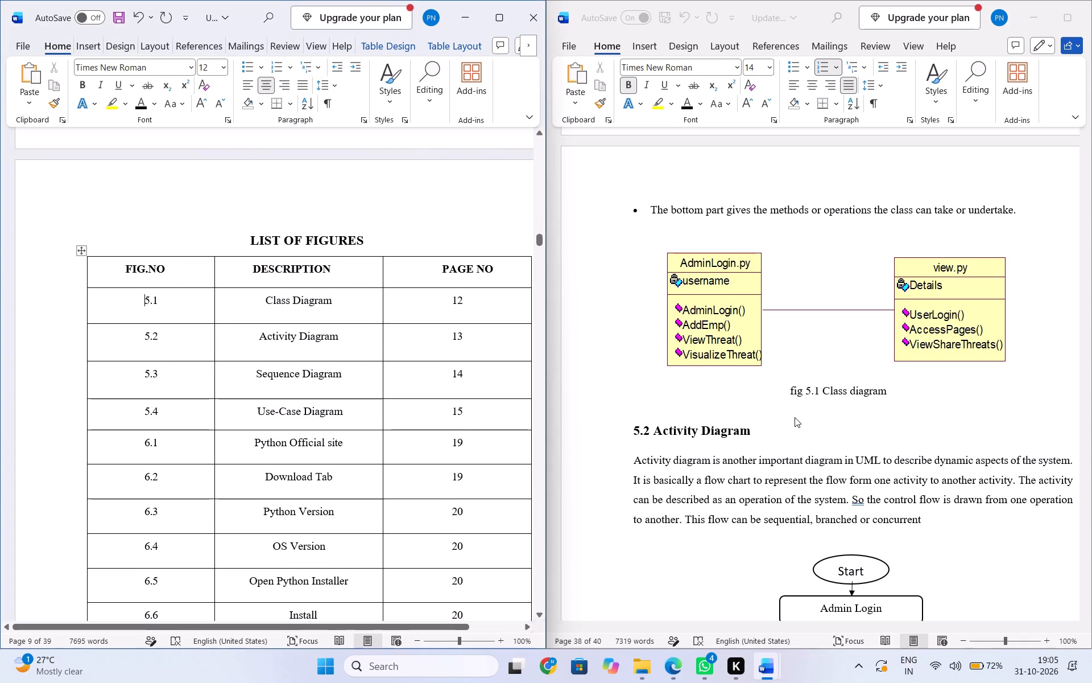
Set the Activity Diagram's page number to 12 in the sample's List of Figures, matching the report.
{"action": "scroll", "coordinate": [795, 417], "scroll_direction": "down", "scroll_amount": 2}
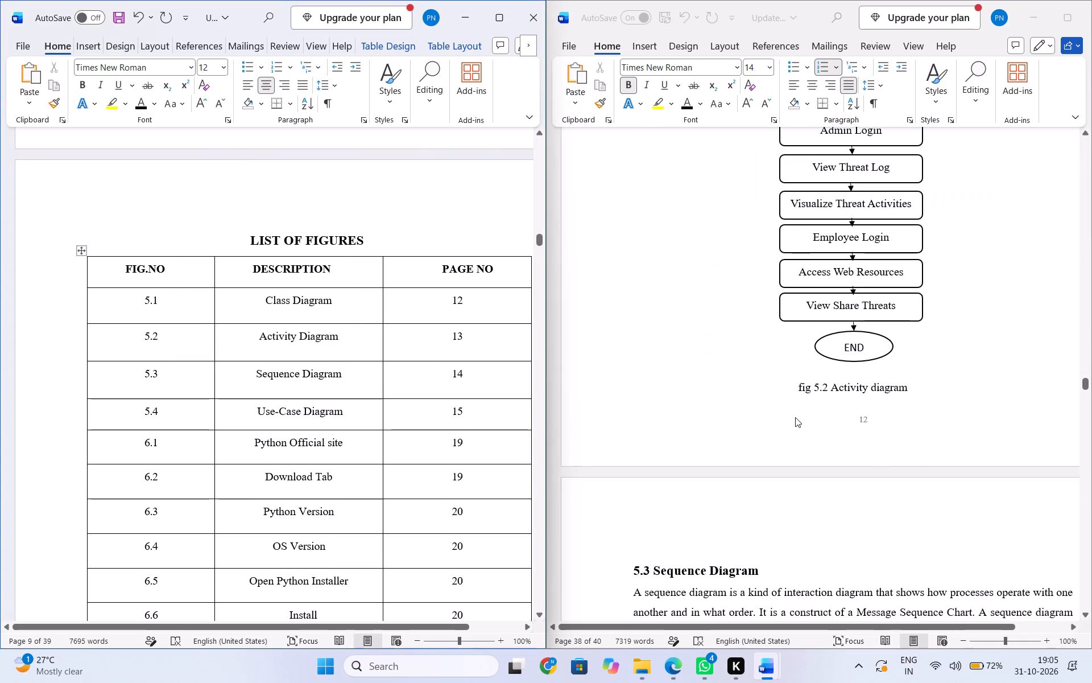
{"action": "left_click", "coordinate": [477, 332]}
{"action": "key", "text": "BackSpace"}
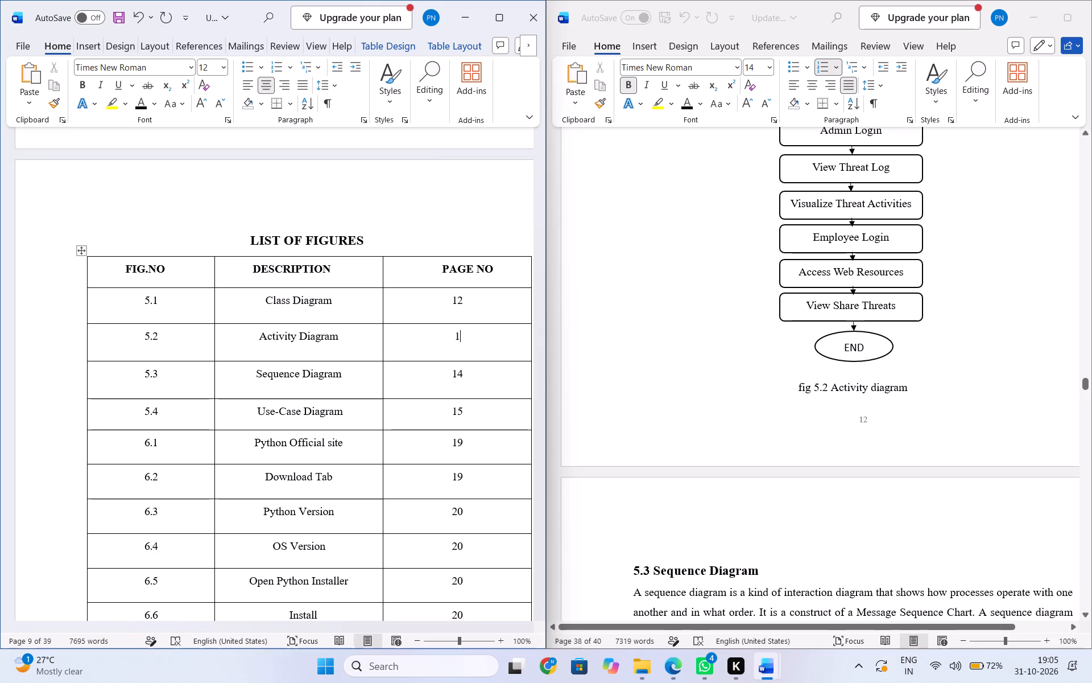
{"action": "key", "text": "2"}
Set the List of Figures page numbers to 13 for the Sequence Diagram and 14 for the Use-Case Diagram.
{"action": "scroll", "coordinate": [806, 443], "scroll_direction": "down", "scroll_amount": 1}
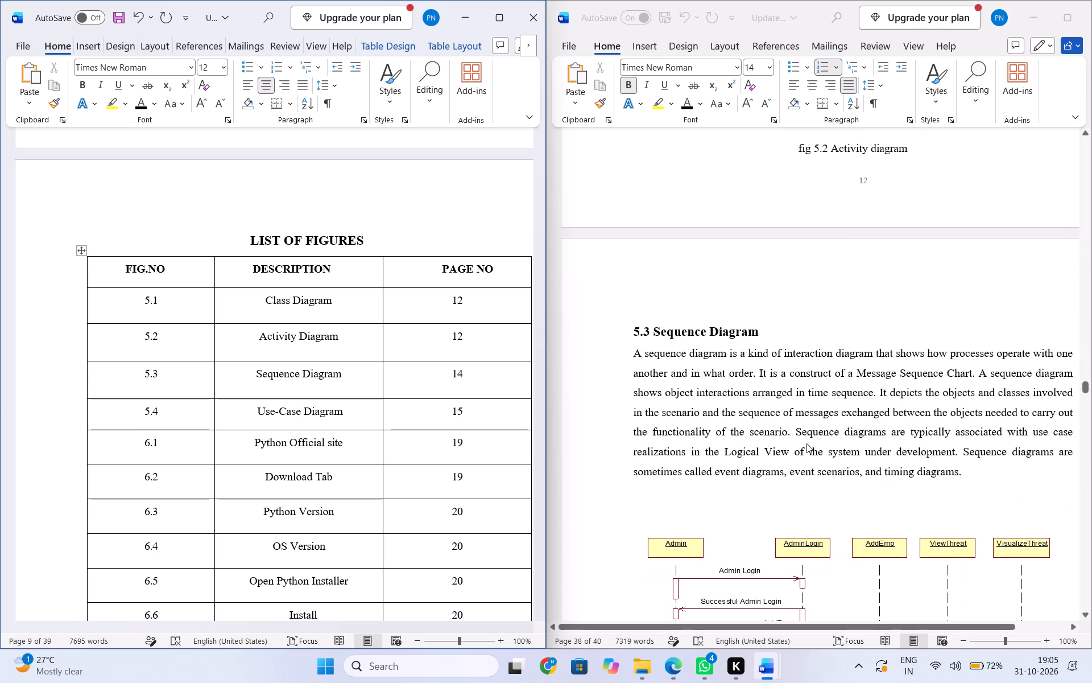
{"action": "scroll", "coordinate": [806, 443], "scroll_direction": "down", "scroll_amount": 2}
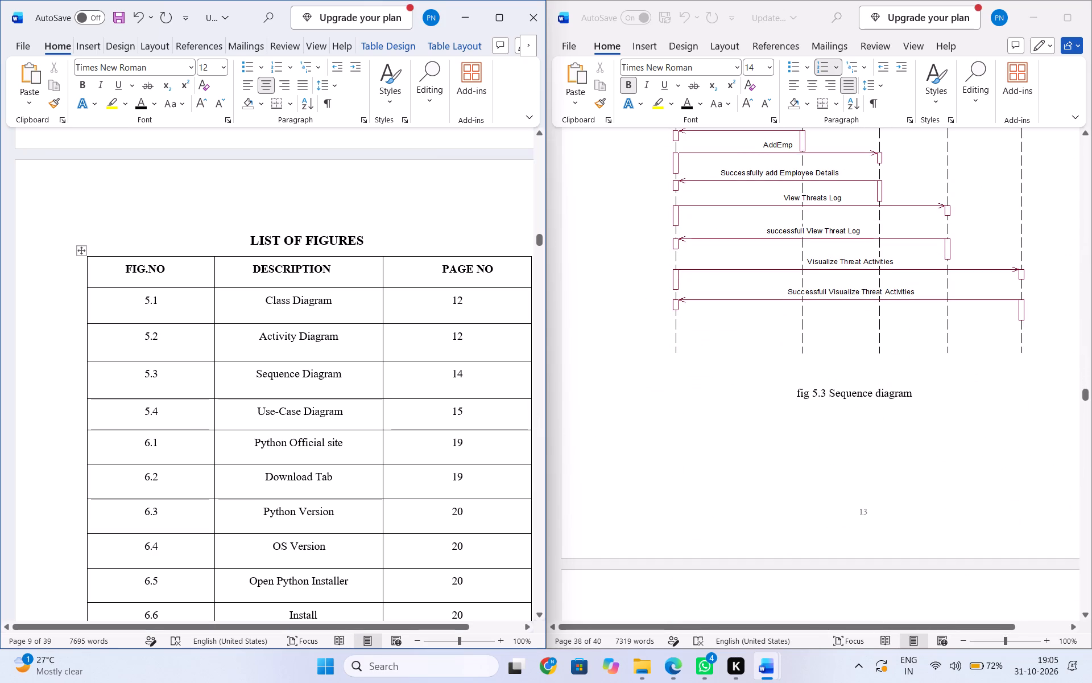
{"action": "left_click", "coordinate": [471, 375]}
{"action": "key", "text": "BackSpace"}
{"action": "key", "text": "3"}
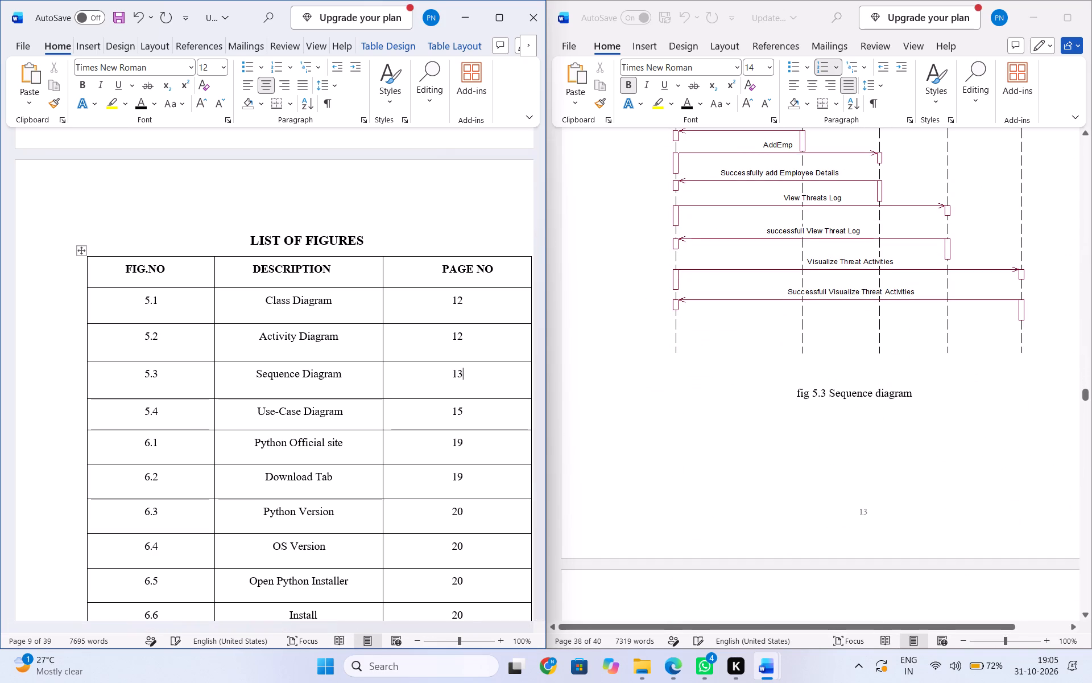
{"action": "key", "text": "Down"}
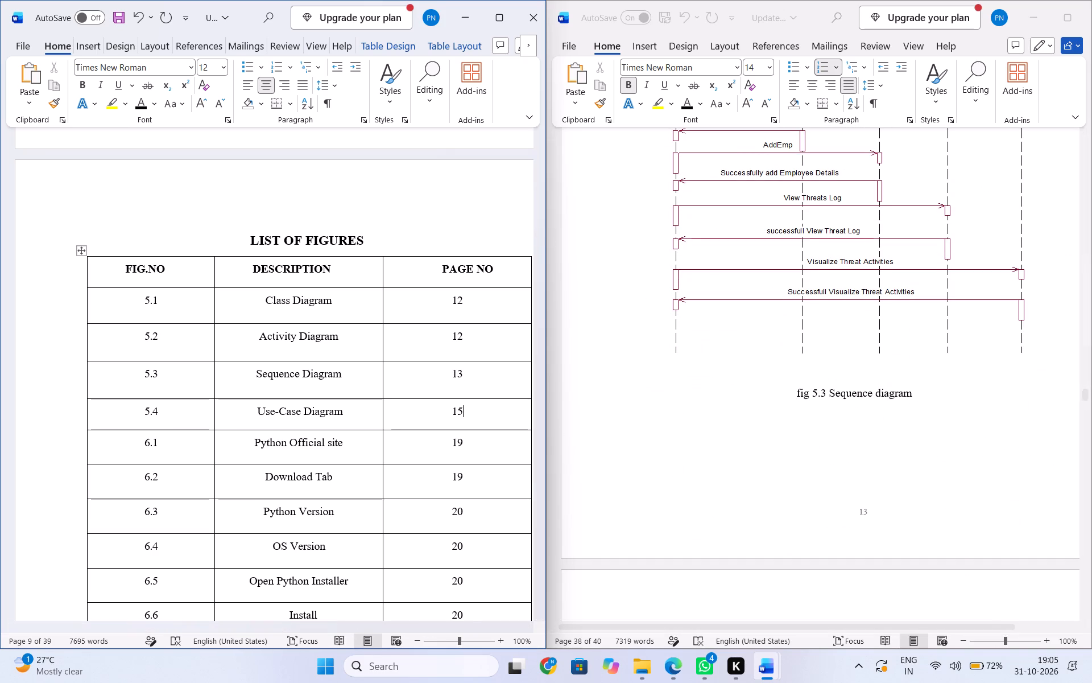
{"action": "key", "text": "BackSpace"}
{"action": "key", "text": "4"}
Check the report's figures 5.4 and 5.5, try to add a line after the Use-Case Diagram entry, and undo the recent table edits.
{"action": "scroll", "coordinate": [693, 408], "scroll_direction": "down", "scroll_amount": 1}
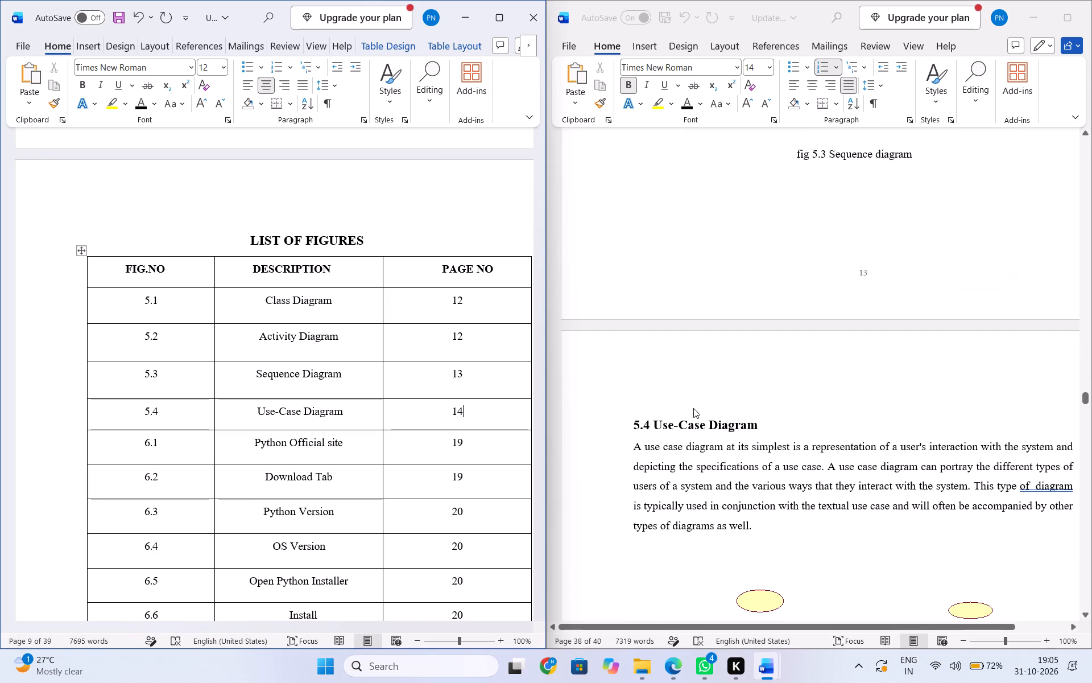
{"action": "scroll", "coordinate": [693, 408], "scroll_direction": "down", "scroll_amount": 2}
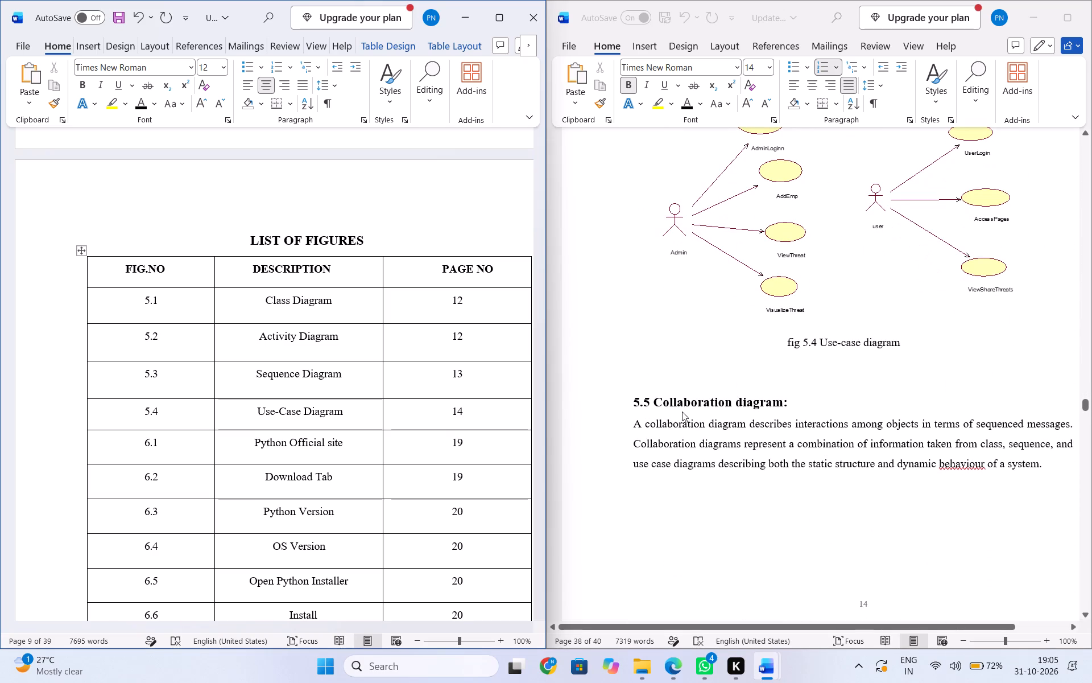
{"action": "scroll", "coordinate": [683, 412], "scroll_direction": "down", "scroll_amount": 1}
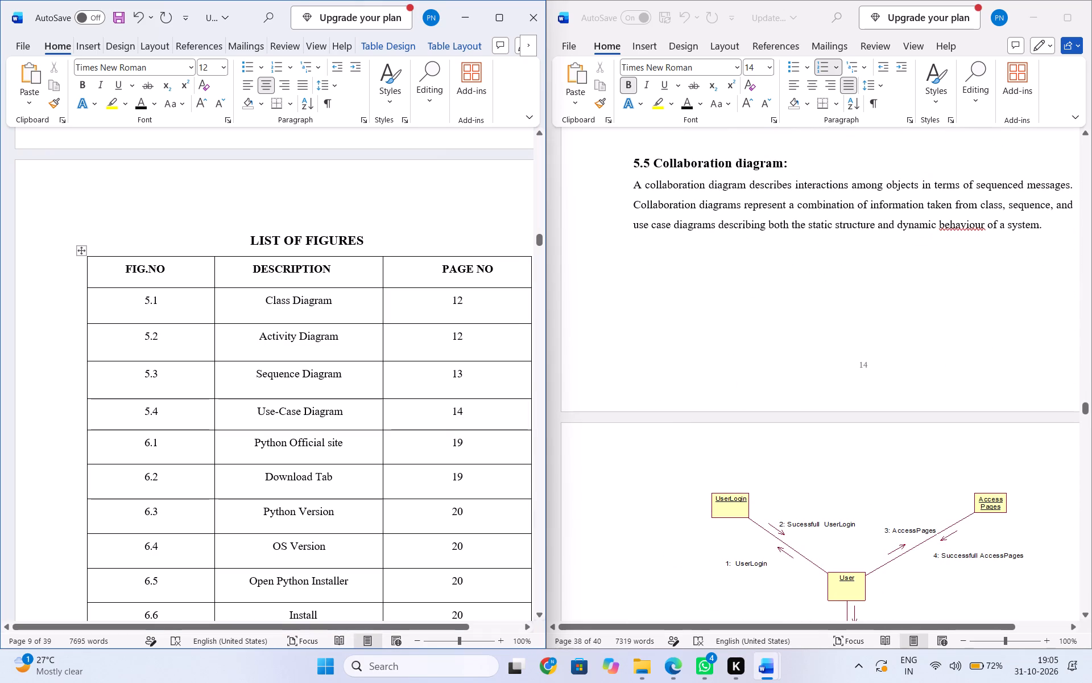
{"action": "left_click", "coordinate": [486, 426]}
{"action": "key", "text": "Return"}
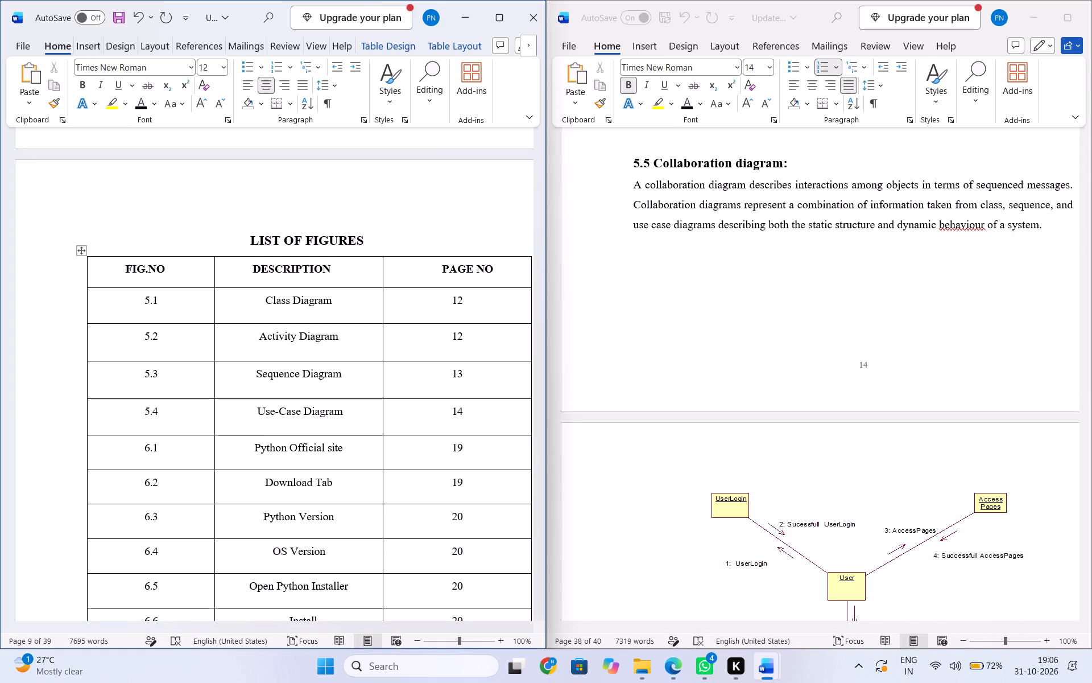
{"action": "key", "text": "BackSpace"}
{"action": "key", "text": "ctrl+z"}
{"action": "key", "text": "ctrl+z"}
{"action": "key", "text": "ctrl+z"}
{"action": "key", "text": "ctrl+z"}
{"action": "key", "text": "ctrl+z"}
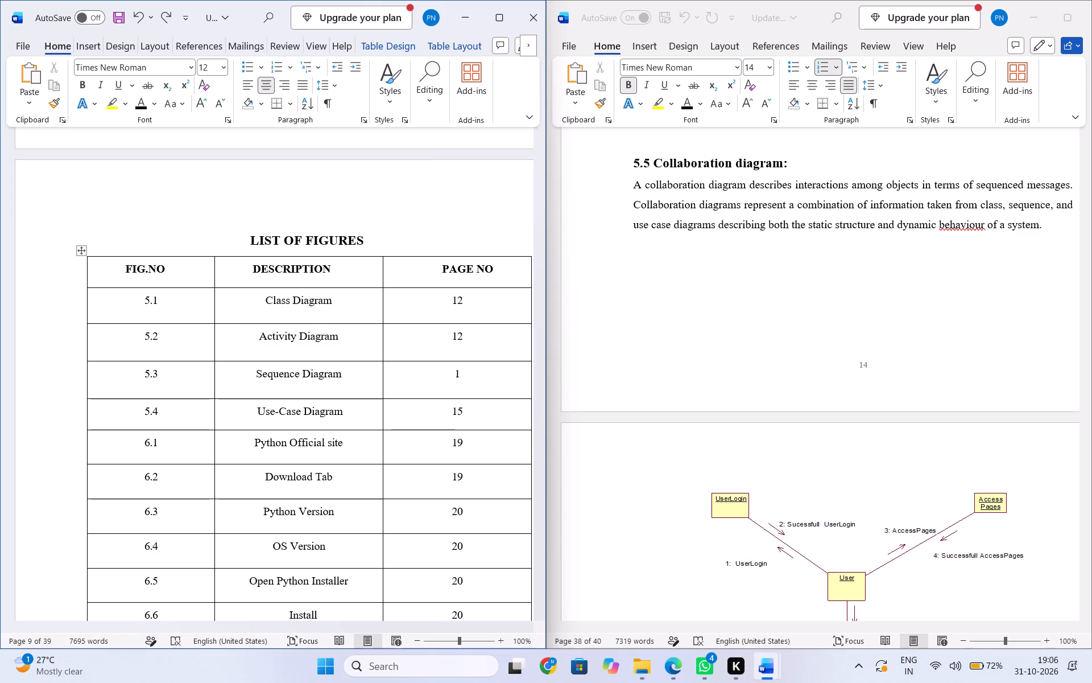
Re-enter page 13 for the Sequence Diagram and page 14 for the Use-Case Diagram in the List of Figures.
{"action": "key", "text": "3"}
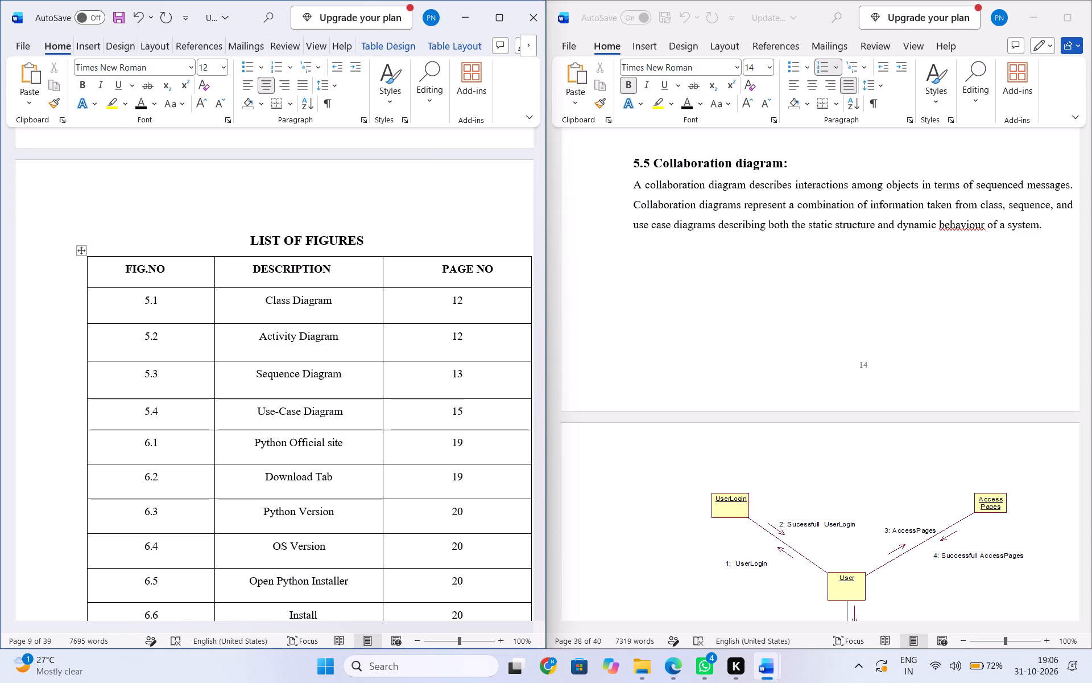
{"action": "key", "text": "Down"}
{"action": "key", "text": "BackSpace"}
{"action": "key", "text": "4"}
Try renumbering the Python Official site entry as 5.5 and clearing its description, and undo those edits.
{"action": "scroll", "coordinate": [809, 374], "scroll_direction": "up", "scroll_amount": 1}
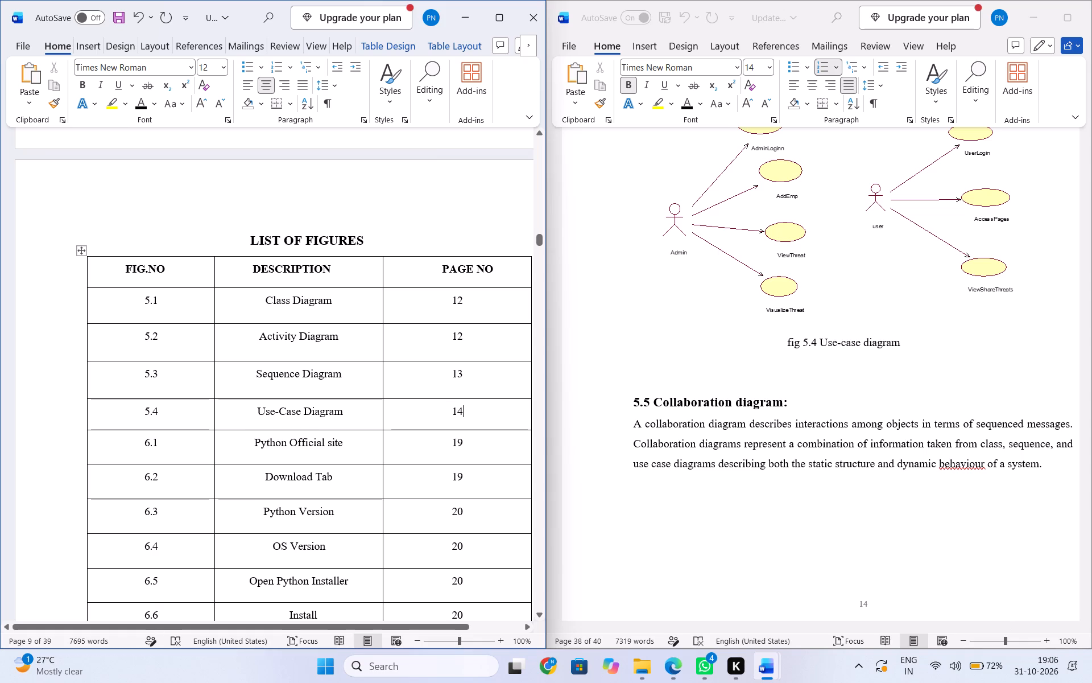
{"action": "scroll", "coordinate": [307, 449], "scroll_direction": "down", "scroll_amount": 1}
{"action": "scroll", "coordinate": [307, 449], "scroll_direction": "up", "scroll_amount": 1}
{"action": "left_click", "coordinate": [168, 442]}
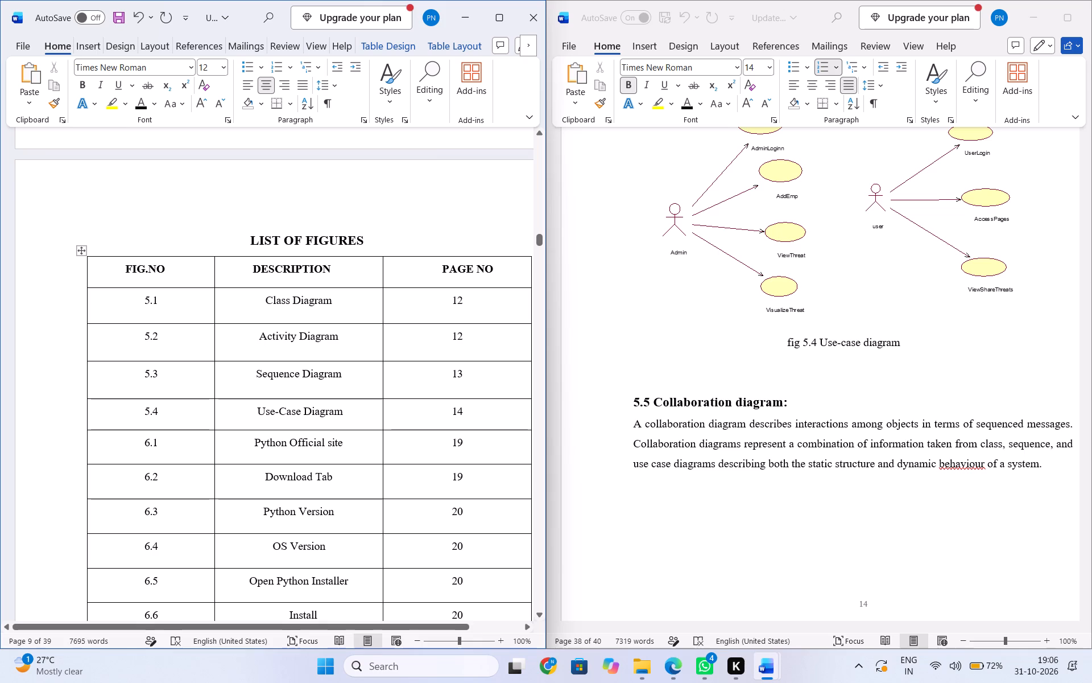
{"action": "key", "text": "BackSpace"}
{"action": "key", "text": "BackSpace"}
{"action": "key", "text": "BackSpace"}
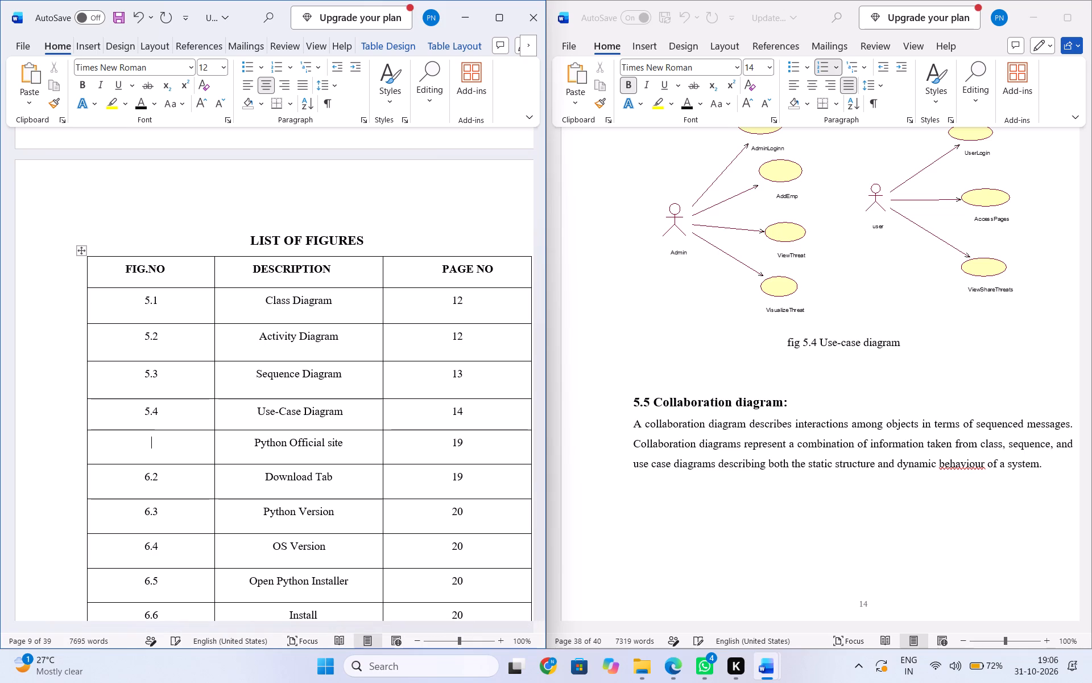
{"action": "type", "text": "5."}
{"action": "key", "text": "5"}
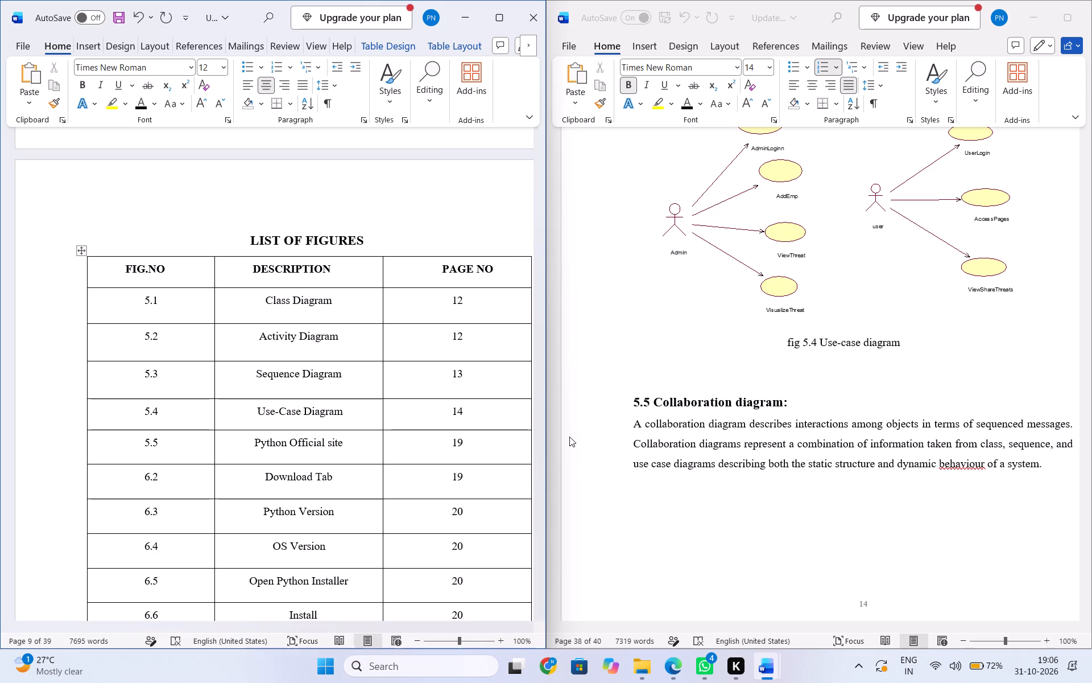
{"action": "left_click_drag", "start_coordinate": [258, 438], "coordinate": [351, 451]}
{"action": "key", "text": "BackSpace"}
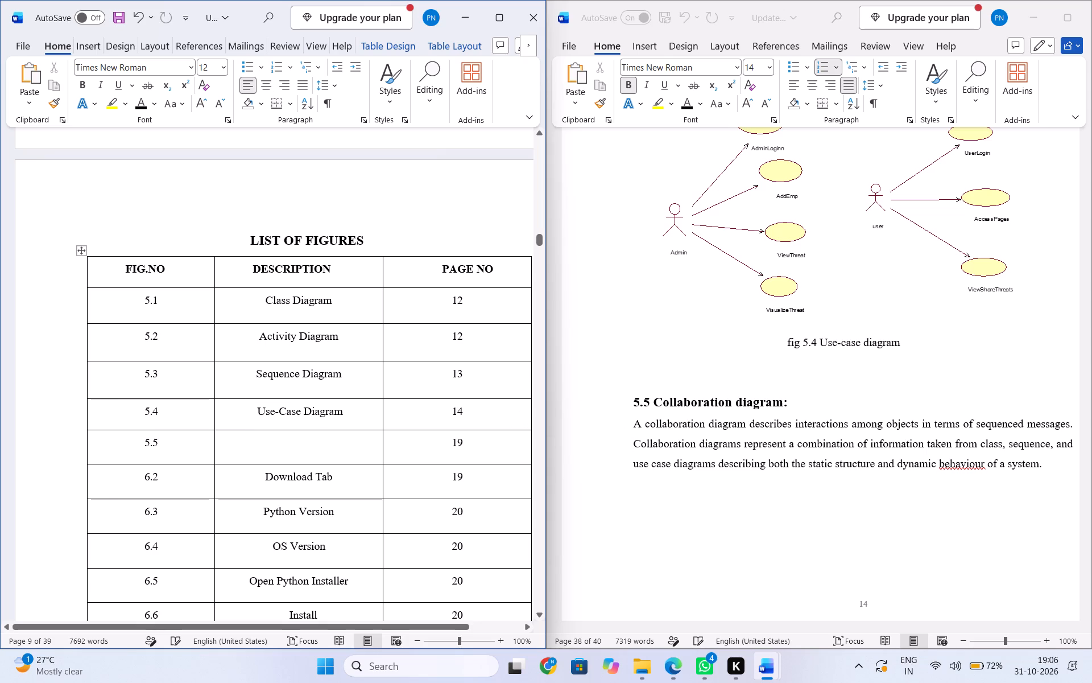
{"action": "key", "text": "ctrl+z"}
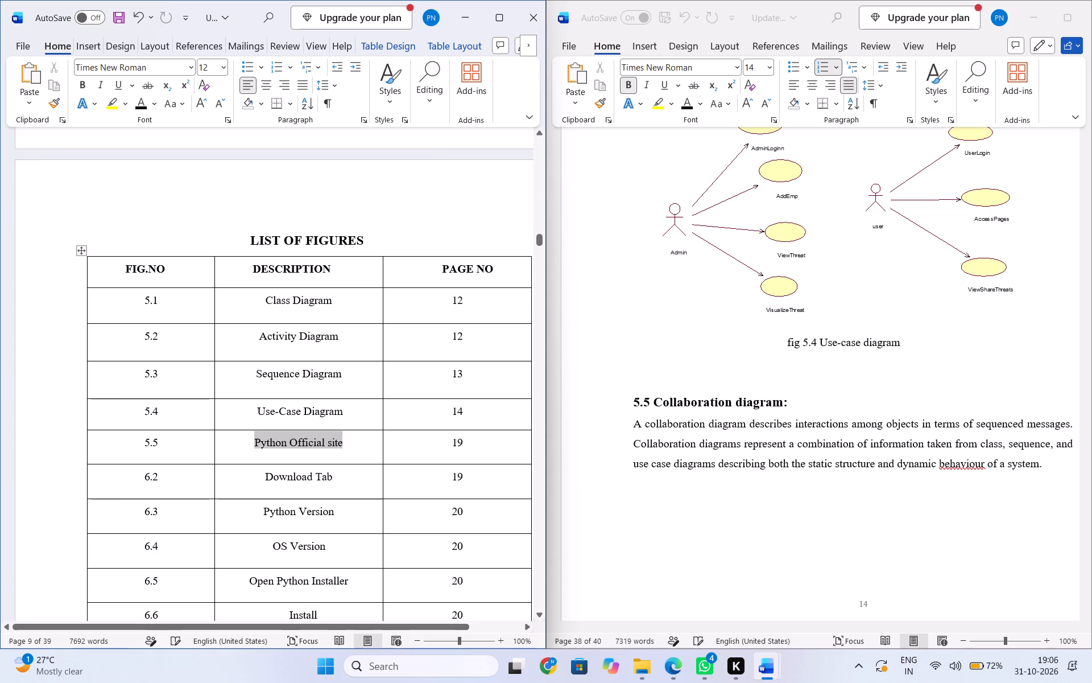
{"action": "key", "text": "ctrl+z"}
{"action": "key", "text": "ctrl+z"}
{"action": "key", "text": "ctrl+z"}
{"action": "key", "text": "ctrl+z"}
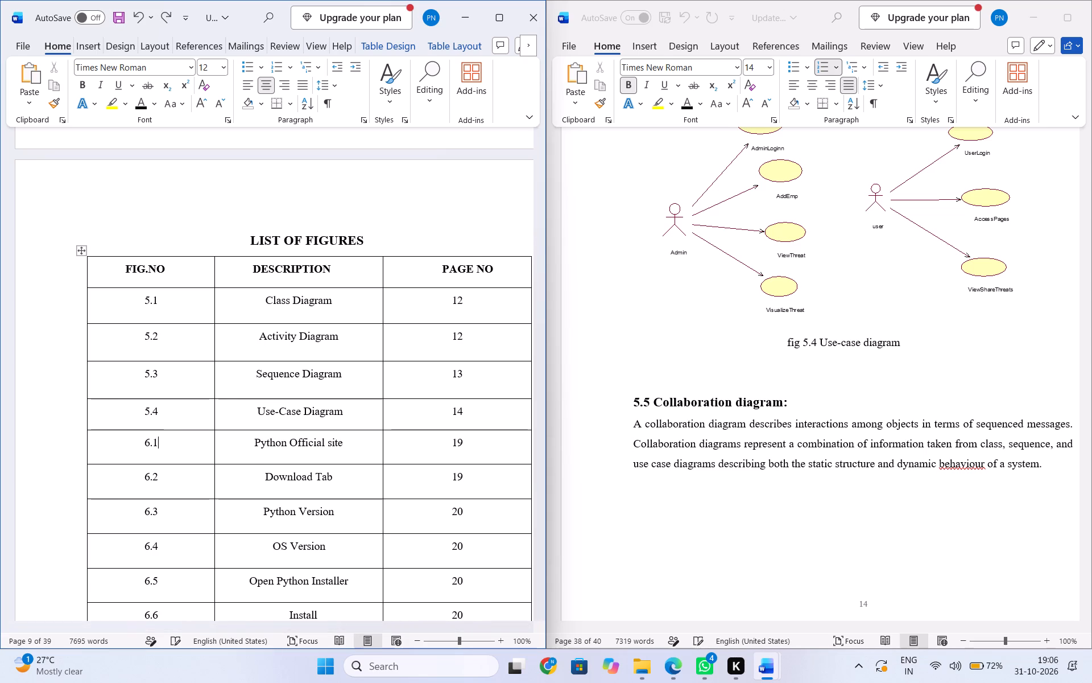
Maximize the sample document and look over the remaining rows of its List of Figures table.
{"action": "left_click", "coordinate": [510, 13]}
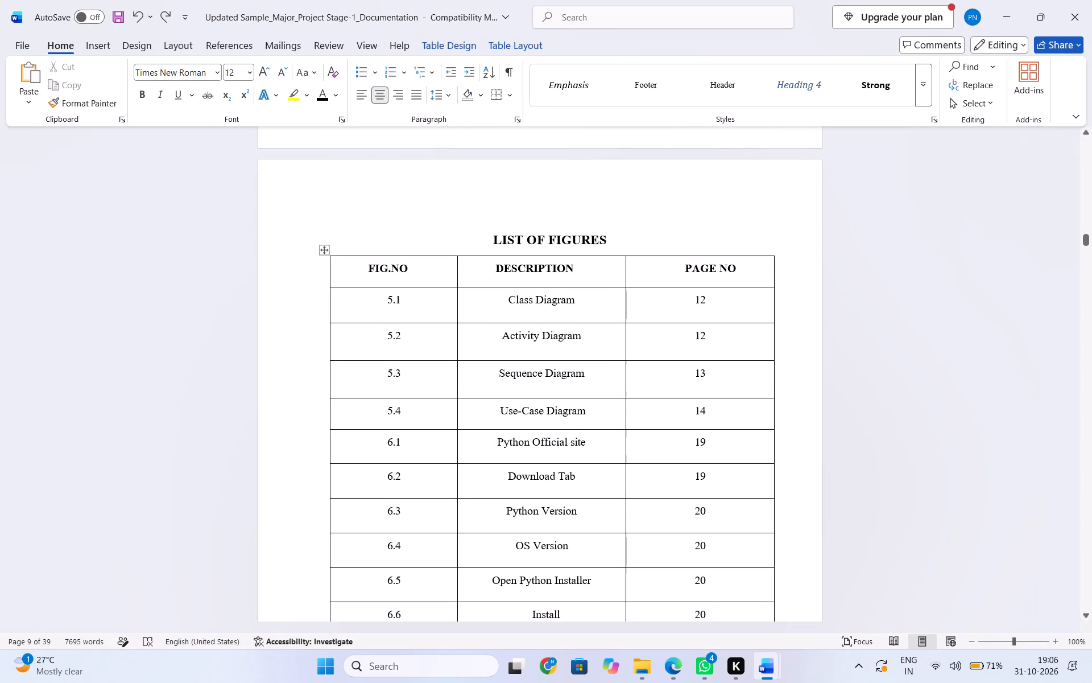
{"action": "scroll", "coordinate": [449, 446], "scroll_direction": "down", "scroll_amount": 2}
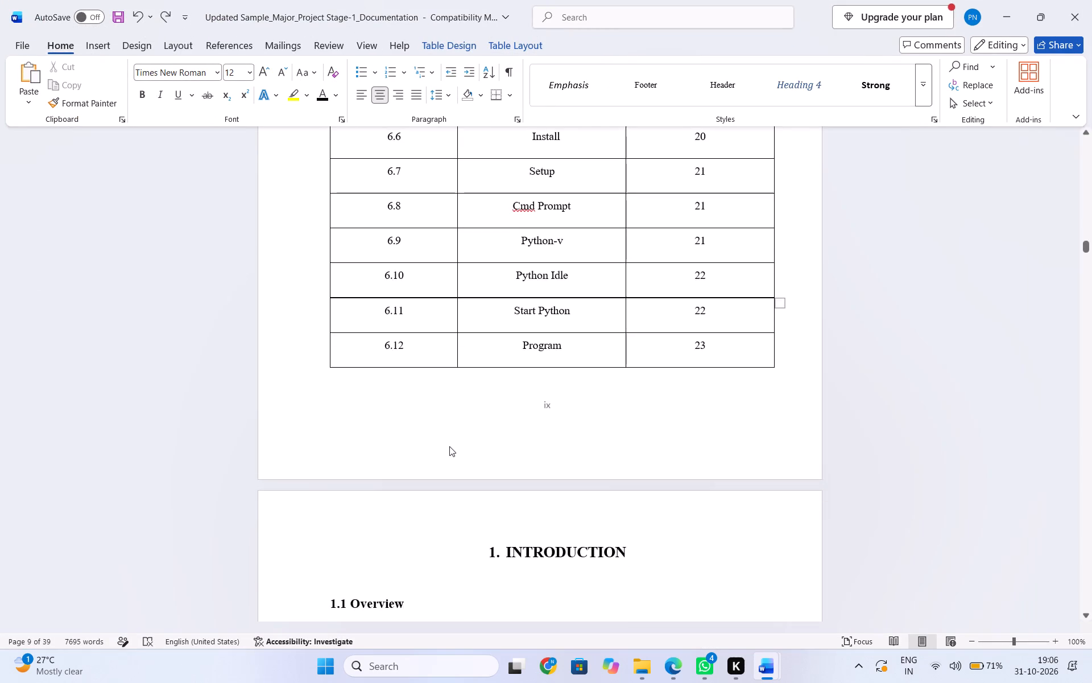
{"action": "scroll", "coordinate": [449, 446], "scroll_direction": "up", "scroll_amount": 2}
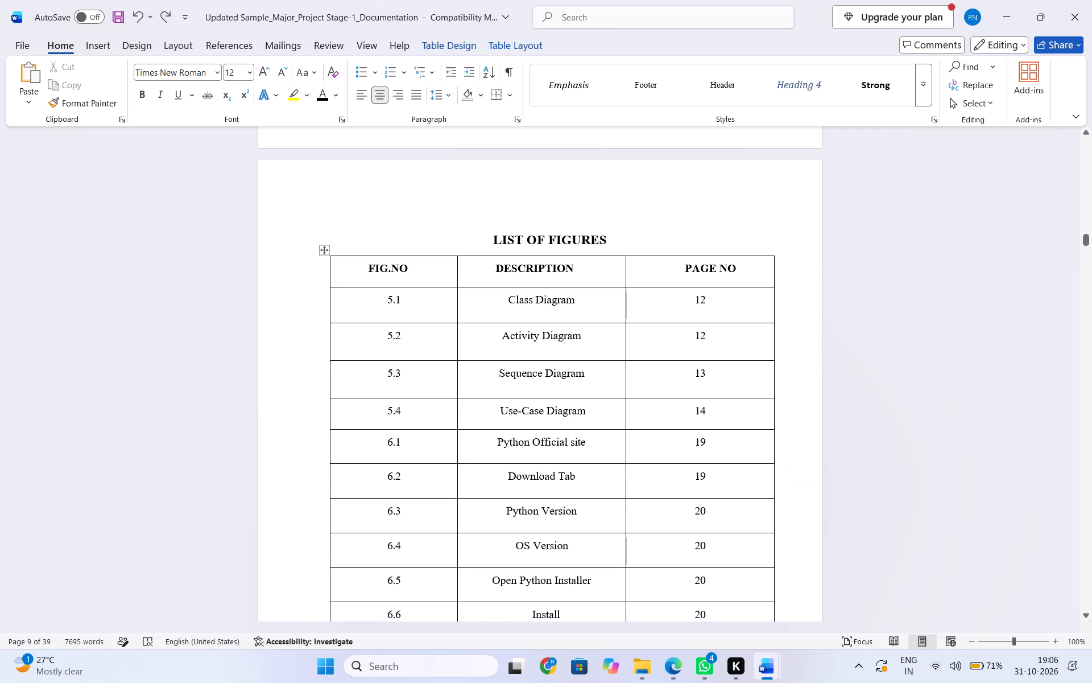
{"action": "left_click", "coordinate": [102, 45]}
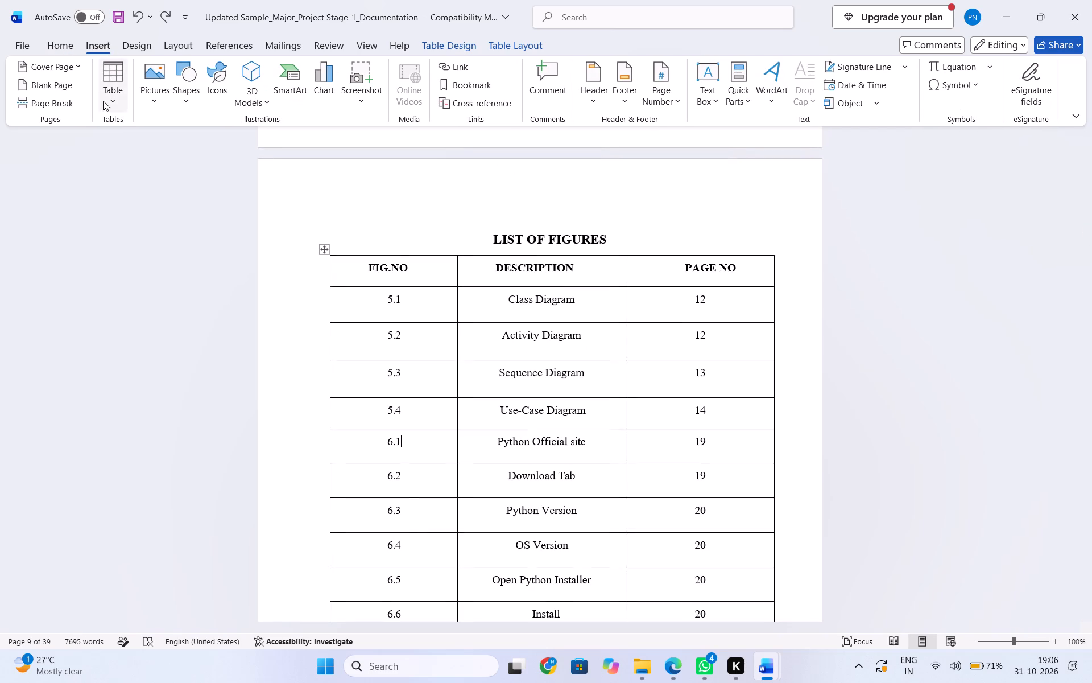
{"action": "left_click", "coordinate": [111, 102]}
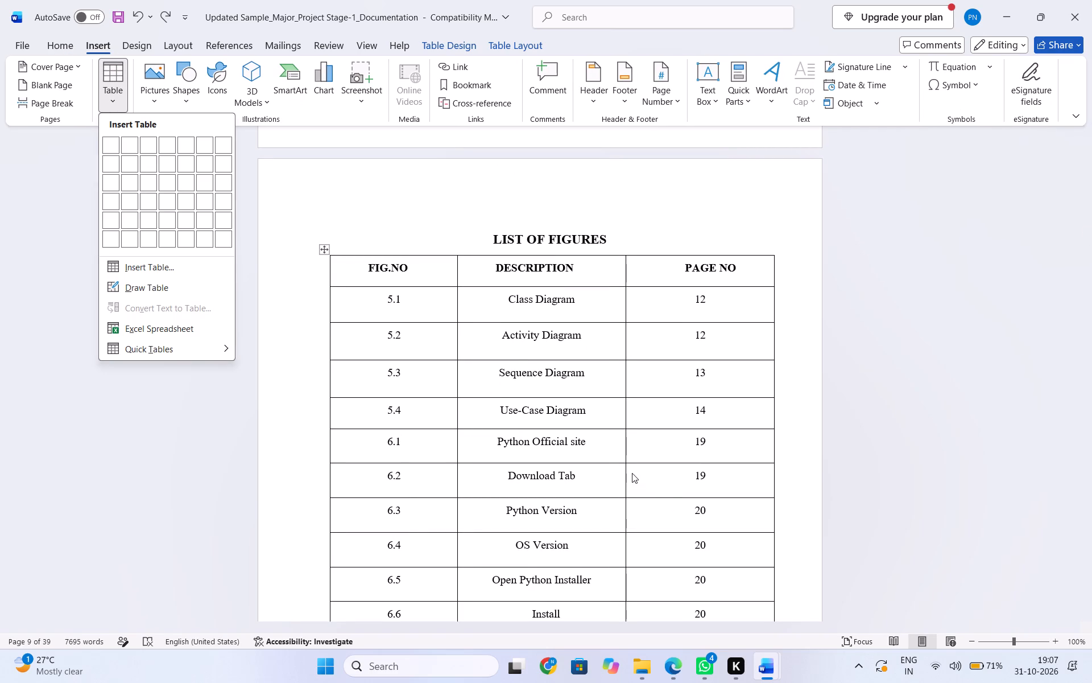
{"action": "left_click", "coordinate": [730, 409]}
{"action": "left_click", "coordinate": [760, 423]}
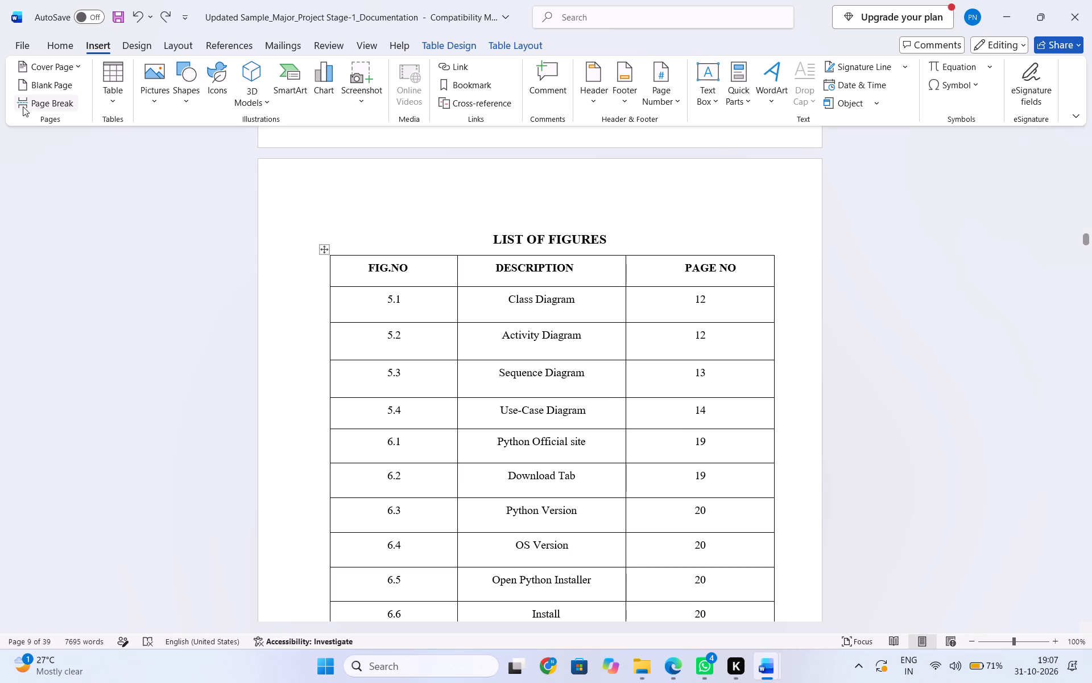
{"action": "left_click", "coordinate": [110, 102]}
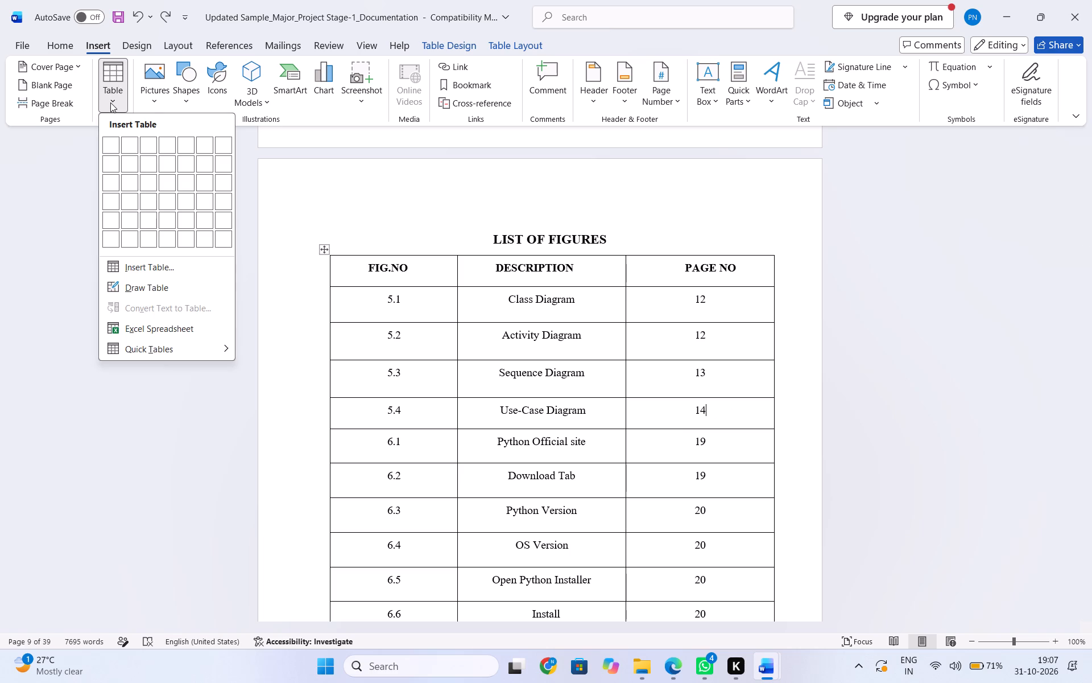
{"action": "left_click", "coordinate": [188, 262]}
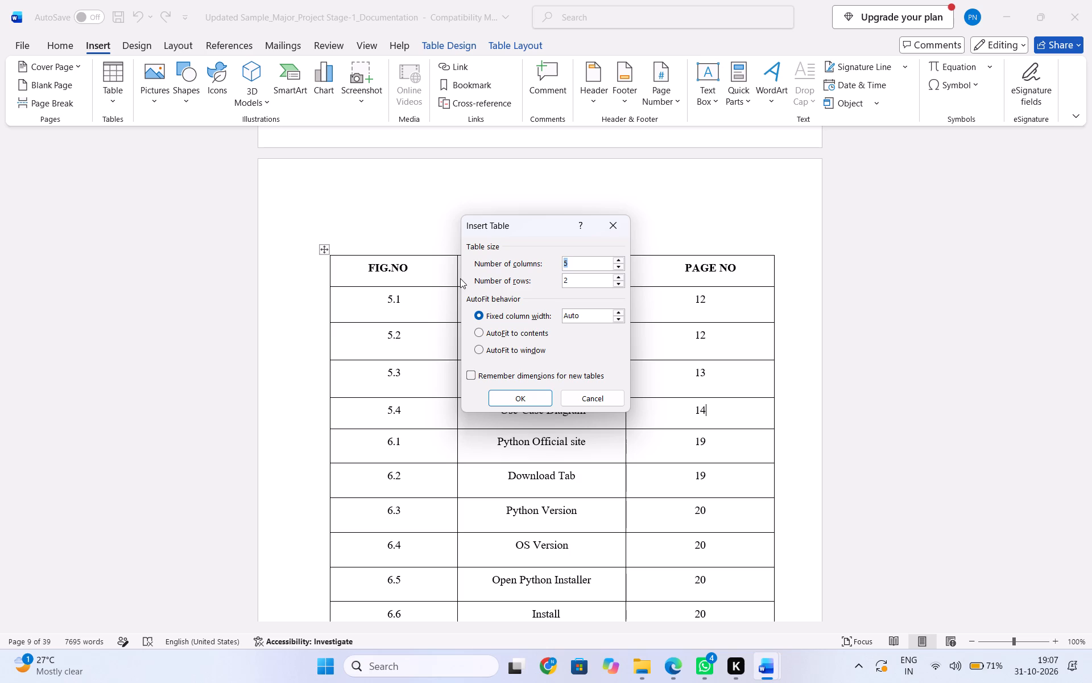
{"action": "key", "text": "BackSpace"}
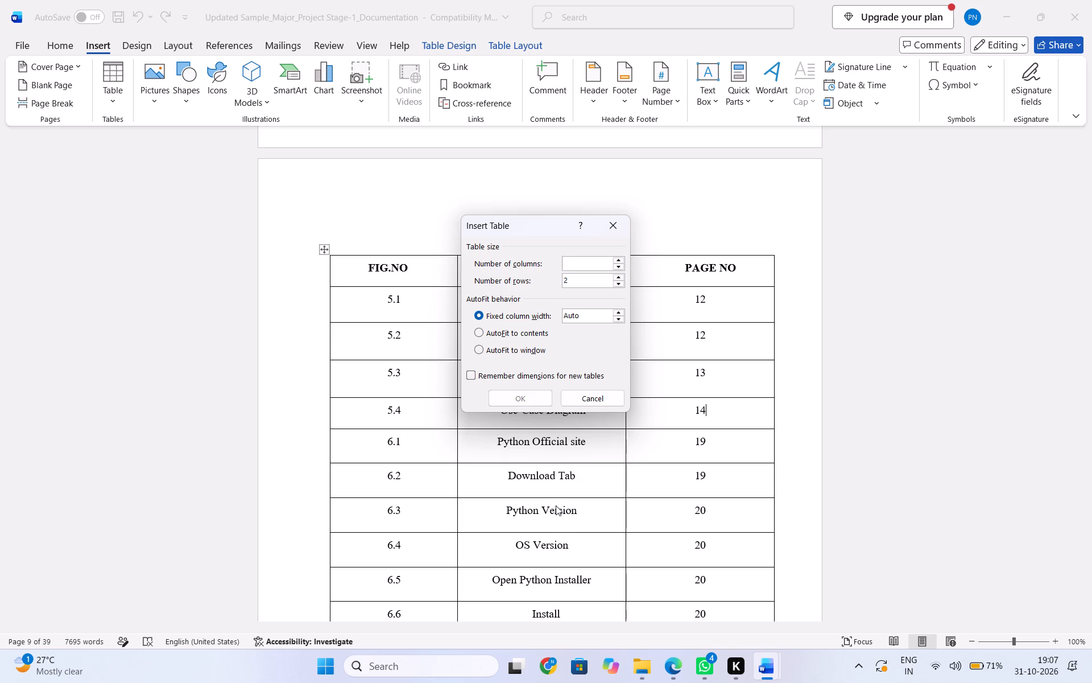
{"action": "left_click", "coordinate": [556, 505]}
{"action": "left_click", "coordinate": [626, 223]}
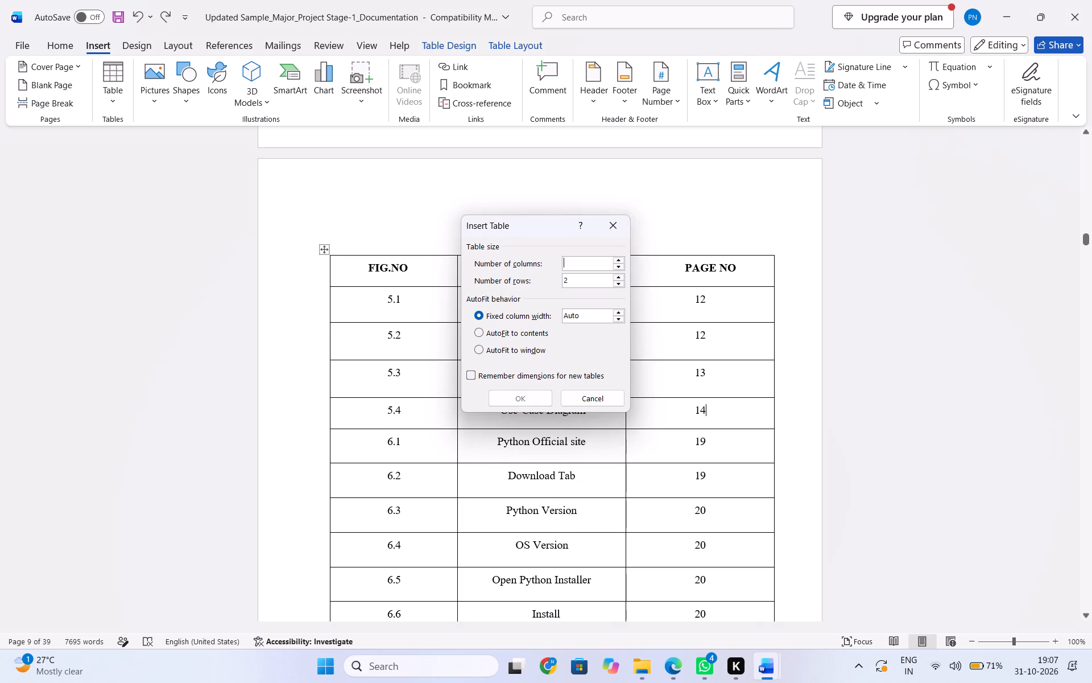
Enlarge the Use-Case Diagram row in the List of Figures to nearly four times its height.
{"action": "scroll", "coordinate": [664, 507], "scroll_direction": "down", "scroll_amount": 2}
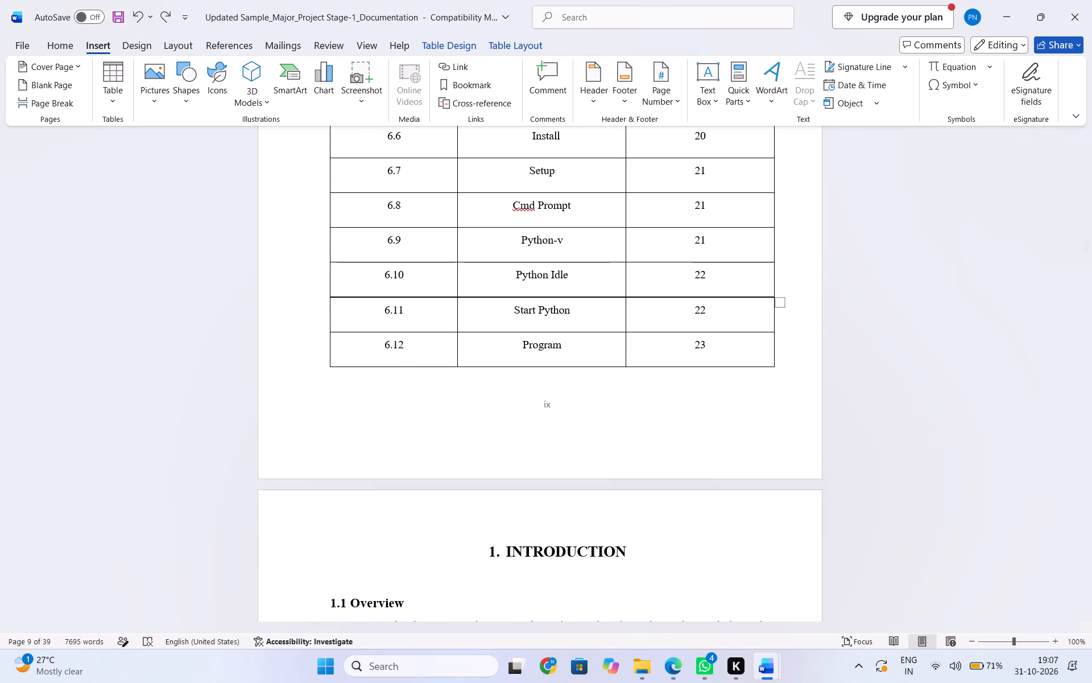
{"action": "scroll", "coordinate": [664, 505], "scroll_direction": "up", "scroll_amount": 1}
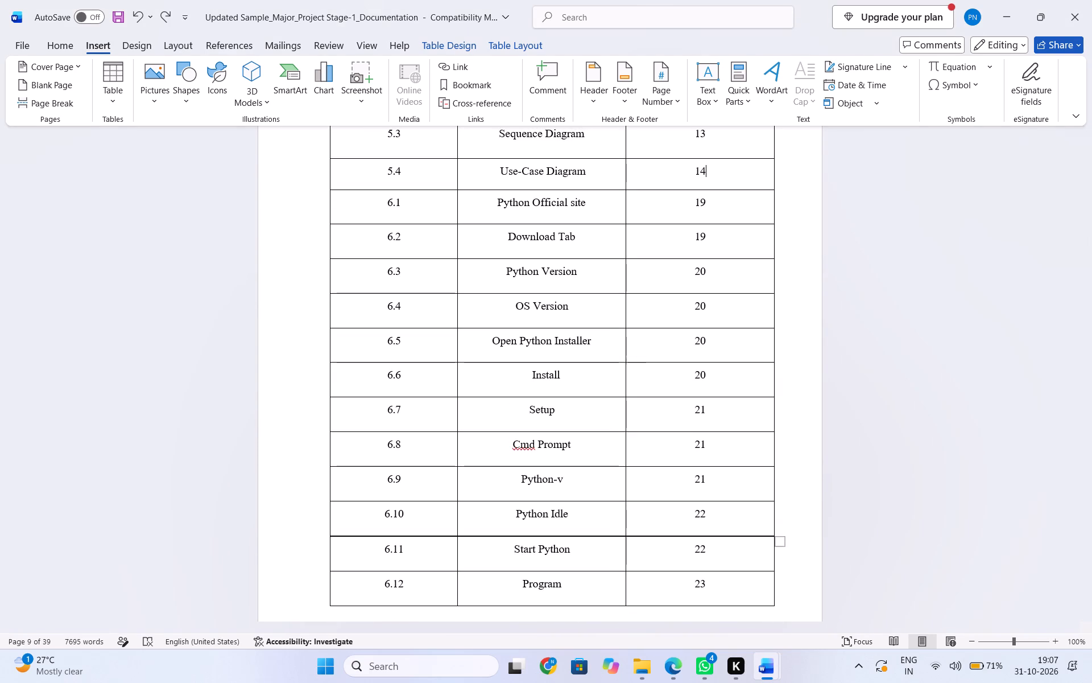
{"action": "scroll", "coordinate": [670, 483], "scroll_direction": "down", "scroll_amount": 1}
{"action": "scroll", "coordinate": [670, 483], "scroll_direction": "up", "scroll_amount": 2}
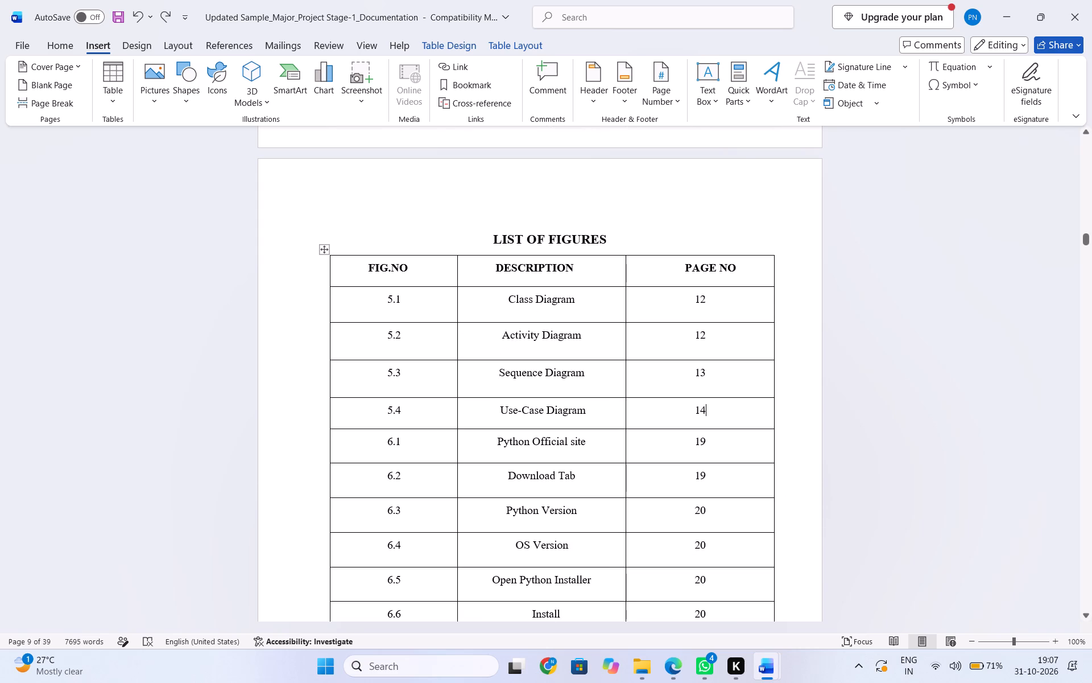
{"action": "left_click", "coordinate": [630, 430]}
{"action": "left_click_drag", "start_coordinate": [630, 430], "coordinate": [631, 438]}
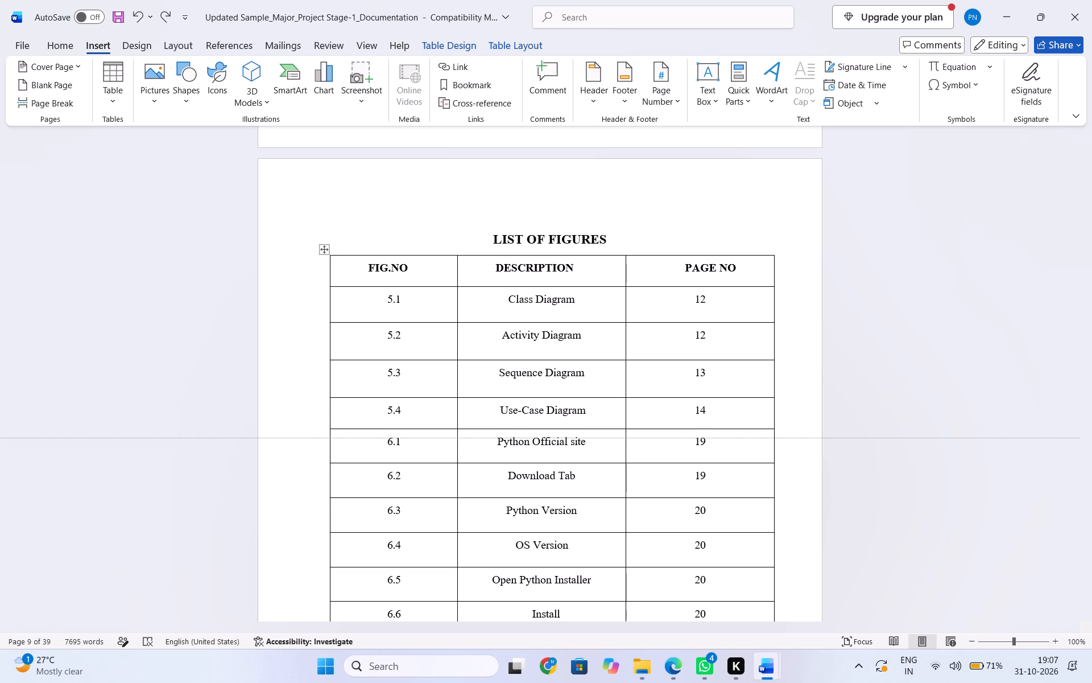
{"action": "left_click_drag", "start_coordinate": [631, 438], "coordinate": [638, 478]}
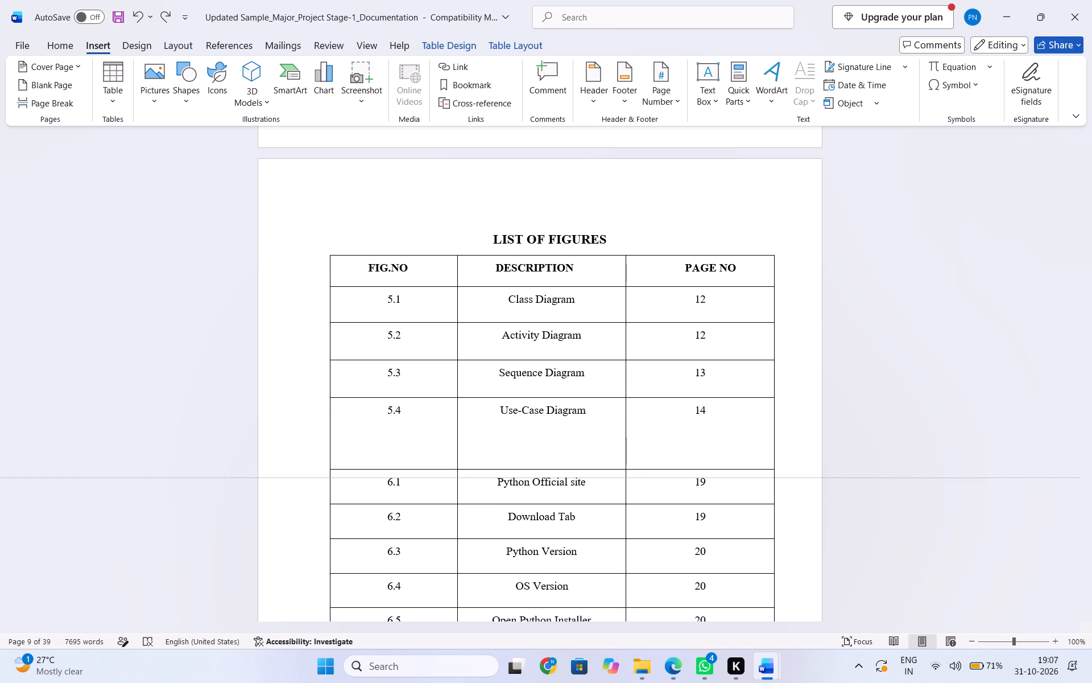
{"action": "left_click_drag", "start_coordinate": [638, 478], "coordinate": [640, 500]}
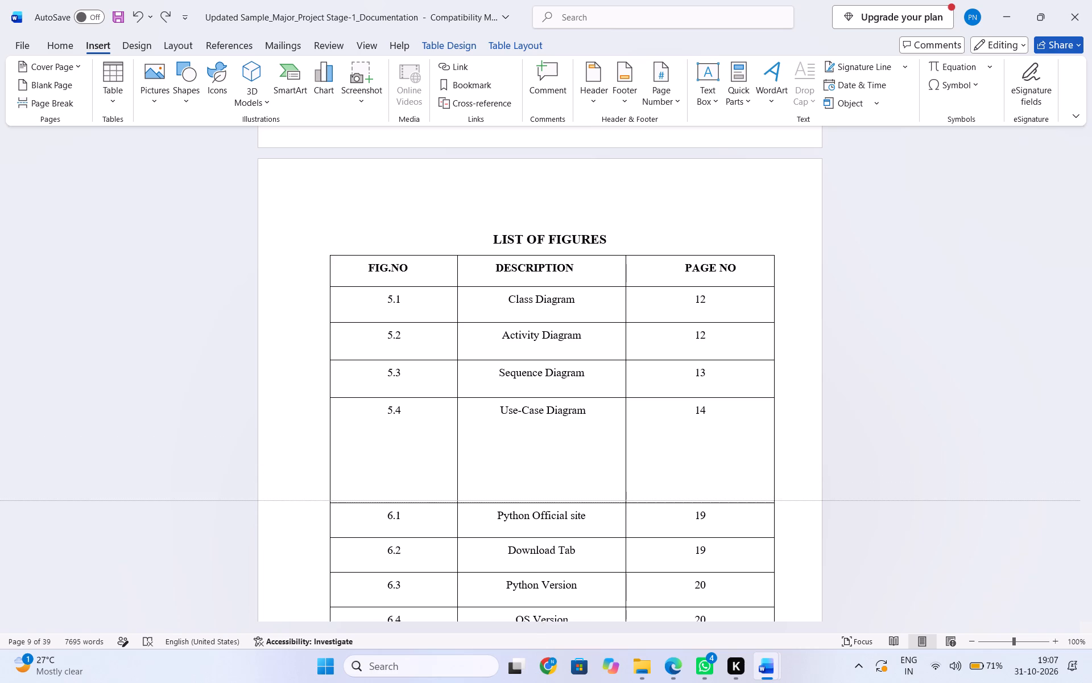
{"action": "left_click_drag", "start_coordinate": [640, 500], "coordinate": [642, 520]}
{"action": "left_click", "coordinate": [612, 459]}
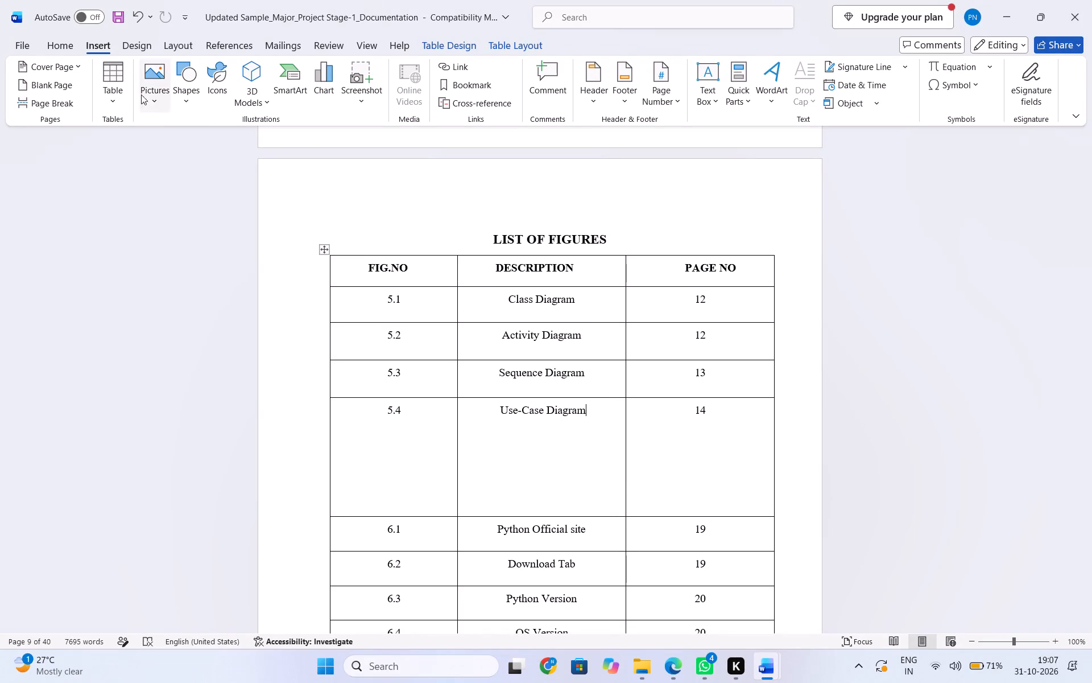
Draw three horizontal table lines across the enlarged Use-Case Diagram row, dividing off three empty rows above the Python Official site entry.
{"action": "left_click", "coordinate": [111, 89]}
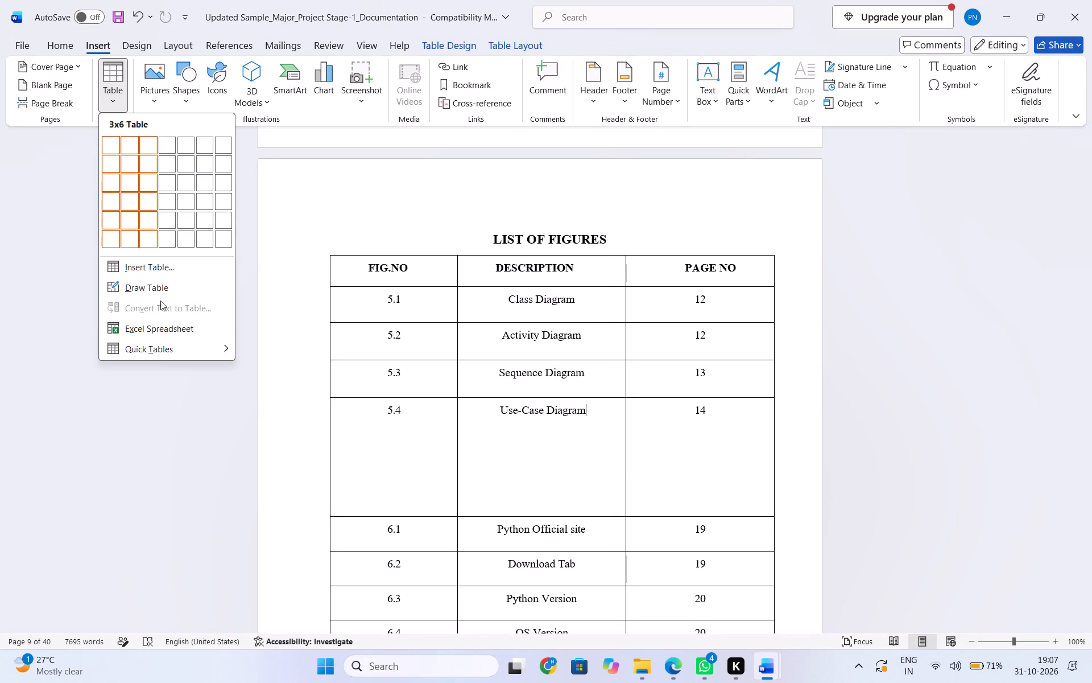
{"action": "left_click", "coordinate": [159, 293]}
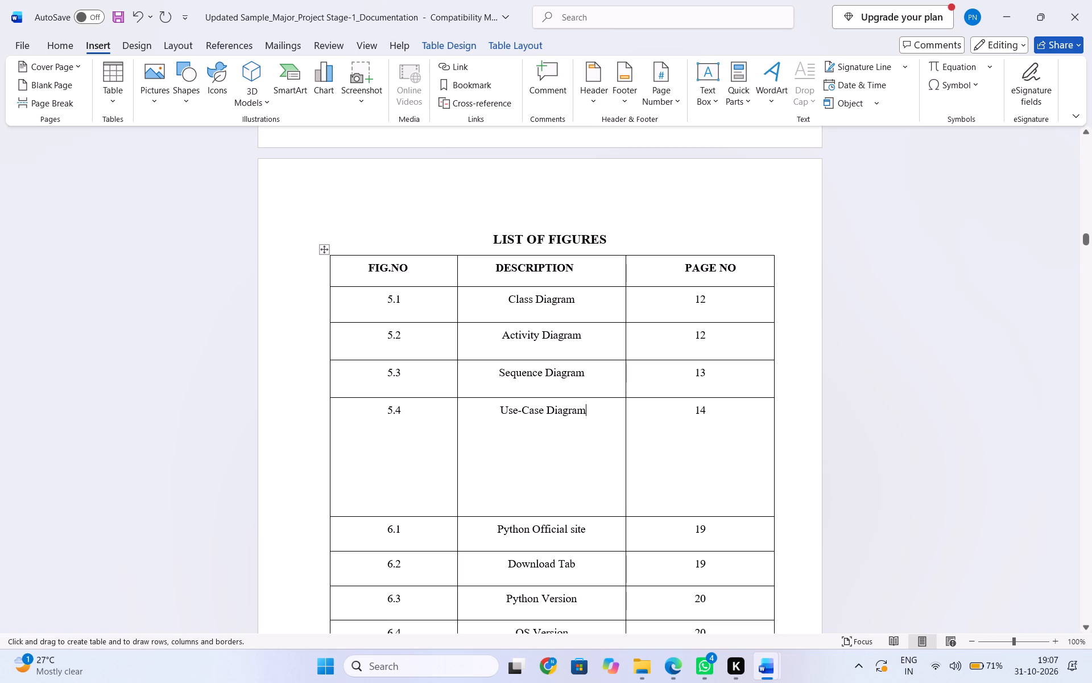
{"action": "left_click_drag", "start_coordinate": [331, 430], "coordinate": [345, 430]}
{"action": "left_click_drag", "start_coordinate": [345, 430], "coordinate": [737, 429]}
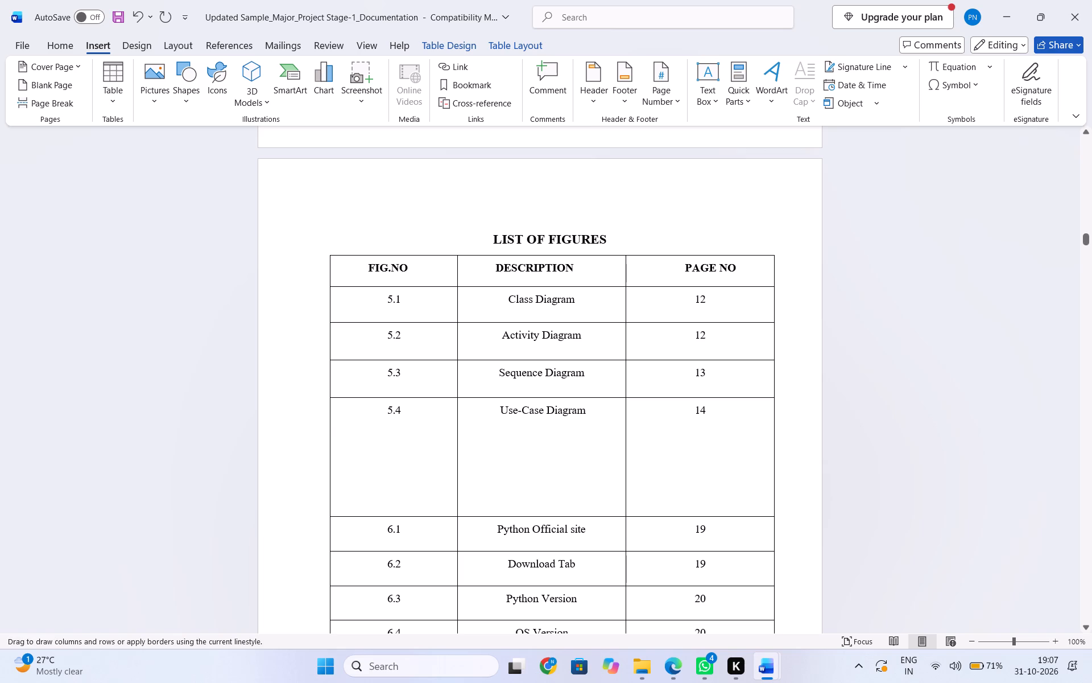
{"action": "left_click_drag", "start_coordinate": [737, 429], "coordinate": [770, 429]}
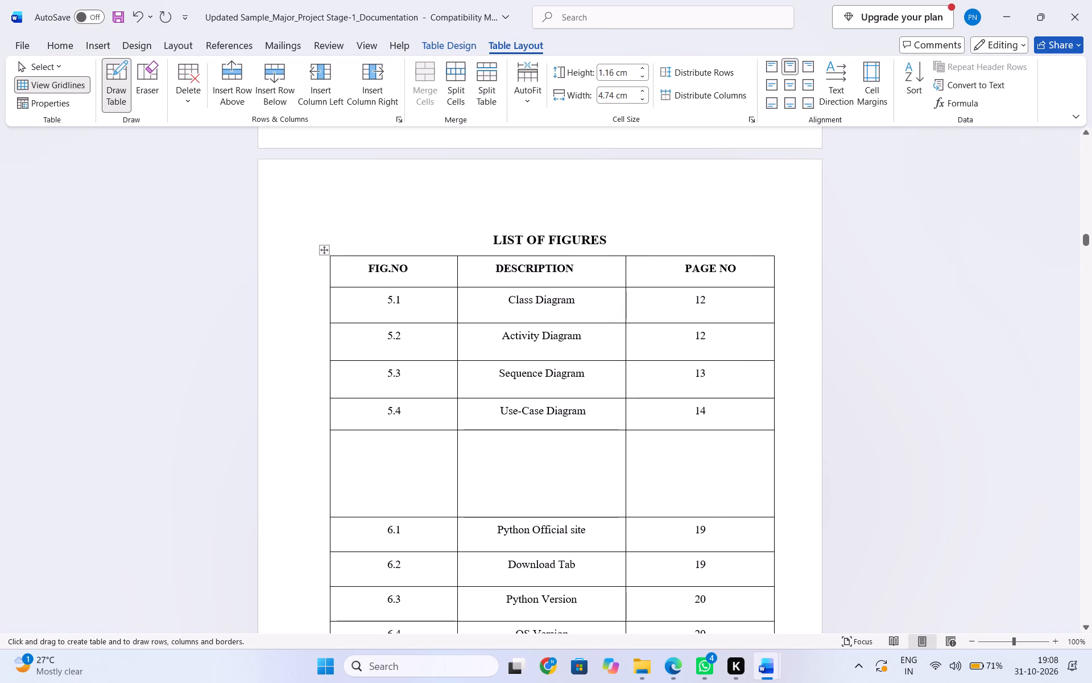
{"action": "left_click_drag", "start_coordinate": [330, 461], "coordinate": [514, 458]}
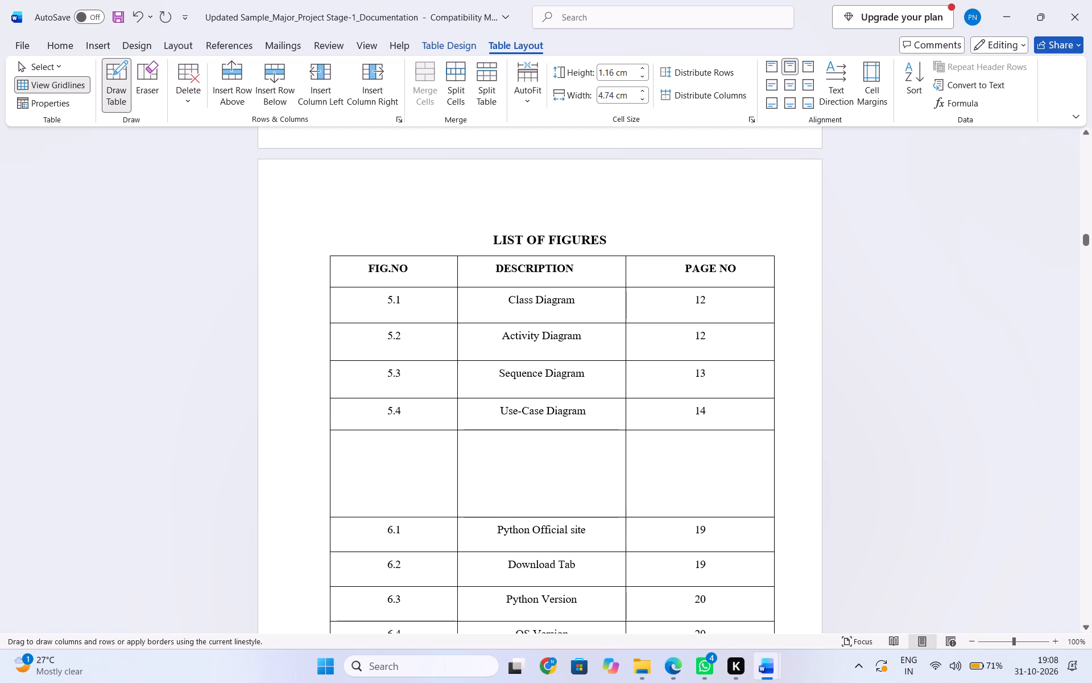
{"action": "left_click_drag", "start_coordinate": [514, 458], "coordinate": [774, 460]}
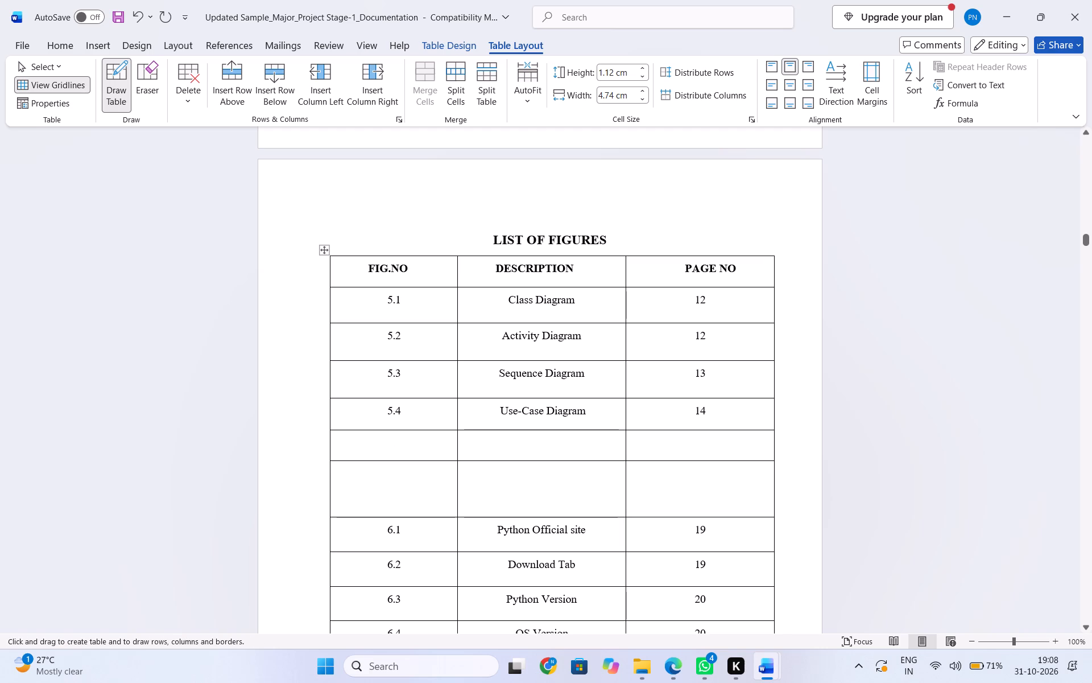
{"action": "left_click_drag", "start_coordinate": [329, 490], "coordinate": [743, 483]}
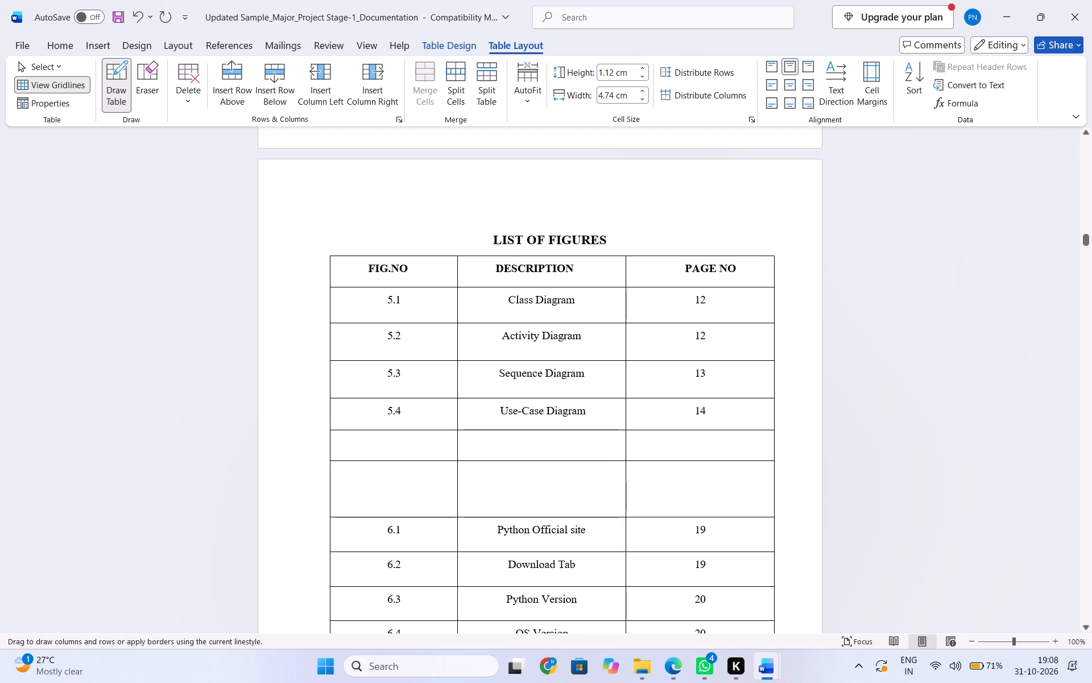
{"action": "left_click_drag", "start_coordinate": [743, 483], "coordinate": [767, 483]}
{"action": "left_click", "coordinate": [519, 521]}
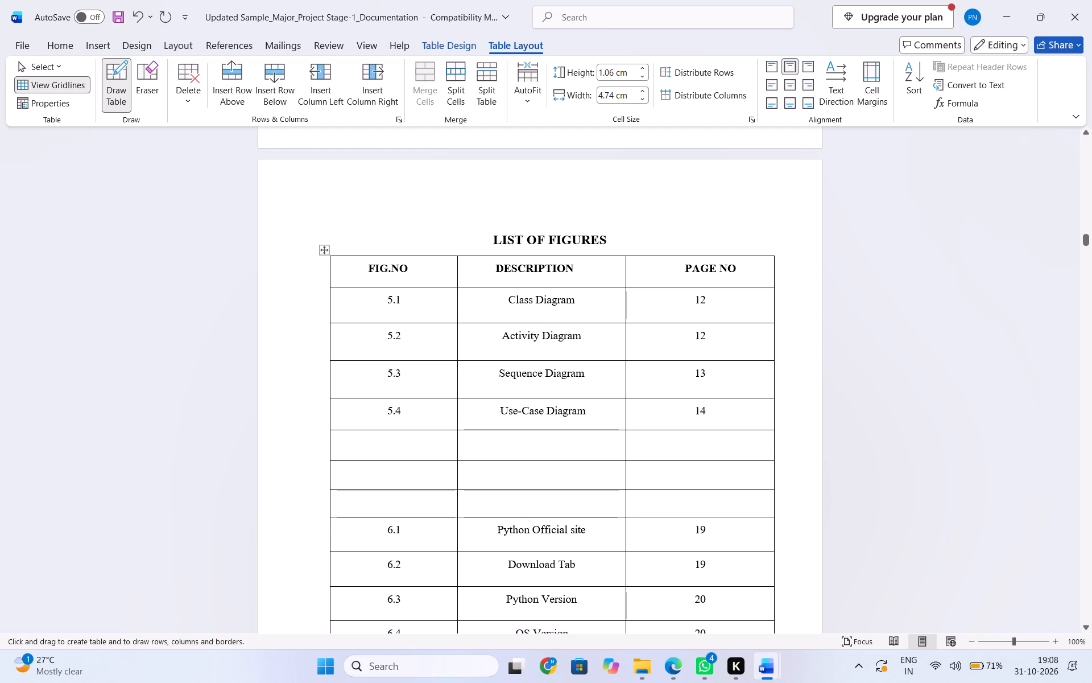
{"action": "left_click", "coordinate": [106, 97]}
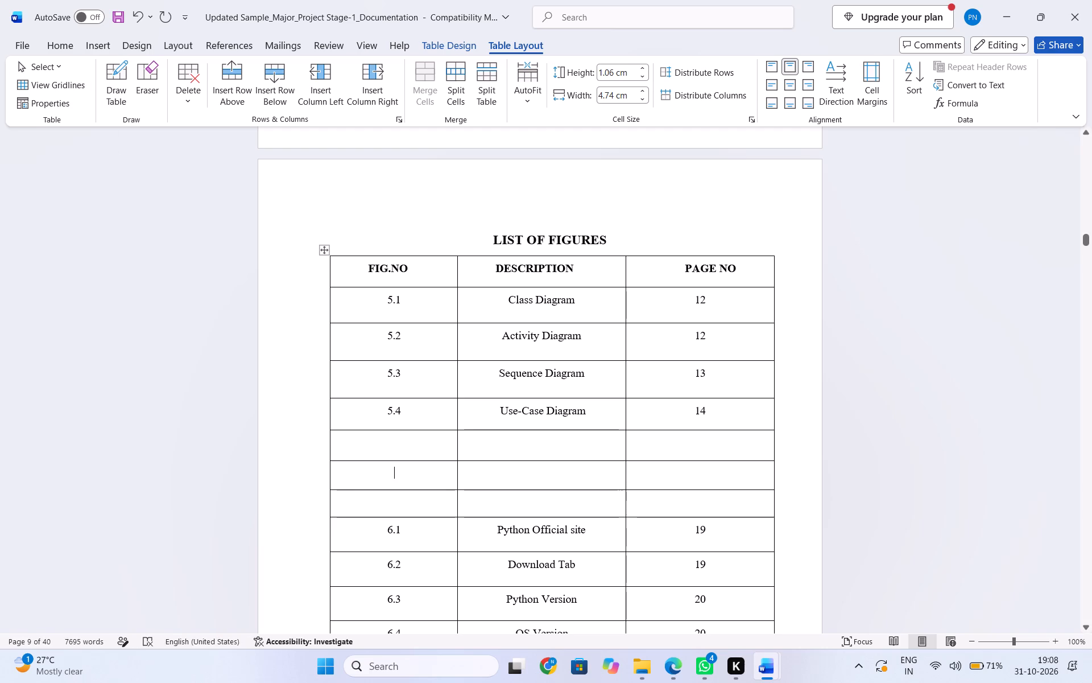
Increase the heights of the three empty rows, making the first about 1.23 cm and the third about 1.46 cm.
{"action": "left_click", "coordinate": [525, 517]}
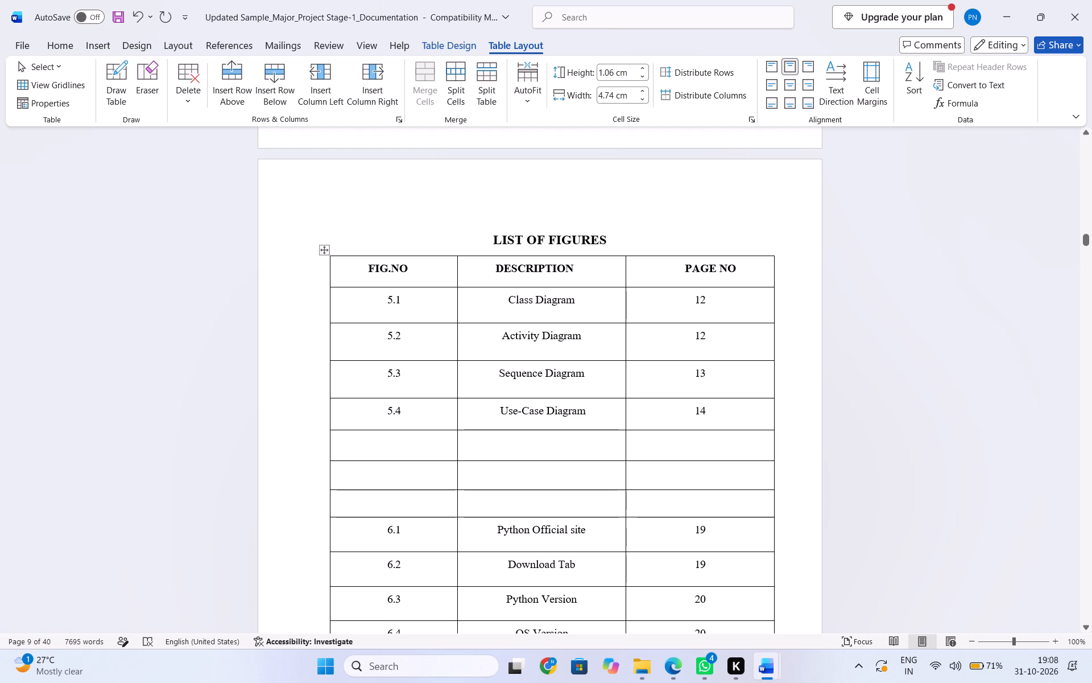
{"action": "left_click", "coordinate": [542, 491]}
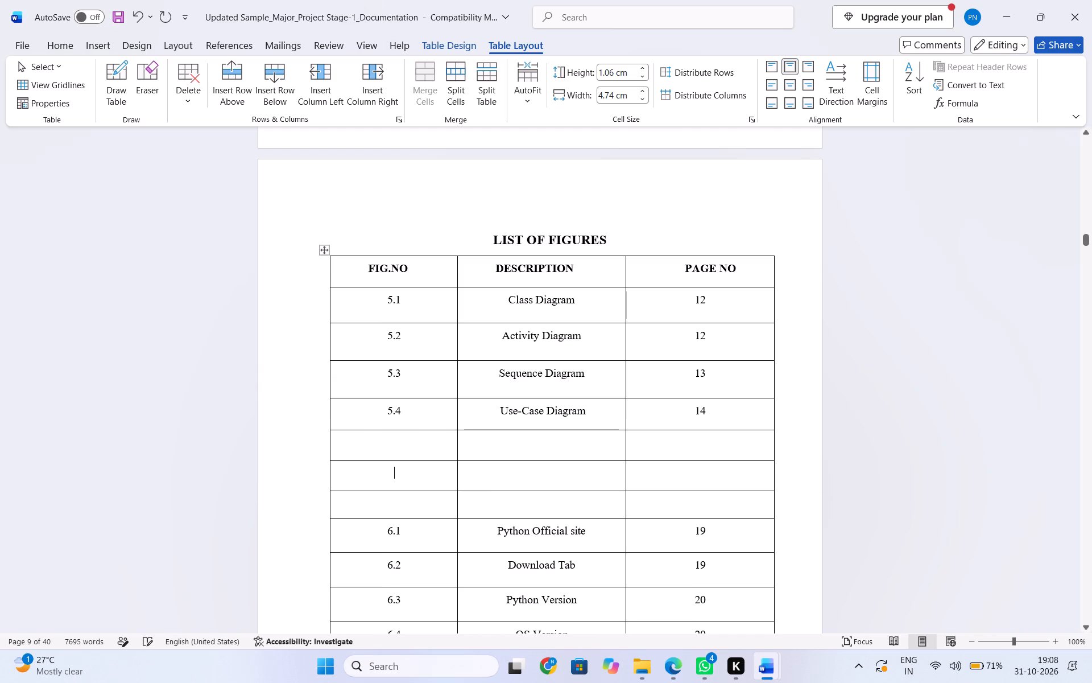
{"action": "left_click", "coordinate": [538, 520]}
{"action": "left_click", "coordinate": [540, 518]}
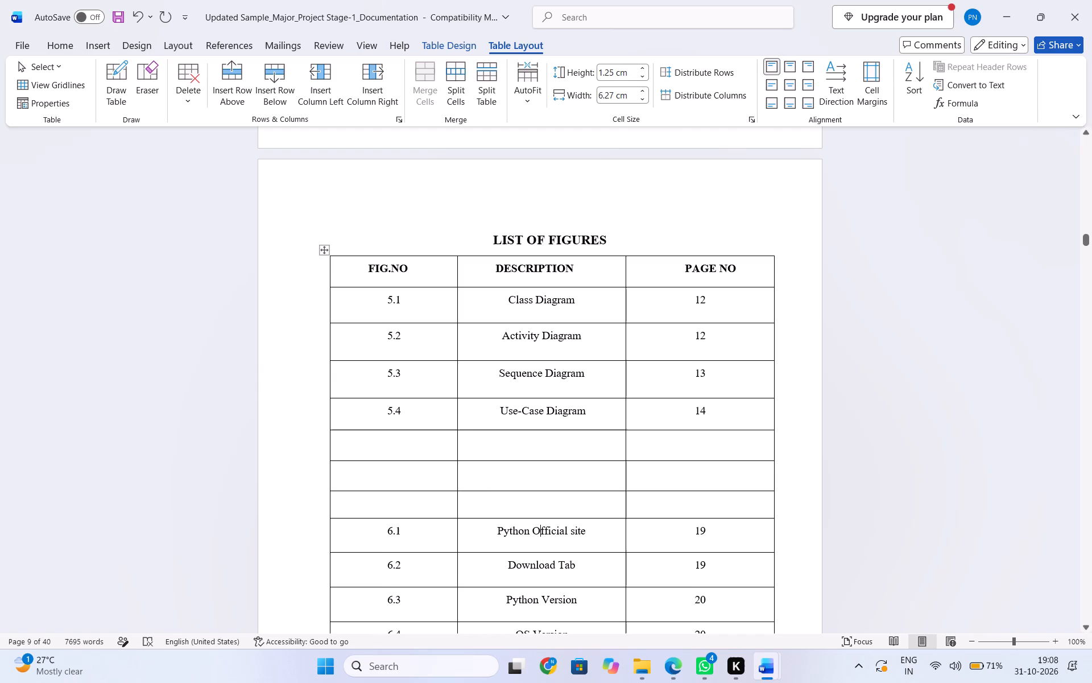
{"action": "left_click_drag", "start_coordinate": [539, 519], "coordinate": [539, 522]}
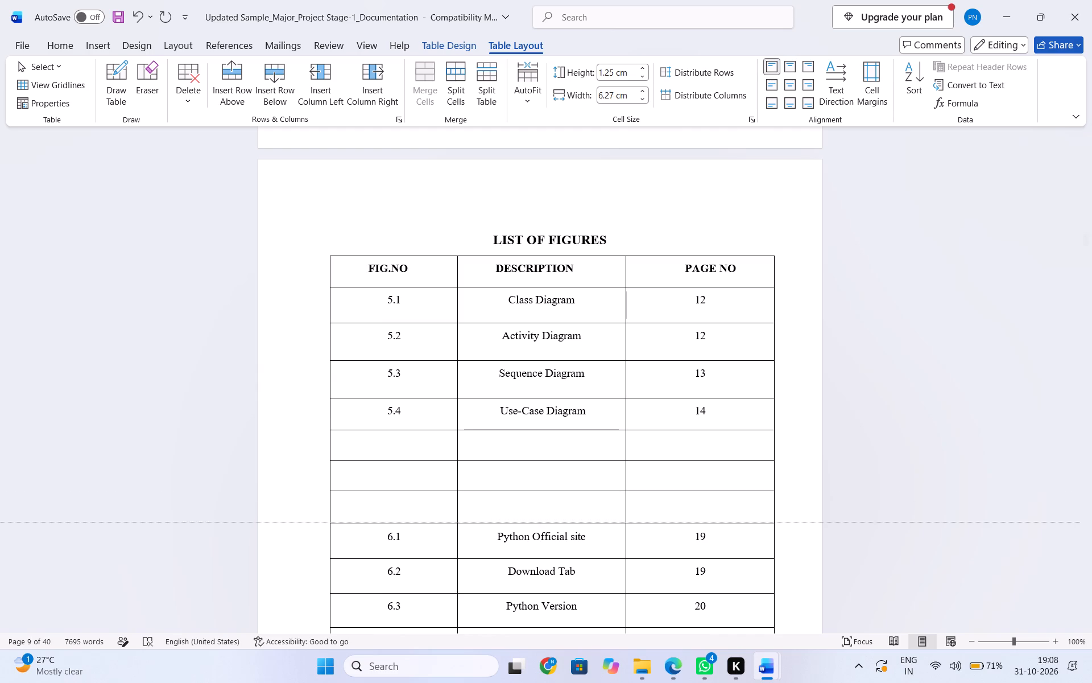
{"action": "left_click_drag", "start_coordinate": [539, 522], "coordinate": [539, 523]}
{"action": "left_click_drag", "start_coordinate": [539, 523], "coordinate": [541, 530]}
{"action": "left_click", "coordinate": [537, 494]}
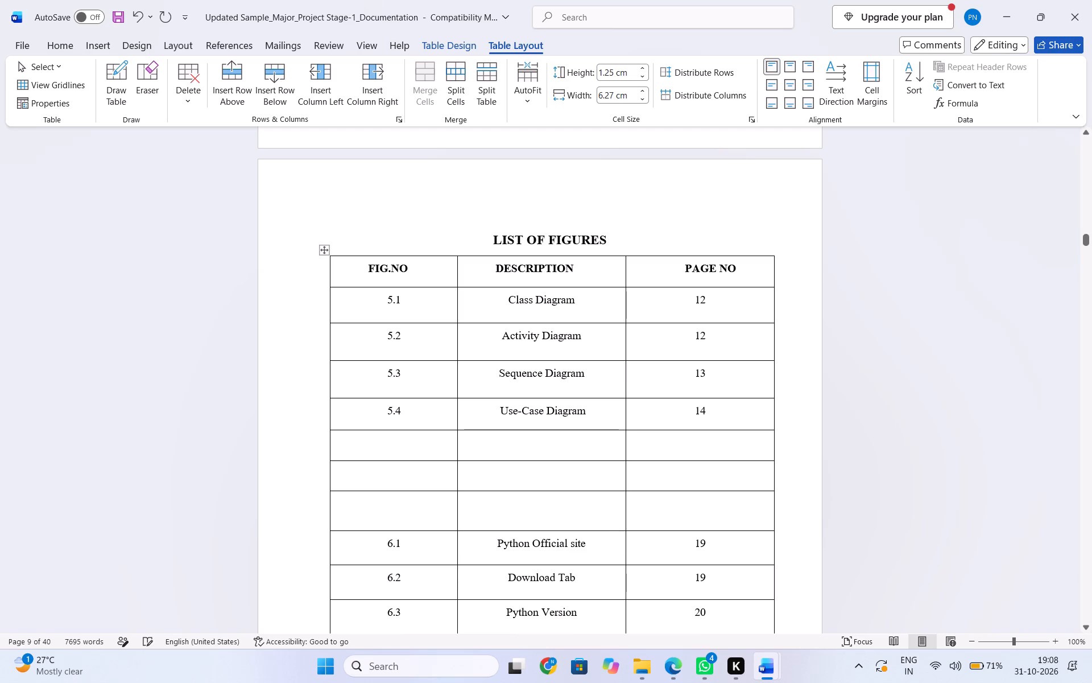
{"action": "left_click_drag", "start_coordinate": [537, 492], "coordinate": [537, 496]}
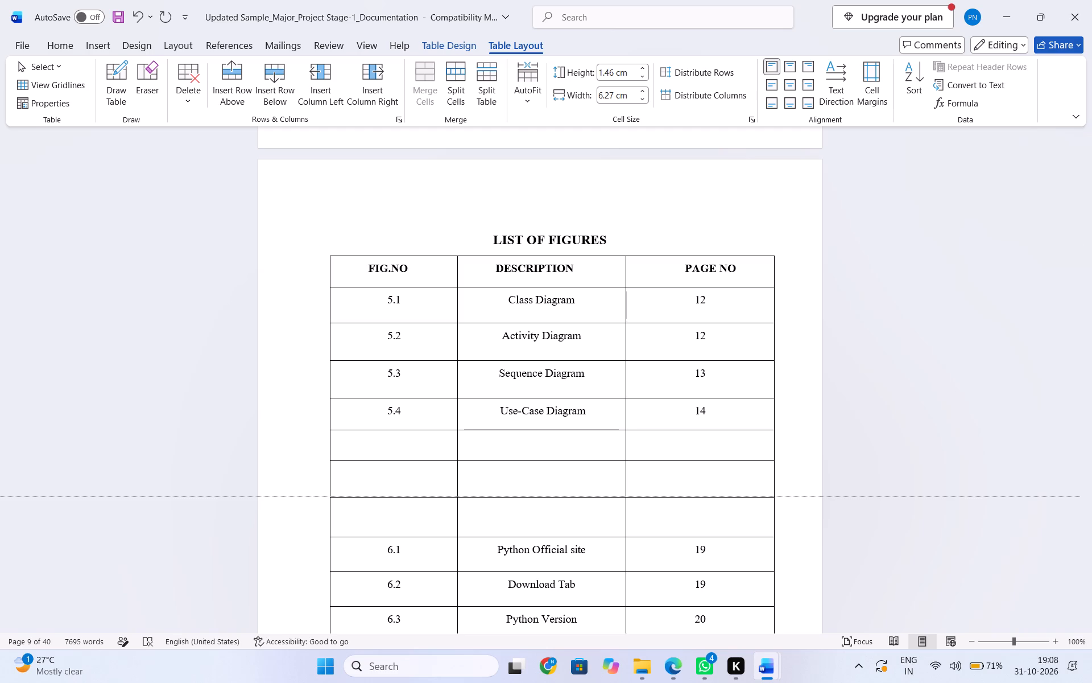
{"action": "left_click_drag", "start_coordinate": [537, 496], "coordinate": [537, 498]}
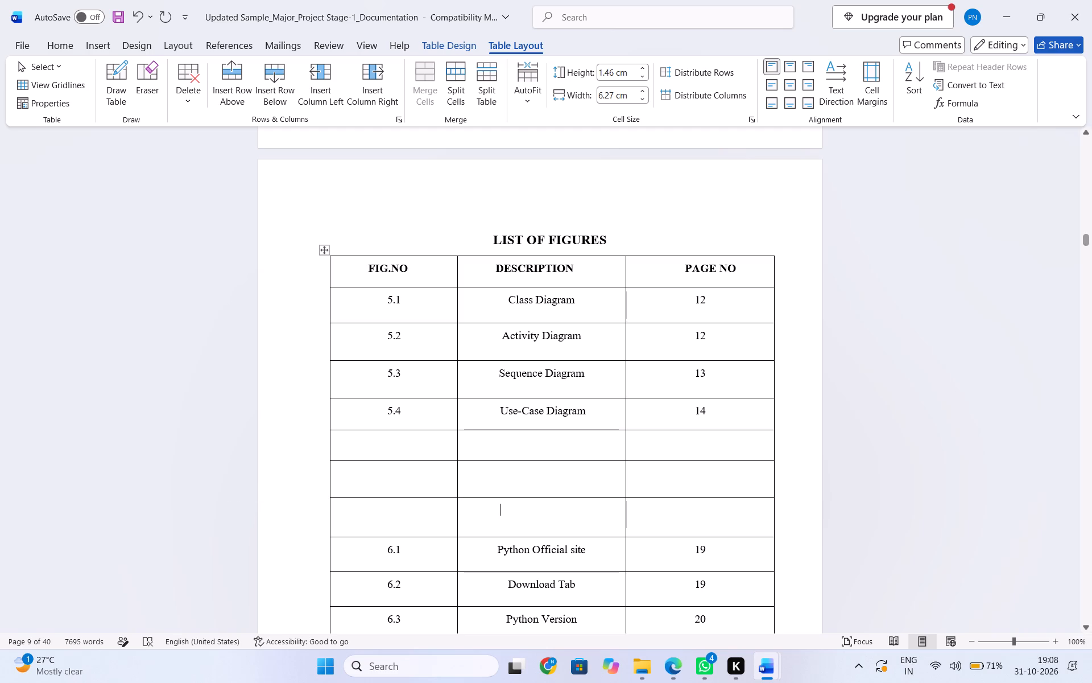
{"action": "left_click", "coordinate": [545, 460]}
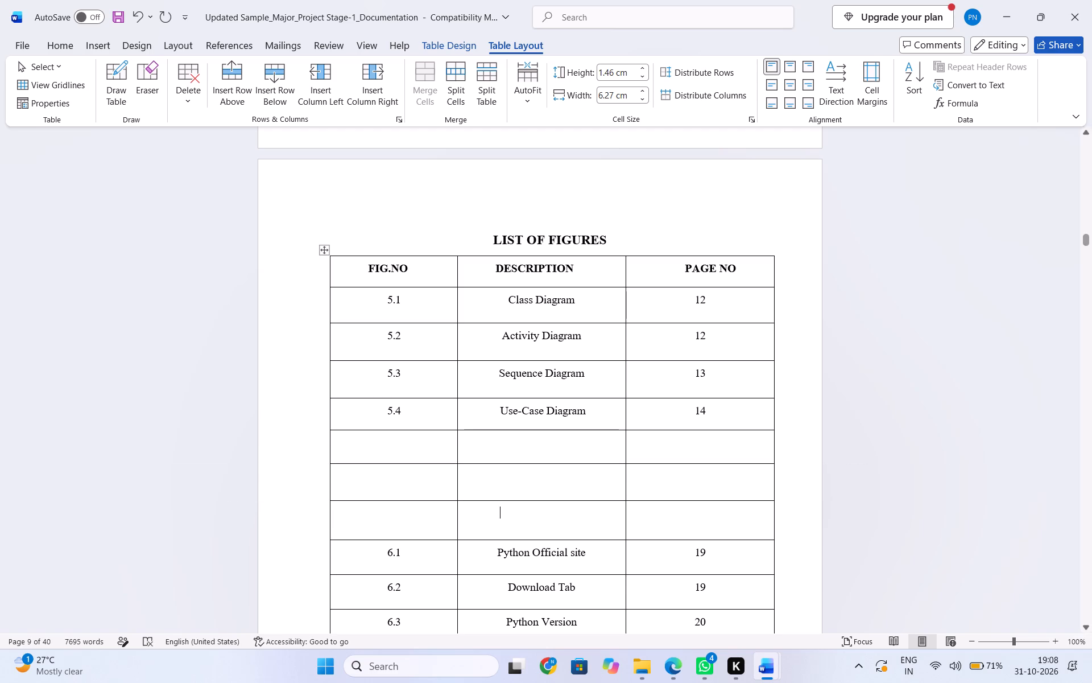
Number the three empty List of Figures rows below Use-Case Diagram as 5.5, 5.6 and 5.7.
{"action": "left_click", "coordinate": [400, 445]}
{"action": "key", "text": "5"}
{"action": "type", "text": ".5"}
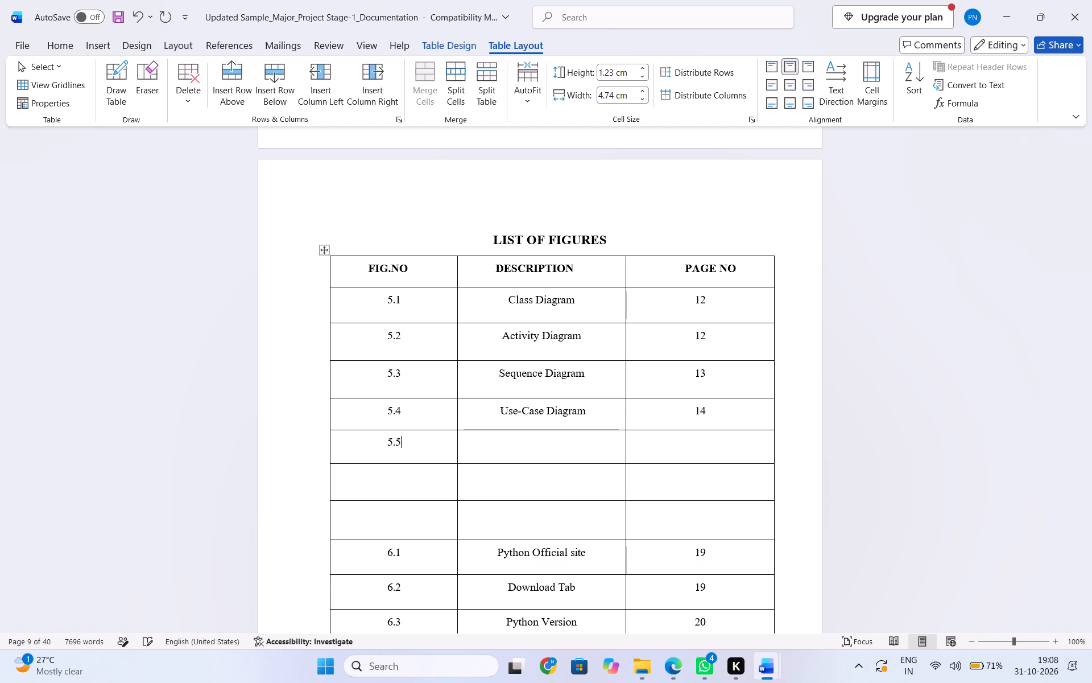
{"action": "left_click", "coordinate": [390, 482]}
{"action": "key", "text": "5"}
{"action": "type", "text": ".6"}
{"action": "key", "text": "Down"}
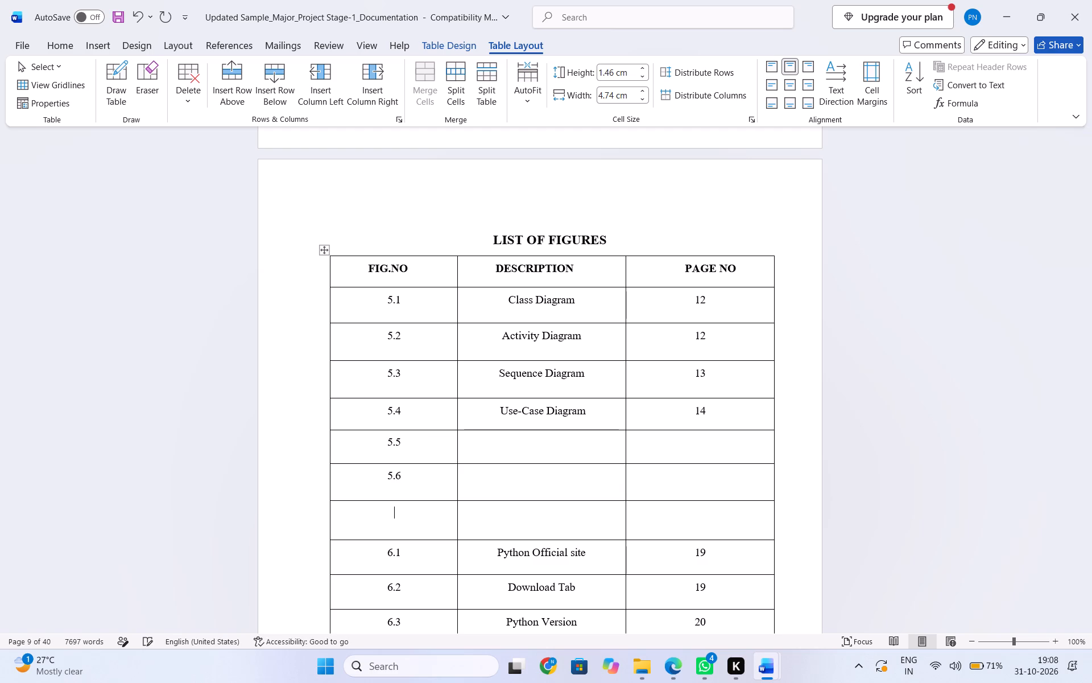
{"action": "type", "text": "5.7"}
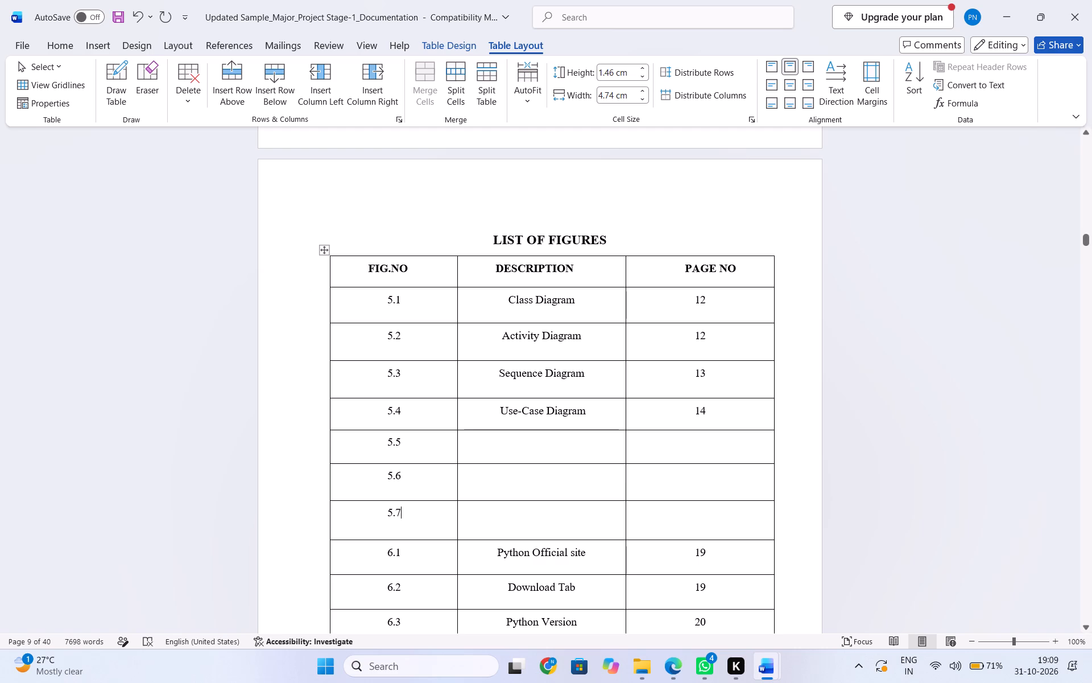
Enlarge the 5.7 row to about 2.87 cm and draw a horizontal table line across it, dividing off an empty row above Python Official site.
{"action": "scroll", "coordinate": [527, 455], "scroll_direction": "down", "scroll_amount": 1}
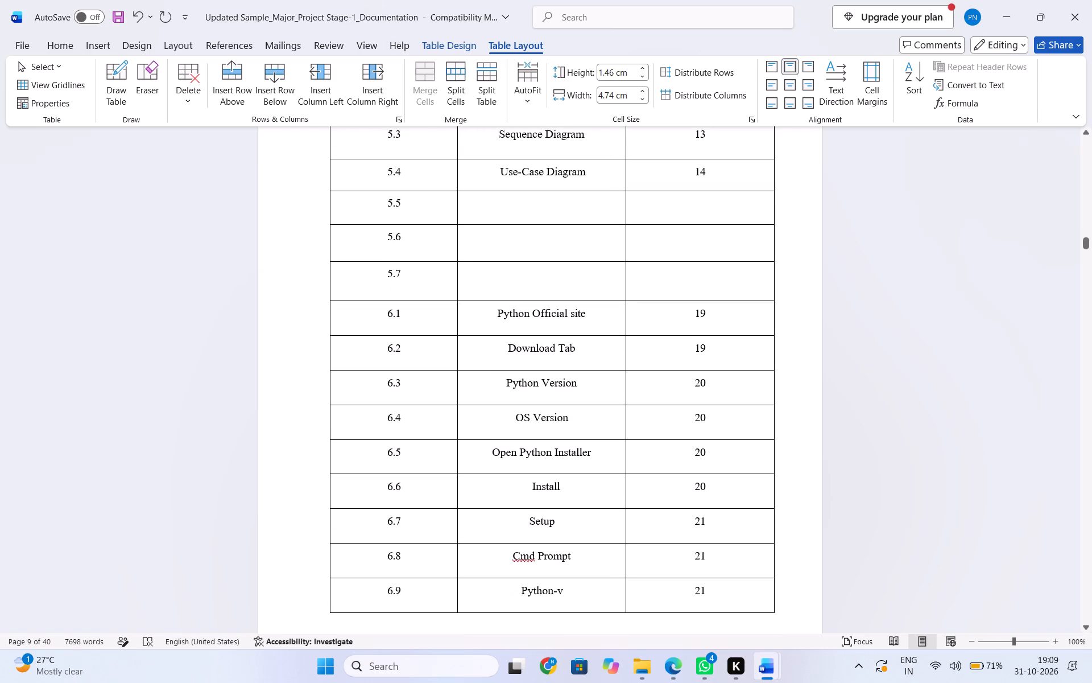
{"action": "left_click", "coordinate": [535, 289]}
{"action": "left_click_drag", "start_coordinate": [536, 301], "coordinate": [535, 332]}
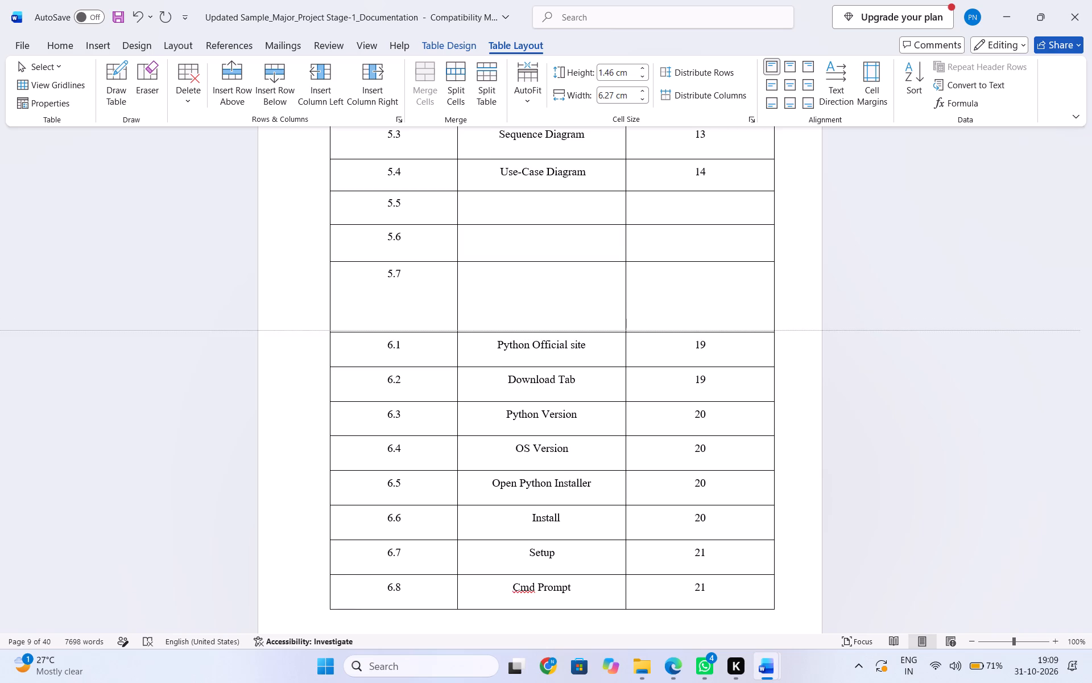
{"action": "left_click_drag", "start_coordinate": [535, 332], "coordinate": [535, 336]}
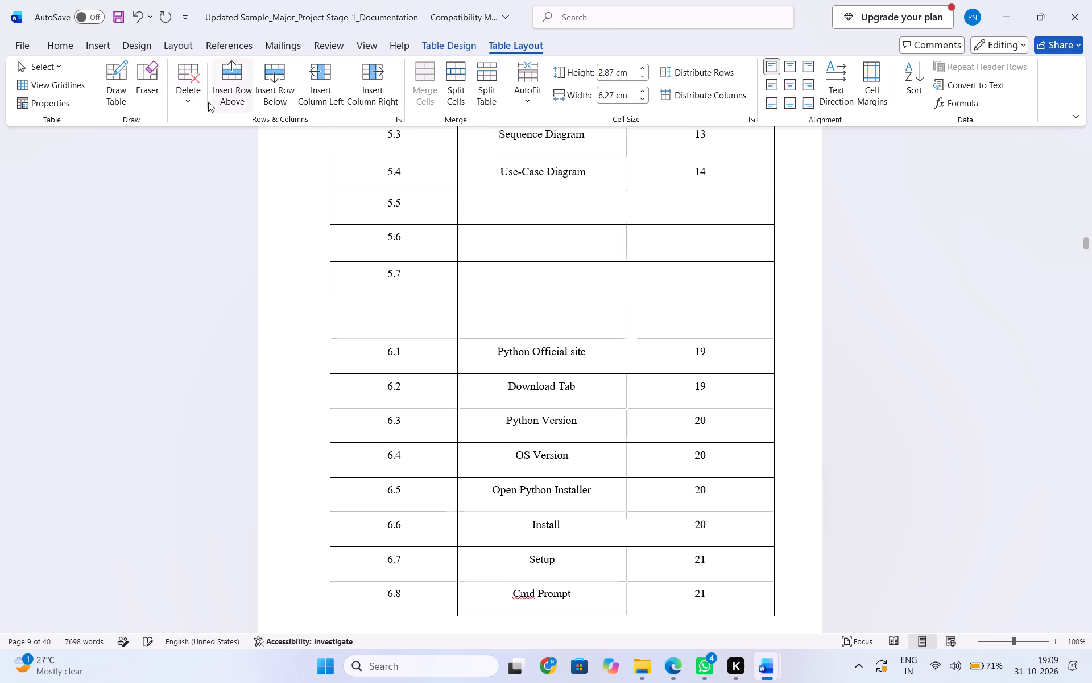
{"action": "left_click", "coordinate": [121, 90]}
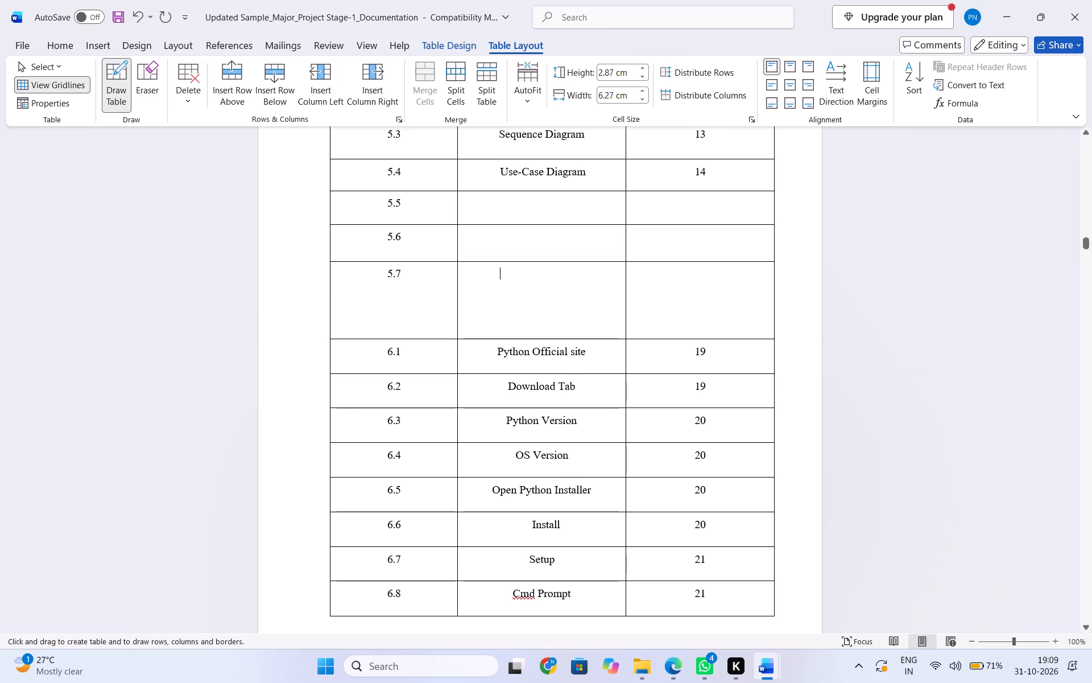
{"action": "left_click_drag", "start_coordinate": [329, 305], "coordinate": [655, 292]}
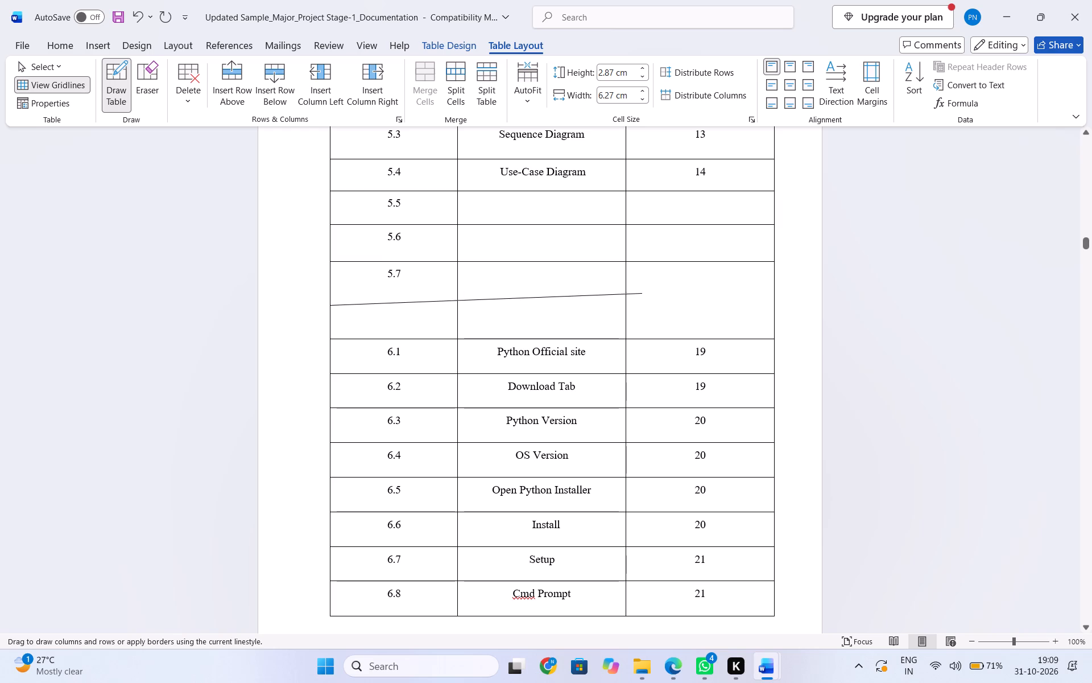
{"action": "left_click_drag", "start_coordinate": [655, 292], "coordinate": [756, 297]}
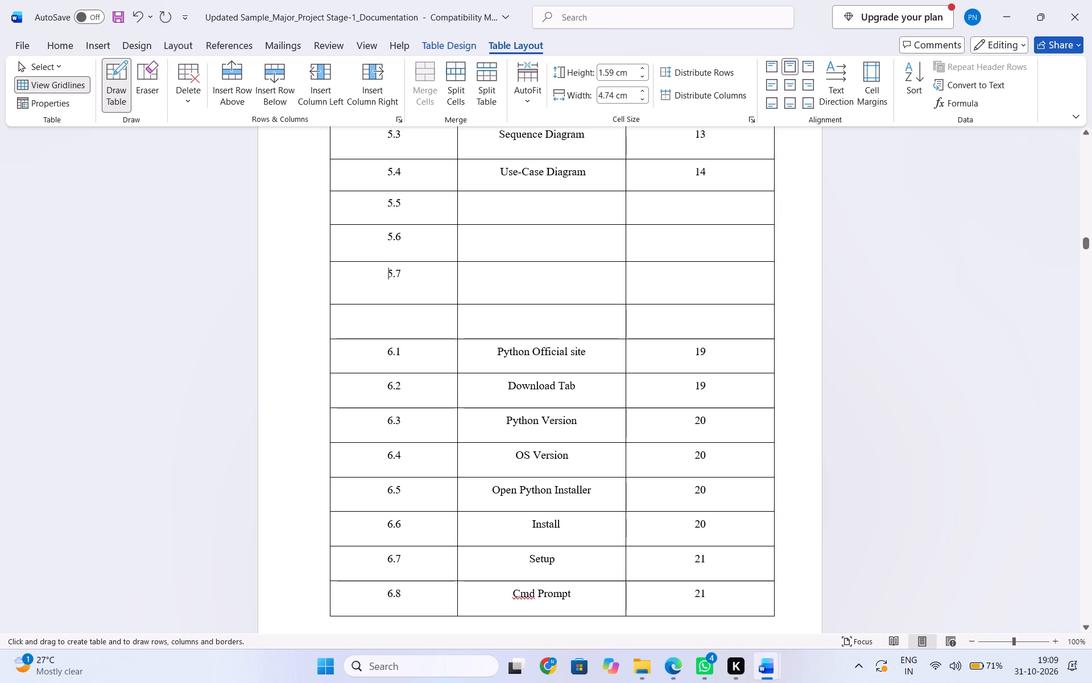
{"action": "left_click", "coordinate": [121, 93]}
Reduce the height of the 5.7 row to about 1.37 cm.
{"action": "left_click_drag", "start_coordinate": [572, 304], "coordinate": [570, 299]}
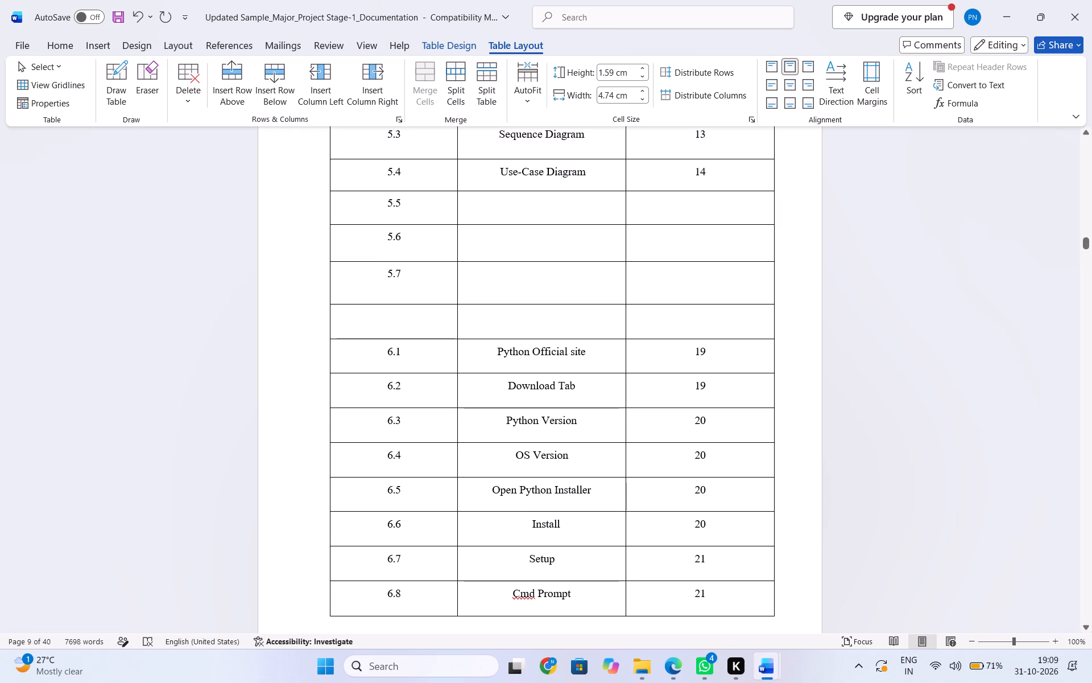
{"action": "left_click_drag", "start_coordinate": [570, 299], "coordinate": [569, 295]}
{"action": "left_click_drag", "start_coordinate": [559, 305], "coordinate": [556, 298]}
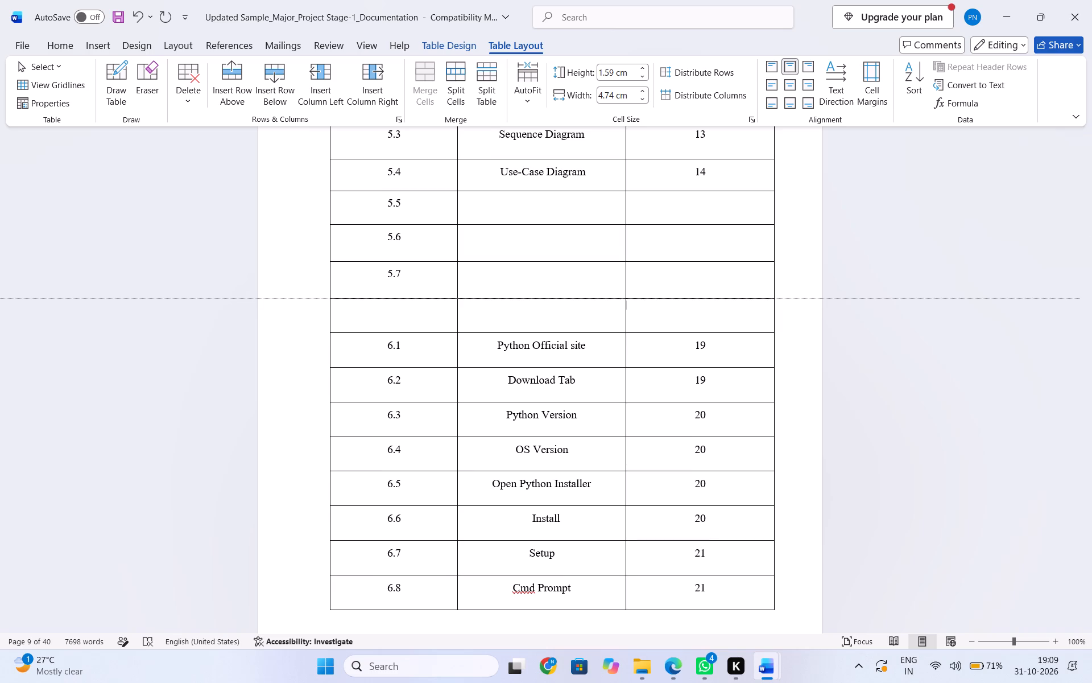
{"action": "left_click_drag", "start_coordinate": [556, 298], "coordinate": [556, 292]}
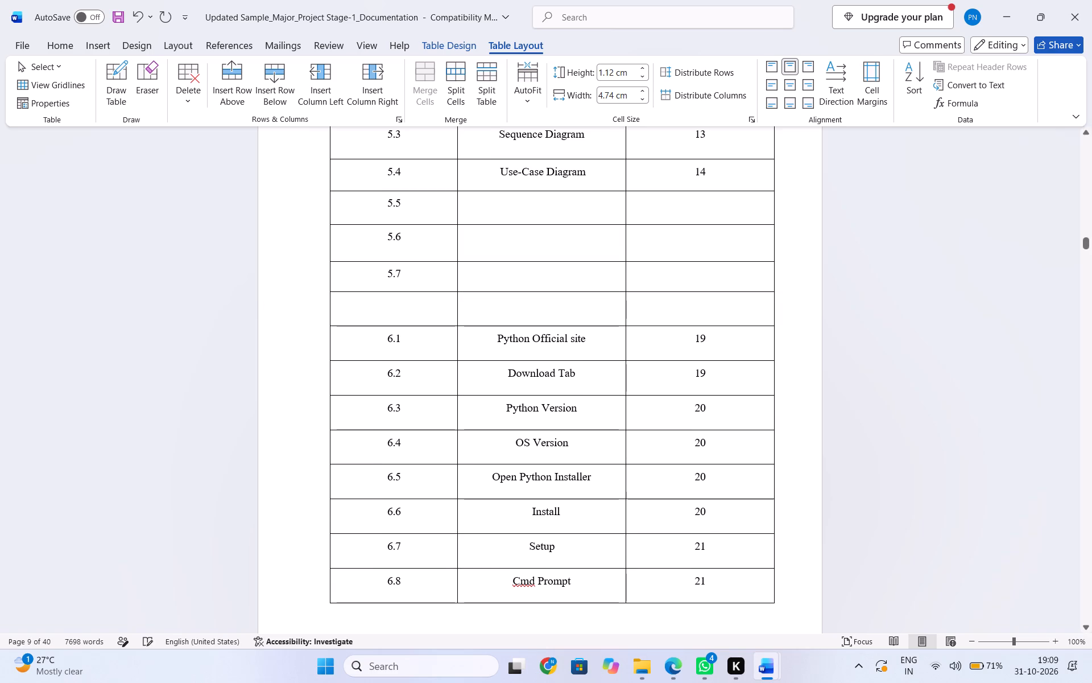
{"action": "left_click", "coordinate": [549, 292]}
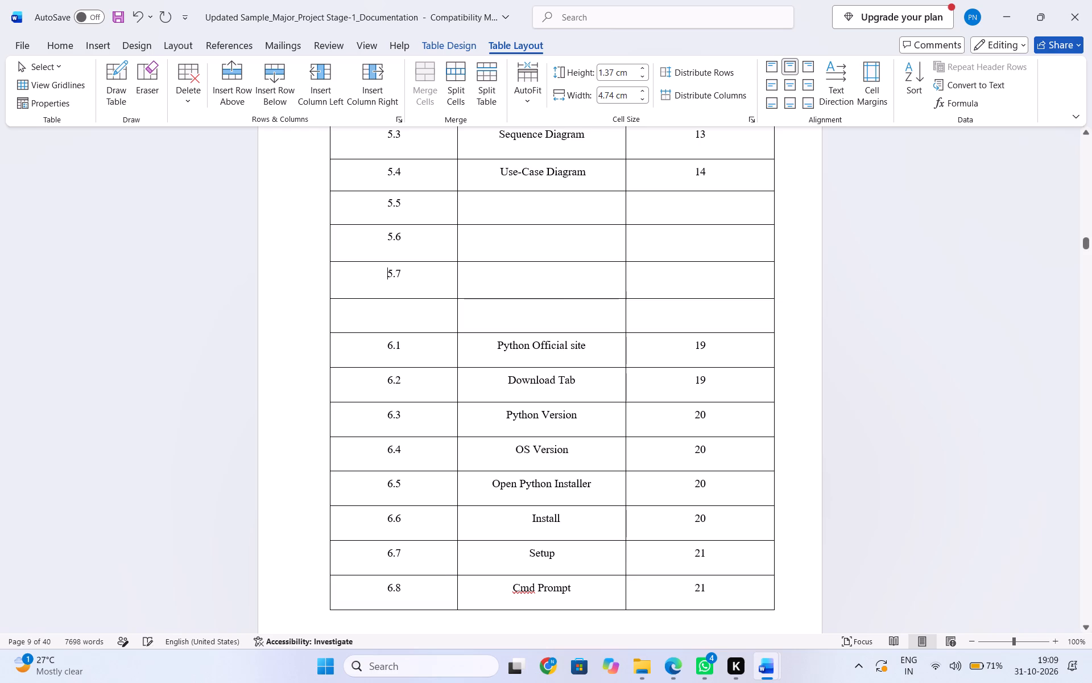
Number the empty row below 5.7 as 5.8.
{"action": "left_click", "coordinate": [401, 327]}
{"action": "type", "text": "5."}
{"action": "key", "text": "8"}
Enter "Collaboration Diagram" as the description of figure 5.5.
{"action": "left_click", "coordinate": [531, 209]}
{"action": "key", "text": "c"}
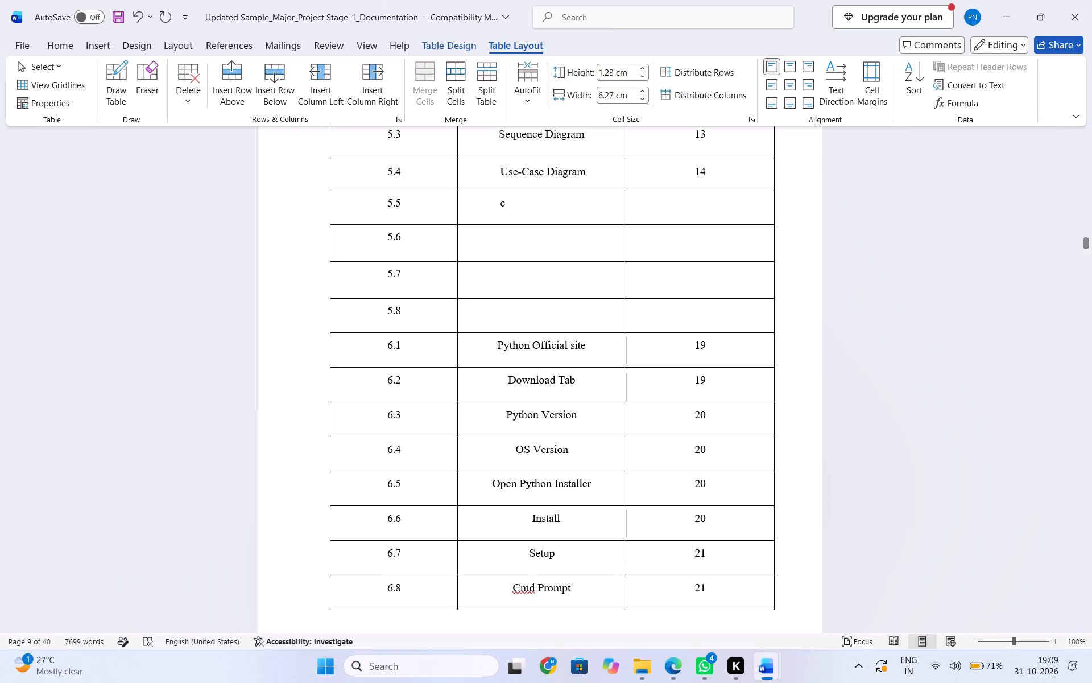
{"action": "key", "text": "BackSpace"}
{"action": "type", "text": "Collaboration Diagram"}
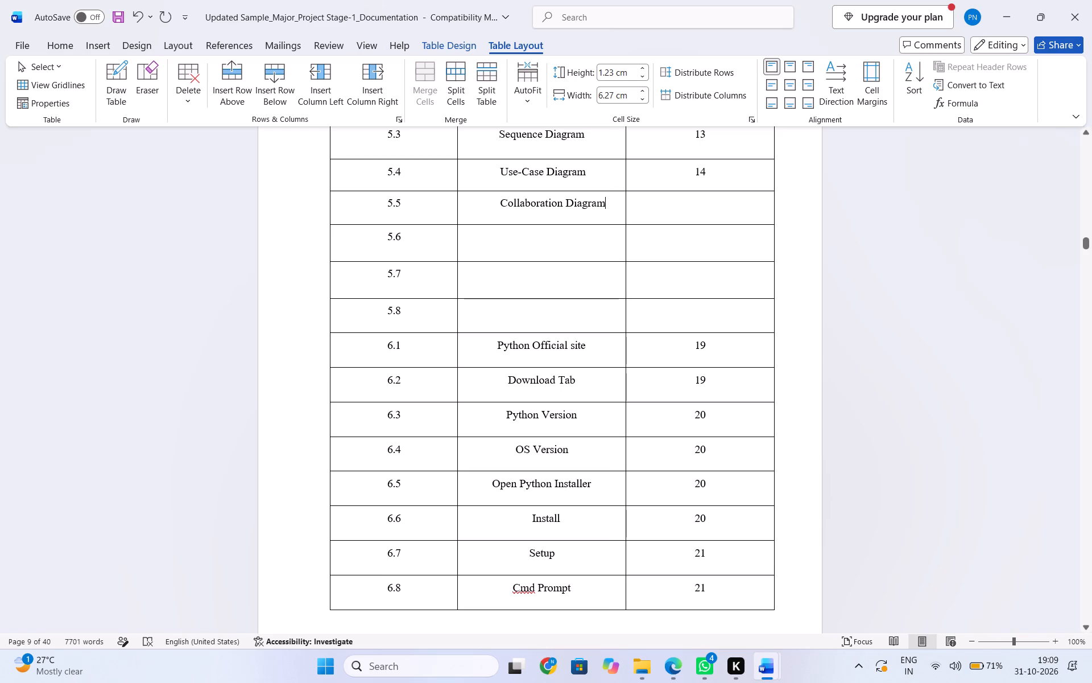
Replace the indent before Collaboration Diagram with spaces so the text sits roughly centred in its cell.
{"action": "left_click", "coordinate": [502, 206]}
{"action": "key", "text": "BackSpace"}
{"action": "key", "text": "space"}
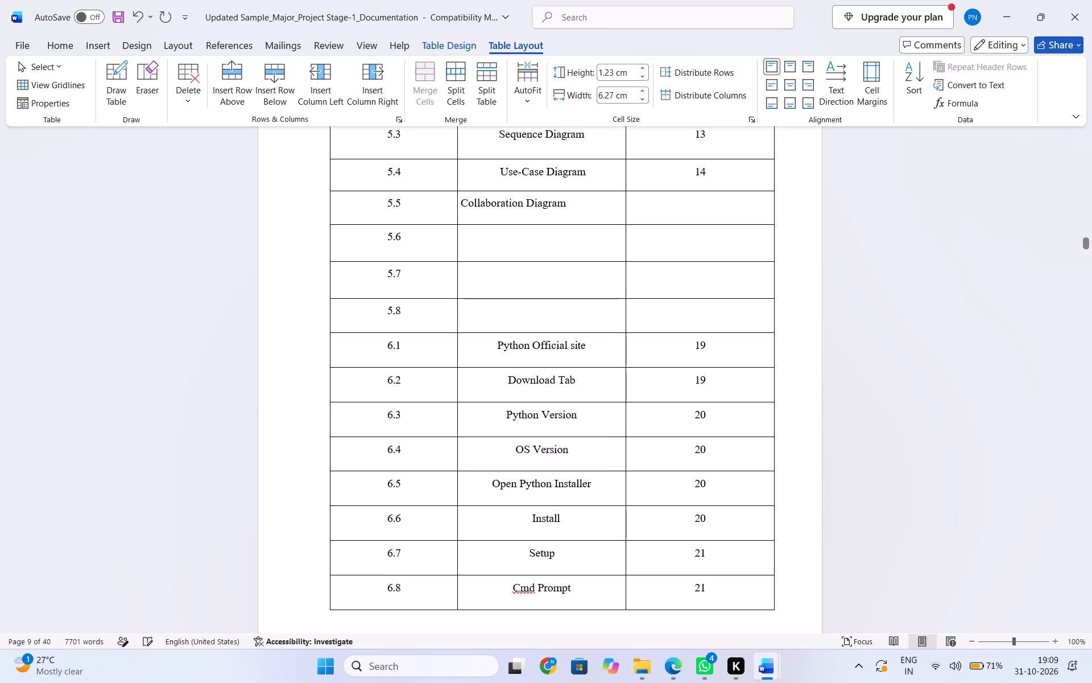
{"action": "key", "text": "Tab"}
{"action": "key", "text": "Left"}
{"action": "key", "text": "Left"}
{"action": "key", "text": "Left"}
{"action": "key", "text": "Left"}
{"action": "key", "text": "Left"}
{"action": "key", "text": "Left"}
{"action": "key", "text": "Left"}
{"action": "key", "text": "Left"}
{"action": "key", "text": "Left"}
{"action": "key", "text": "Left"}
{"action": "key", "text": "Left"}
{"action": "key", "text": "Left"}
{"action": "key", "text": "Left"}
{"action": "key", "text": "Left"}
{"action": "key", "text": "Left"}
{"action": "key", "text": "Left"}
{"action": "key", "text": "Left"}
{"action": "key", "text": "Left"}
{"action": "key", "text": "Left"}
{"action": "key", "text": "Left"}
{"action": "key", "text": "Left"}
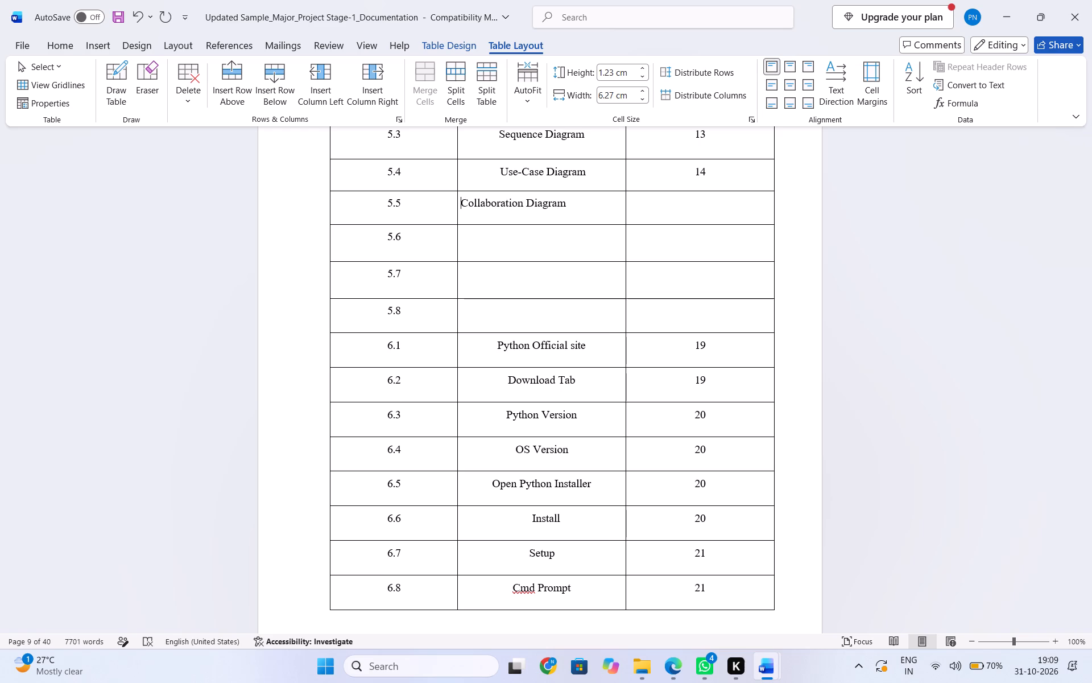
{"action": "key", "text": "space"}
{"action": "key", "text": "space"}
{"action": "key", "text": "space"}
{"action": "key", "text": "space"}
{"action": "key", "text": "space"}
{"action": "key", "text": "space"}
{"action": "key", "text": "space"}
{"action": "key", "text": "space"}
{"action": "key", "text": "space"}
{"action": "key", "text": "space"}
{"action": "key", "text": "space"}
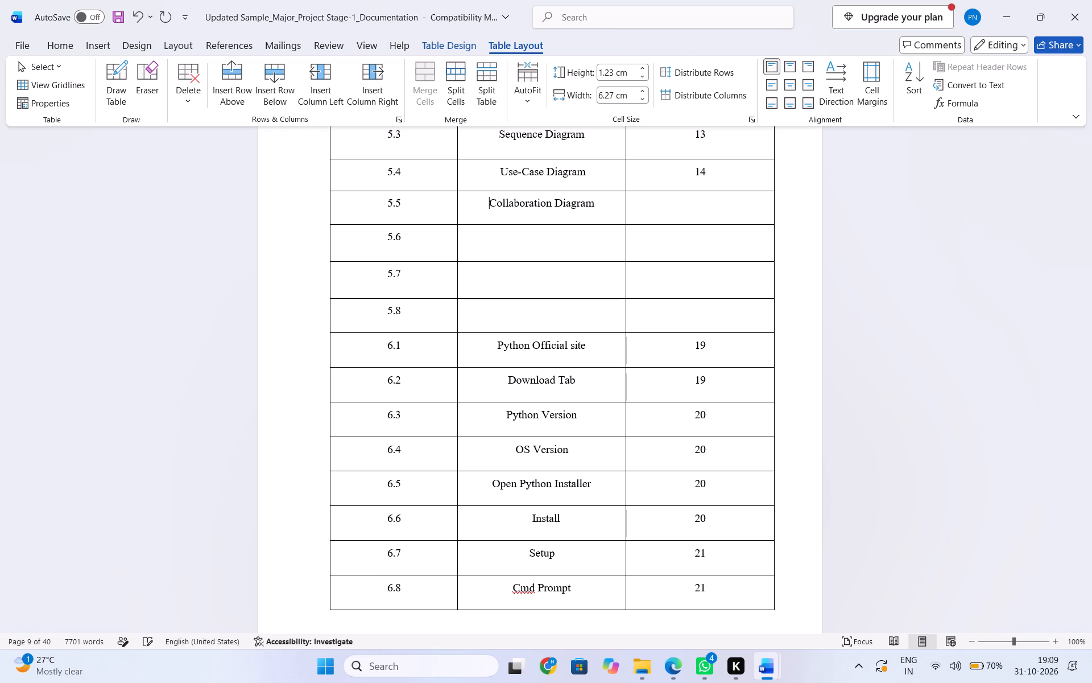
{"action": "key", "text": "space"}
Enter "Component Diagram" as the description of figure 5.6.
{"action": "left_click", "coordinate": [513, 240]}
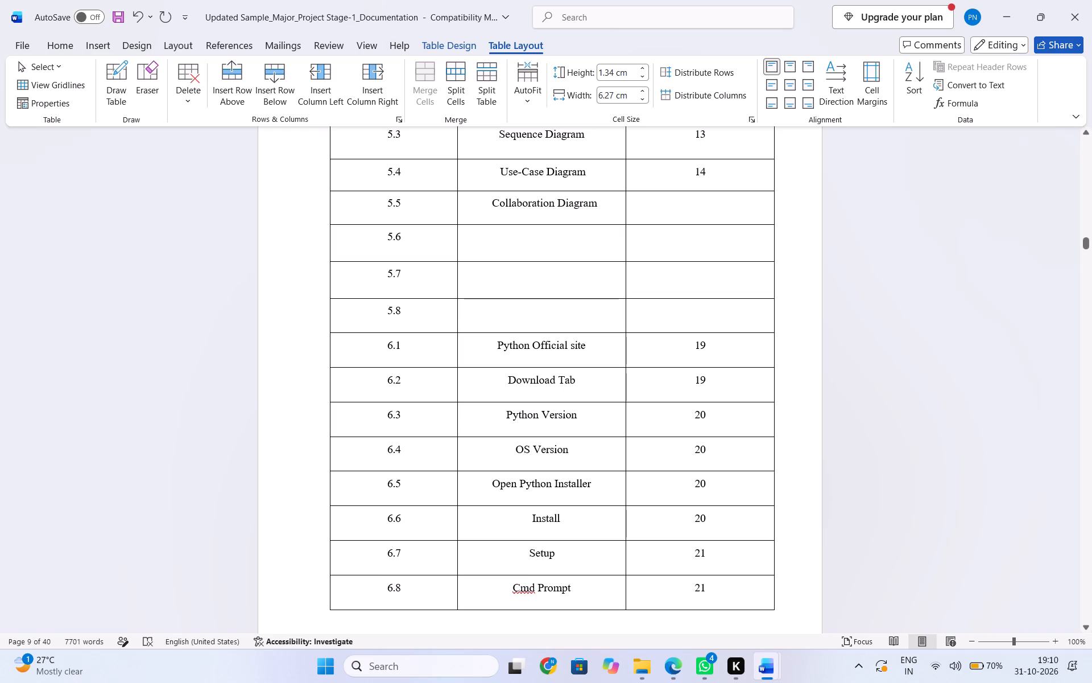
{"action": "type", "text": "Component"}
{"action": "key", "text": "space"}
{"action": "type", "text": "Du"}
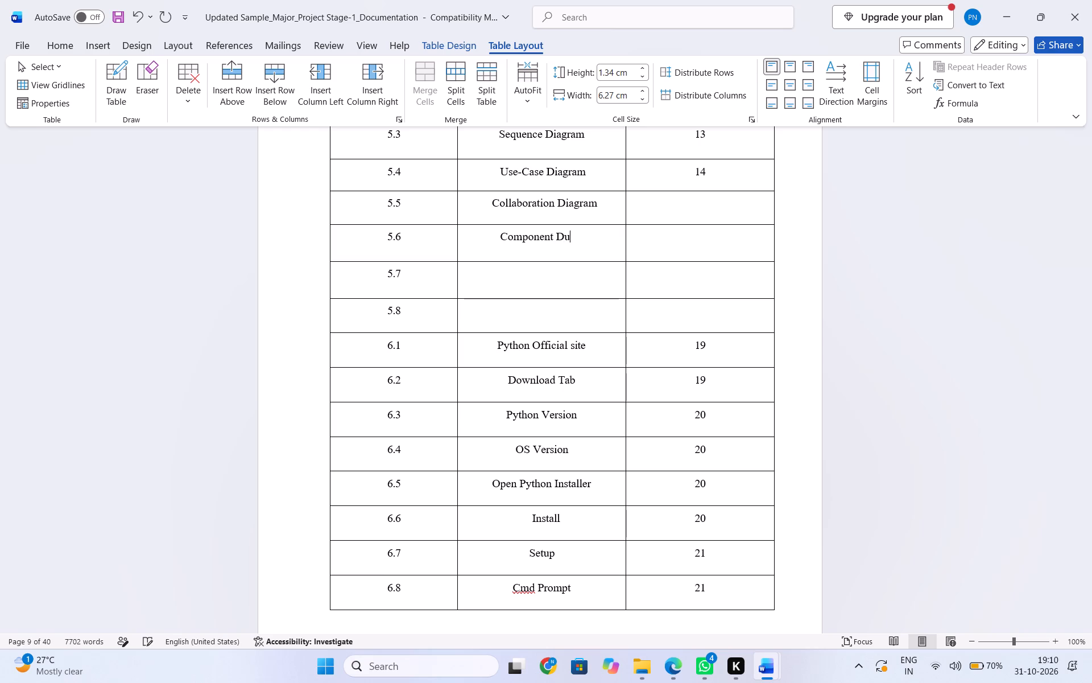
{"action": "key", "text": "BackSpace"}
{"action": "type", "text": "ia"}
{"action": "type", "text": "gram"}
Replace the indent before Component Diagram with spaces so the text sits roughly centred in its cell.
{"action": "left_click", "coordinate": [500, 234]}
{"action": "key", "text": "BackSpace"}
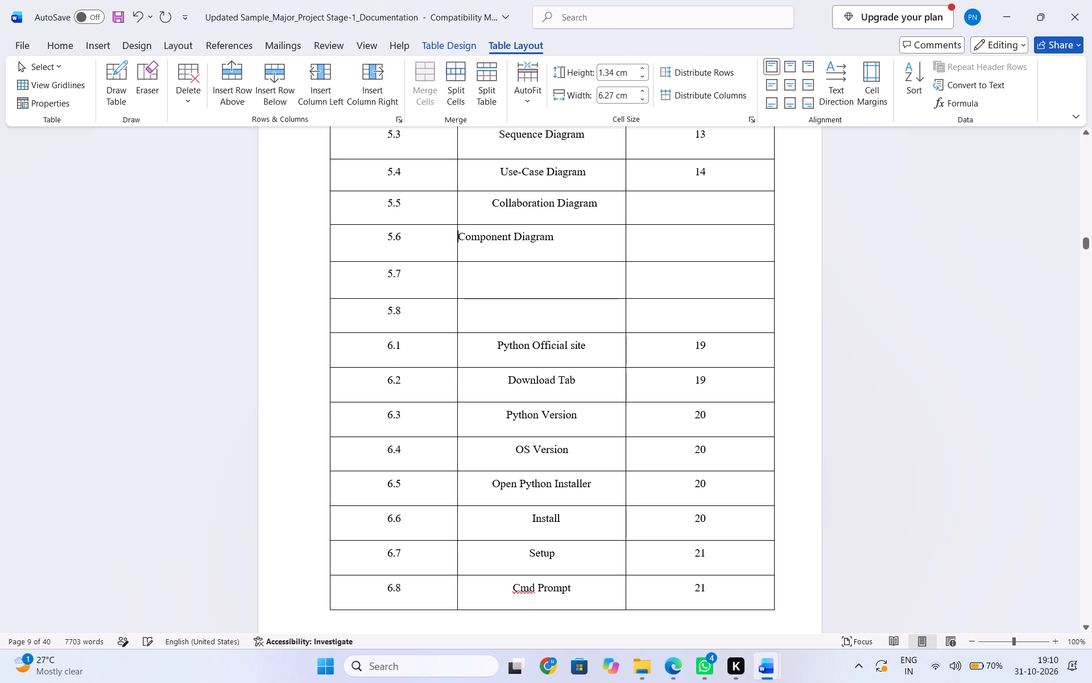
{"action": "key", "text": "space"}
{"action": "key", "text": "space"}
{"action": "key", "text": "space"}
{"action": "key", "text": "space"}
{"action": "key", "text": "space"}
{"action": "key", "text": "space"}
{"action": "key", "text": "space"}
{"action": "key", "text": "space"}
{"action": "key", "text": "space"}
{"action": "key", "text": "space"}
{"action": "key", "text": "space"}
{"action": "key", "text": "space"}
{"action": "key", "text": "space"}
{"action": "key", "text": "space"}
{"action": "key", "text": "space"}
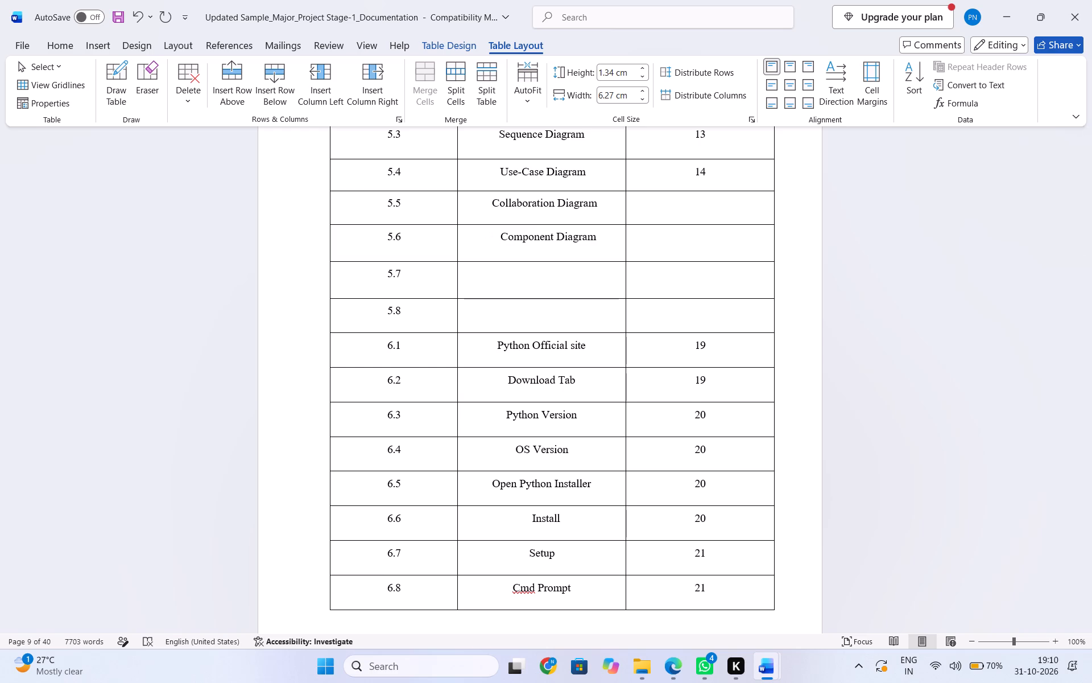
{"action": "key", "text": "BackSpace"}
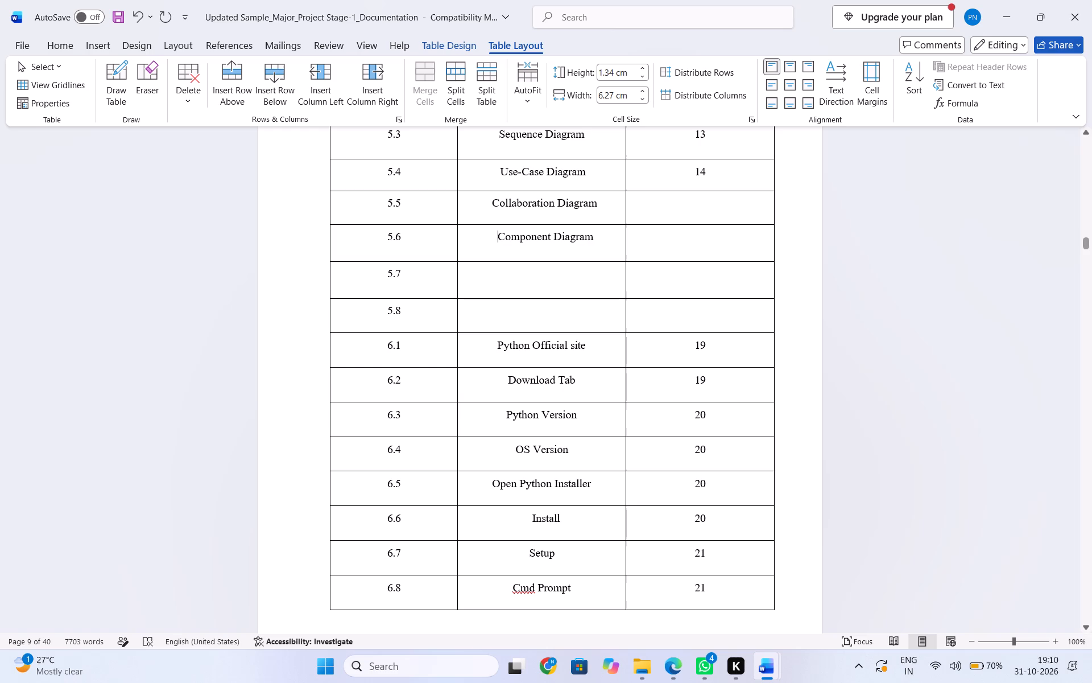
Begin the description of figure 5.7 in the List of Figures with the letter "D".
{"action": "left_click", "coordinate": [516, 284]}
{"action": "key", "text": "shift+d"}
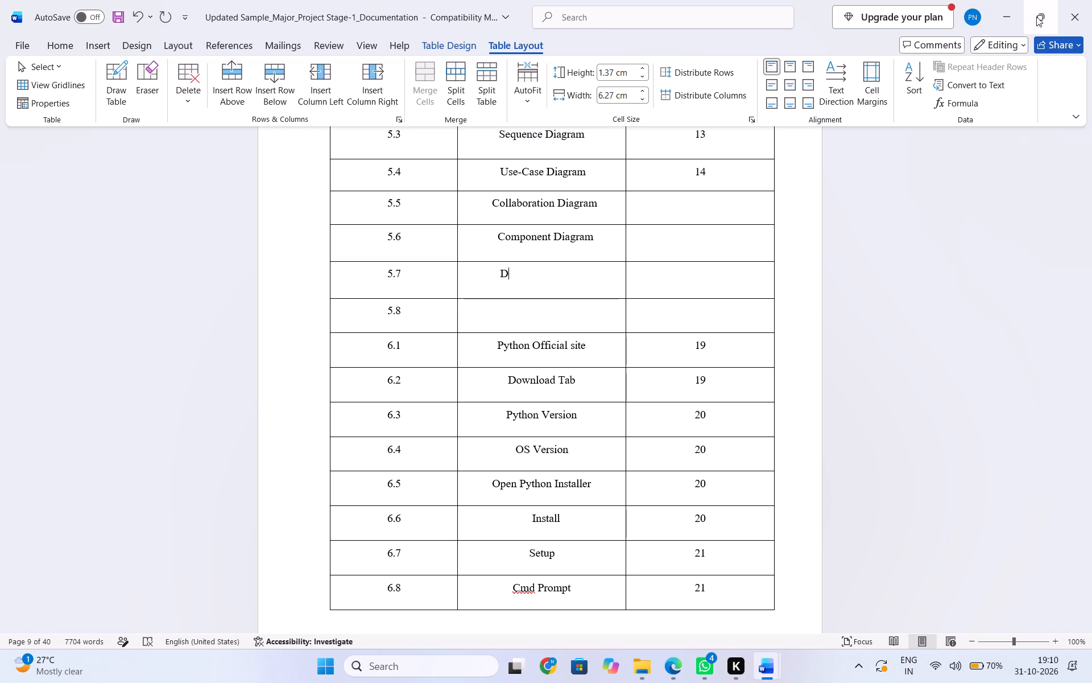
Bring up the major_project document and look through its front matter and List of Figures for reference.
{"action": "left_click", "coordinate": [968, 55]}
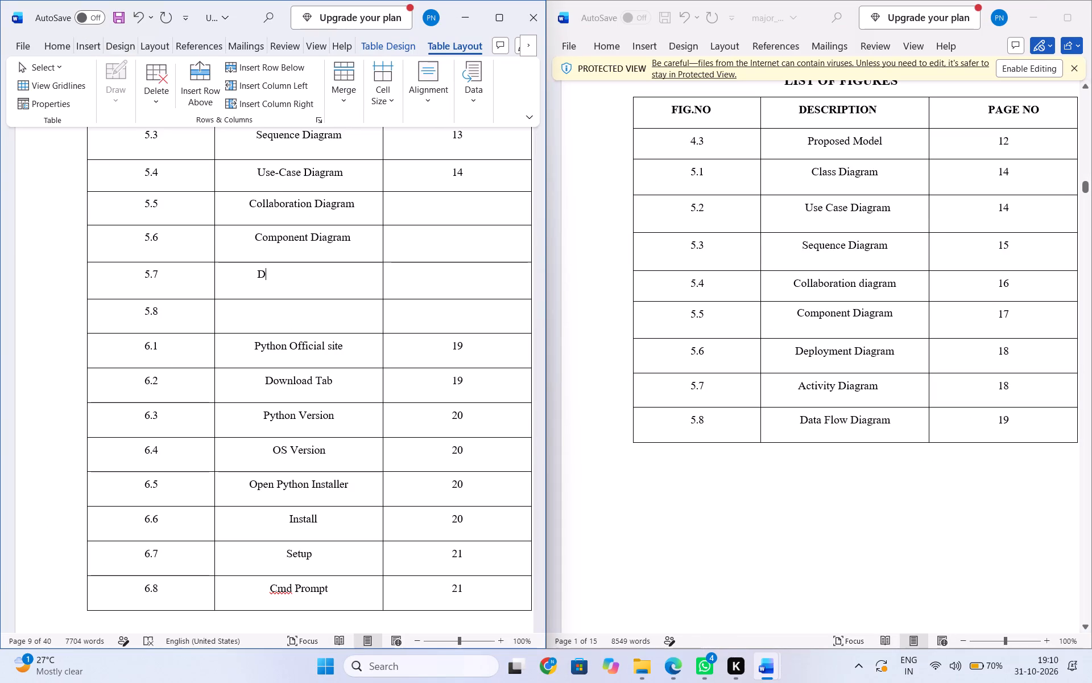
{"action": "scroll", "coordinate": [719, 516], "scroll_direction": "up", "scroll_amount": 1}
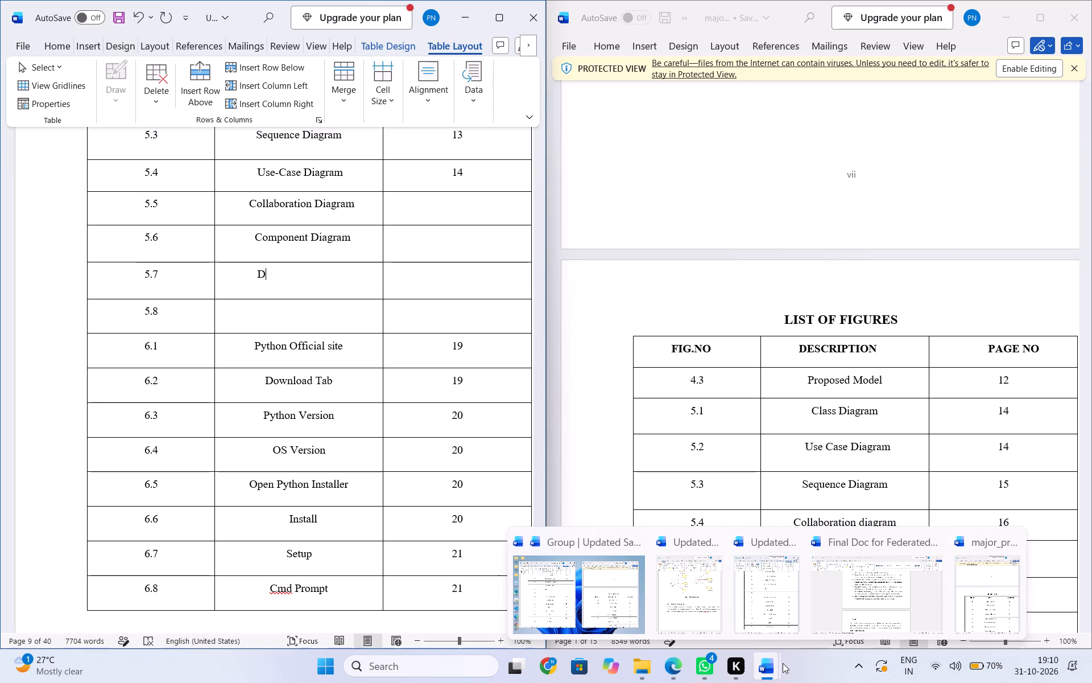
{"action": "scroll", "coordinate": [754, 513], "scroll_direction": "up", "scroll_amount": 4}
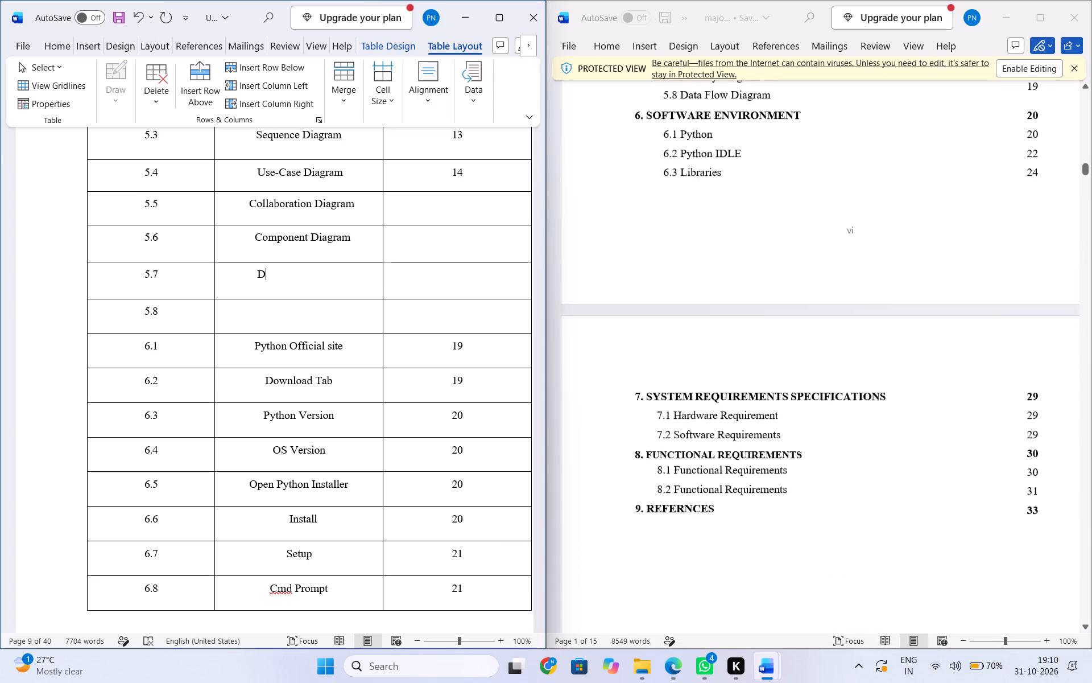
{"action": "left_click", "coordinate": [1031, 23]}
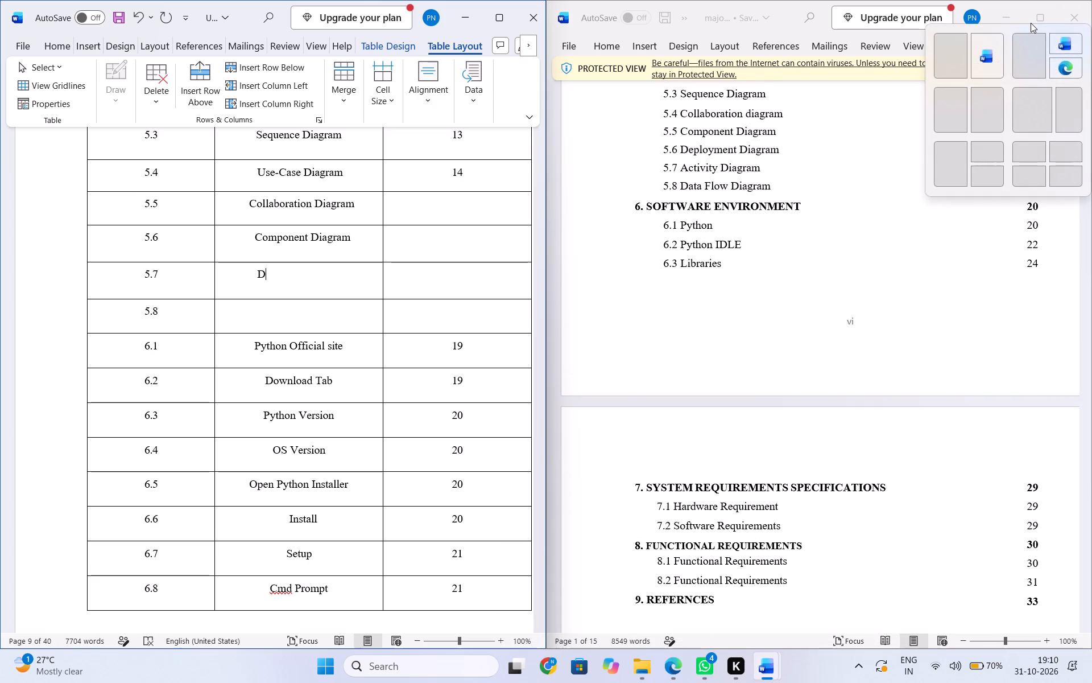
{"action": "left_click", "coordinate": [1034, 23]}
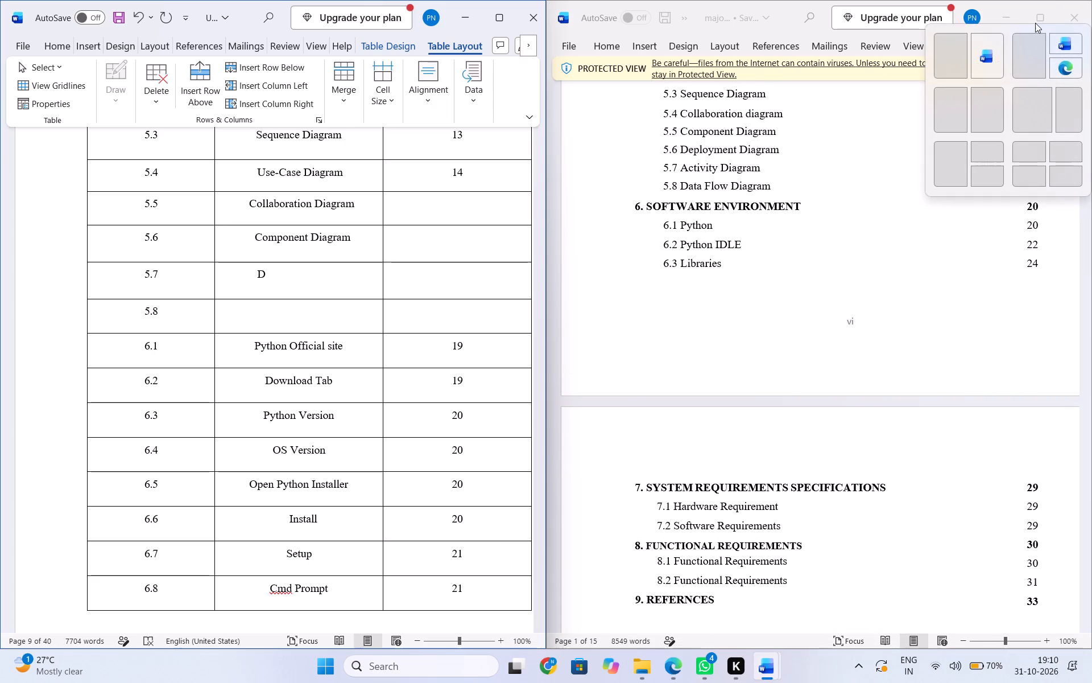
{"action": "left_click", "coordinate": [820, 356]}
{"action": "left_click", "coordinate": [1032, 16]}
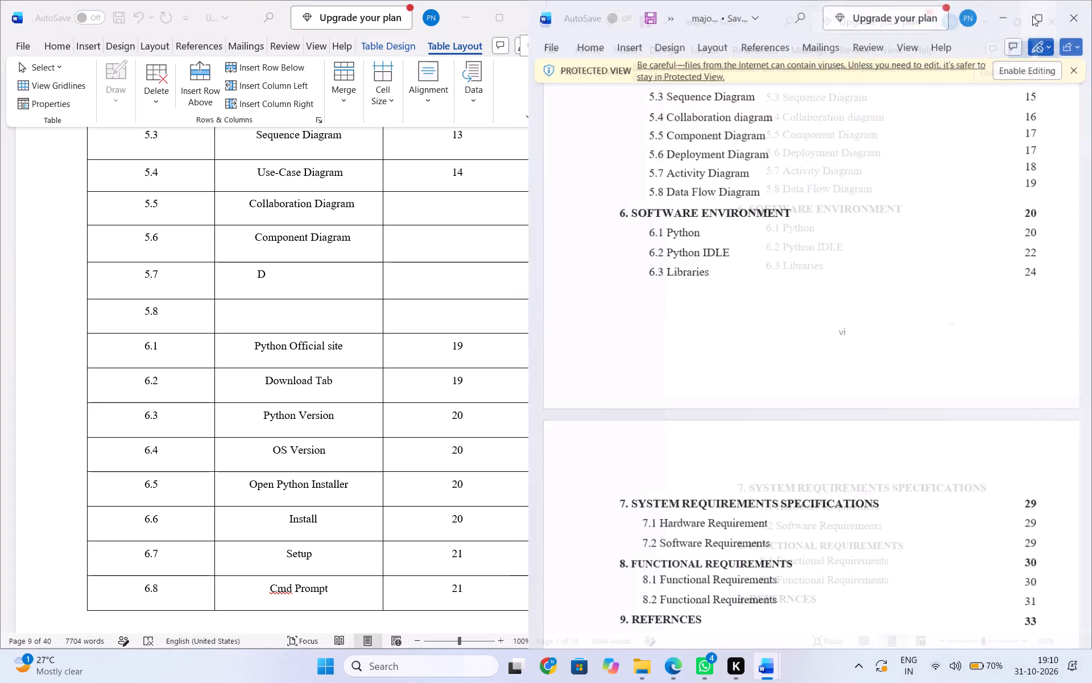
{"action": "scroll", "coordinate": [569, 400], "scroll_direction": "up", "scroll_amount": 14}
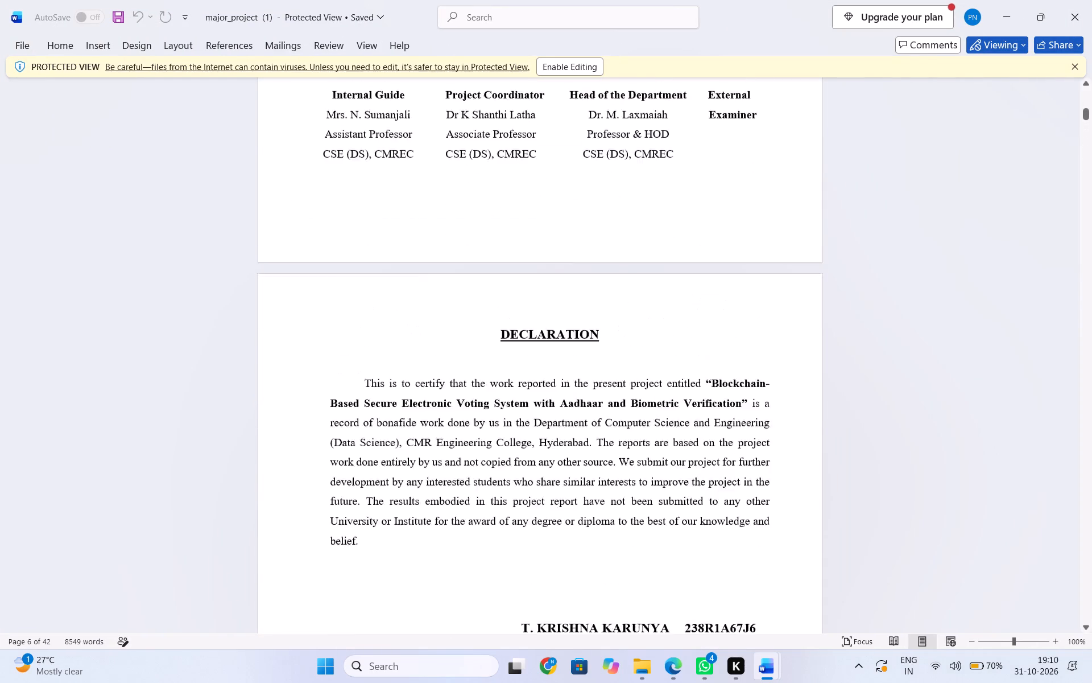
{"action": "scroll", "coordinate": [572, 400], "scroll_direction": "down", "scroll_amount": 6}
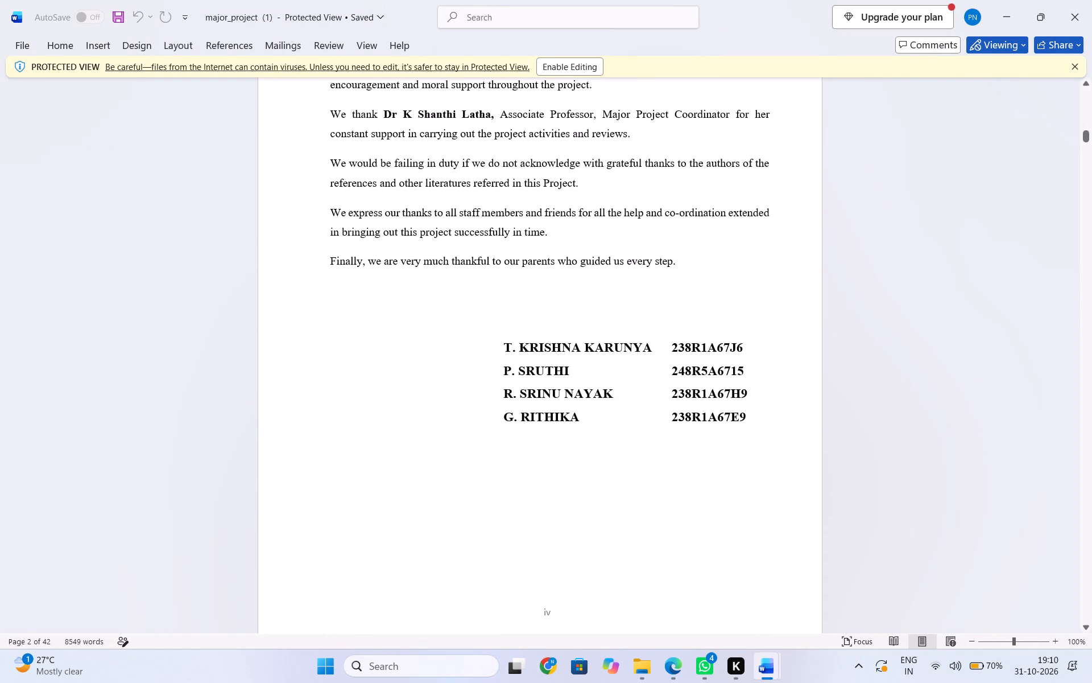
{"action": "scroll", "coordinate": [572, 400], "scroll_direction": "down", "scroll_amount": 13}
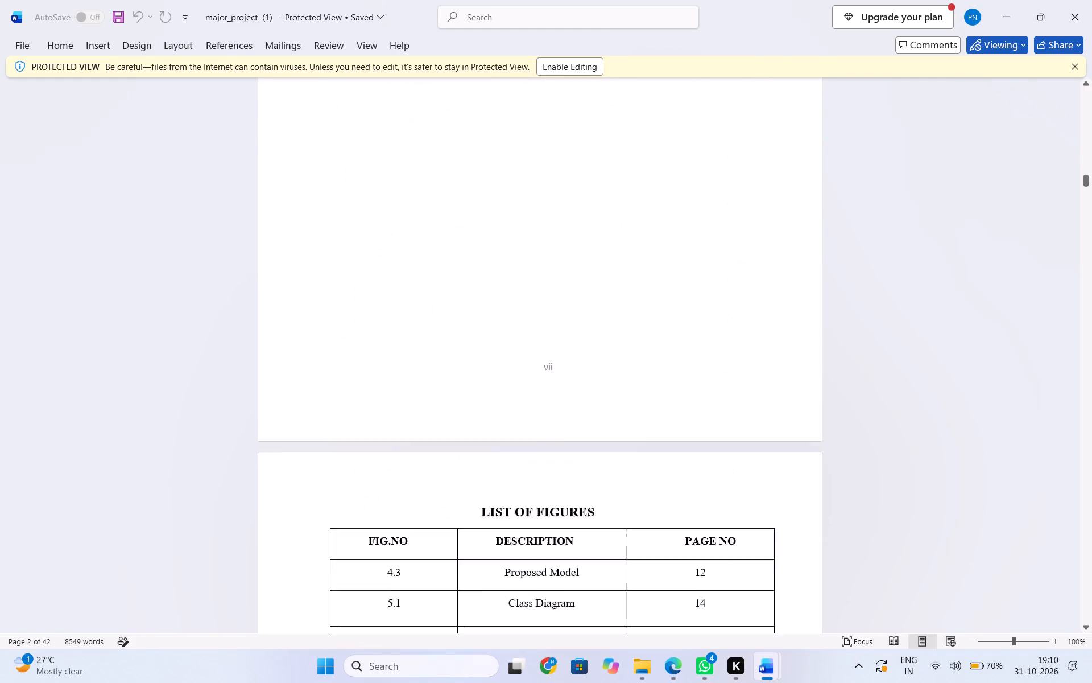
{"action": "scroll", "coordinate": [572, 400], "scroll_direction": "down", "scroll_amount": 1}
{"action": "scroll", "coordinate": [570, 397], "scroll_direction": "up", "scroll_amount": 2}
{"action": "left_click", "coordinate": [565, 411]}
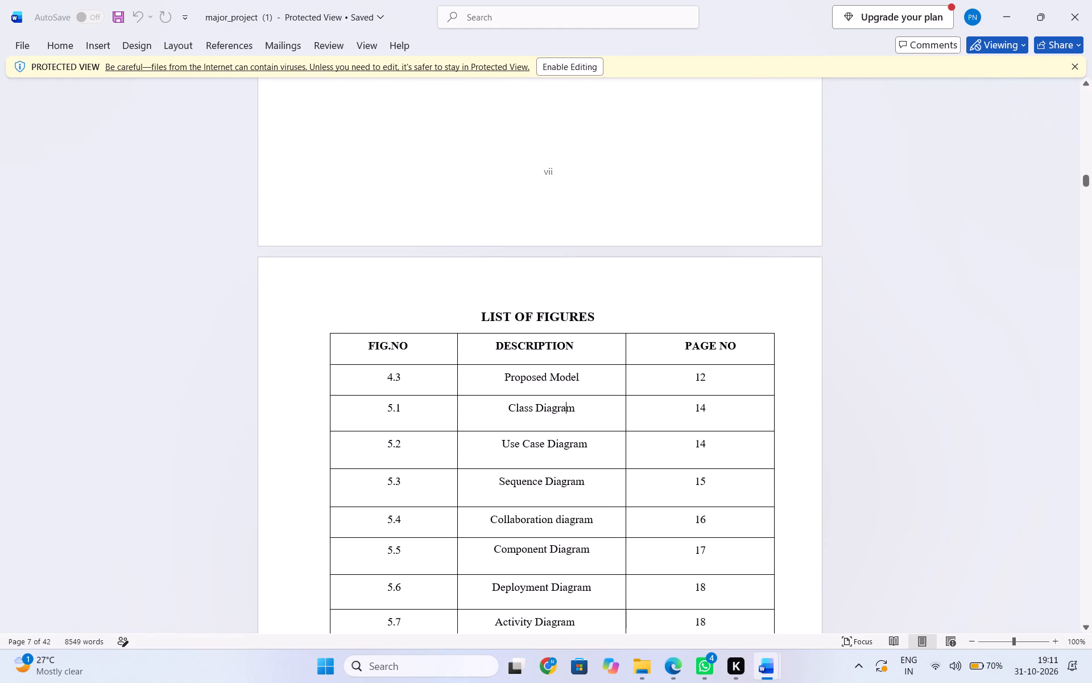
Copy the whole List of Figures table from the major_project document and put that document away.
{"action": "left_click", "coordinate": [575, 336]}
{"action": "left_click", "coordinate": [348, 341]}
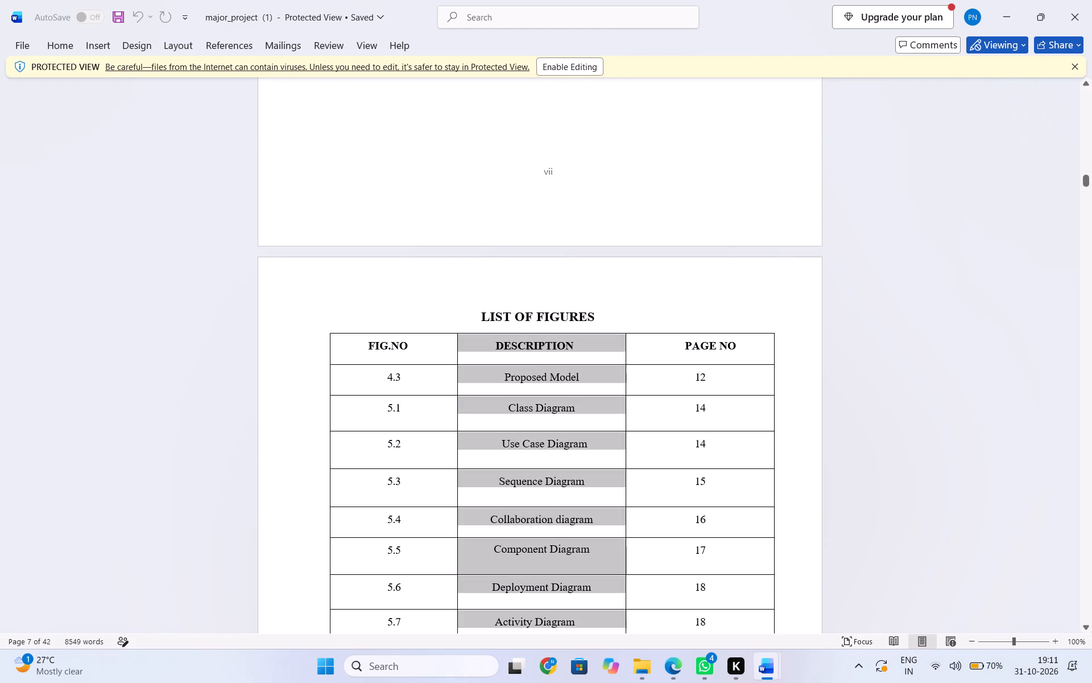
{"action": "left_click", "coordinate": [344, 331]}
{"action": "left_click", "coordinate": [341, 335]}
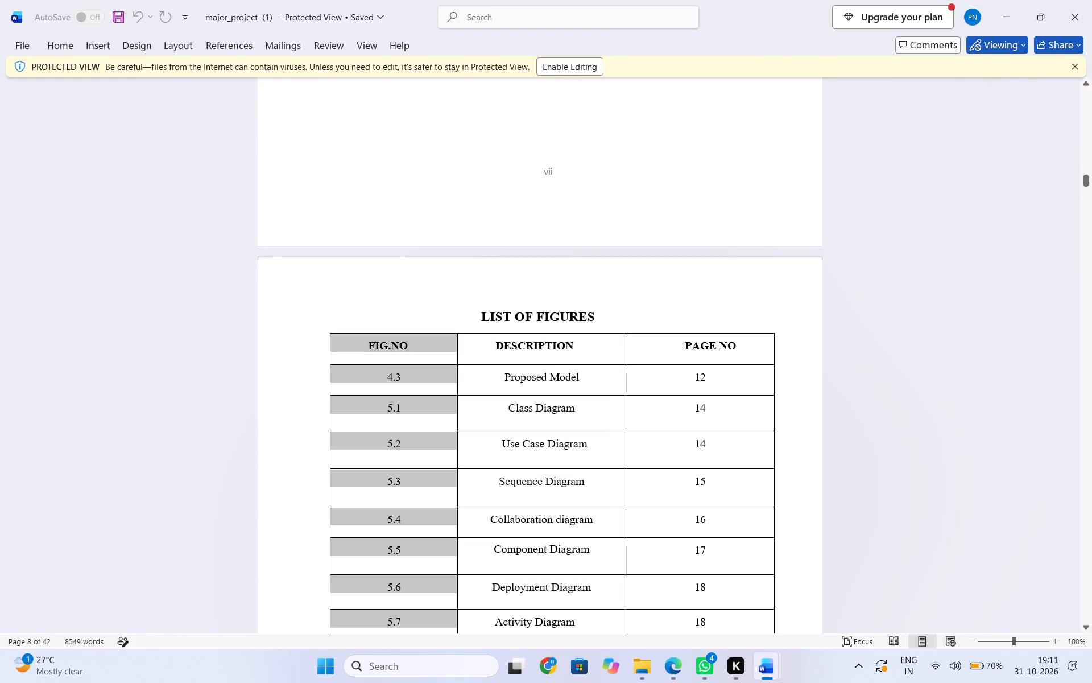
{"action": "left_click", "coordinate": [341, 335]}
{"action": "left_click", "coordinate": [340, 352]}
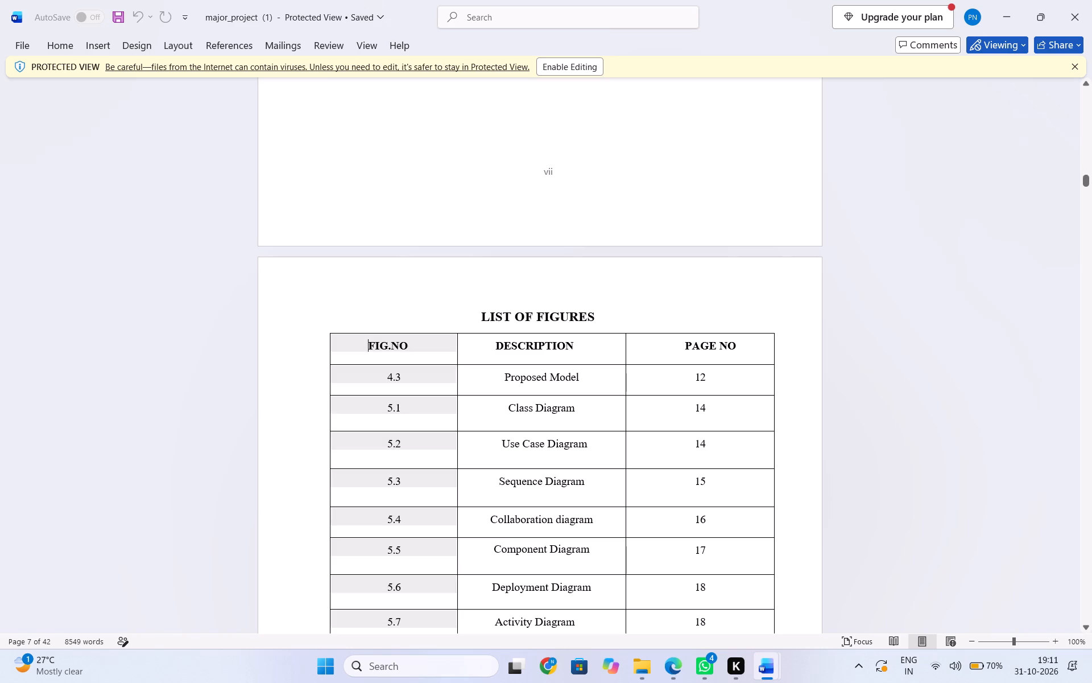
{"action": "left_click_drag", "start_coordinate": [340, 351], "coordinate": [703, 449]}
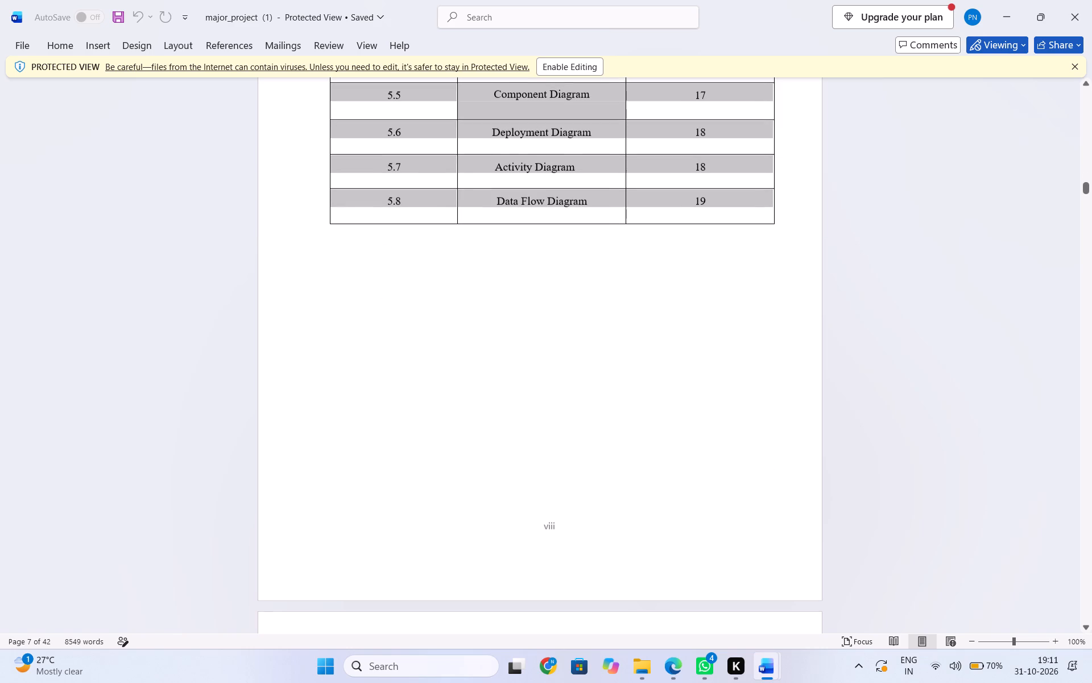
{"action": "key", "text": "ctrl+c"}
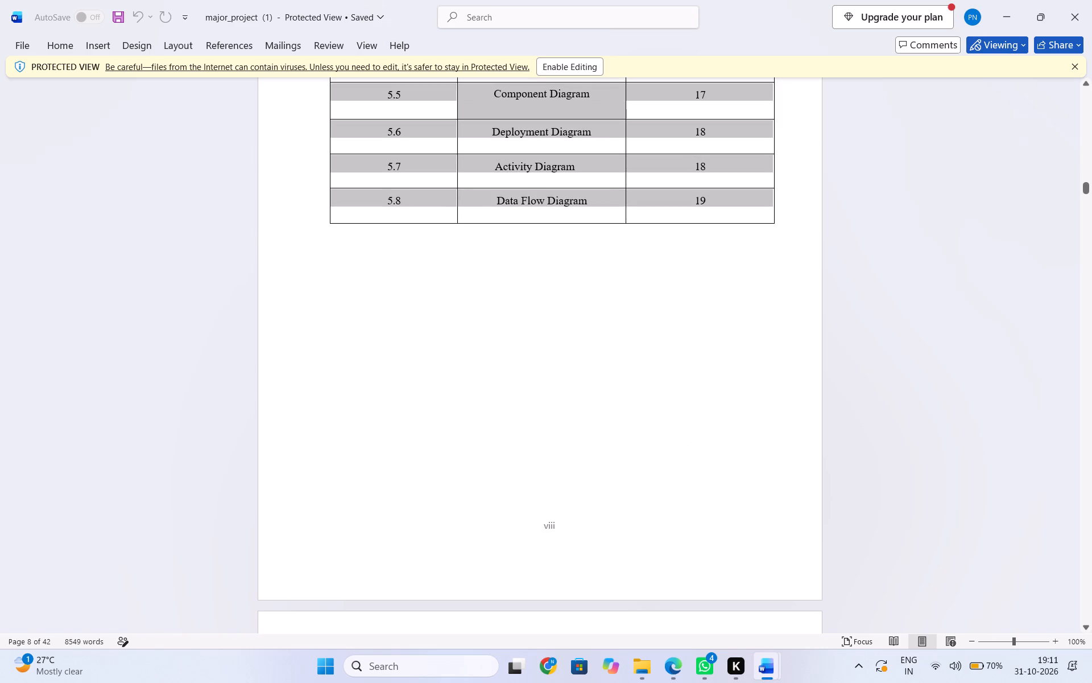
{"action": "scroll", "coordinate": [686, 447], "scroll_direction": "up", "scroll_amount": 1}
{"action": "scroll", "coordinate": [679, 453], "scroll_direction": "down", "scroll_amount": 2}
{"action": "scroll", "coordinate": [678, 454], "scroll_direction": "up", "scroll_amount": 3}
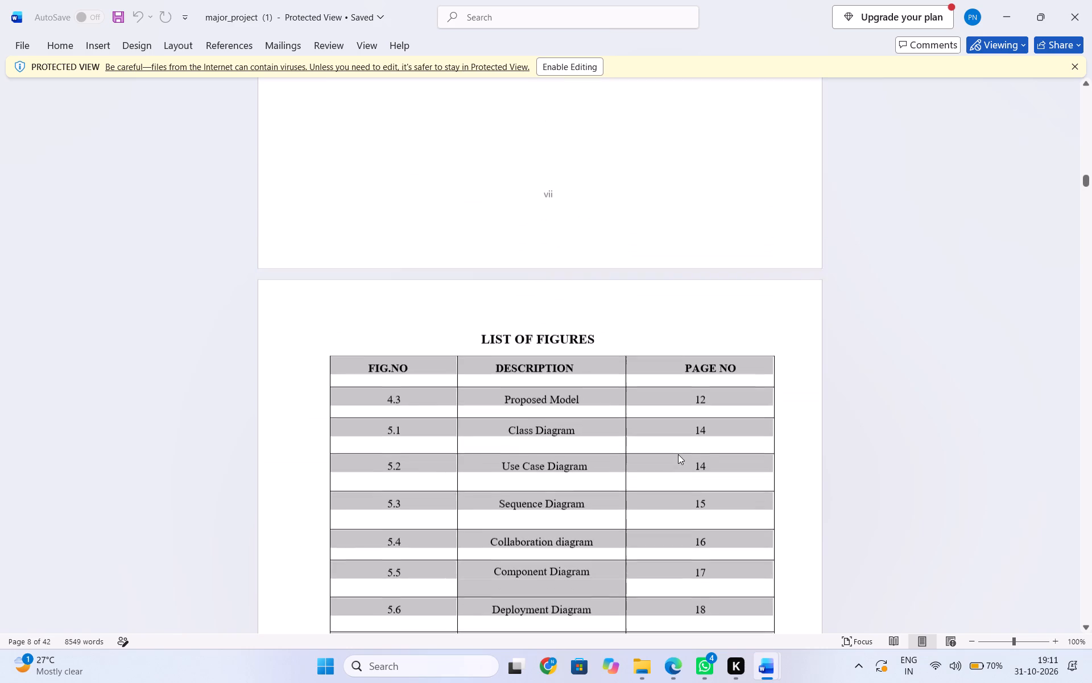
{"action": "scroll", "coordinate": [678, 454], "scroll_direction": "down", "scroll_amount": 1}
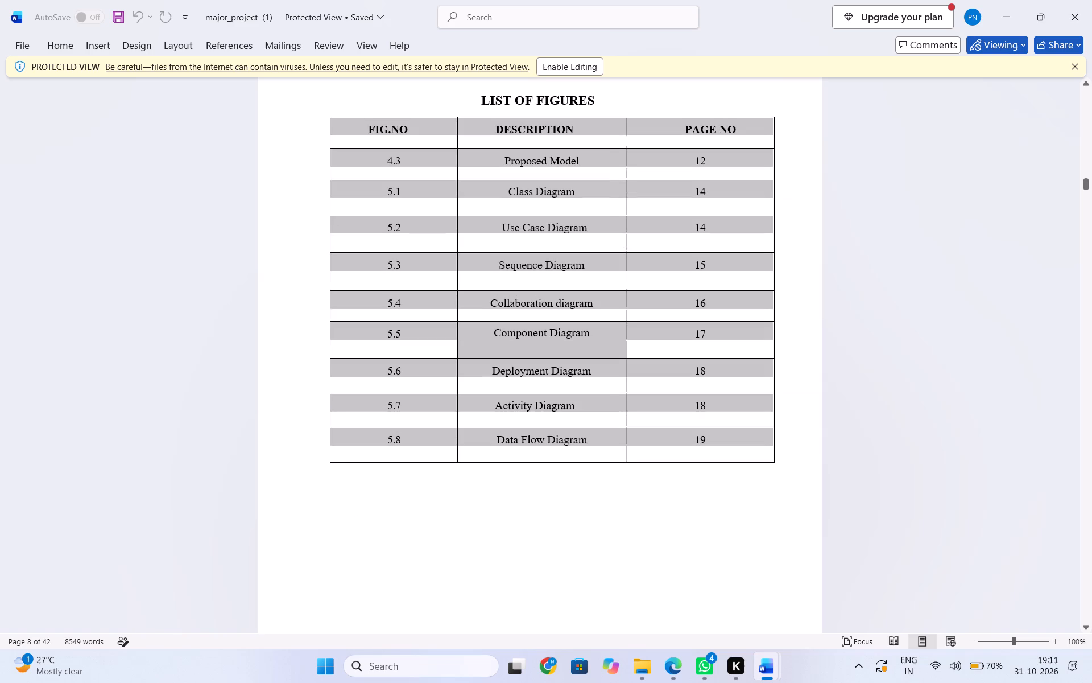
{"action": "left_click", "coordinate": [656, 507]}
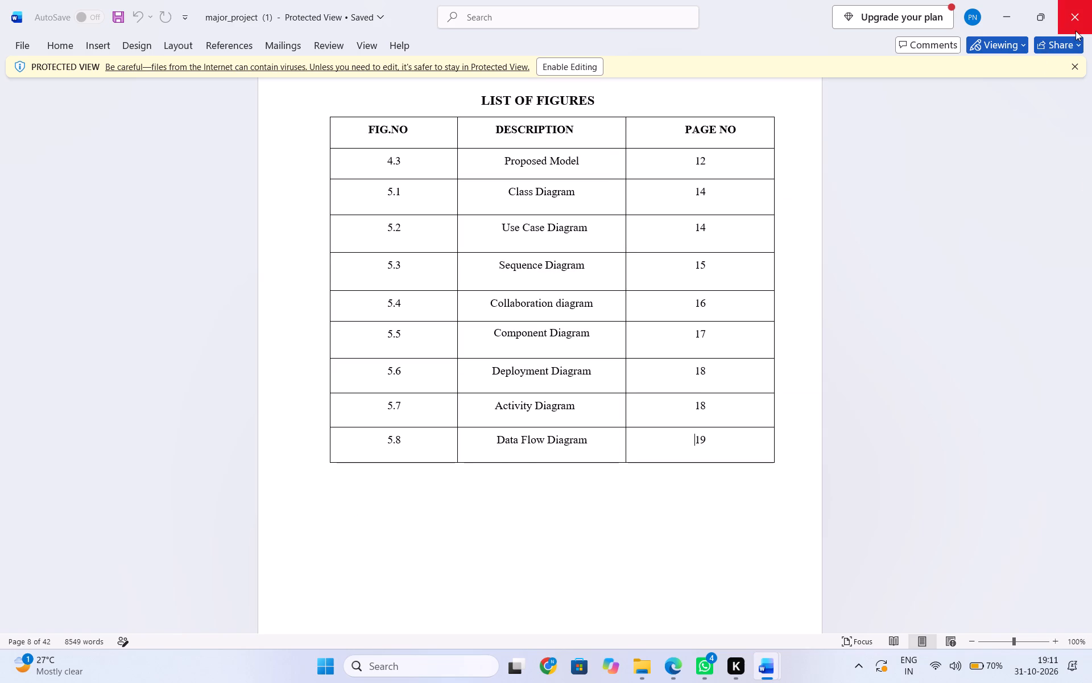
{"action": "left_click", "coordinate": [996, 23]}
Consult the diagram sections of the report and complete the description of figure 5.7 as "Deployment Diagram".
{"action": "scroll", "coordinate": [721, 527], "scroll_direction": "up", "scroll_amount": 1}
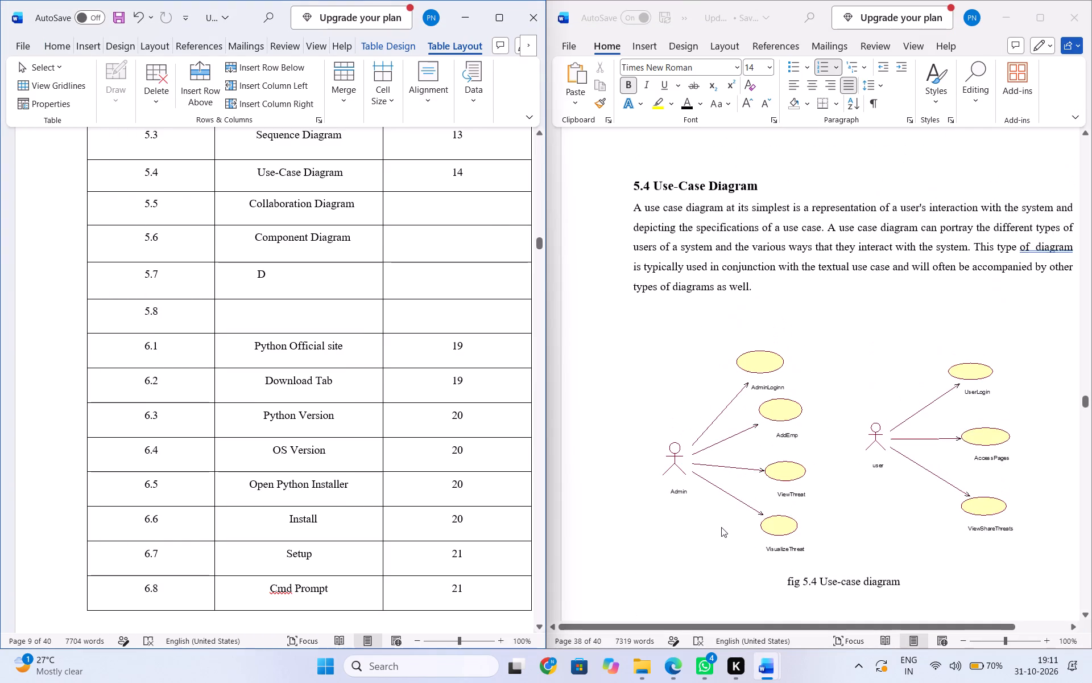
{"action": "scroll", "coordinate": [721, 527], "scroll_direction": "down", "scroll_amount": 1}
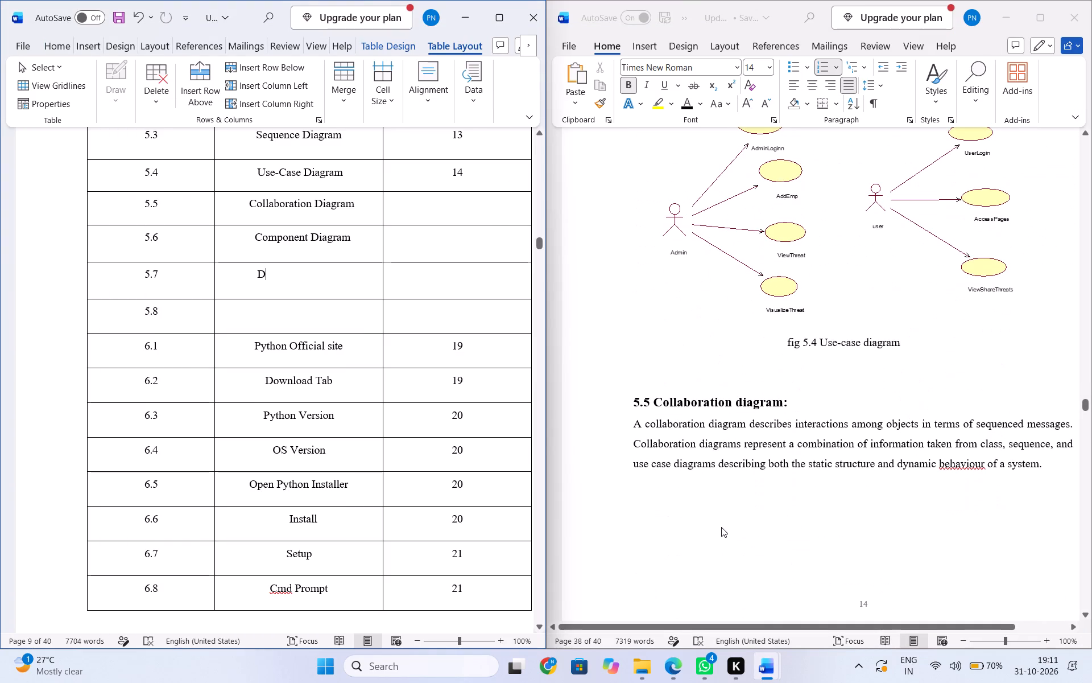
{"action": "scroll", "coordinate": [721, 527], "scroll_direction": "down", "scroll_amount": 5}
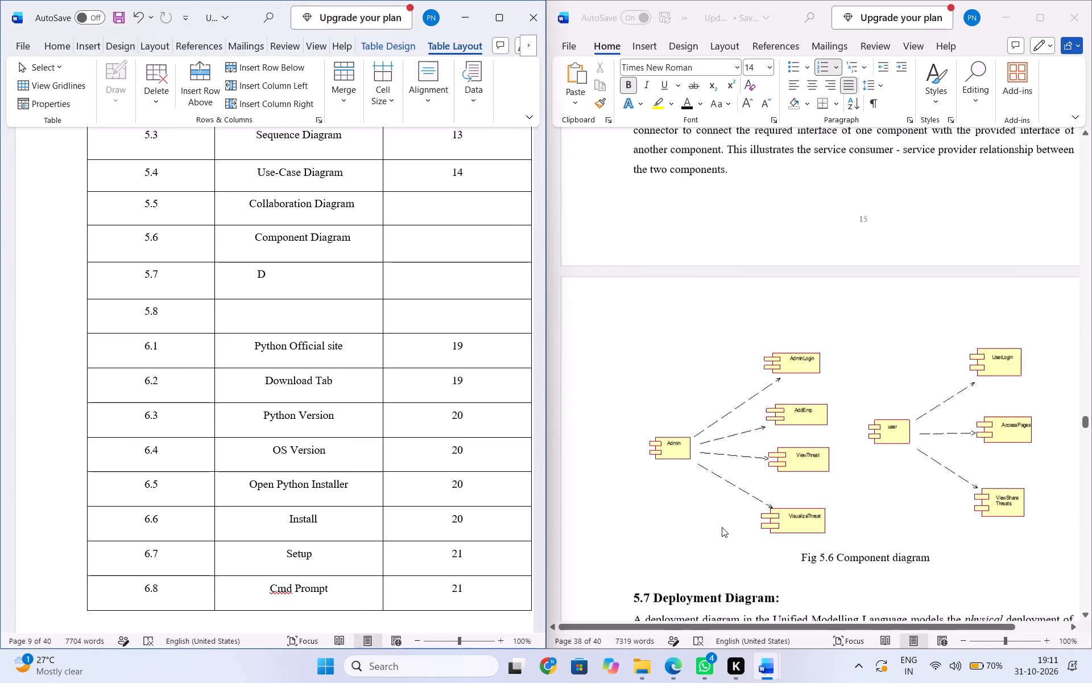
{"action": "scroll", "coordinate": [722, 527], "scroll_direction": "down", "scroll_amount": 1}
{"action": "type", "text": "epl"}
{"action": "type", "text": "oyment Diagram"}
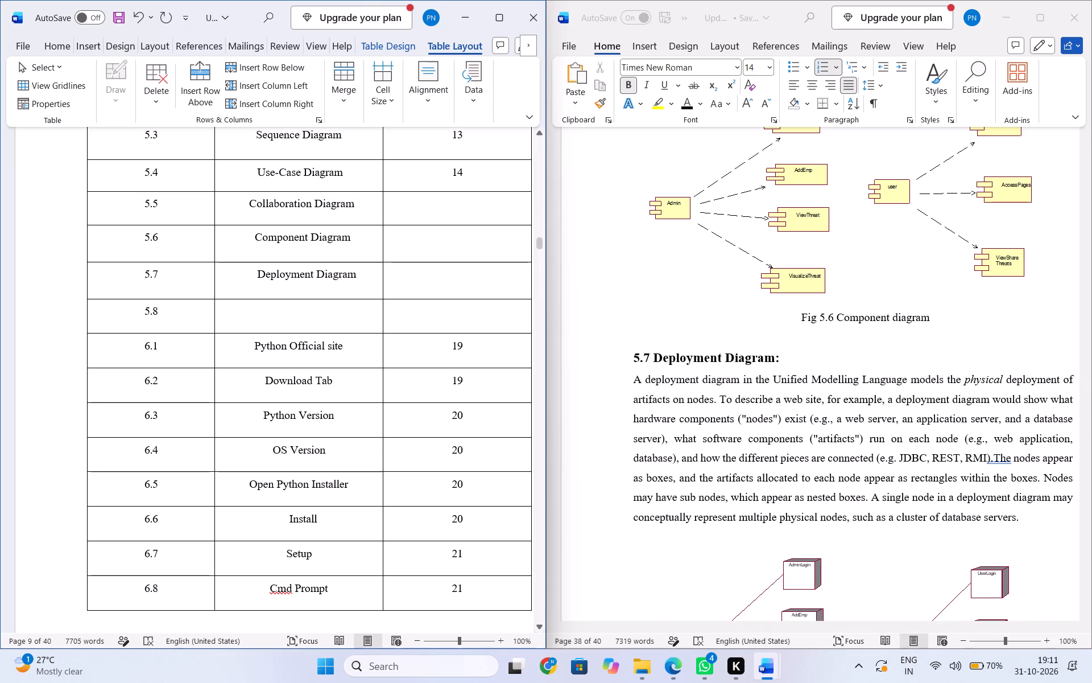
Enter page number 15 for figure 5.5 and check it against the Collaboration diagram pages in the report.
{"action": "left_click", "coordinate": [452, 209]}
{"action": "scroll", "coordinate": [650, 303], "scroll_direction": "up", "scroll_amount": 2}
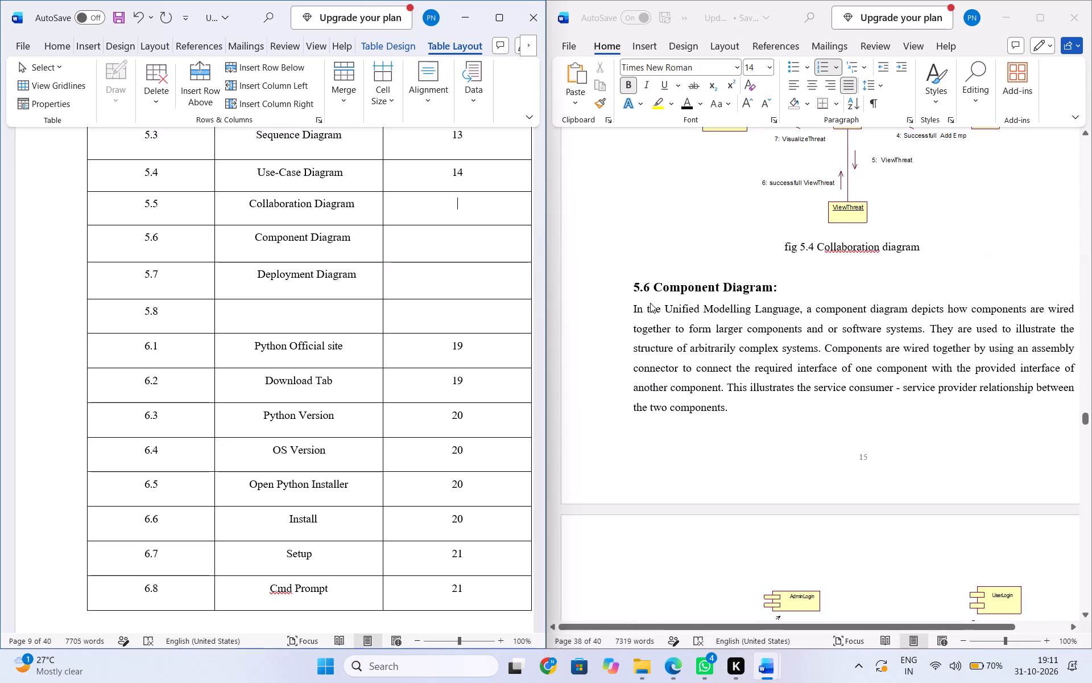
{"action": "type", "text": "15"}
{"action": "scroll", "coordinate": [847, 344], "scroll_direction": "up", "scroll_amount": 1}
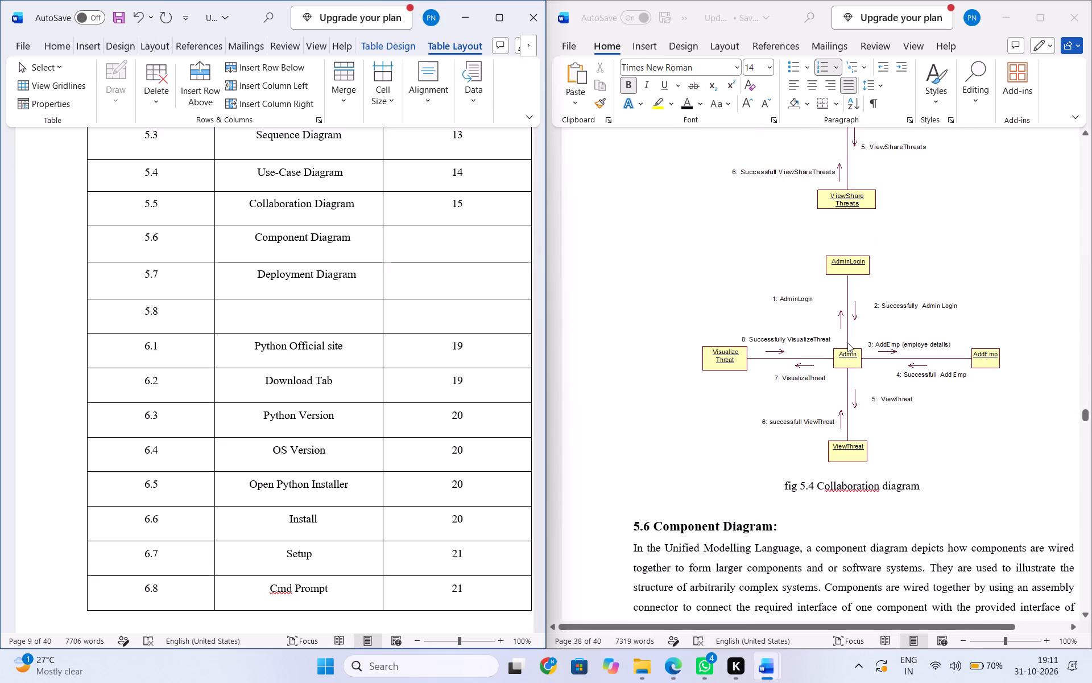
{"action": "scroll", "coordinate": [846, 343], "scroll_direction": "up", "scroll_amount": 2}
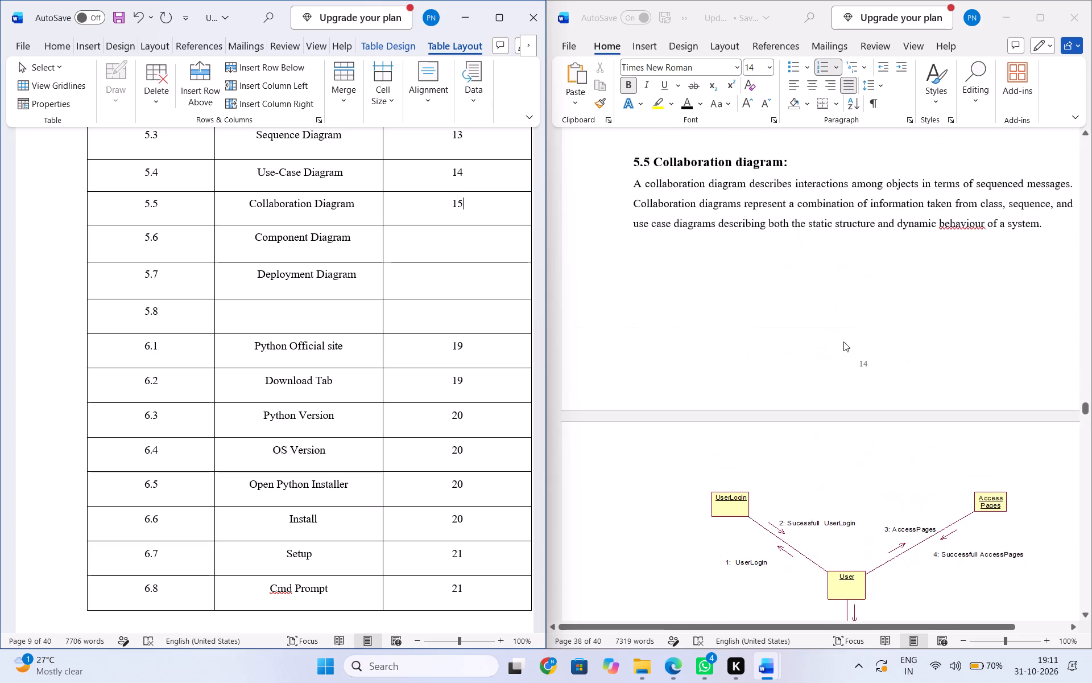
{"action": "scroll", "coordinate": [843, 341], "scroll_direction": "up", "scroll_amount": 1}
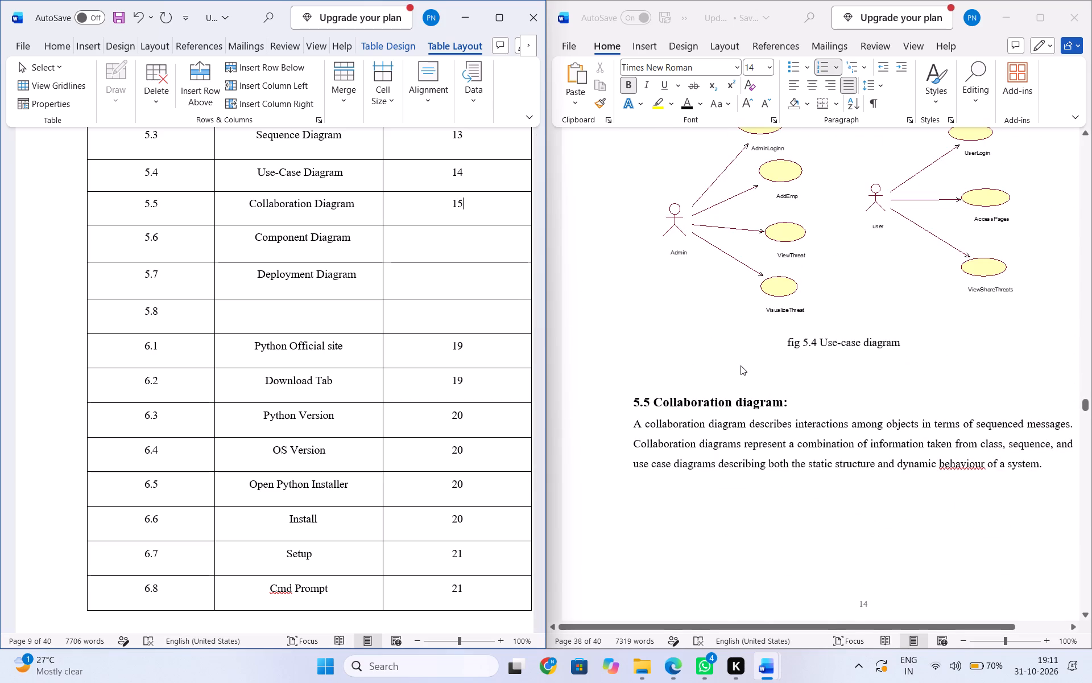
Enter page number 16 for figures 5.6 and 5.7 and page number 17 for figure 5.8.
{"action": "scroll", "coordinate": [741, 365], "scroll_direction": "down", "scroll_amount": 3}
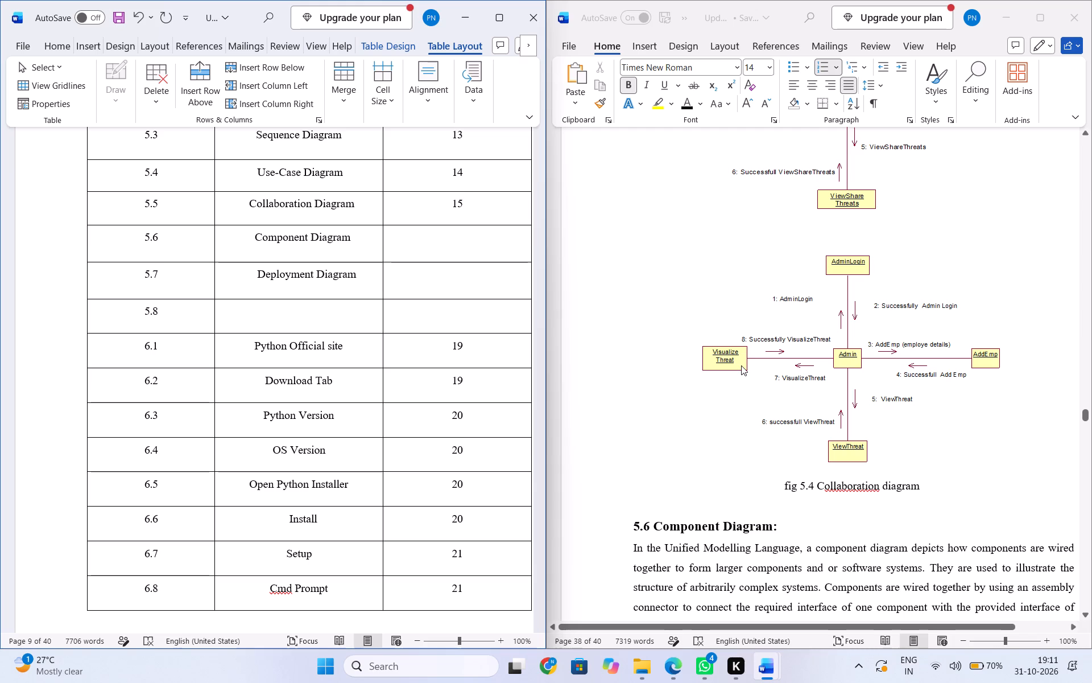
{"action": "scroll", "coordinate": [741, 365], "scroll_direction": "down", "scroll_amount": 2}
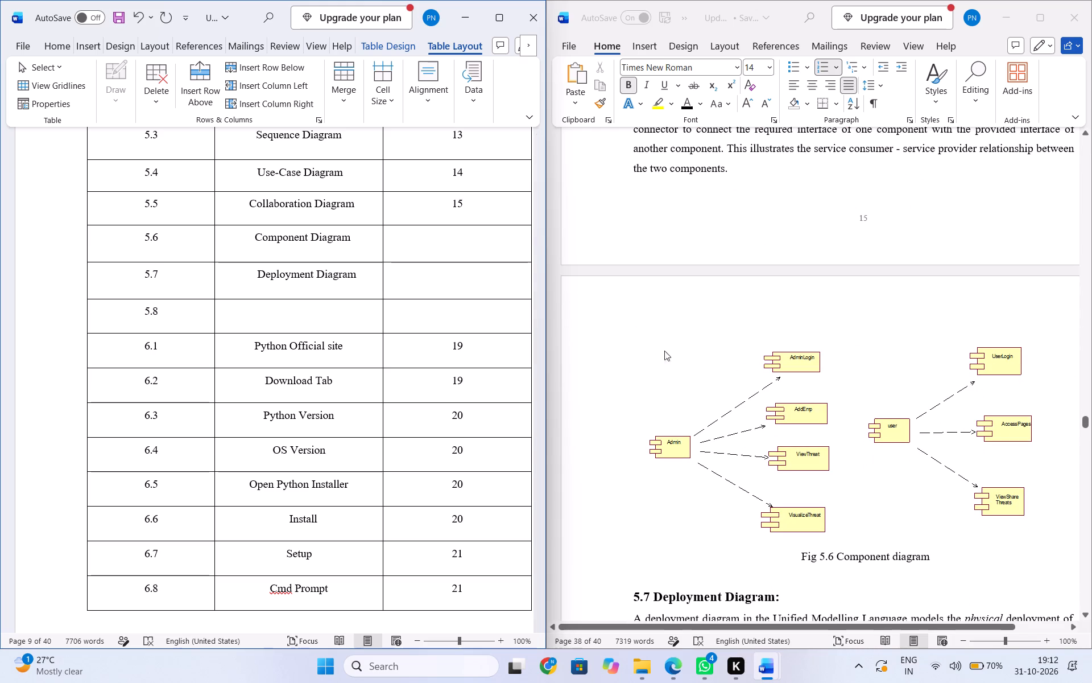
{"action": "left_click", "coordinate": [452, 242]}
{"action": "type", "text": "16"}
{"action": "scroll", "coordinate": [701, 301], "scroll_direction": "down", "scroll_amount": 2}
{"action": "left_click", "coordinate": [461, 285]}
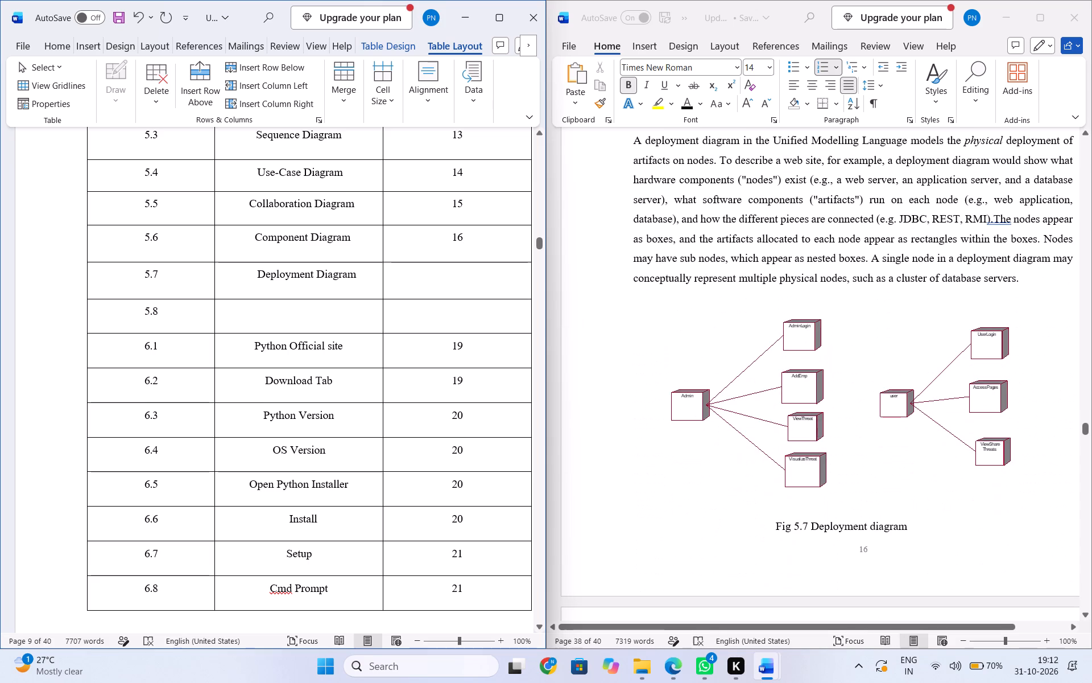
{"action": "type", "text": "16"}
{"action": "left_click", "coordinate": [461, 322]}
{"action": "key", "text": "1"}
{"action": "key", "text": "7"}
Enter "Data Flow Diagram" as the description of figure 5.8 in the List of Figures.
{"action": "left_click", "coordinate": [318, 316]}
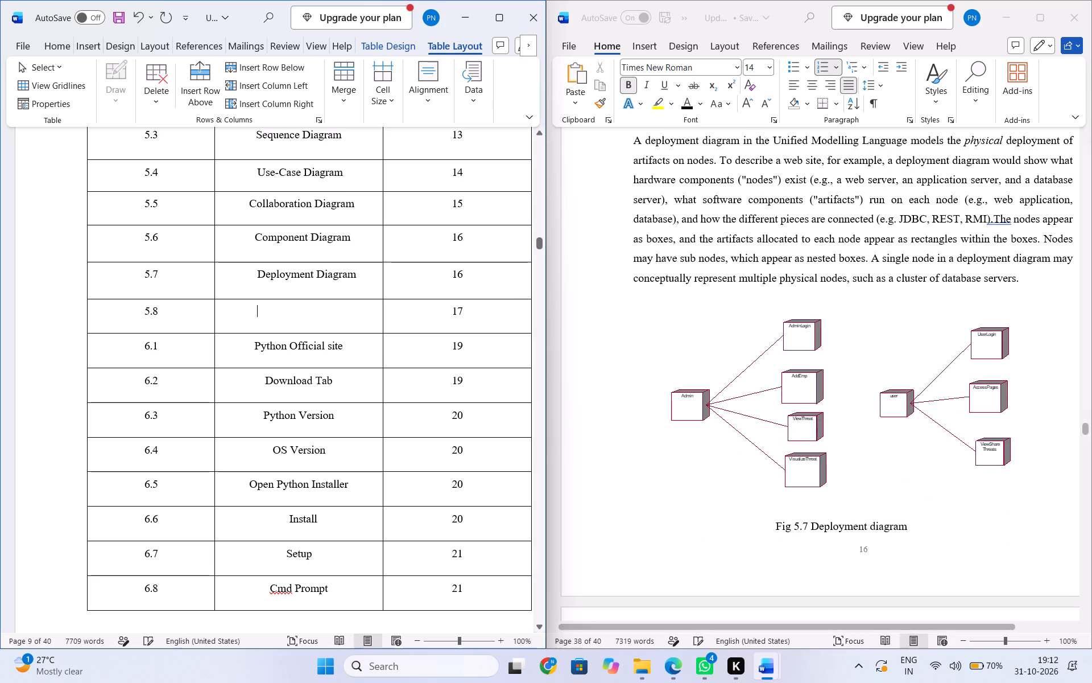
{"action": "key", "text": "shift+s"}
{"action": "key", "text": "shift+BackSpace"}
{"action": "type", "text": "Data Flow Du"}
{"action": "key", "text": "BackSpace"}
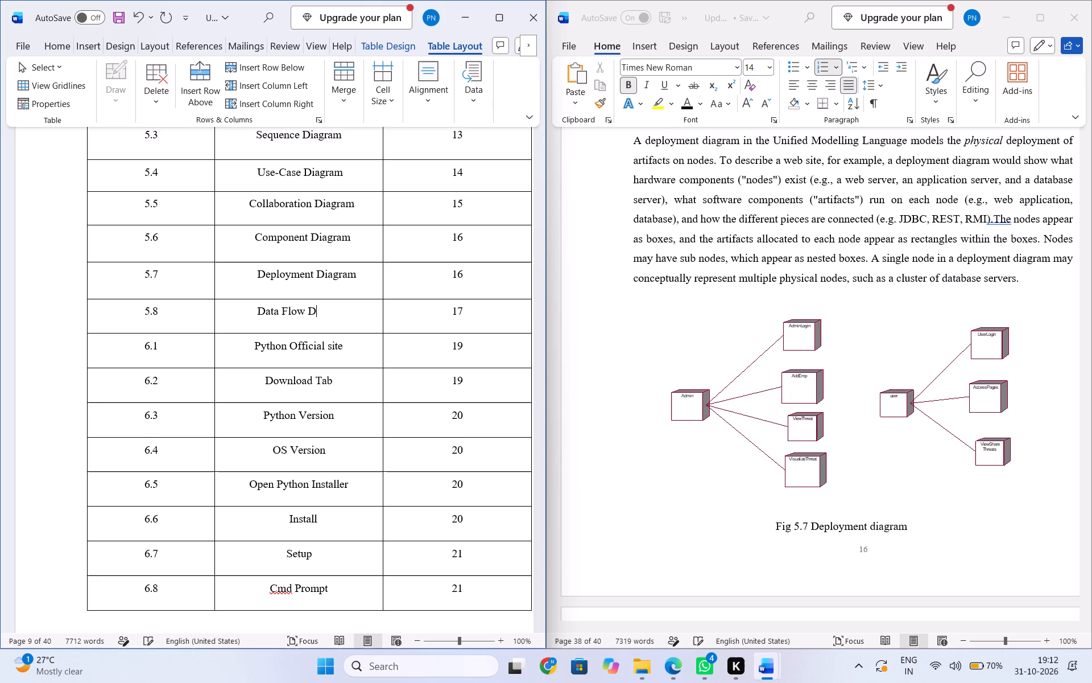
{"action": "type", "text": "iagram"}
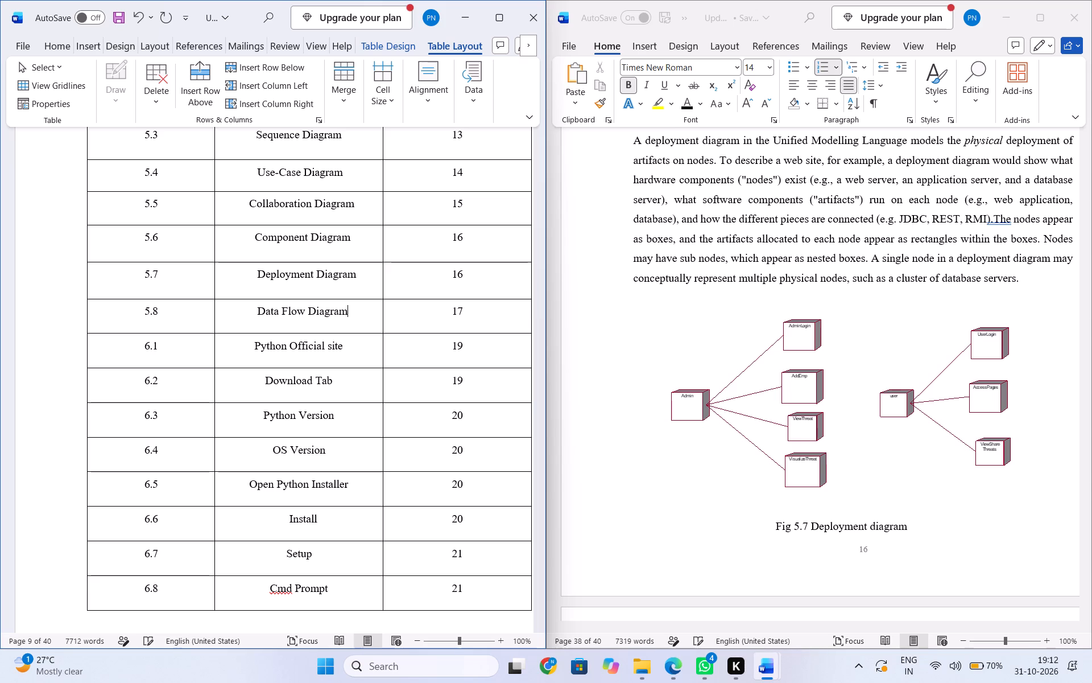
Find the Python official site figure in the report and set the page number of figure 6.1 to 20.
{"action": "scroll", "coordinate": [791, 515], "scroll_direction": "down", "scroll_amount": 5}
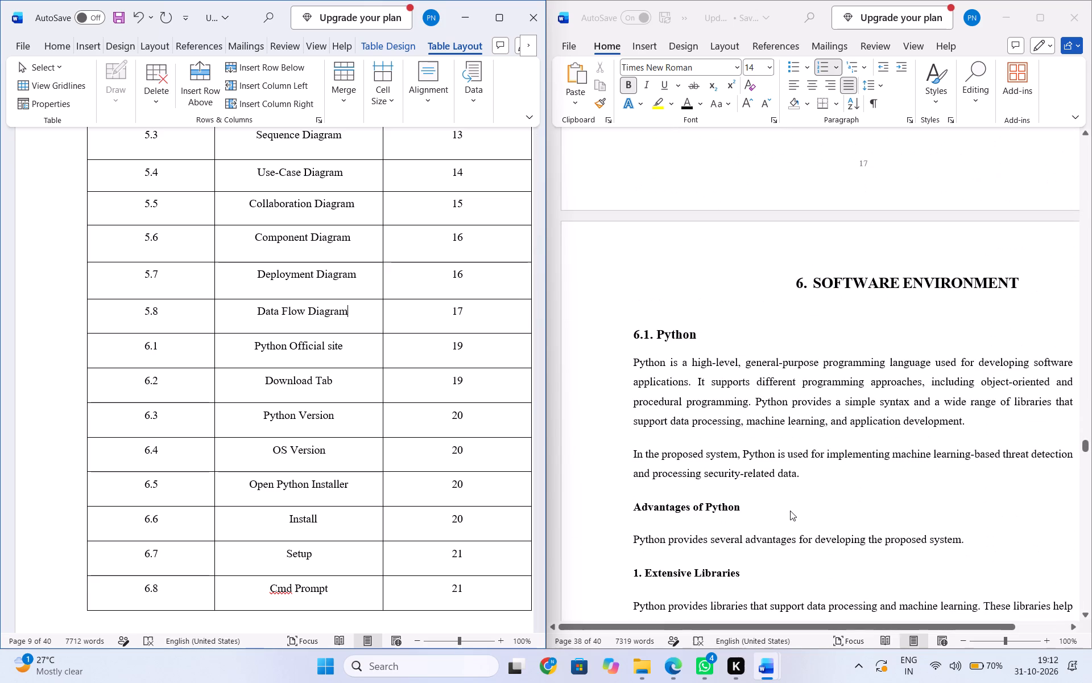
{"action": "scroll", "coordinate": [789, 495], "scroll_direction": "down", "scroll_amount": 3}
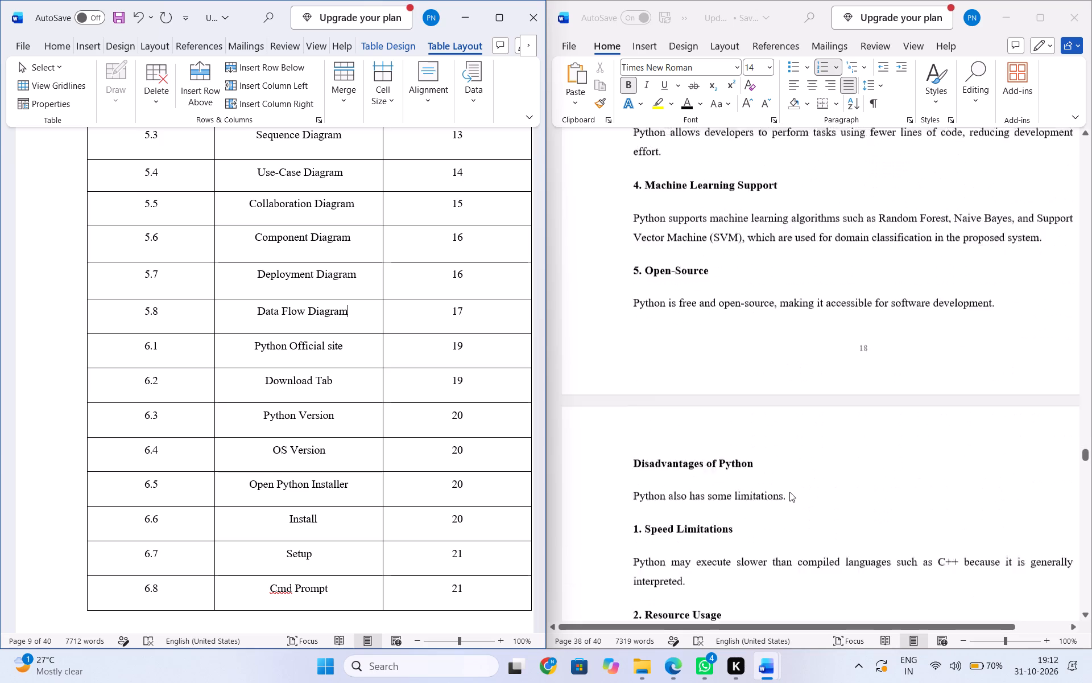
{"action": "scroll", "coordinate": [789, 492], "scroll_direction": "down", "scroll_amount": 6}
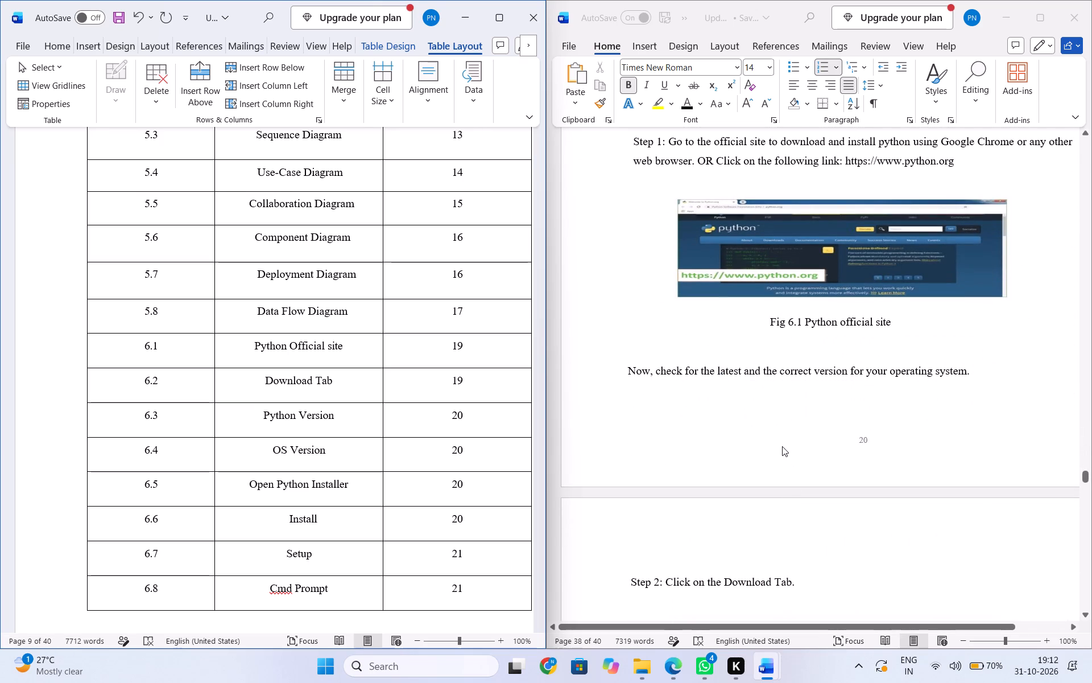
{"action": "scroll", "coordinate": [781, 447], "scroll_direction": "down", "scroll_amount": 1}
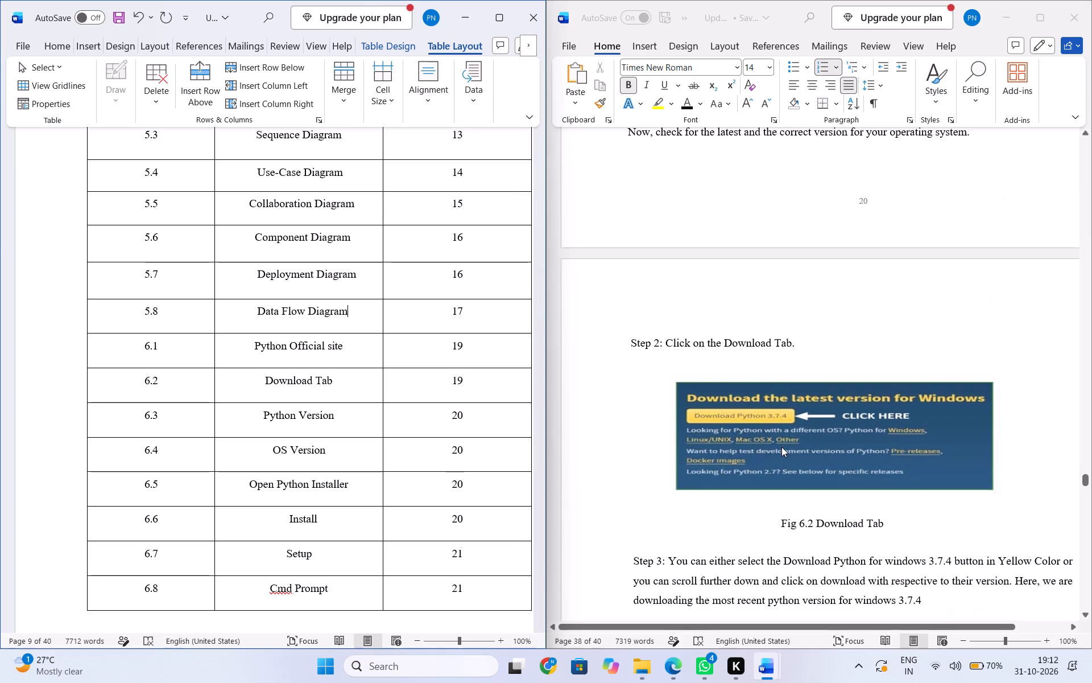
{"action": "left_click", "coordinate": [462, 349]}
{"action": "key", "text": "BackSpace"}
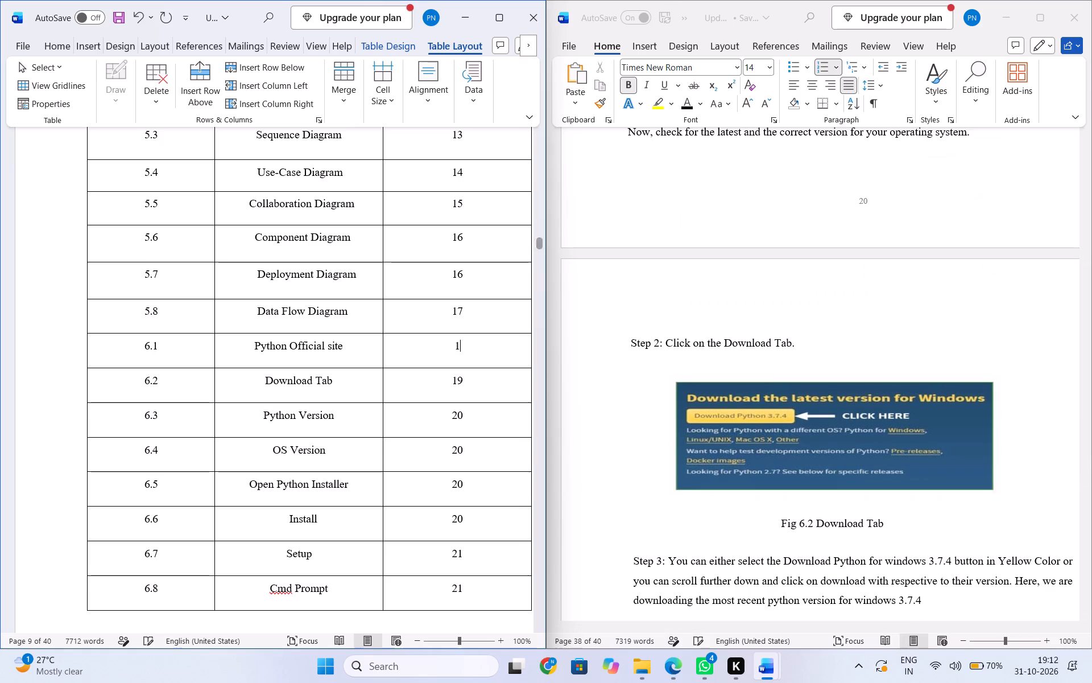
{"action": "key", "text": "BackSpace"}
{"action": "type", "text": "20"}
Set the page numbers of figures 6.2 Download Tab and 6.3 Python Version to 21, matching the report.
{"action": "left_click", "coordinate": [465, 386]}
{"action": "key", "text": "BackSpace"}
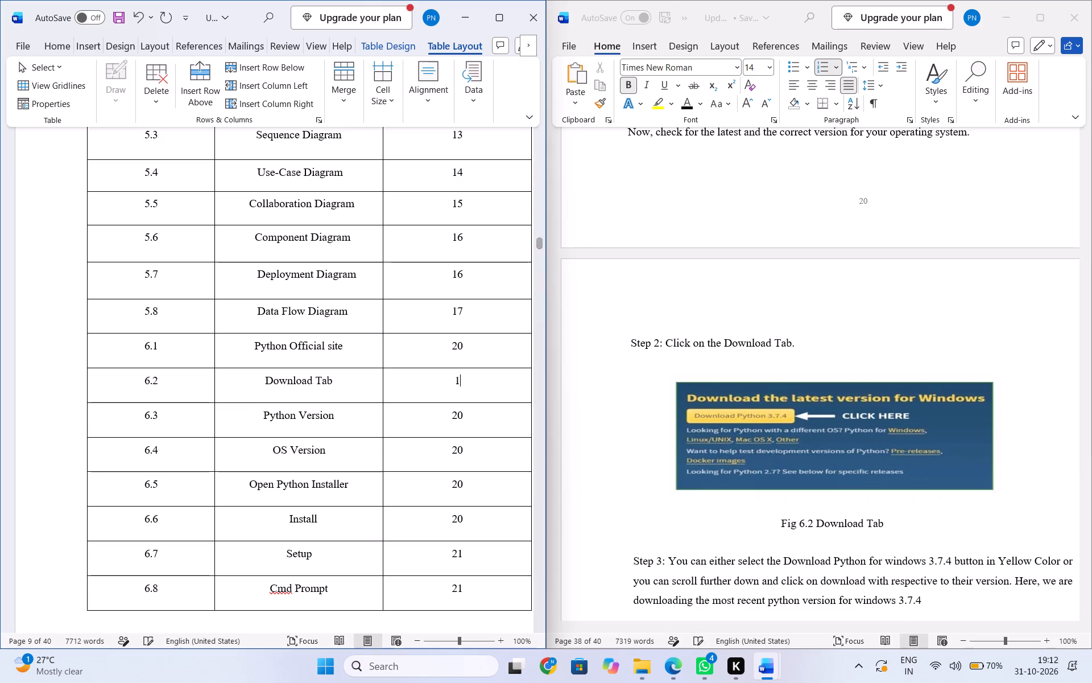
{"action": "key", "text": "BackSpace"}
{"action": "type", "text": "20"}
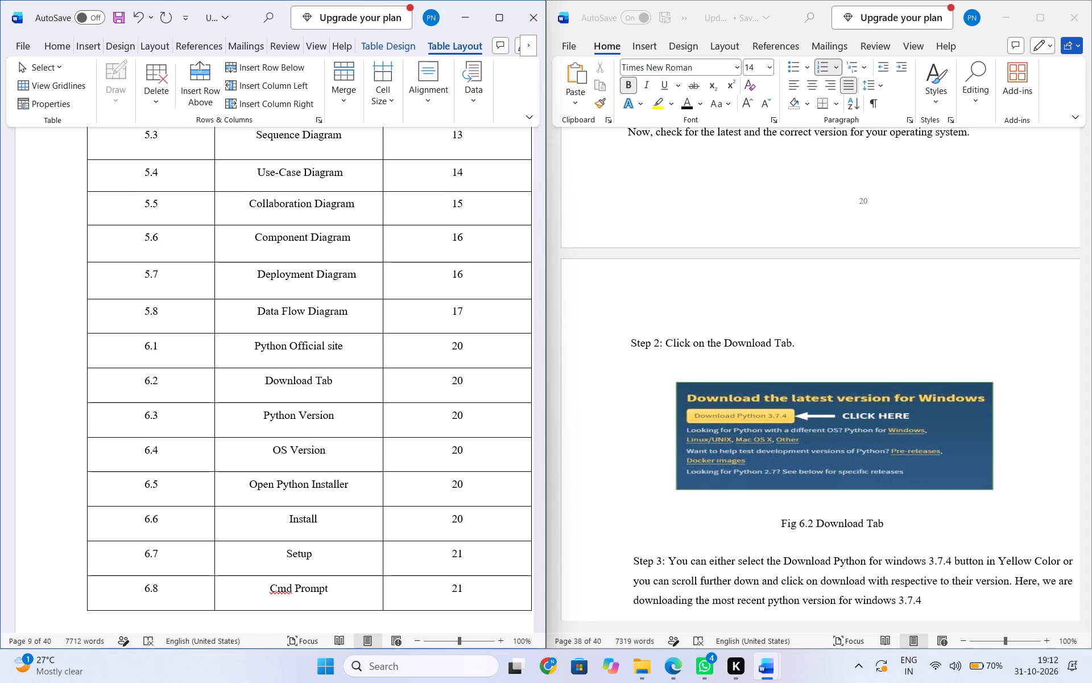
{"action": "key", "text": "BackSpace"}
{"action": "key", "text": "1"}
{"action": "scroll", "coordinate": [769, 505], "scroll_direction": "down", "scroll_amount": 2}
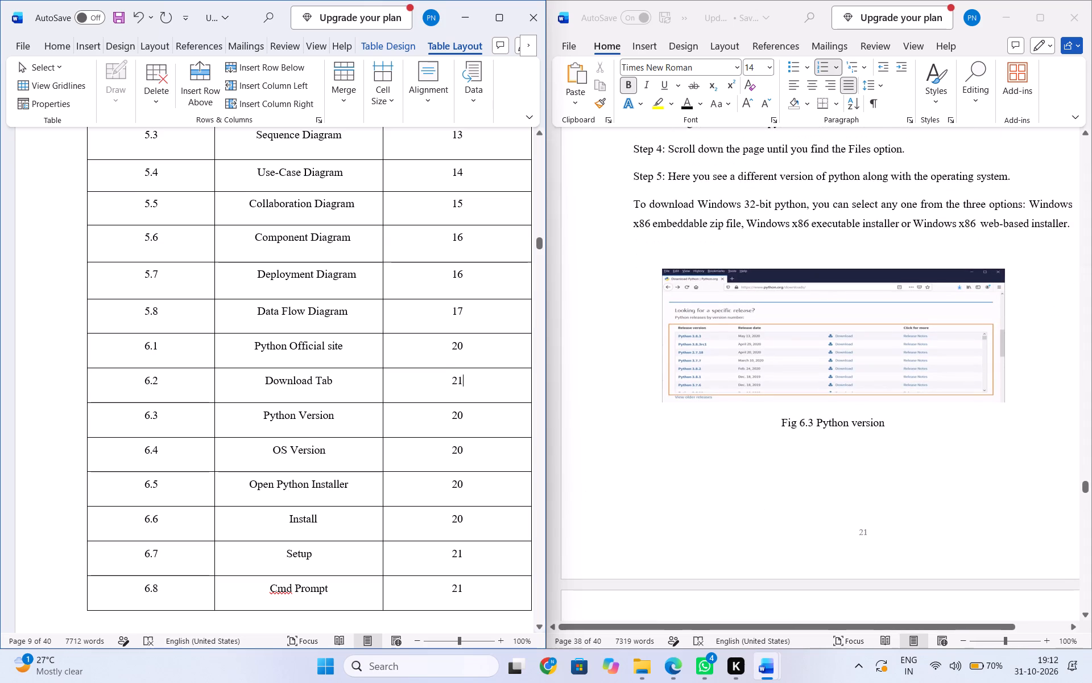
{"action": "left_click", "coordinate": [464, 421]}
{"action": "key", "text": "BackSpace"}
{"action": "key", "text": "1"}
Check the OS version, installer and install figures in the report and set page number 22 for figures 6.4, 6.5 and 6.6.
{"action": "scroll", "coordinate": [794, 461], "scroll_direction": "down", "scroll_amount": 1}
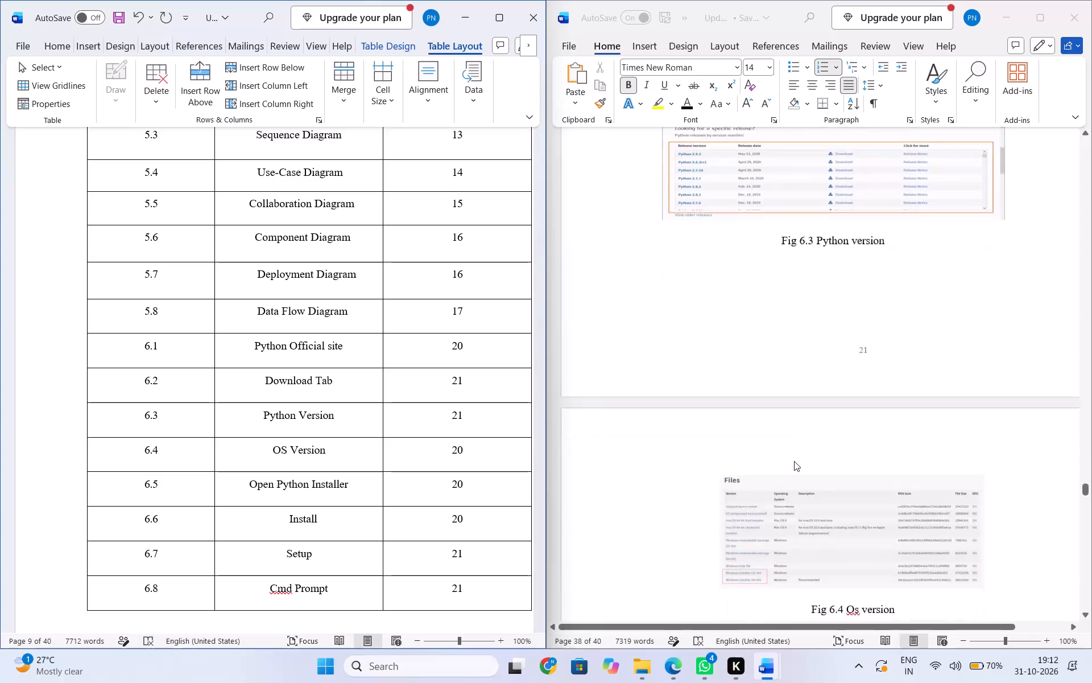
{"action": "scroll", "coordinate": [794, 461], "scroll_direction": "down", "scroll_amount": 3}
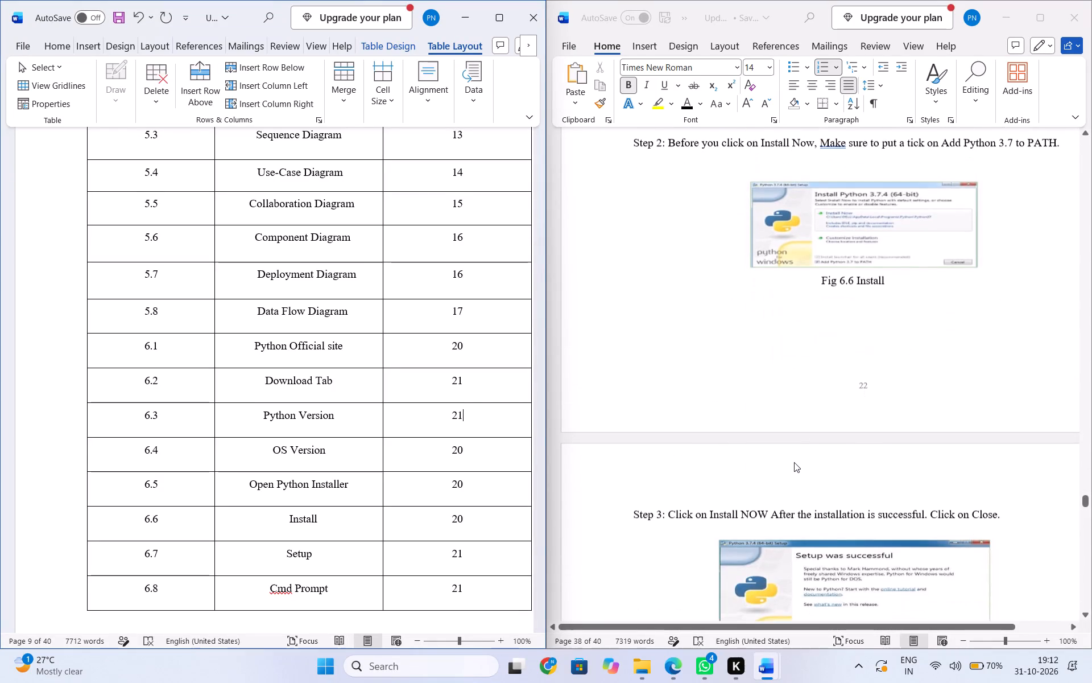
{"action": "scroll", "coordinate": [794, 462], "scroll_direction": "up", "scroll_amount": 1}
{"action": "scroll", "coordinate": [794, 462], "scroll_direction": "down", "scroll_amount": 1}
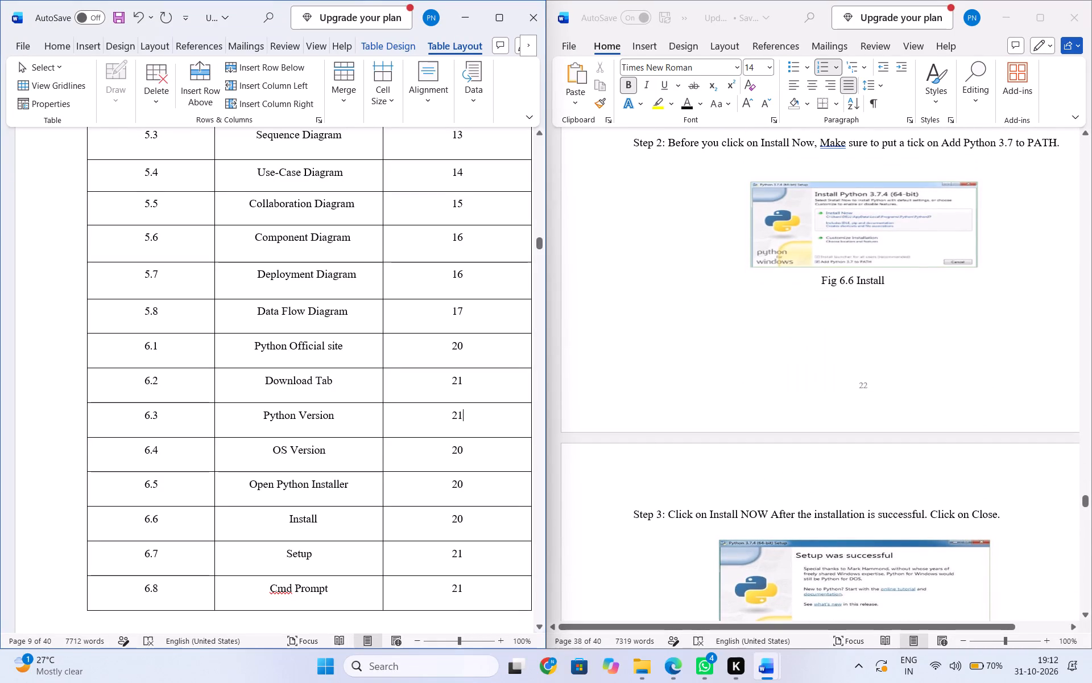
{"action": "left_click", "coordinate": [469, 454]}
{"action": "key", "text": "BackSpace"}
{"action": "key", "text": "2"}
{"action": "key", "text": "Down"}
{"action": "key", "text": "BackSpace"}
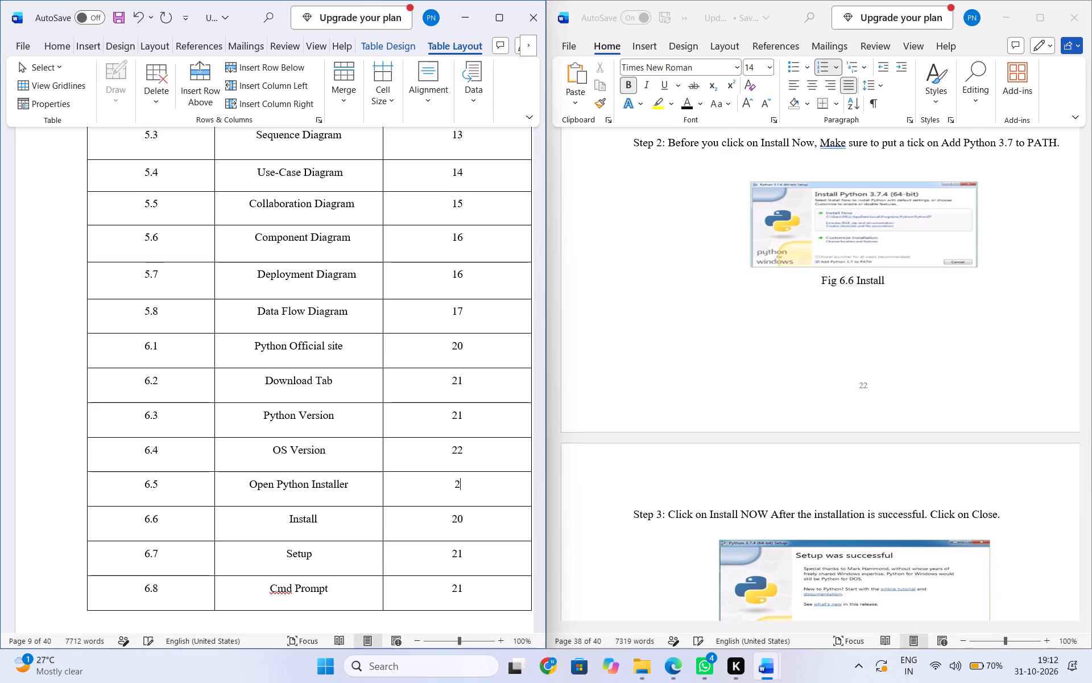
{"action": "key", "text": "2"}
{"action": "key", "text": "Down"}
{"action": "key", "text": "BackSpace"}
{"action": "key", "text": "2"}
Set page number 23 for figures 6.7 Setup, 6.8 Cmd Prompt and 6.9 Python-v, following the report.
{"action": "scroll", "coordinate": [763, 435], "scroll_direction": "down", "scroll_amount": 1}
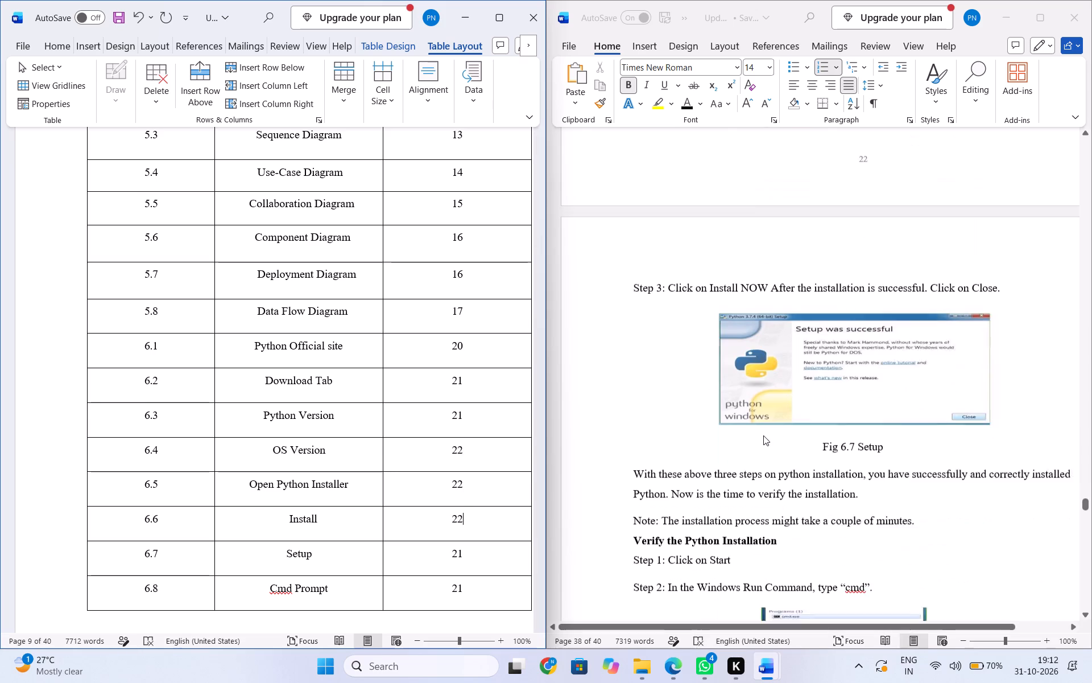
{"action": "left_click", "coordinate": [468, 550]}
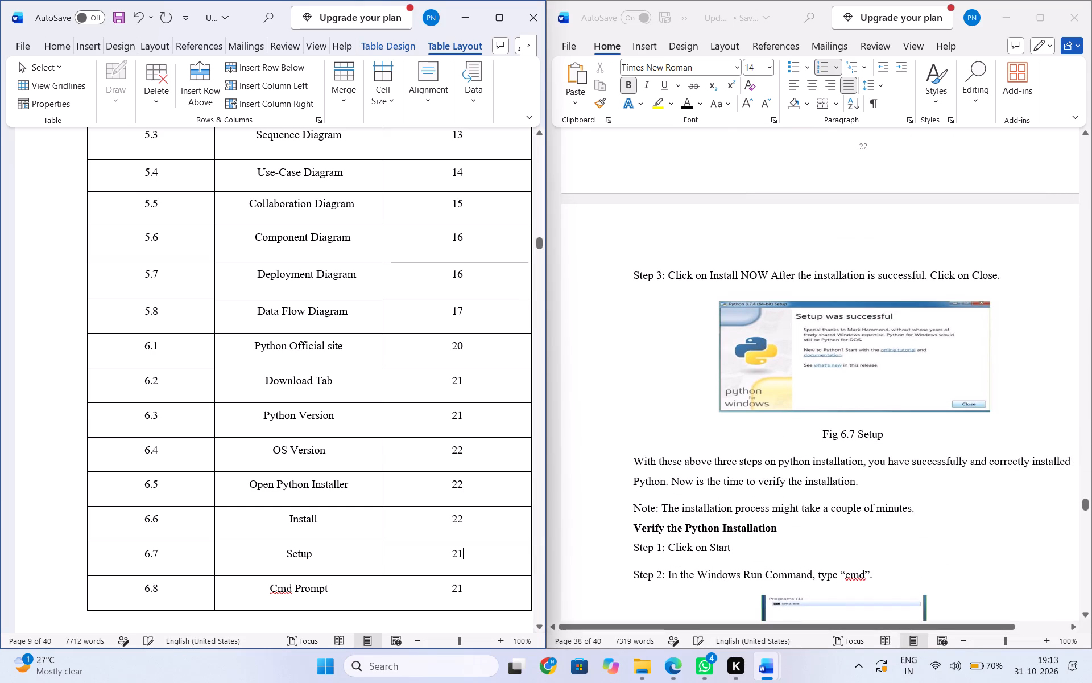
{"action": "key", "text": "BackSpace"}
{"action": "key", "text": "3"}
{"action": "scroll", "coordinate": [682, 505], "scroll_direction": "down", "scroll_amount": 2}
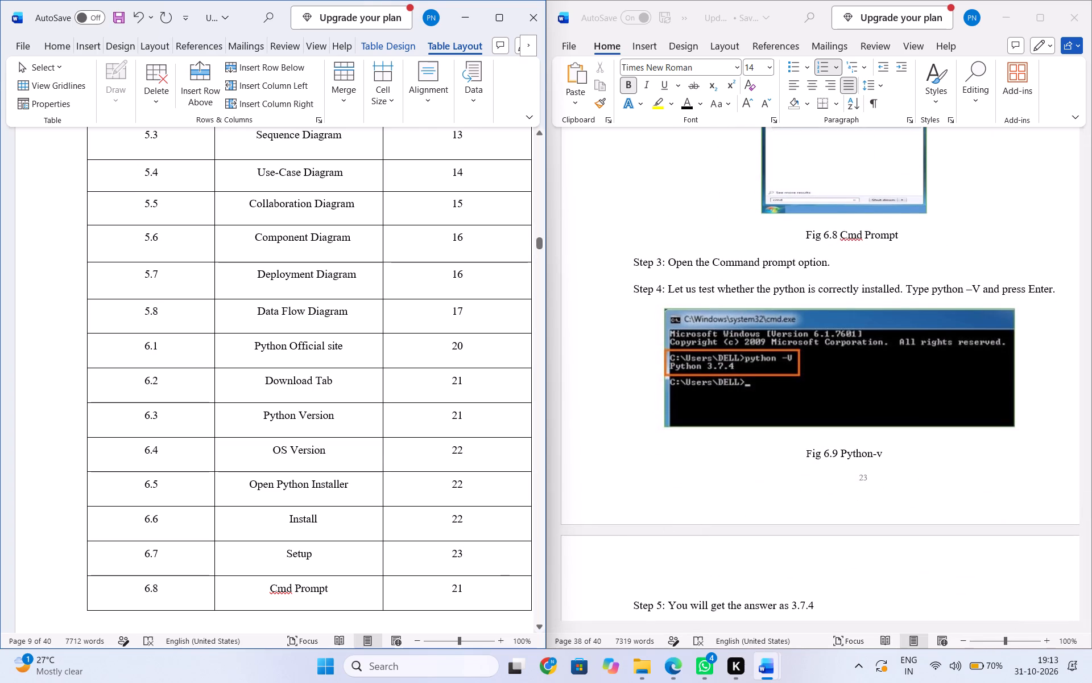
{"action": "left_click", "coordinate": [473, 593]}
{"action": "key", "text": "BackSpace"}
{"action": "key", "text": "3"}
{"action": "scroll", "coordinate": [473, 593], "scroll_direction": "down", "scroll_amount": 1}
{"action": "left_click", "coordinate": [472, 569]}
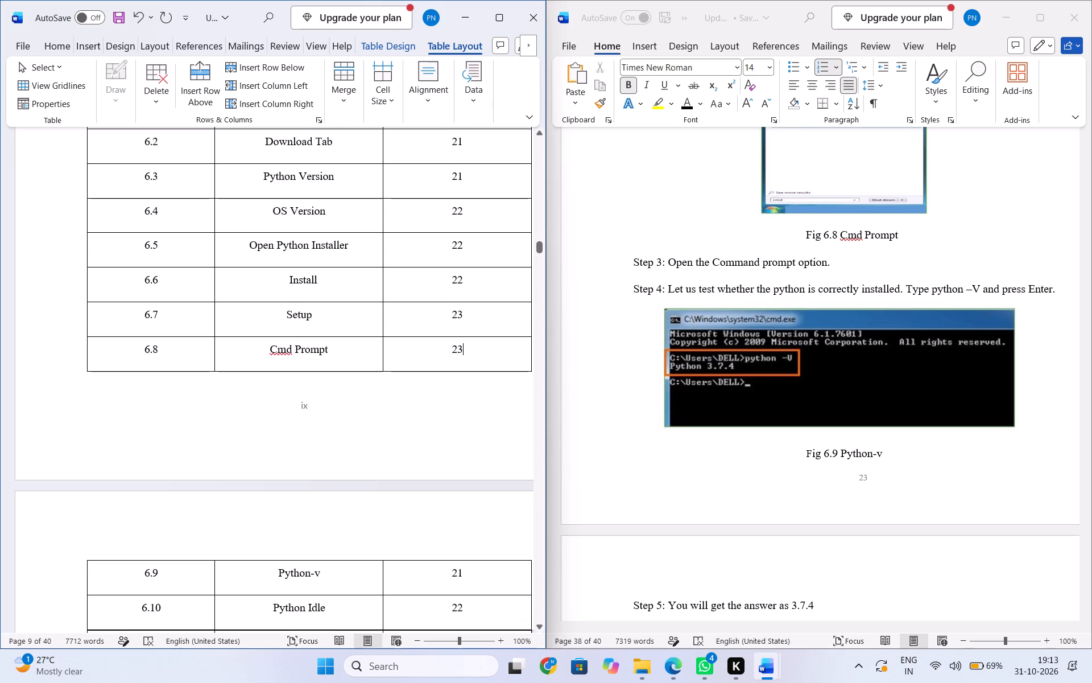
{"action": "key", "text": "BackSpace"}
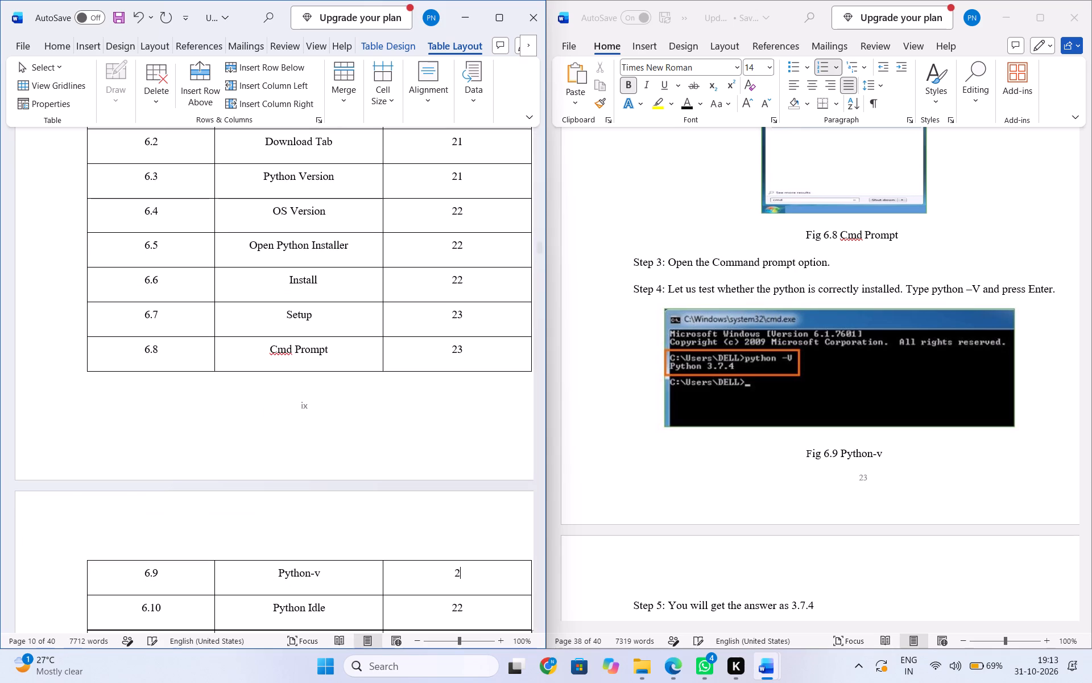
{"action": "key", "text": "3"}
Set page number 24 for figures 6.10 Python Idle and 6.11 Start Python, following the report.
{"action": "scroll", "coordinate": [724, 524], "scroll_direction": "down", "scroll_amount": 2}
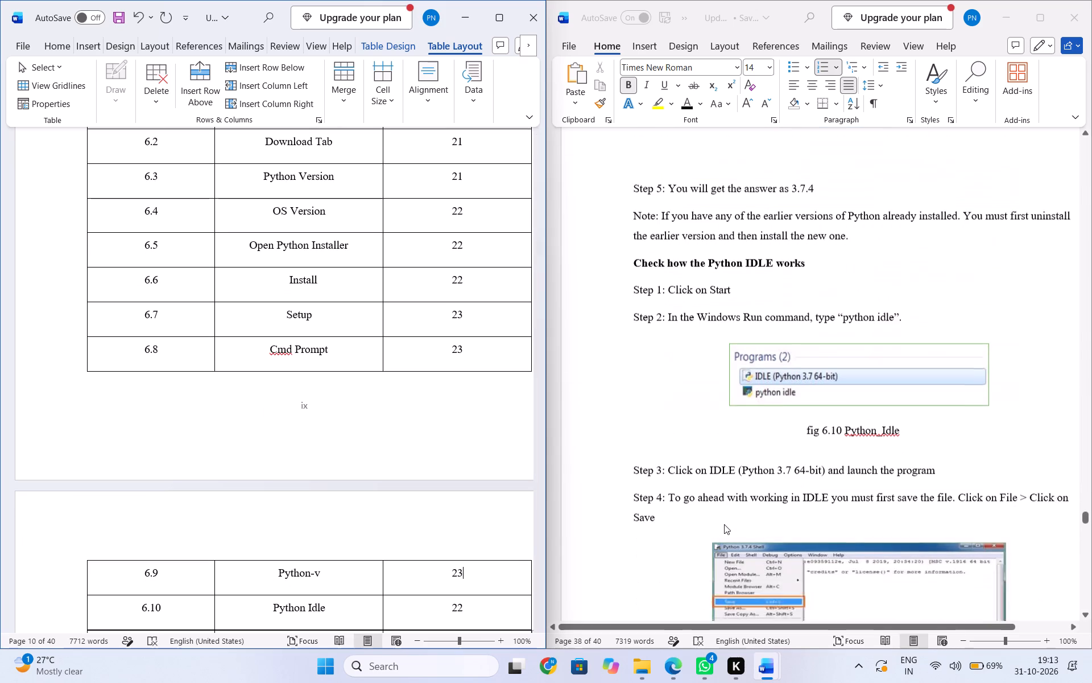
{"action": "left_click", "coordinate": [456, 612]}
{"action": "left_click", "coordinate": [467, 612]}
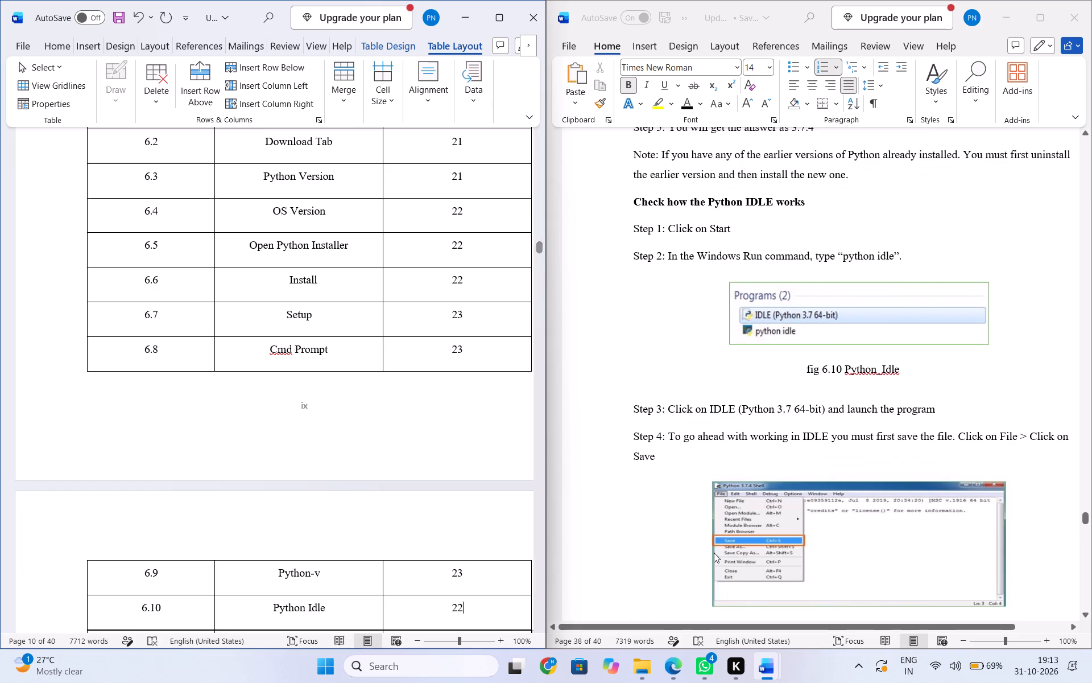
{"action": "scroll", "coordinate": [714, 552], "scroll_direction": "down", "scroll_amount": 1}
{"action": "key", "text": "BackSpace"}
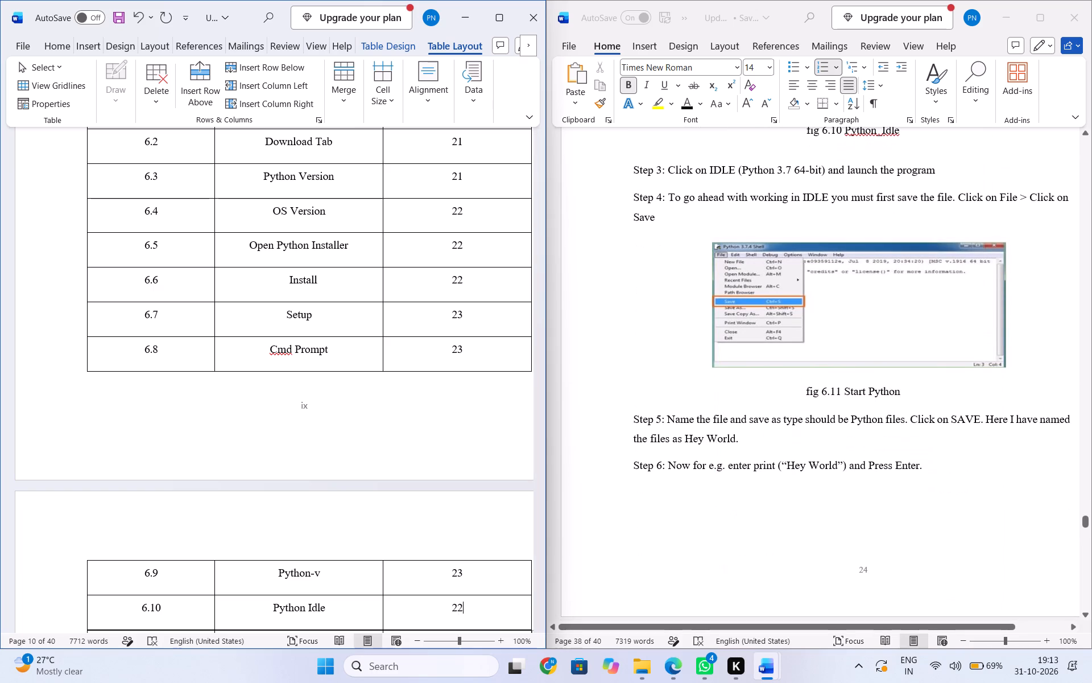
{"action": "key", "text": "4"}
{"action": "scroll", "coordinate": [877, 506], "scroll_direction": "down", "scroll_amount": 1}
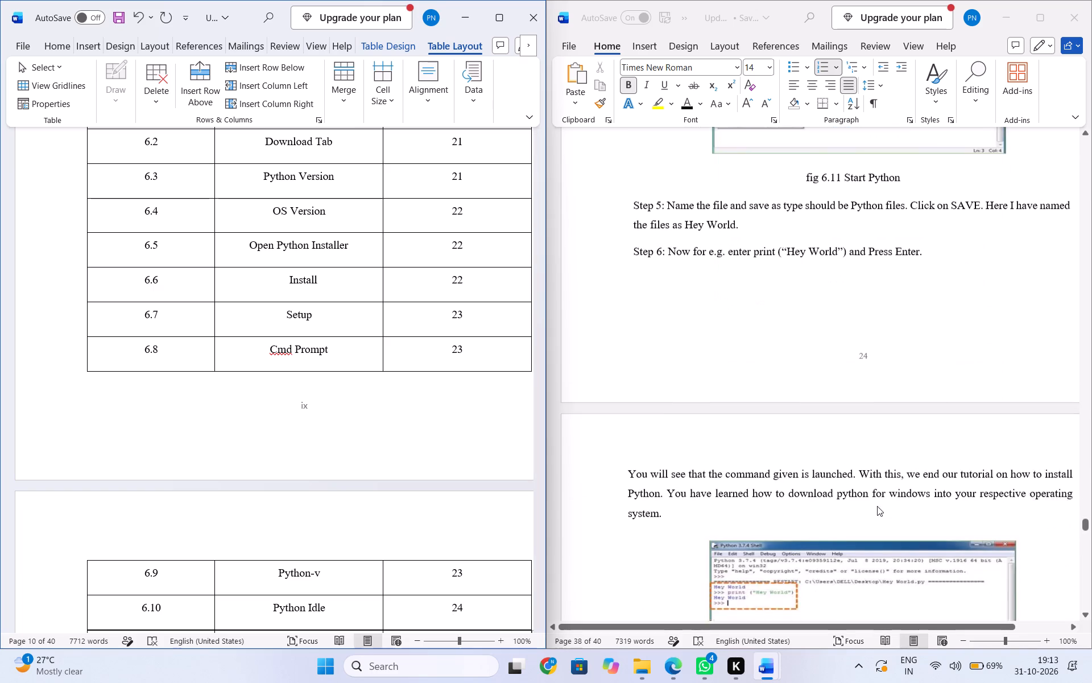
{"action": "scroll", "coordinate": [417, 582], "scroll_direction": "down", "scroll_amount": 1}
{"action": "left_click", "coordinate": [471, 405]}
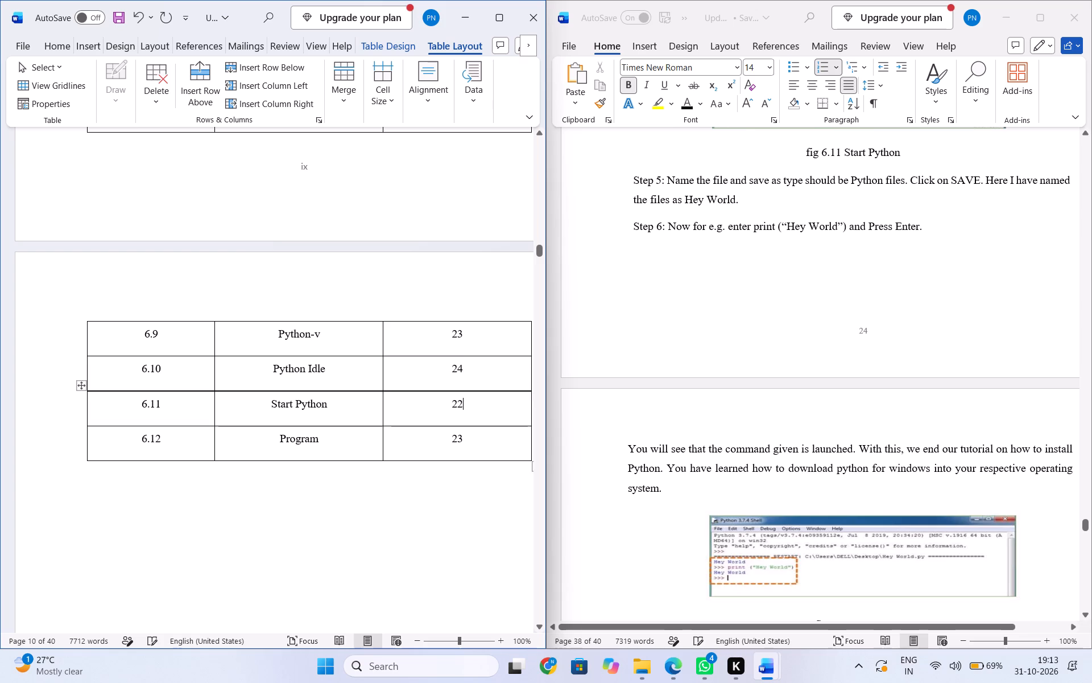
{"action": "key", "text": "BackSpace"}
{"action": "key", "text": "4"}
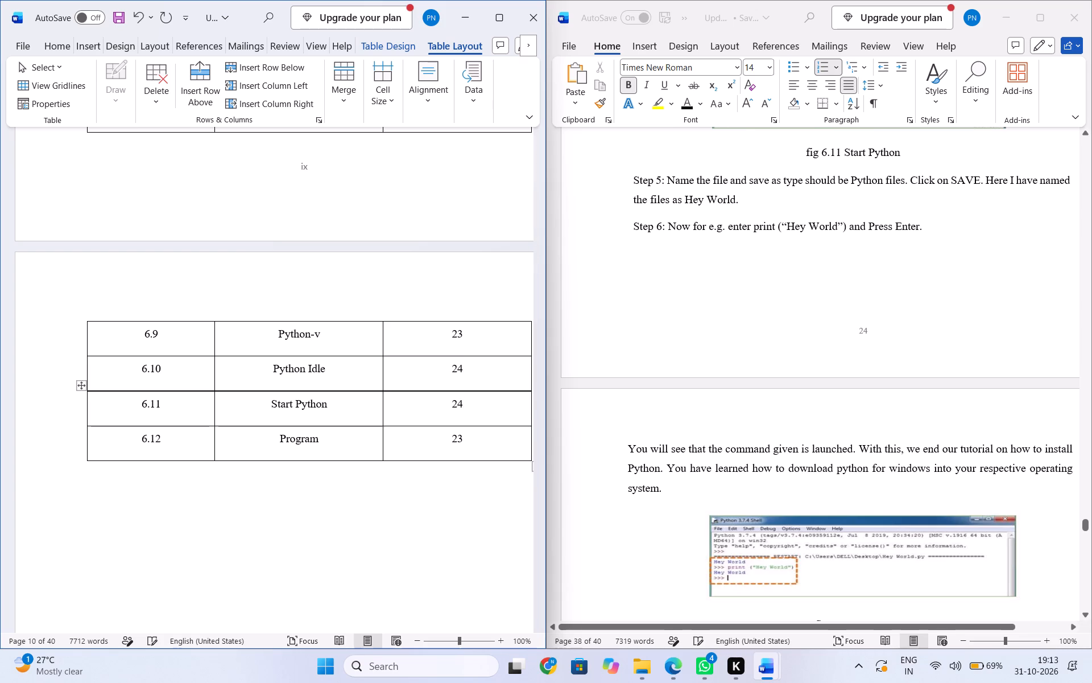
Locate the Program figure's page in the report and set the page number of figure 6.12 to 25.
{"action": "scroll", "coordinate": [586, 500], "scroll_direction": "down", "scroll_amount": 2}
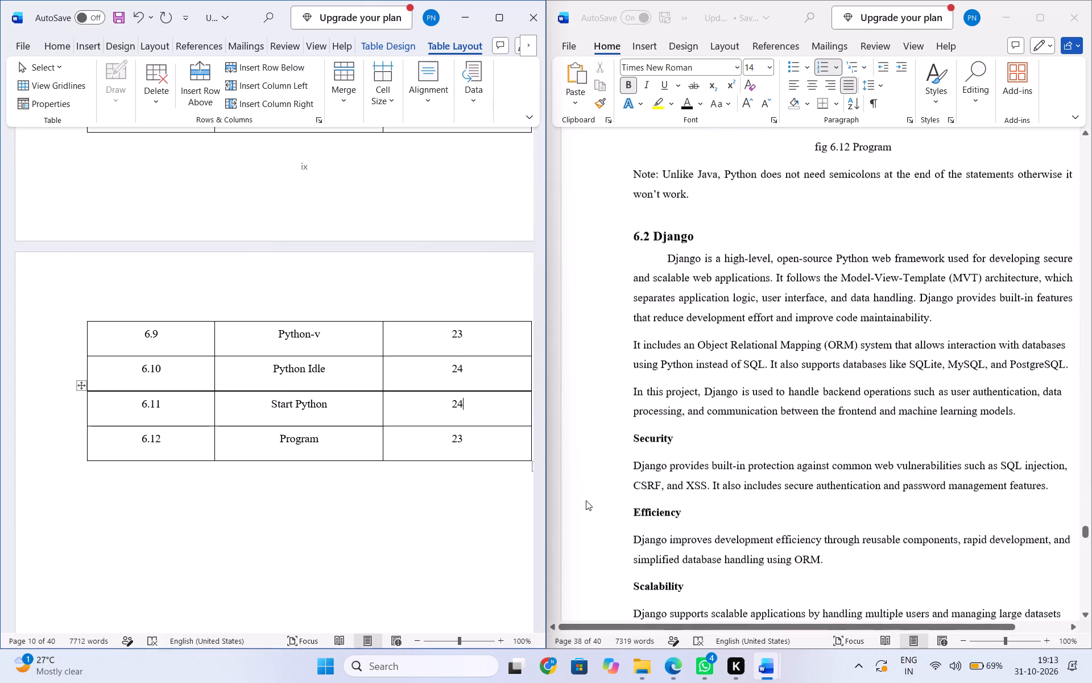
{"action": "scroll", "coordinate": [702, 459], "scroll_direction": "down", "scroll_amount": 1}
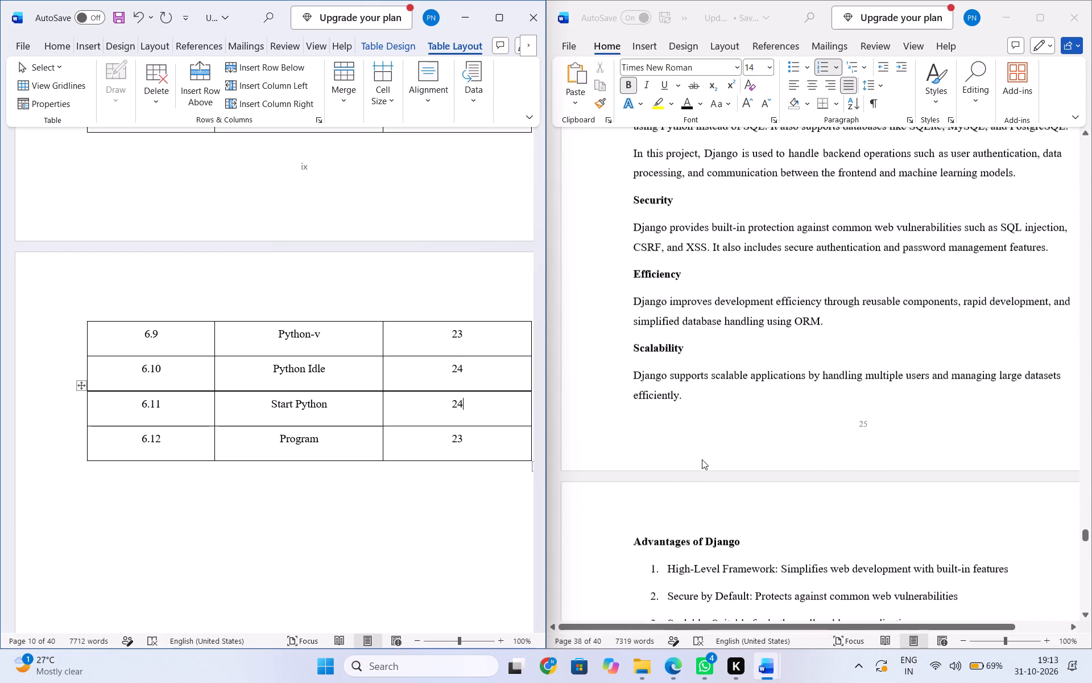
{"action": "left_click", "coordinate": [486, 439]}
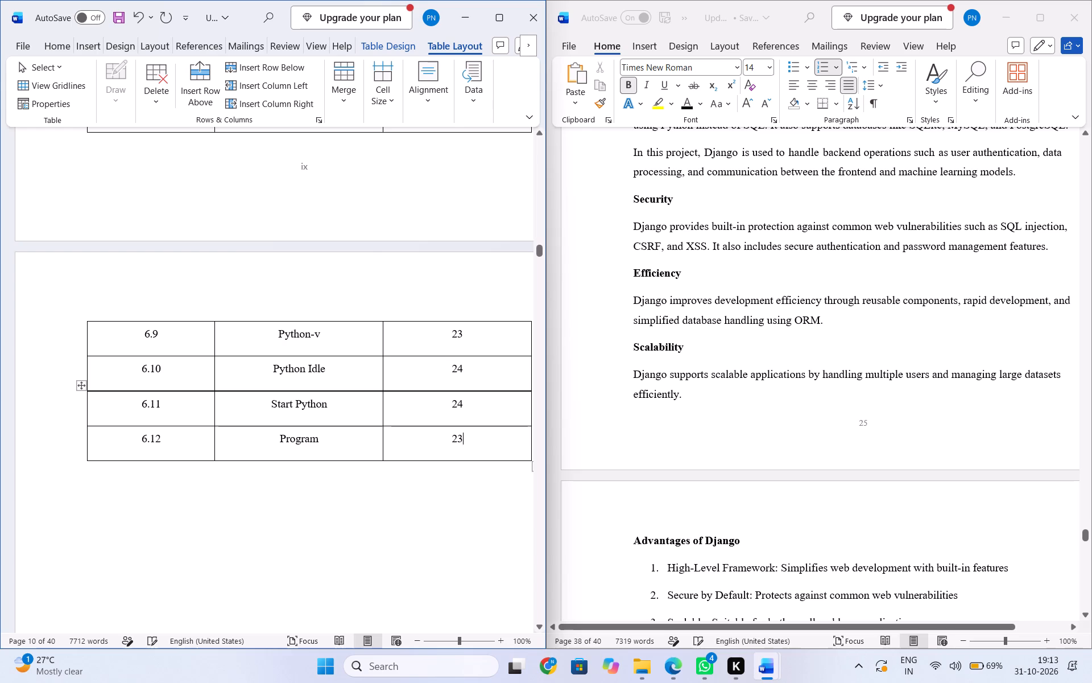
{"action": "key", "text": "BackSpace"}
{"action": "key", "text": "5"}
Look through the rest of the report, from the Django section to the end of the references, for remaining figures.
{"action": "scroll", "coordinate": [503, 440], "scroll_direction": "down", "scroll_amount": 2}
{"action": "scroll", "coordinate": [532, 466], "scroll_direction": "up", "scroll_amount": 2}
{"action": "scroll", "coordinate": [715, 449], "scroll_direction": "down", "scroll_amount": 8}
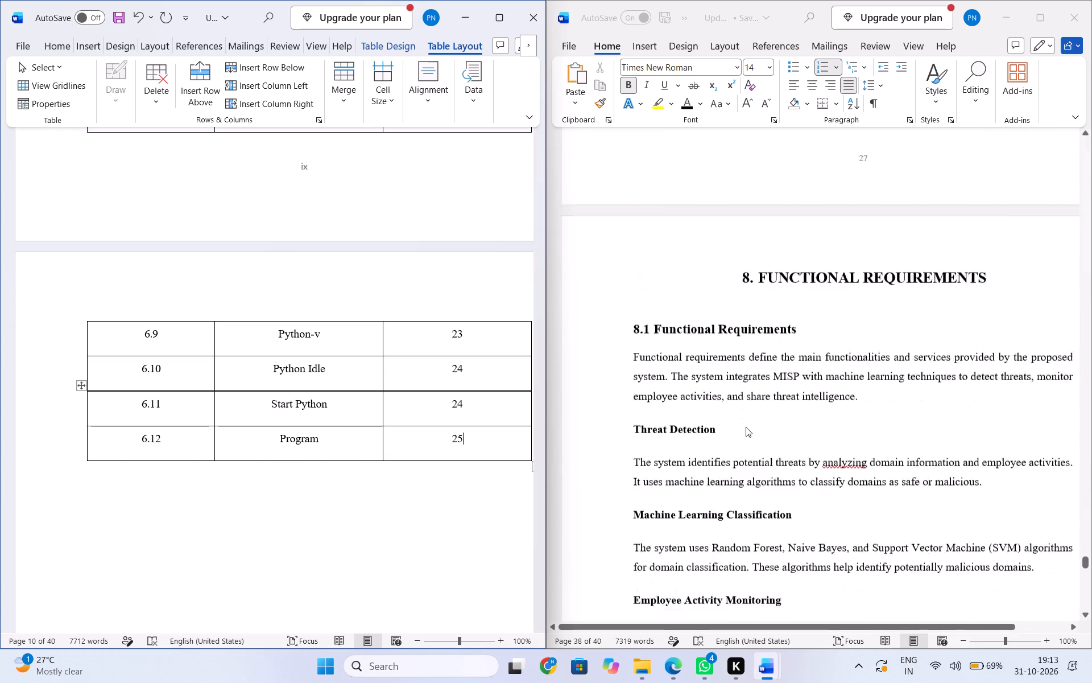
{"action": "scroll", "coordinate": [746, 427], "scroll_direction": "down", "scroll_amount": 13}
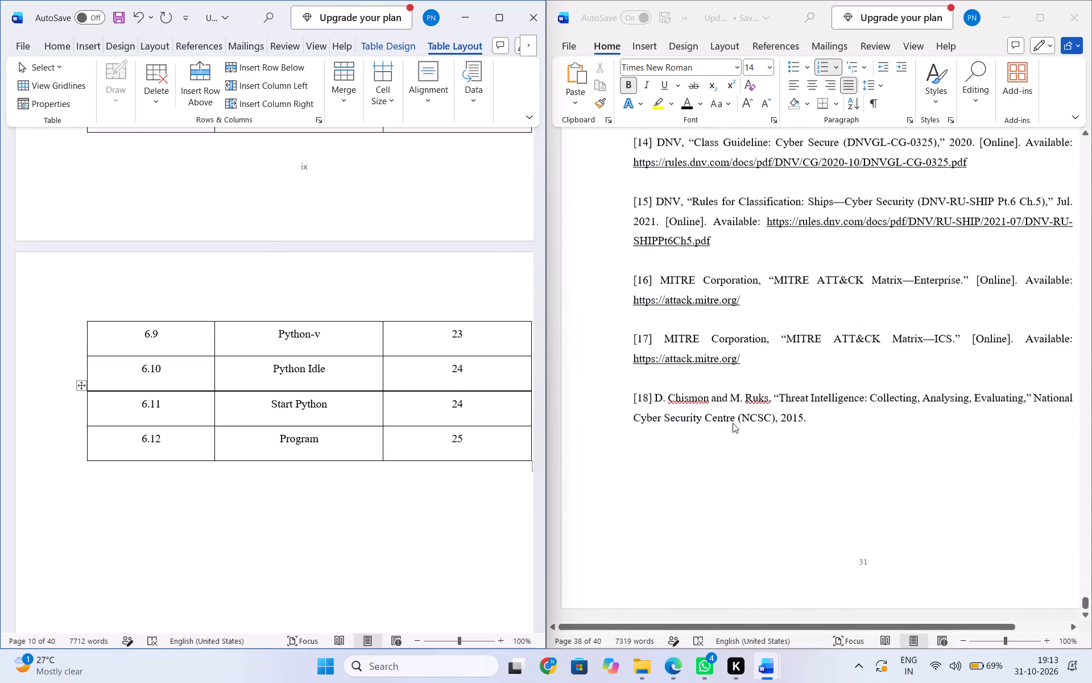
{"action": "scroll", "coordinate": [739, 425], "scroll_direction": "up", "scroll_amount": 4}
{"action": "scroll", "coordinate": [739, 425], "scroll_direction": "down", "scroll_amount": 1}
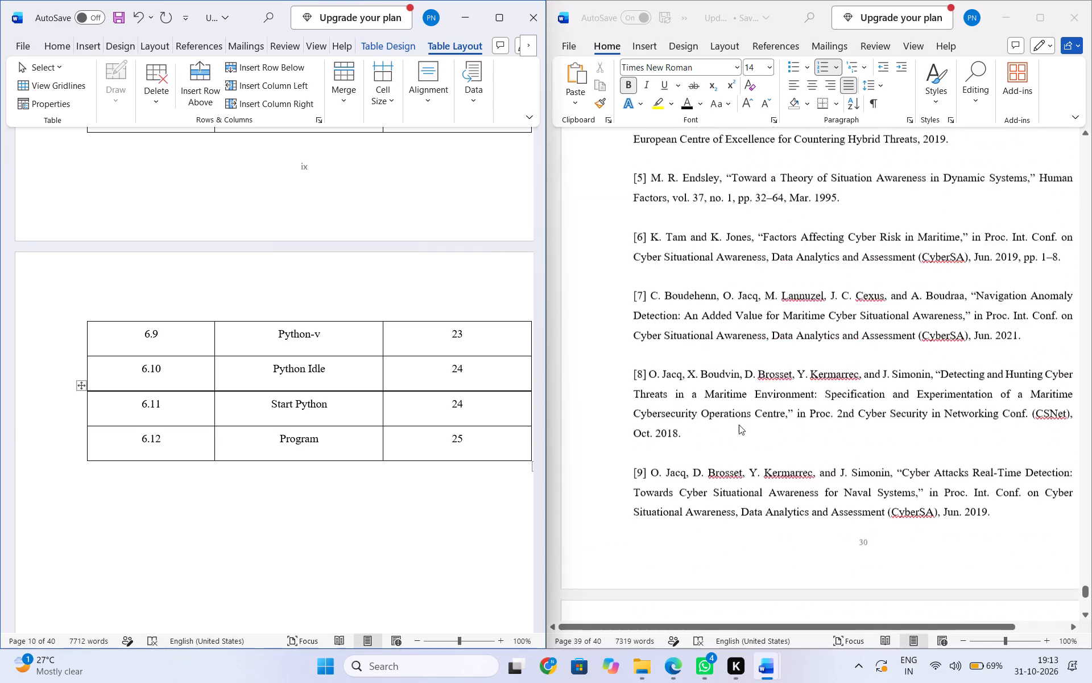
{"action": "scroll", "coordinate": [739, 425], "scroll_direction": "down", "scroll_amount": 2}
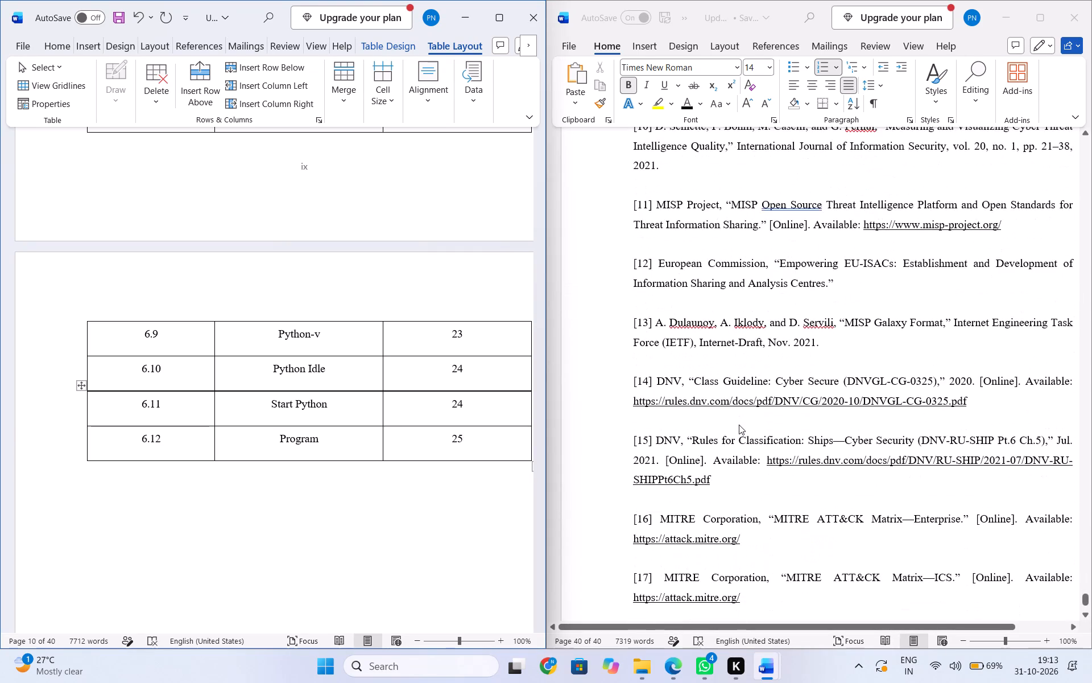
Replace the space after reference number [16] in the report's reference list.
{"action": "left_click", "coordinate": [663, 510]}
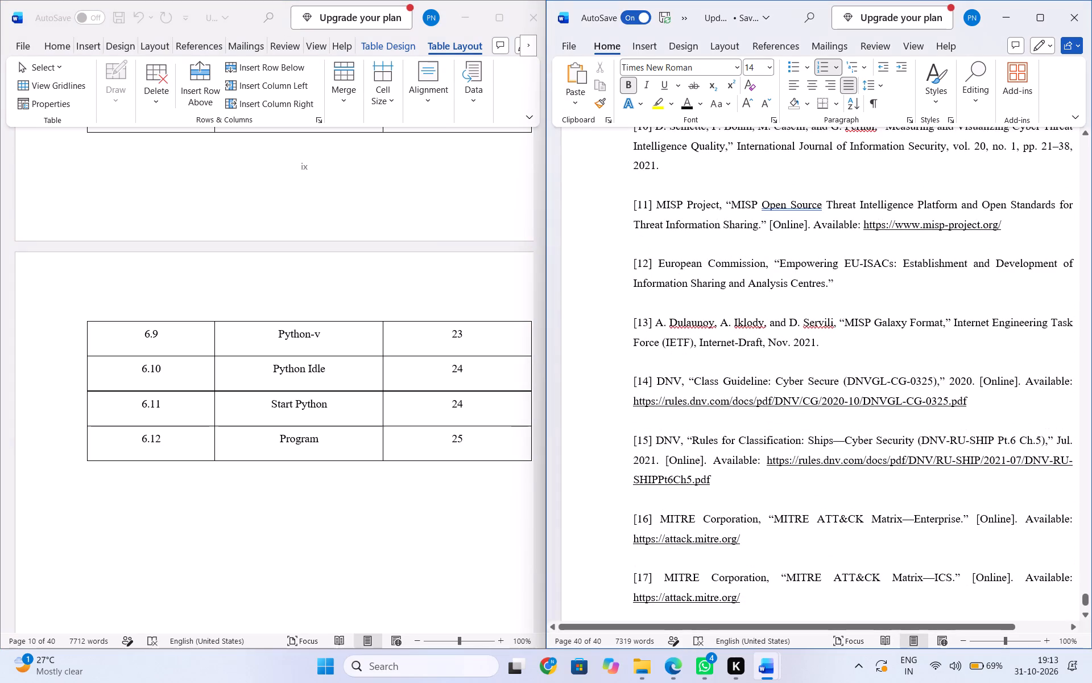
{"action": "left_click", "coordinate": [663, 516]}
{"action": "key", "text": "BackSpace"}
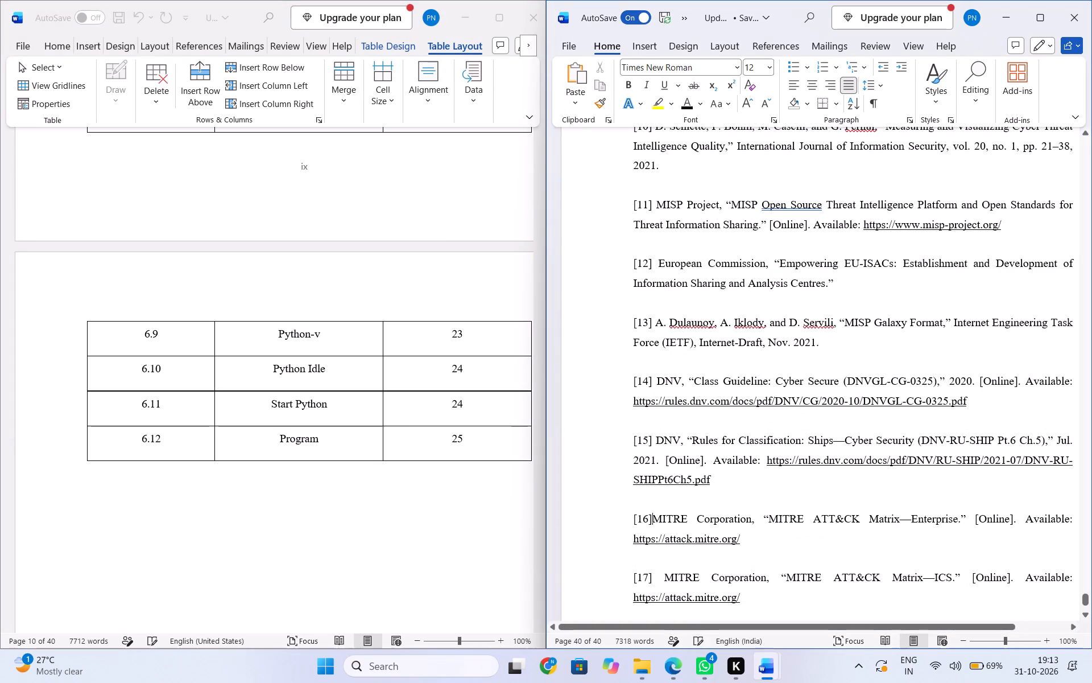
{"action": "key", "text": "space"}
Go back through the report to its Contents pages and examine the chapter 5 to 8 entries.
{"action": "scroll", "coordinate": [669, 507], "scroll_direction": "up", "scroll_amount": 3}
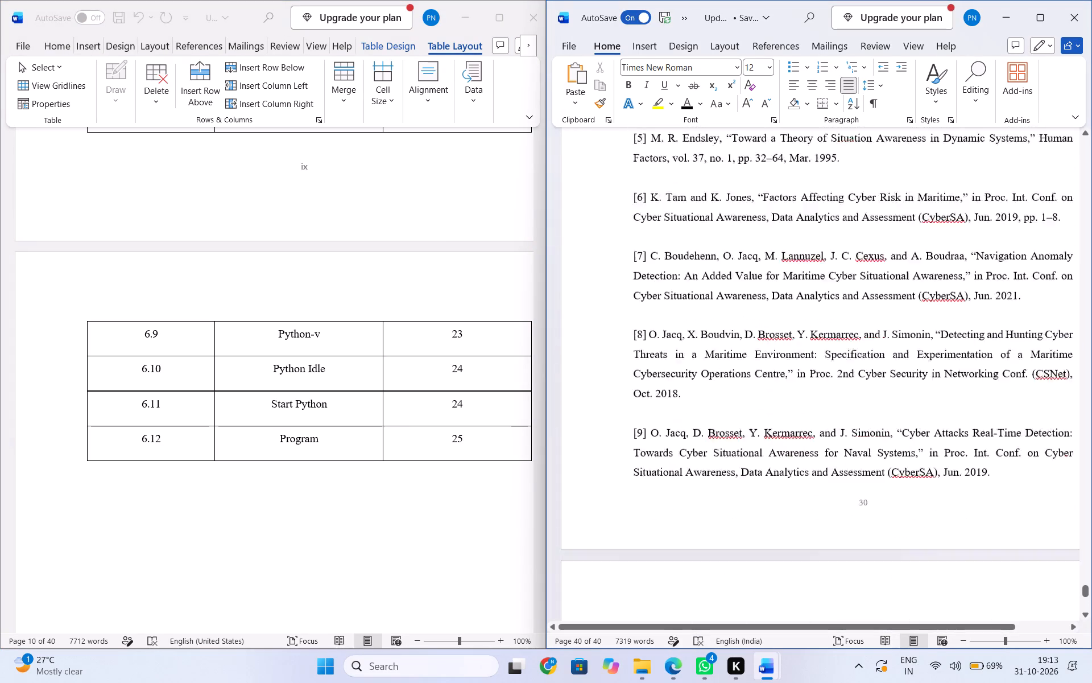
{"action": "scroll", "coordinate": [669, 504], "scroll_direction": "up", "scroll_amount": 5}
{"action": "scroll", "coordinate": [718, 452], "scroll_direction": "up", "scroll_amount": 15}
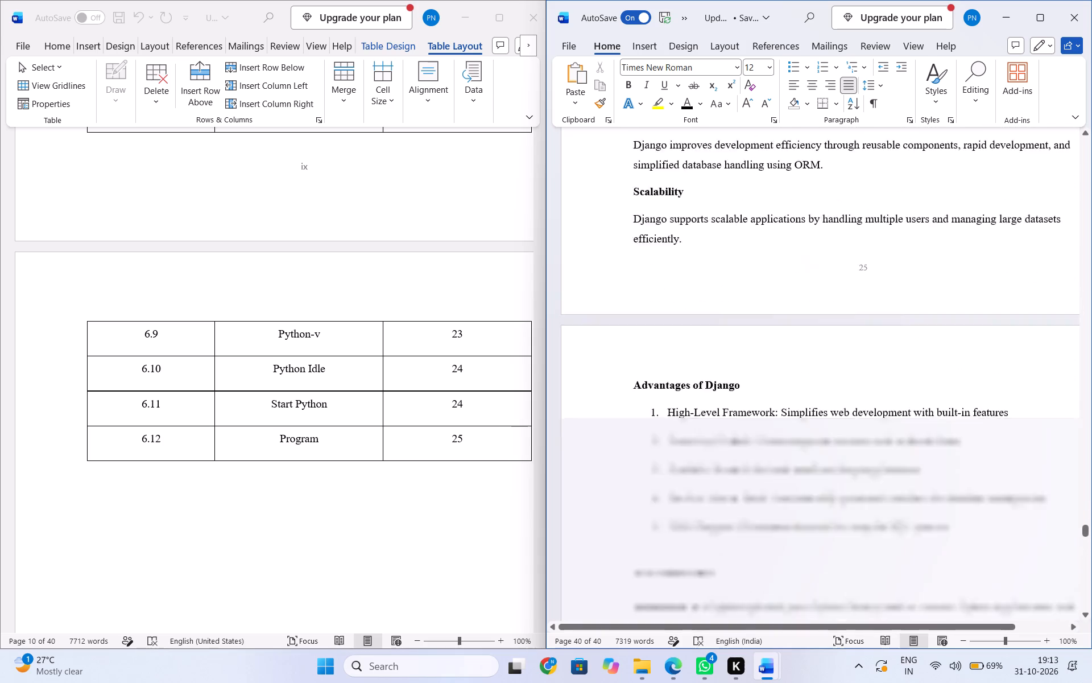
{"action": "scroll", "coordinate": [729, 456], "scroll_direction": "up", "scroll_amount": 20}
{"action": "scroll", "coordinate": [729, 456], "scroll_direction": "up", "scroll_amount": 12}
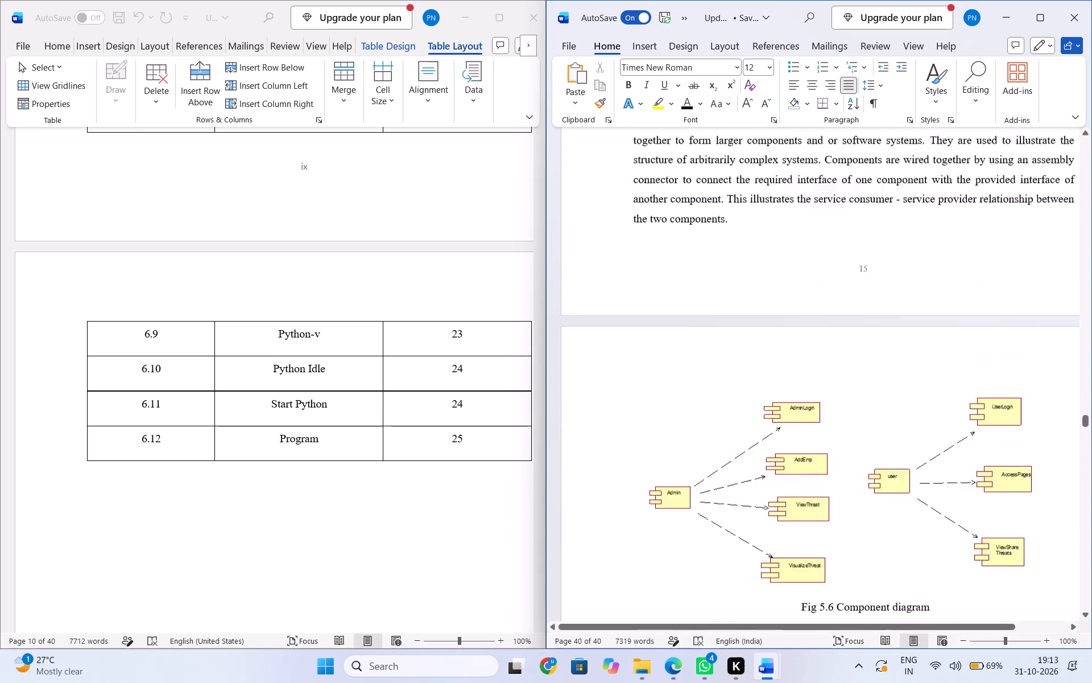
{"action": "scroll", "coordinate": [738, 451], "scroll_direction": "up", "scroll_amount": 6}
{"action": "scroll", "coordinate": [738, 451], "scroll_direction": "down", "scroll_amount": 1}
{"action": "scroll", "coordinate": [738, 451], "scroll_direction": "up", "scroll_amount": 7}
{"action": "scroll", "coordinate": [739, 451], "scroll_direction": "down", "scroll_amount": 1}
{"action": "scroll", "coordinate": [739, 451], "scroll_direction": "up", "scroll_amount": 13}
{"action": "scroll", "coordinate": [741, 450], "scroll_direction": "up", "scroll_amount": 8}
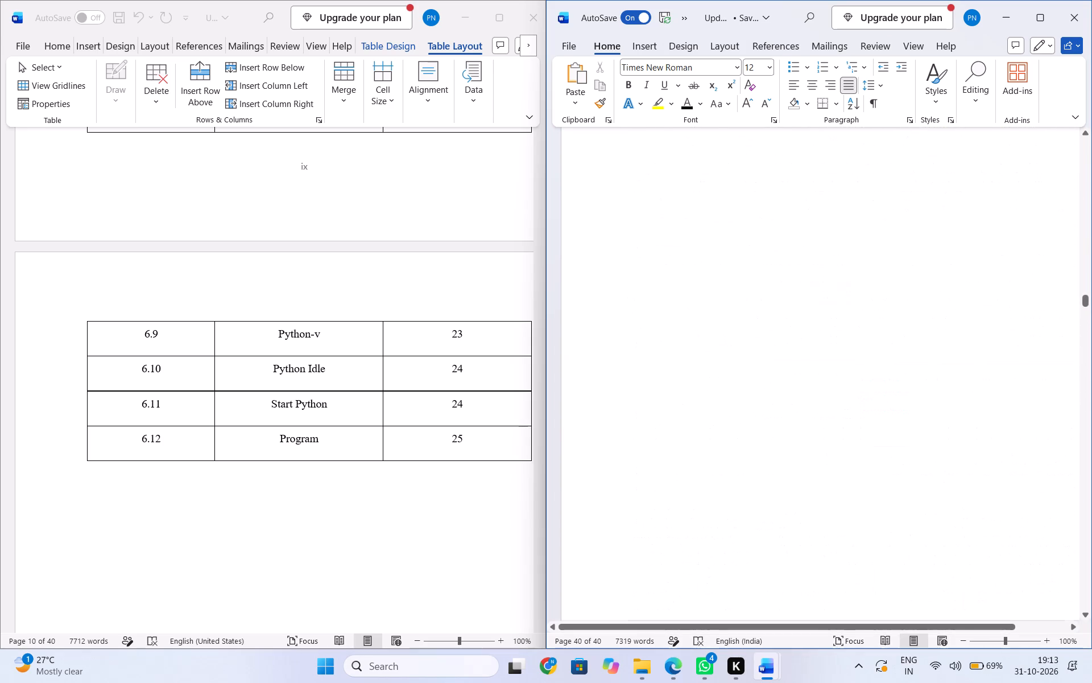
{"action": "scroll", "coordinate": [741, 450], "scroll_direction": "up", "scroll_amount": 20}
{"action": "scroll", "coordinate": [741, 450], "scroll_direction": "up", "scroll_amount": 5}
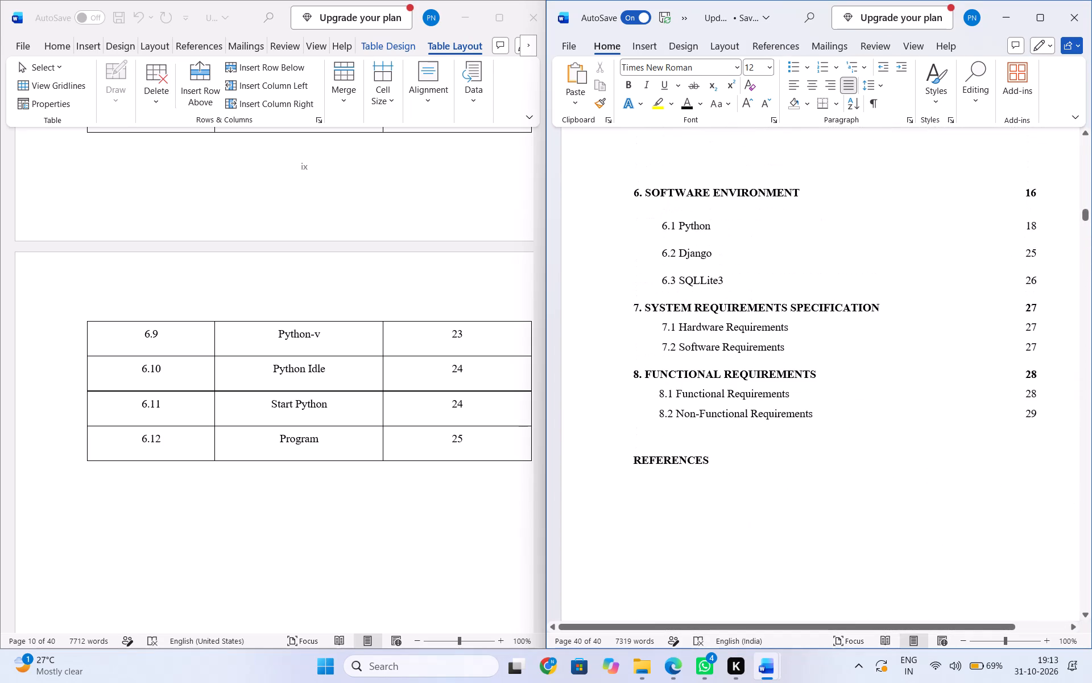
{"action": "scroll", "coordinate": [741, 450], "scroll_direction": "up", "scroll_amount": 1}
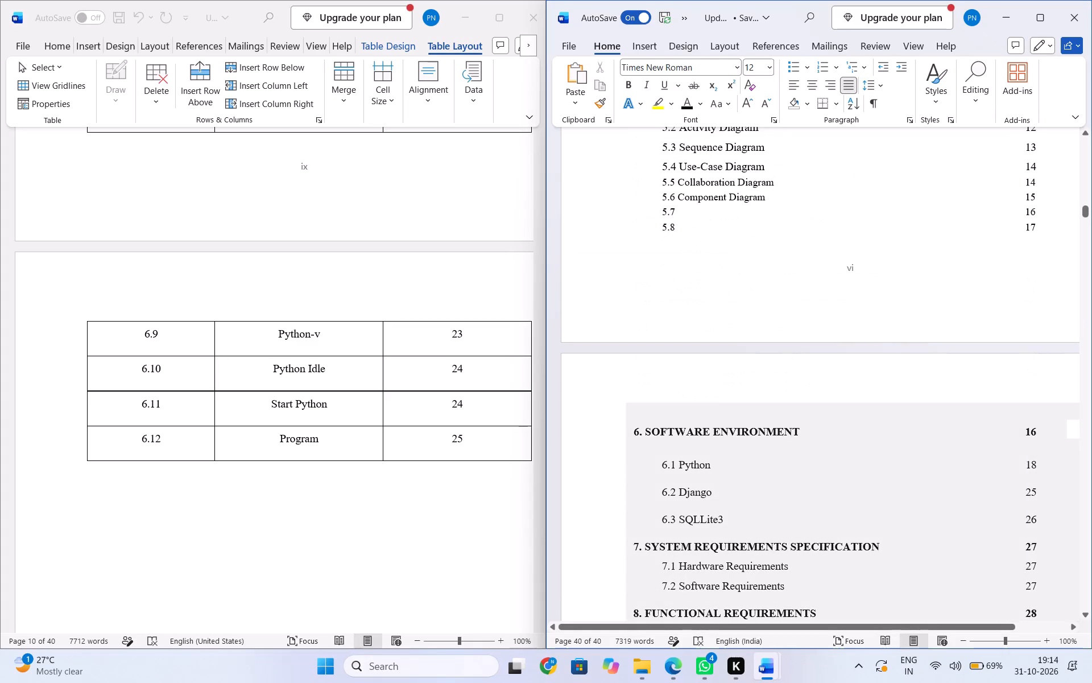
Review the sample document's front matter and Contents page for comparison with the report's Contents.
{"action": "scroll", "coordinate": [317, 403], "scroll_direction": "up", "scroll_amount": 8}
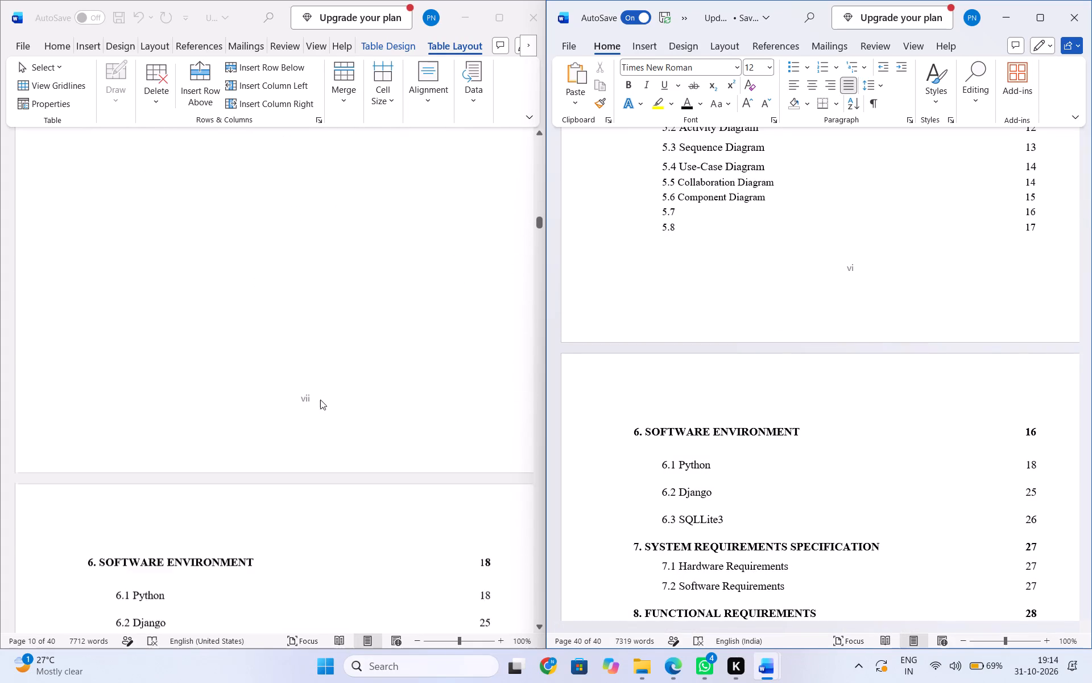
{"action": "scroll", "coordinate": [461, 298], "scroll_direction": "up", "scroll_amount": 5}
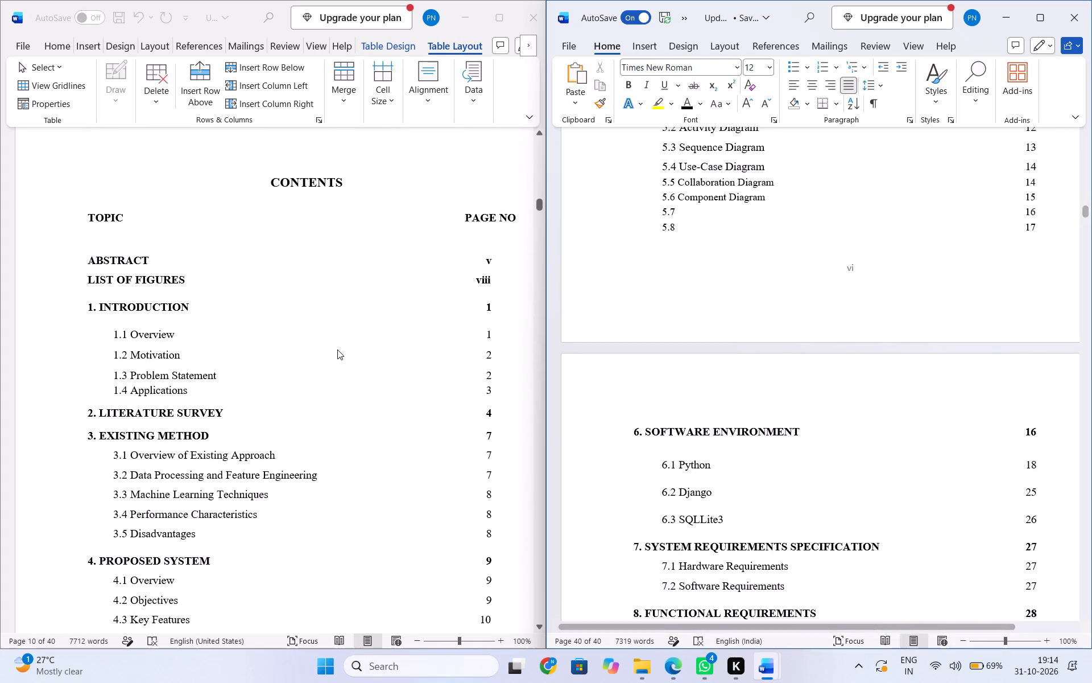
{"action": "scroll", "coordinate": [337, 349], "scroll_direction": "up", "scroll_amount": 12}
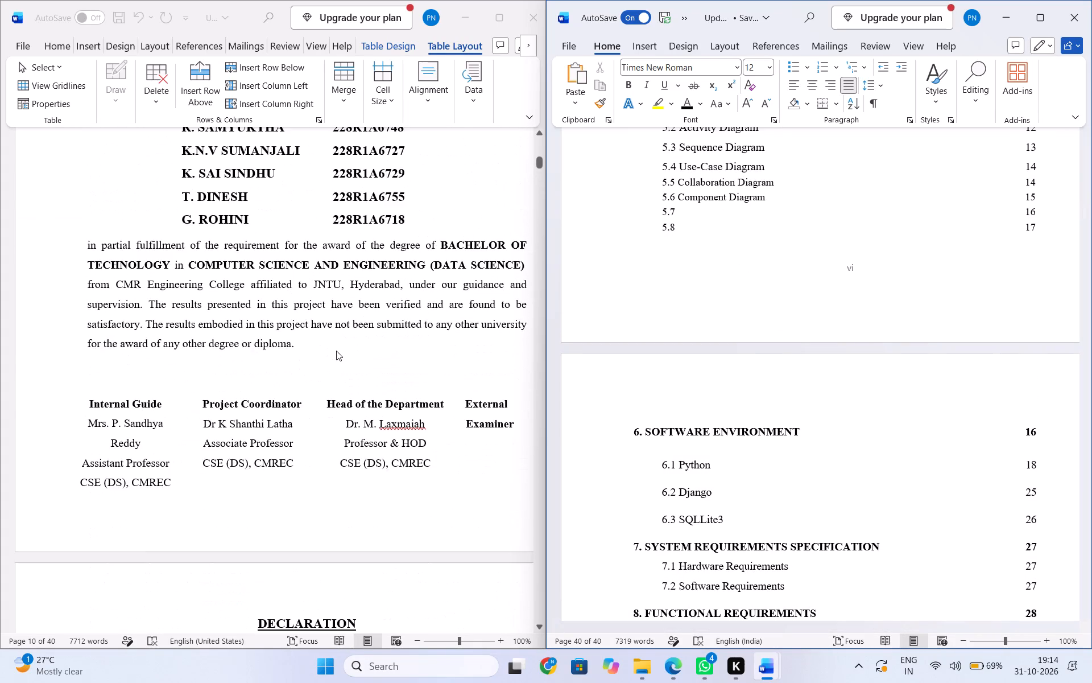
{"action": "scroll", "coordinate": [336, 351], "scroll_direction": "down", "scroll_amount": 10}
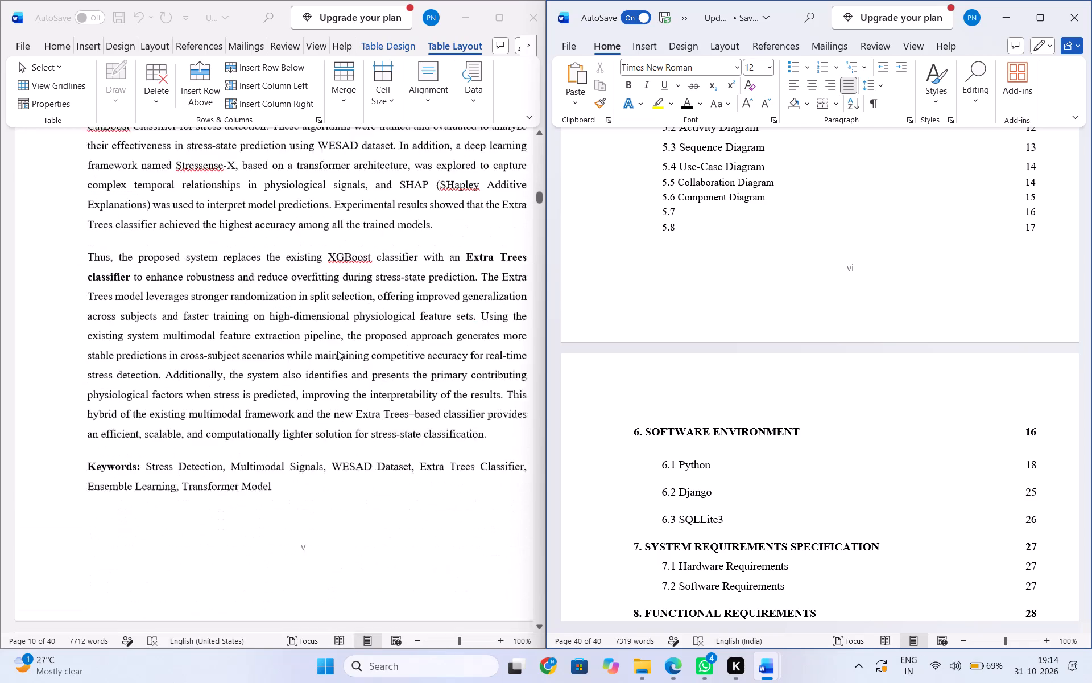
{"action": "scroll", "coordinate": [337, 351], "scroll_direction": "down", "scroll_amount": 3}
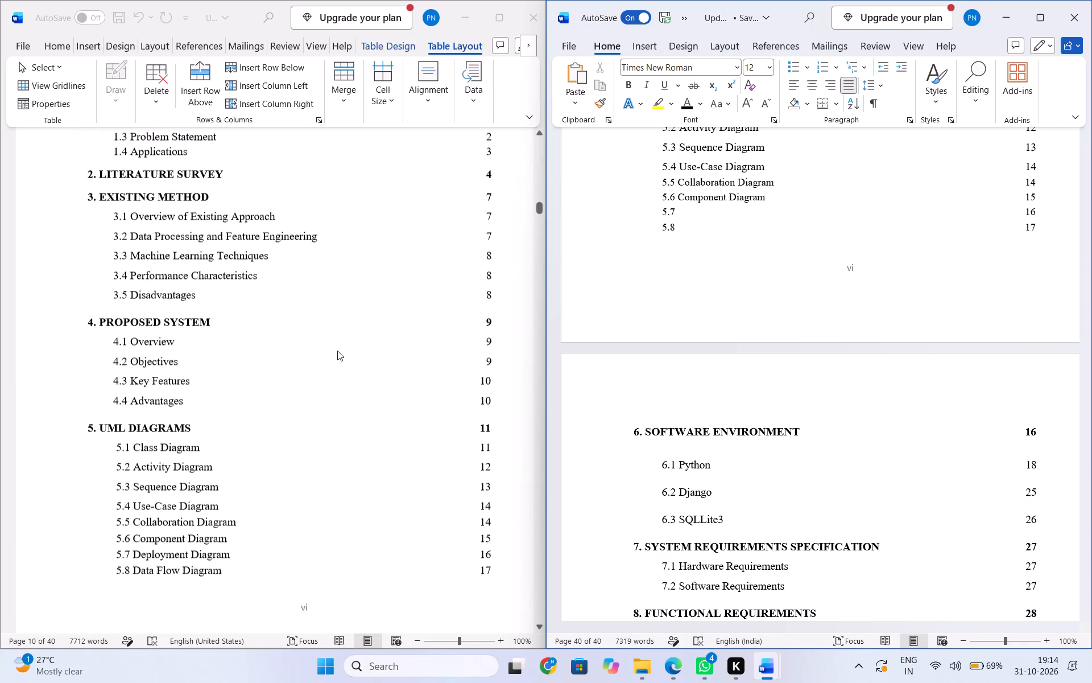
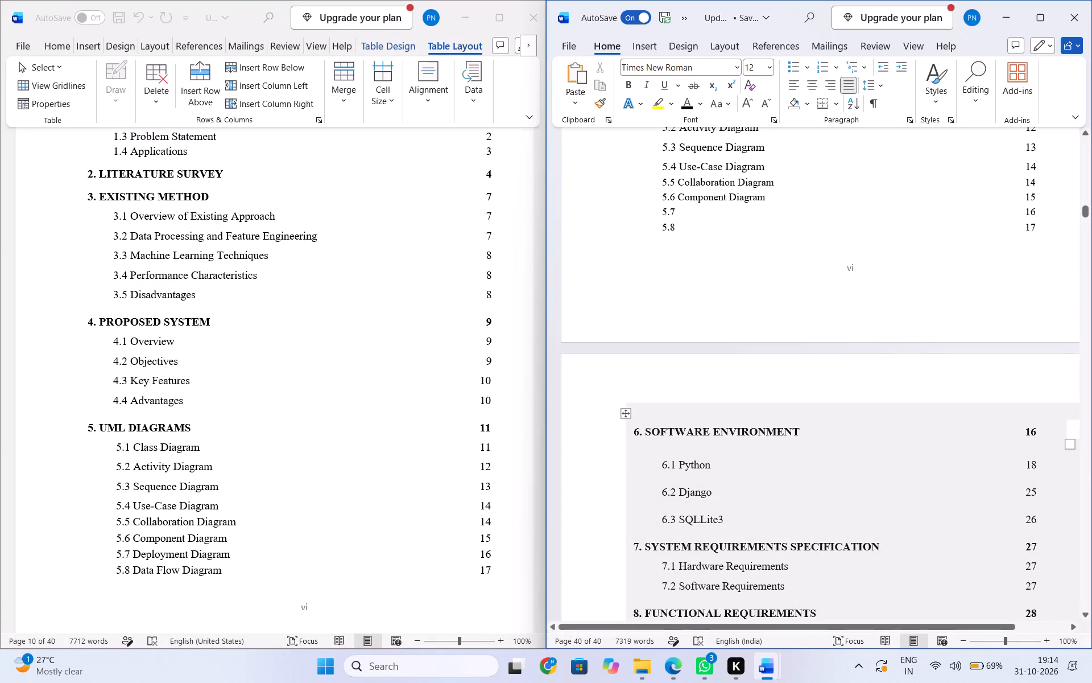
Set the 5.4 to 5.8 entry titles in the report's Contents to font size 12.
{"action": "scroll", "coordinate": [838, 535], "scroll_direction": "up", "scroll_amount": 2}
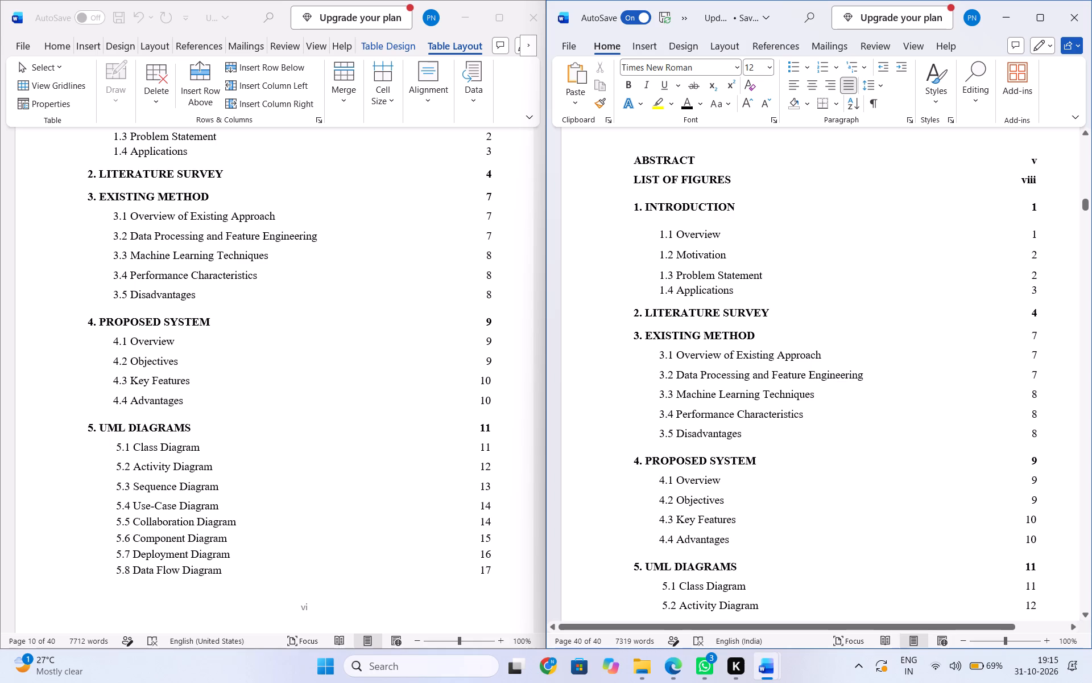
{"action": "scroll", "coordinate": [900, 546], "scroll_direction": "down", "scroll_amount": 1}
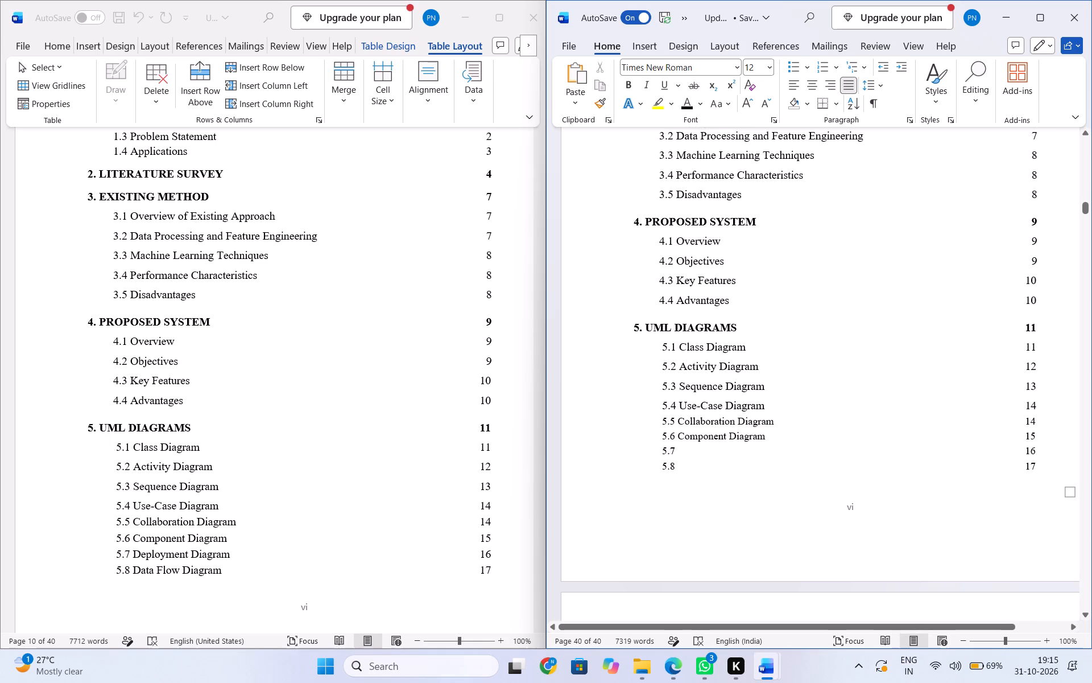
{"action": "left_click", "coordinate": [792, 408]}
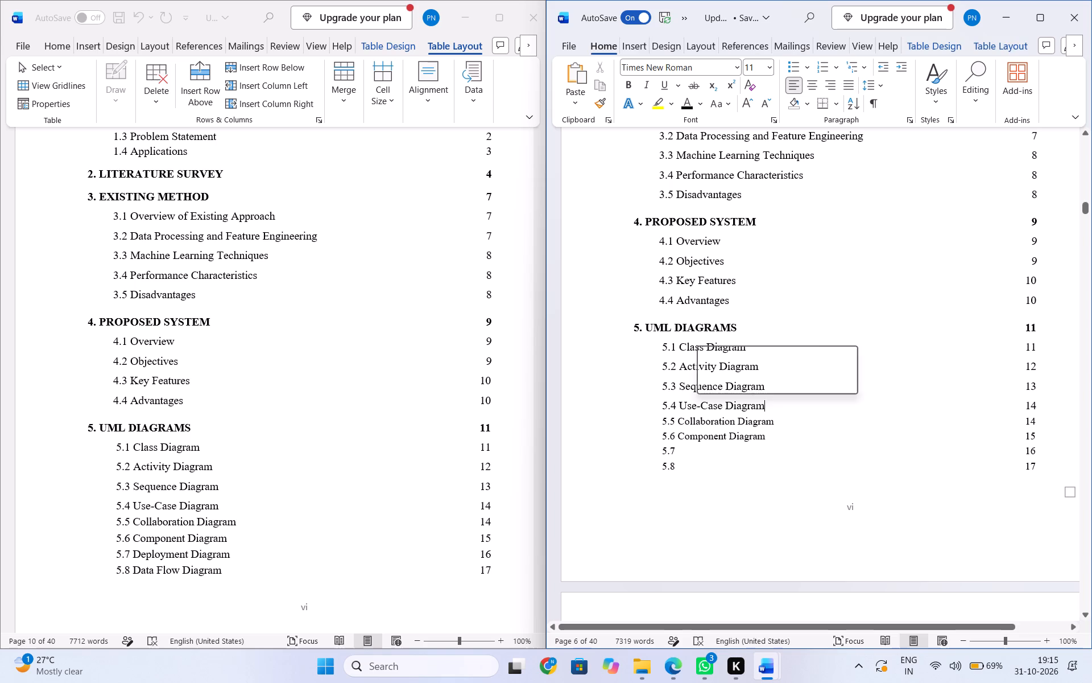
{"action": "left_click_drag", "start_coordinate": [683, 344], "coordinate": [738, 353]}
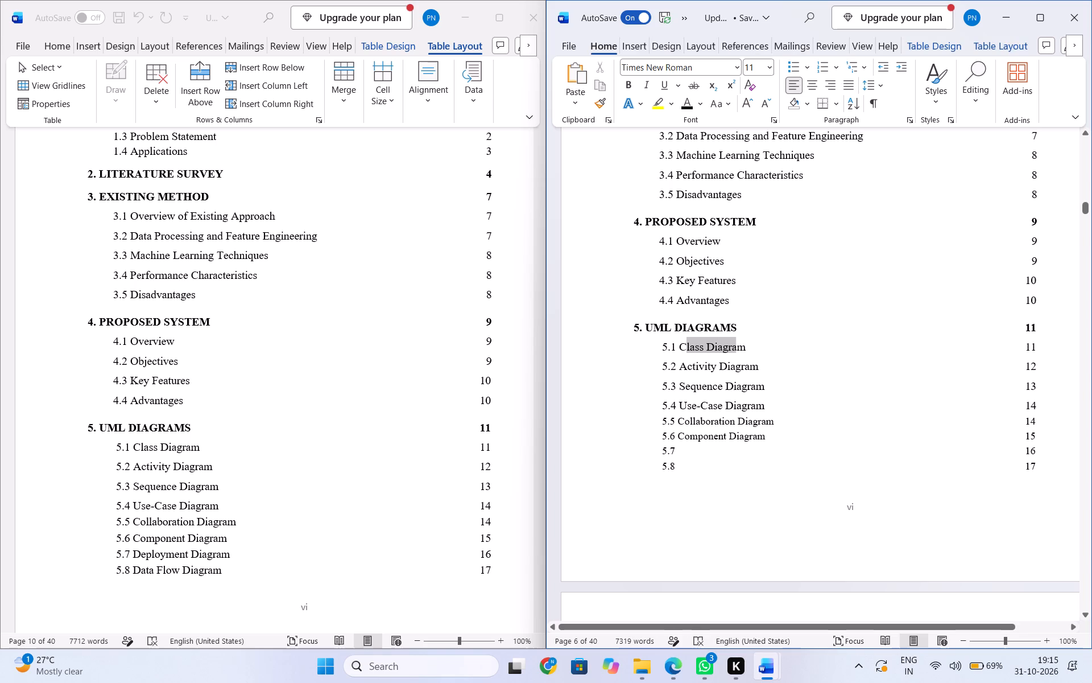
{"action": "left_click_drag", "start_coordinate": [738, 353], "coordinate": [750, 354]}
{"action": "left_click", "coordinate": [753, 408]}
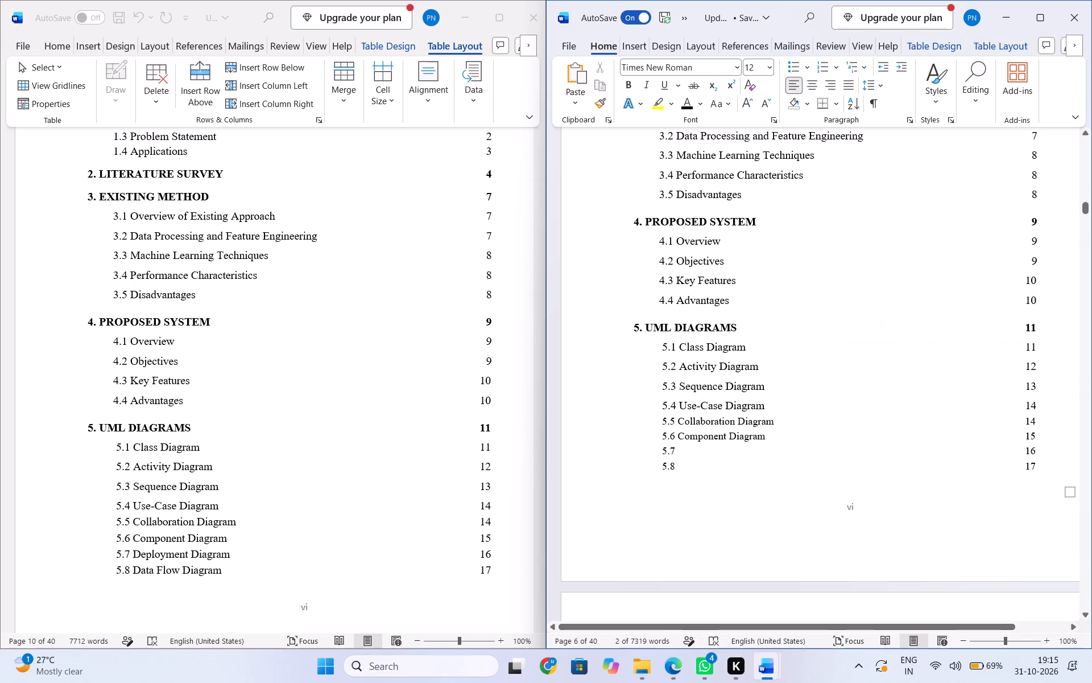
{"action": "left_click", "coordinate": [696, 384]}
{"action": "left_click_drag", "start_coordinate": [662, 403], "coordinate": [750, 422]}
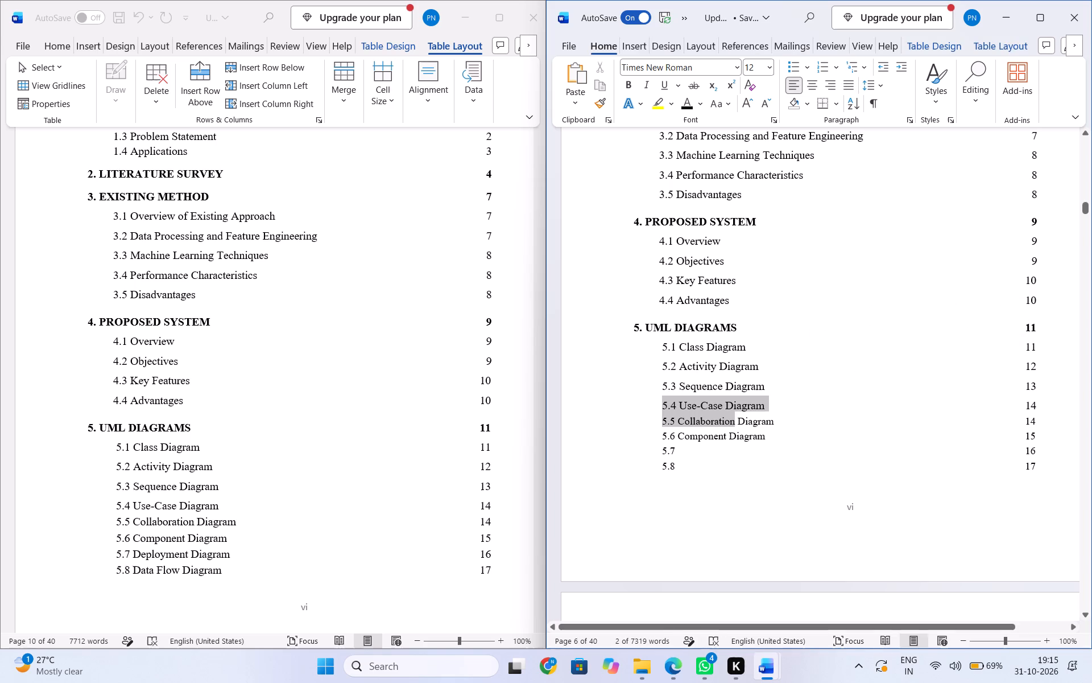
{"action": "left_click_drag", "start_coordinate": [750, 422], "coordinate": [777, 464]}
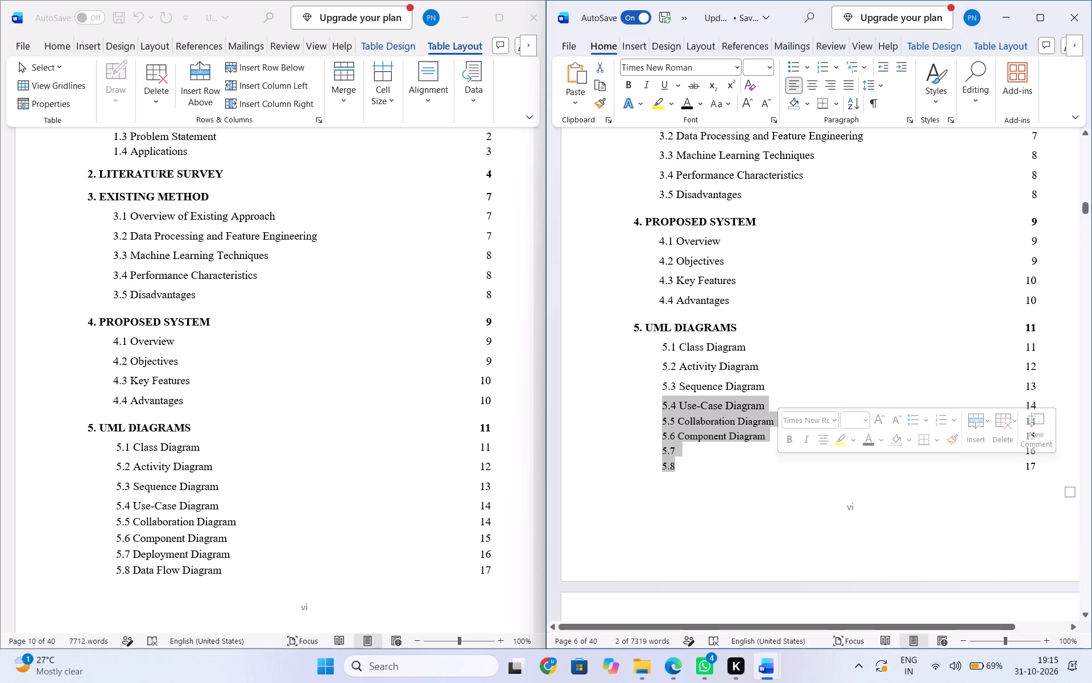
{"action": "left_click", "coordinate": [773, 70]}
{"action": "left_click", "coordinate": [772, 69]}
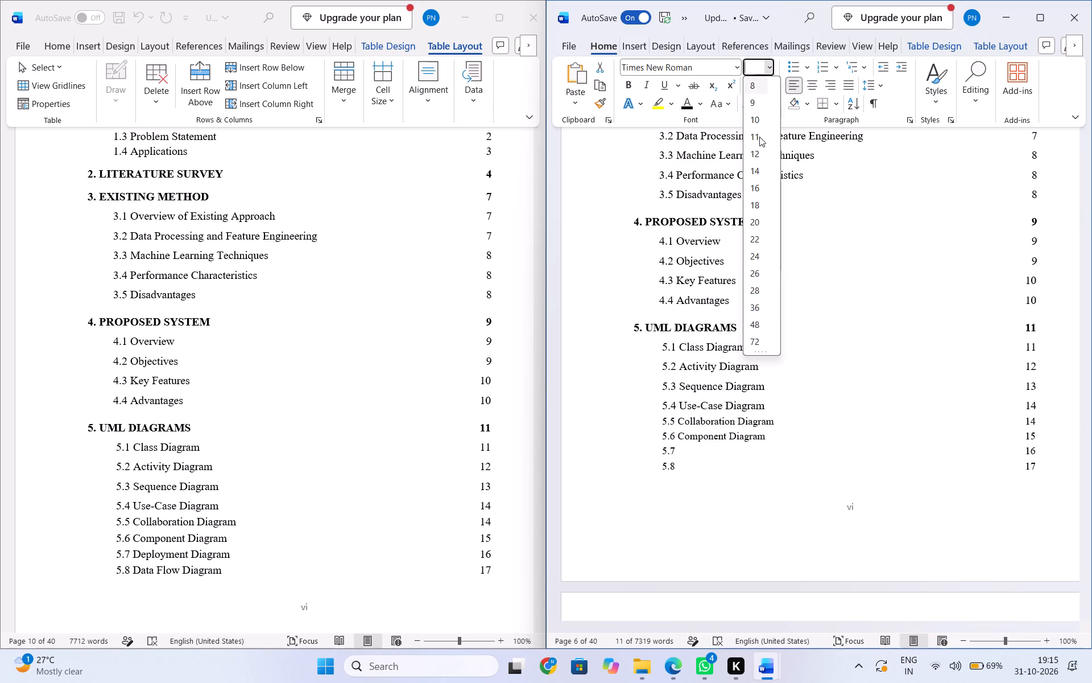
{"action": "left_click", "coordinate": [757, 159]}
{"action": "left_click", "coordinate": [778, 427]}
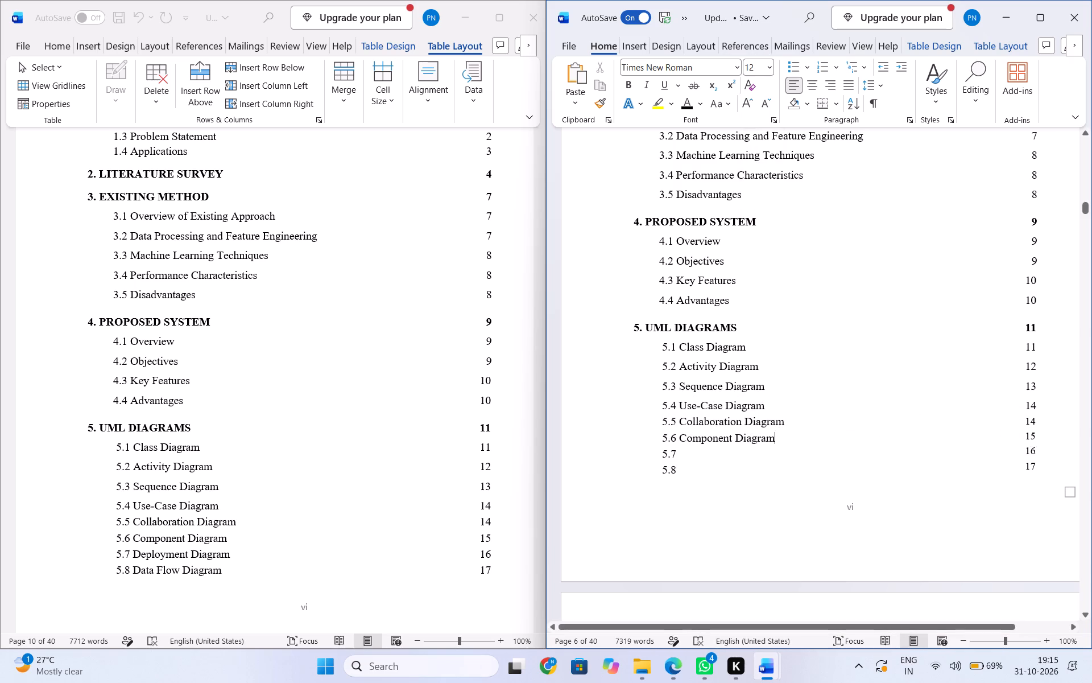
Set the page numbers of Contents entries 5.5 to 5.8 in the report to font size 12.
{"action": "left_click_drag", "start_coordinate": [1023, 423], "coordinate": [1041, 467]}
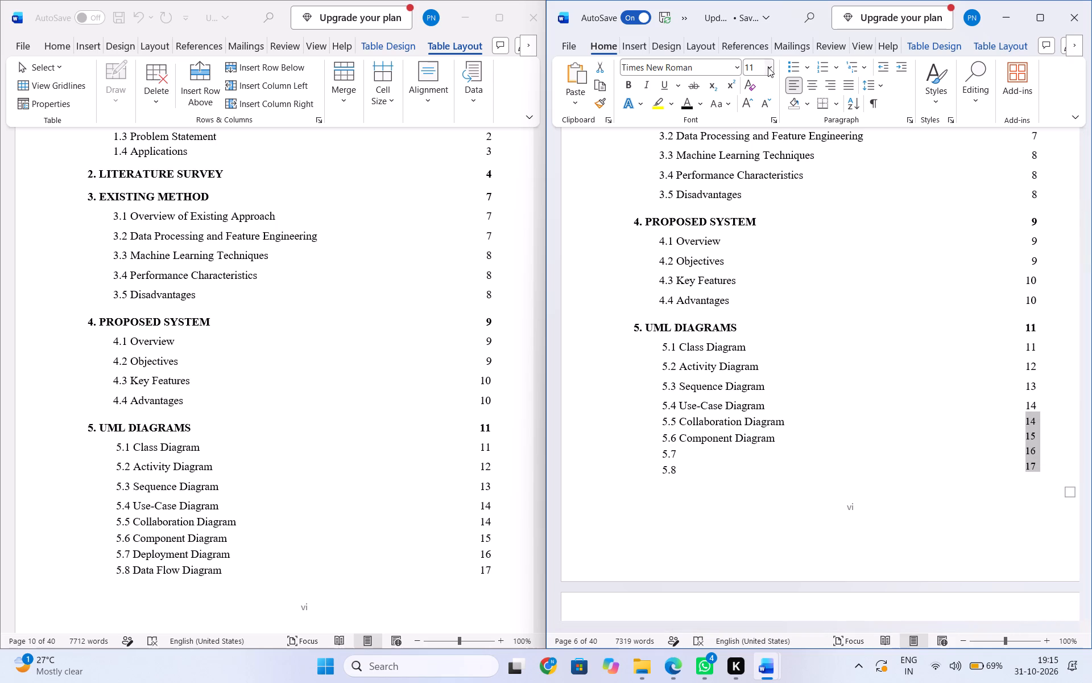
{"action": "left_click", "coordinate": [768, 67]}
{"action": "left_click", "coordinate": [757, 154]}
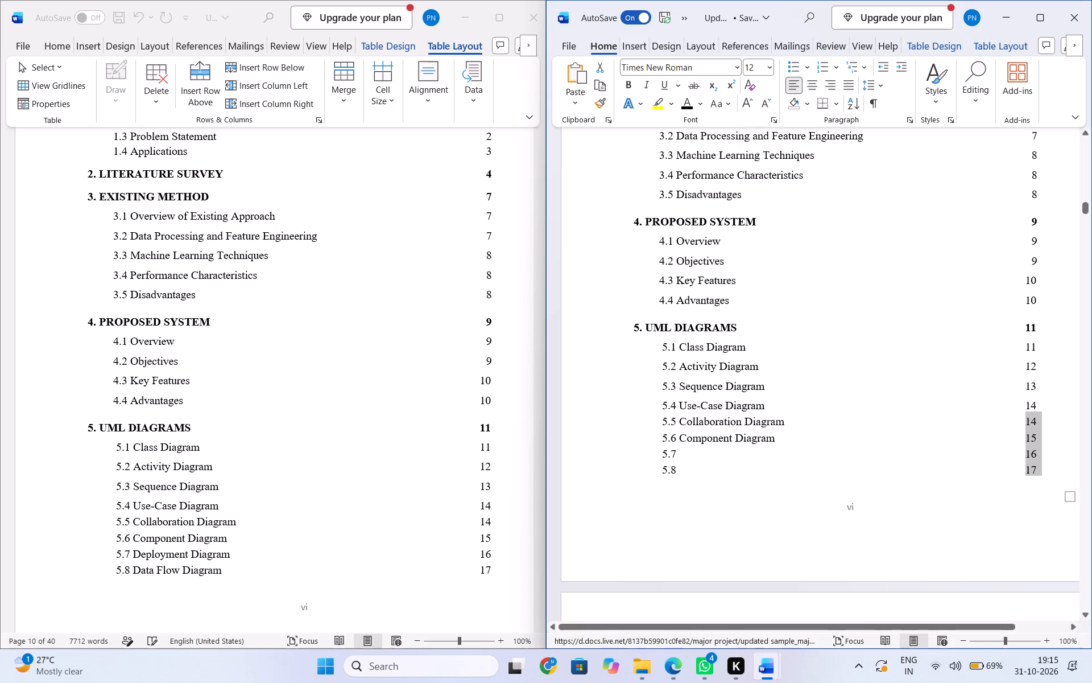
{"action": "left_click", "coordinate": [806, 460]}
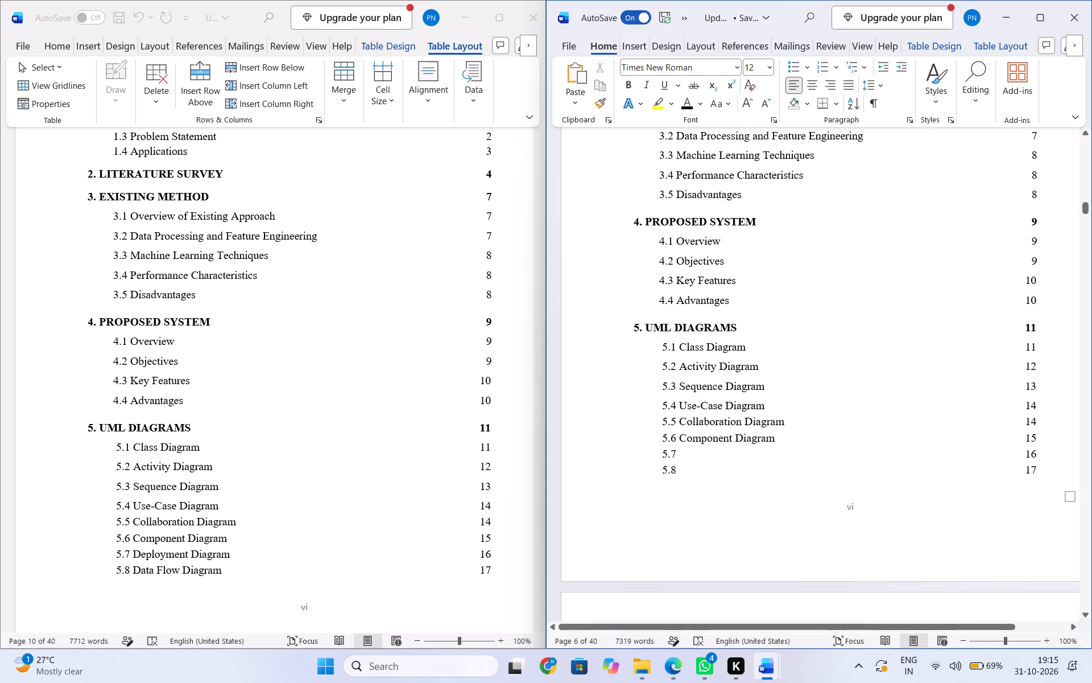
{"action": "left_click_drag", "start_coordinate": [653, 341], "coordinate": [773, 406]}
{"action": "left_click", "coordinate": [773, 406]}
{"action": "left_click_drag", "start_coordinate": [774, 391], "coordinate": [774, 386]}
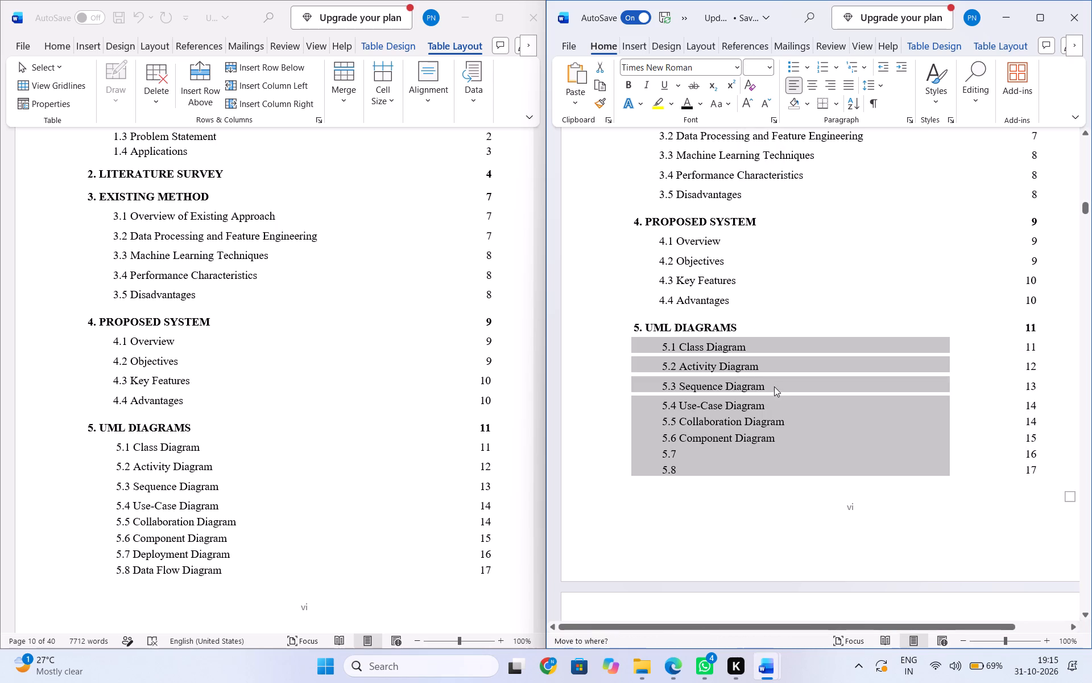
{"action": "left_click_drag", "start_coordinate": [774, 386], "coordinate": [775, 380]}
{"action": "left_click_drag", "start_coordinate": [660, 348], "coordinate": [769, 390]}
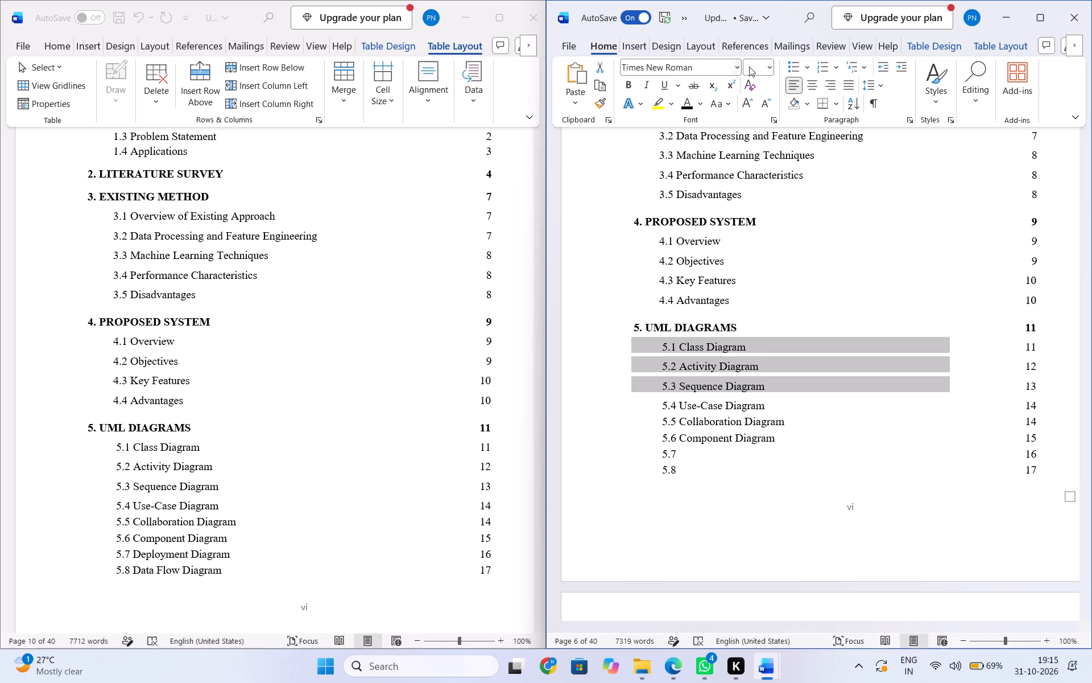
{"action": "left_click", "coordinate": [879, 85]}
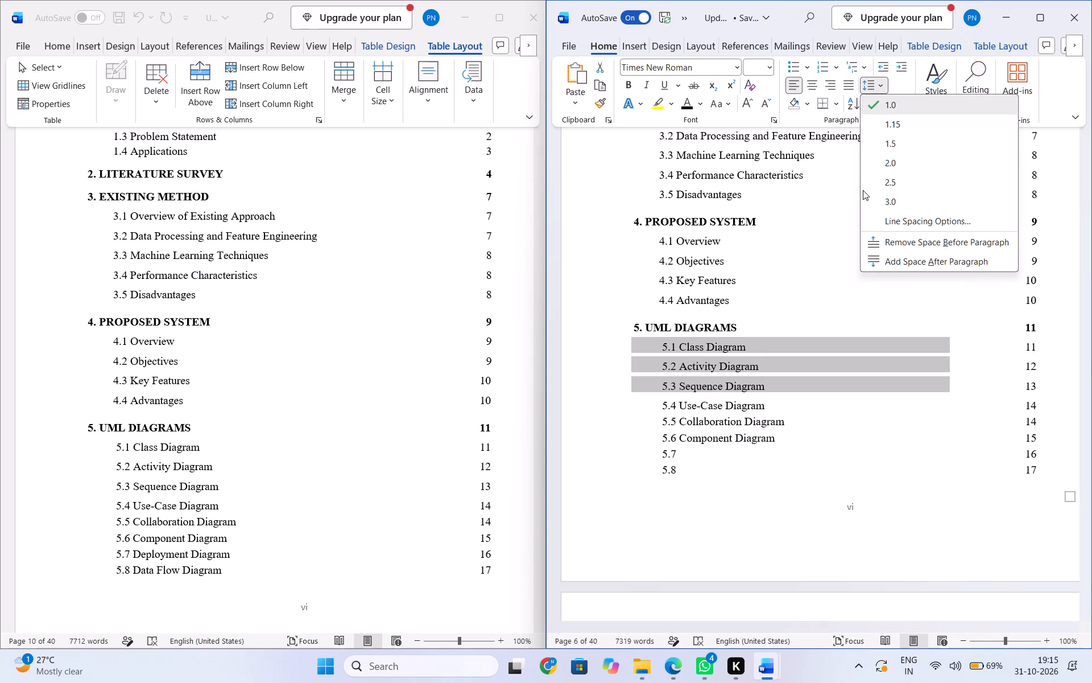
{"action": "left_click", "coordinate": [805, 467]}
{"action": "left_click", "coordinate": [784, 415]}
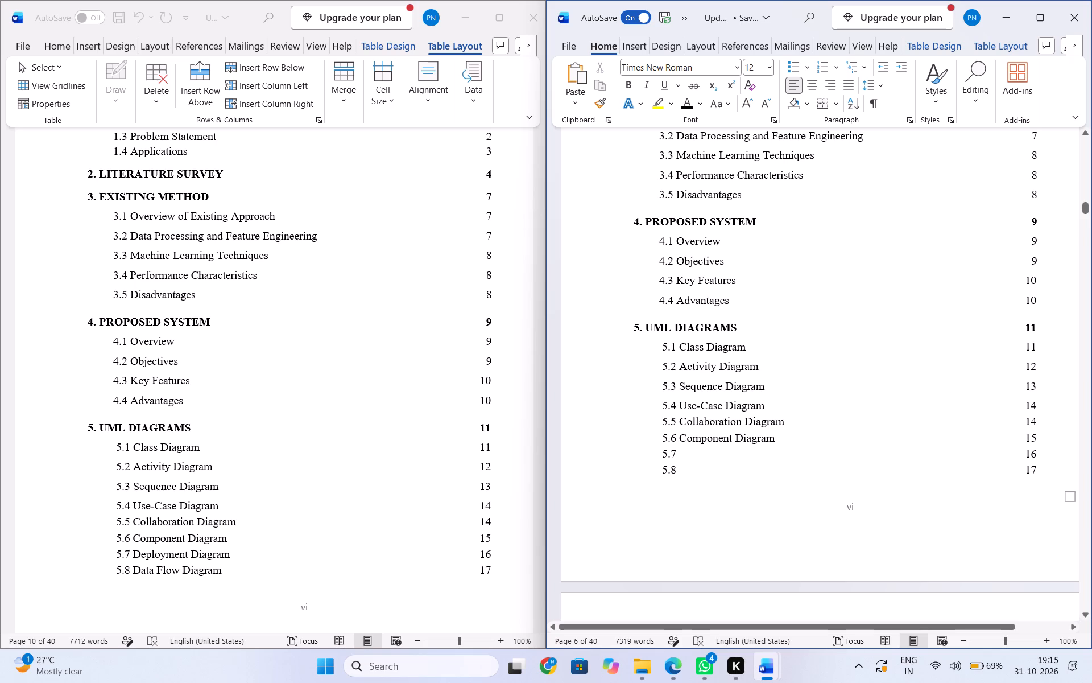
Complete Contents entry 5.7 in the report with the title Deployment Diagram.
{"action": "left_click", "coordinate": [682, 452]}
{"action": "type", "text": "De"}
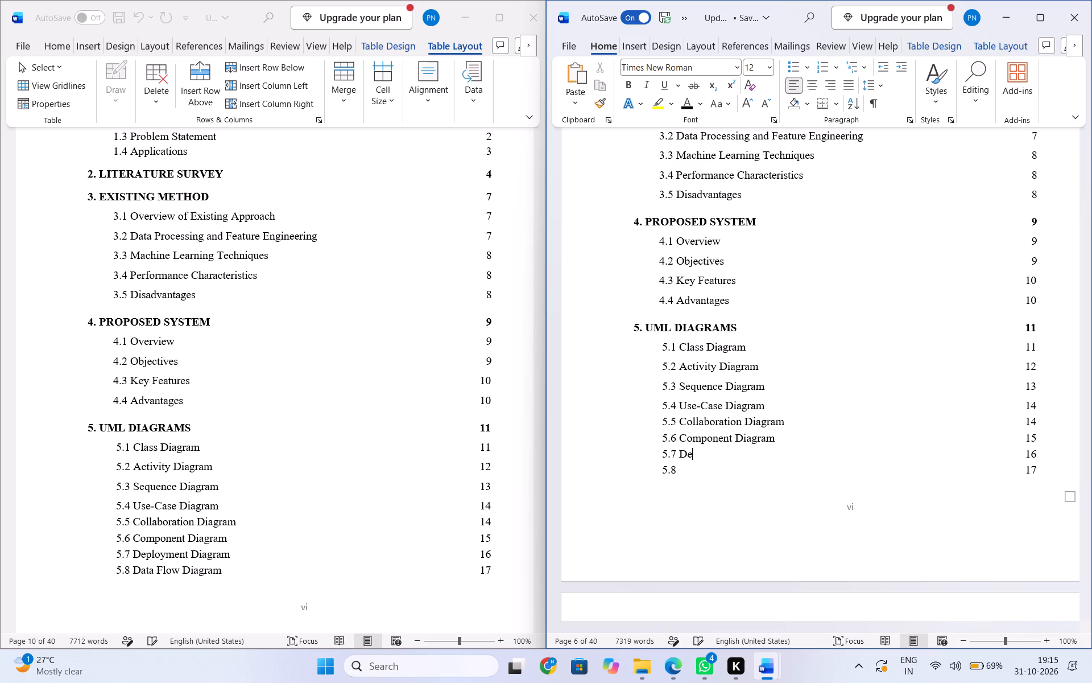
{"action": "key", "text": "p"}
{"action": "type", "text": "loy"}
{"action": "type", "text": "ment"}
{"action": "key", "text": "space"}
{"action": "type", "text": "Diagram"}
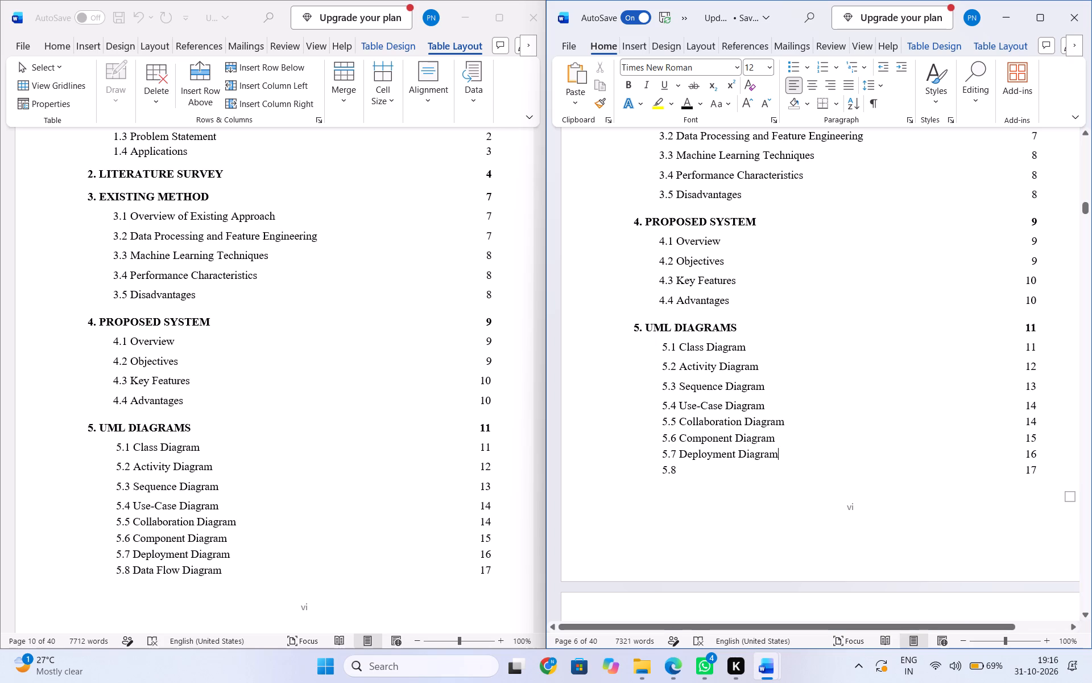
Complete Contents entry 5.8 in the report with the title Data Flow Diagram.
{"action": "left_click", "coordinate": [683, 468]}
{"action": "key", "text": "space"}
{"action": "type", "text": "Data"}
{"action": "key", "text": "space"}
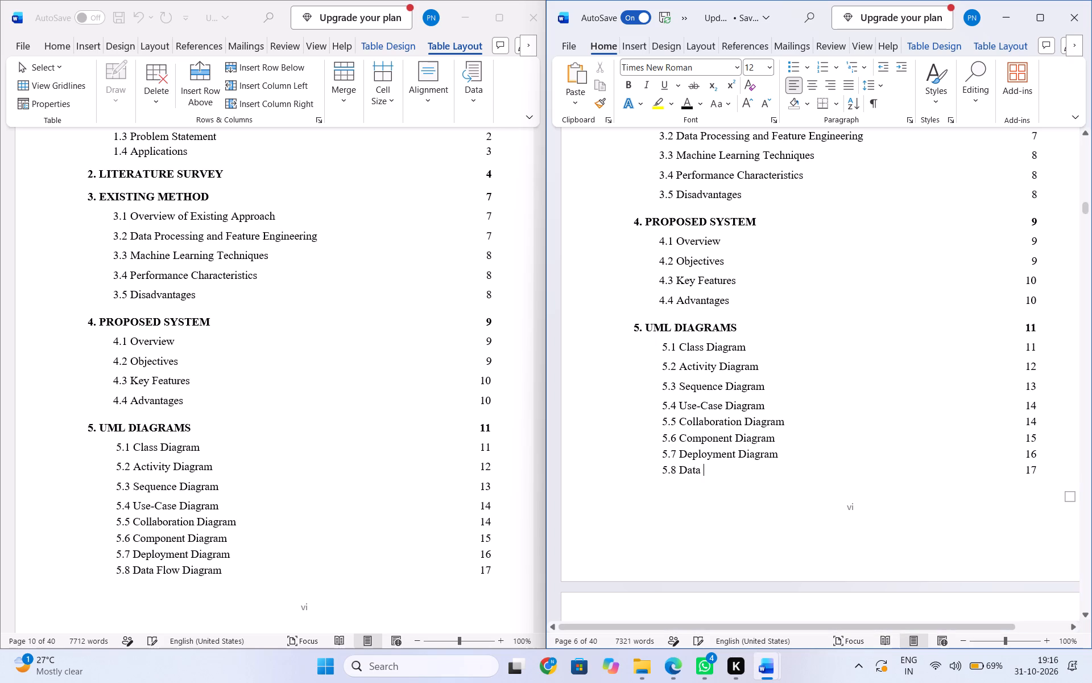
{"action": "type", "text": "Flow"}
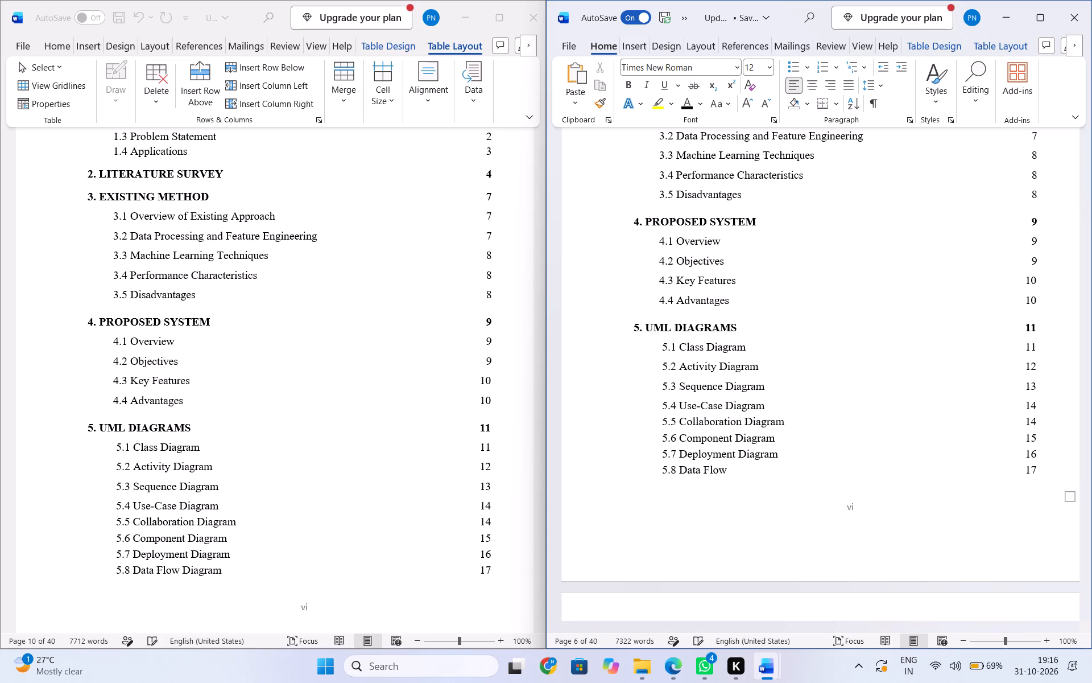
{"action": "key", "text": "space"}
{"action": "type", "text": "Diagram"}
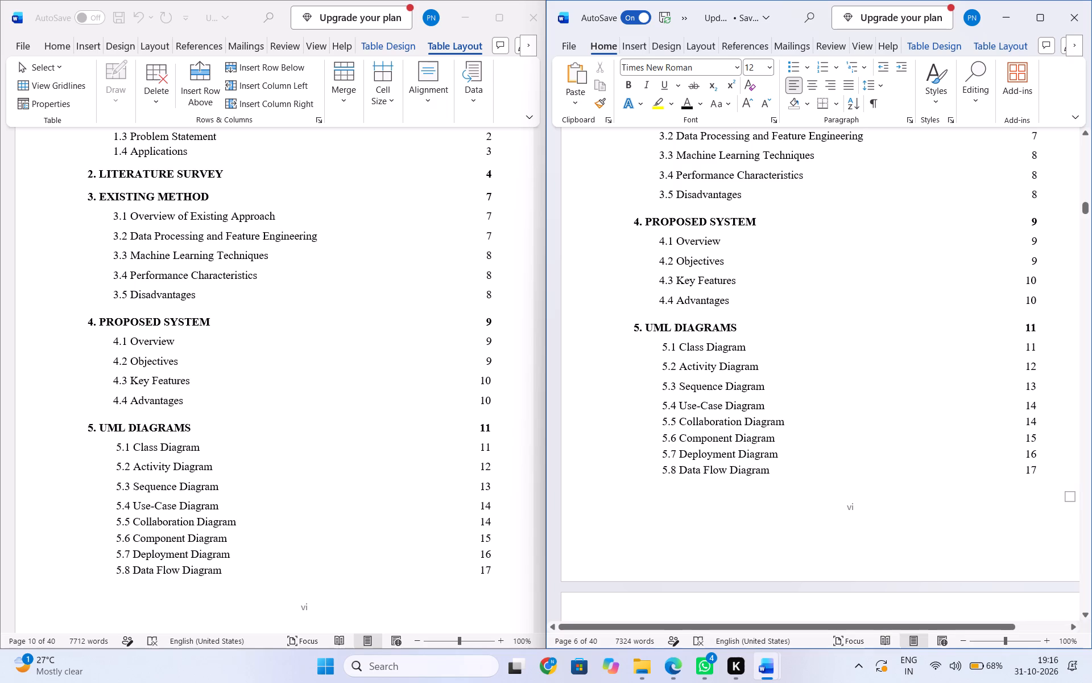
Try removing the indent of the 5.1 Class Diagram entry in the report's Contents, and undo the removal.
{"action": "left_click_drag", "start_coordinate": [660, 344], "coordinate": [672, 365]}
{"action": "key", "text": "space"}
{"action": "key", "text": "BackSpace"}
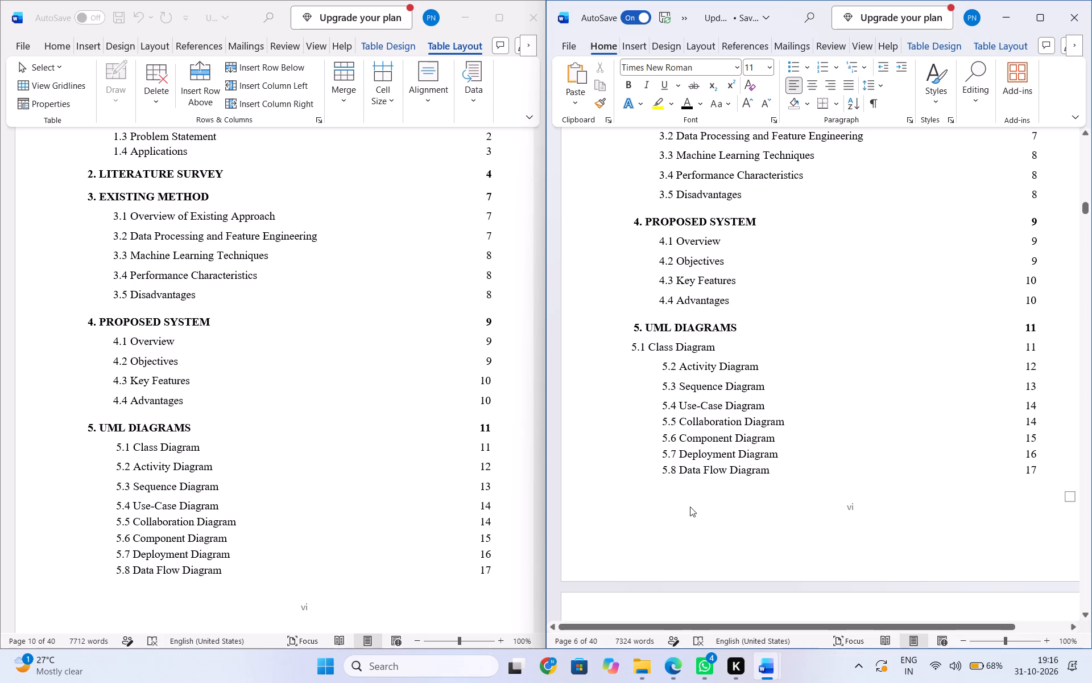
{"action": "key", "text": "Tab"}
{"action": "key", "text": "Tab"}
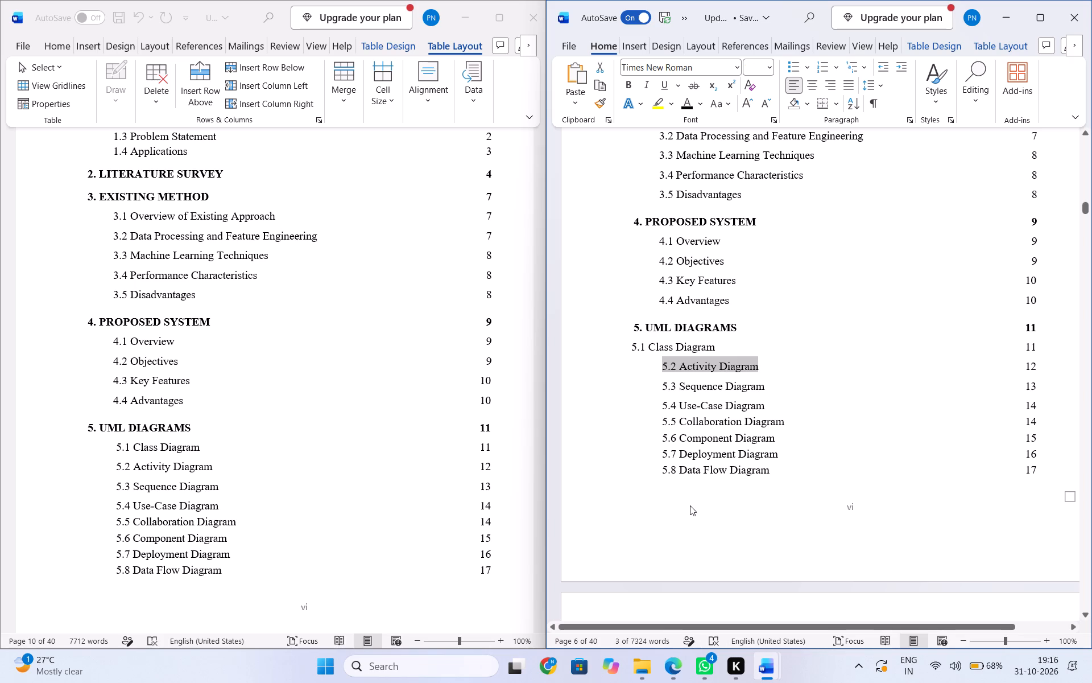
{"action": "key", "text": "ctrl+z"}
Replace the indent before the 5.1 Class Diagram entry in the report's Contents with ten spaces.
{"action": "key", "text": "space"}
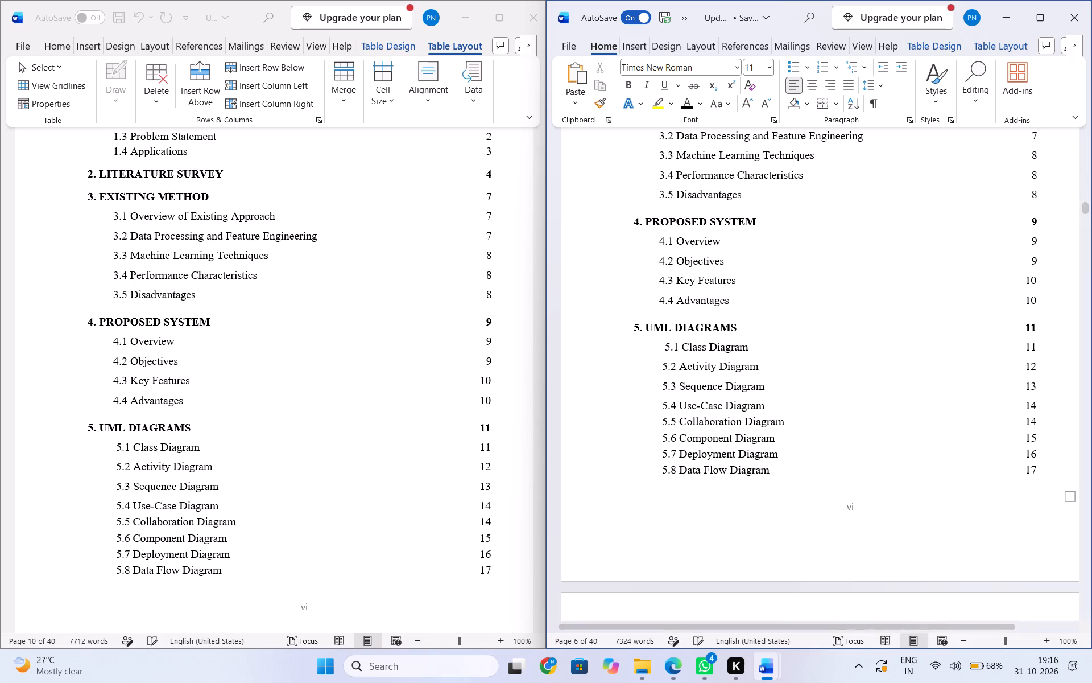
{"action": "key", "text": "BackSpace"}
{"action": "key", "text": "BackSpace"}
{"action": "key", "text": "space"}
{"action": "key", "text": "space"}
{"action": "key", "text": "space"}
{"action": "key", "text": "space"}
{"action": "key", "text": "space"}
{"action": "key", "text": "space"}
{"action": "key", "text": "space"}
{"action": "key", "text": "space"}
{"action": "key", "text": "space"}
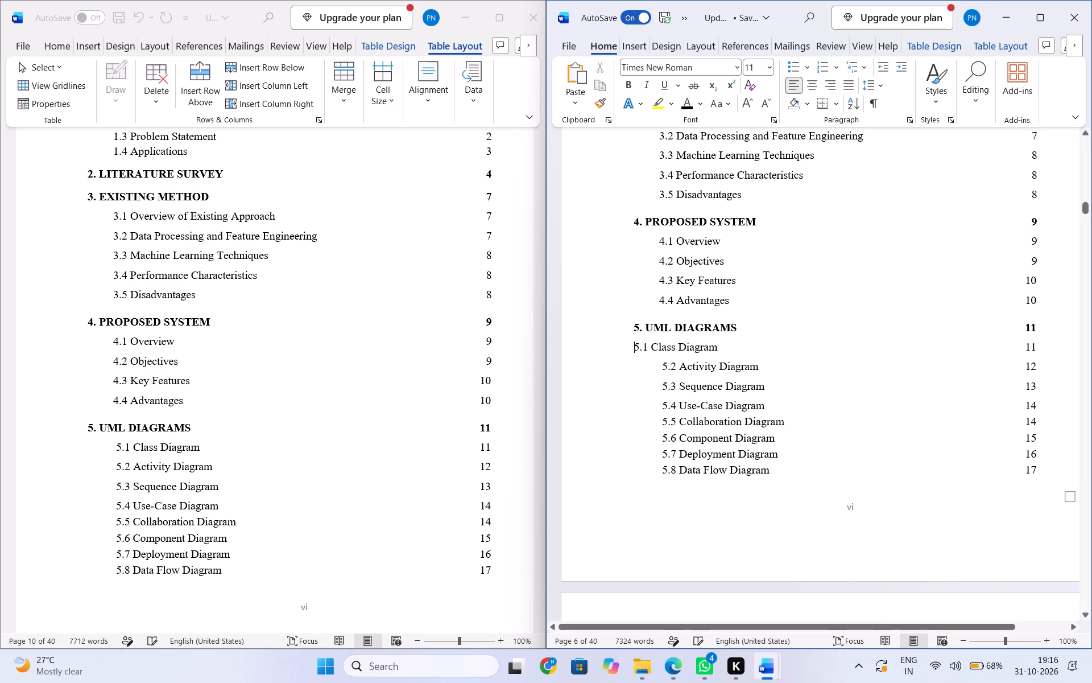
{"action": "key", "text": "space"}
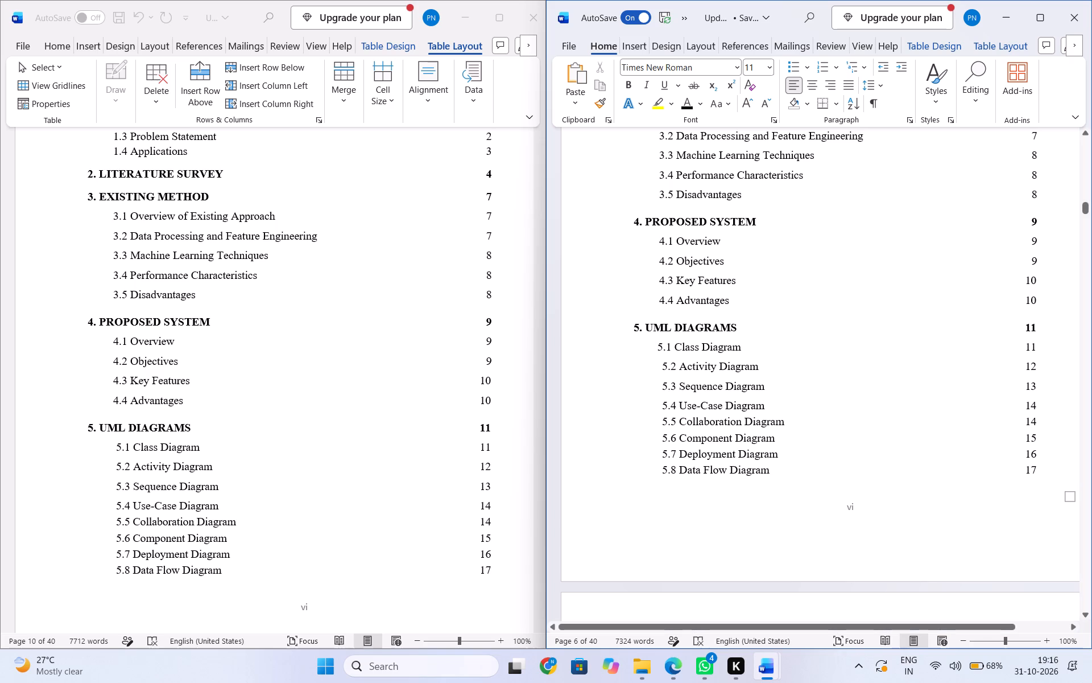
Replace the indent before the 5.2 Activity Diagram entry with ten spaces.
{"action": "key", "text": "Down"}
{"action": "key", "text": "BackSpace"}
{"action": "key", "text": "space"}
{"action": "key", "text": "space"}
{"action": "key", "text": "space"}
{"action": "key", "text": "space"}
{"action": "key", "text": "space"}
{"action": "key", "text": "space"}
{"action": "key", "text": "space"}
{"action": "key", "text": "space"}
{"action": "key", "text": "space"}
{"action": "key", "text": "space"}
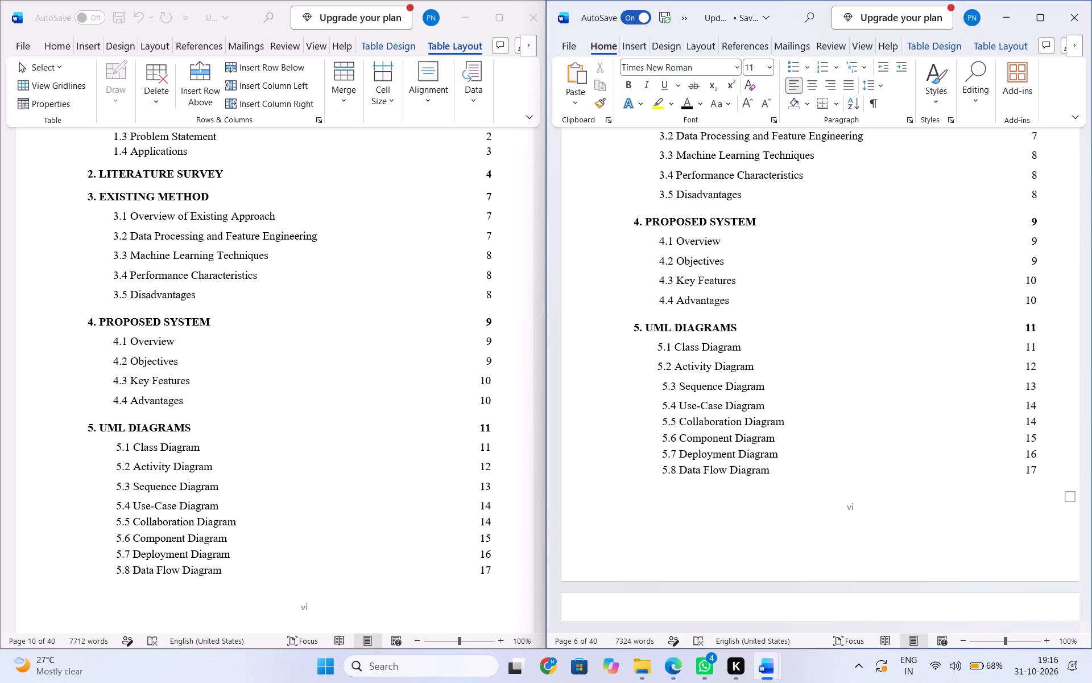
Replace the indent before the 5.3 Sequence Diagram entry with ten spaces.
{"action": "key", "text": "Down"}
{"action": "key", "text": "BackSpace"}
{"action": "key", "text": "space"}
{"action": "key", "text": "space"}
{"action": "key", "text": "space"}
{"action": "key", "text": "space"}
{"action": "key", "text": "space"}
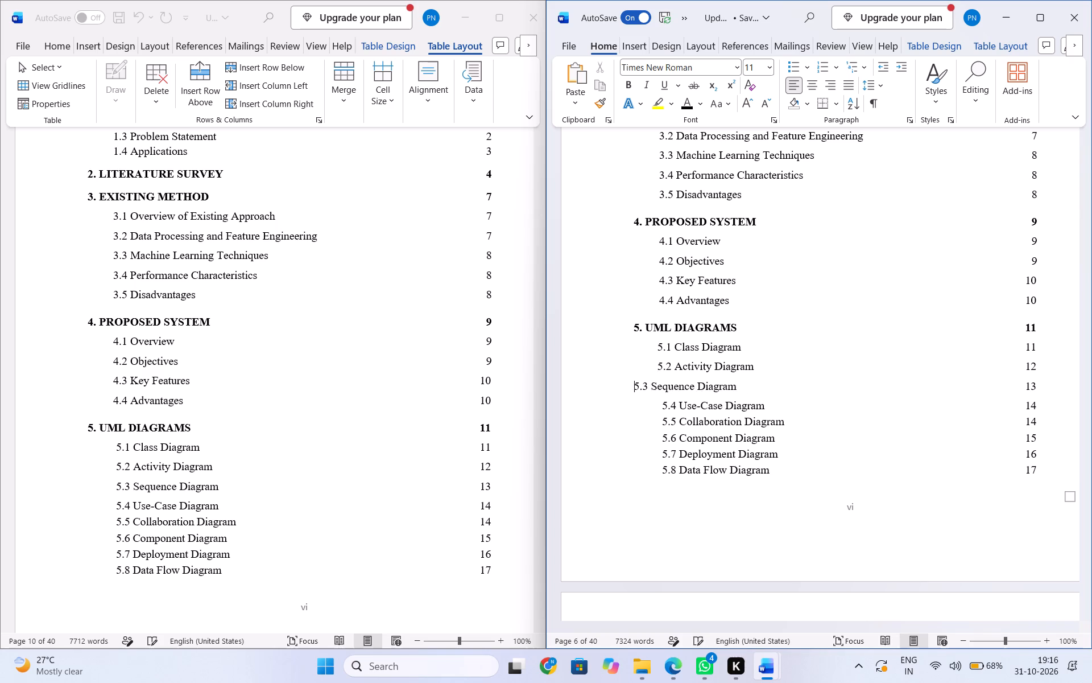
{"action": "key", "text": "space"}
{"action": "key", "text": "space"}
{"action": "key", "text": "space"}
{"action": "key", "text": "space"}
{"action": "key", "text": "space"}
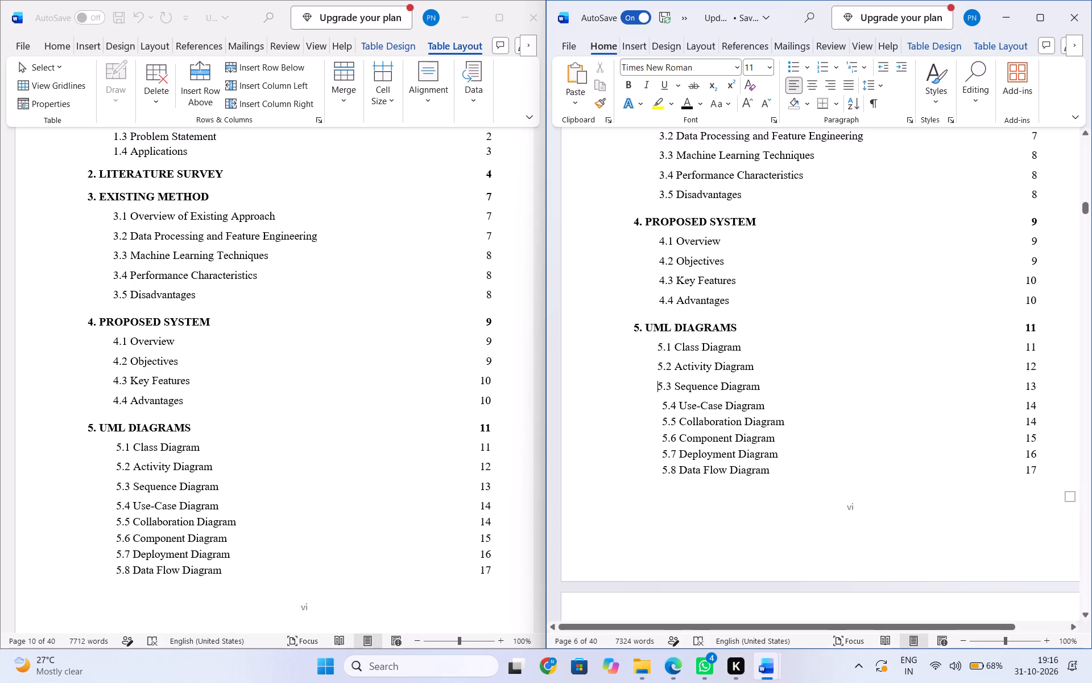
Replace the indent before the 5.4 Use-Case Diagram entry in the report's Contents with nine spaces.
{"action": "left_click", "coordinate": [663, 402]}
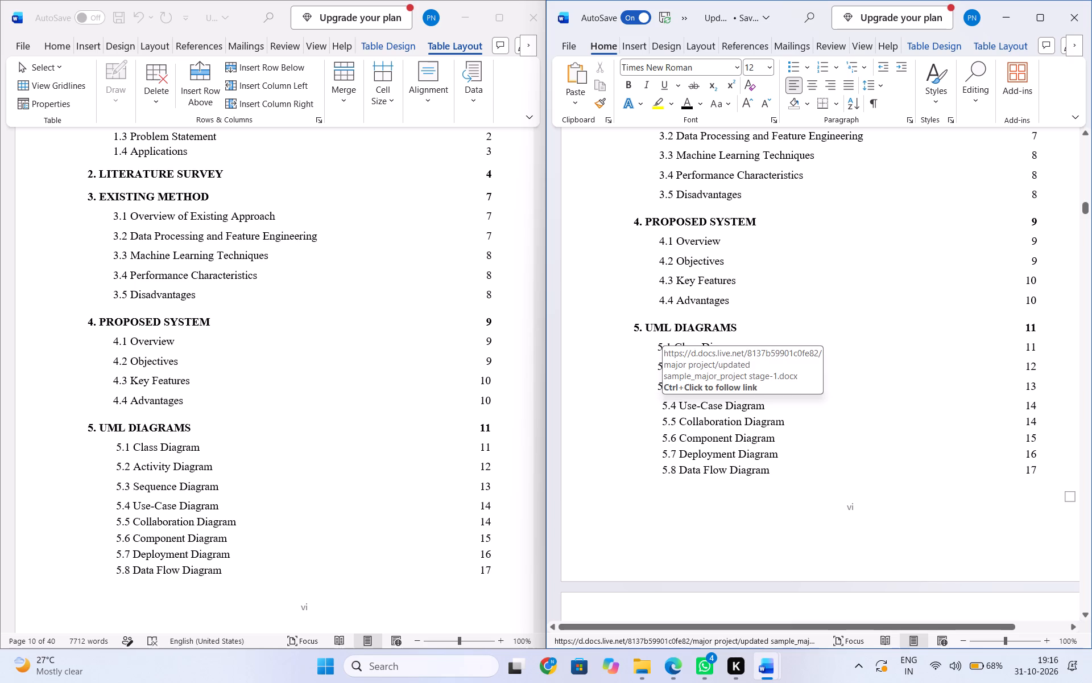
{"action": "key", "text": "BackSpace"}
{"action": "key", "text": "space"}
{"action": "key", "text": "space"}
{"action": "key", "text": "space"}
{"action": "key", "text": "space"}
{"action": "key", "text": "space"}
{"action": "key", "text": "space"}
{"action": "key", "text": "space"}
{"action": "key", "text": "space"}
{"action": "key", "text": "space"}
{"action": "key", "text": "space"}
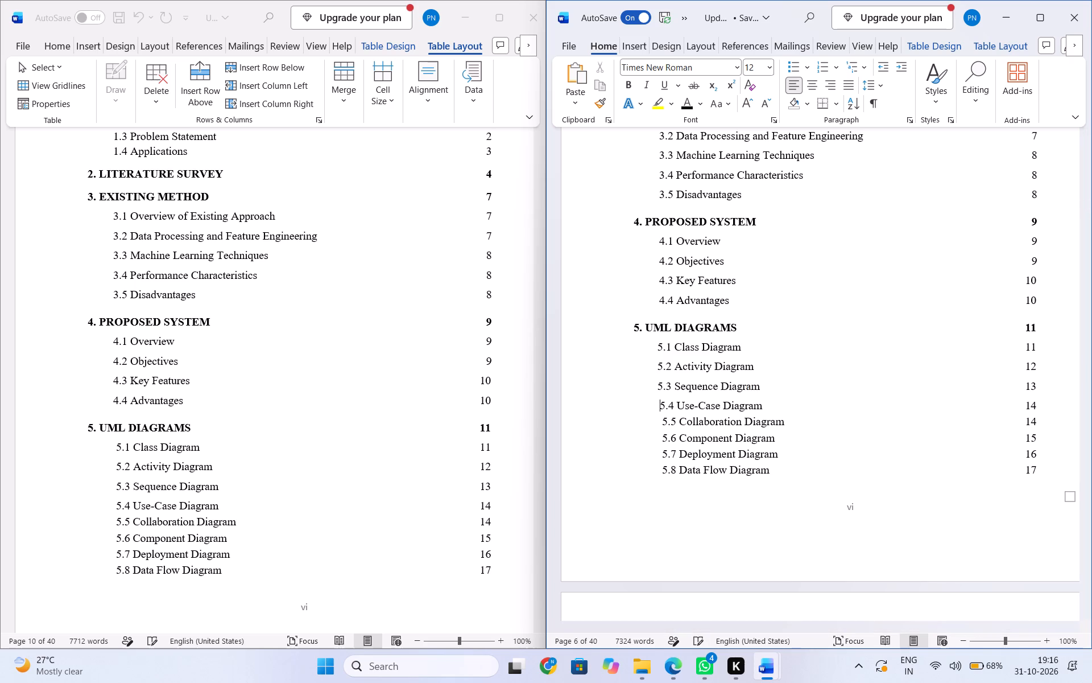
{"action": "key", "text": "BackSpace"}
Replace the indent before the 5.5 Collaboration Diagram entry in the report's Contents with nine spaces.
{"action": "left_click", "coordinate": [663, 422]}
{"action": "key", "text": "BackSpace"}
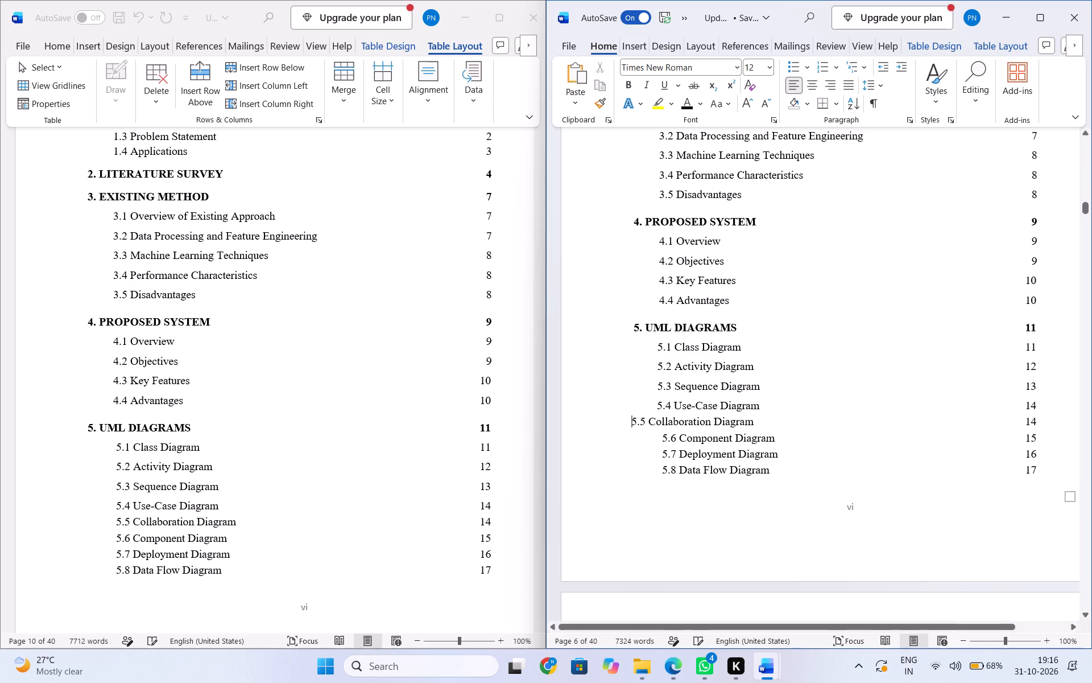
{"action": "key", "text": "space"}
{"action": "key", "text": "space"}
{"action": "key", "text": "space"}
{"action": "key", "text": "space"}
{"action": "key", "text": "space"}
{"action": "key", "text": "space"}
{"action": "key", "text": "space"}
{"action": "key", "text": "space"}
{"action": "key", "text": "space"}
{"action": "key", "text": "space"}
{"action": "key", "text": "BackSpace"}
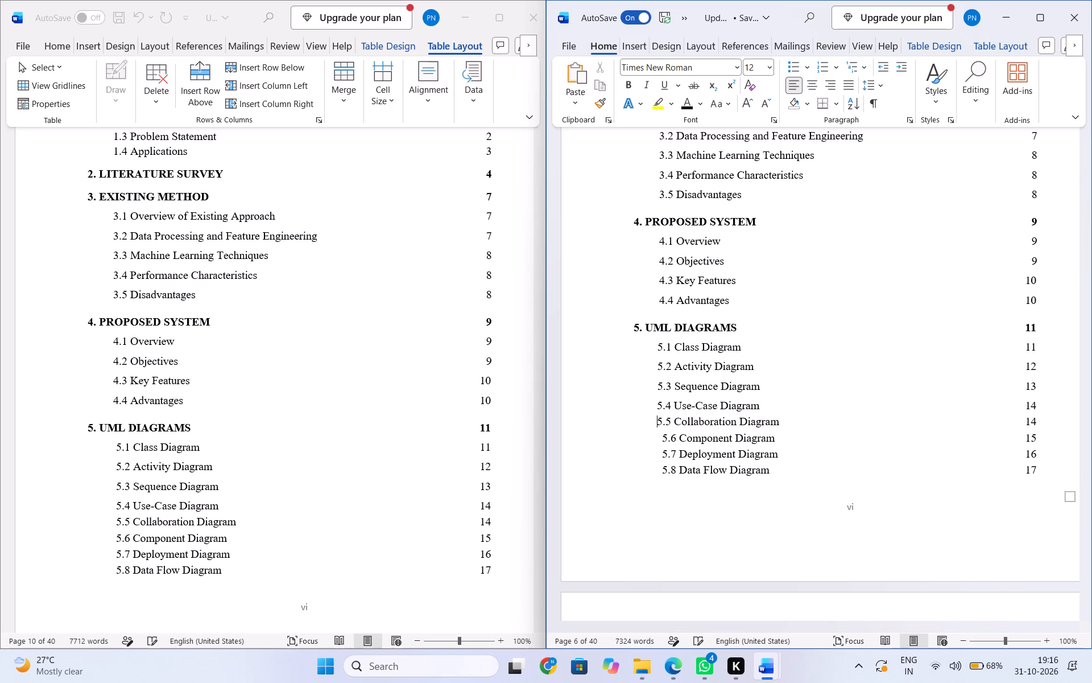
Replace the indent before the 5.6 Component Diagram entry in the report's Contents with nine spaces.
{"action": "left_click", "coordinate": [664, 435]}
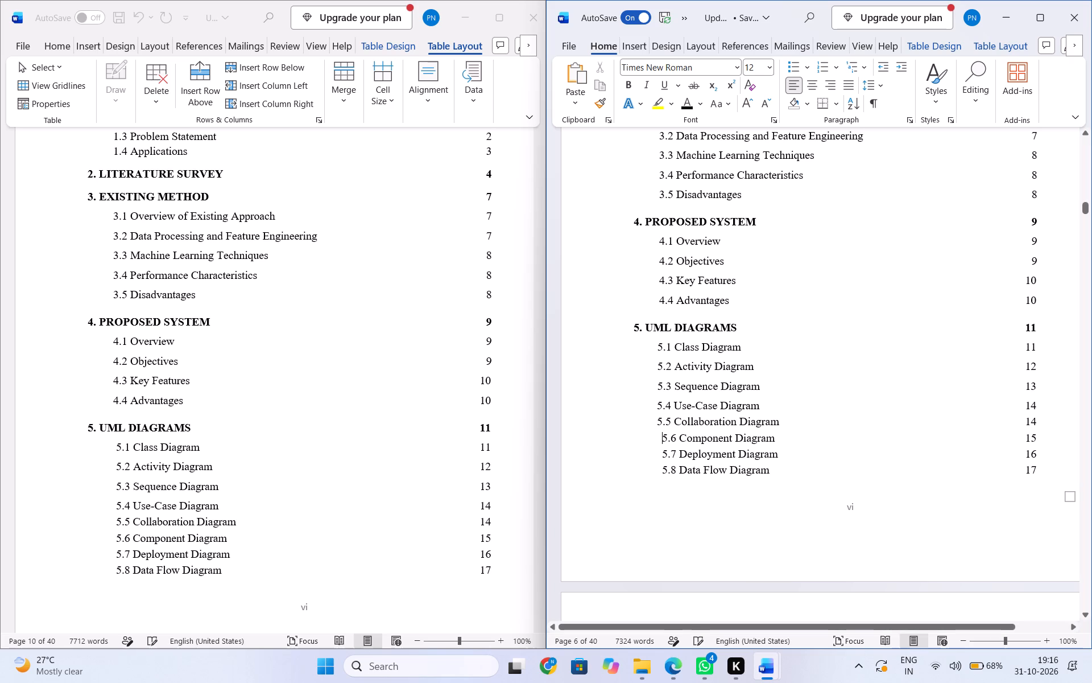
{"action": "key", "text": "BackSpace"}
{"action": "key", "text": "space"}
{"action": "key", "text": "space"}
{"action": "key", "text": "space"}
{"action": "key", "text": "space"}
{"action": "key", "text": "space"}
{"action": "key", "text": "space"}
{"action": "key", "text": "space"}
{"action": "key", "text": "space"}
{"action": "key", "text": "space"}
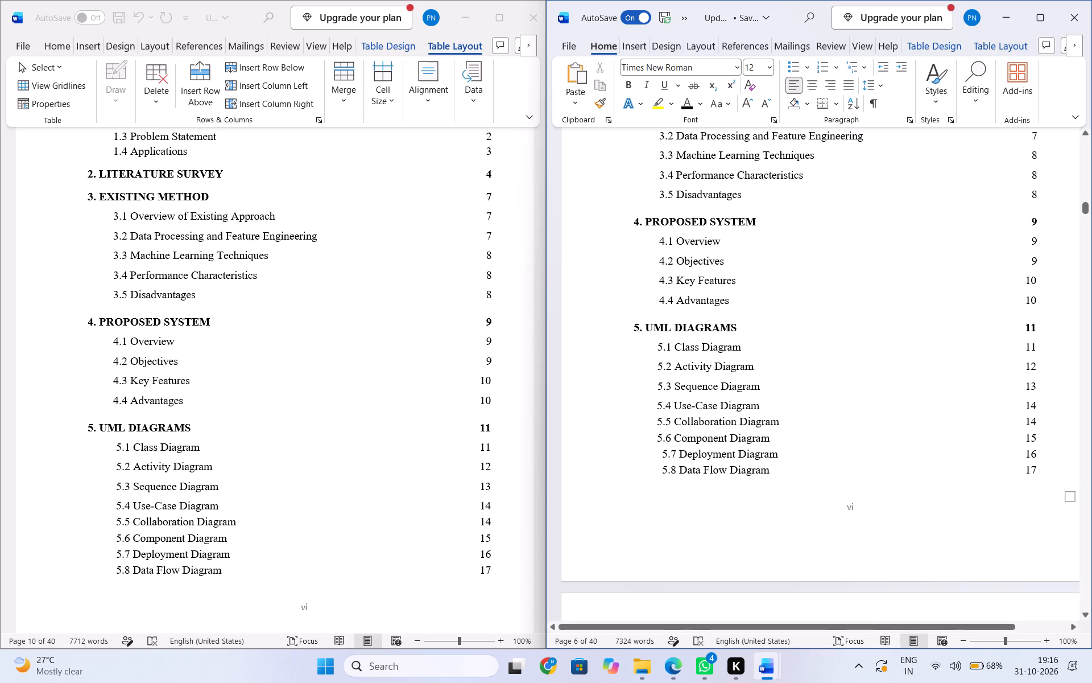
Replace the indent before the 5.7 Deployment Diagram entry in the report's Contents with nine spaces.
{"action": "left_click", "coordinate": [663, 454]}
{"action": "key", "text": "BackSpace"}
{"action": "key", "text": "space"}
{"action": "key", "text": "space"}
{"action": "key", "text": "space"}
{"action": "key", "text": "space"}
{"action": "key", "text": "space"}
{"action": "key", "text": "space"}
{"action": "key", "text": "space"}
{"action": "key", "text": "space"}
{"action": "key", "text": "space"}
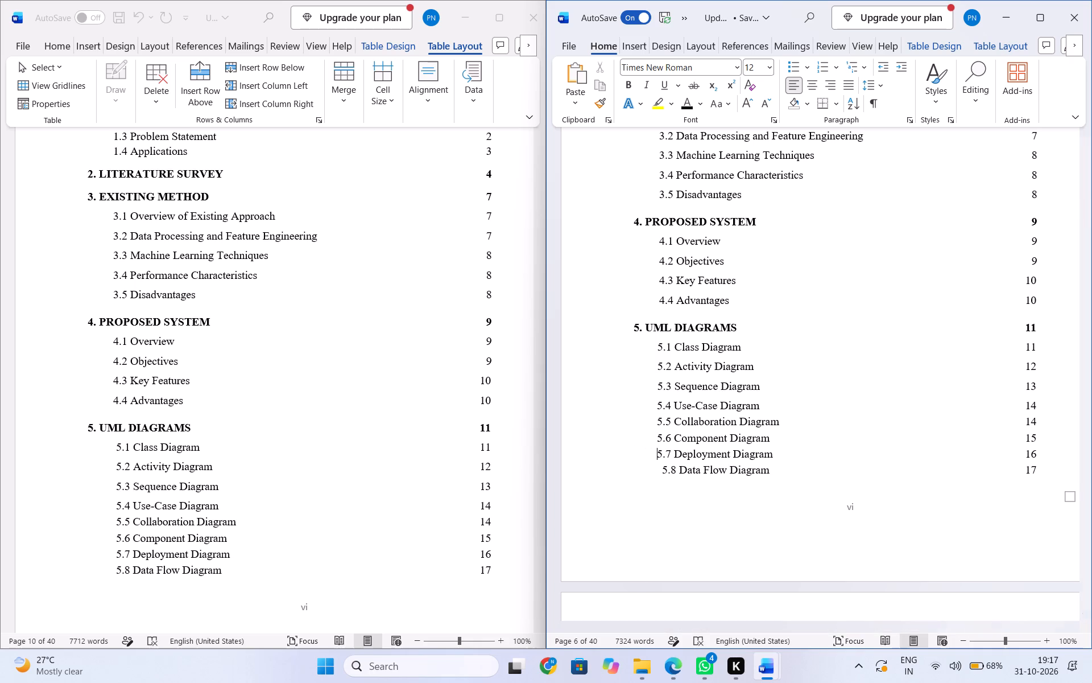
Replace the indent before the 5.8 Data Flow Diagram entry in the report's Contents with nine spaces.
{"action": "left_click", "coordinate": [664, 473]}
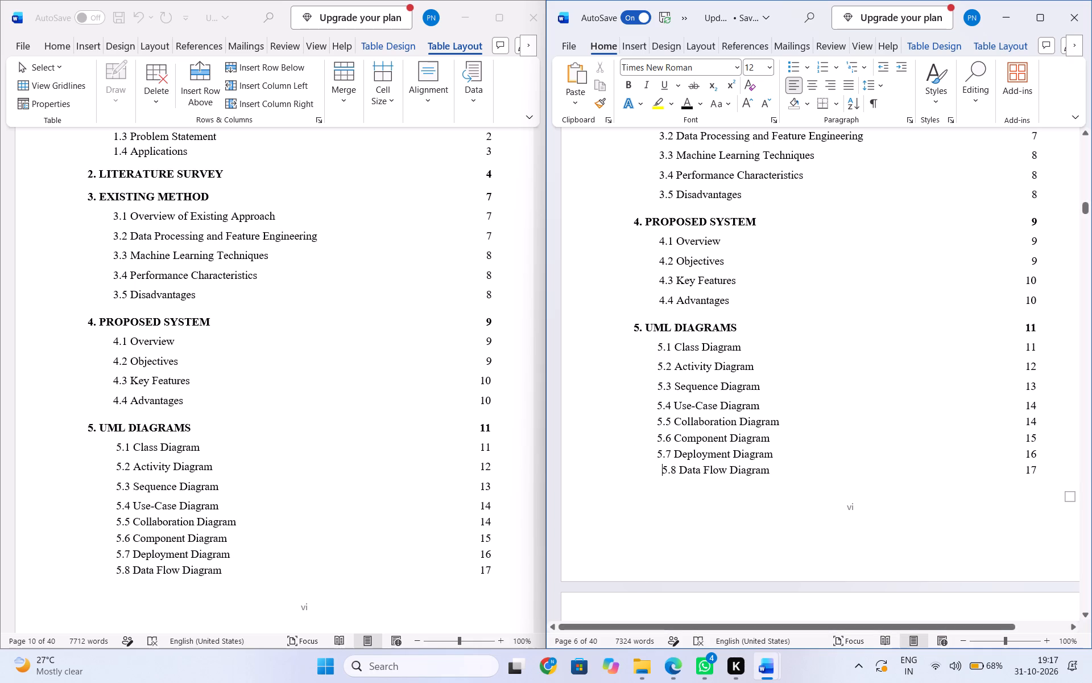
{"action": "key", "text": "BackSpace"}
{"action": "key", "text": "space"}
{"action": "key", "text": "space"}
{"action": "key", "text": "space"}
{"action": "key", "text": "space"}
{"action": "key", "text": "space"}
{"action": "key", "text": "space"}
{"action": "key", "text": "space"}
{"action": "key", "text": "space"}
{"action": "key", "text": "space"}
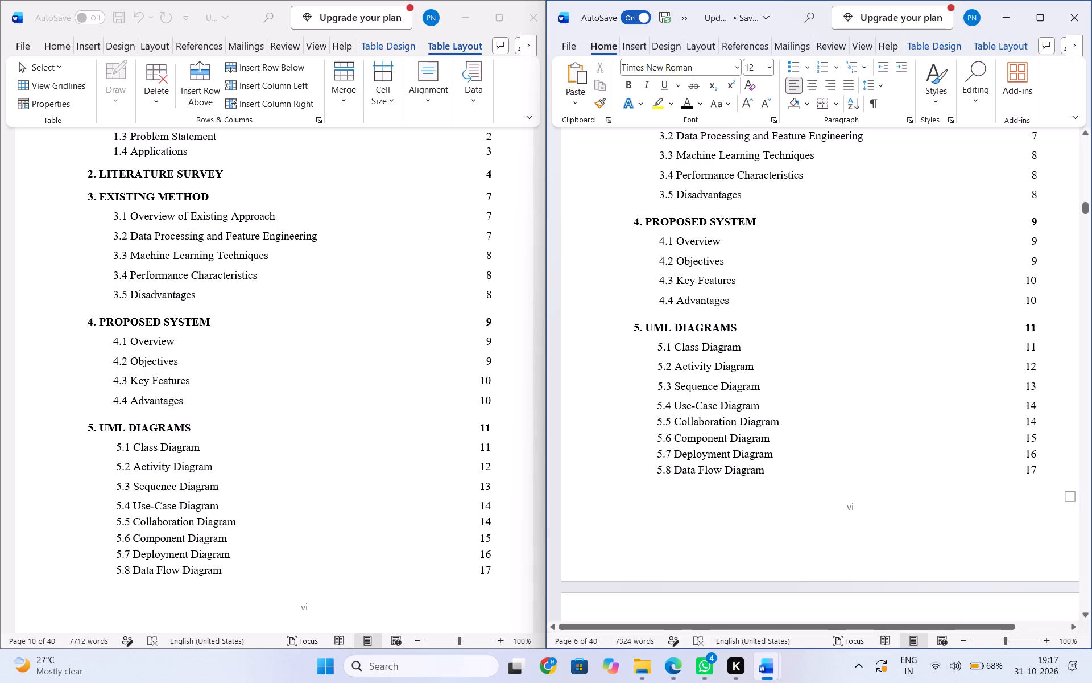
Set the line spacing of the 5.1 to 5.8 entries and their page numbers in the report's Contents to 1.15.
{"action": "left_click_drag", "start_coordinate": [657, 341], "coordinate": [1007, 454]}
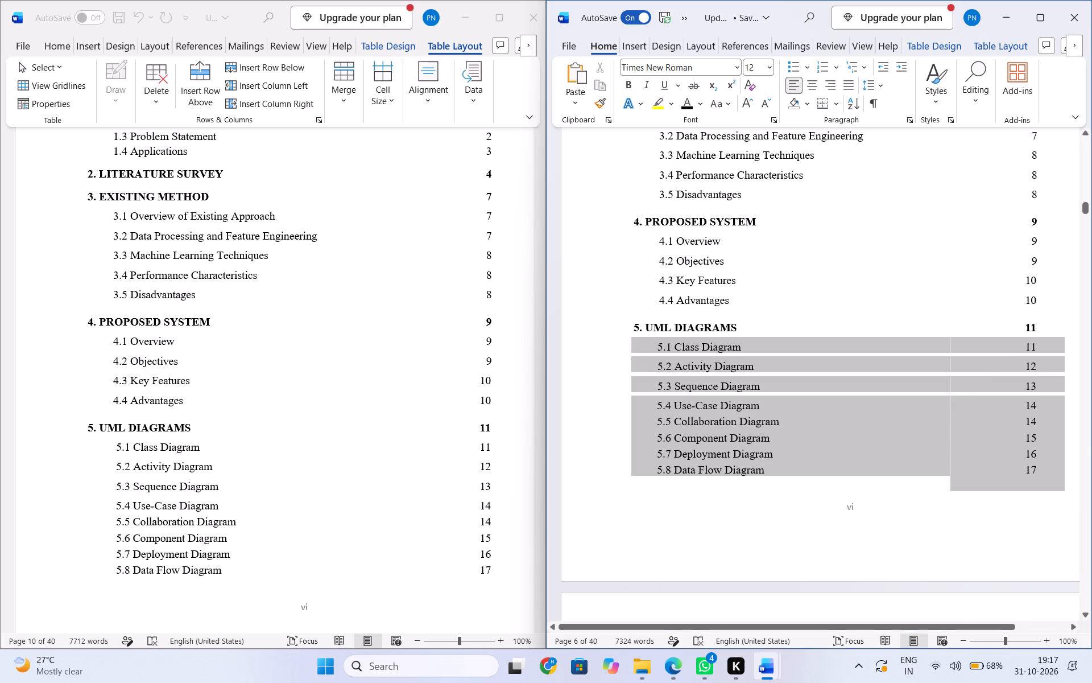
{"action": "left_click_drag", "start_coordinate": [1007, 454], "coordinate": [1007, 455]}
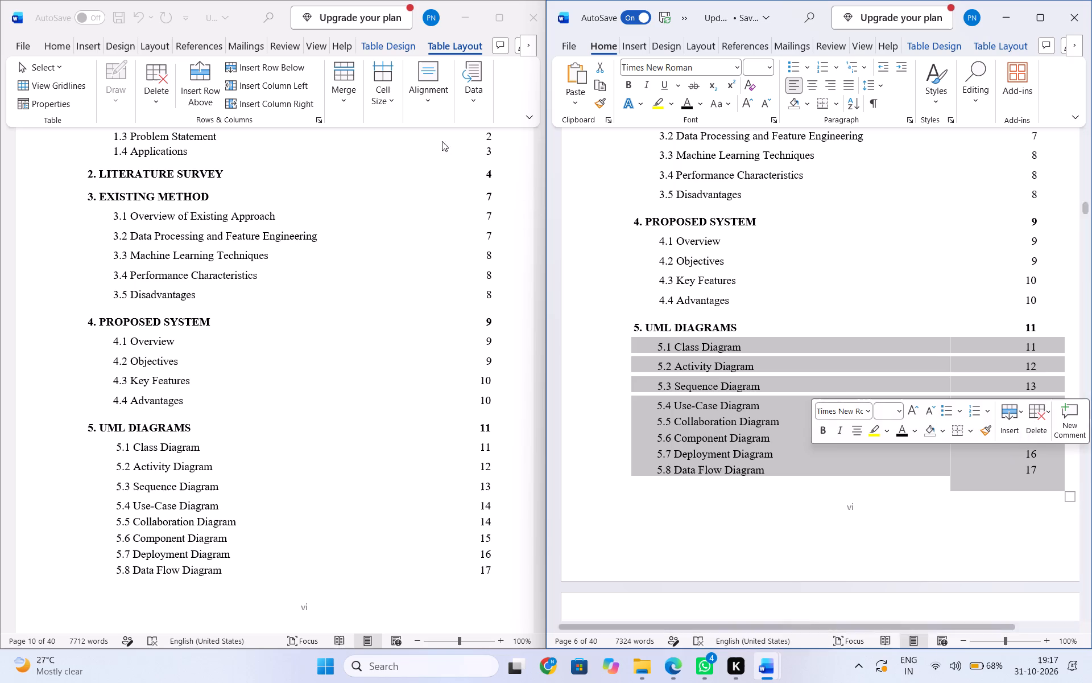
{"action": "left_click", "coordinate": [880, 84]}
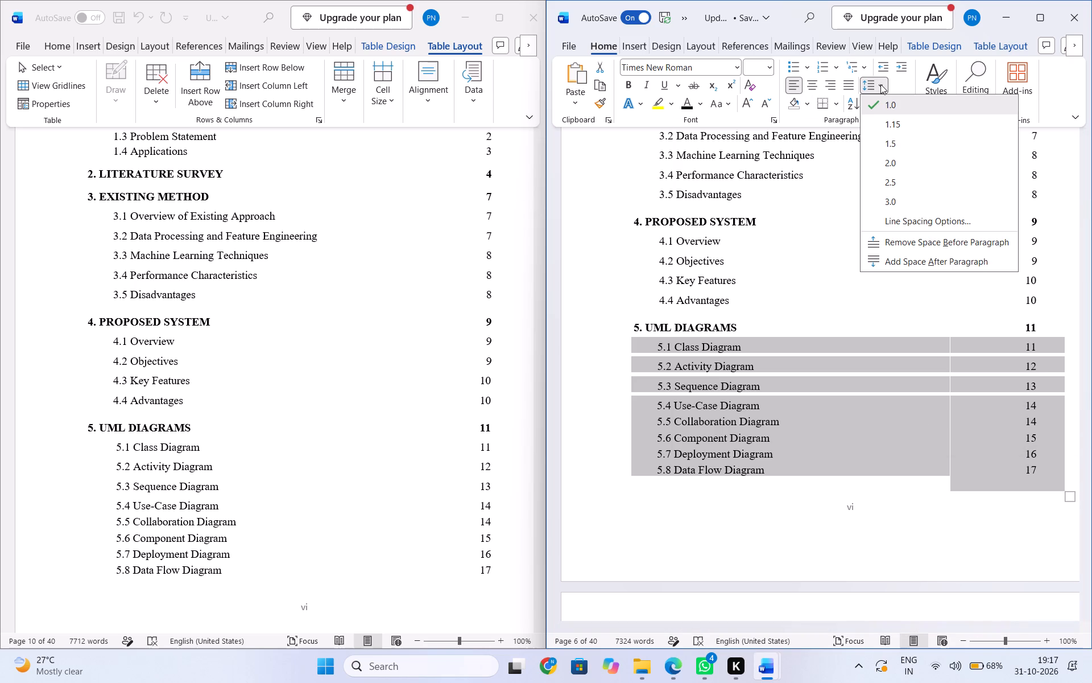
{"action": "left_click", "coordinate": [890, 126]}
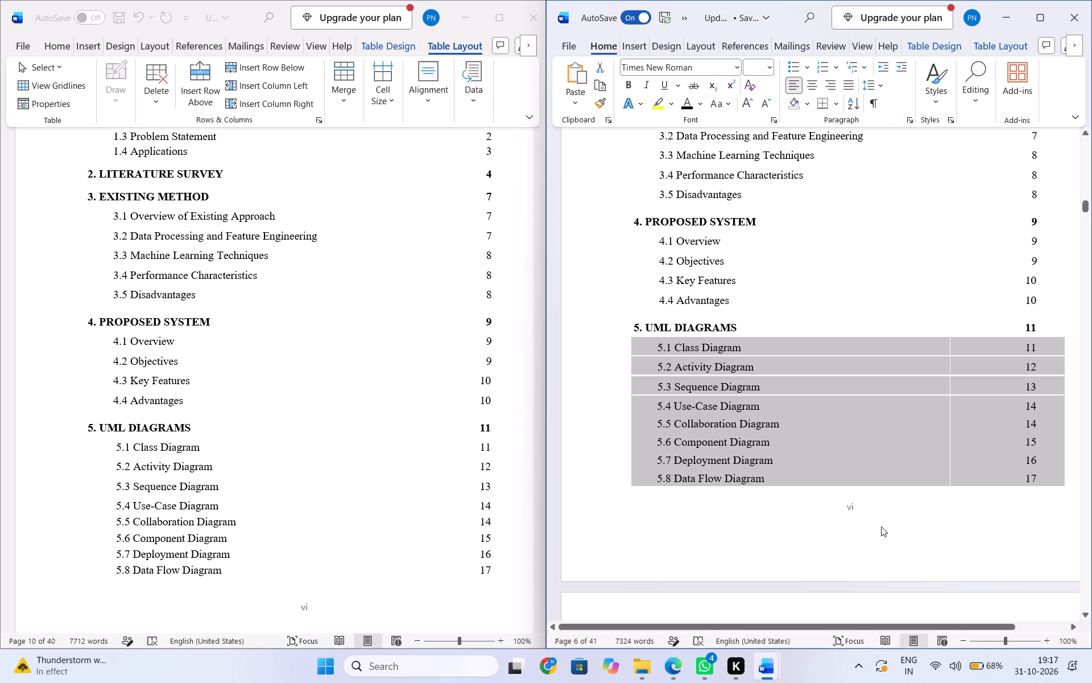
{"action": "left_click", "coordinate": [892, 528]}
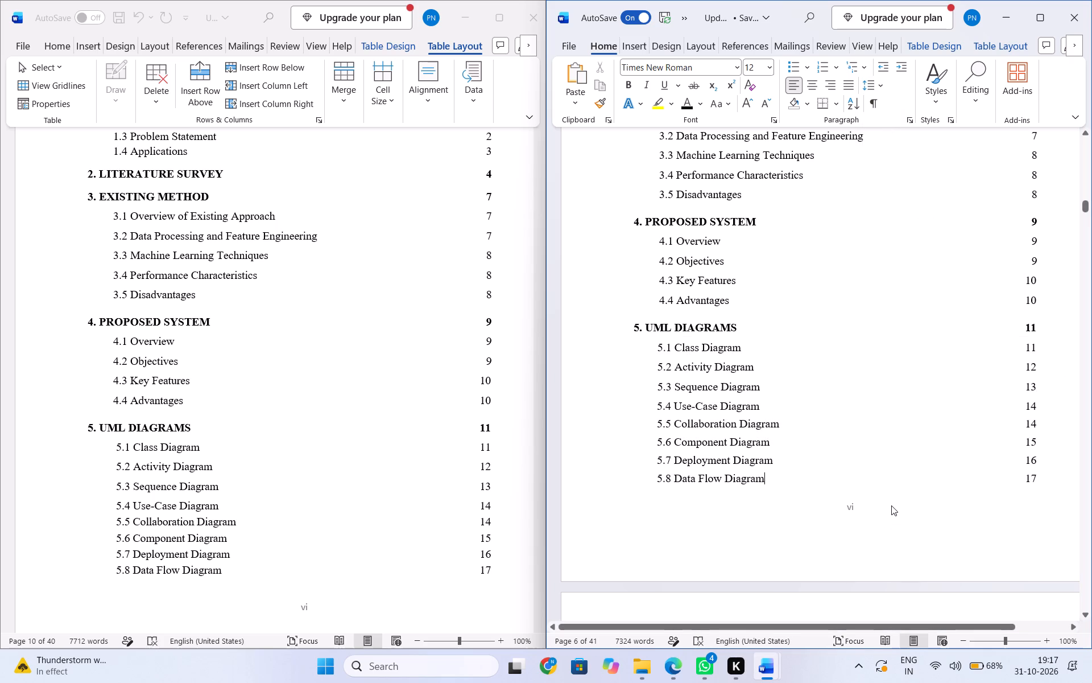
Remove the blank page between the UML Diagrams entries and the 6. SOFTWARE ENVIRONMENT heading in the report's Contents.
{"action": "scroll", "coordinate": [891, 505], "scroll_direction": "down", "scroll_amount": 2}
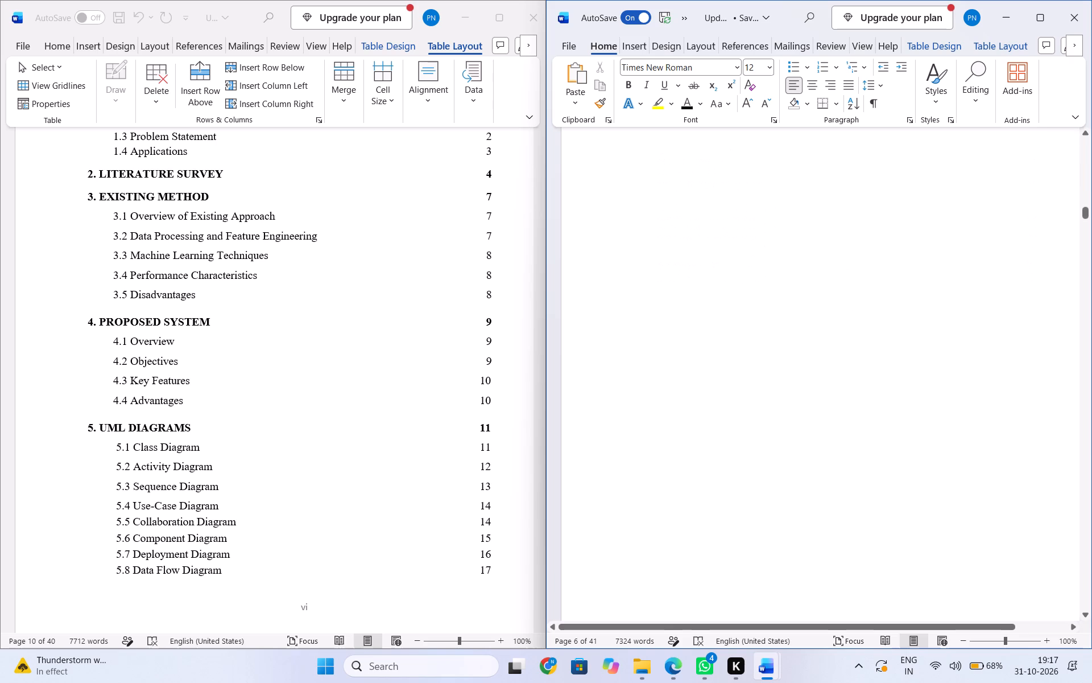
{"action": "scroll", "coordinate": [891, 505], "scroll_direction": "down", "scroll_amount": 2}
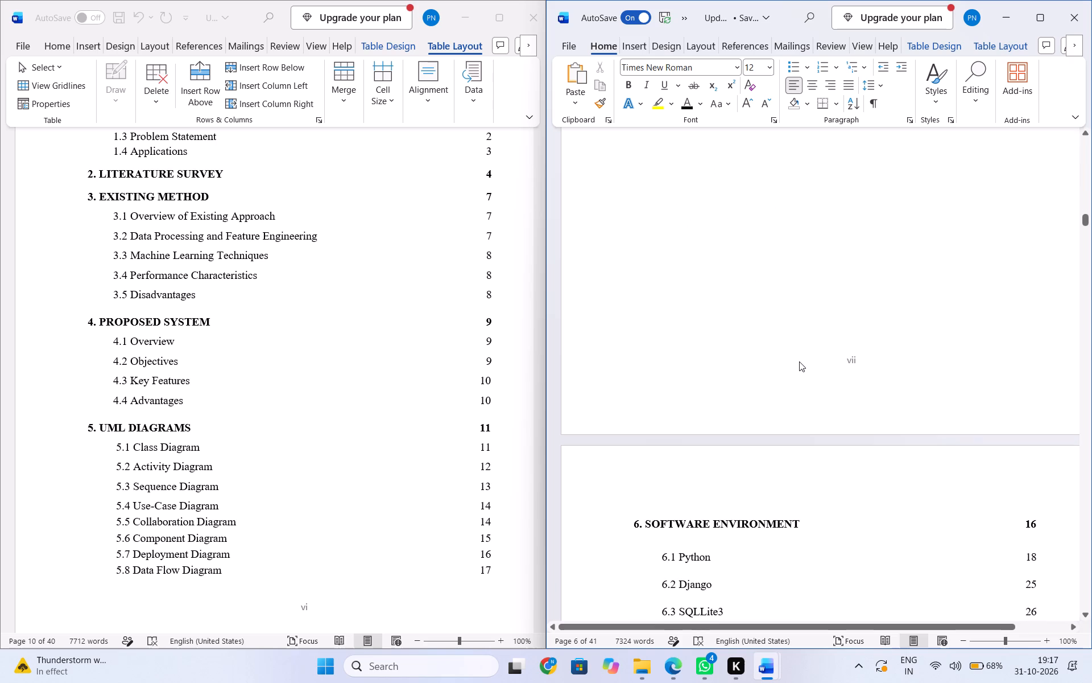
{"action": "left_click", "coordinate": [799, 361]}
{"action": "scroll", "coordinate": [799, 361], "scroll_direction": "up", "scroll_amount": 1}
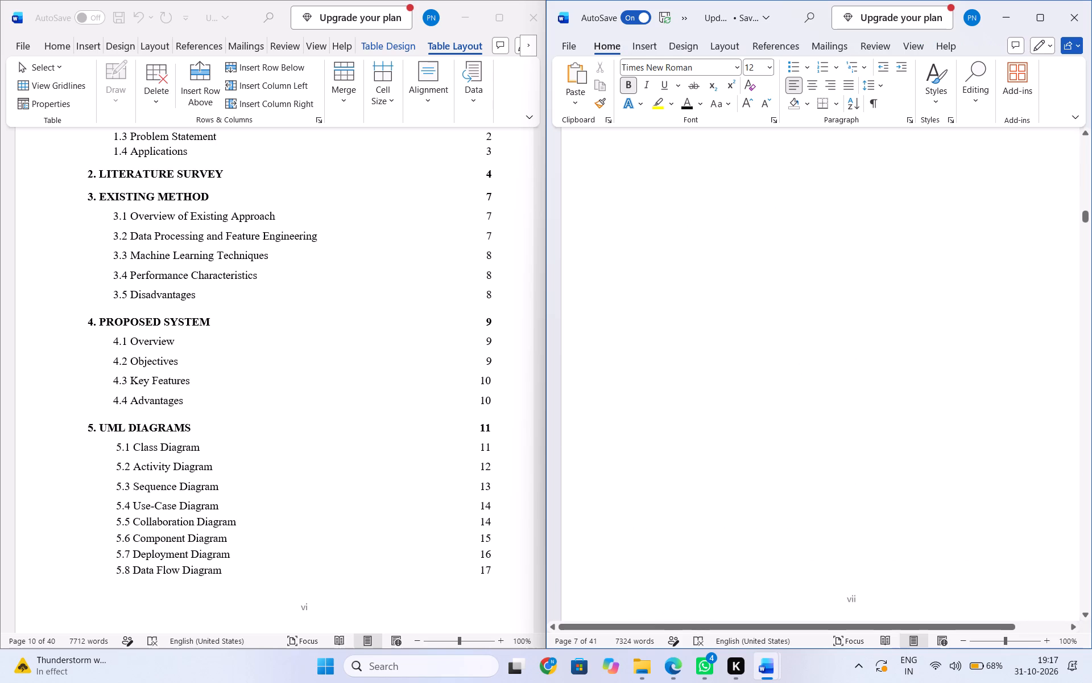
{"action": "left_click", "coordinate": [799, 361]}
{"action": "left_click", "coordinate": [799, 361]}
{"action": "key", "text": "Delete"}
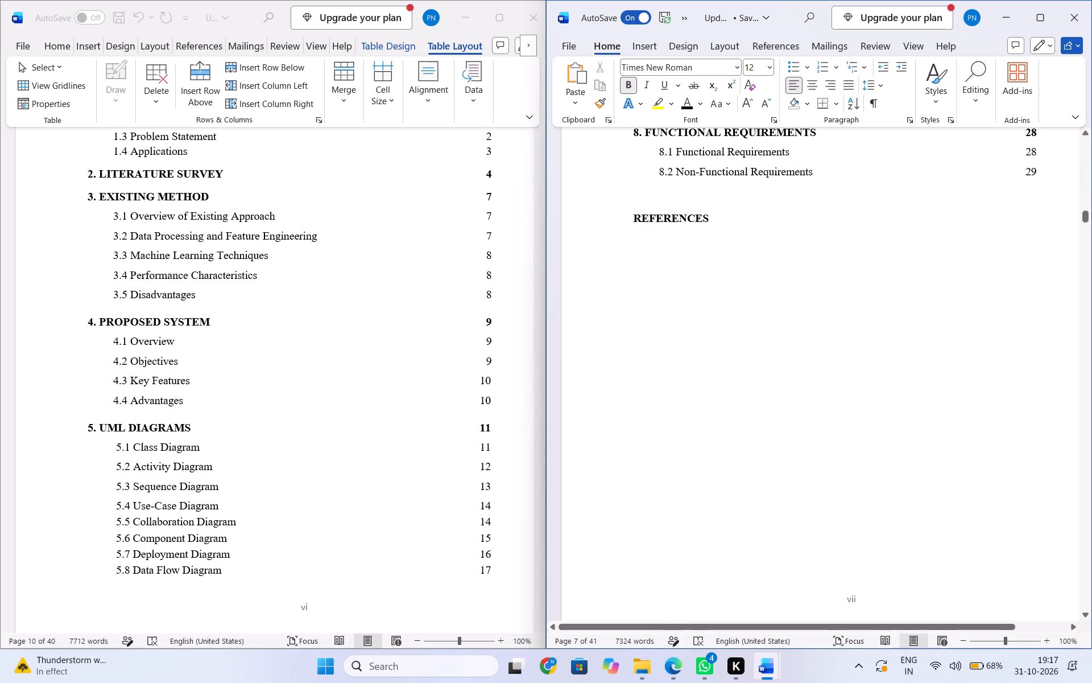
Compare the last Contents page of the report, from 6. SOFTWARE ENVIRONMENT to REFERENCES, with the same page in the sample document.
{"action": "scroll", "coordinate": [799, 360], "scroll_direction": "up", "scroll_amount": 2}
{"action": "scroll", "coordinate": [803, 360], "scroll_direction": "down", "scroll_amount": 1}
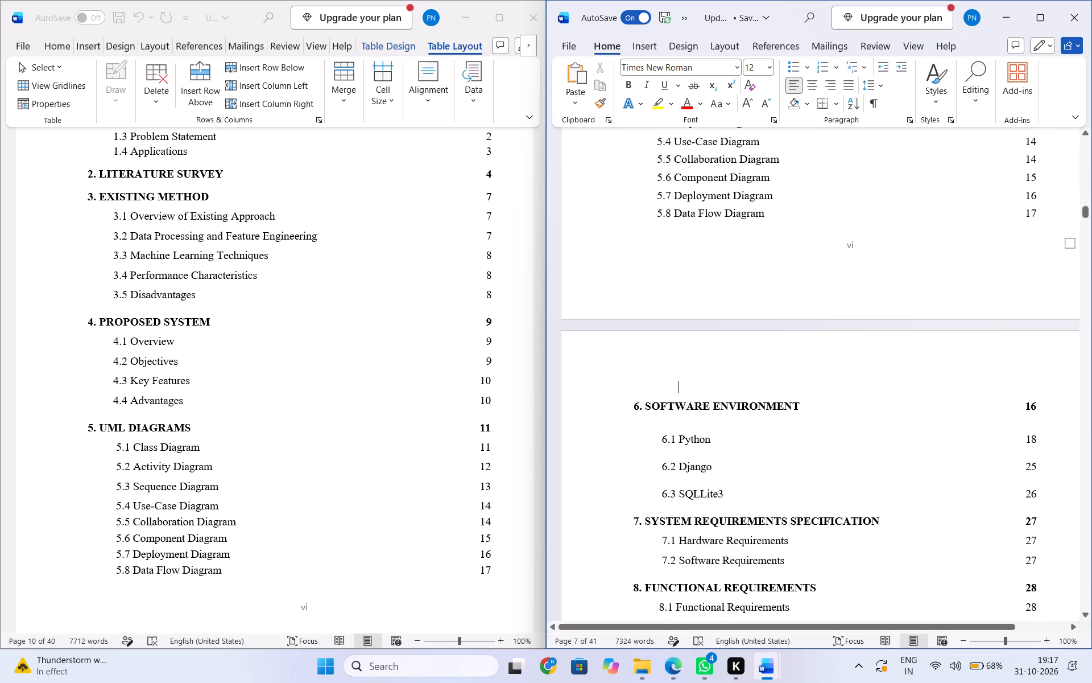
{"action": "scroll", "coordinate": [806, 345], "scroll_direction": "down", "scroll_amount": 3}
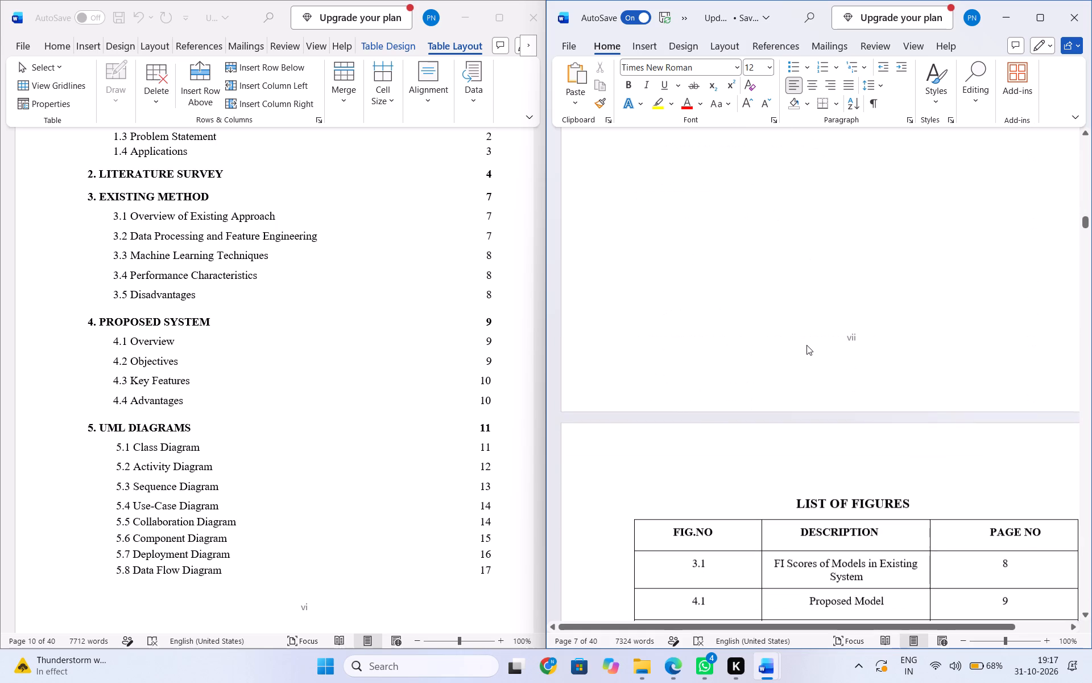
{"action": "scroll", "coordinate": [307, 344], "scroll_direction": "down", "scroll_amount": 1}
{"action": "scroll", "coordinate": [1037, 437], "scroll_direction": "up", "scroll_amount": 2}
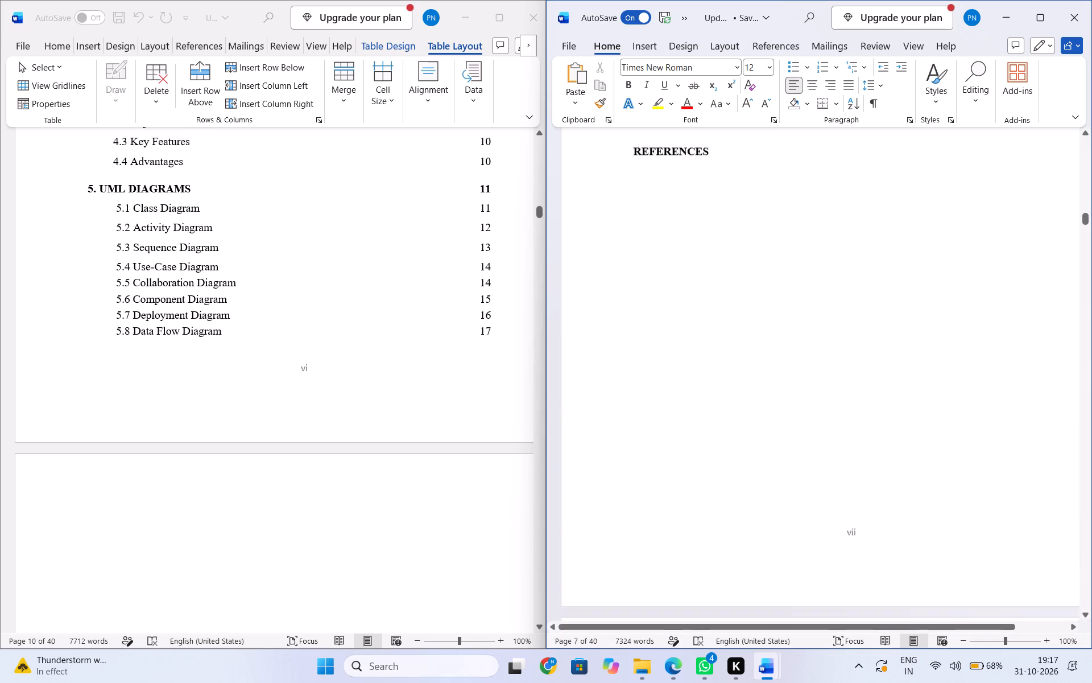
{"action": "scroll", "coordinate": [1037, 437], "scroll_direction": "up", "scroll_amount": 1}
{"action": "scroll", "coordinate": [1037, 437], "scroll_direction": "down", "scroll_amount": 1}
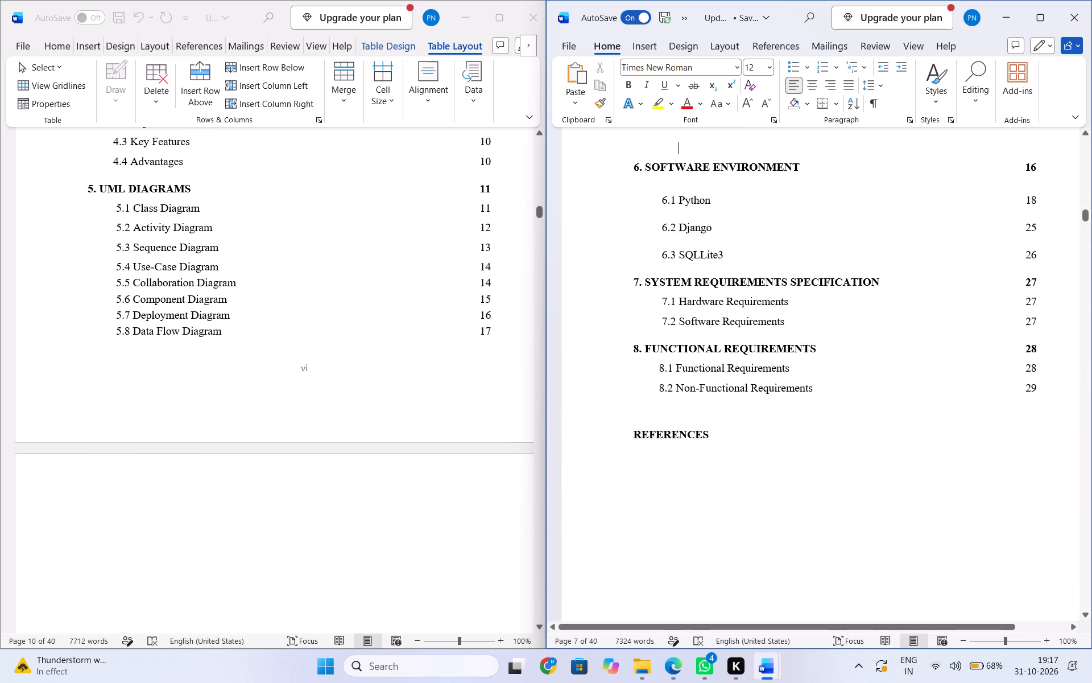
{"action": "scroll", "coordinate": [523, 432], "scroll_direction": "down", "scroll_amount": 5}
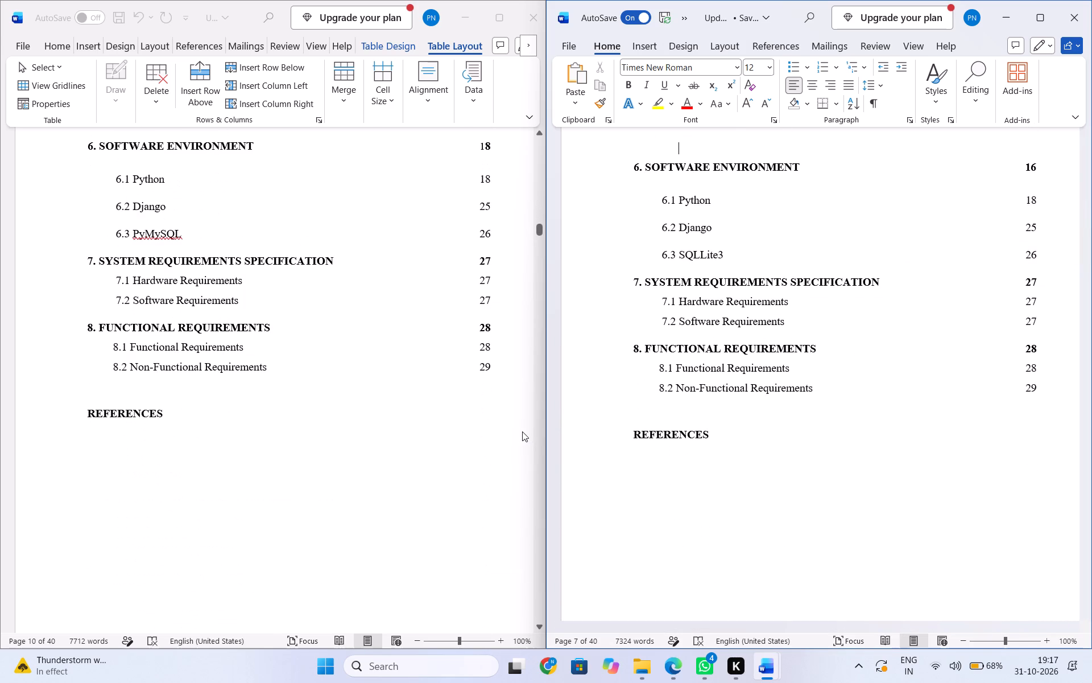
{"action": "scroll", "coordinate": [841, 487], "scroll_direction": "down", "scroll_amount": 1}
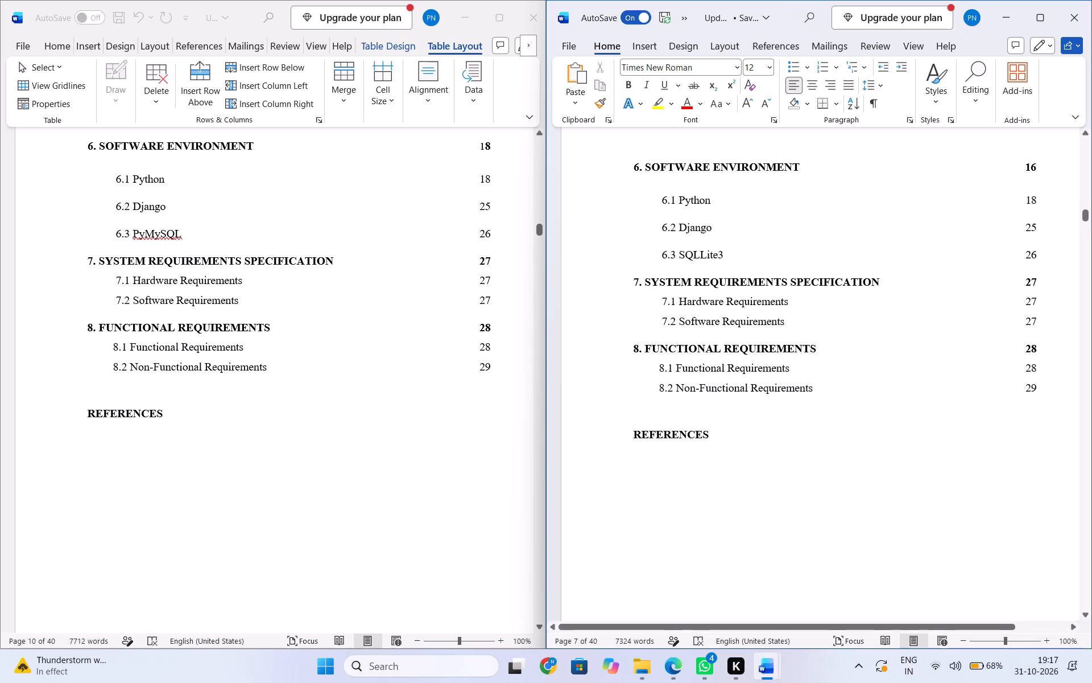
Compare the rows and page numbers of the List of Figures tables in the report and the sample document.
{"action": "scroll", "coordinate": [841, 487], "scroll_direction": "down", "scroll_amount": 1}
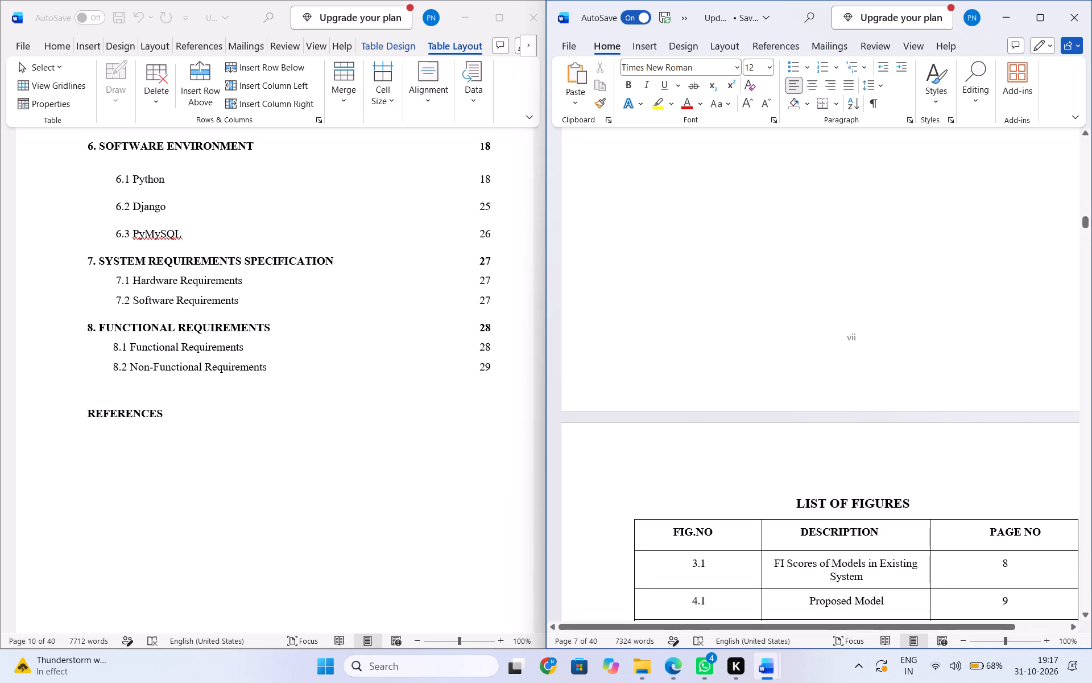
{"action": "scroll", "coordinate": [840, 479], "scroll_direction": "down", "scroll_amount": 4}
{"action": "scroll", "coordinate": [840, 479], "scroll_direction": "up", "scroll_amount": 2}
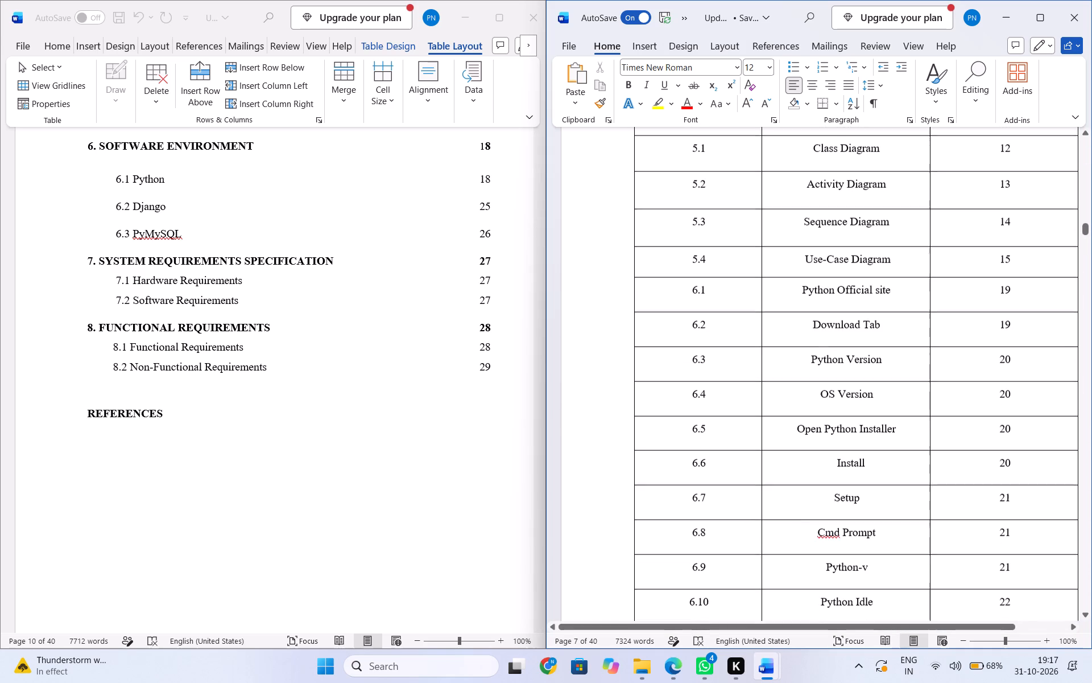
{"action": "scroll", "coordinate": [840, 479], "scroll_direction": "up", "scroll_amount": 1}
{"action": "scroll", "coordinate": [455, 482], "scroll_direction": "down", "scroll_amount": 2}
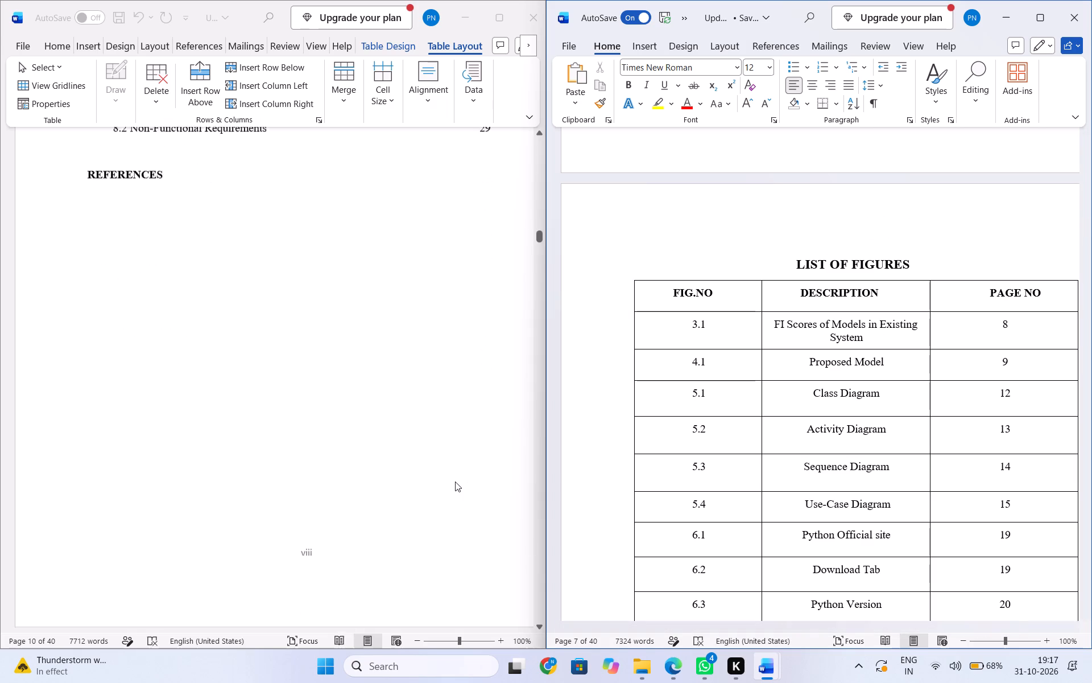
{"action": "scroll", "coordinate": [455, 482], "scroll_direction": "down", "scroll_amount": 1}
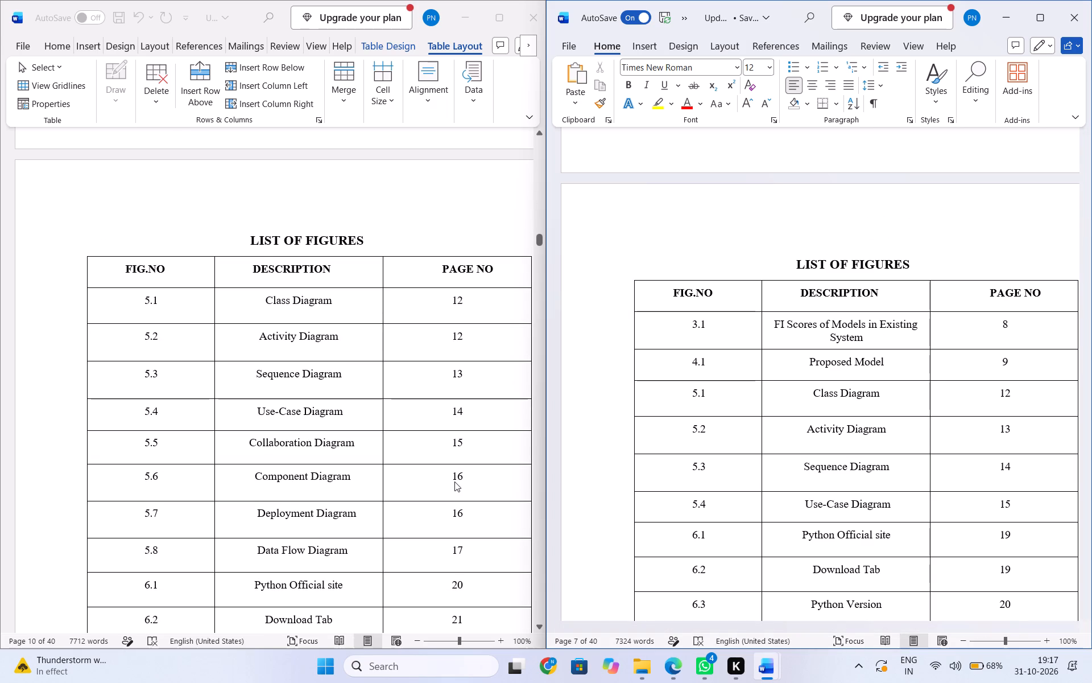
{"action": "left_click", "coordinate": [450, 456]}
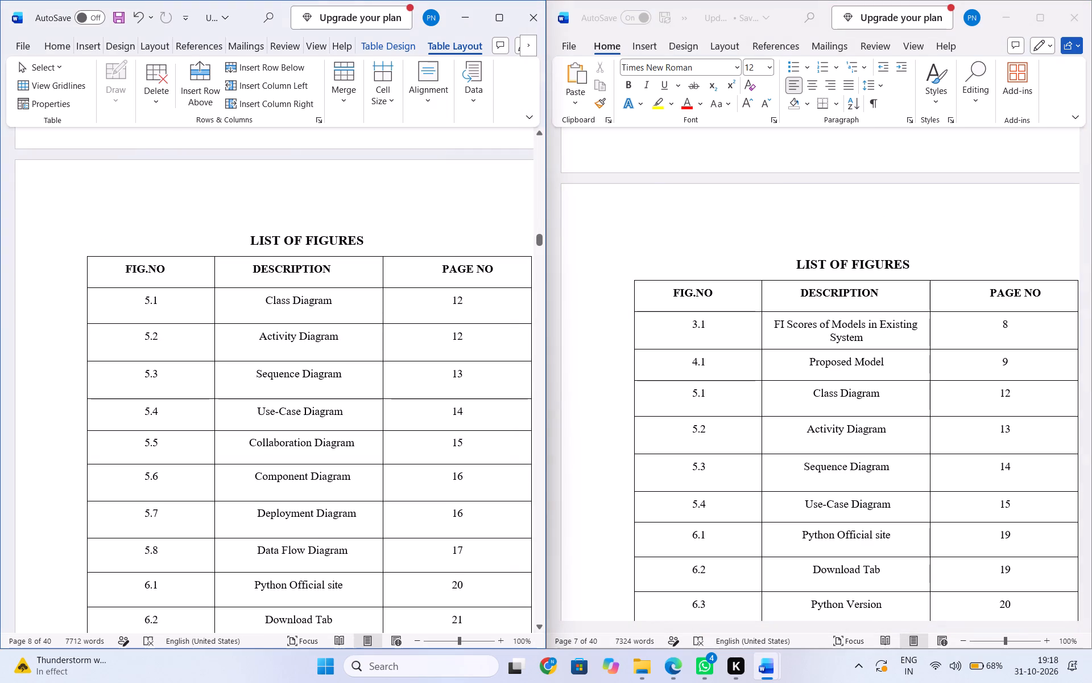
{"action": "scroll", "coordinate": [450, 455], "scroll_direction": "down", "scroll_amount": 2}
{"action": "scroll", "coordinate": [450, 455], "scroll_direction": "up", "scroll_amount": 2}
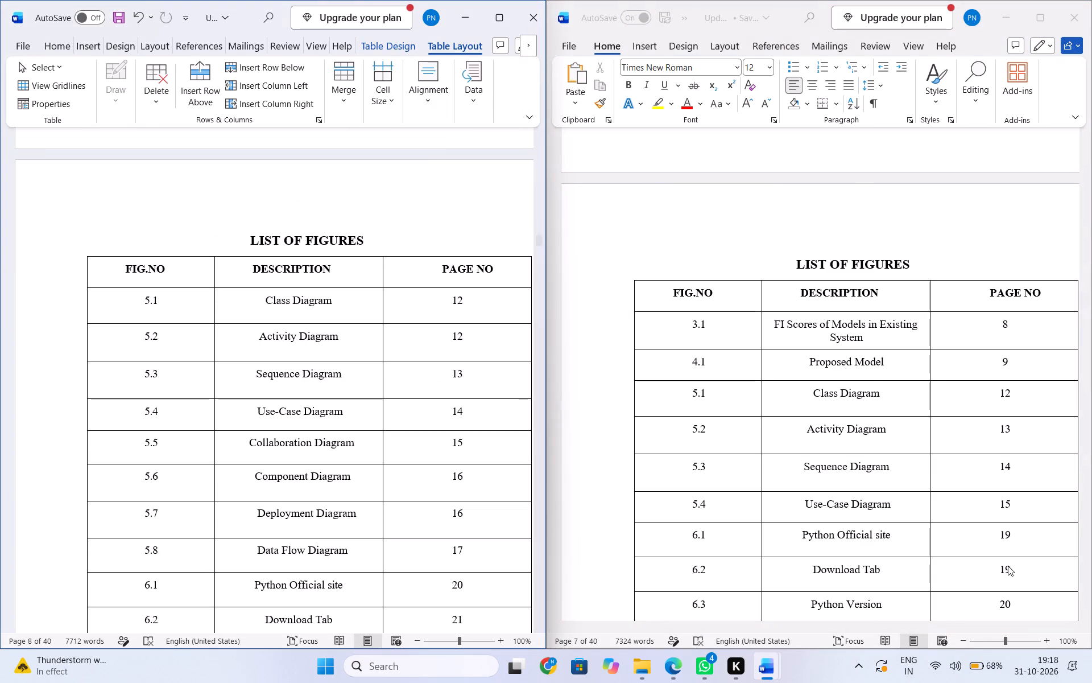
{"action": "scroll", "coordinate": [1003, 563], "scroll_direction": "down", "scroll_amount": 2}
{"action": "scroll", "coordinate": [990, 557], "scroll_direction": "up", "scroll_amount": 2}
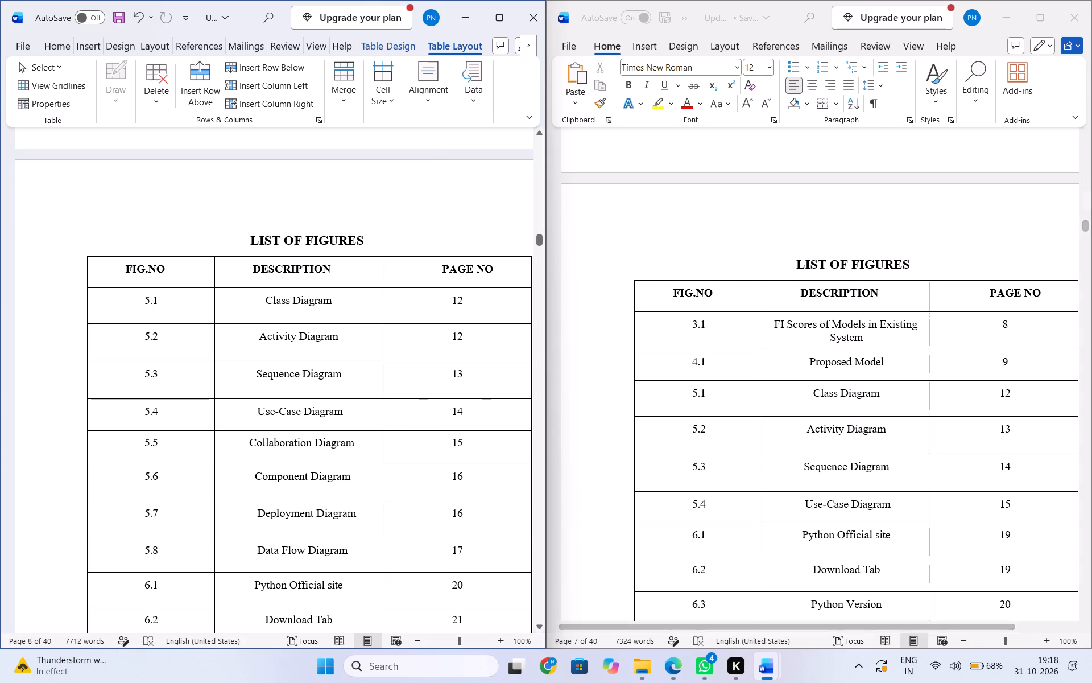
Replace the figure number in the Class Diagram row of the sample document's List of Figures with three spaces.
{"action": "left_click_drag", "start_coordinate": [142, 299], "coordinate": [448, 438]}
{"action": "key", "text": "space"}
{"action": "key", "text": "space"}
{"action": "key", "text": "space"}
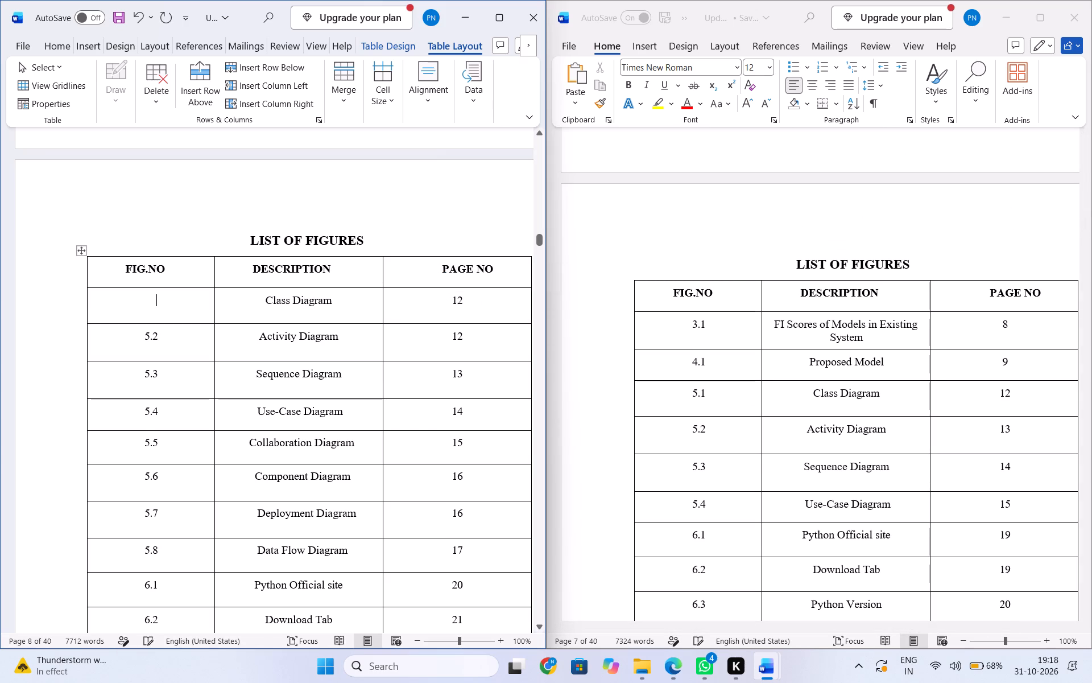
Undo the blanking of the Class Diagram row's figure number in the sample document's List of Figures.
{"action": "left_click", "coordinate": [671, 291]}
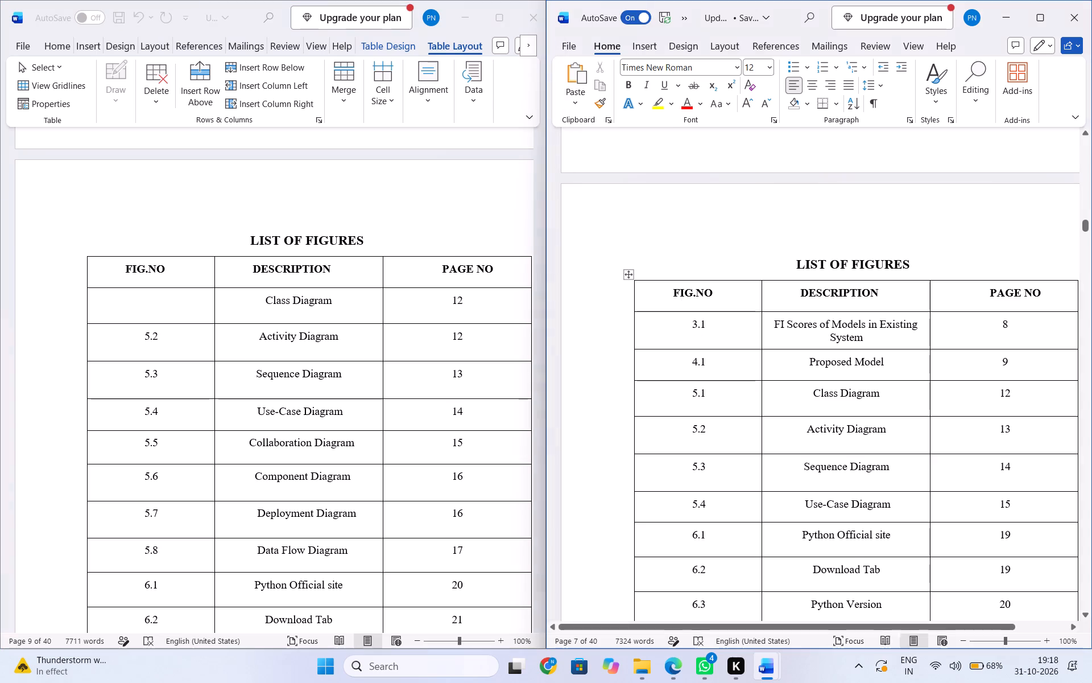
{"action": "left_click_drag", "start_coordinate": [671, 291], "coordinate": [686, 328]}
{"action": "left_click", "coordinate": [686, 330]}
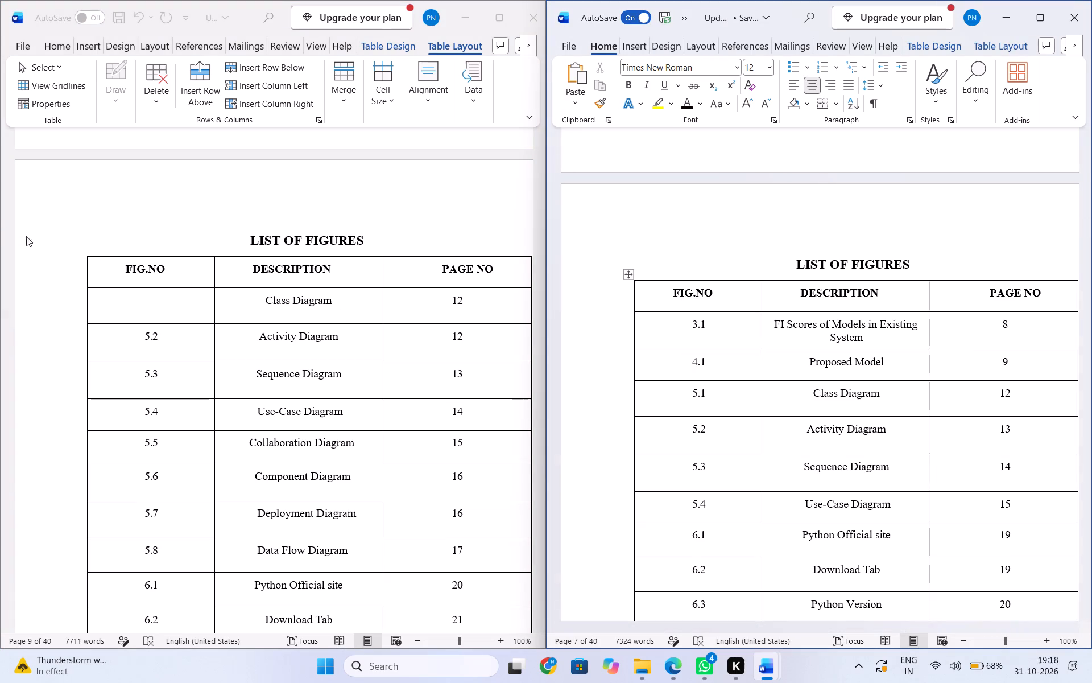
{"action": "left_click", "coordinate": [198, 306]}
{"action": "key", "text": "ctrl+z"}
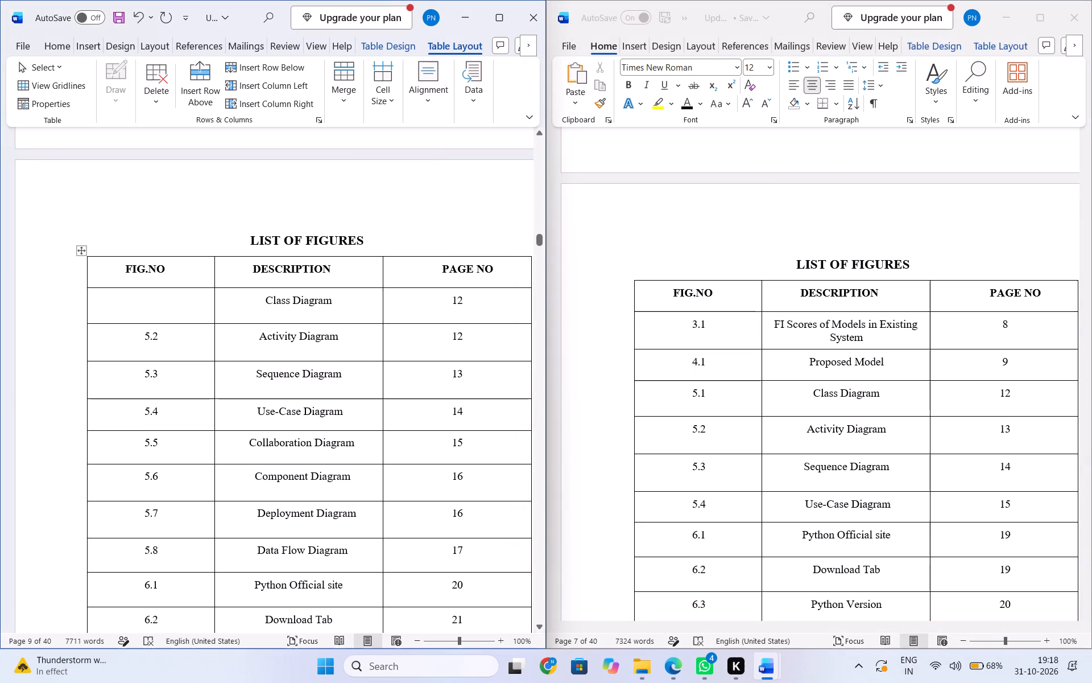
Copy the sample document's whole List of Figures table, from the FIG.NO header row to 6.8 Cmd Prompt.
{"action": "left_click", "coordinate": [128, 264]}
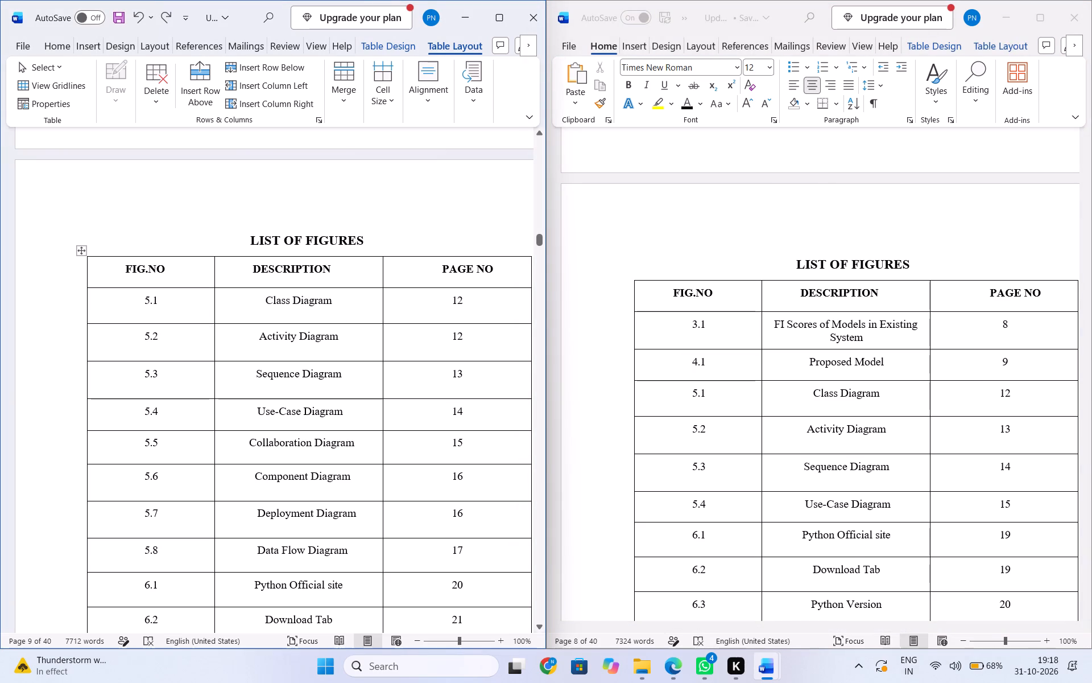
{"action": "left_click", "coordinate": [88, 259]}
{"action": "left_click", "coordinate": [134, 240]}
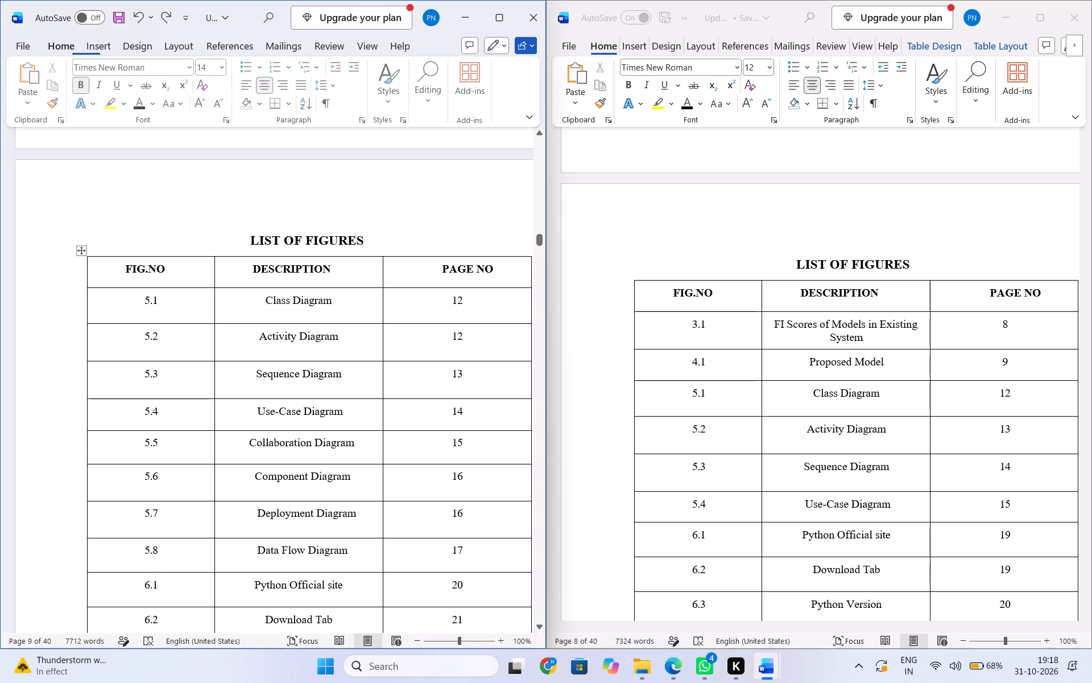
{"action": "left_click_drag", "start_coordinate": [119, 265], "coordinate": [462, 631]}
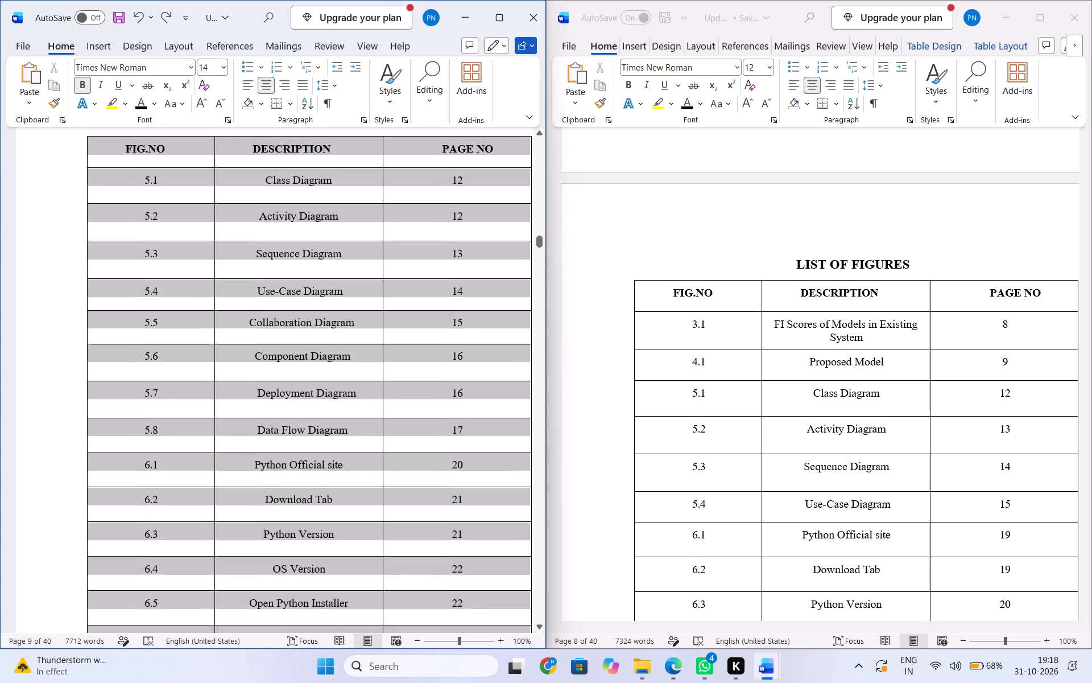
{"action": "left_click_drag", "start_coordinate": [462, 631], "coordinate": [472, 505]}
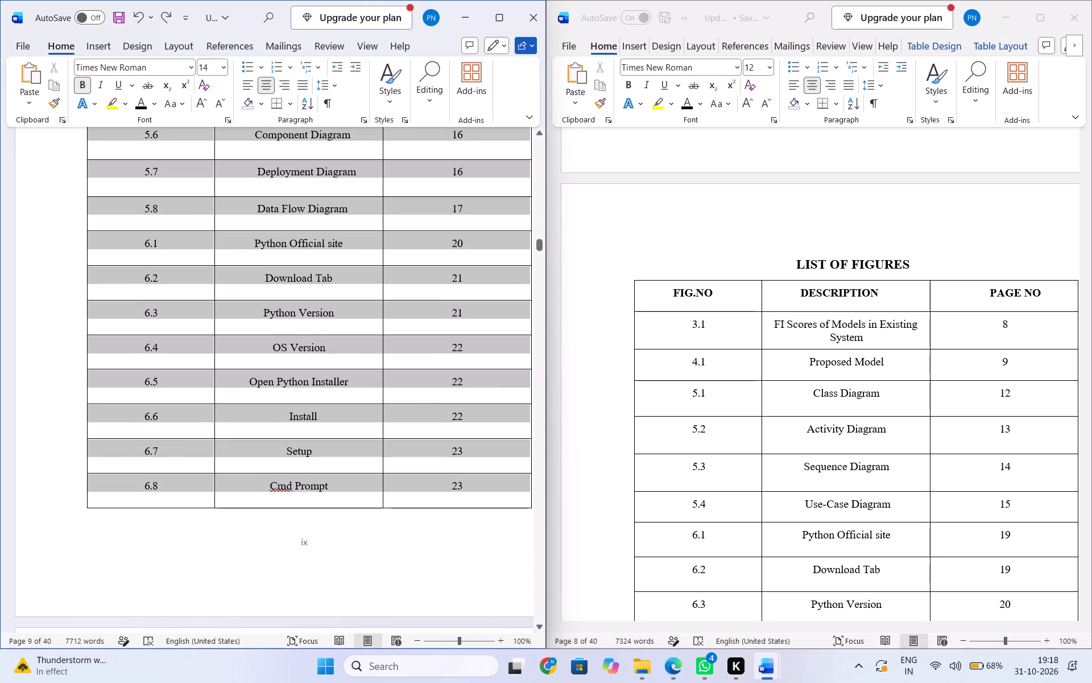
{"action": "left_click_drag", "start_coordinate": [472, 505], "coordinate": [476, 499]}
{"action": "key", "text": "ctrl+c"}
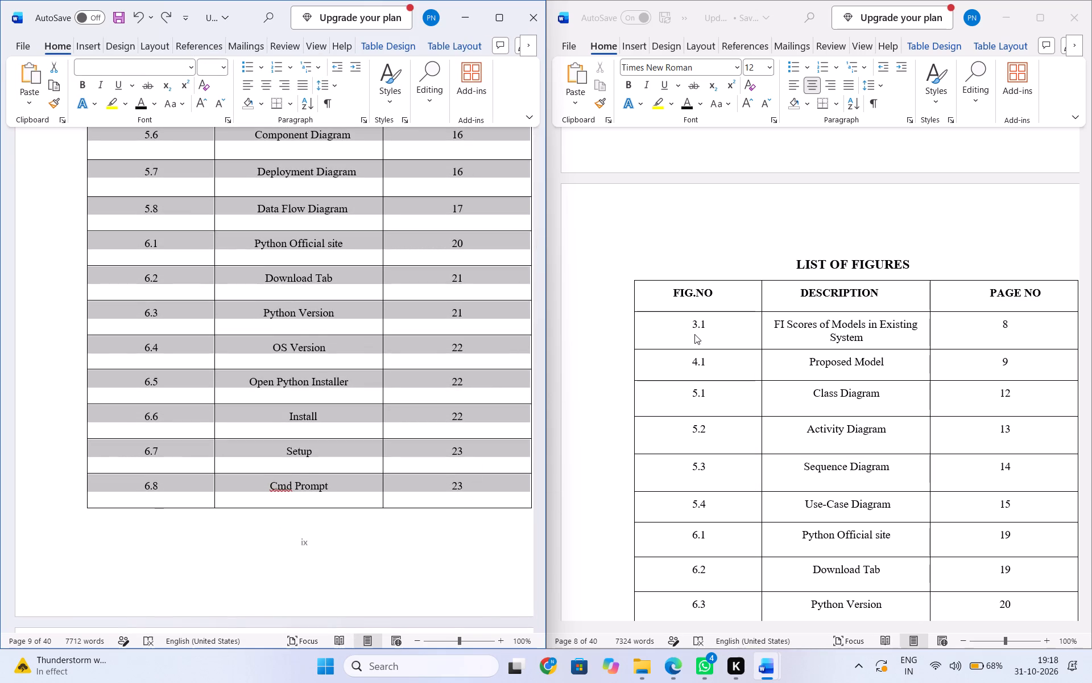
{"action": "left_click", "coordinate": [694, 334]}
{"action": "key", "text": "space"}
{"action": "scroll", "coordinate": [312, 371], "scroll_direction": "up", "scroll_amount": 3}
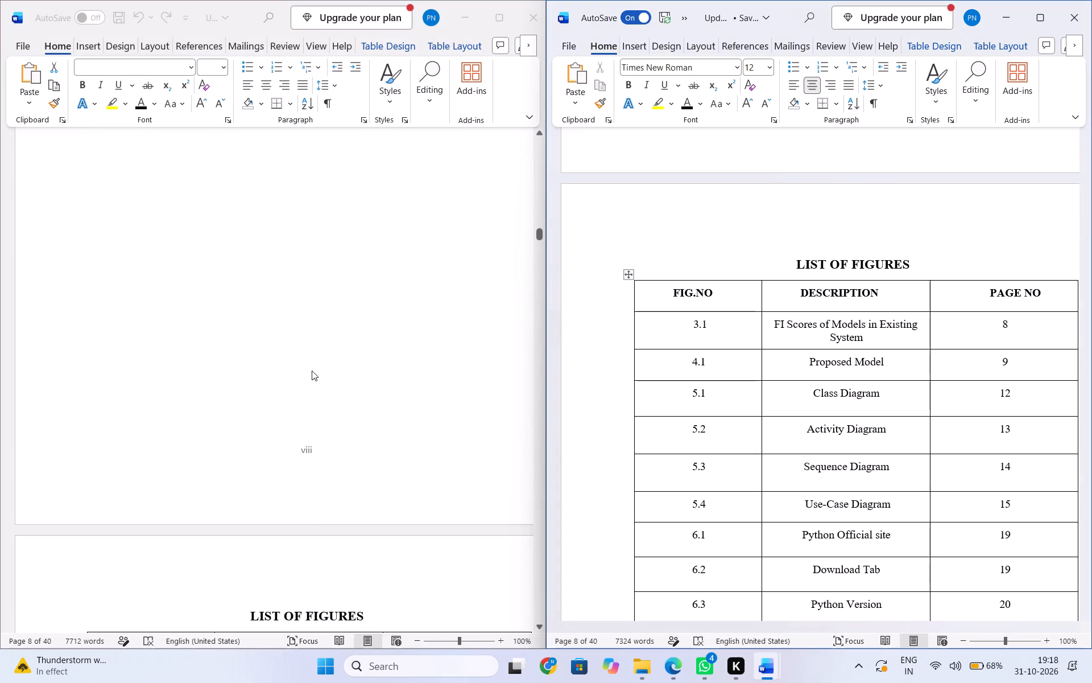
{"action": "scroll", "coordinate": [310, 371], "scroll_direction": "down", "scroll_amount": 2}
{"action": "left_click", "coordinate": [125, 172]}
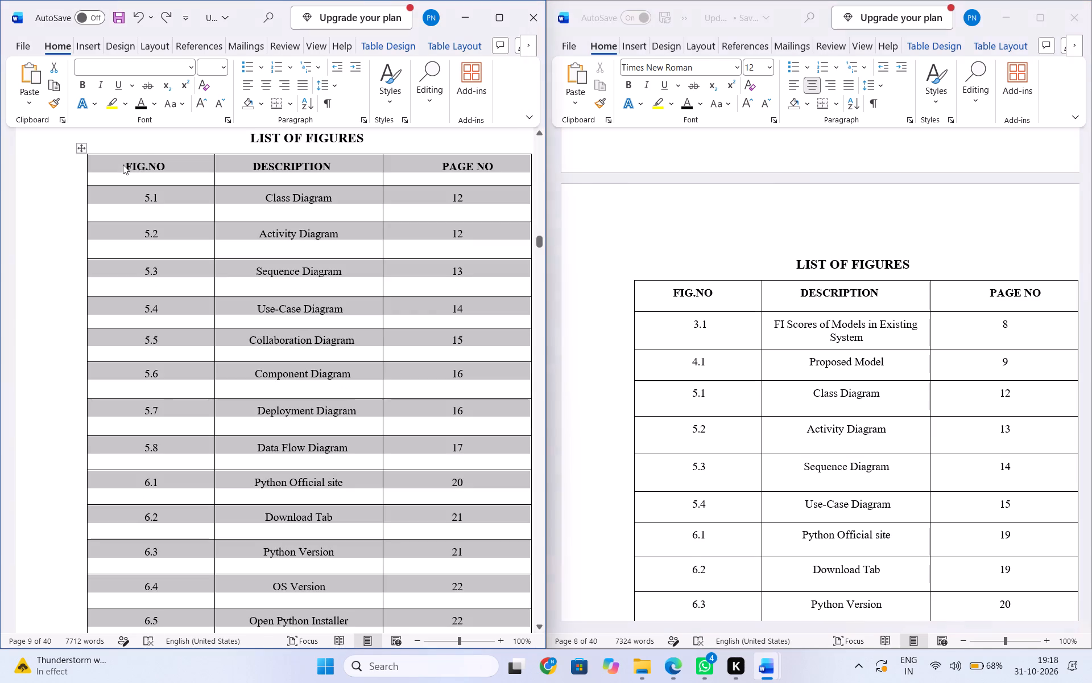
{"action": "scroll", "coordinate": [370, 400], "scroll_direction": "down", "scroll_amount": 2}
{"action": "scroll", "coordinate": [368, 400], "scroll_direction": "up", "scroll_amount": 1}
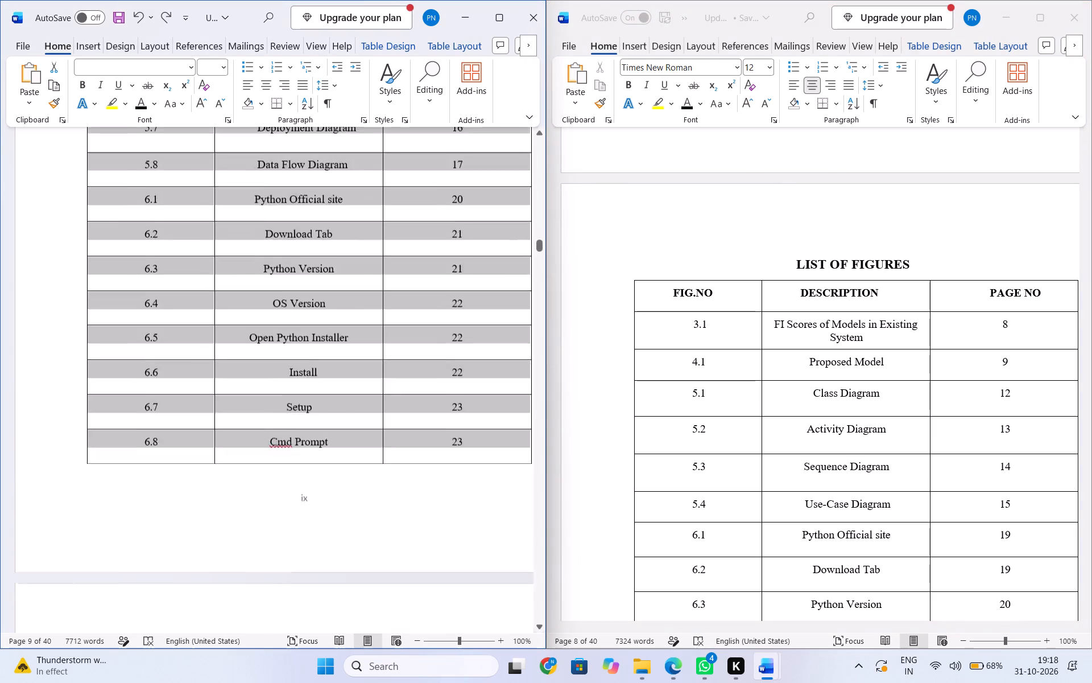
{"action": "scroll", "coordinate": [368, 400], "scroll_direction": "up", "scroll_amount": 1}
{"action": "key", "text": "ctrl+c"}
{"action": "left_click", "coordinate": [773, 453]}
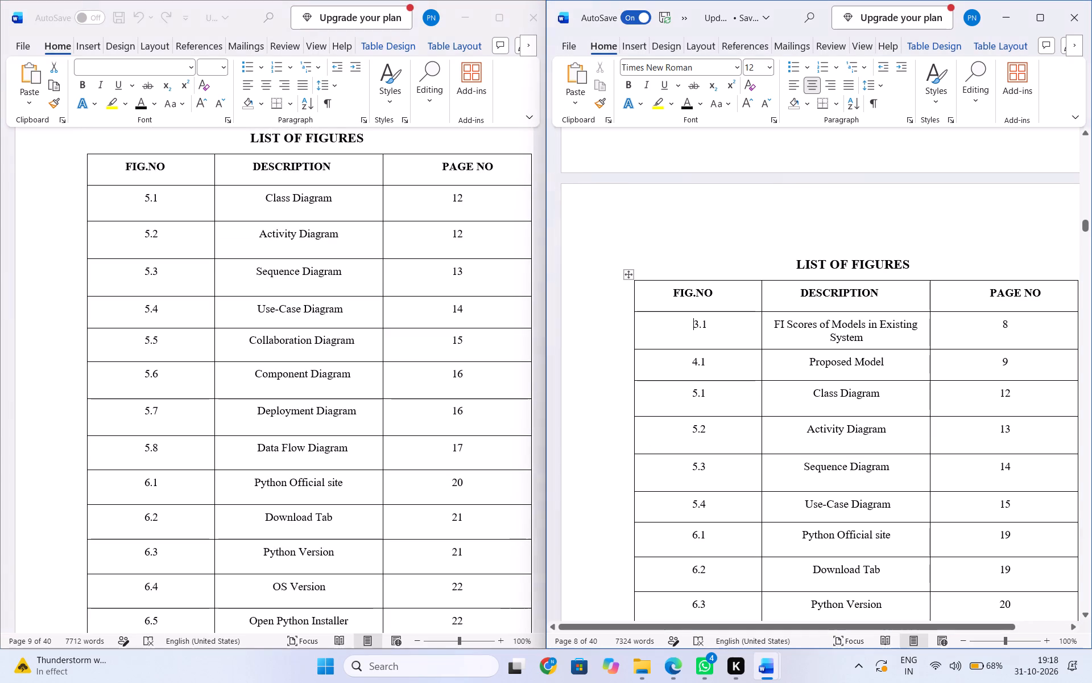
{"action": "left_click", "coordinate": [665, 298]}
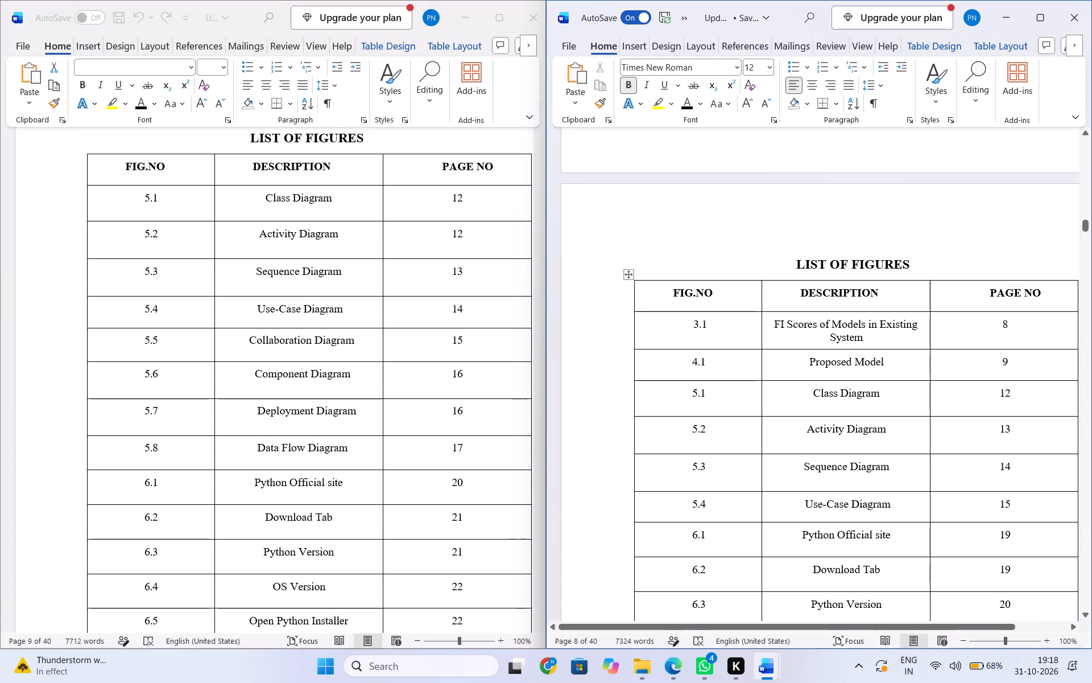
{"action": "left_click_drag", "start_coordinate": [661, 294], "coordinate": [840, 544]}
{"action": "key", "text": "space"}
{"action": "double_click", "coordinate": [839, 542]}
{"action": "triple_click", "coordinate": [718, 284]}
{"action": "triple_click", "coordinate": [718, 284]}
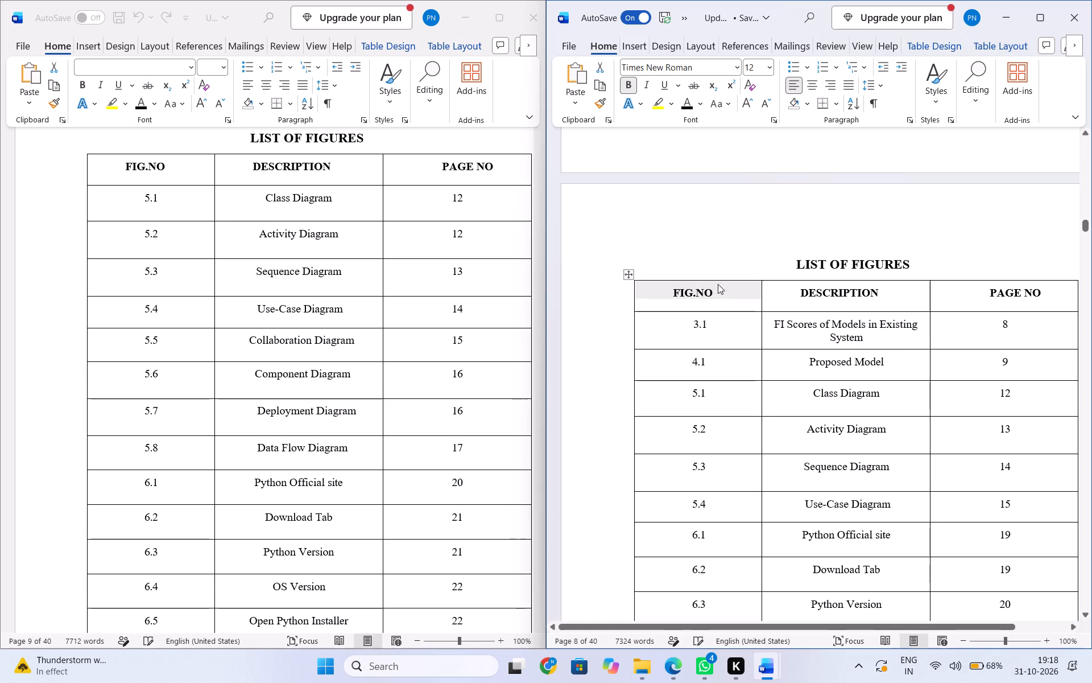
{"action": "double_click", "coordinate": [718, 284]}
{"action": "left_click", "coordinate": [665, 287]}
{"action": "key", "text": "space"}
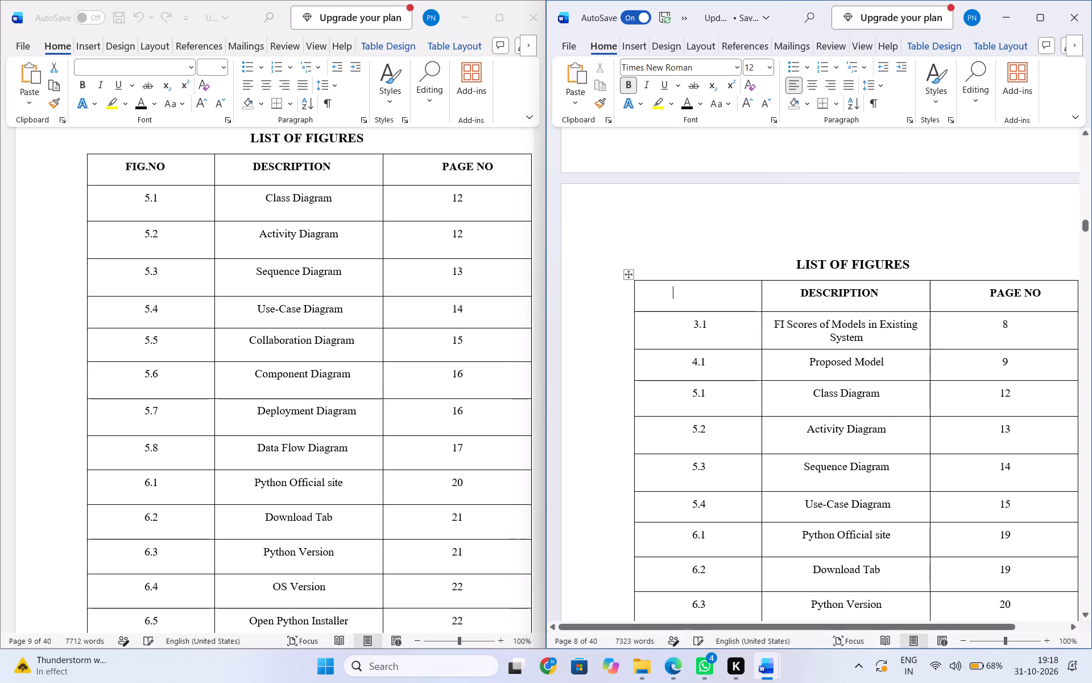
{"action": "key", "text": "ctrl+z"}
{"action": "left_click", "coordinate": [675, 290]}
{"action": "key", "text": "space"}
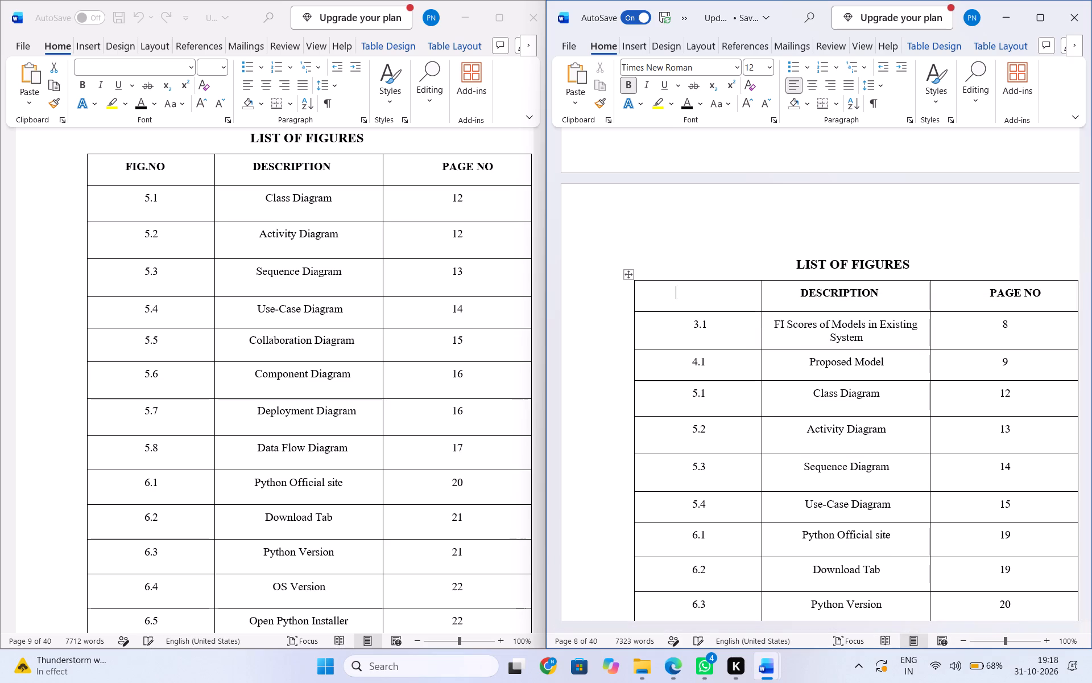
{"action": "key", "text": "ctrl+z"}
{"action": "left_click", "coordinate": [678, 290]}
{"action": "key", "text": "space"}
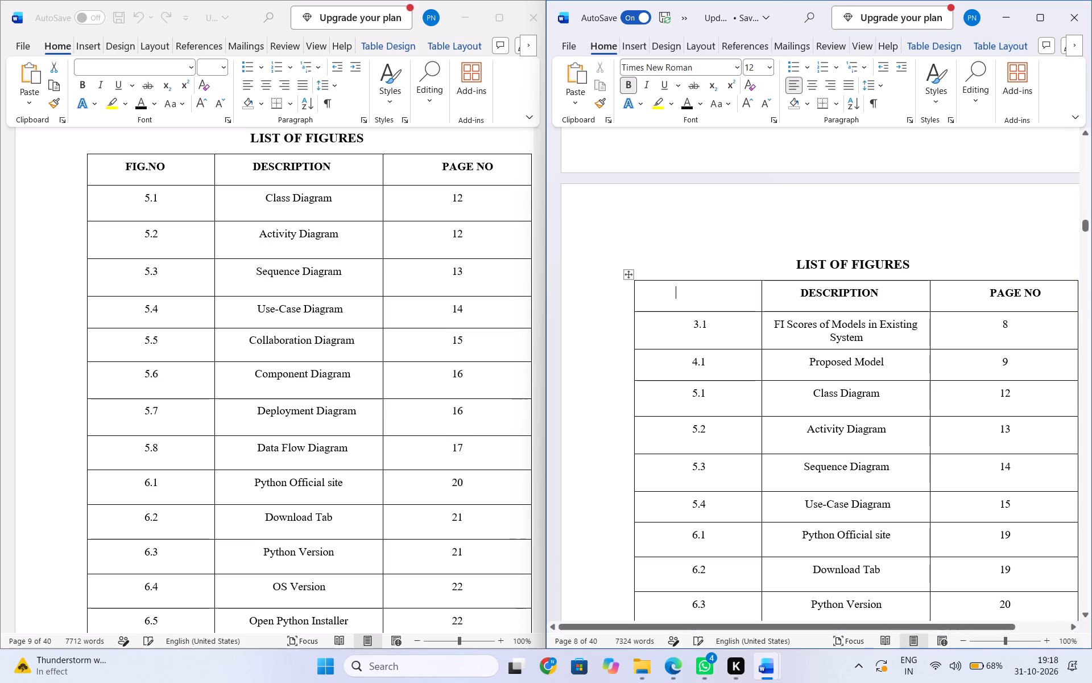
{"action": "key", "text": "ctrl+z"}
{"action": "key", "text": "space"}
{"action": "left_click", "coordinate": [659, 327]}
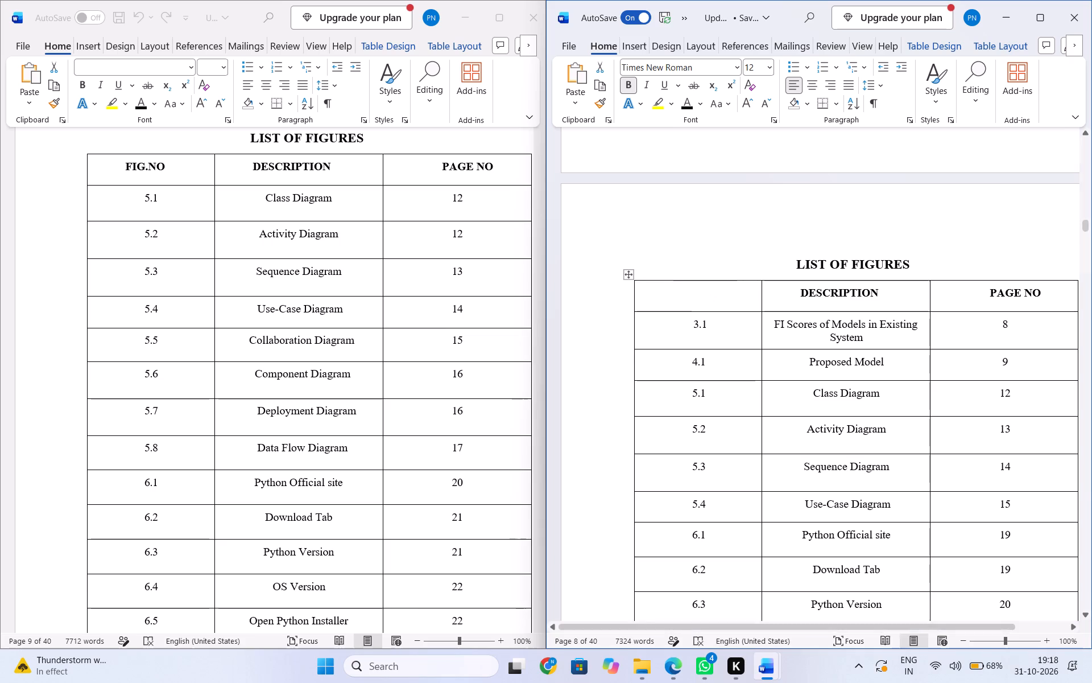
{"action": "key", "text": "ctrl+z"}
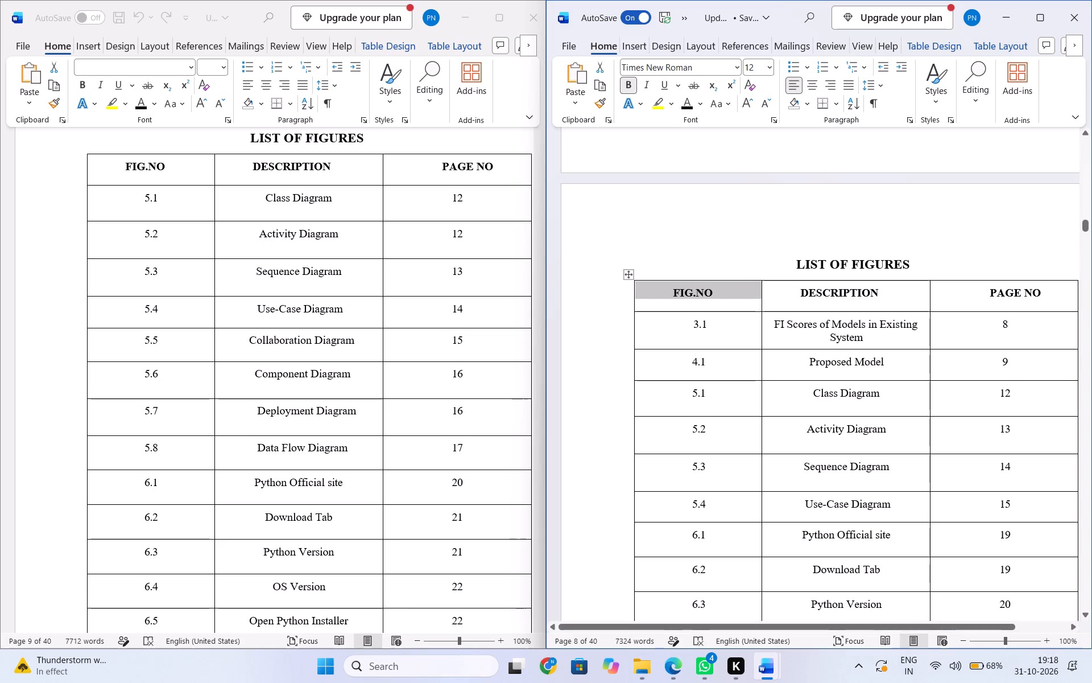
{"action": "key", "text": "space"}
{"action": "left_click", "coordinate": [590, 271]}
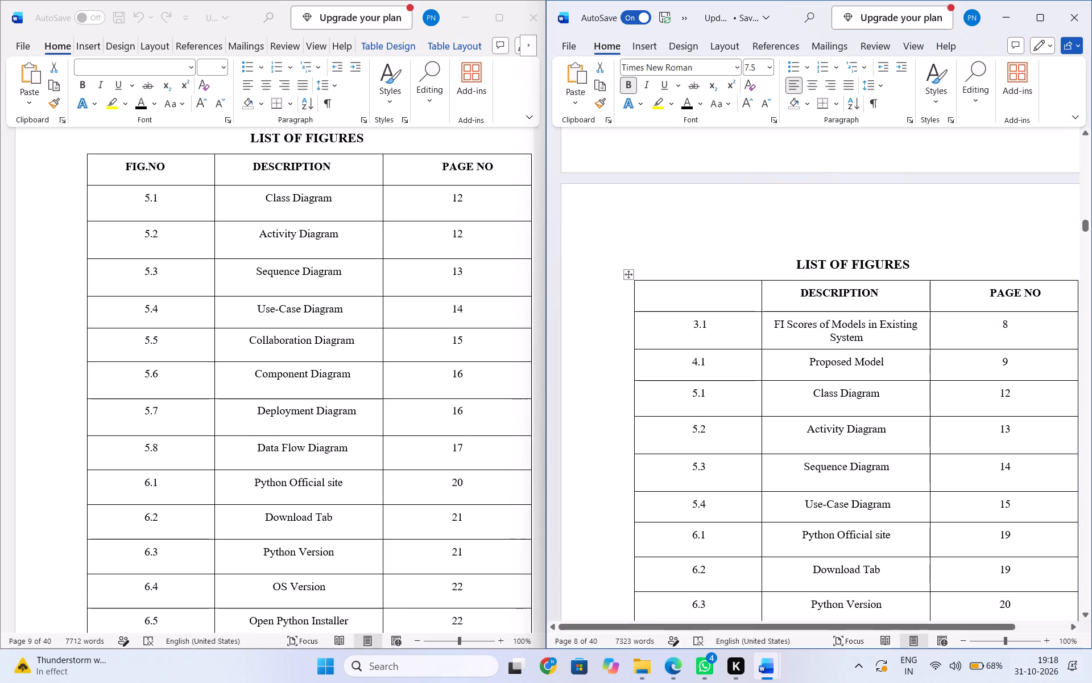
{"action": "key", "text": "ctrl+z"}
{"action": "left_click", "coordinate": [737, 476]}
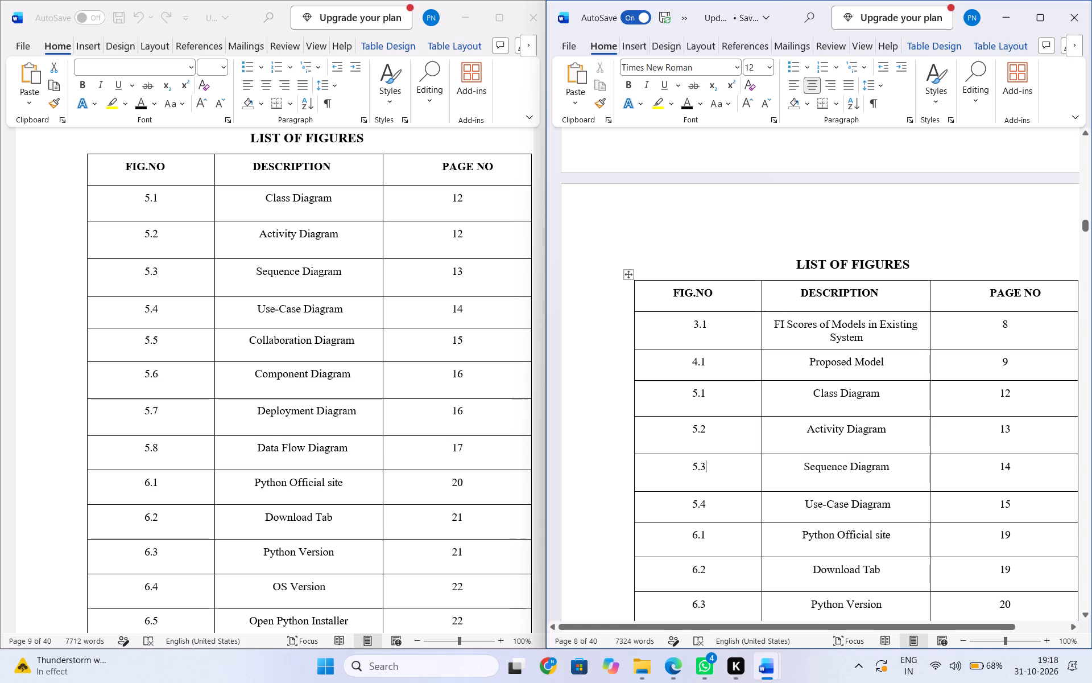
Paste the copied table over the report's List of Figures rows, from the FIG.NO header to 6.10 Python Idle.
{"action": "left_click_drag", "start_coordinate": [661, 293], "coordinate": [1013, 603]}
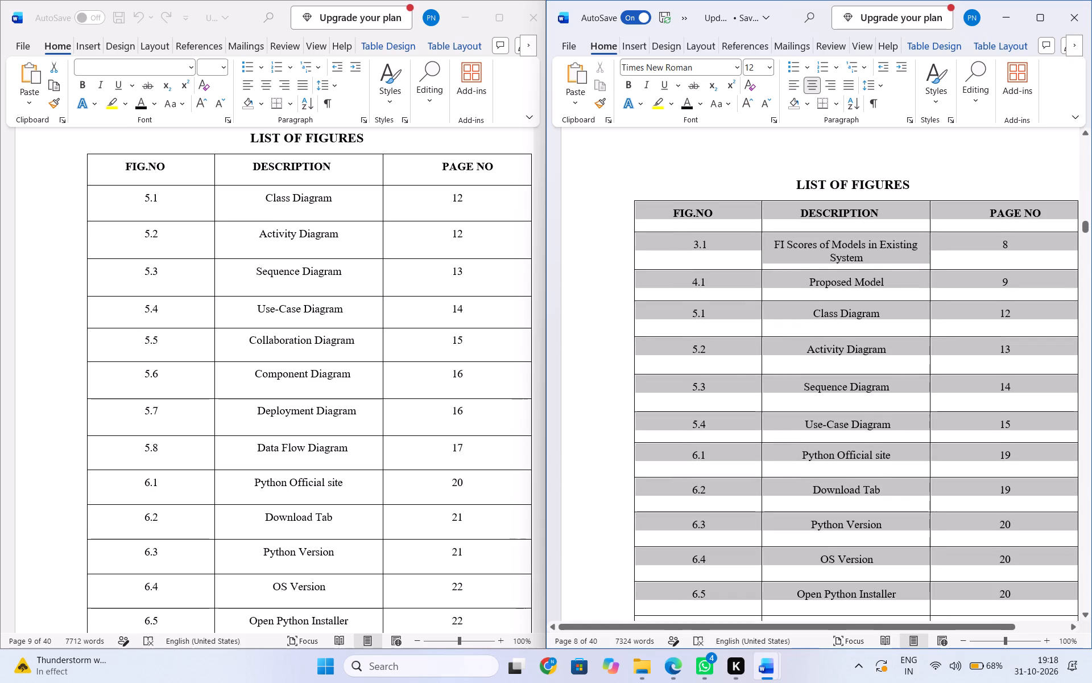
{"action": "left_click_drag", "start_coordinate": [1013, 603], "coordinate": [1014, 610]}
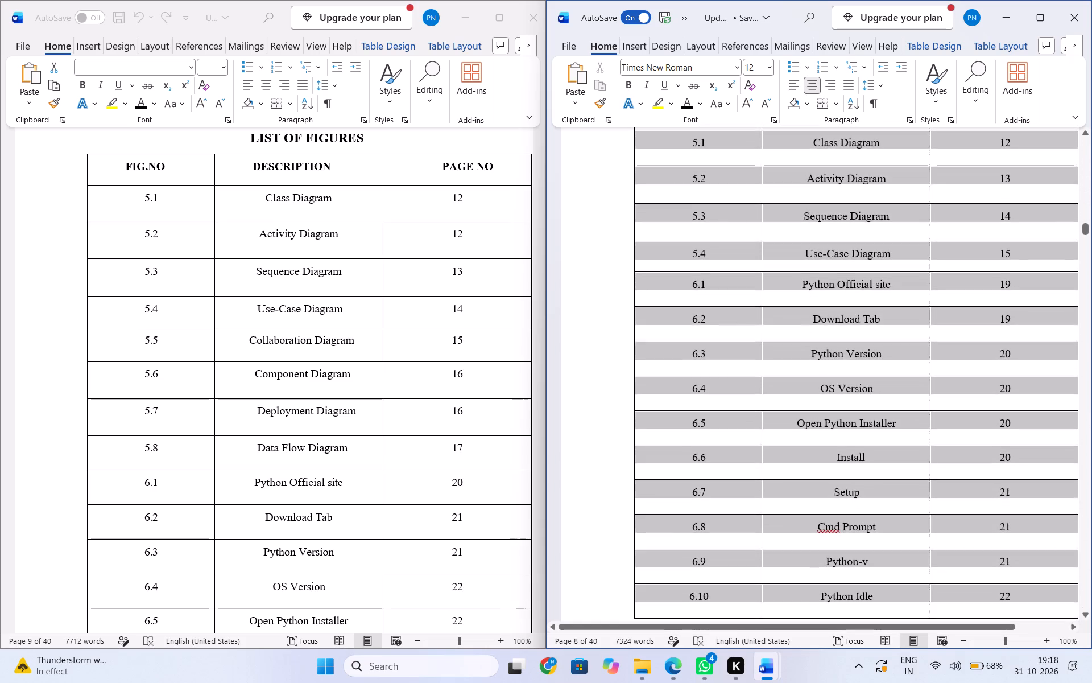
{"action": "left_click_drag", "start_coordinate": [1014, 610], "coordinate": [1076, 199]}
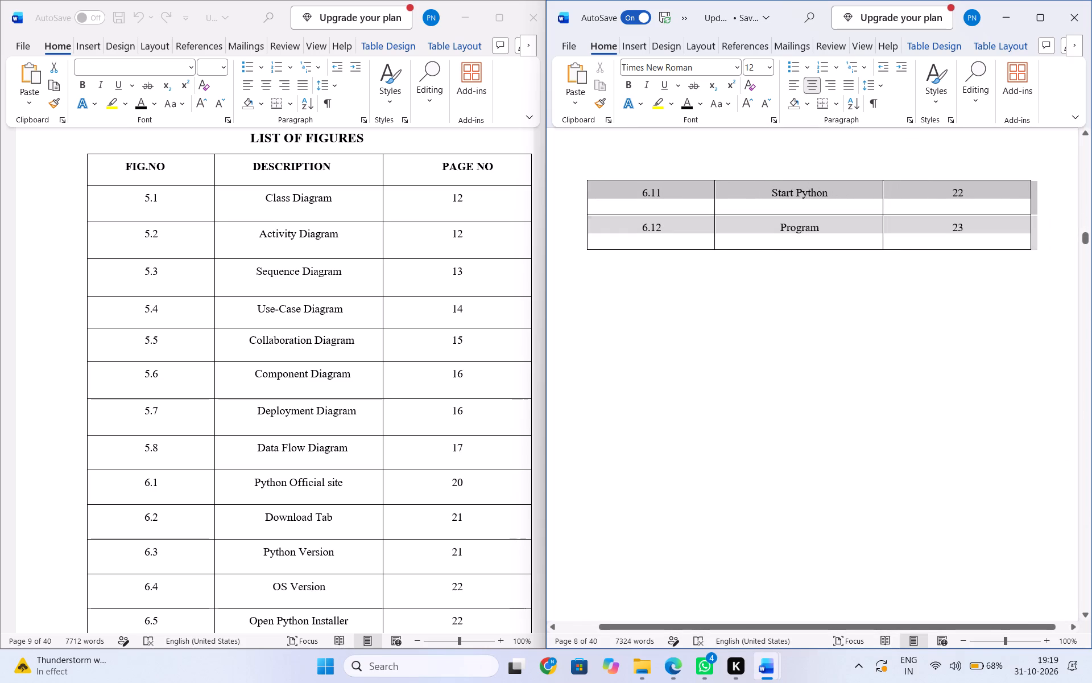
{"action": "left_click_drag", "start_coordinate": [1076, 199], "coordinate": [1026, 174]}
{"action": "key", "text": "ctrl+v"}
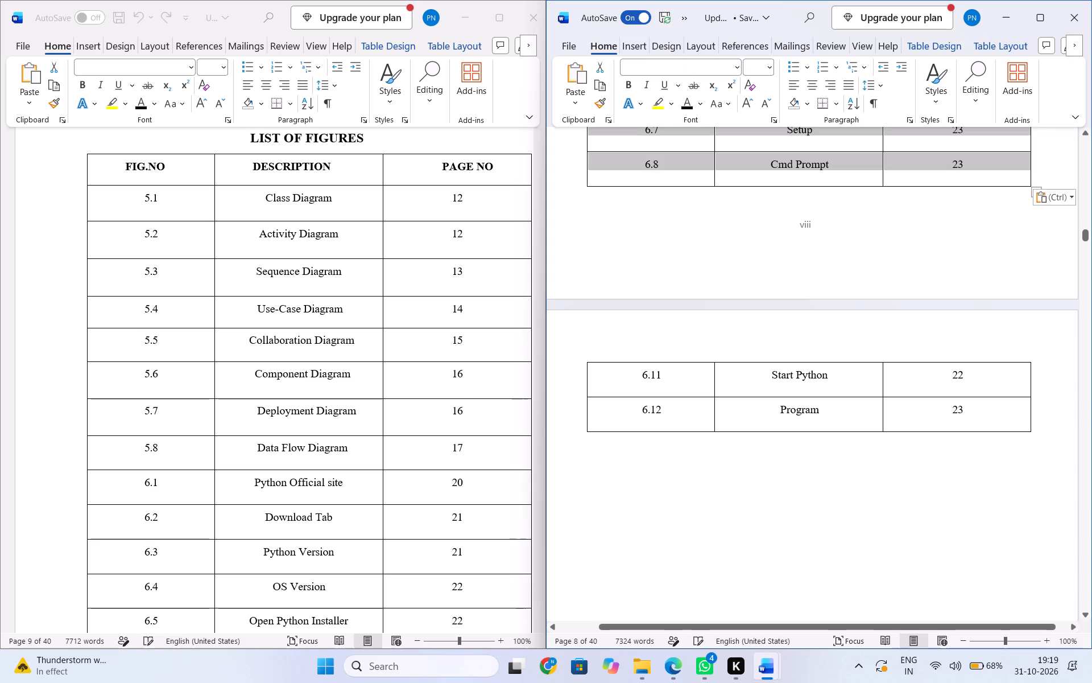
{"action": "scroll", "coordinate": [894, 264], "scroll_direction": "up", "scroll_amount": 2}
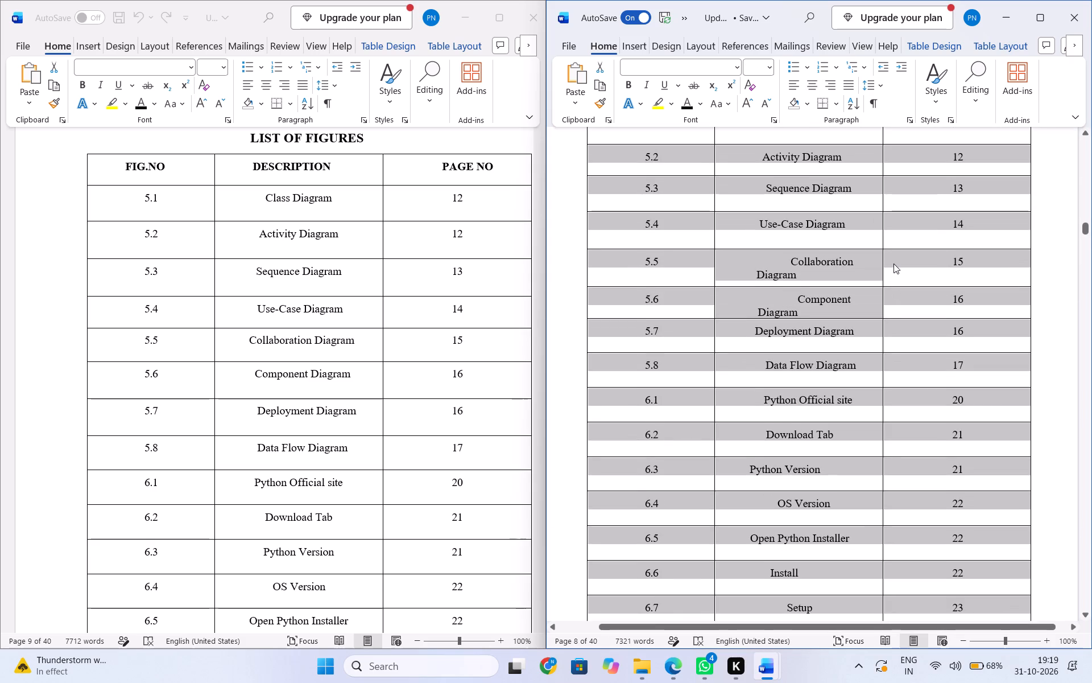
{"action": "scroll", "coordinate": [894, 264], "scroll_direction": "up", "scroll_amount": 1}
Indent the Class Diagram description in the report's List of Figures with nine spaces to bring it towards the column's centre.
{"action": "left_click", "coordinate": [804, 365]}
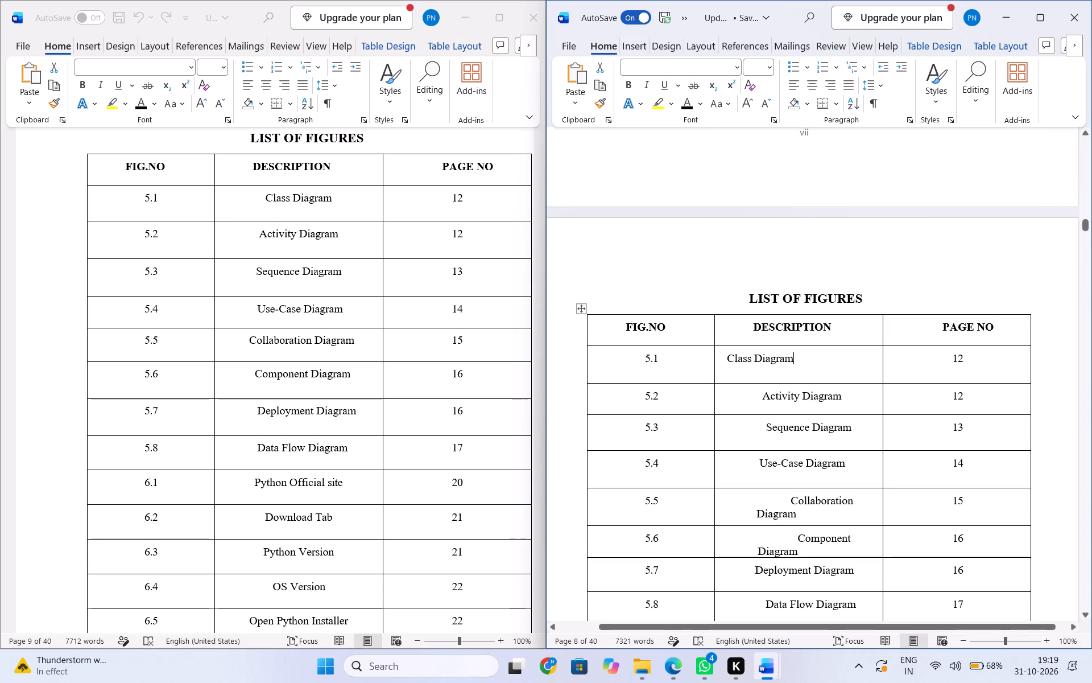
{"action": "left_click", "coordinate": [723, 359]}
{"action": "key", "text": "space"}
{"action": "key", "text": "space"}
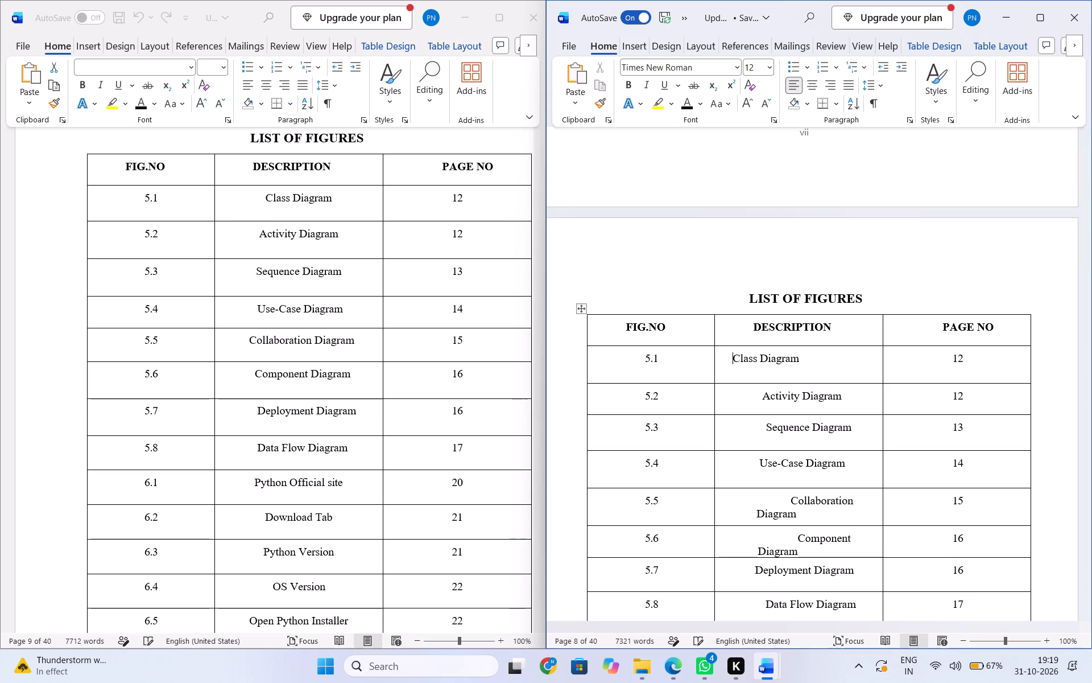
{"action": "key", "text": "space"}
{"action": "key", "text": "space"}
{"action": "key", "text": "space"}
{"action": "key", "text": "space"}
{"action": "key", "text": "space"}
{"action": "key", "text": "space"}
{"action": "key", "text": "space"}
Replace the indent before Activity Diagram with thirteen spaces so it lines up under Class Diagram.
{"action": "left_click", "coordinate": [763, 398]}
{"action": "key", "text": "BackSpace"}
{"action": "key", "text": "space"}
{"action": "key", "text": "space"}
{"action": "key", "text": "space"}
{"action": "key", "text": "space"}
{"action": "key", "text": "space"}
{"action": "key", "text": "space"}
{"action": "key", "text": "space"}
{"action": "key", "text": "space"}
{"action": "key", "text": "space"}
{"action": "key", "text": "space"}
{"action": "key", "text": "space"}
{"action": "key", "text": "space"}
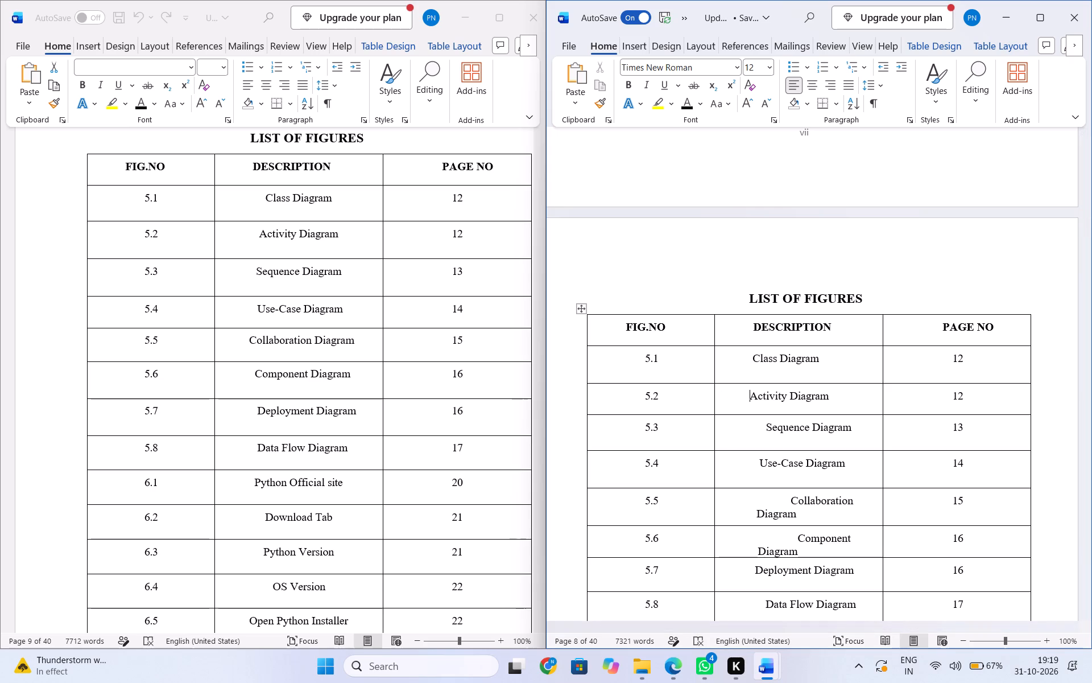
{"action": "left_click", "coordinate": [767, 432]}
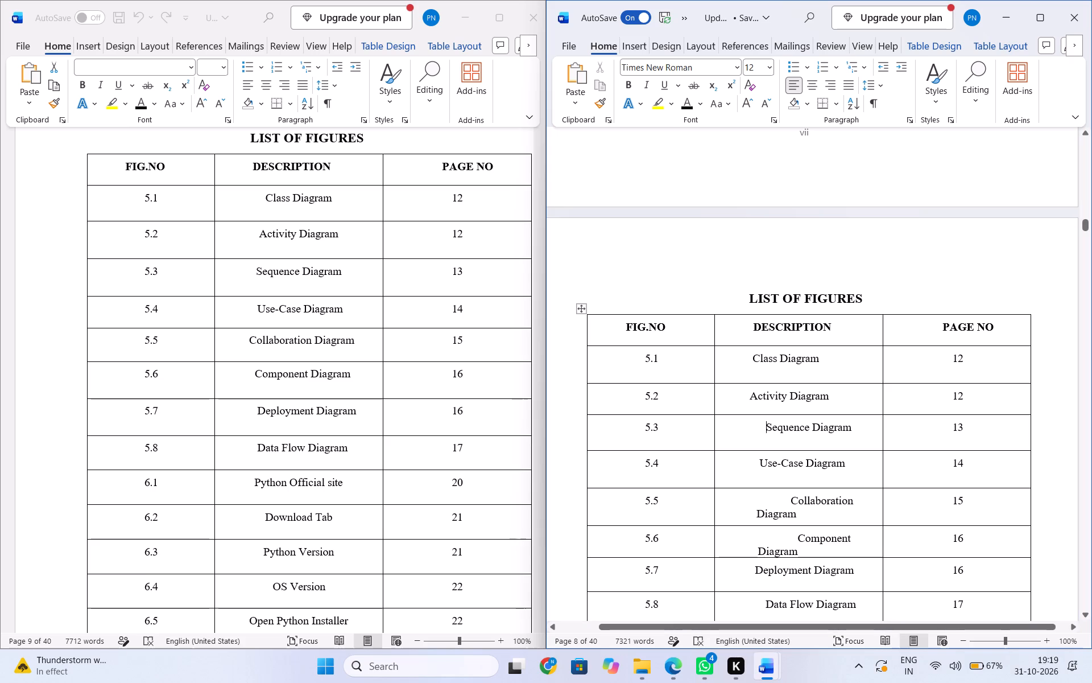
{"action": "left_click", "coordinate": [750, 399]}
{"action": "key", "text": "space"}
Replace the indent before Sequence Diagram in the report's List of Figures with thirteen spaces so it lines up under Activity Diagram.
{"action": "left_click", "coordinate": [764, 429]}
{"action": "key", "text": "BackSpace"}
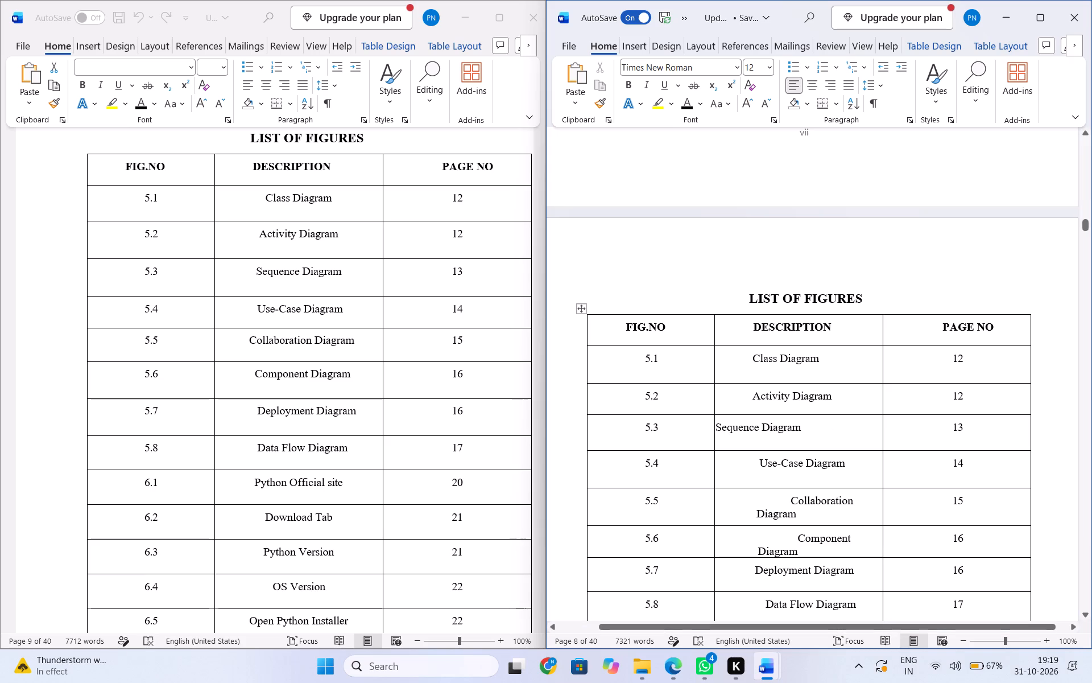
{"action": "key", "text": "Tab"}
{"action": "left_click", "coordinate": [759, 423]}
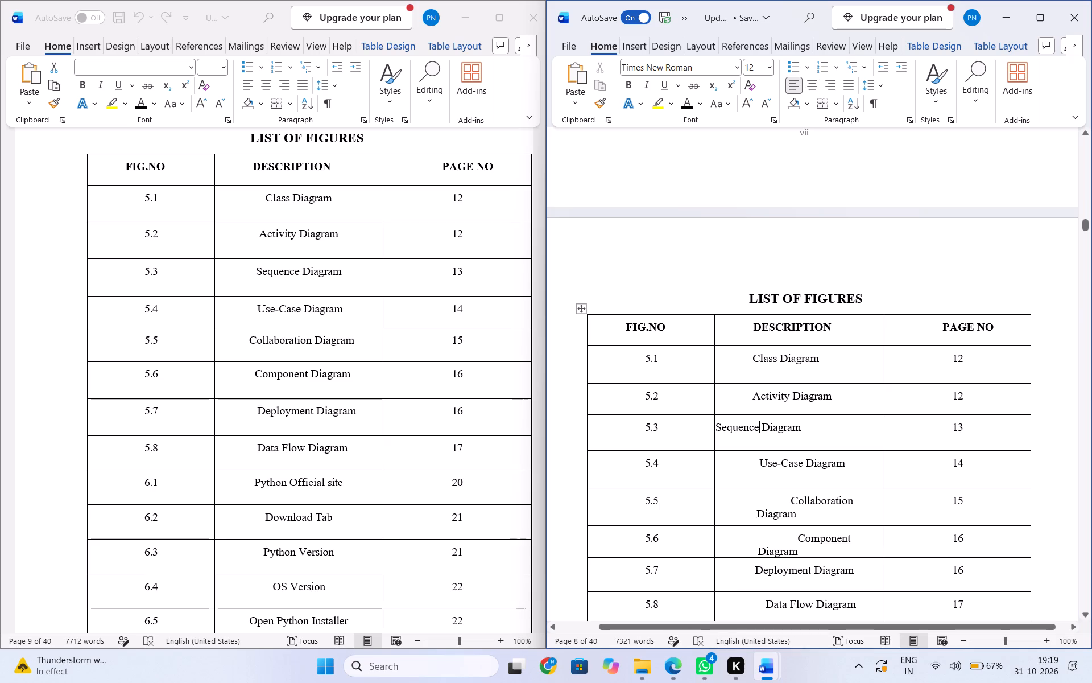
{"action": "left_click", "coordinate": [717, 423]}
{"action": "key", "text": "space"}
{"action": "key", "text": "space"}
{"action": "key", "text": "space"}
{"action": "key", "text": "space"}
{"action": "key", "text": "space"}
{"action": "key", "text": "space"}
{"action": "key", "text": "space"}
{"action": "key", "text": "space"}
{"action": "key", "text": "space"}
{"action": "key", "text": "space"}
{"action": "key", "text": "space"}
{"action": "key", "text": "space"}
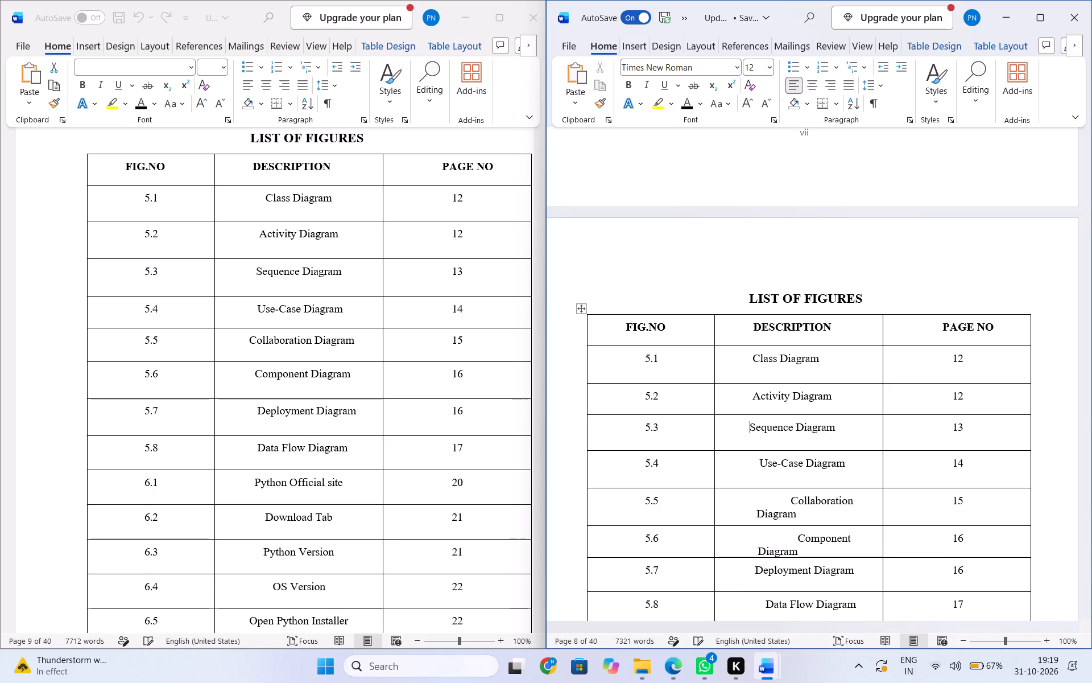
{"action": "key", "text": "space"}
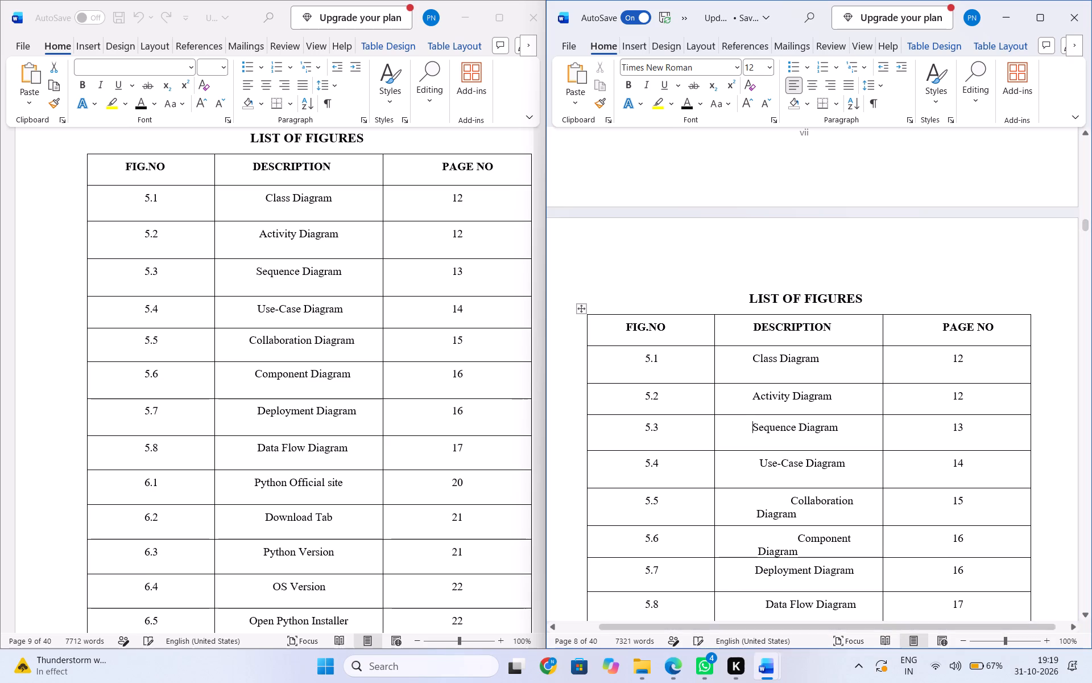
Replace the indent before Use-Case Diagram in the report's List of Figures with twelve spaces to bring it roughly under Sequence Diagram.
{"action": "left_click", "coordinate": [762, 464]}
{"action": "key", "text": "BackSpace"}
{"action": "key", "text": "space"}
{"action": "key", "text": "space"}
{"action": "key", "text": "space"}
{"action": "key", "text": "space"}
{"action": "key", "text": "space"}
{"action": "key", "text": "space"}
{"action": "key", "text": "space"}
{"action": "key", "text": "space"}
{"action": "key", "text": "space"}
{"action": "key", "text": "space"}
{"action": "key", "text": "space"}
{"action": "key", "text": "space"}
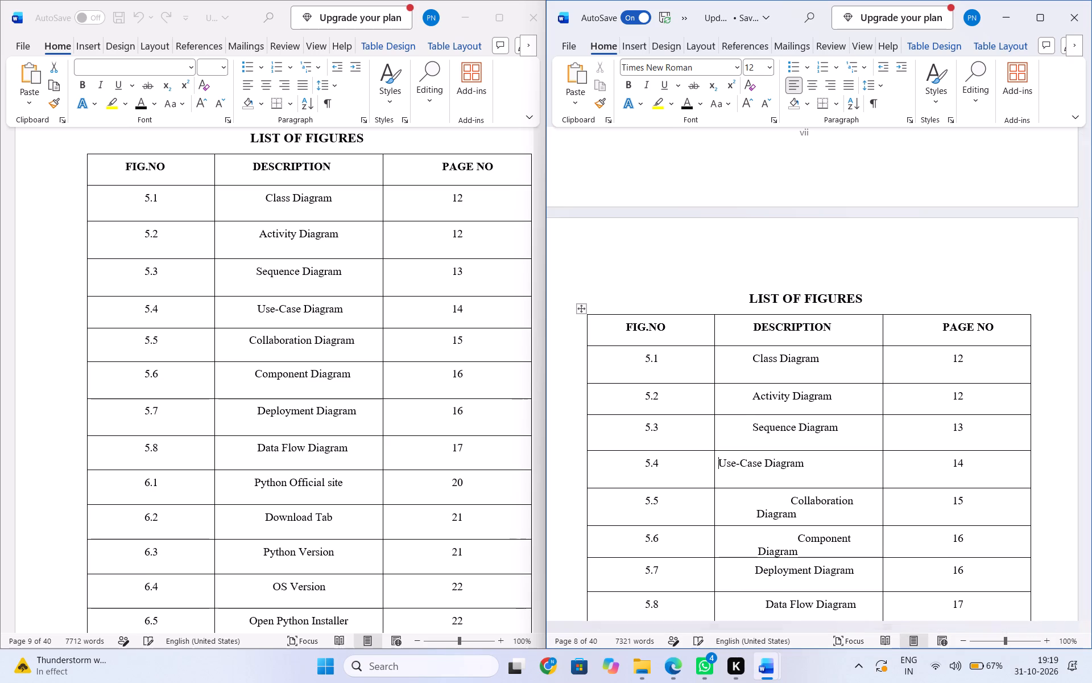
Replace the wide indent before Collaboration Diagram with twelve spaces so it fits on one line and lines up under Use-Case Diagram.
{"action": "left_click", "coordinate": [795, 499]}
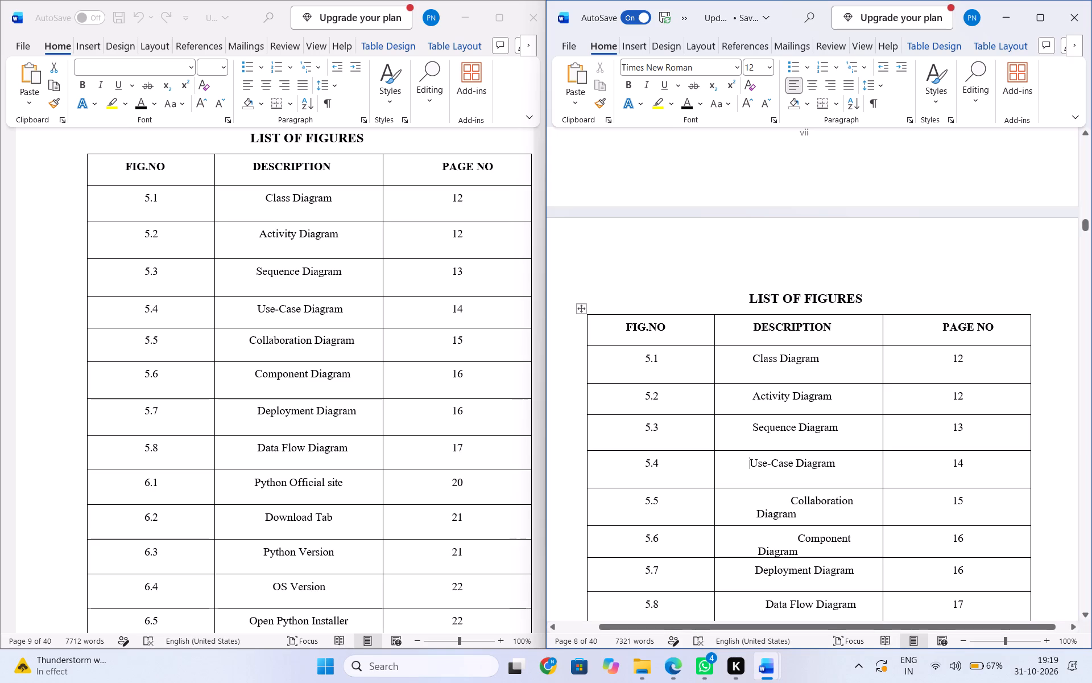
{"action": "left_click", "coordinate": [795, 499]}
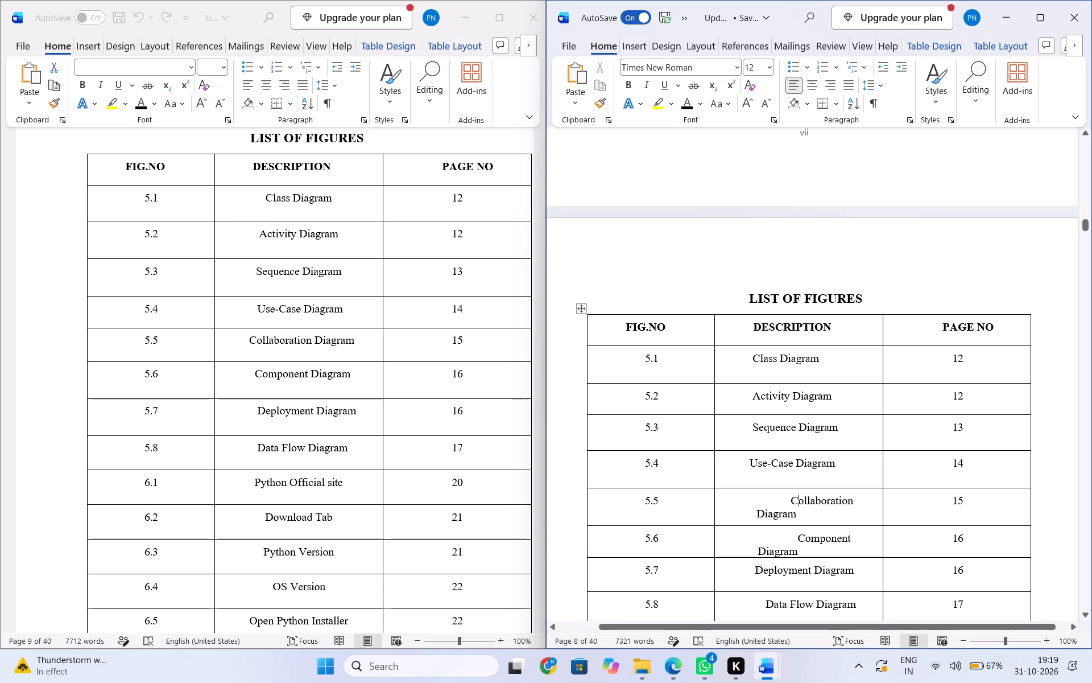
{"action": "key", "text": "Left"}
{"action": "key", "text": "BackSpace"}
{"action": "key", "text": "BackSpace"}
{"action": "key", "text": "BackSpace"}
{"action": "key", "text": "BackSpace"}
{"action": "key", "text": "BackSpace"}
{"action": "key", "text": "BackSpace"}
{"action": "key", "text": "BackSpace"}
{"action": "key", "text": "BackSpace"}
{"action": "key", "text": "BackSpace"}
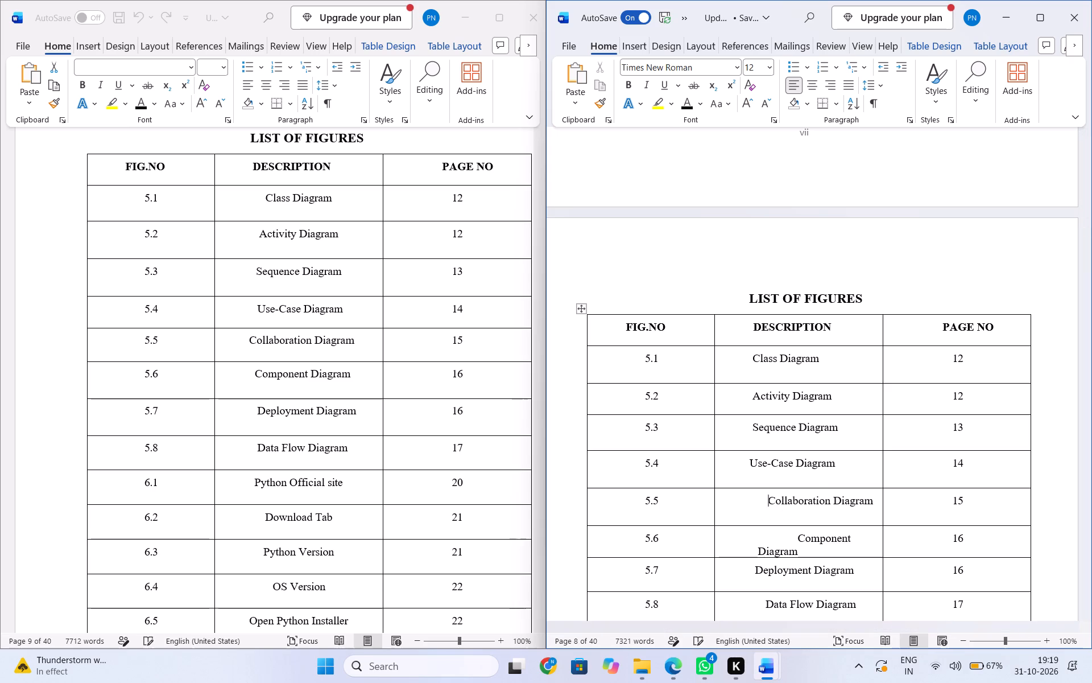
{"action": "key", "text": "BackSpace"}
{"action": "key", "text": "BackSpace"}
{"action": "key", "text": "BackSpace"}
{"action": "key", "text": "BackSpace"}
{"action": "key", "text": "BackSpace"}
{"action": "key", "text": "BackSpace"}
{"action": "key", "text": "space"}
{"action": "key", "text": "space"}
{"action": "key", "text": "space"}
{"action": "key", "text": "space"}
{"action": "key", "text": "space"}
{"action": "key", "text": "space"}
{"action": "key", "text": "space"}
{"action": "key", "text": "space"}
{"action": "key", "text": "space"}
{"action": "key", "text": "space"}
{"action": "key", "text": "space"}
{"action": "key", "text": "space"}
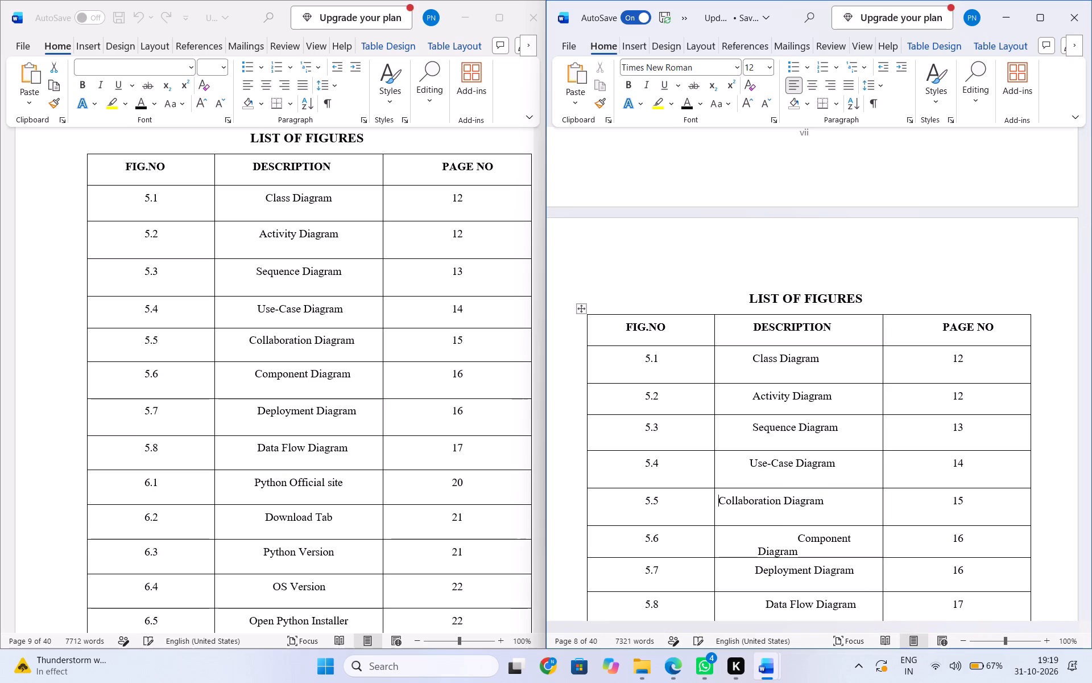
Shorten the indent before Component Diagram, replacing the removed spacing with ten spaces, so it fits on one line under Collaboration Diagram.
{"action": "left_click", "coordinate": [793, 537]}
{"action": "key", "text": "BackSpace"}
{"action": "key", "text": "BackSpace"}
{"action": "key", "text": "BackSpace"}
{"action": "key", "text": "BackSpace"}
{"action": "key", "text": "BackSpace"}
{"action": "key", "text": "BackSpace"}
{"action": "key", "text": "BackSpace"}
{"action": "key", "text": "BackSpace"}
{"action": "key", "text": "BackSpace"}
{"action": "key", "text": "BackSpace"}
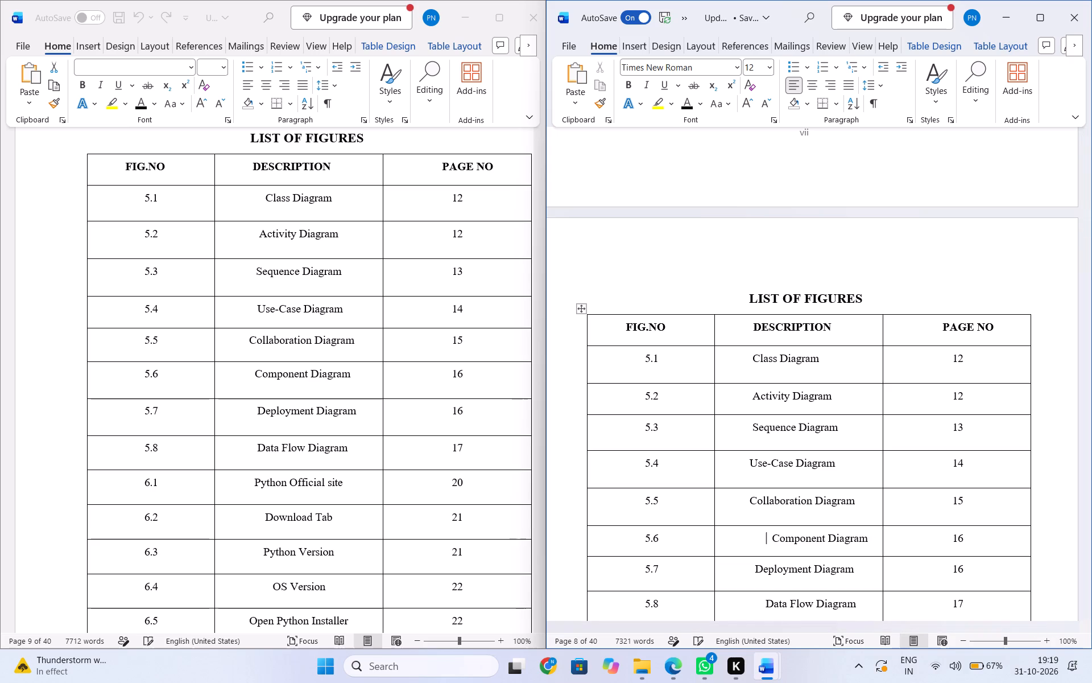
{"action": "key", "text": "BackSpace"}
{"action": "key", "text": "BackSpace"}
{"action": "key", "text": "BackSpace"}
{"action": "key", "text": "BackSpace"}
{"action": "key", "text": "BackSpace"}
{"action": "key", "text": "space"}
{"action": "key", "text": "space"}
{"action": "key", "text": "space"}
{"action": "key", "text": "space"}
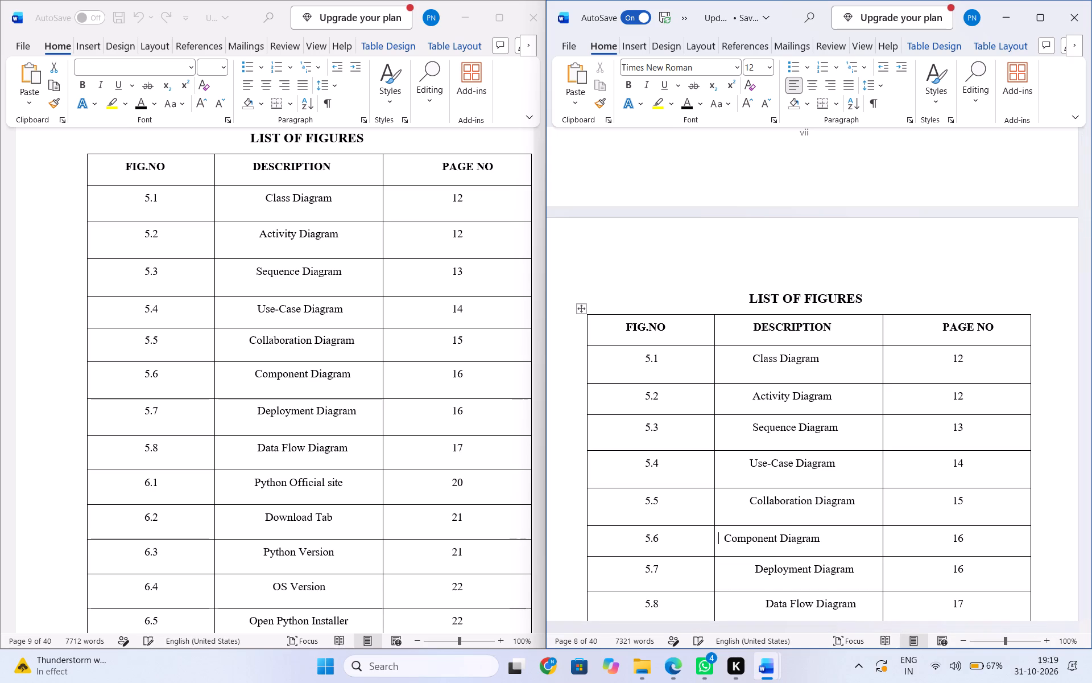
{"action": "key", "text": "space"}
{"action": "key", "text": "space"}
{"action": "key", "text": "space"}
{"action": "key", "text": "space"}
{"action": "key", "text": "space"}
{"action": "key", "text": "space"}
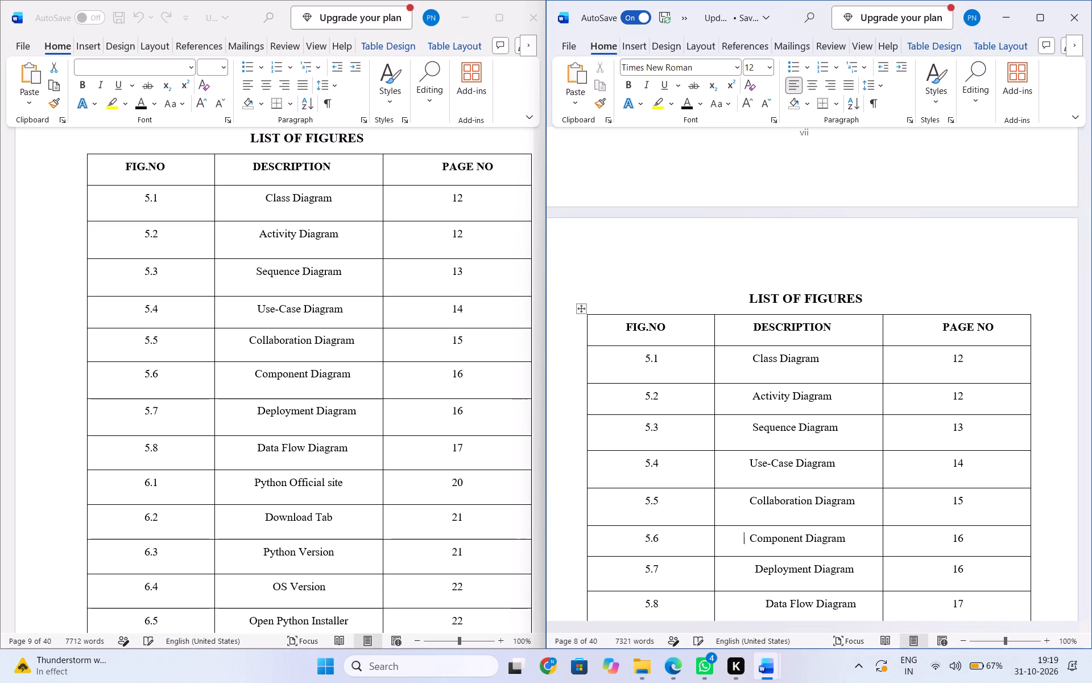
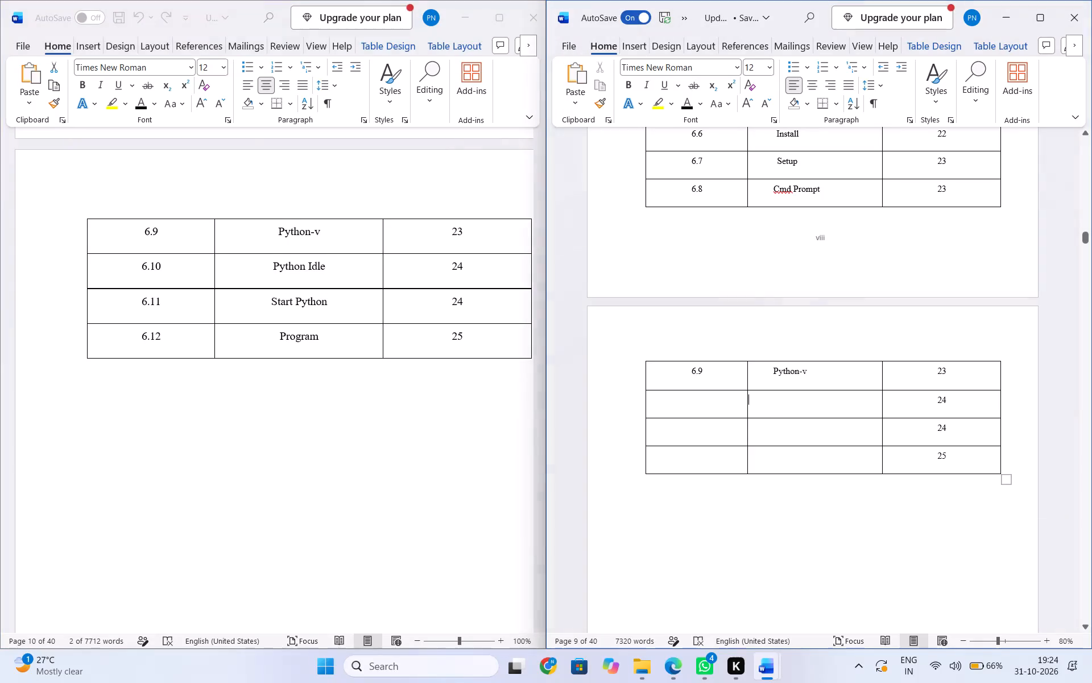
Paste "Python Idle" after two leading spaces into the title cell of the row below Python-v.
{"action": "key", "text": "space"}
{"action": "key", "text": "space"}
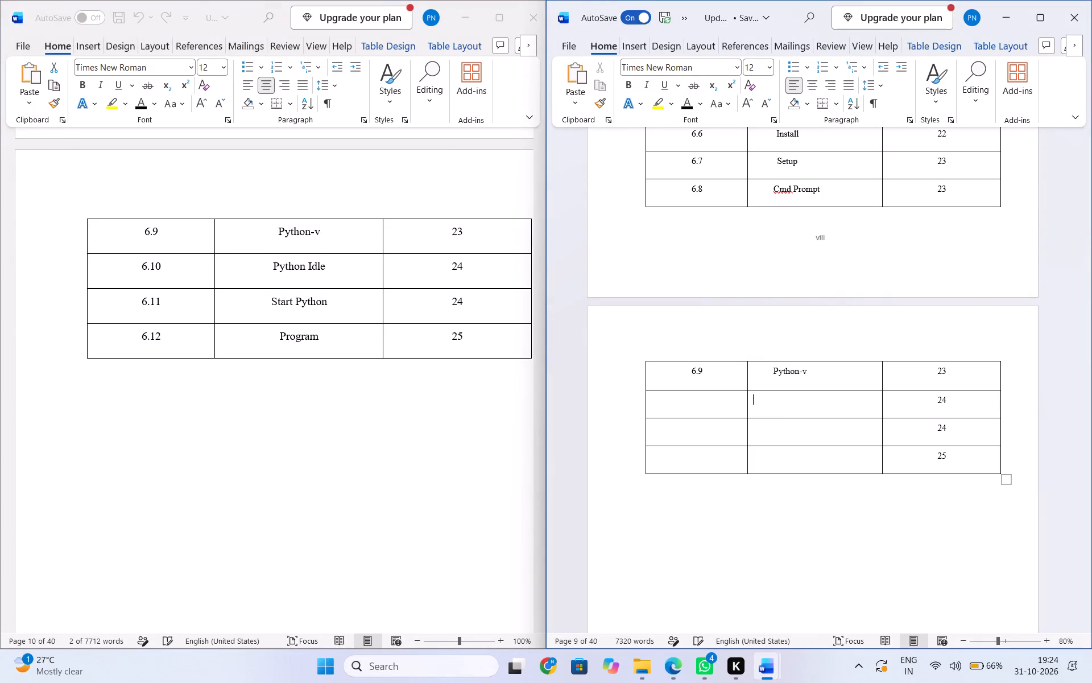
{"action": "key", "text": "ctrl+v"}
Copy "Start Python" from row 6.11 of the source document into the title cell of the row below Python Idle.
{"action": "left_click", "coordinate": [276, 299]}
{"action": "left_click", "coordinate": [271, 300]}
{"action": "left_click", "coordinate": [271, 300]}
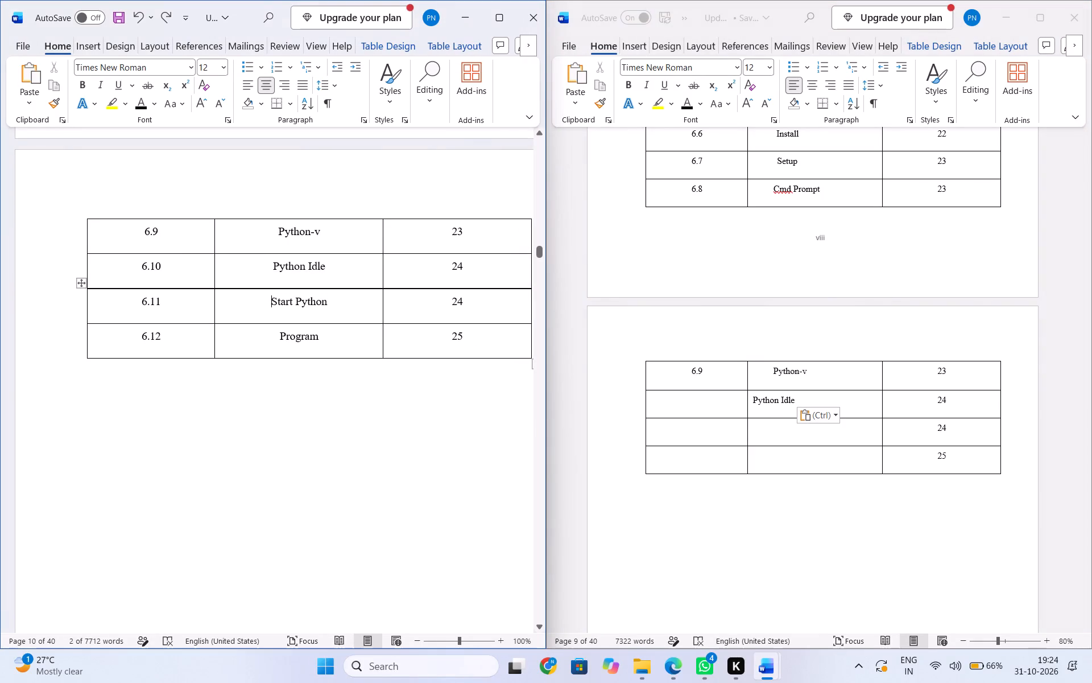
{"action": "left_click_drag", "start_coordinate": [274, 301], "coordinate": [329, 301]}
{"action": "key", "text": "ctrl+c"}
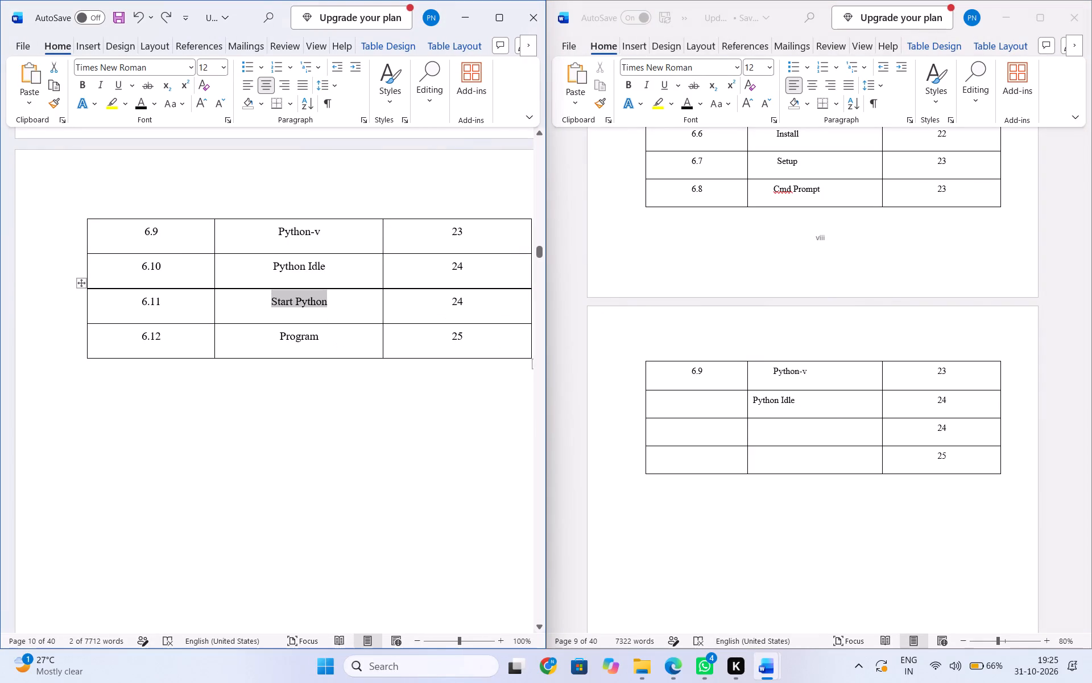
{"action": "left_click", "coordinate": [780, 427]}
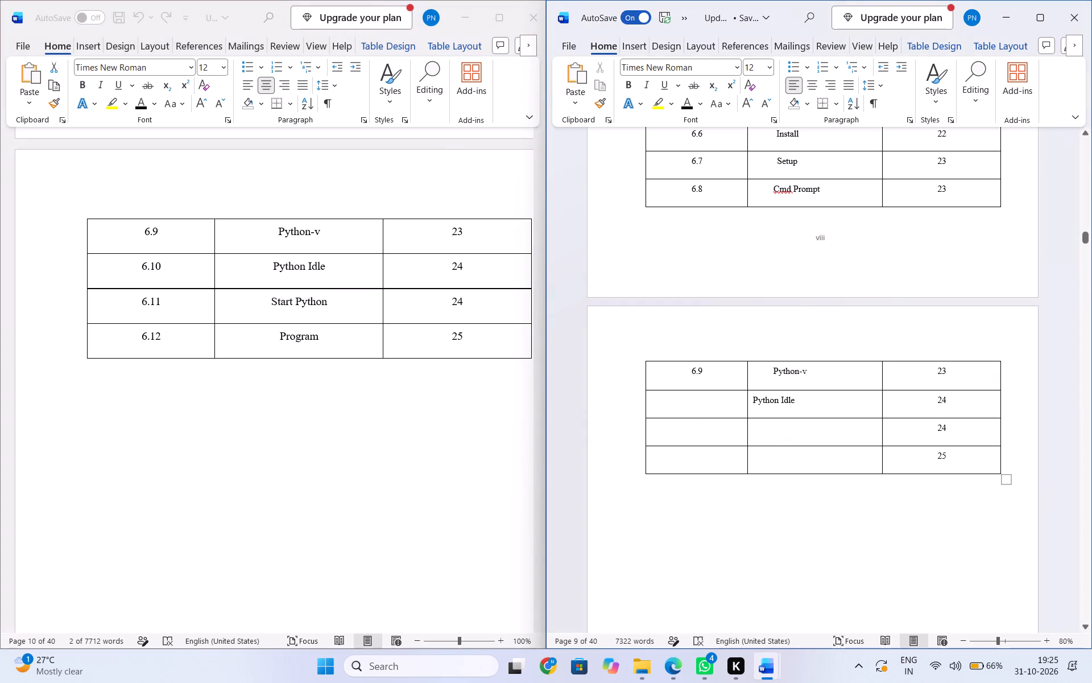
{"action": "key", "text": "Down"}
{"action": "key", "text": "ctrl+v"}
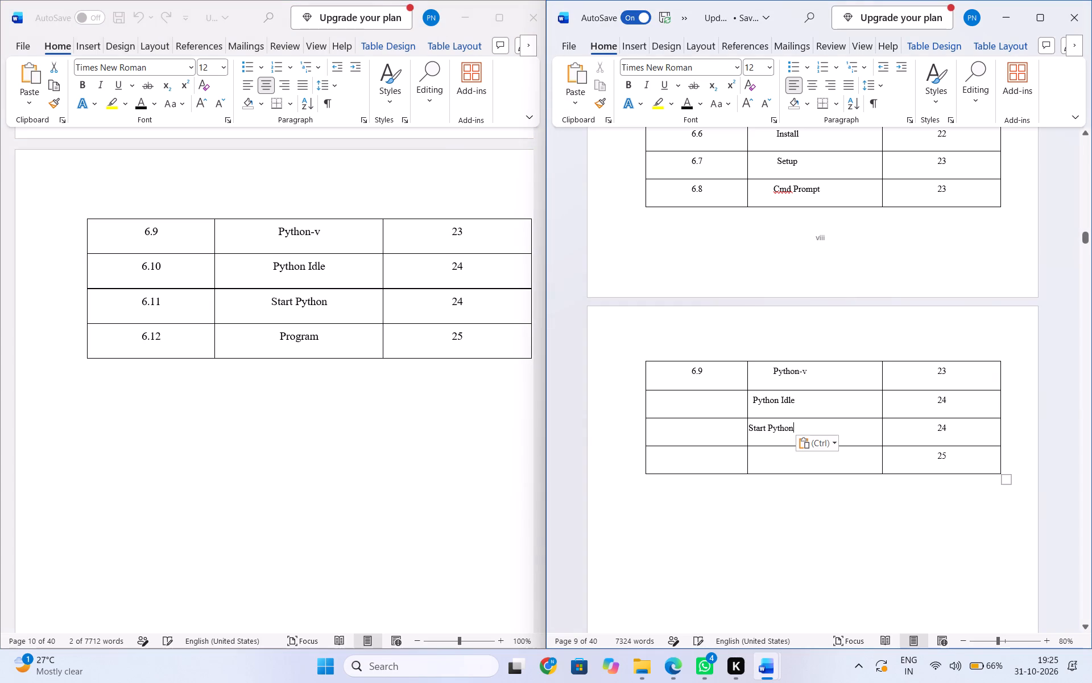
Copy "Program" from row 6.12 of the source document into the title cell of the table's last row.
{"action": "left_click", "coordinate": [308, 335]}
{"action": "left_click", "coordinate": [308, 335]}
{"action": "double_click", "coordinate": [308, 335]}
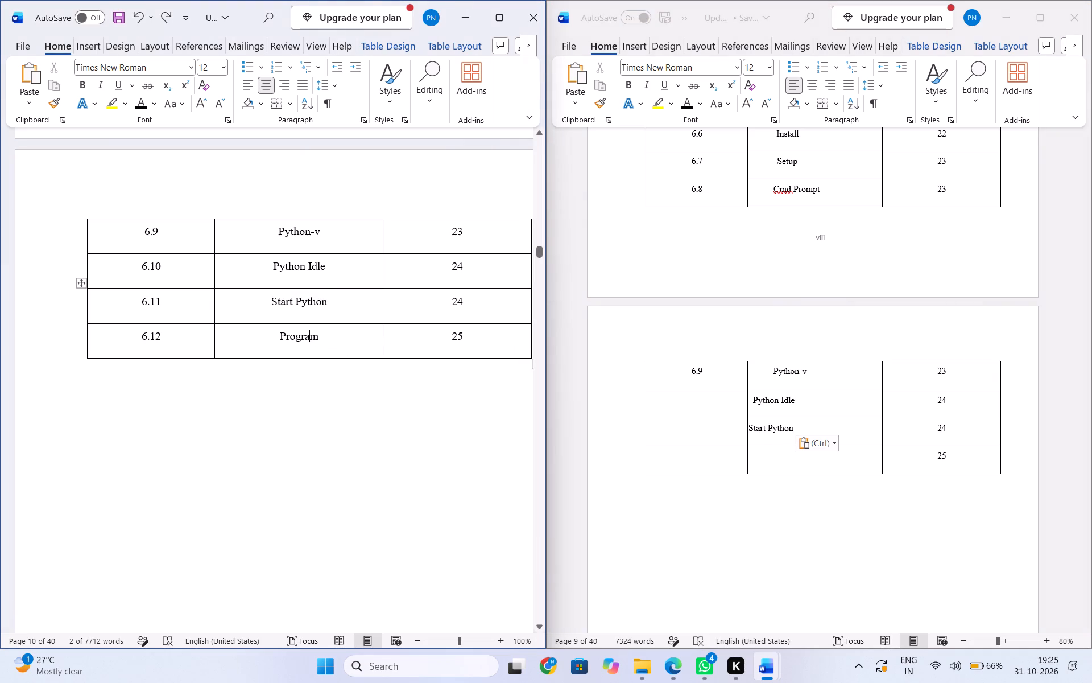
{"action": "key", "text": "ctrl+c"}
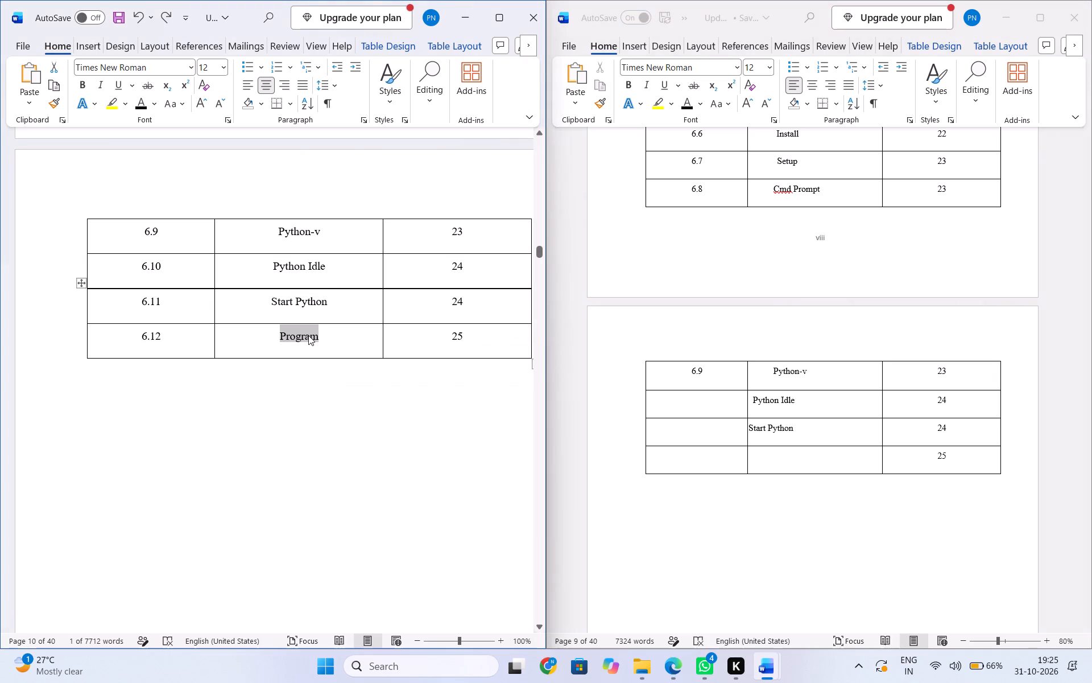
{"action": "double_click", "coordinate": [765, 459]}
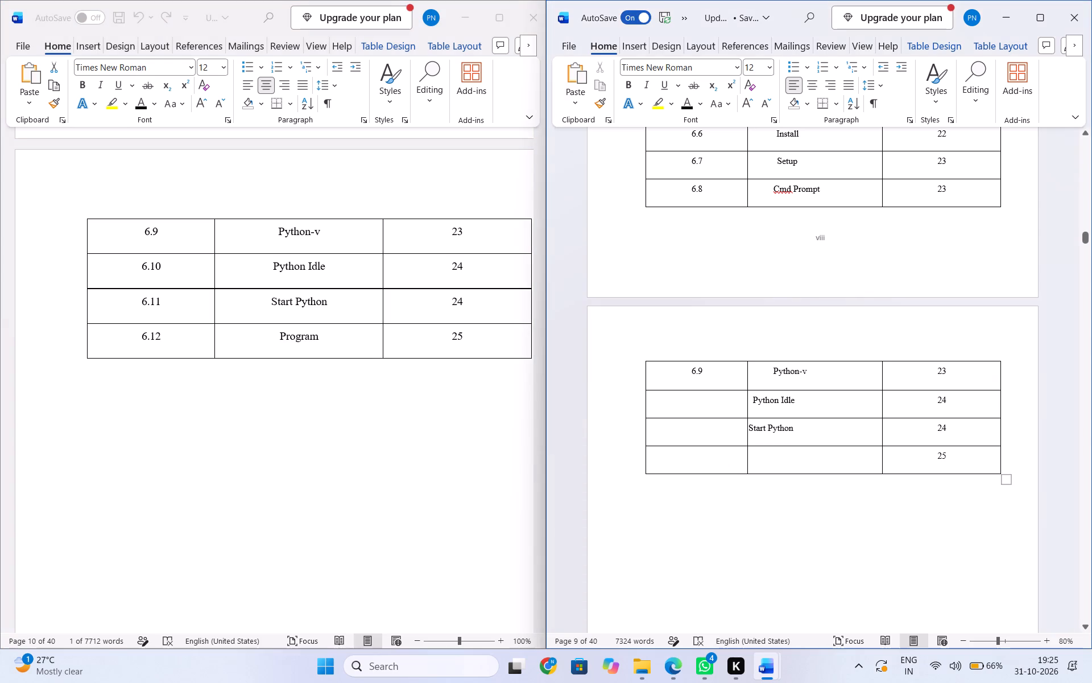
{"action": "key", "text": "ctrl+v"}
Number the Python Idle, Start Python and Program rows as 6.10, 6.11 and 6.12.
{"action": "left_click", "coordinate": [692, 397]}
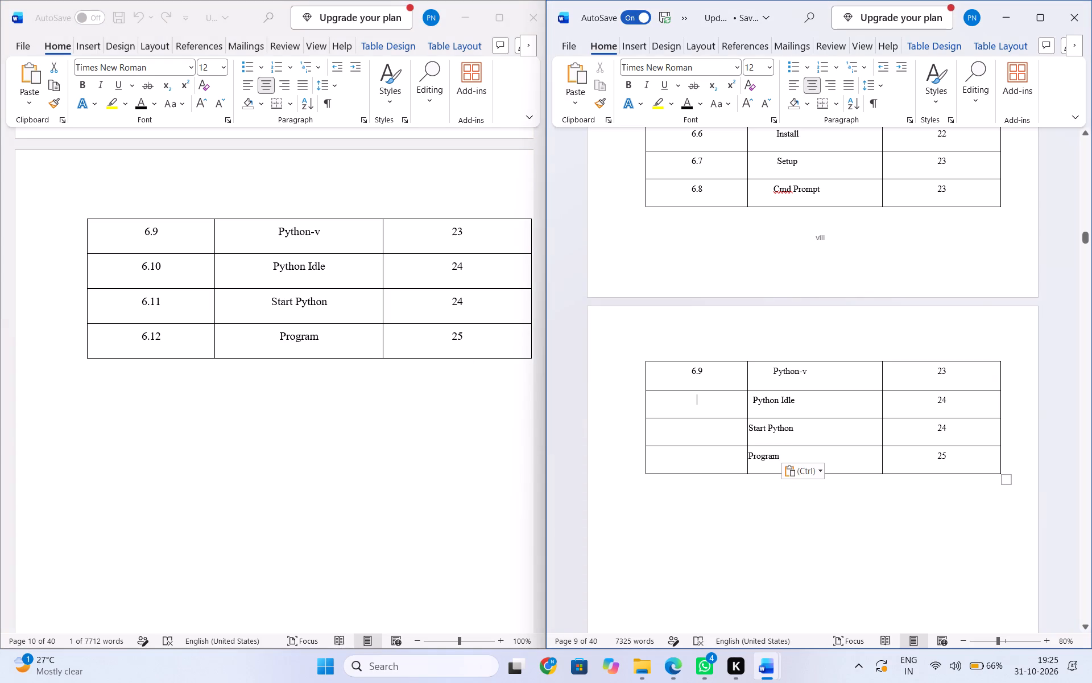
{"action": "type", "text": "6.9"}
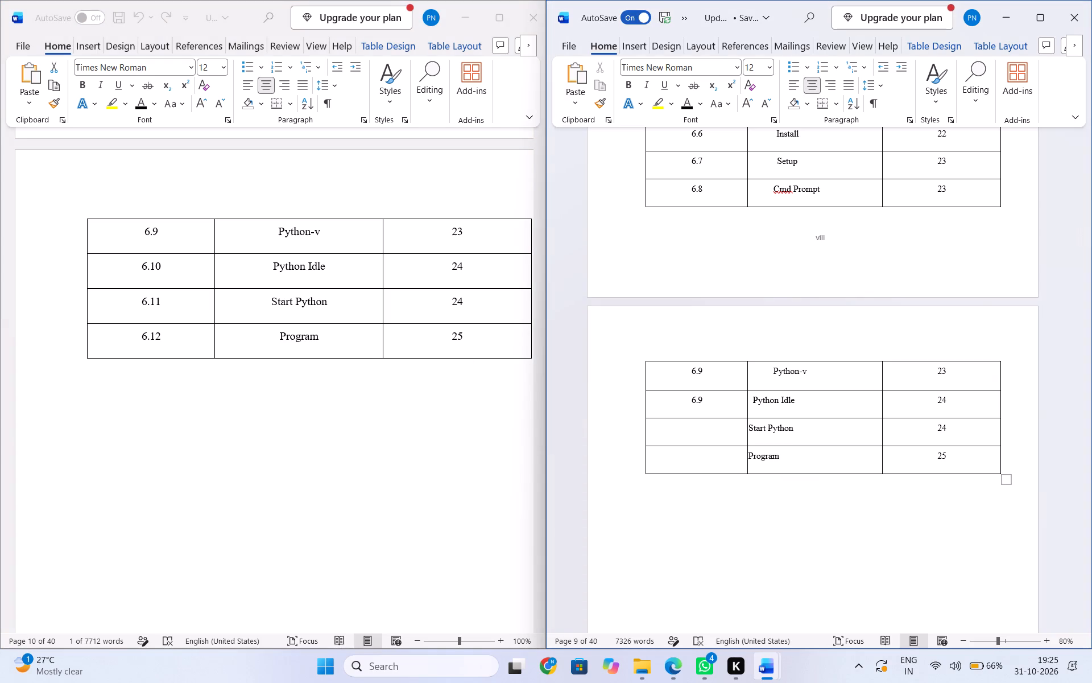
{"action": "key", "text": "BackSpace"}
{"action": "type", "text": "10"}
{"action": "left_click", "coordinate": [715, 439]}
{"action": "type", "text": "6.11"}
{"action": "key", "text": "Down"}
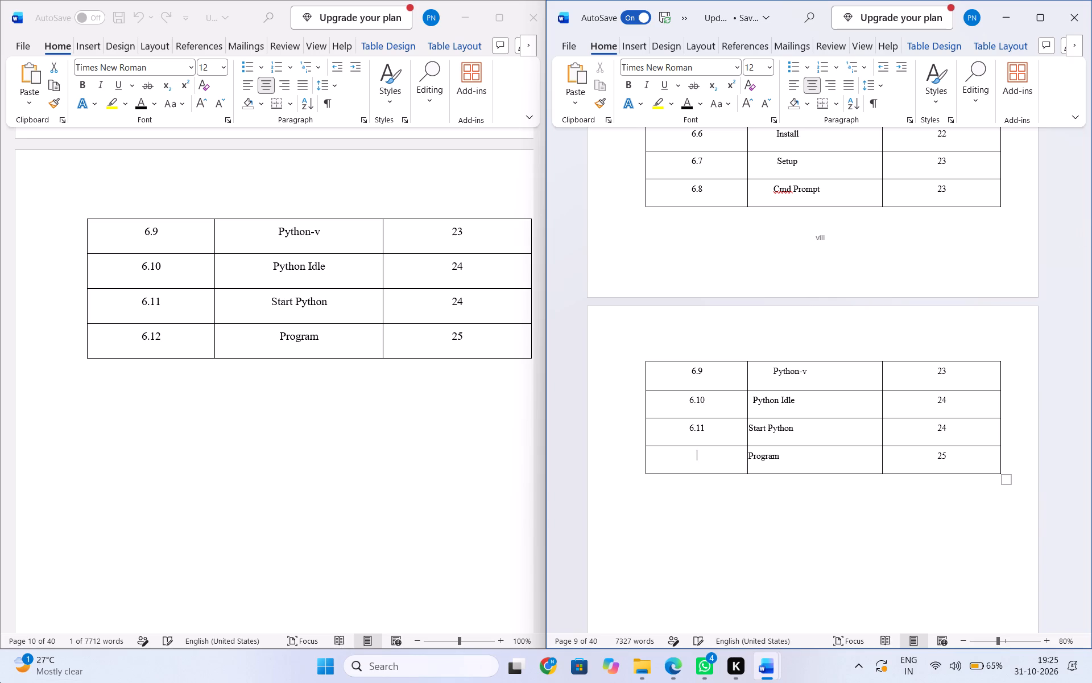
{"action": "key", "text": "1"}
{"action": "key", "text": "BackSpace"}
{"action": "key", "text": "6"}
{"action": "type", "text": ".12"}
Look through the updated report's later content, from the UML diagrams chapter to the Python and Django sections and the references.
{"action": "left_click_drag", "start_coordinate": [1083, 238], "coordinate": [1091, 414]}
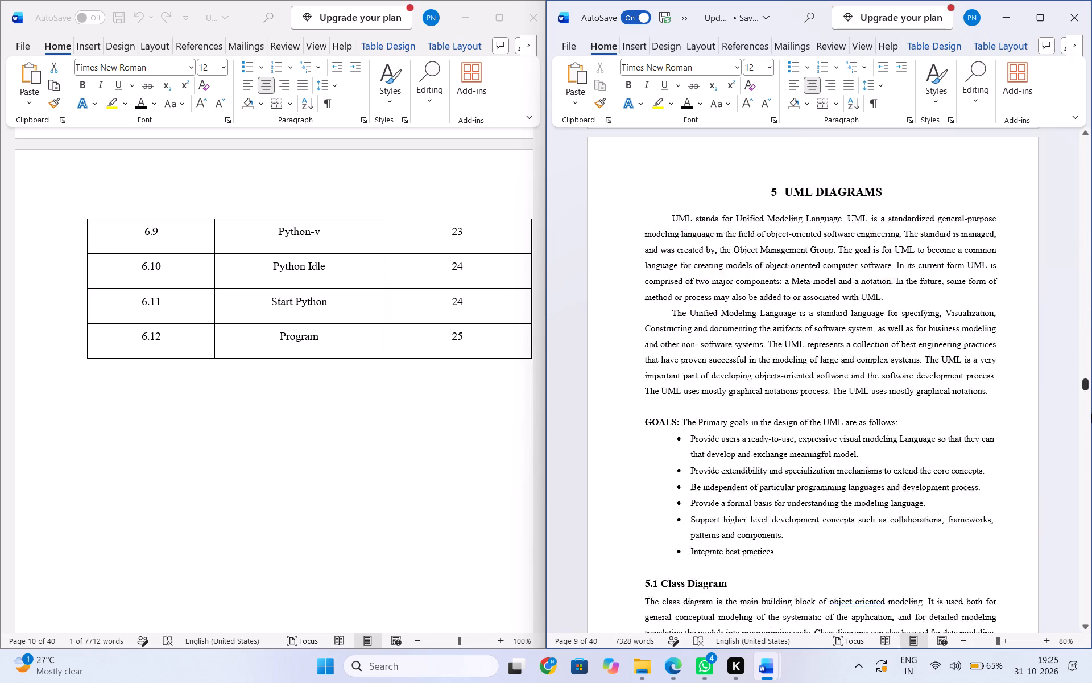
{"action": "left_click_drag", "start_coordinate": [1091, 414], "coordinate": [1091, 599]}
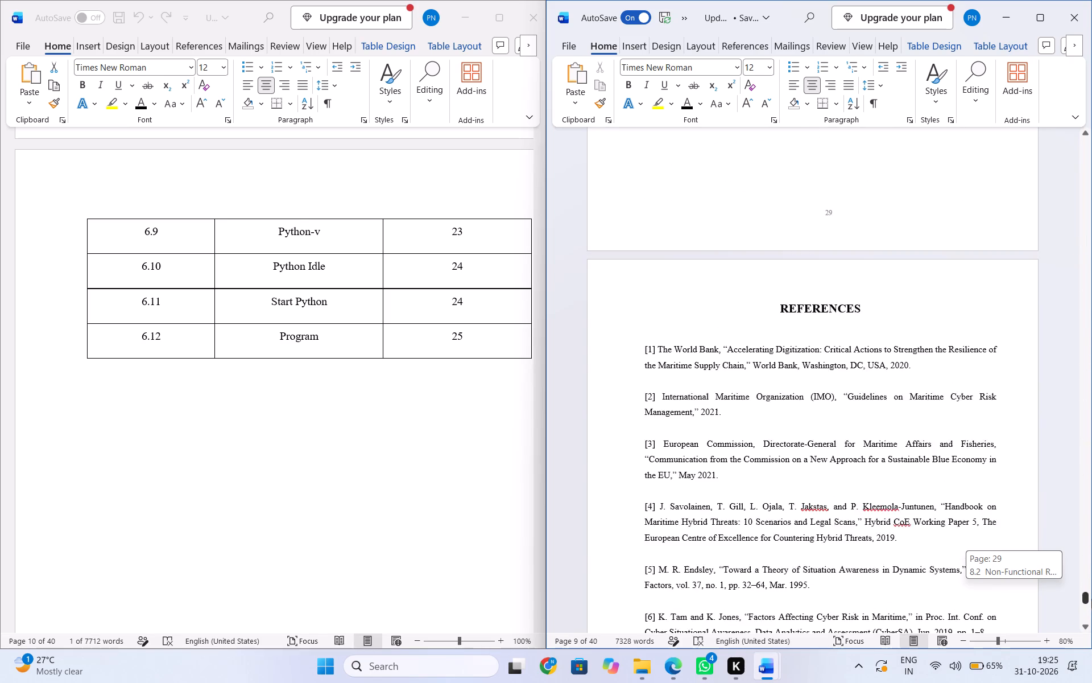
{"action": "left_click_drag", "start_coordinate": [1091, 599], "coordinate": [1086, 545]}
{"action": "scroll", "coordinate": [824, 460], "scroll_direction": "down", "scroll_amount": 2}
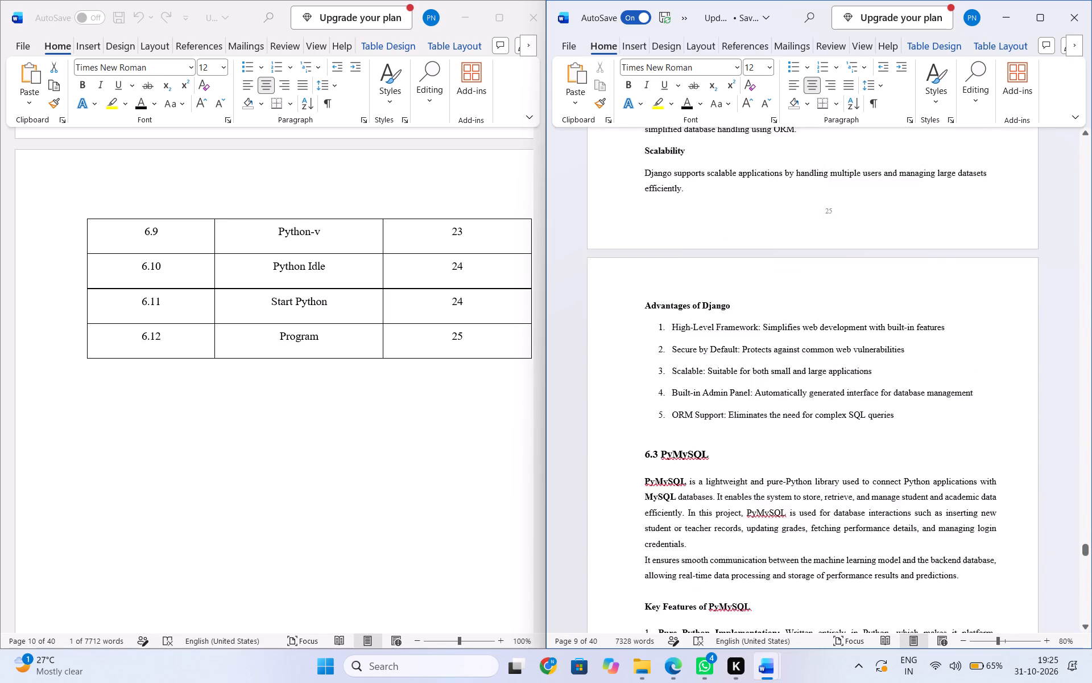
{"action": "scroll", "coordinate": [824, 460], "scroll_direction": "up", "scroll_amount": 4}
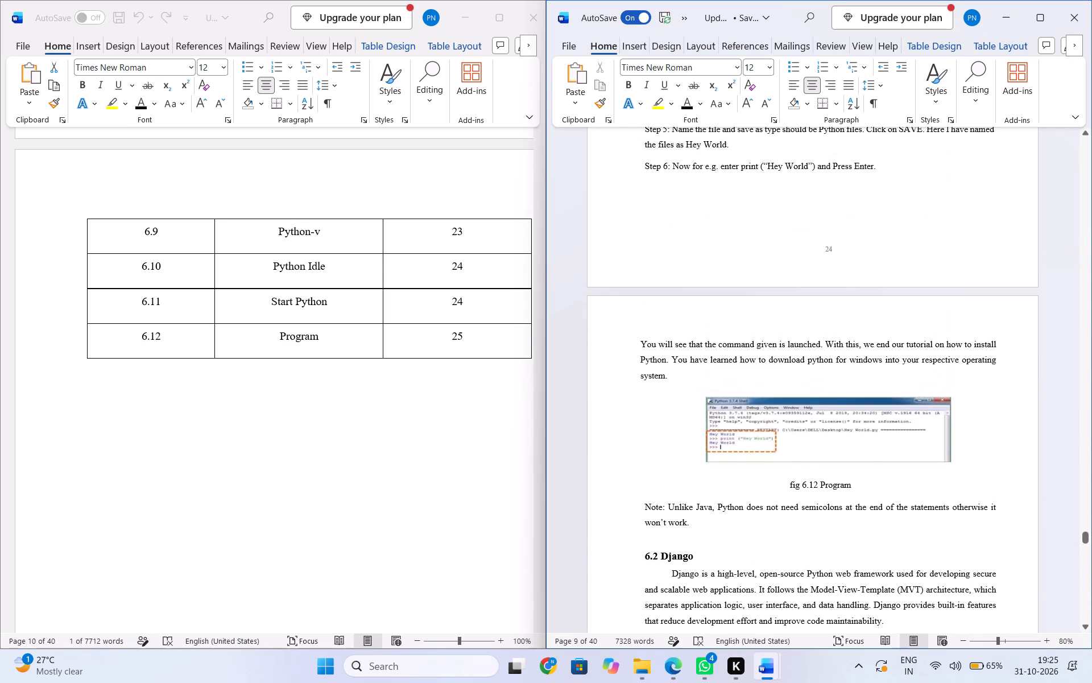
{"action": "scroll", "coordinate": [825, 459], "scroll_direction": "up", "scroll_amount": 16}
{"action": "scroll", "coordinate": [843, 389], "scroll_direction": "up", "scroll_amount": 10}
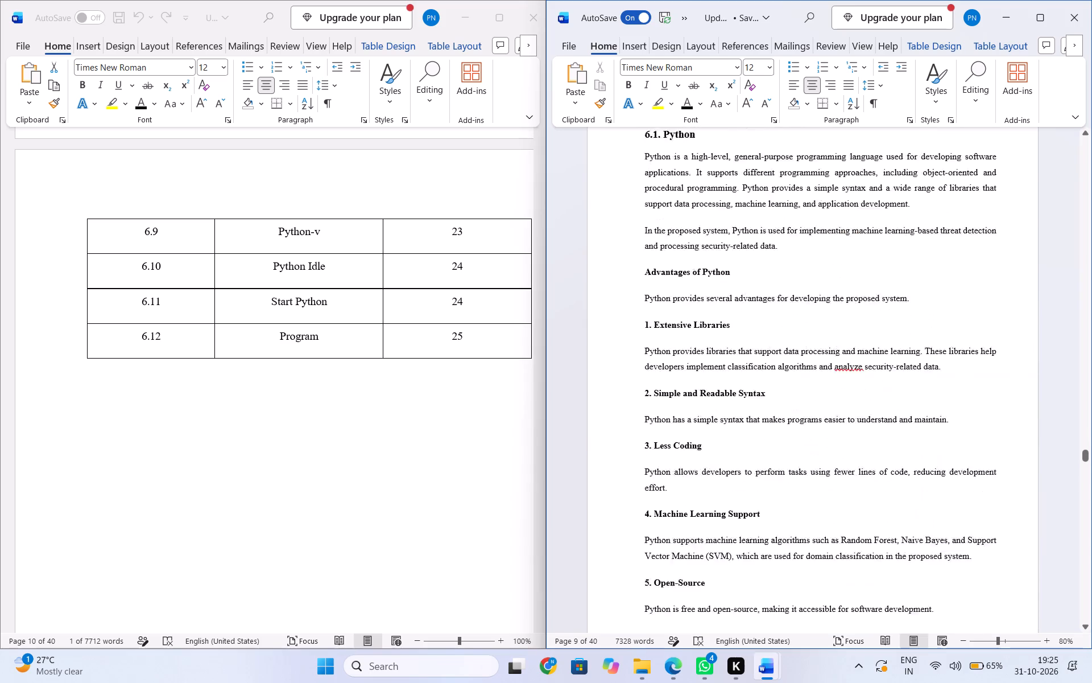
{"action": "scroll", "coordinate": [882, 366], "scroll_direction": "up", "scroll_amount": 19}
Maximize the updated report at 100% zoom and return to the figure list rows 6.9 to 6.12.
{"action": "left_click", "coordinate": [1041, 26]}
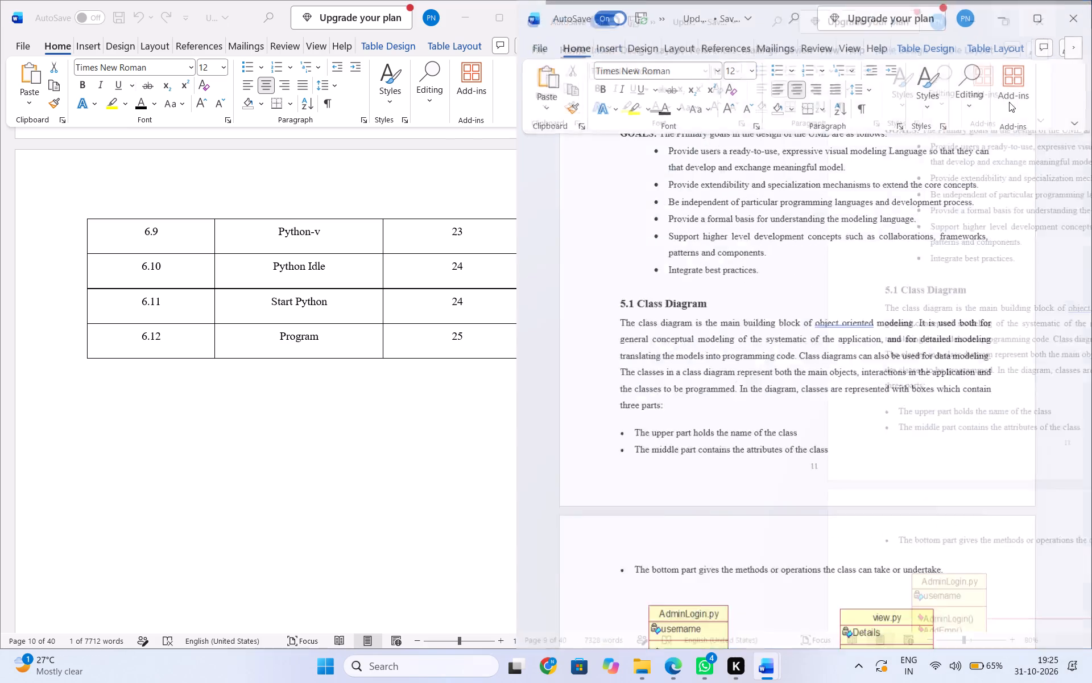
{"action": "scroll", "coordinate": [770, 368], "scroll_direction": "up", "scroll_amount": 20}
{"action": "scroll", "coordinate": [770, 368], "scroll_direction": "up", "scroll_amount": 13}
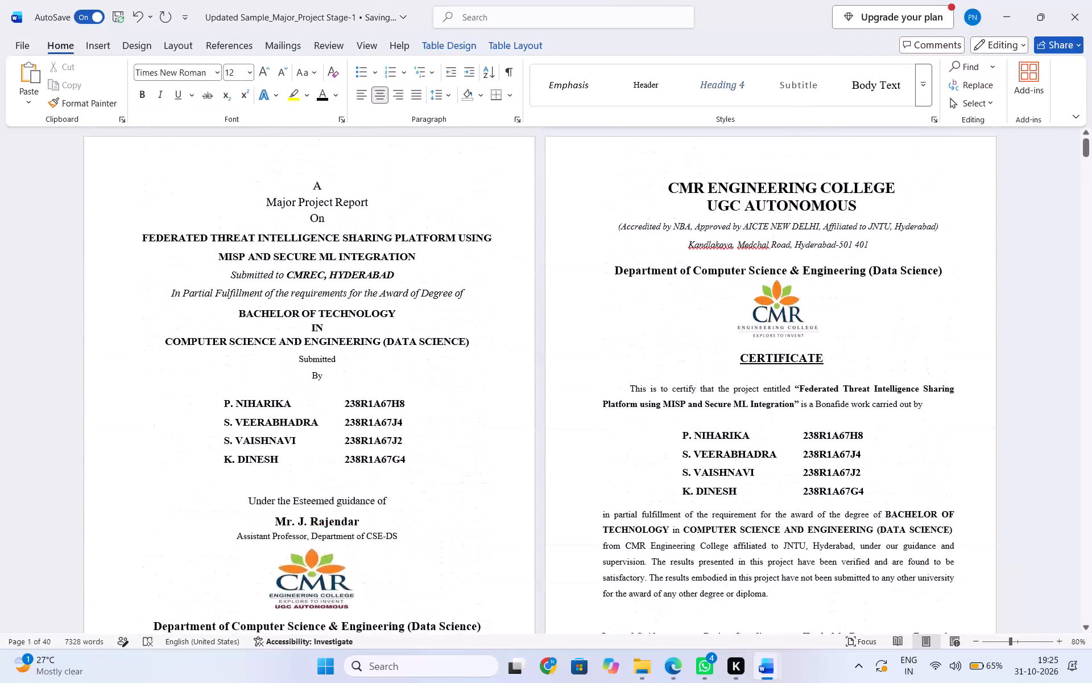
{"action": "key", "text": "ctrl+equal"}
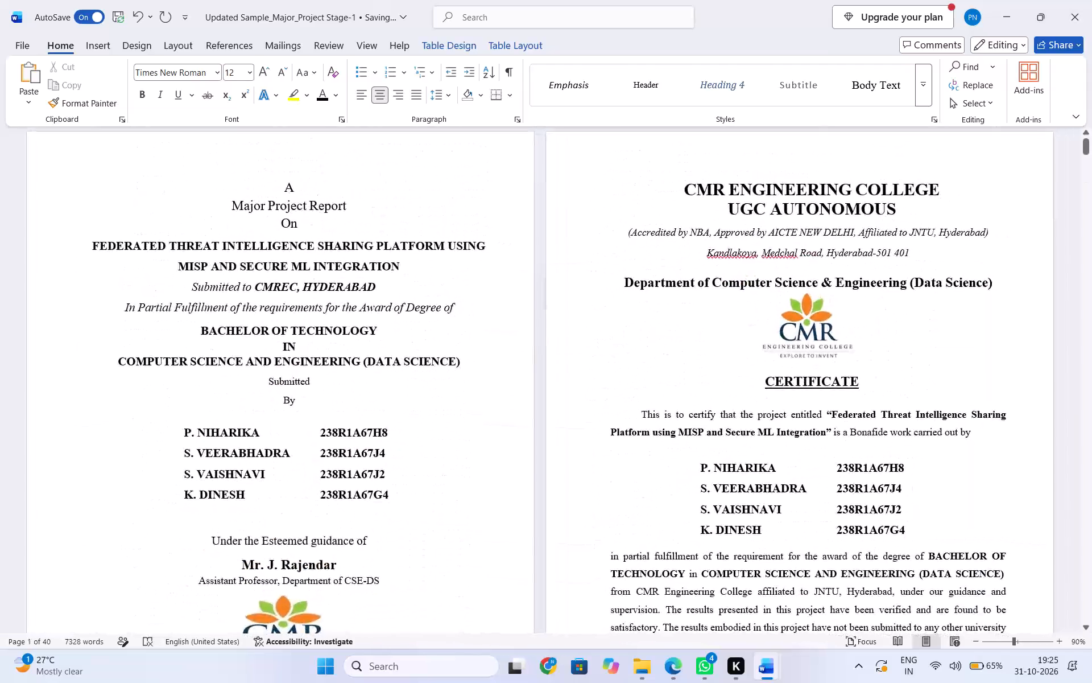
{"action": "key", "text": "ctrl+equal"}
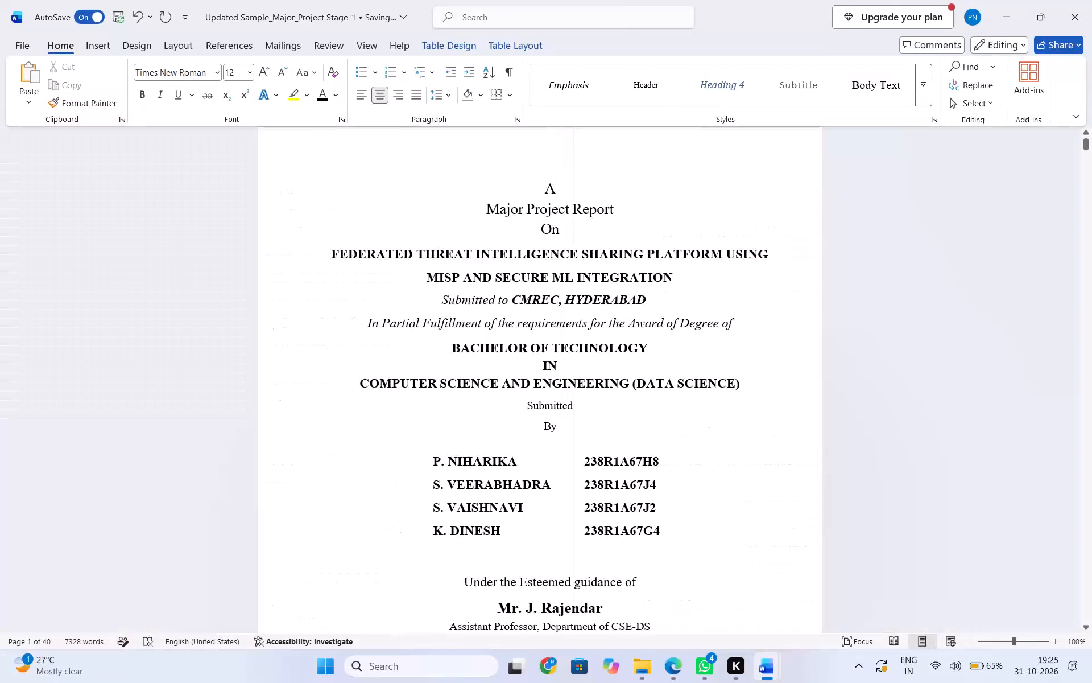
{"action": "scroll", "coordinate": [789, 357], "scroll_direction": "down", "scroll_amount": 7}
{"action": "scroll", "coordinate": [678, 418], "scroll_direction": "down", "scroll_amount": 7}
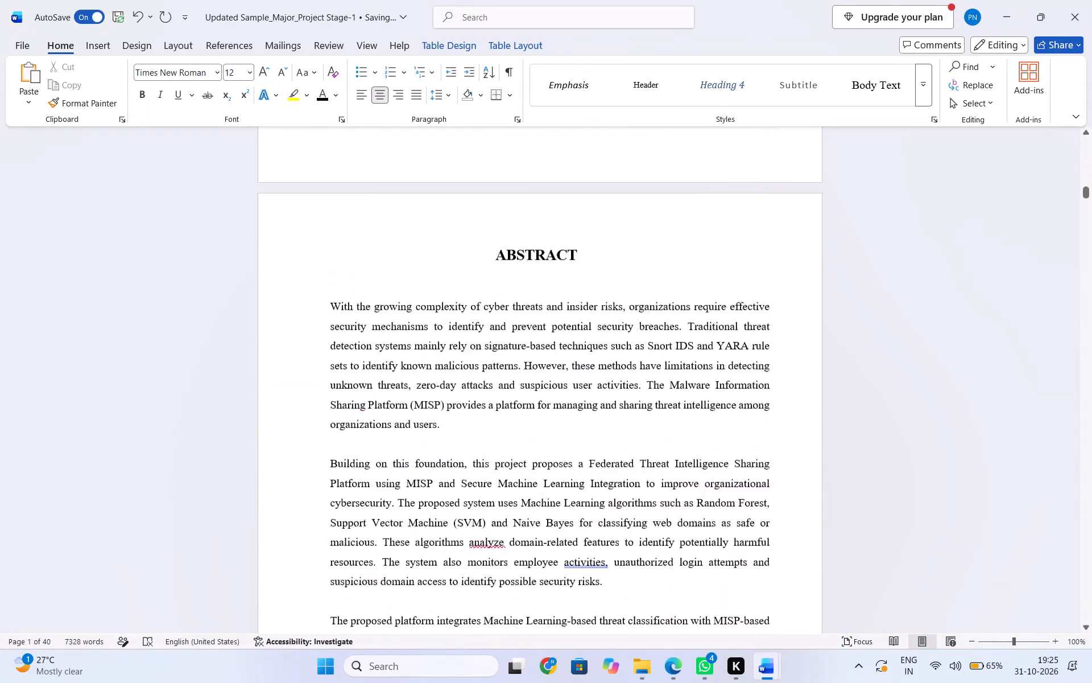
{"action": "scroll", "coordinate": [678, 418], "scroll_direction": "down", "scroll_amount": 11}
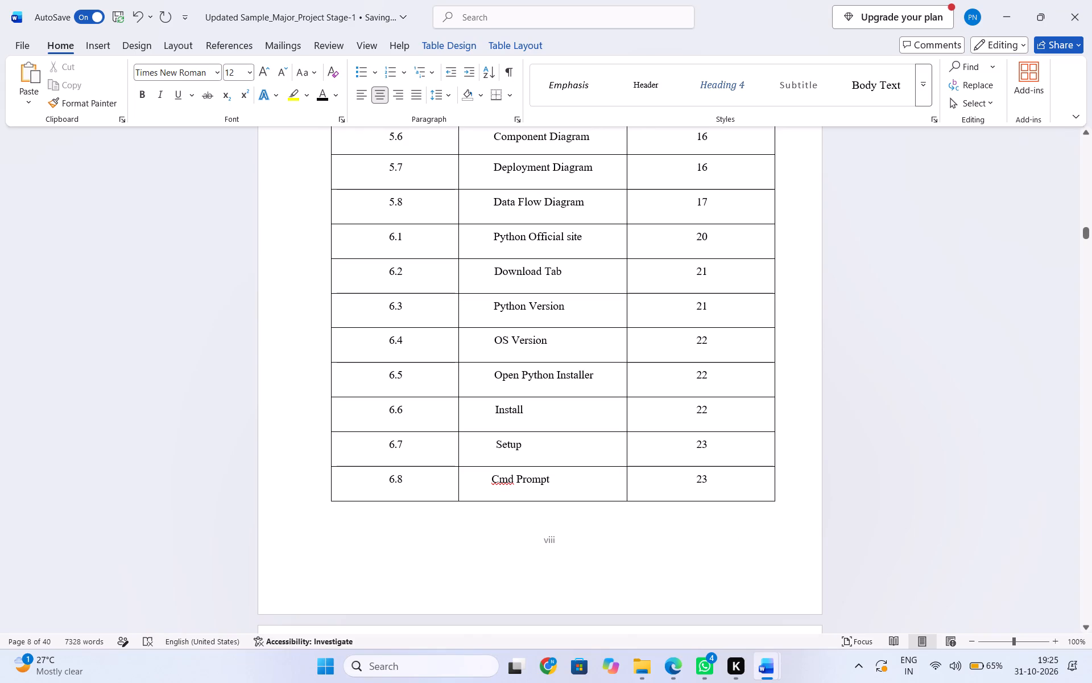
{"action": "scroll", "coordinate": [500, 433], "scroll_direction": "down", "scroll_amount": 2}
{"action": "scroll", "coordinate": [500, 426], "scroll_direction": "up", "scroll_amount": 1}
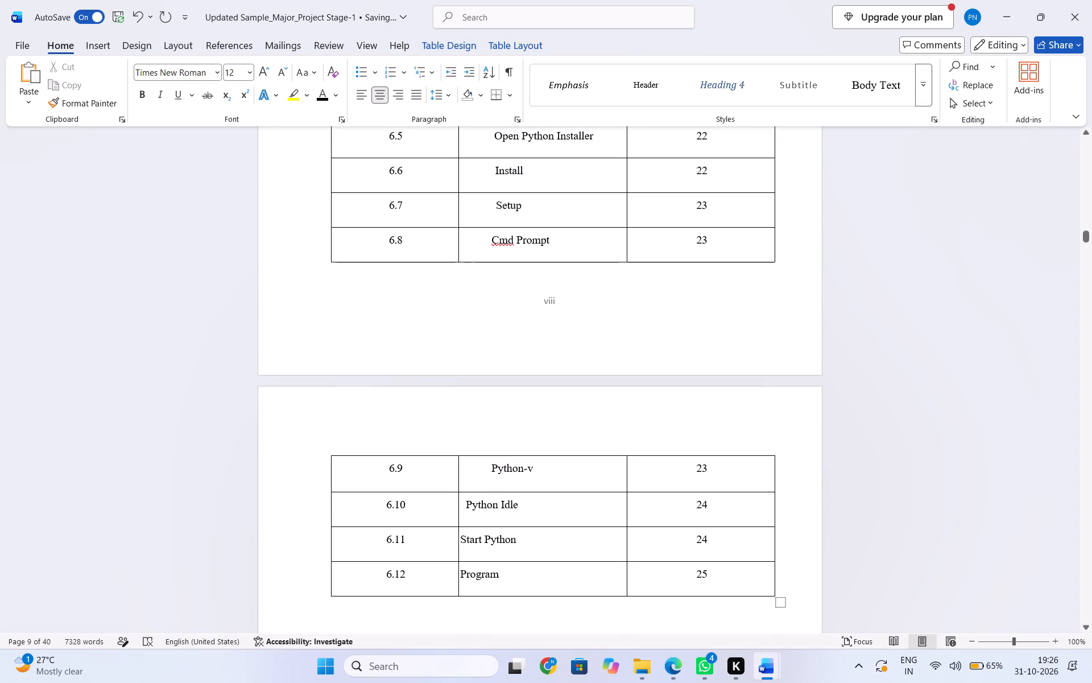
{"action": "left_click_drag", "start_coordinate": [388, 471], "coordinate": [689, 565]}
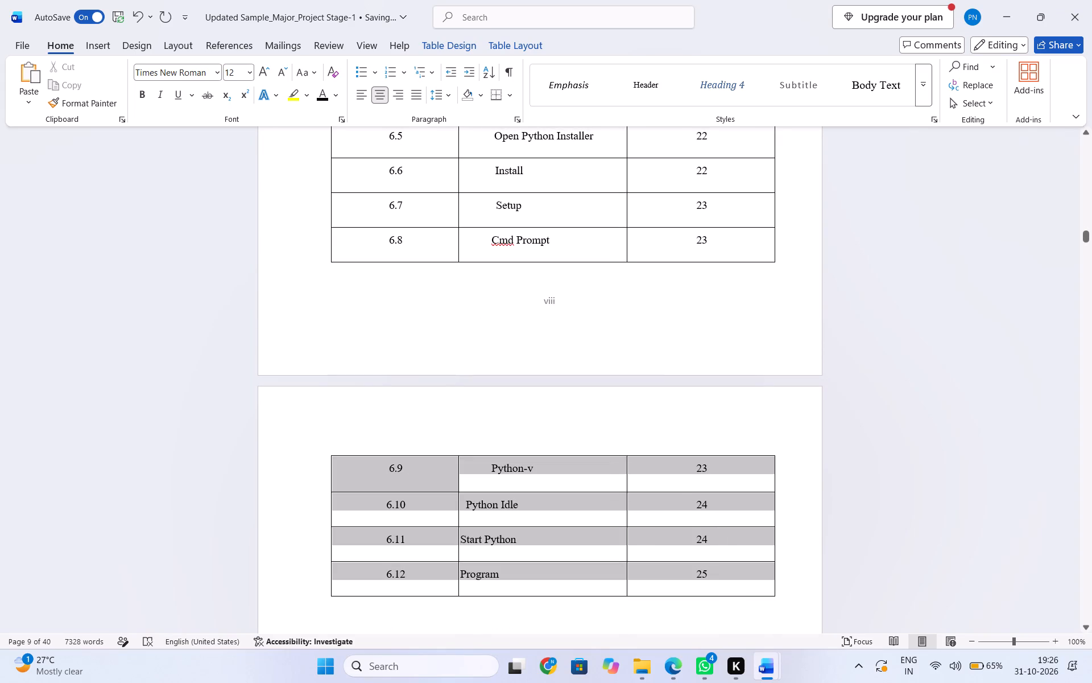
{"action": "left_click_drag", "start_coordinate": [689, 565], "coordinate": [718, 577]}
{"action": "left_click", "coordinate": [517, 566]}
Indent the "Python Idle" entry in row 6.10 with leading spaces to line up with "Python-v".
{"action": "left_click", "coordinate": [468, 509]}
{"action": "key", "text": "space"}
{"action": "key", "text": "space"}
{"action": "key", "text": "space"}
{"action": "key", "text": "space"}
{"action": "key", "text": "space"}
{"action": "key", "text": "space"}
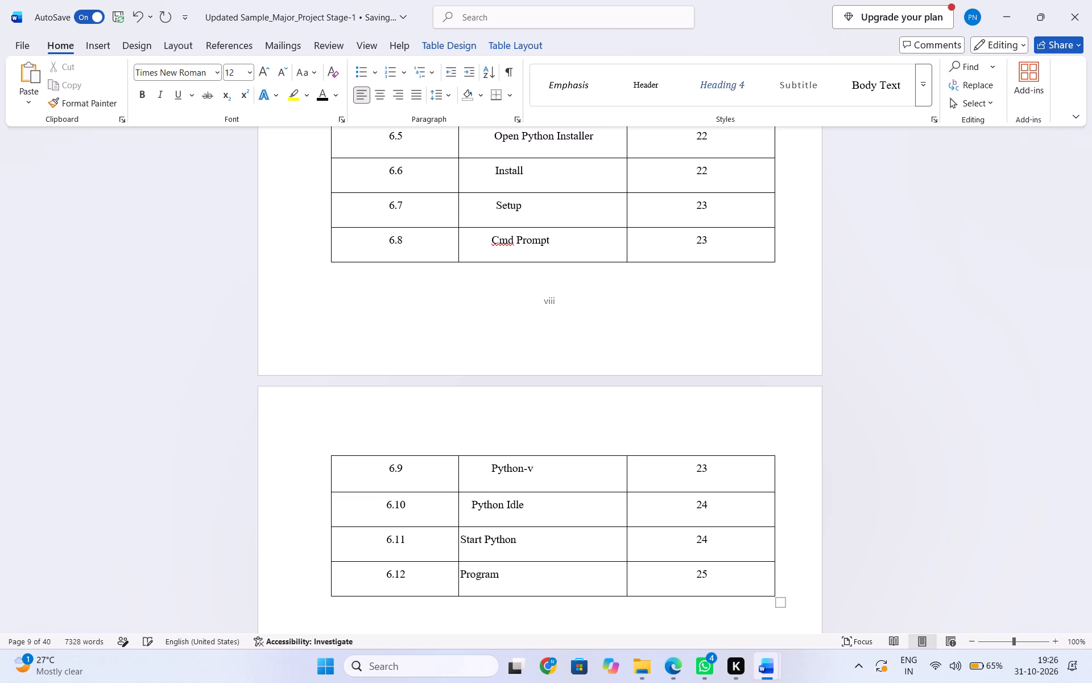
{"action": "key", "text": "space"}
{"action": "key", "text": "space"}
{"action": "key", "text": "space"}
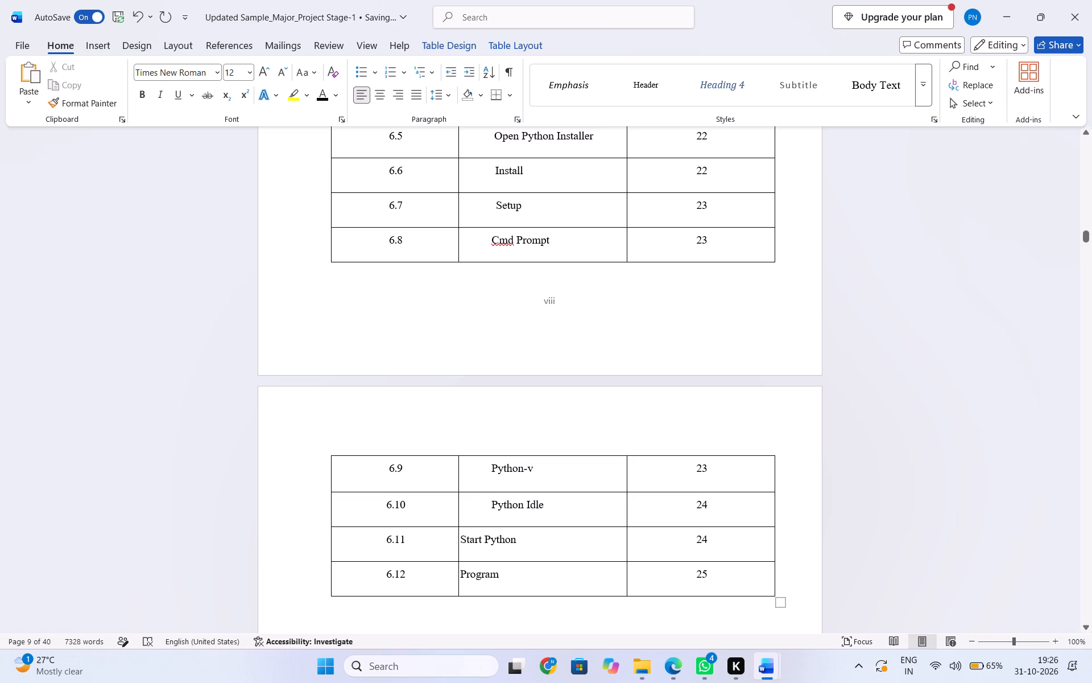
Indent the "Start Python" entry in row 6.11 with leading spaces to line up with the titles above it.
{"action": "left_click", "coordinate": [461, 544]}
{"action": "key", "text": "space"}
{"action": "key", "text": "space"}
{"action": "key", "text": "space"}
{"action": "key", "text": "space"}
{"action": "key", "text": "space"}
{"action": "key", "text": "space"}
{"action": "key", "text": "space"}
{"action": "key", "text": "space"}
{"action": "key", "text": "space"}
{"action": "key", "text": "space"}
{"action": "key", "text": "space"}
{"action": "key", "text": "space"}
{"action": "key", "text": "space"}
{"action": "key", "text": "space"}
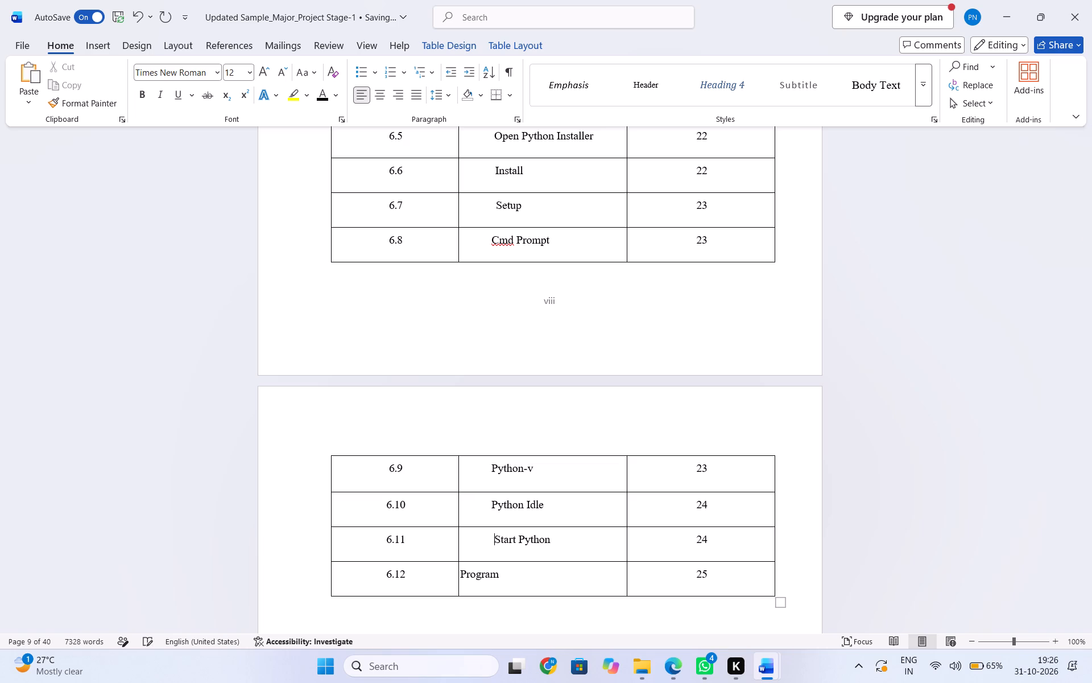
Remove one extra leading space before "Start Python" in row 6.11 so it lines up with "Python Idle".
{"action": "key", "text": "BackSpace"}
Indent the "Program" entry in row 6.12 with leading spaces to line up with the titles above it.
{"action": "left_click", "coordinate": [461, 577]}
{"action": "key", "text": "space"}
{"action": "key", "text": "space"}
{"action": "key", "text": "space"}
{"action": "key", "text": "space"}
{"action": "key", "text": "space"}
{"action": "key", "text": "space"}
{"action": "key", "text": "space"}
{"action": "key", "text": "space"}
{"action": "key", "text": "space"}
{"action": "key", "text": "space"}
{"action": "key", "text": "space"}
{"action": "key", "text": "space"}
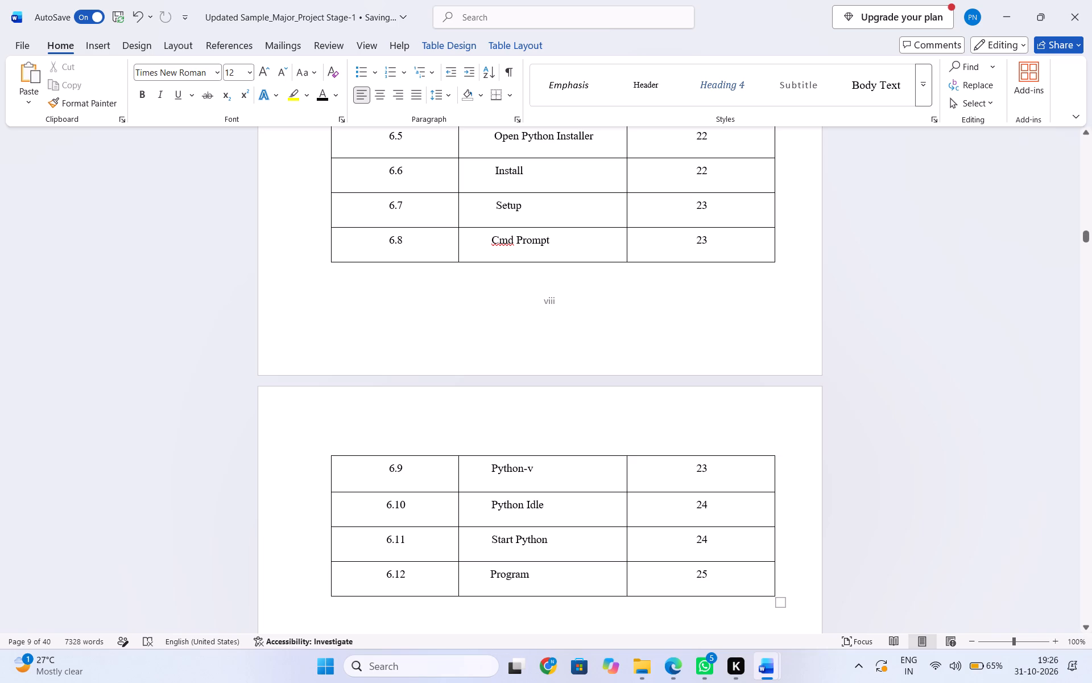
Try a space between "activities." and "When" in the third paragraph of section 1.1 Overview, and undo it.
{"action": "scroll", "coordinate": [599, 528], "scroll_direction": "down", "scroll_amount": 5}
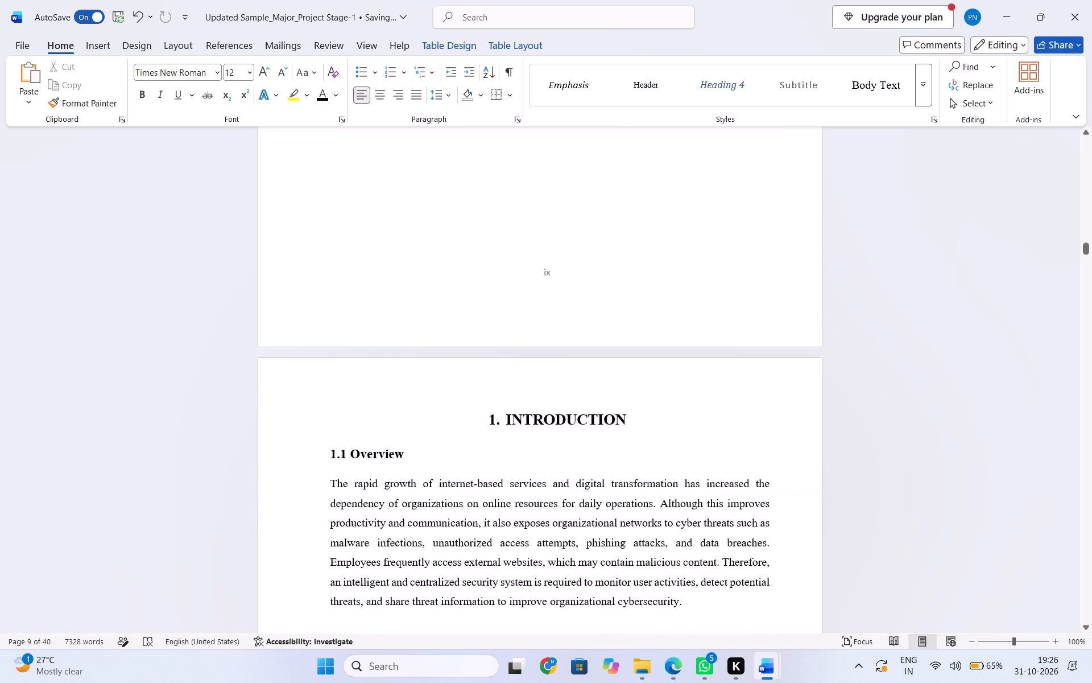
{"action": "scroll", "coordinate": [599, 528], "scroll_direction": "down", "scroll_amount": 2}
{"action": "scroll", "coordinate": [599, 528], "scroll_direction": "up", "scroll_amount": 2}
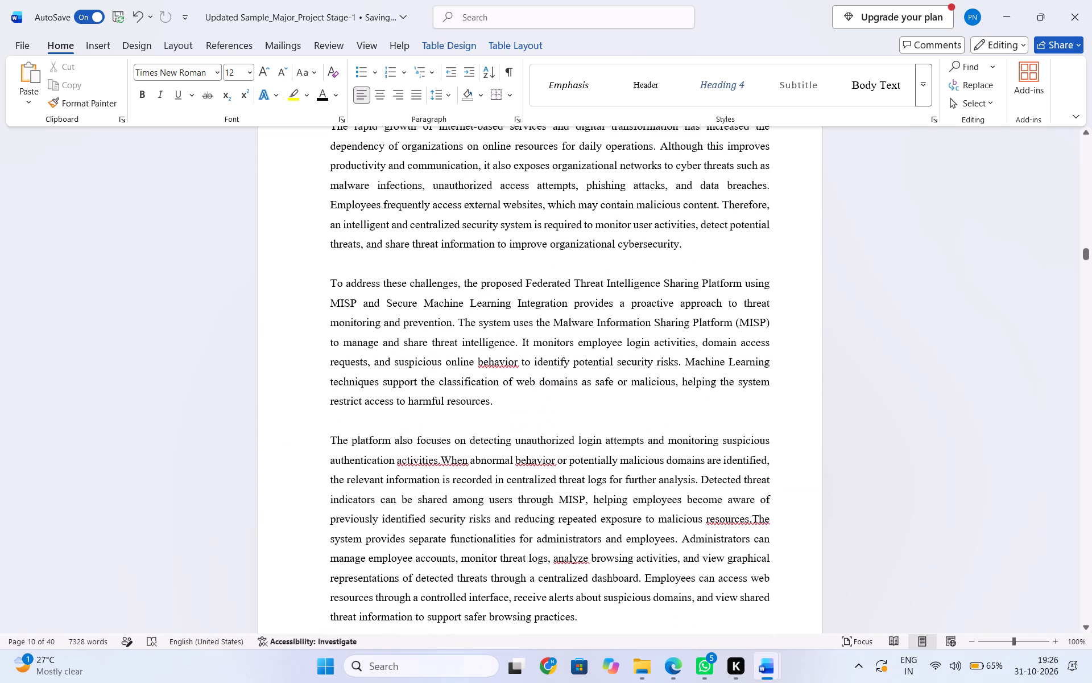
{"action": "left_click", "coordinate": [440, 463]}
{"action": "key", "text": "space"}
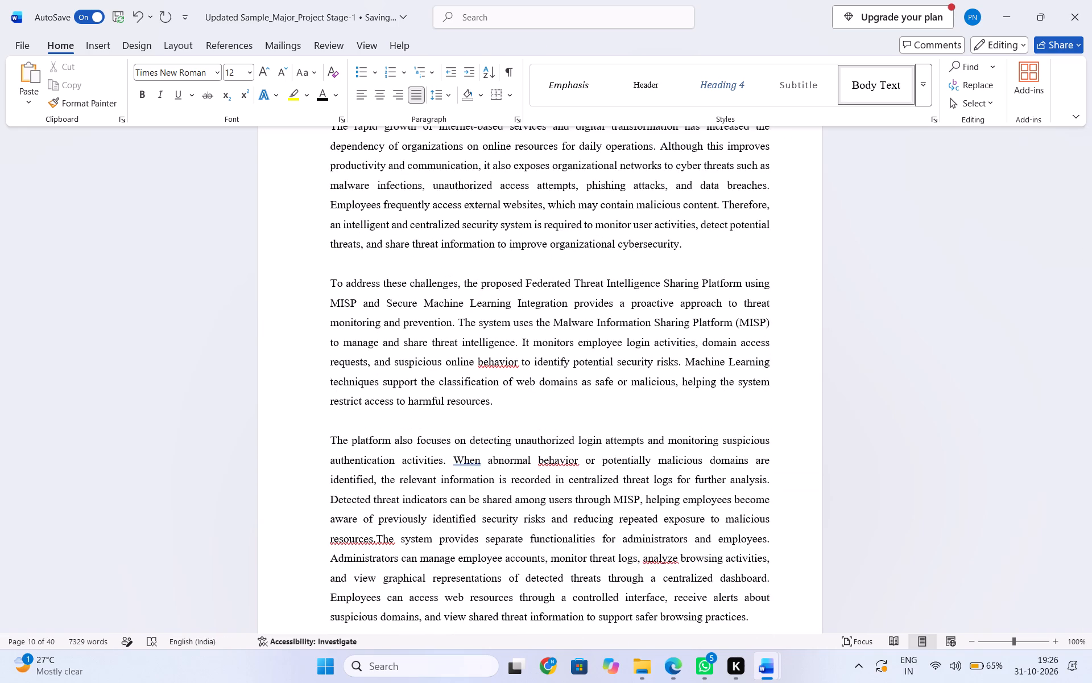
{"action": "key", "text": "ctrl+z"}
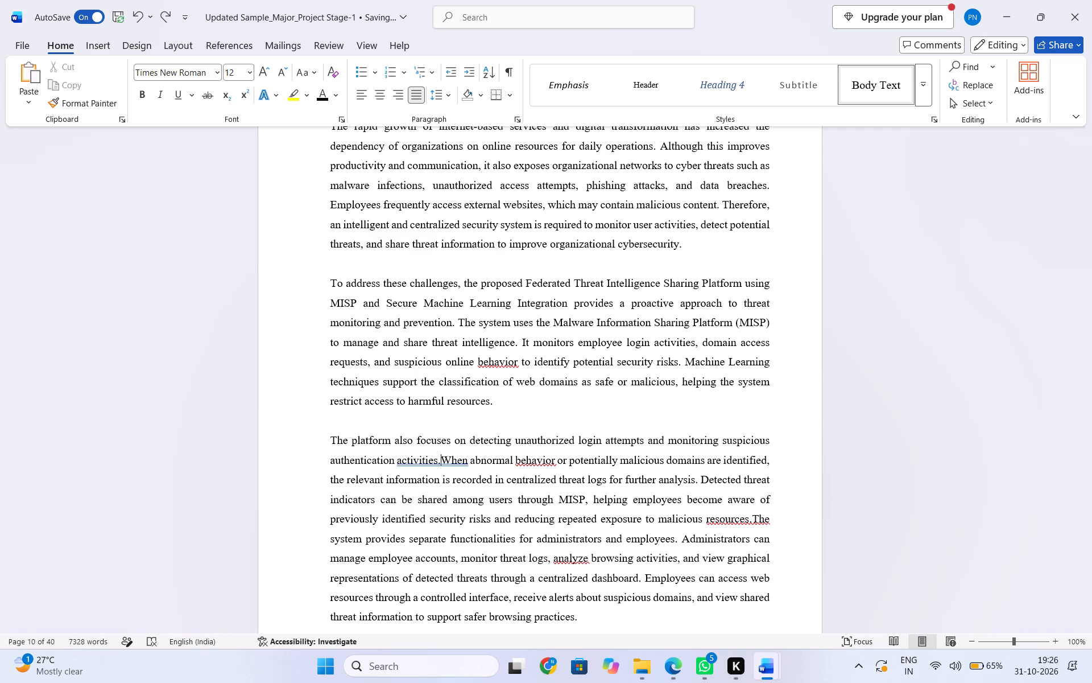
Skim the report from the introduction to the UML diagrams chapter and return to the title page.
{"action": "scroll", "coordinate": [474, 455], "scroll_direction": "down", "scroll_amount": 1}
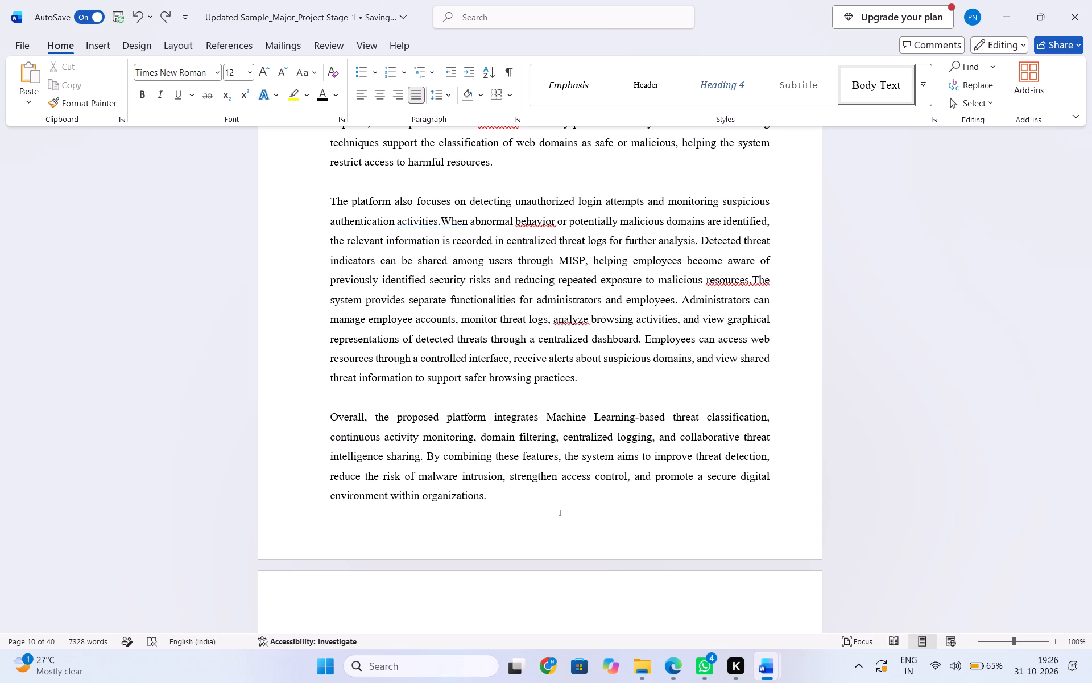
{"action": "scroll", "coordinate": [474, 455], "scroll_direction": "down", "scroll_amount": 8}
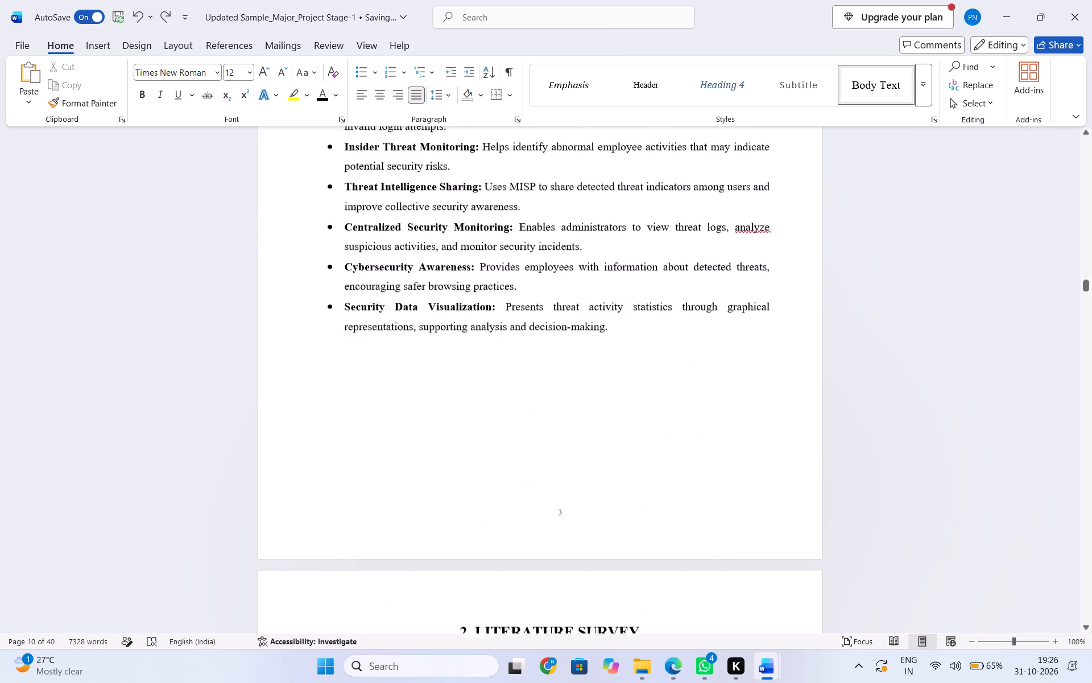
{"action": "scroll", "coordinate": [474, 455], "scroll_direction": "down", "scroll_amount": 10}
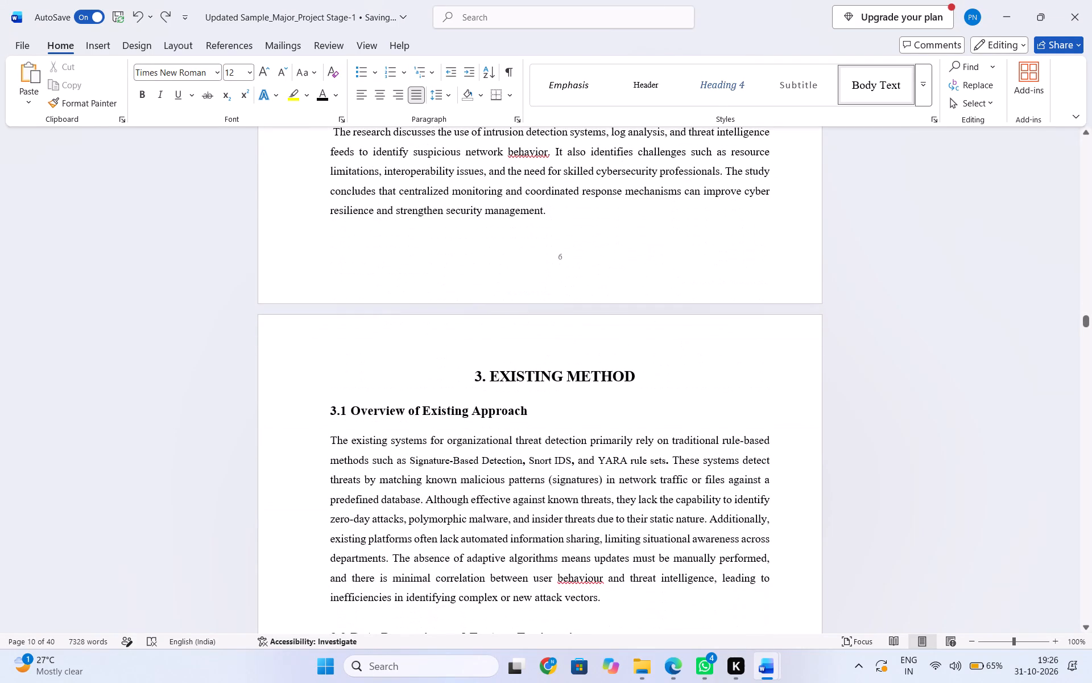
{"action": "scroll", "coordinate": [474, 455], "scroll_direction": "down", "scroll_amount": 5}
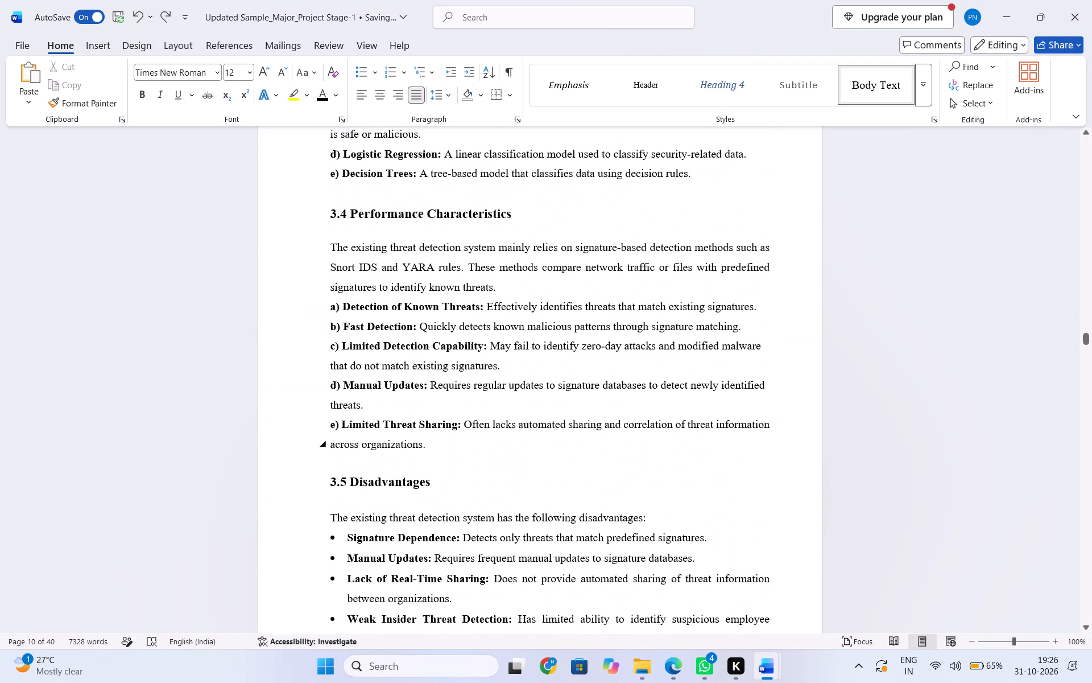
{"action": "scroll", "coordinate": [474, 455], "scroll_direction": "down", "scroll_amount": 11}
{"action": "scroll", "coordinate": [474, 455], "scroll_direction": "down", "scroll_amount": 15}
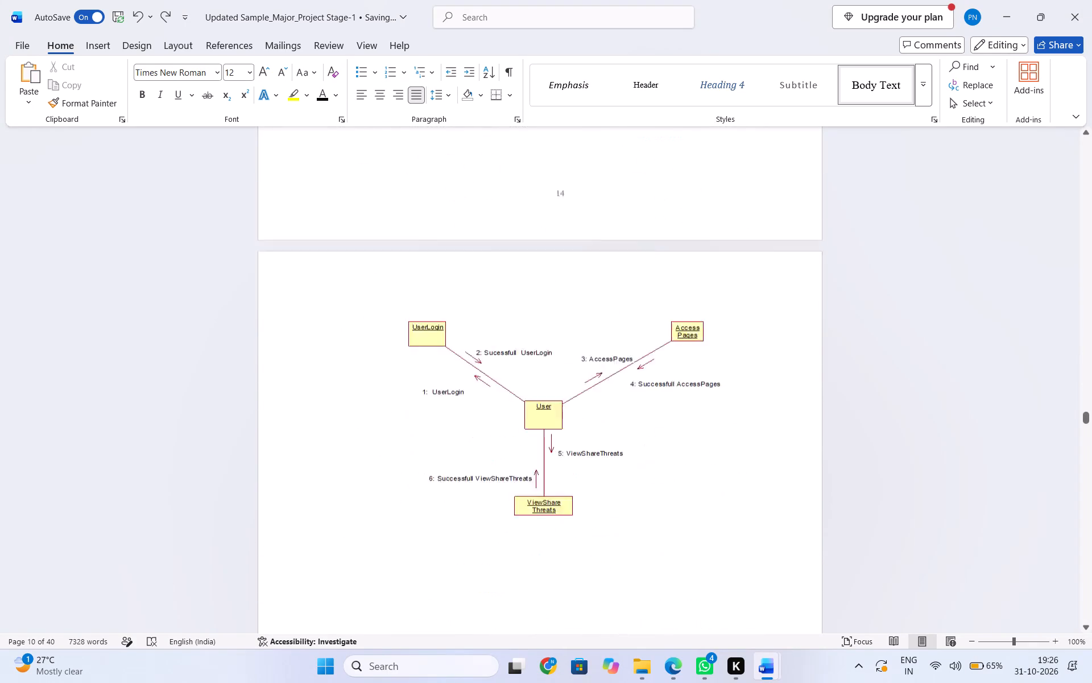
{"action": "scroll", "coordinate": [474, 455], "scroll_direction": "down", "scroll_amount": 2}
{"action": "scroll", "coordinate": [474, 455], "scroll_direction": "up", "scroll_amount": 7}
{"action": "scroll", "coordinate": [473, 412], "scroll_direction": "up", "scroll_amount": 20}
{"action": "scroll", "coordinate": [473, 412], "scroll_direction": "up", "scroll_amount": 2}
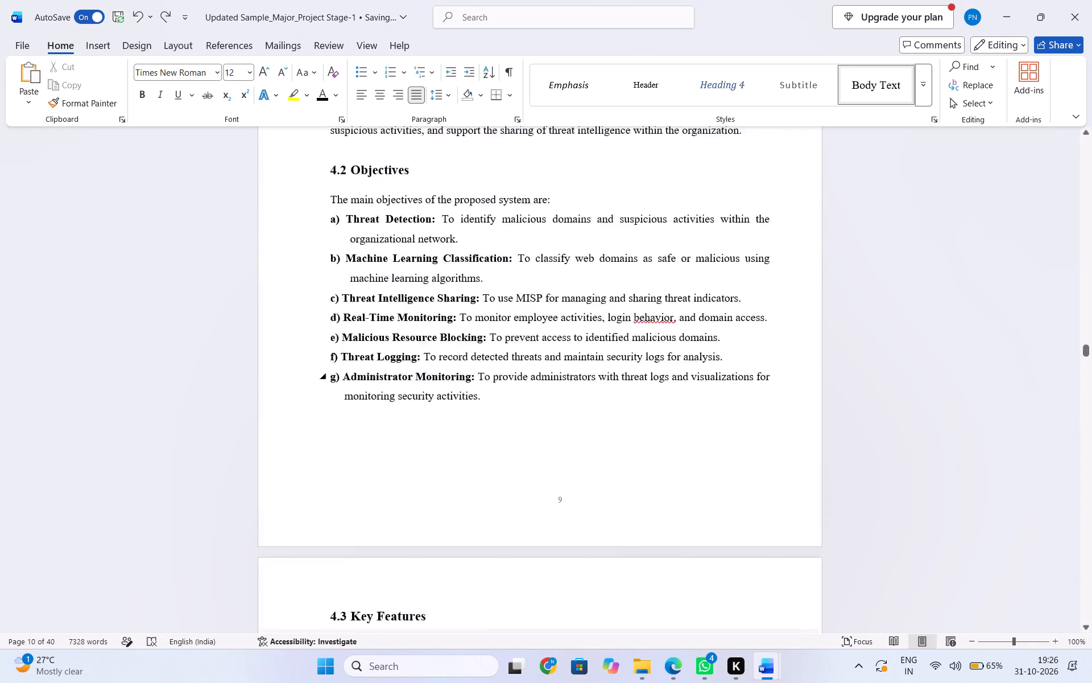
{"action": "scroll", "coordinate": [483, 410], "scroll_direction": "up", "scroll_amount": 6}
{"action": "scroll", "coordinate": [491, 409], "scroll_direction": "down", "scroll_amount": 1}
{"action": "scroll", "coordinate": [491, 409], "scroll_direction": "up", "scroll_amount": 17}
{"action": "scroll", "coordinate": [495, 409], "scroll_direction": "down", "scroll_amount": 7}
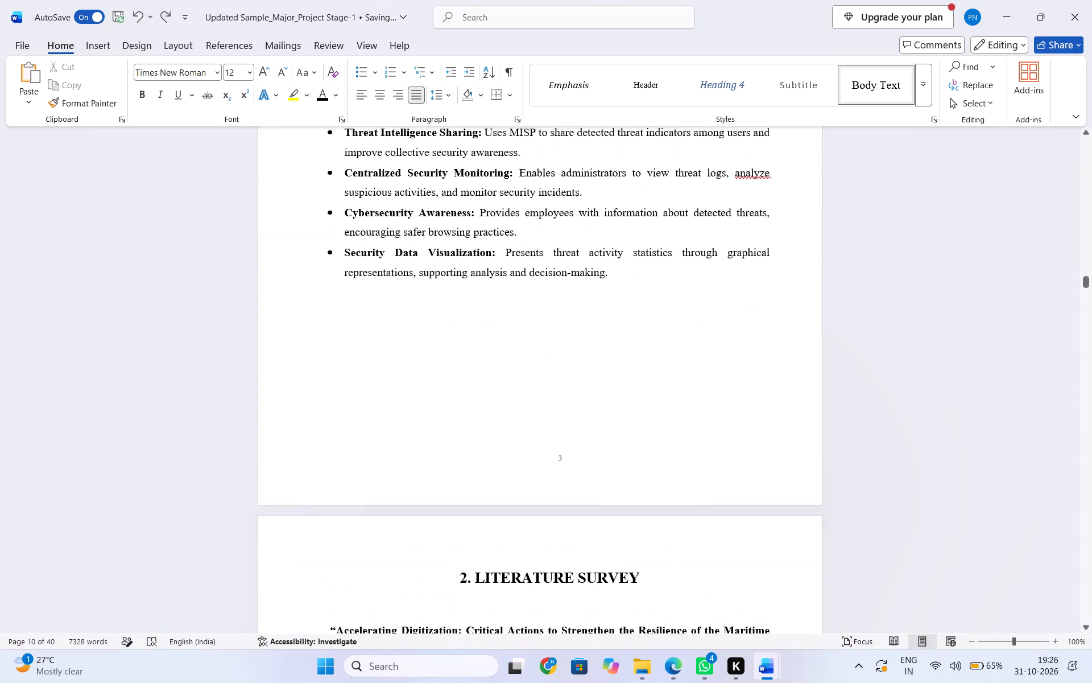
{"action": "scroll", "coordinate": [496, 409], "scroll_direction": "up", "scroll_amount": 20}
{"action": "scroll", "coordinate": [496, 409], "scroll_direction": "up", "scroll_amount": 19}
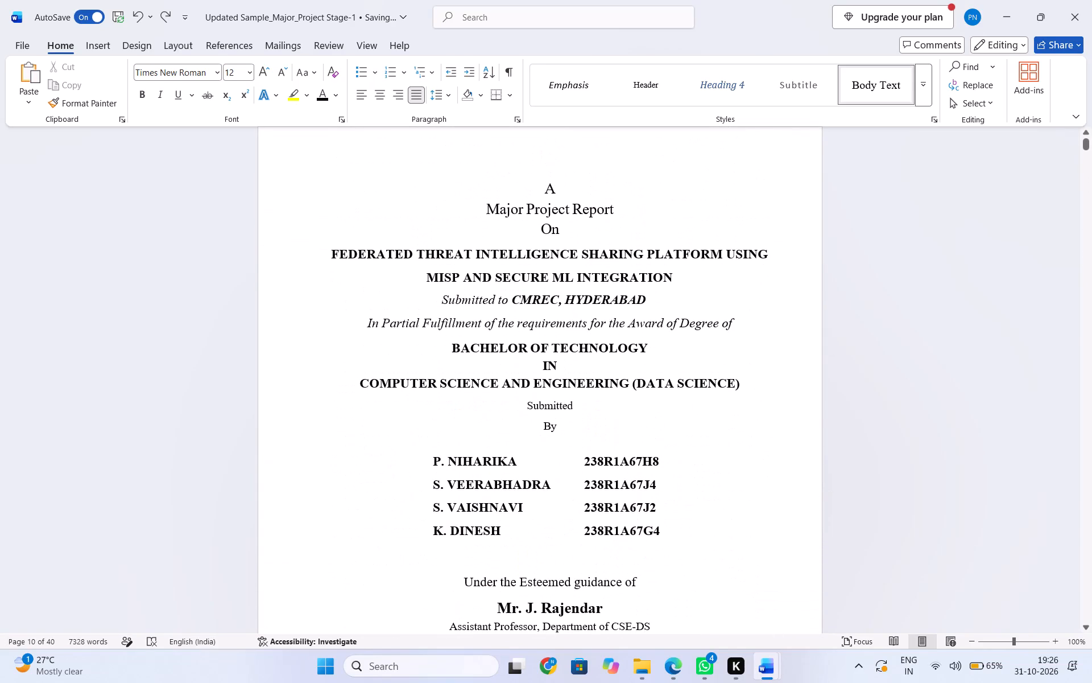
Review the front matter from the title page and certificate through the abstract, contents and list of figures.
{"action": "scroll", "coordinate": [496, 401], "scroll_direction": "down", "scroll_amount": 1}
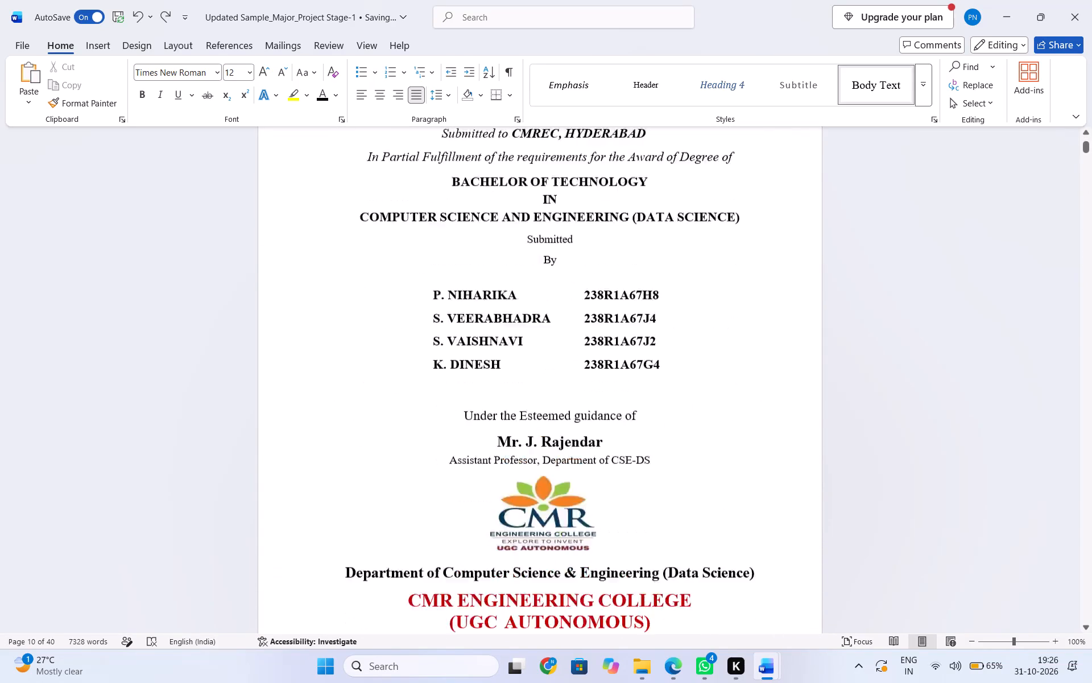
{"action": "scroll", "coordinate": [496, 401], "scroll_direction": "down", "scroll_amount": 1}
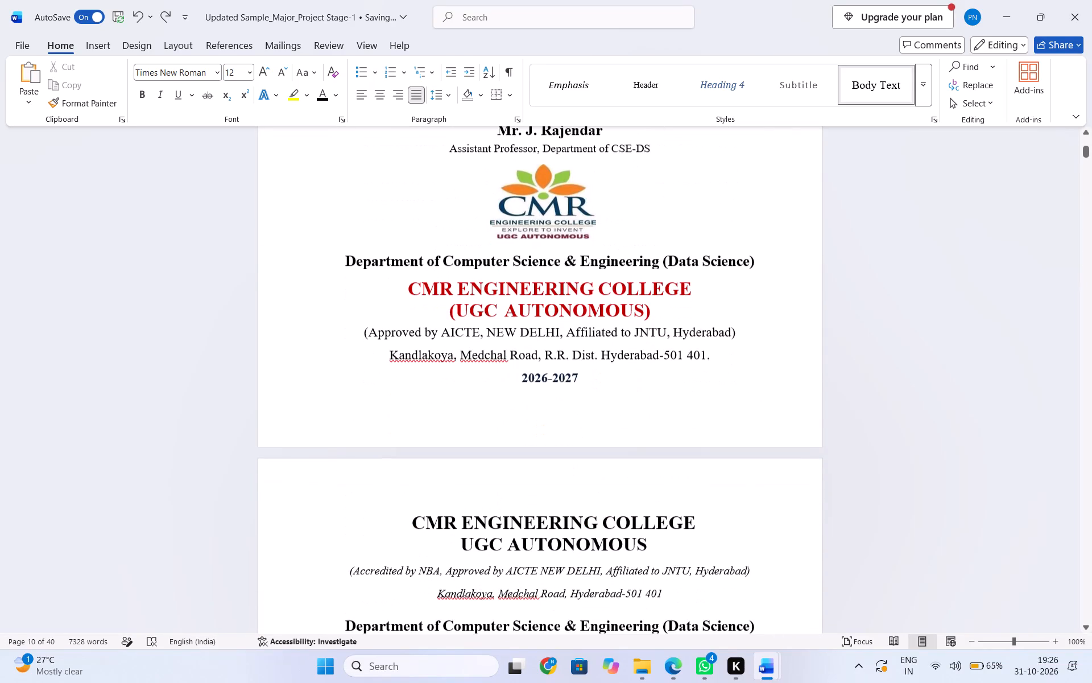
{"action": "scroll", "coordinate": [496, 401], "scroll_direction": "down", "scroll_amount": 2}
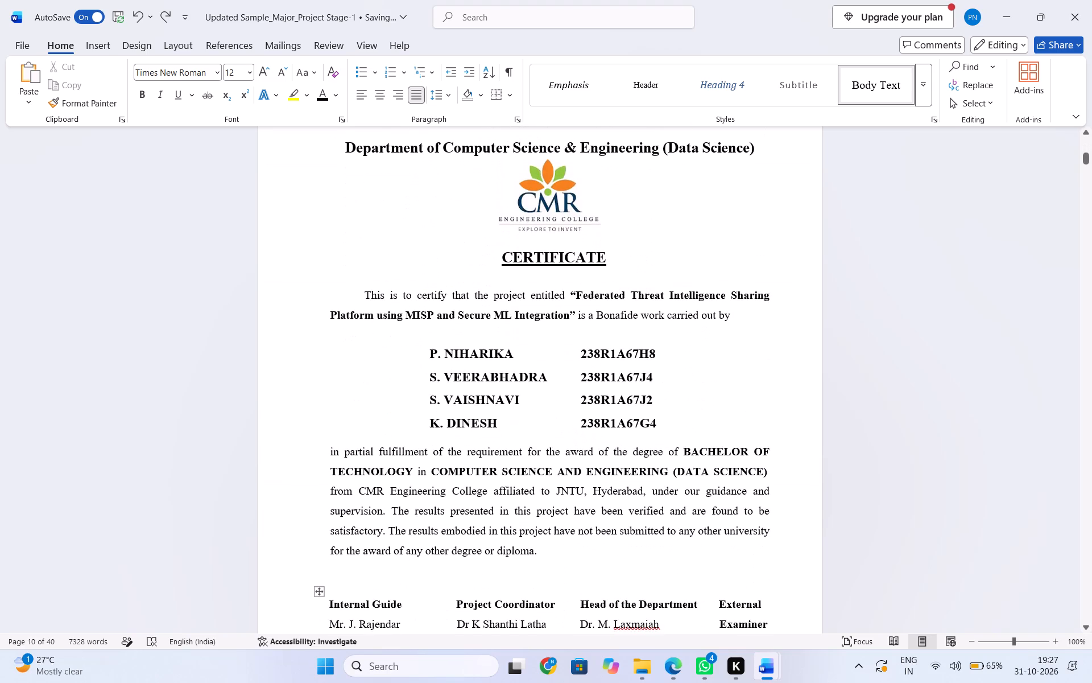
{"action": "scroll", "coordinate": [496, 401], "scroll_direction": "down", "scroll_amount": 1}
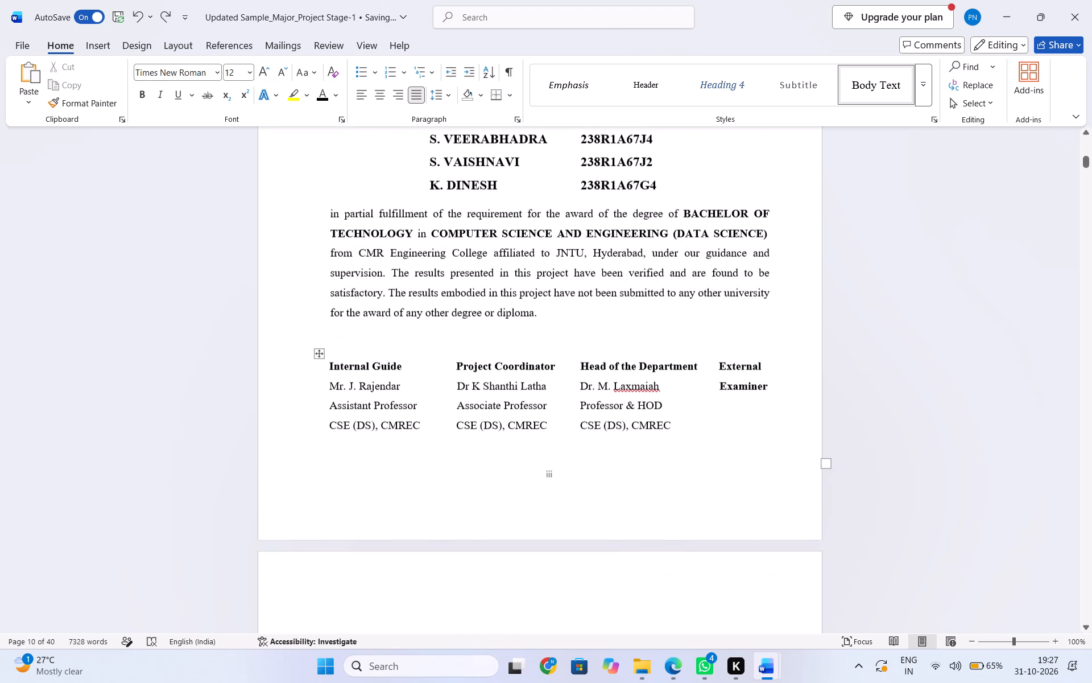
{"action": "scroll", "coordinate": [496, 401], "scroll_direction": "down", "scroll_amount": 3}
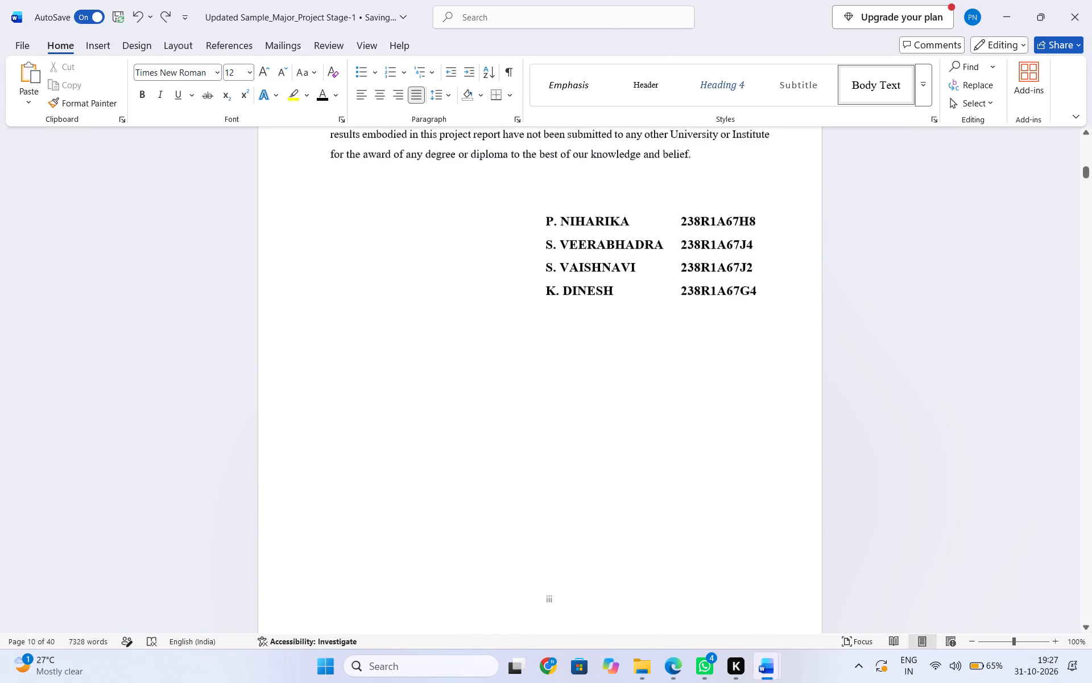
{"action": "scroll", "coordinate": [496, 401], "scroll_direction": "down", "scroll_amount": 4}
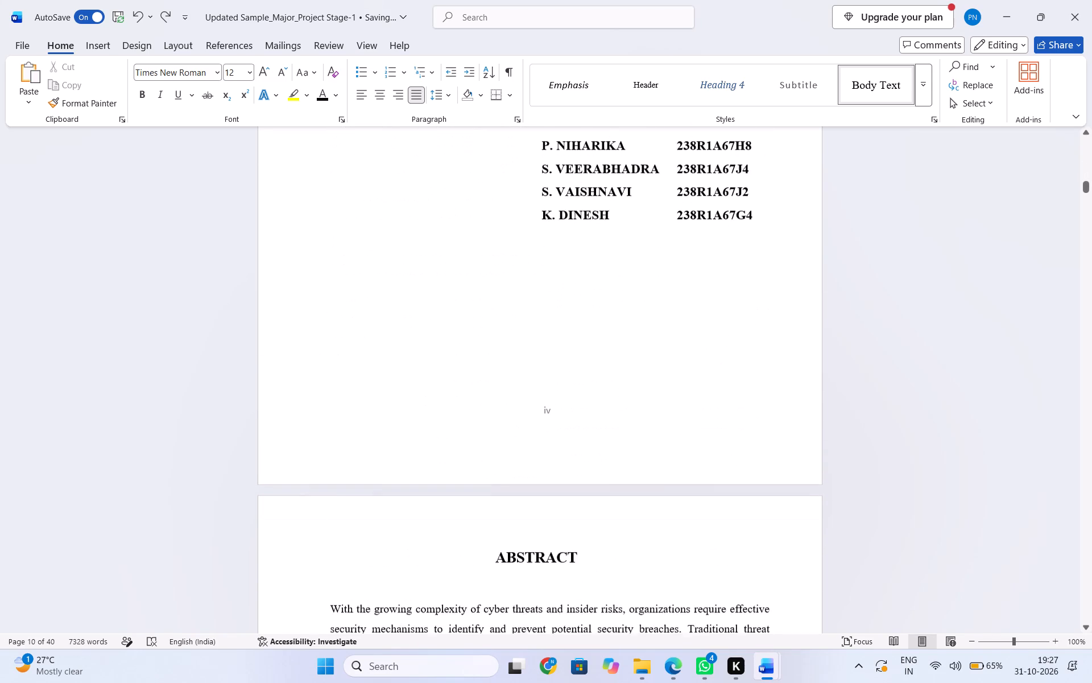
{"action": "scroll", "coordinate": [496, 401], "scroll_direction": "down", "scroll_amount": 4}
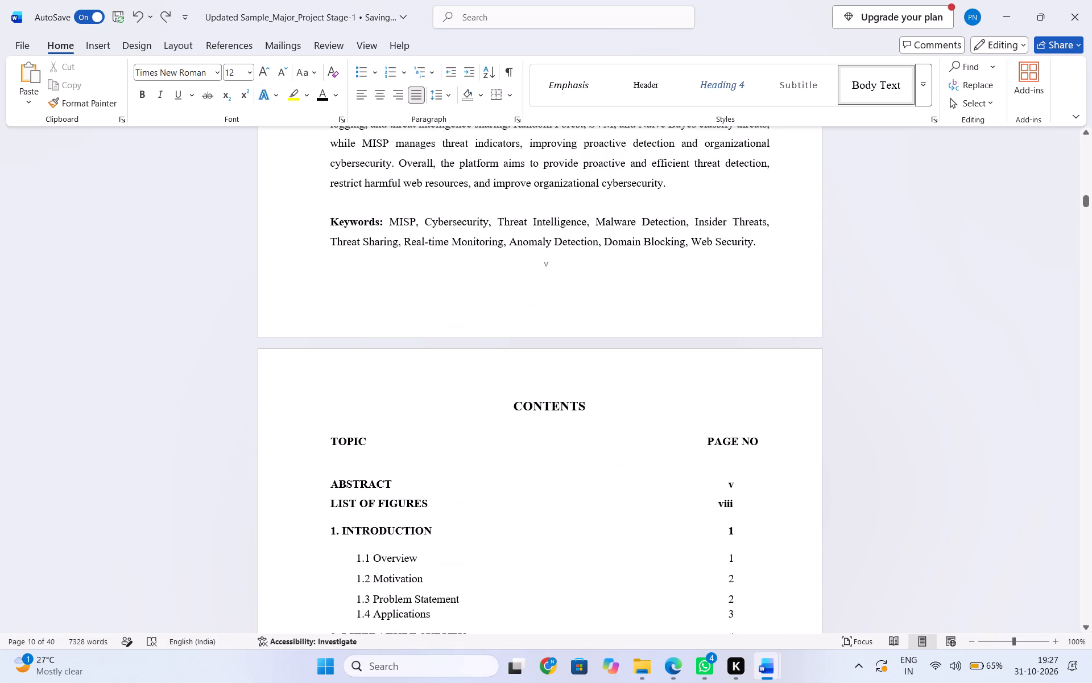
{"action": "scroll", "coordinate": [494, 401], "scroll_direction": "down", "scroll_amount": 3}
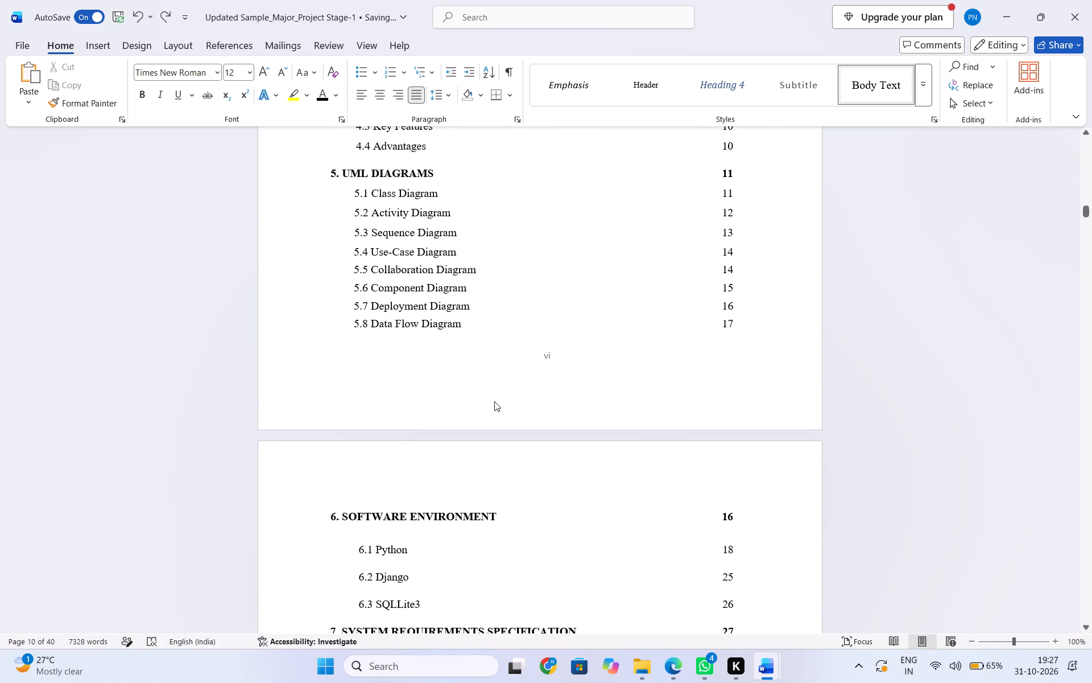
{"action": "scroll", "coordinate": [494, 401], "scroll_direction": "down", "scroll_amount": 1}
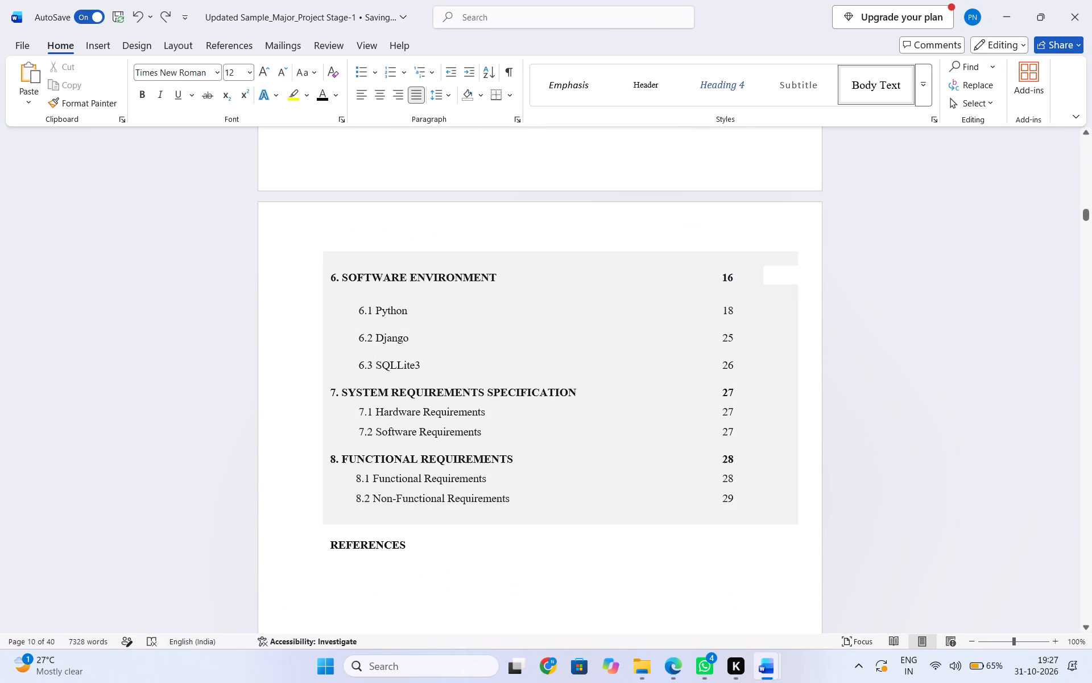
{"action": "scroll", "coordinate": [494, 401], "scroll_direction": "up", "scroll_amount": 3}
{"action": "scroll", "coordinate": [494, 401], "scroll_direction": "down", "scroll_amount": 7}
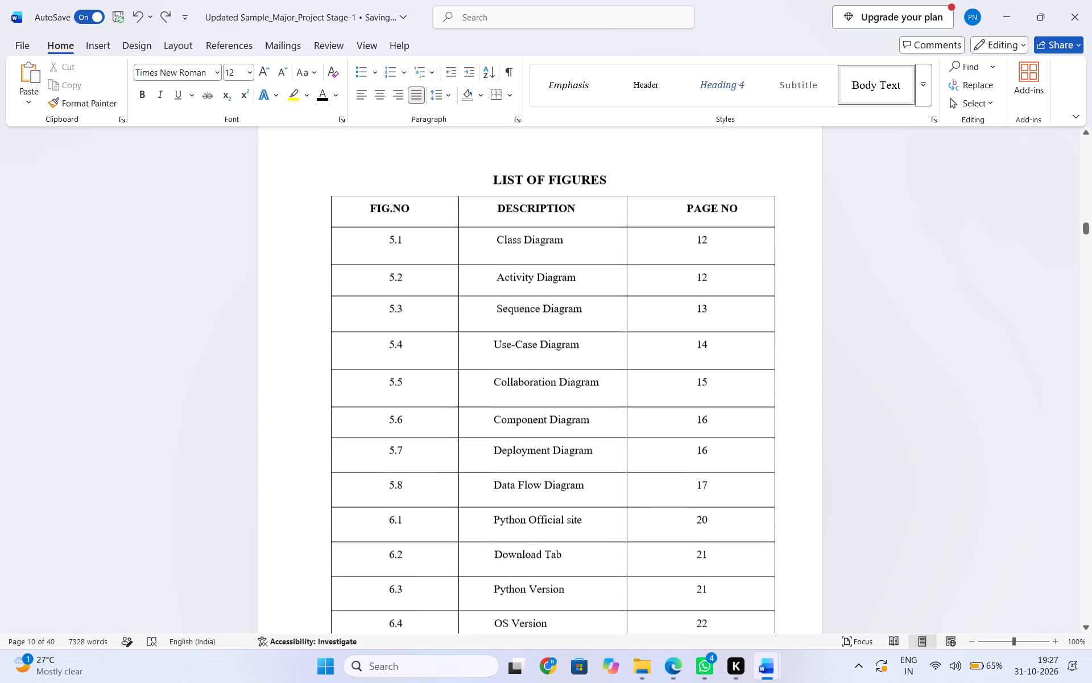
{"action": "scroll", "coordinate": [494, 401], "scroll_direction": "down", "scroll_amount": 5}
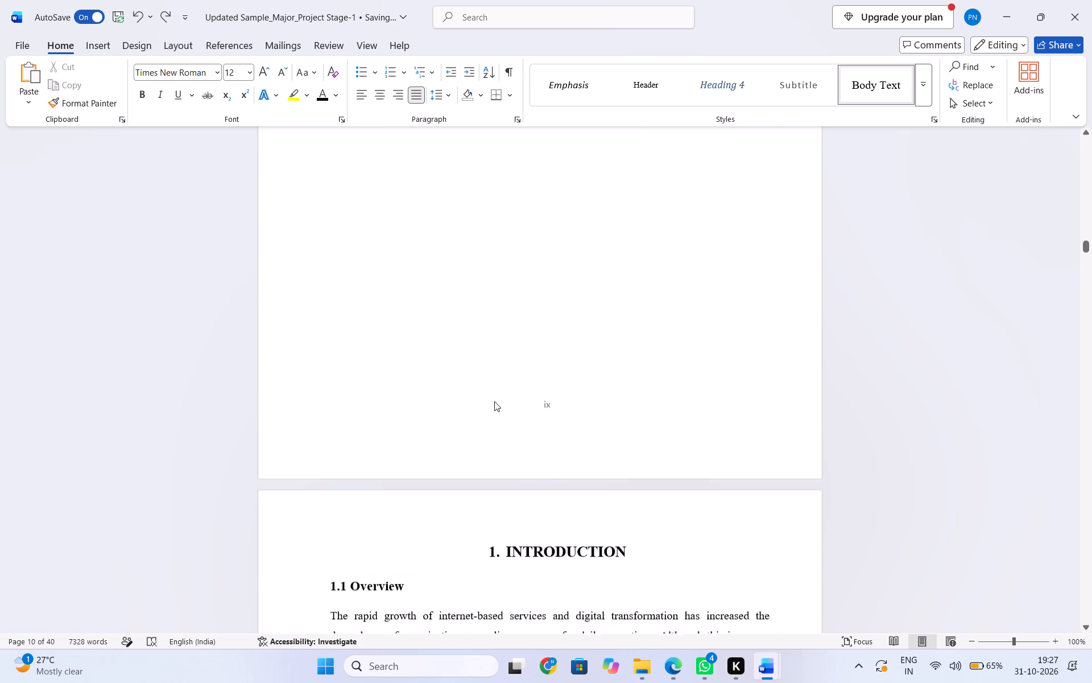
Skim the report from the introduction through the literature survey, existing method, proposed system and UML diagrams up to the collaboration diagram.
{"action": "scroll", "coordinate": [494, 401], "scroll_direction": "down", "scroll_amount": 6}
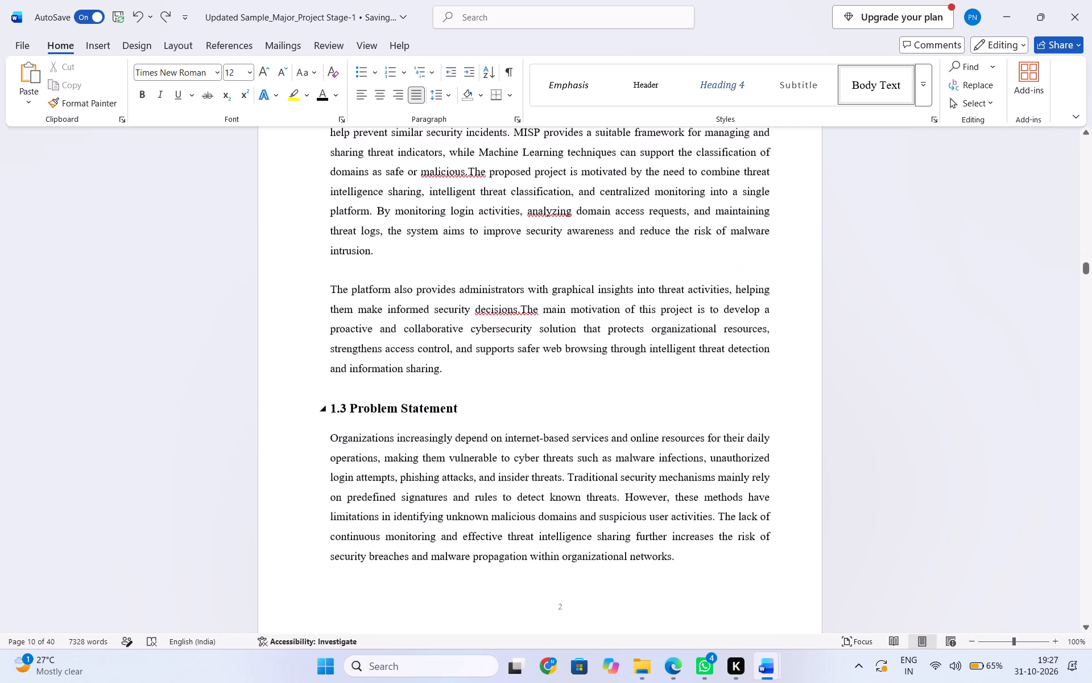
{"action": "scroll", "coordinate": [494, 401], "scroll_direction": "down", "scroll_amount": 7}
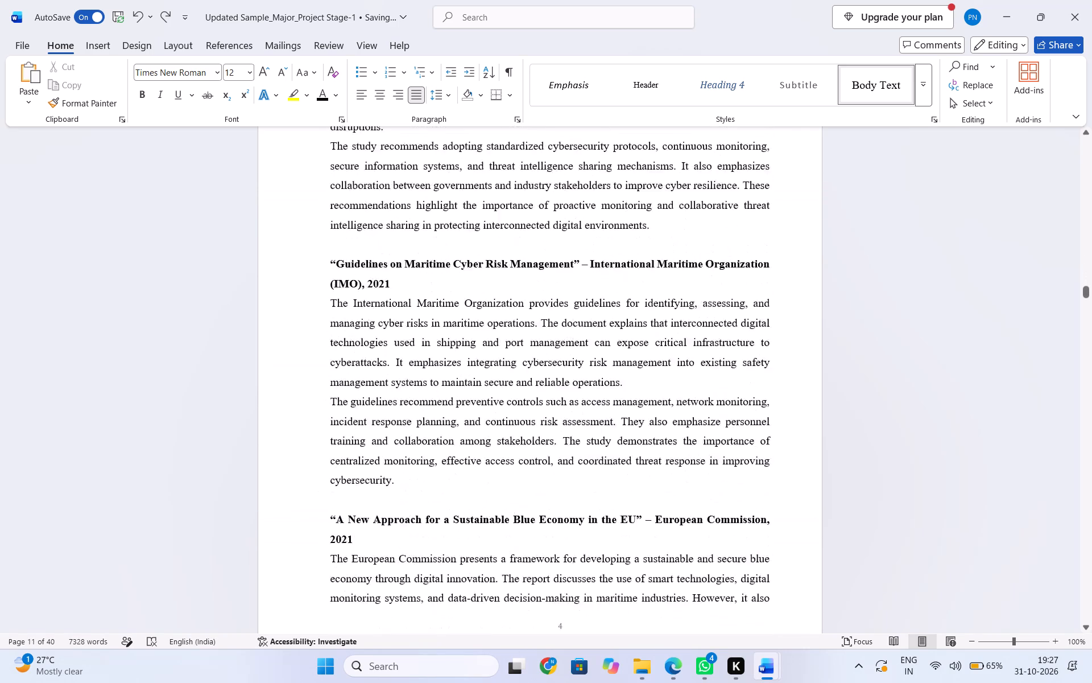
{"action": "scroll", "coordinate": [494, 401], "scroll_direction": "down", "scroll_amount": 10}
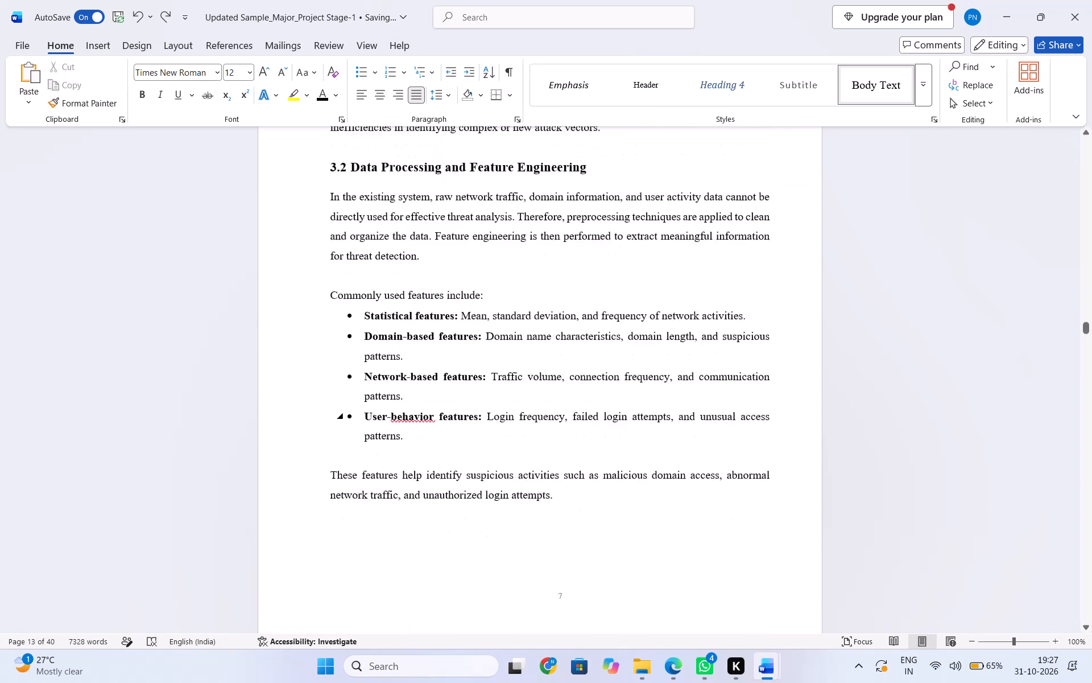
{"action": "scroll", "coordinate": [494, 401], "scroll_direction": "down", "scroll_amount": 10}
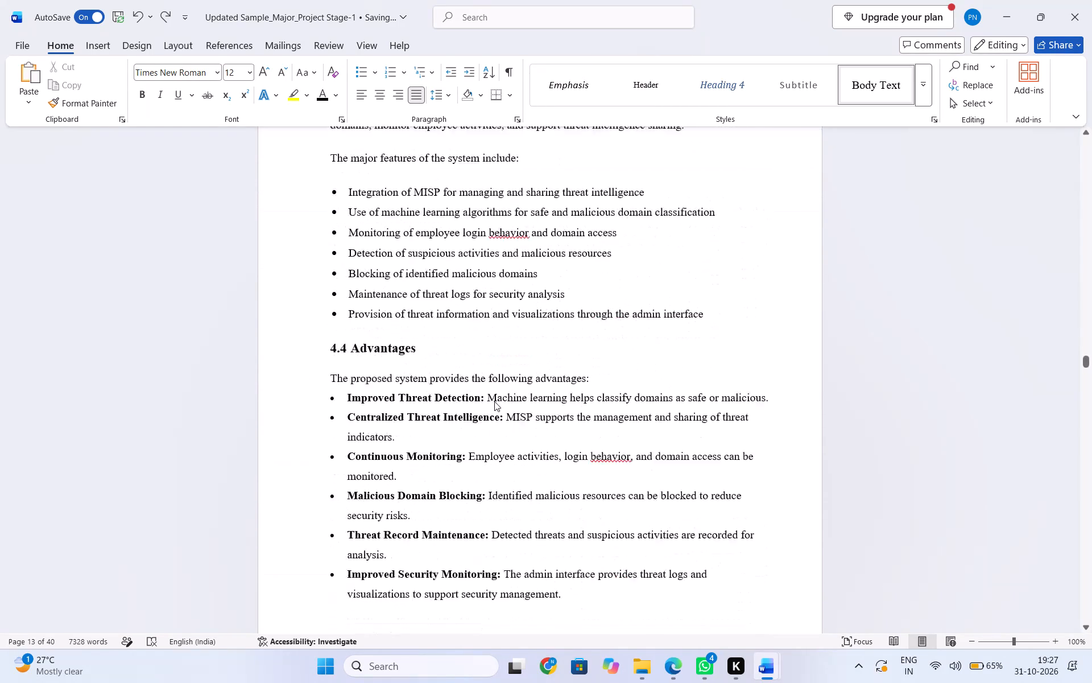
{"action": "scroll", "coordinate": [494, 401], "scroll_direction": "down", "scroll_amount": 8}
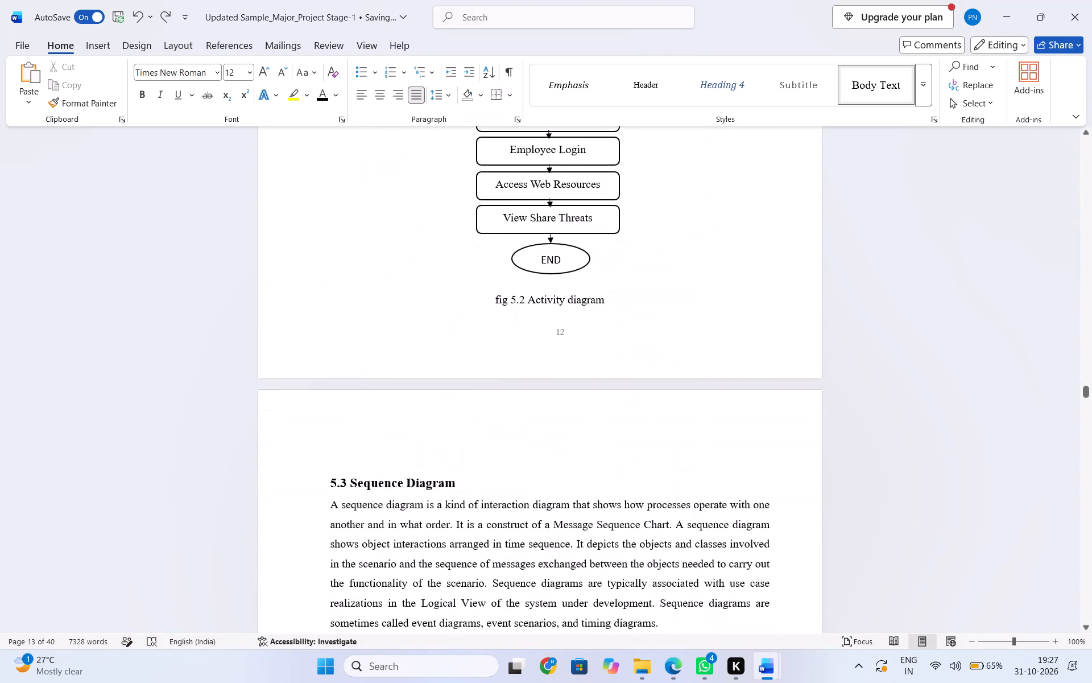
{"action": "scroll", "coordinate": [494, 401], "scroll_direction": "down", "scroll_amount": 6}
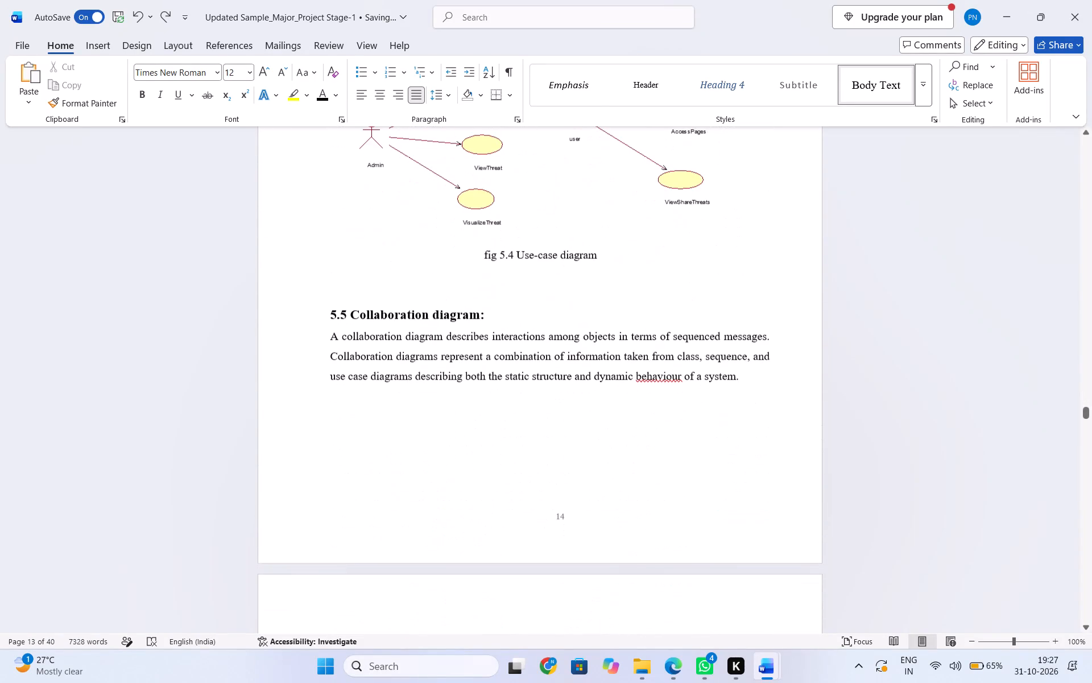
{"action": "scroll", "coordinate": [494, 401], "scroll_direction": "down", "scroll_amount": 3}
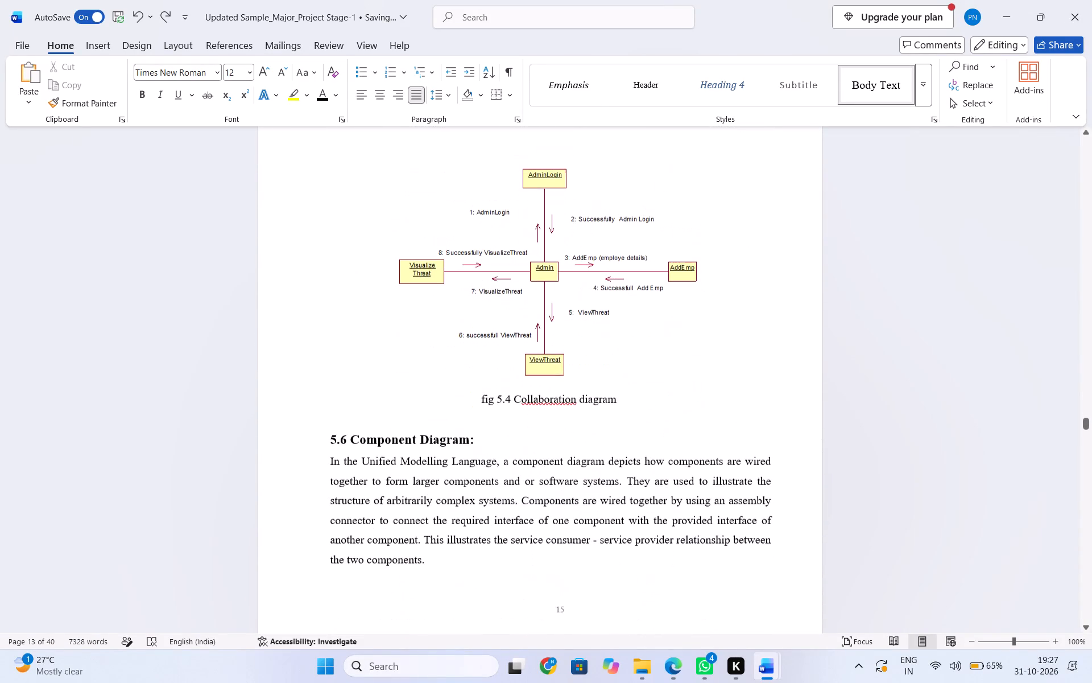
Check the collaboration diagram's caption against the use-case diagram's caption and renumber it as fig 5.5.
{"action": "scroll", "coordinate": [494, 401], "scroll_direction": "up", "scroll_amount": 1}
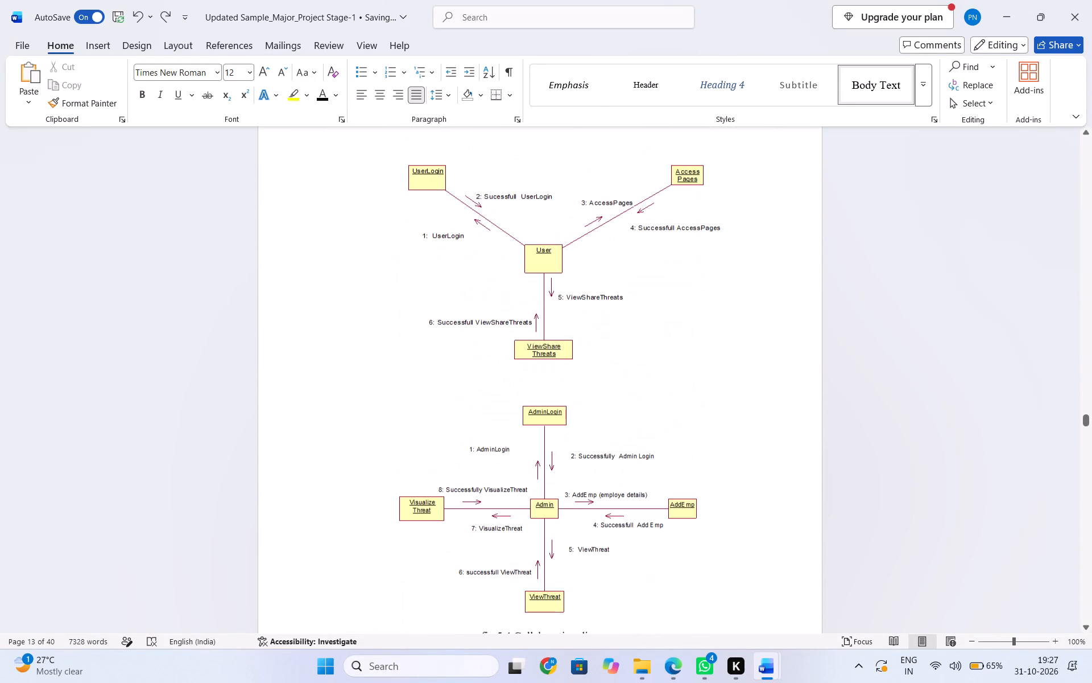
{"action": "scroll", "coordinate": [494, 401], "scroll_direction": "down", "scroll_amount": 1}
{"action": "scroll", "coordinate": [494, 401], "scroll_direction": "up", "scroll_amount": 3}
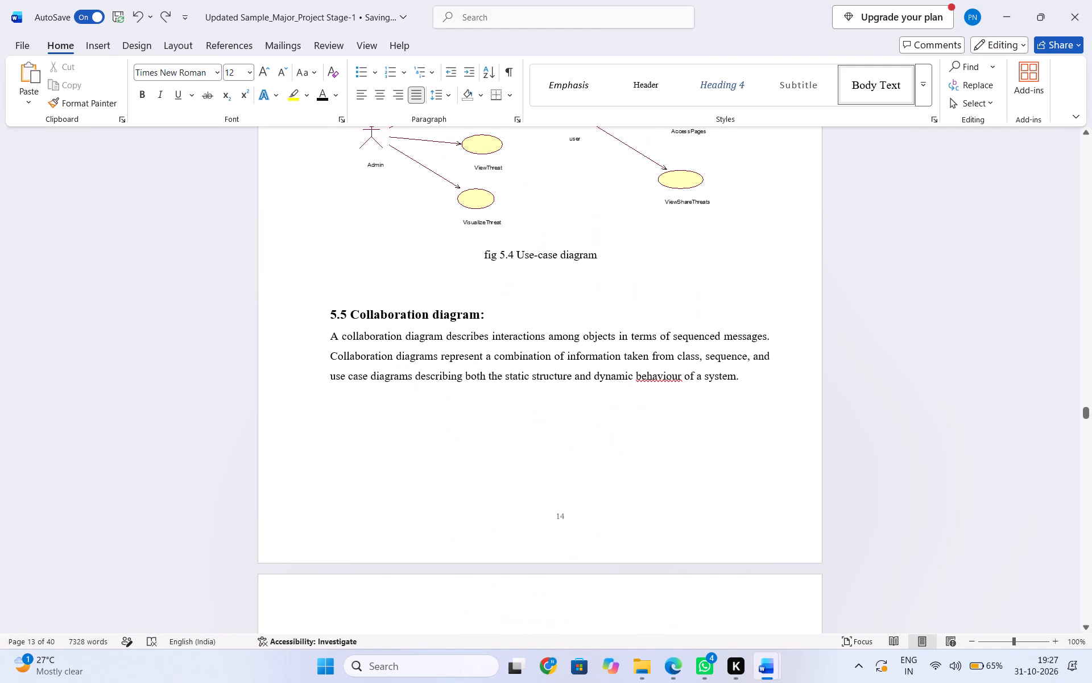
{"action": "scroll", "coordinate": [494, 402], "scroll_direction": "up", "scroll_amount": 1}
{"action": "scroll", "coordinate": [494, 402], "scroll_direction": "down", "scroll_amount": 5}
{"action": "scroll", "coordinate": [509, 387], "scroll_direction": "up", "scroll_amount": 1}
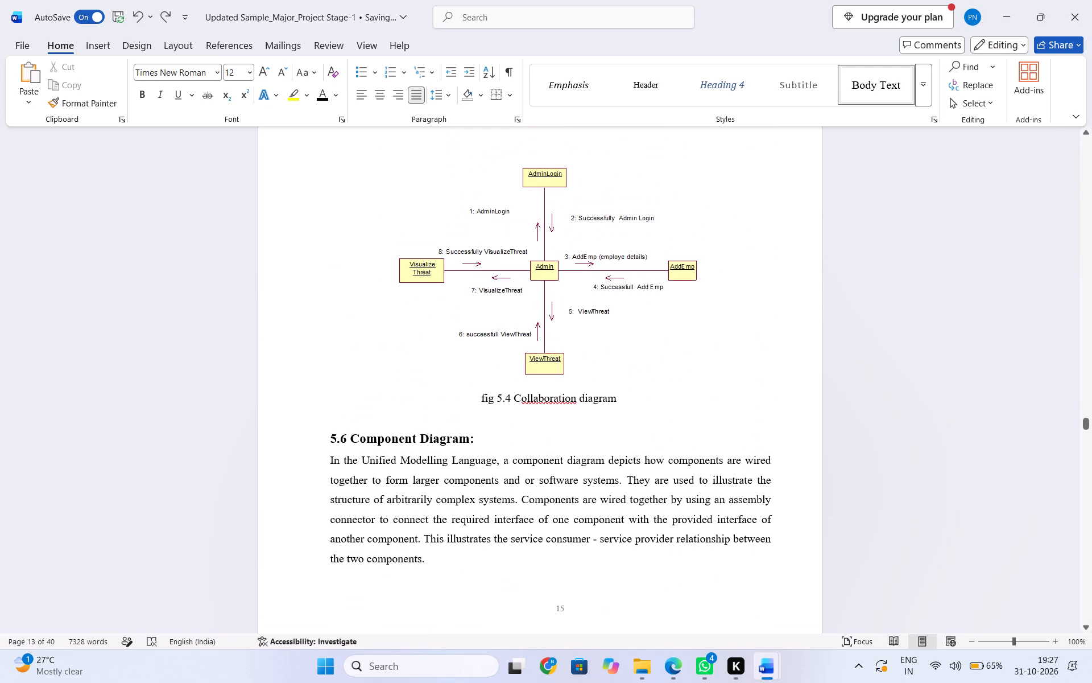
{"action": "left_click", "coordinate": [510, 400]}
{"action": "key", "text": "BackSpace"}
{"action": "key", "text": "5"}
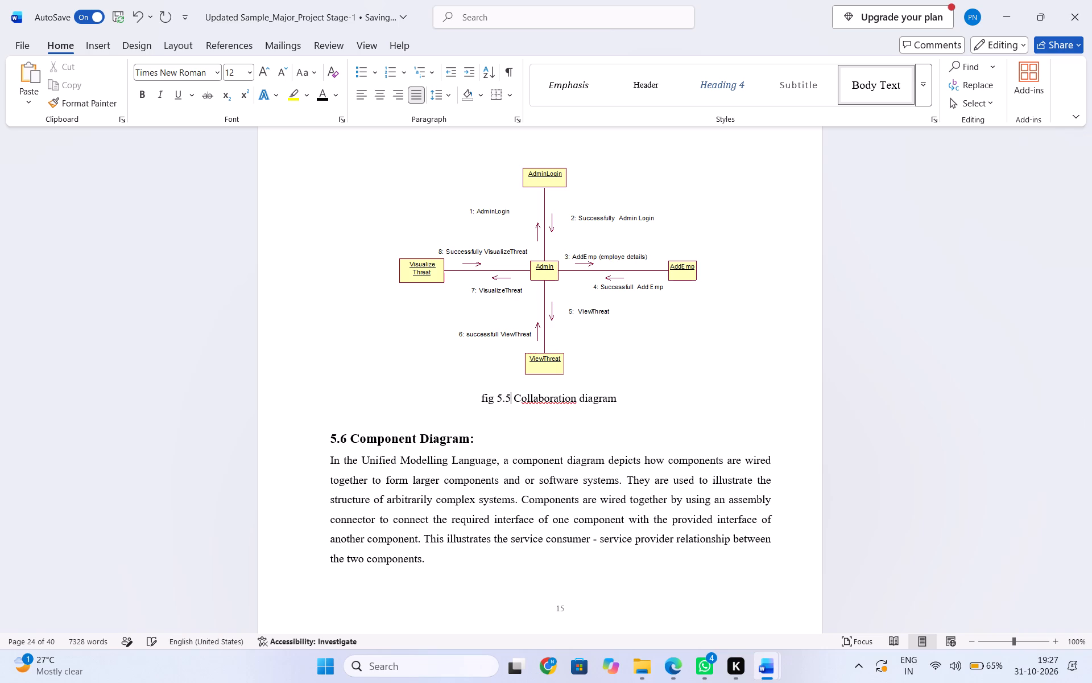
Shift the "Fig 5.8 Data Flow diagram" caption toward the page centre with four leading spaces.
{"action": "scroll", "coordinate": [512, 411], "scroll_direction": "down", "scroll_amount": 3}
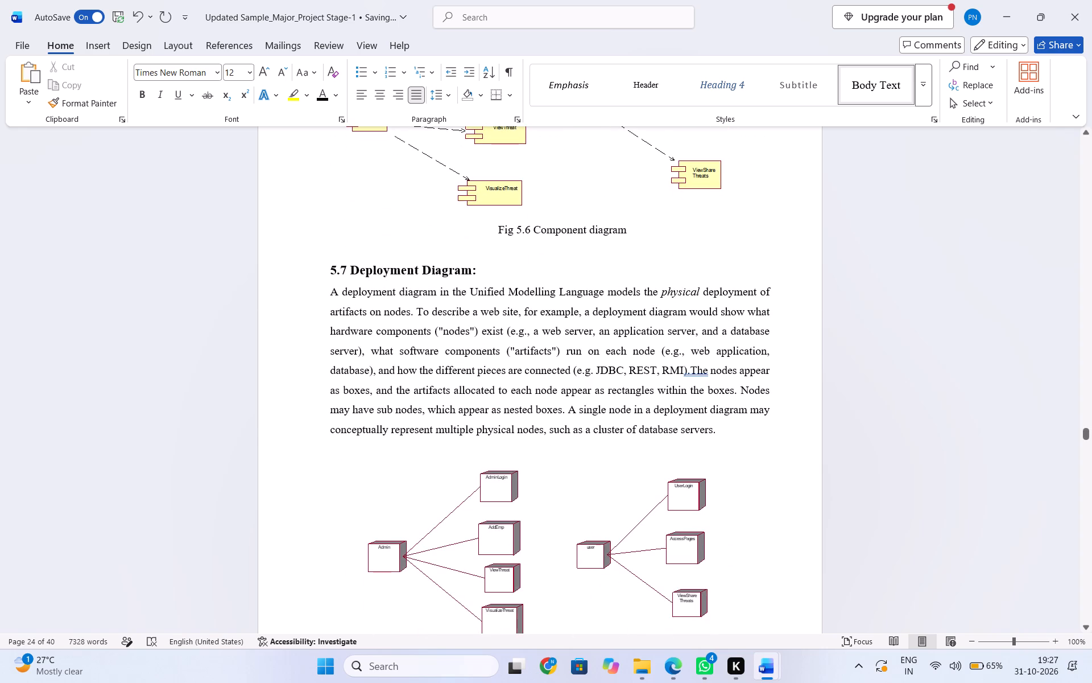
{"action": "scroll", "coordinate": [523, 402], "scroll_direction": "down", "scroll_amount": 4}
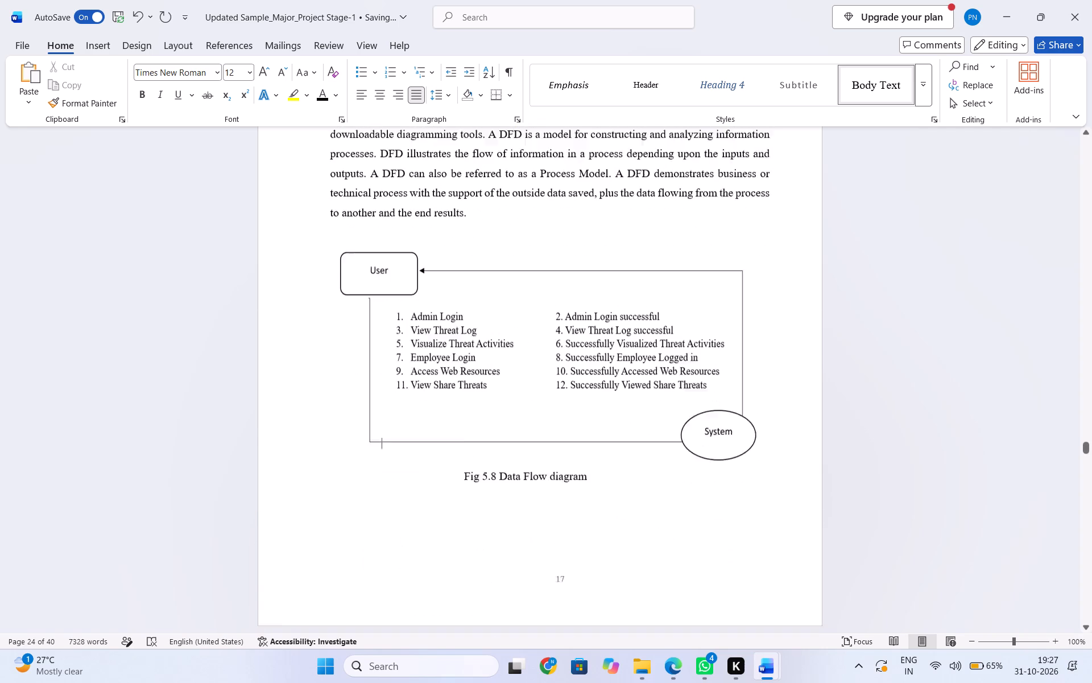
{"action": "scroll", "coordinate": [523, 402], "scroll_direction": "down", "scroll_amount": 1}
{"action": "left_click", "coordinate": [460, 217]}
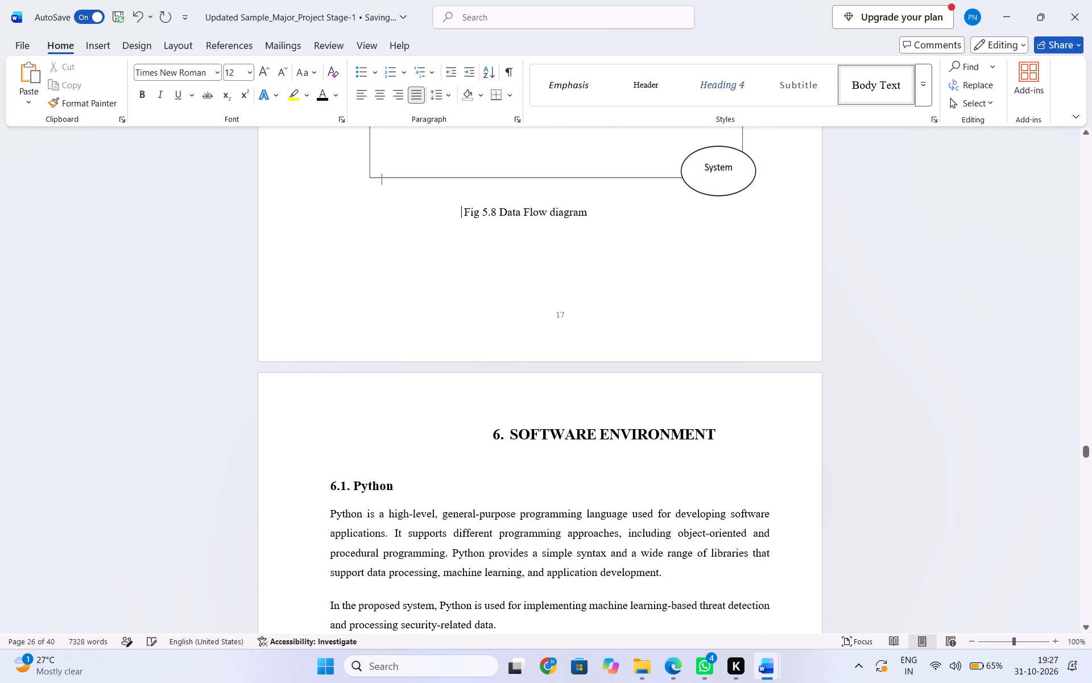
{"action": "key", "text": "space"}
{"action": "key", "text": "space"}
{"action": "key", "text": "space"}
{"action": "key", "text": "space"}
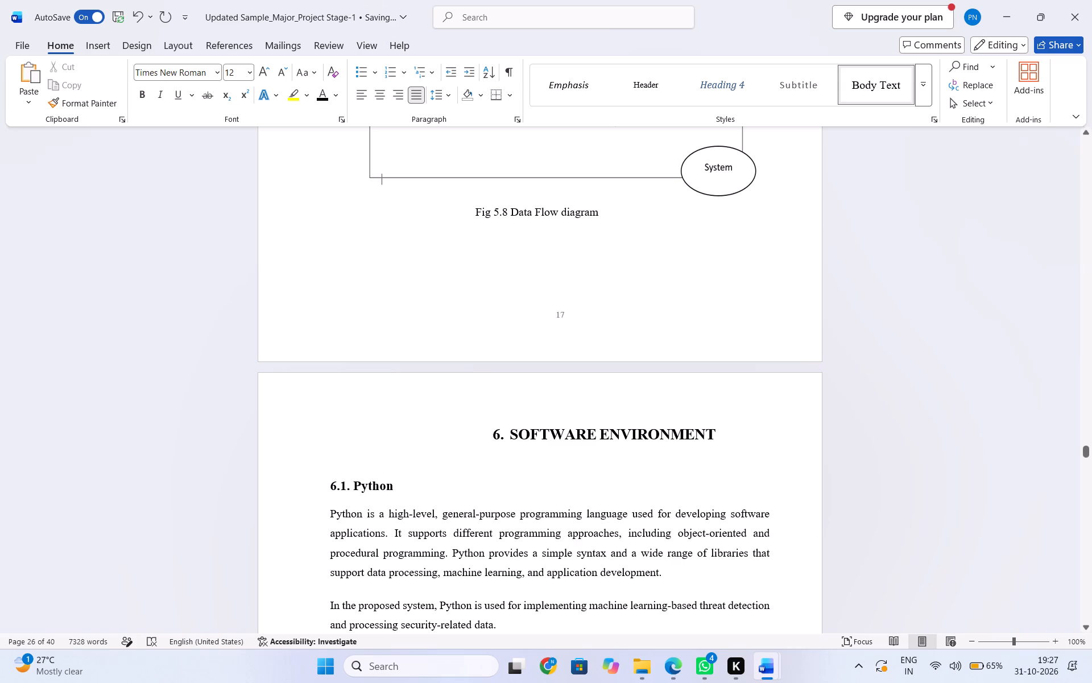
Go back to the introduction and compare the numbering and alignment of the chapter headings through chapter 3, Existing Method.
{"action": "scroll", "coordinate": [575, 367], "scroll_direction": "up", "scroll_amount": 20}
{"action": "scroll", "coordinate": [575, 367], "scroll_direction": "up", "scroll_amount": 12}
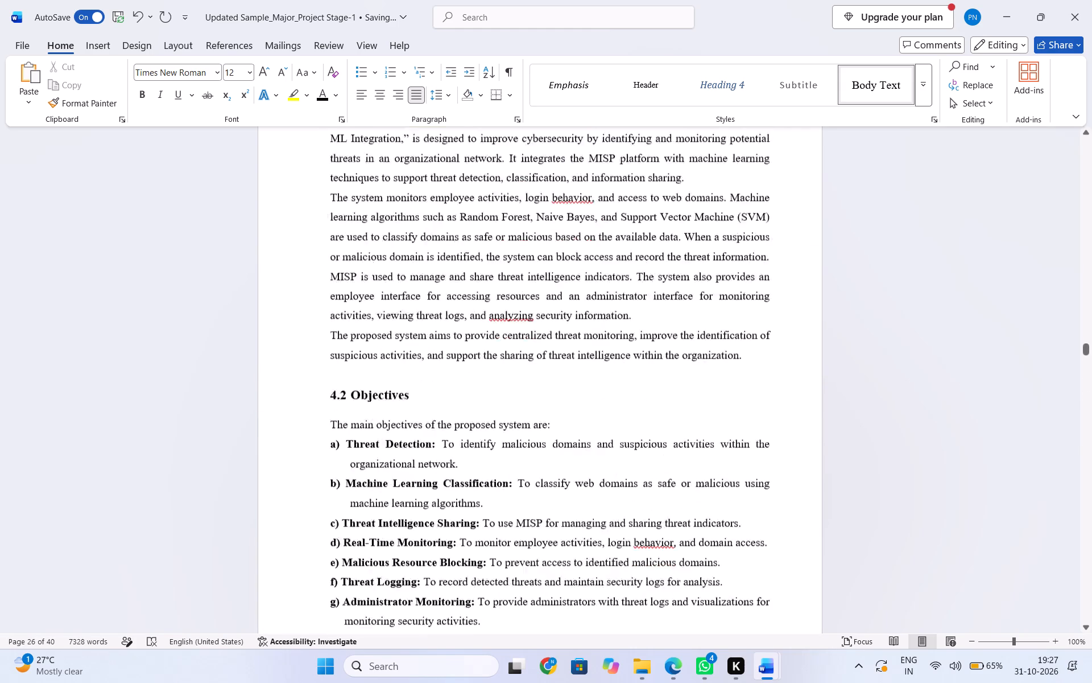
{"action": "scroll", "coordinate": [580, 341], "scroll_direction": "up", "scroll_amount": 19}
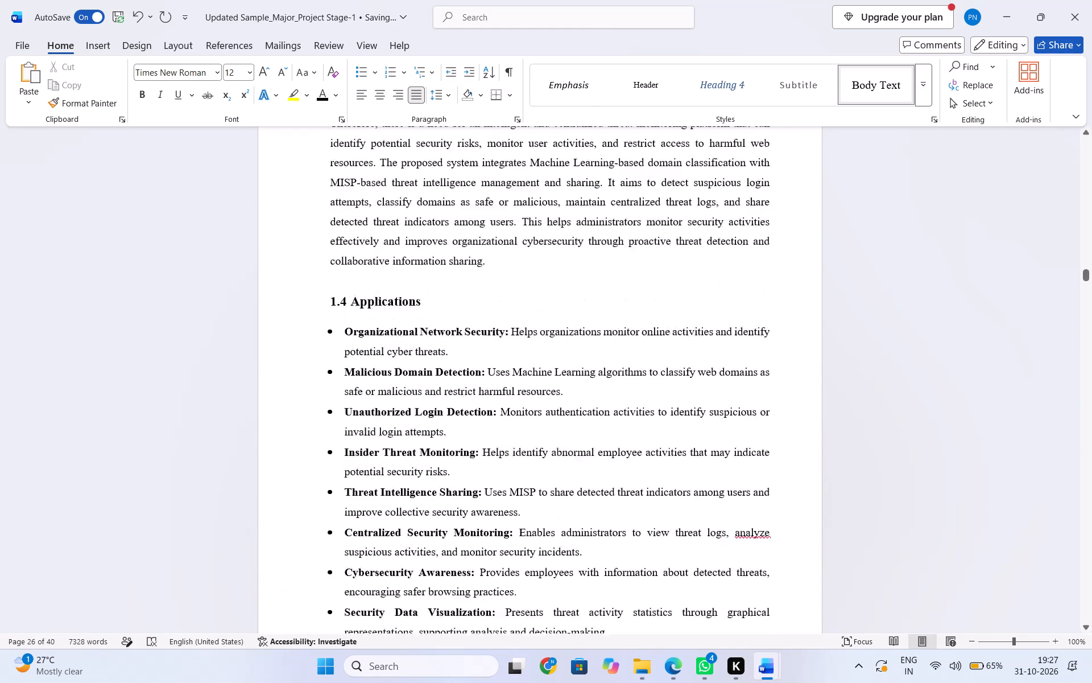
{"action": "scroll", "coordinate": [580, 328], "scroll_direction": "up", "scroll_amount": 6}
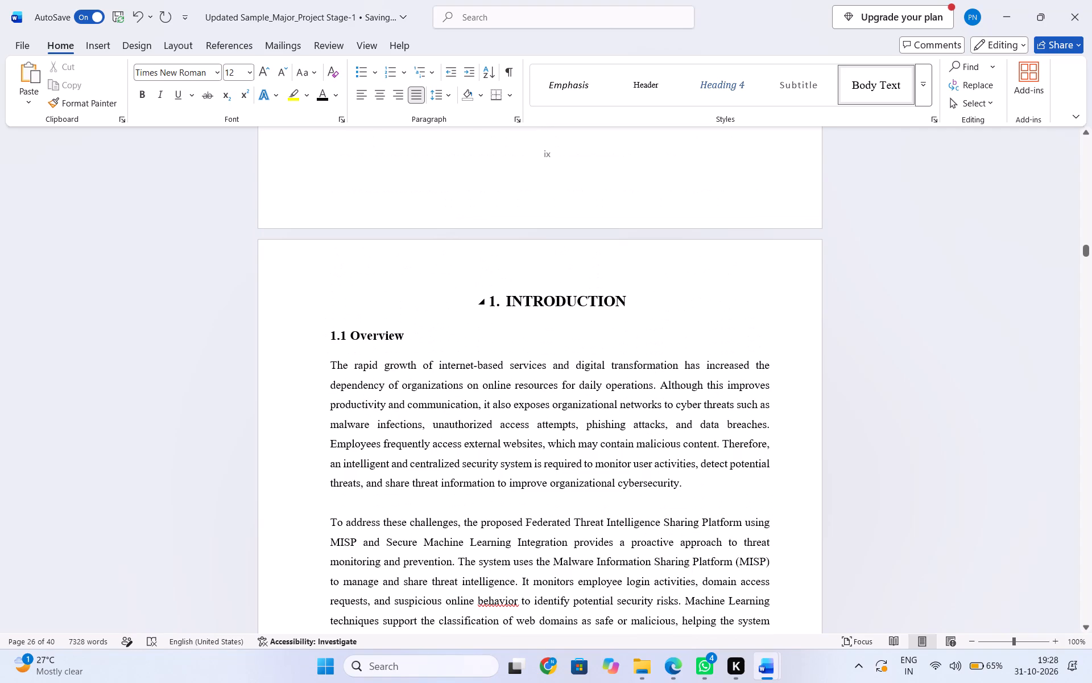
{"action": "left_click", "coordinate": [492, 303]}
{"action": "scroll", "coordinate": [564, 318], "scroll_direction": "down", "scroll_amount": 1}
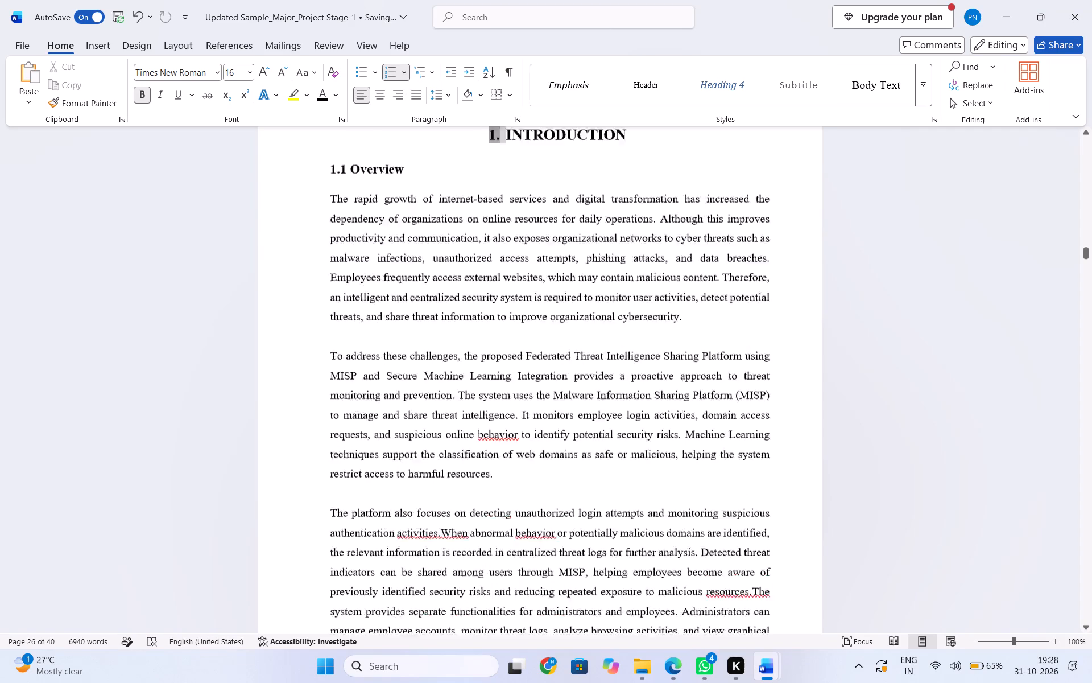
{"action": "scroll", "coordinate": [564, 318], "scroll_direction": "down", "scroll_amount": 8}
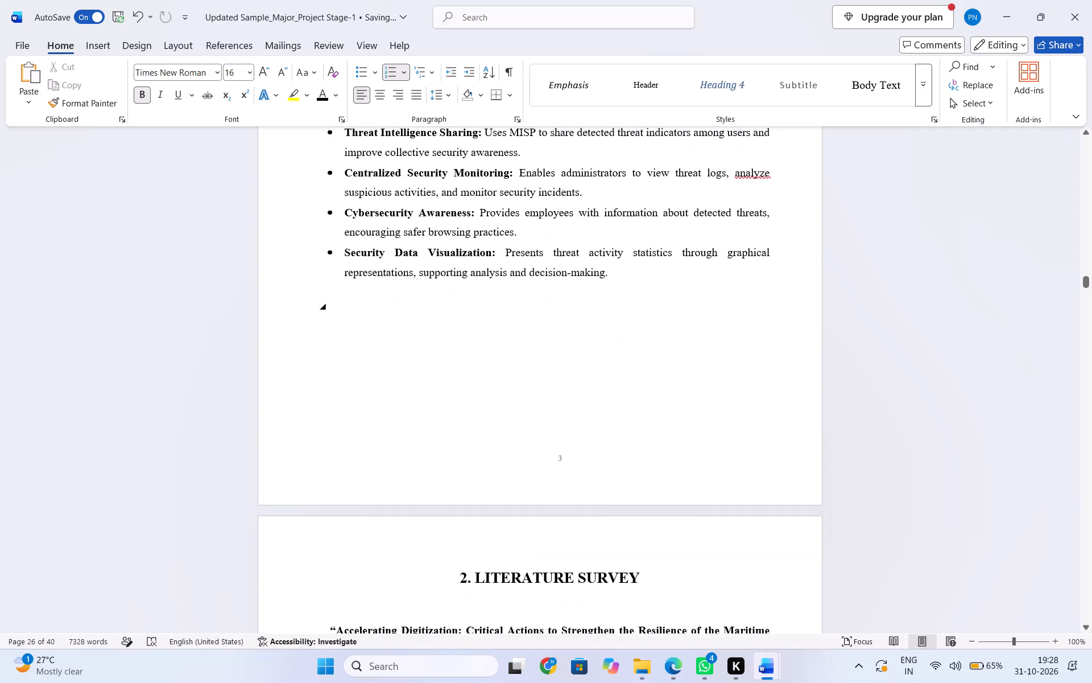
{"action": "scroll", "coordinate": [558, 331], "scroll_direction": "down", "scroll_amount": 7}
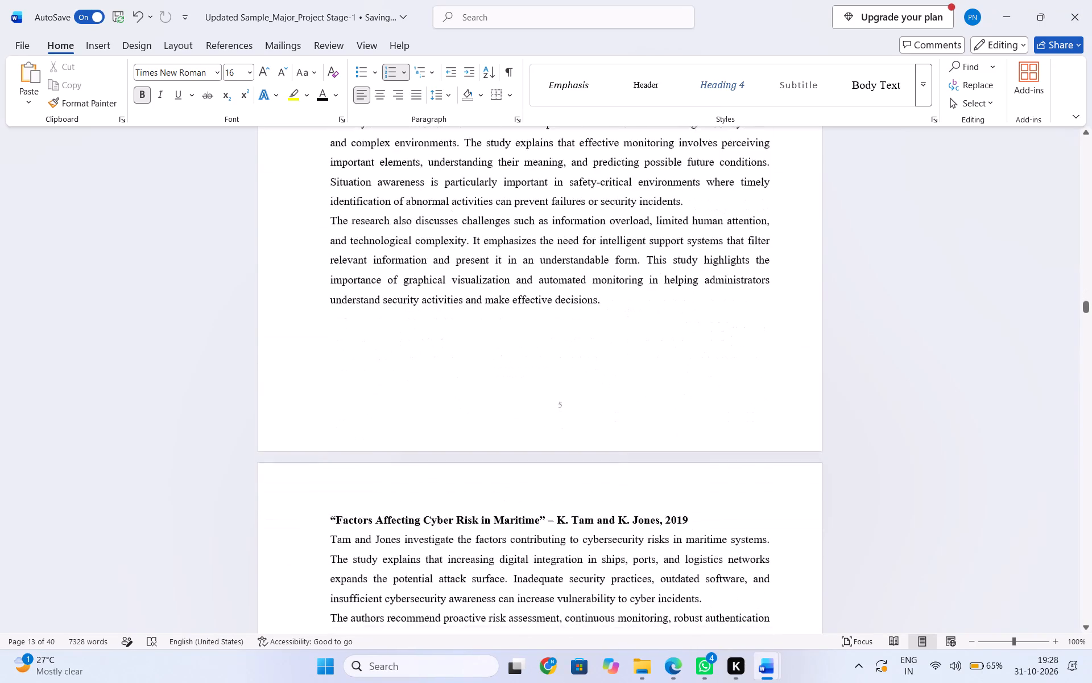
{"action": "scroll", "coordinate": [558, 331], "scroll_direction": "down", "scroll_amount": 5}
{"action": "scroll", "coordinate": [558, 331], "scroll_direction": "up", "scroll_amount": 1}
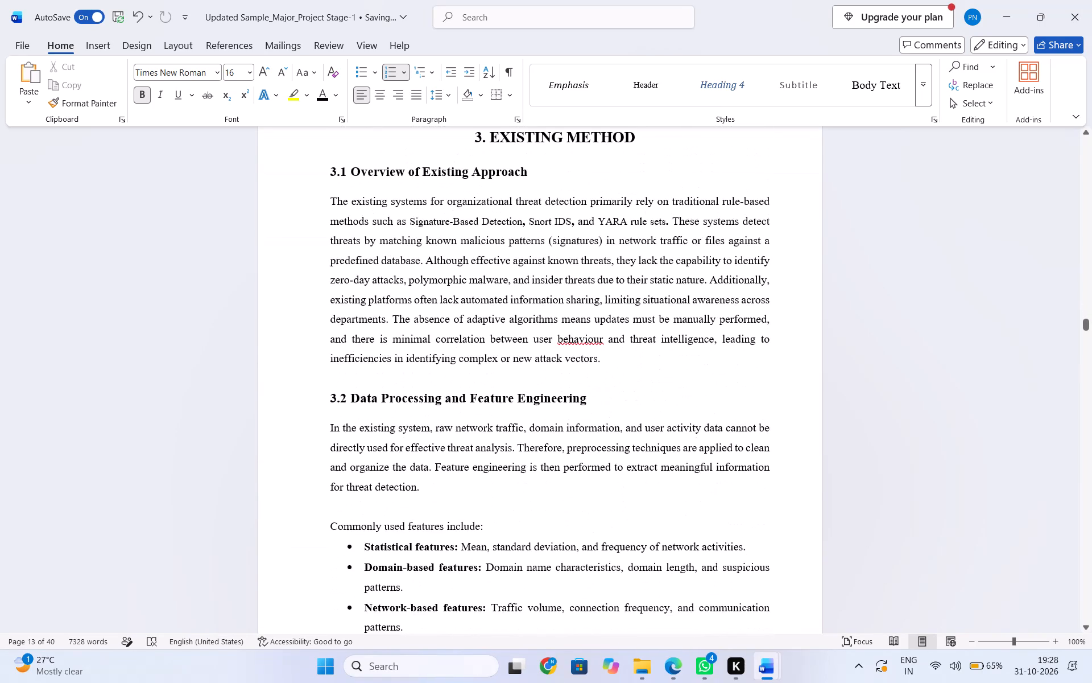
{"action": "scroll", "coordinate": [558, 331], "scroll_direction": "down", "scroll_amount": 6}
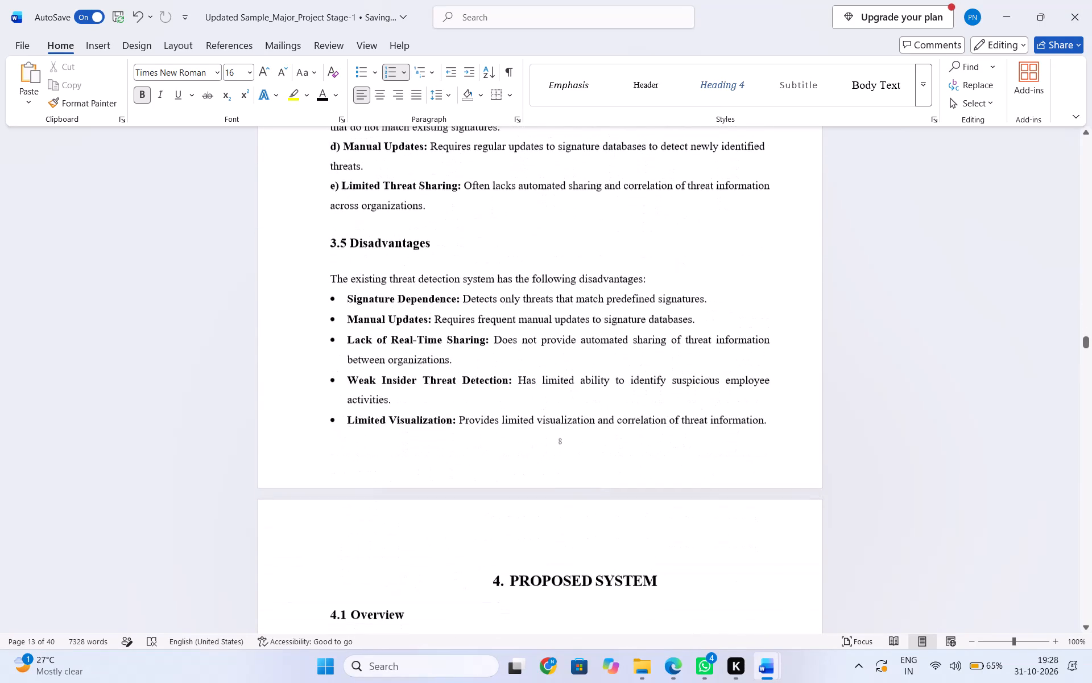
Nudge the numbered heading "4. PROPOSED SYSTEM" slightly left on the page and compare it with the UML Diagrams heading.
{"action": "scroll", "coordinate": [558, 331], "scroll_direction": "down", "scroll_amount": 1}
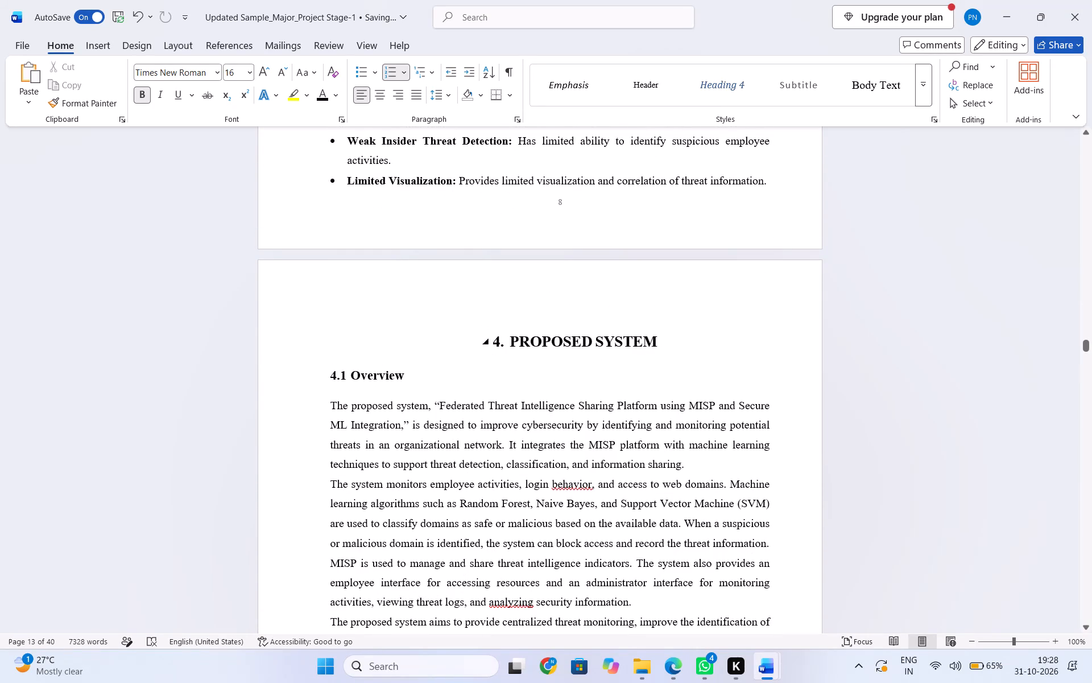
{"action": "left_click_drag", "start_coordinate": [496, 345], "coordinate": [489, 345]}
{"action": "left_click_drag", "start_coordinate": [489, 345], "coordinate": [486, 345]}
{"action": "scroll", "coordinate": [523, 336], "scroll_direction": "down", "scroll_amount": 7}
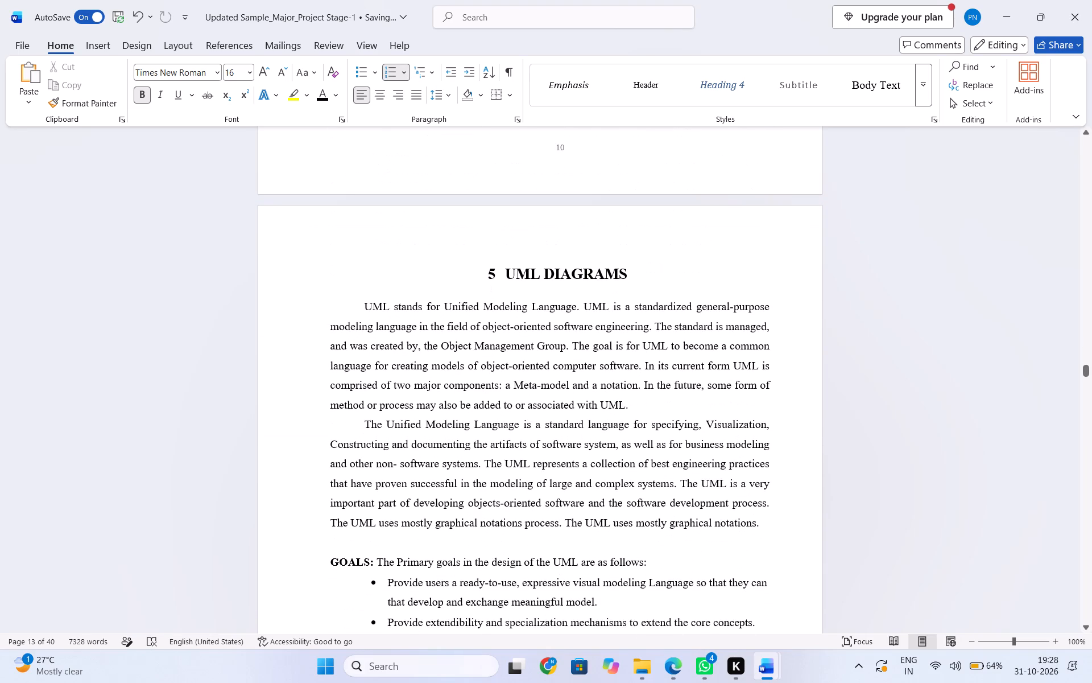
{"action": "scroll", "coordinate": [523, 336], "scroll_direction": "up", "scroll_amount": 7}
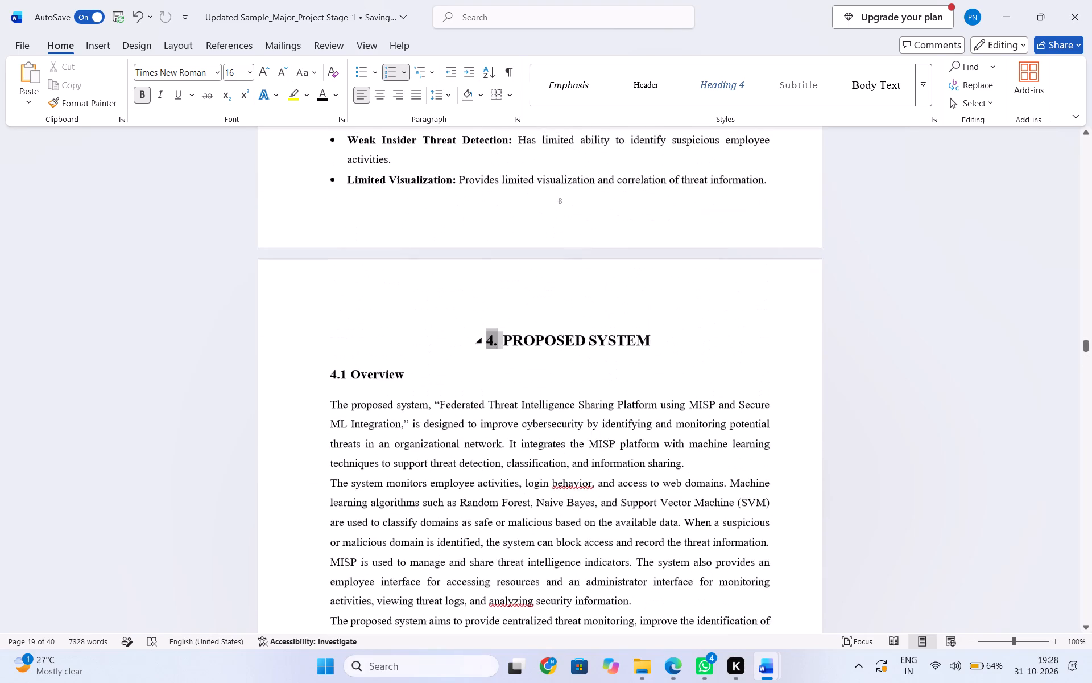
Replace the number of the UML DIAGRAMS chapter heading with "5." including the period.
{"action": "scroll", "coordinate": [523, 336], "scroll_direction": "down", "scroll_amount": 7}
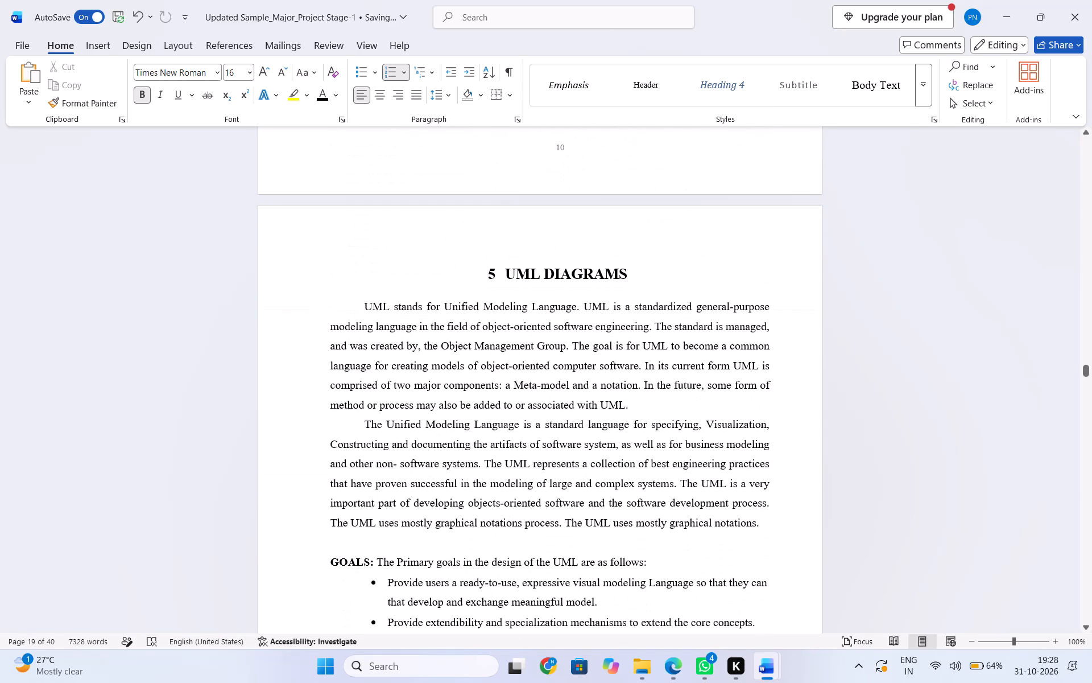
{"action": "left_click", "coordinate": [504, 282]}
{"action": "key", "text": "BackSpace"}
{"action": "type", "text": "5."}
{"action": "key", "text": "space"}
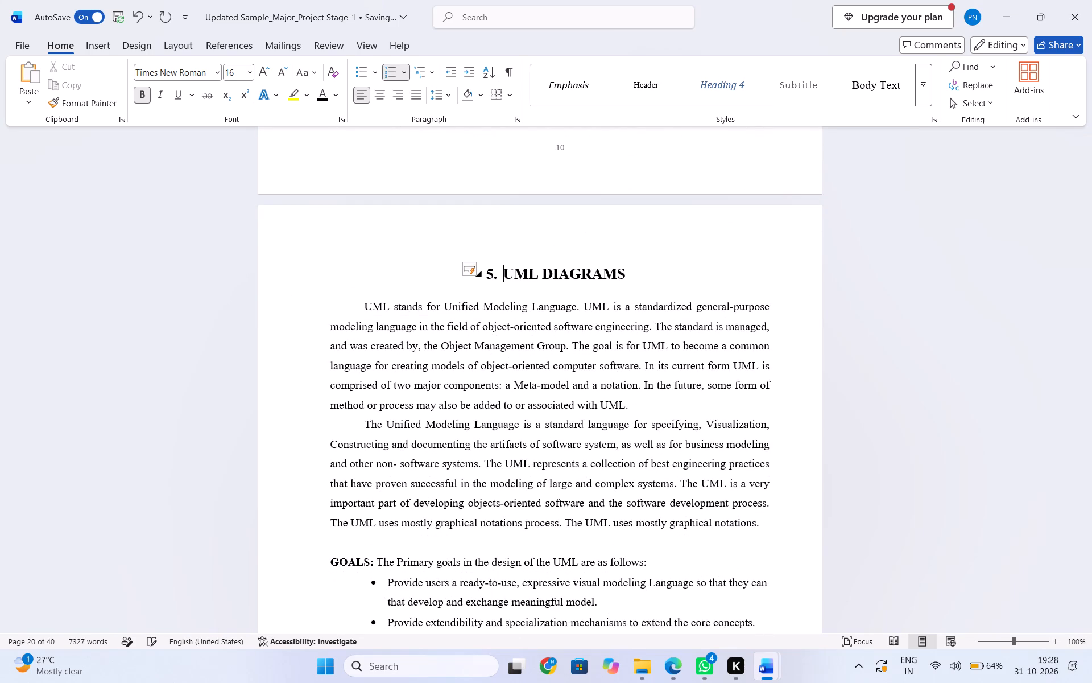
Look through the chapter 5 diagram sections and their captions up to the SOFTWARE ENVIRONMENT chapter heading.
{"action": "scroll", "coordinate": [502, 281], "scroll_direction": "down", "scroll_amount": 4}
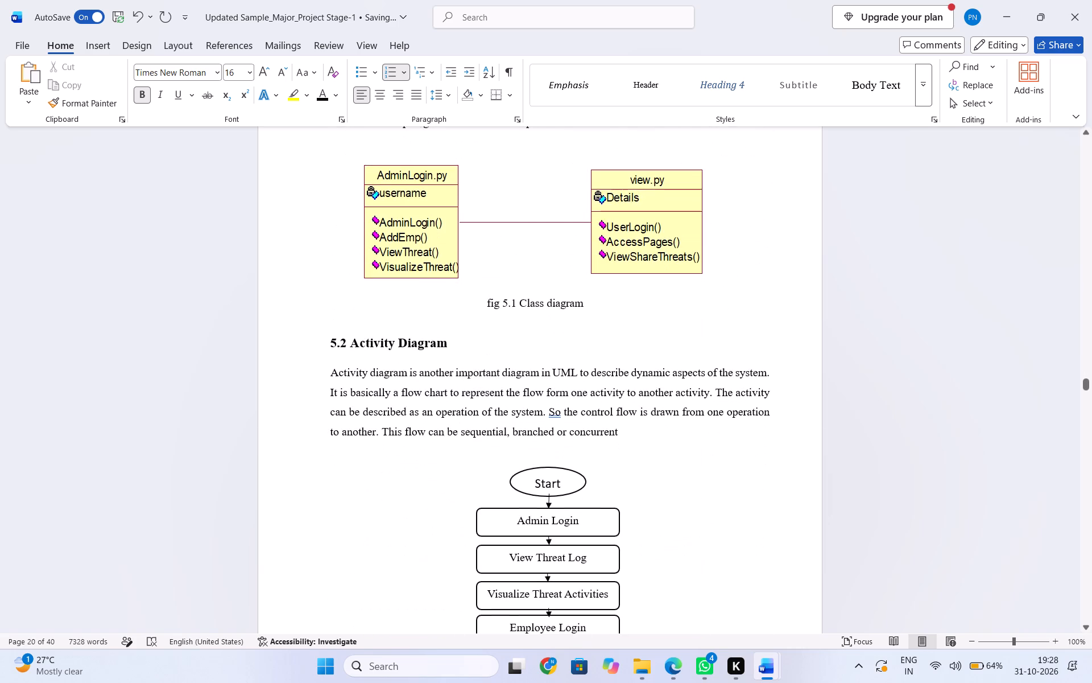
{"action": "scroll", "coordinate": [502, 281], "scroll_direction": "down", "scroll_amount": 6}
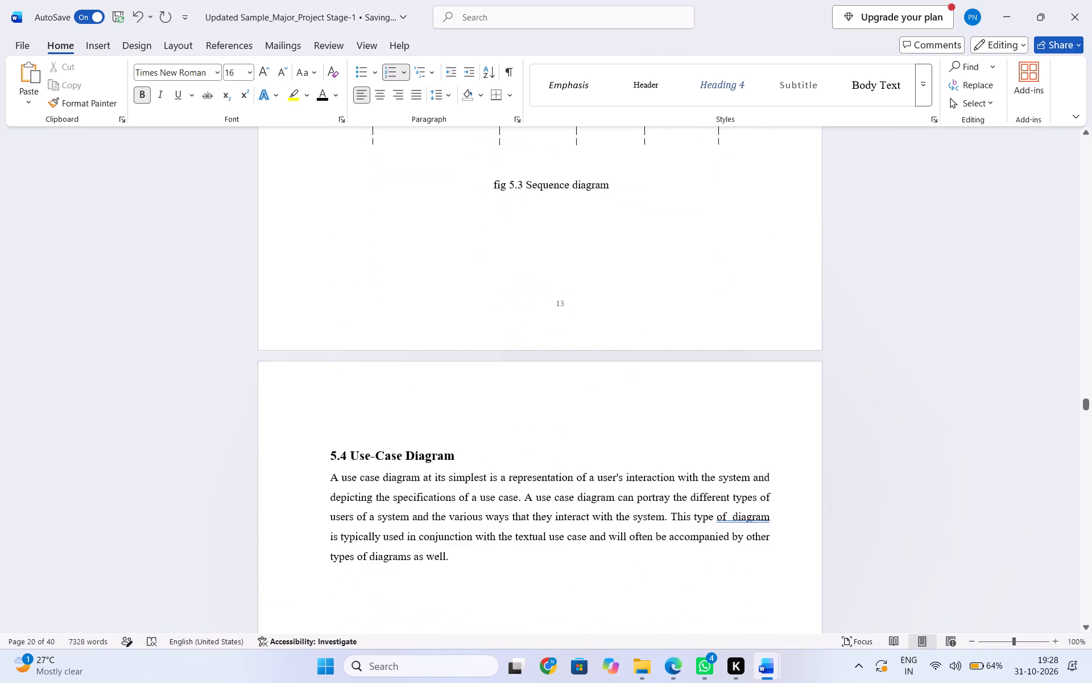
{"action": "scroll", "coordinate": [502, 281], "scroll_direction": "down", "scroll_amount": 7}
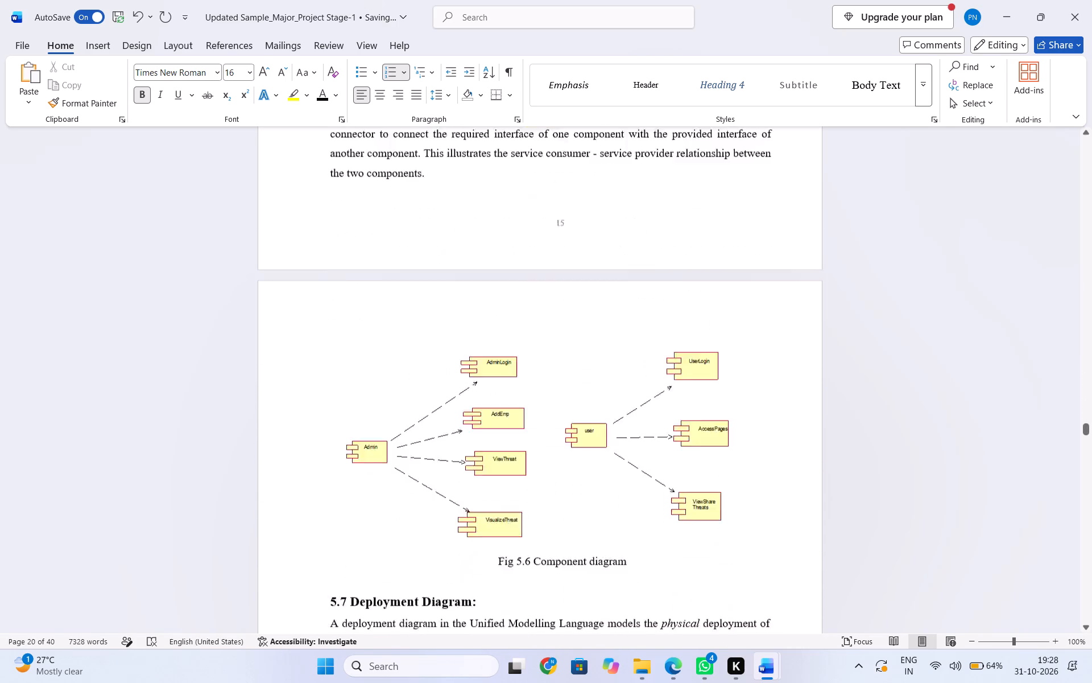
{"action": "scroll", "coordinate": [502, 281], "scroll_direction": "down", "scroll_amount": 6}
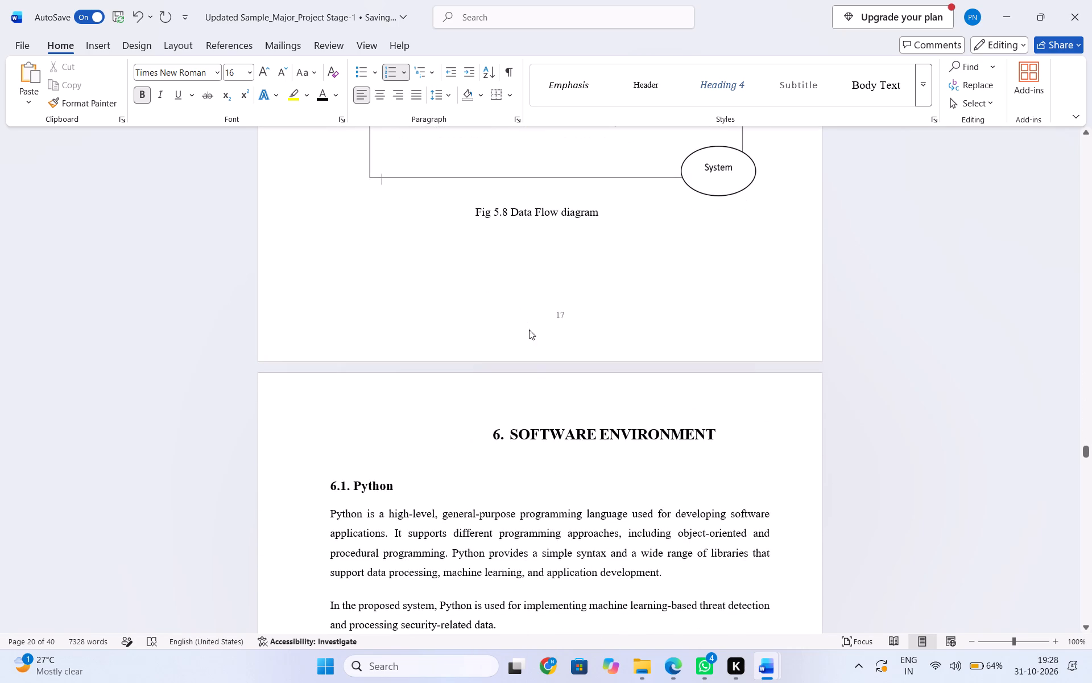
Shift the numbered heading "6. SOFTWARE ENVIRONMENT" left in small increments so it sits closer to the page centre.
{"action": "left_click_drag", "start_coordinate": [486, 434], "coordinate": [478, 431]}
{"action": "left_click", "coordinate": [483, 438]}
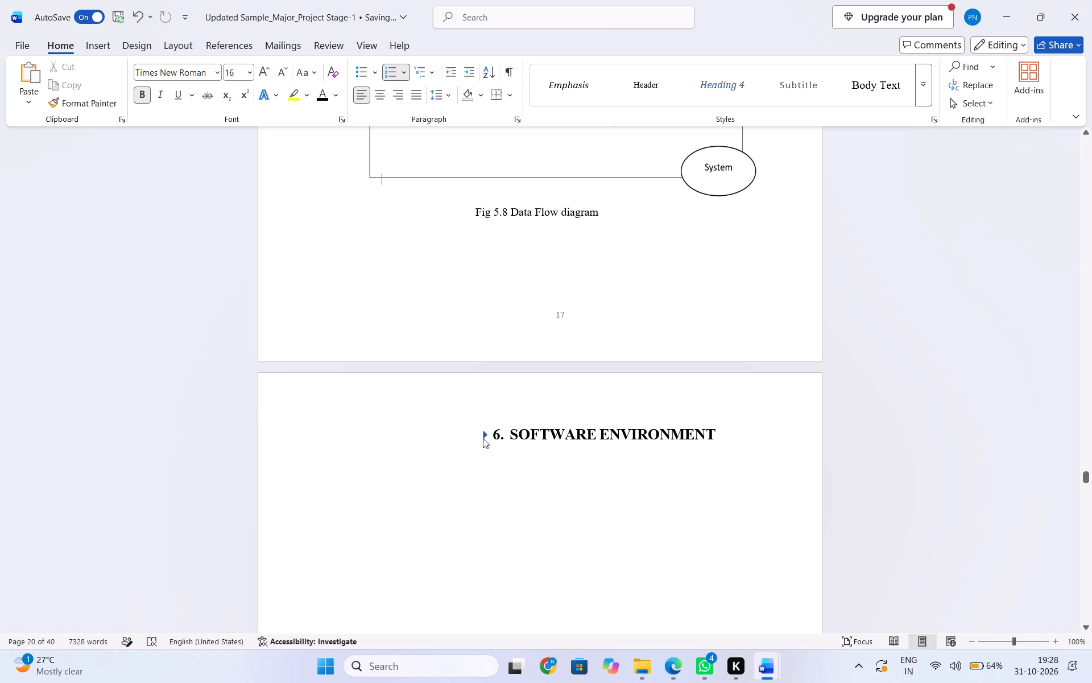
{"action": "left_click", "coordinate": [498, 433]}
{"action": "left_click_drag", "start_coordinate": [498, 433], "coordinate": [483, 430]}
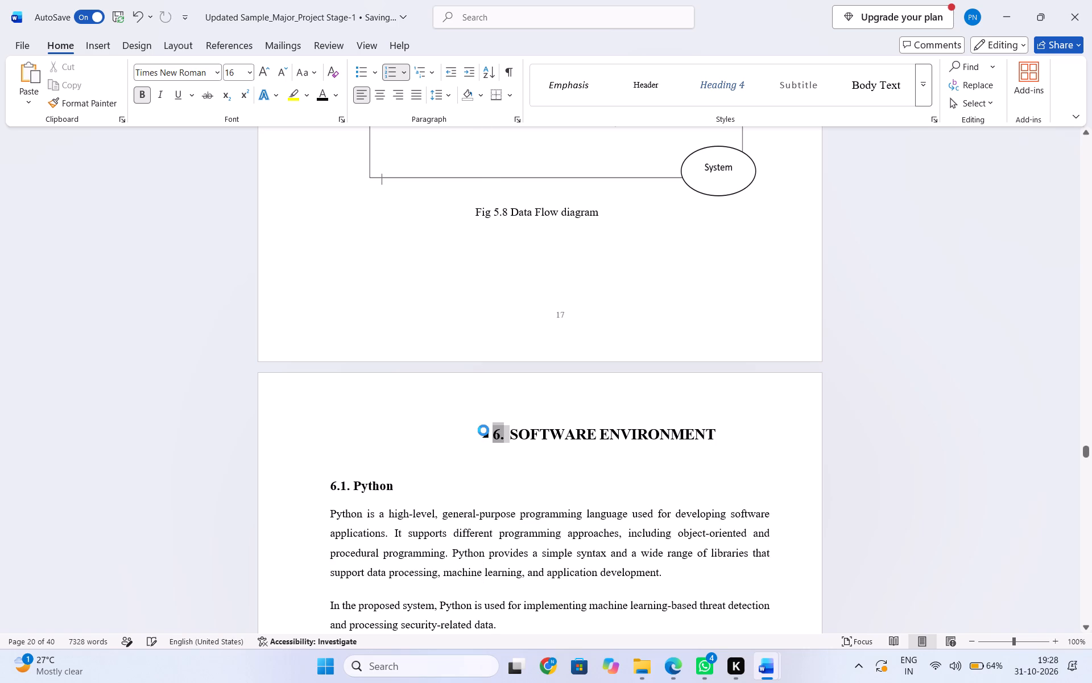
{"action": "left_click_drag", "start_coordinate": [491, 435], "coordinate": [485, 435]}
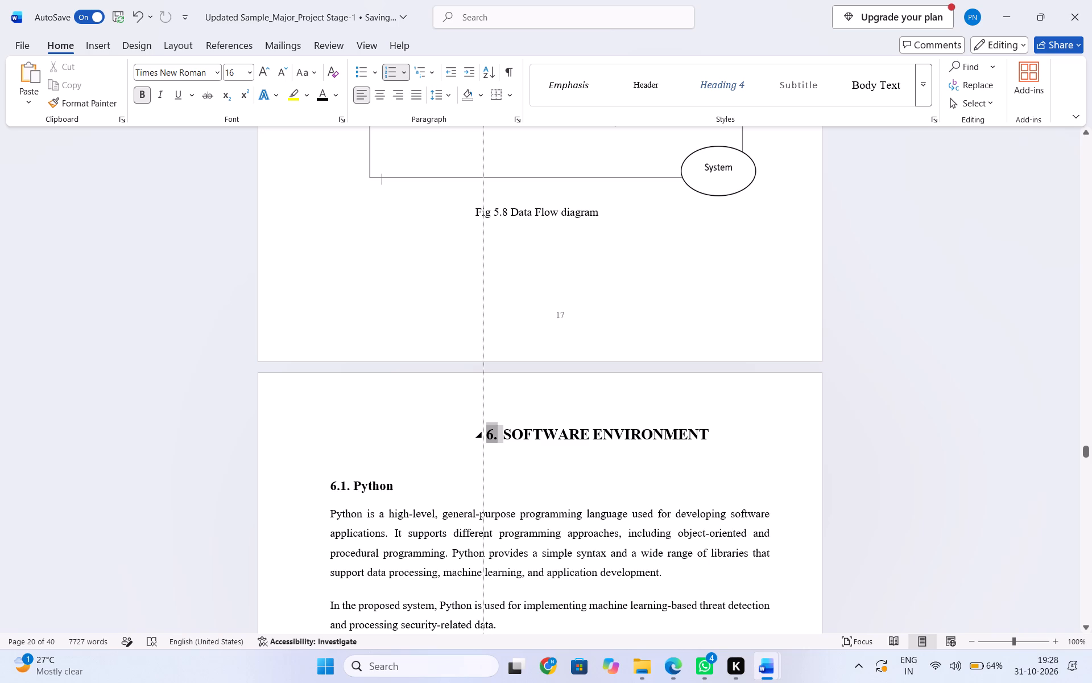
{"action": "left_click_drag", "start_coordinate": [485, 435], "coordinate": [480, 435]}
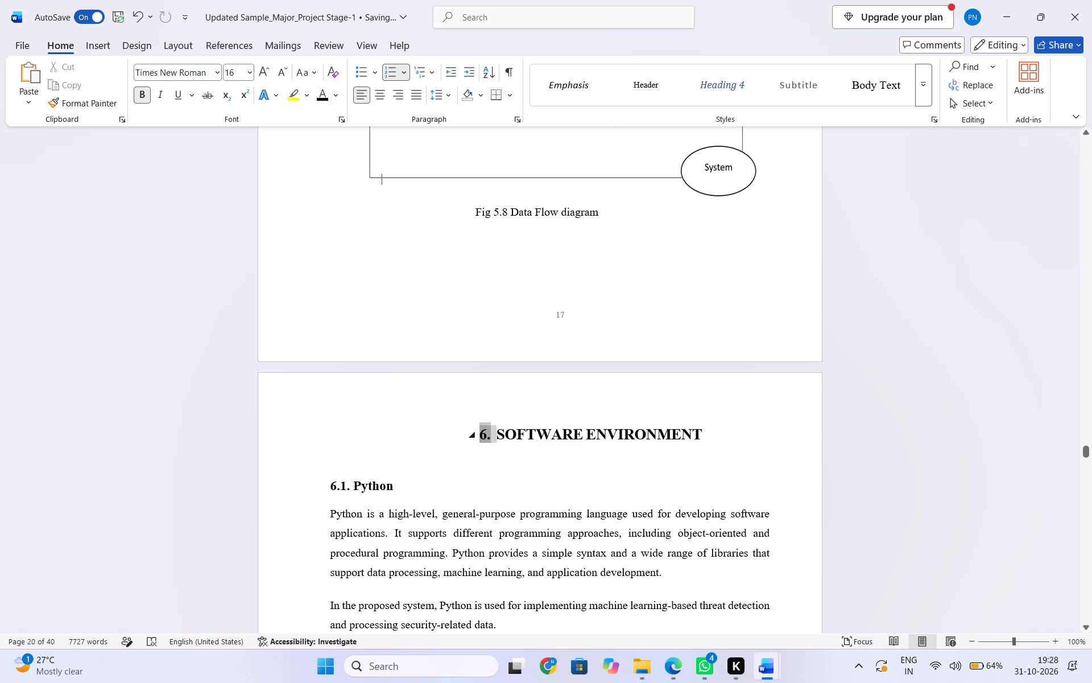
{"action": "left_click_drag", "start_coordinate": [486, 433], "coordinate": [471, 432]}
{"action": "left_click_drag", "start_coordinate": [471, 432], "coordinate": [465, 431]}
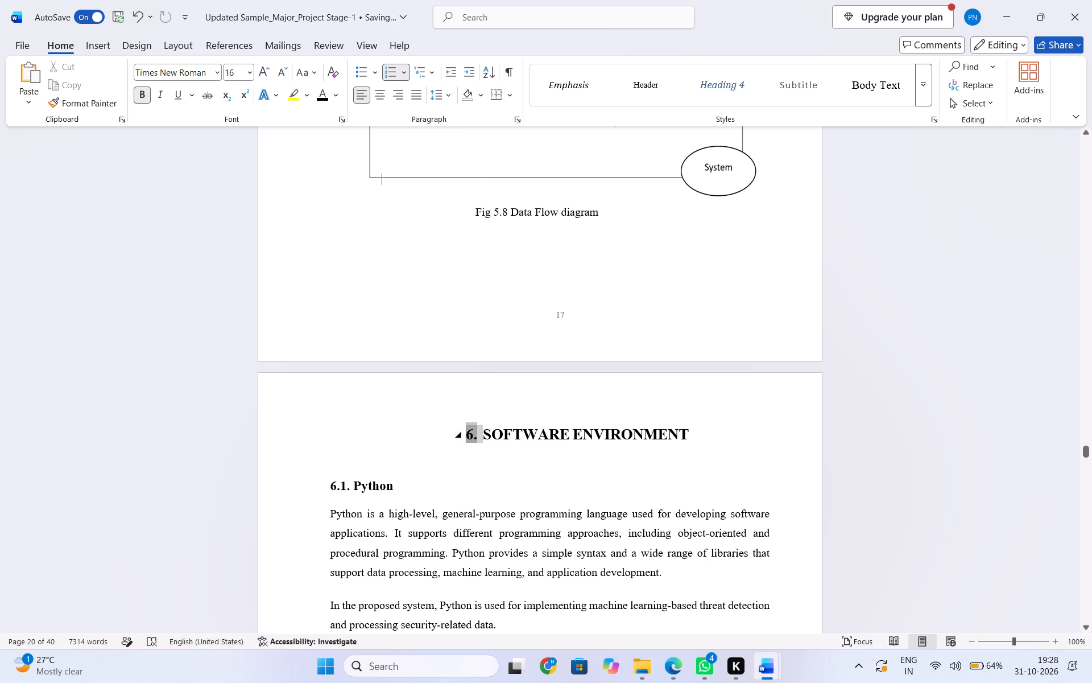
{"action": "scroll", "coordinate": [490, 409], "scroll_direction": "down", "scroll_amount": 1}
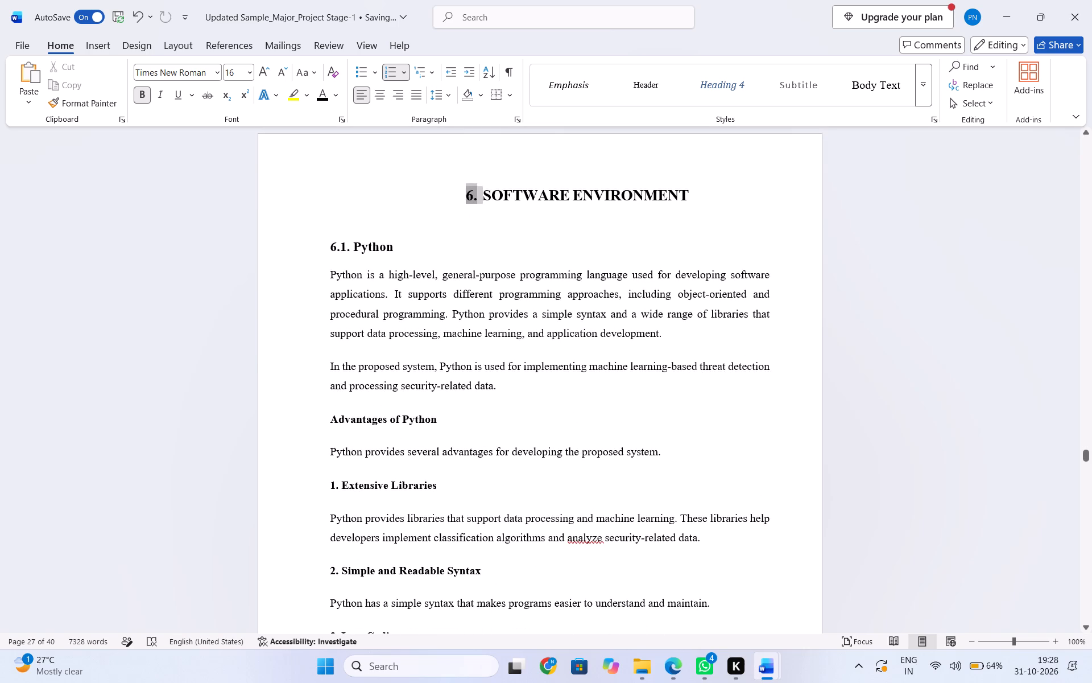
{"action": "left_click_drag", "start_coordinate": [467, 191], "coordinate": [454, 189]}
{"action": "left_click_drag", "start_coordinate": [454, 189], "coordinate": [450, 188]}
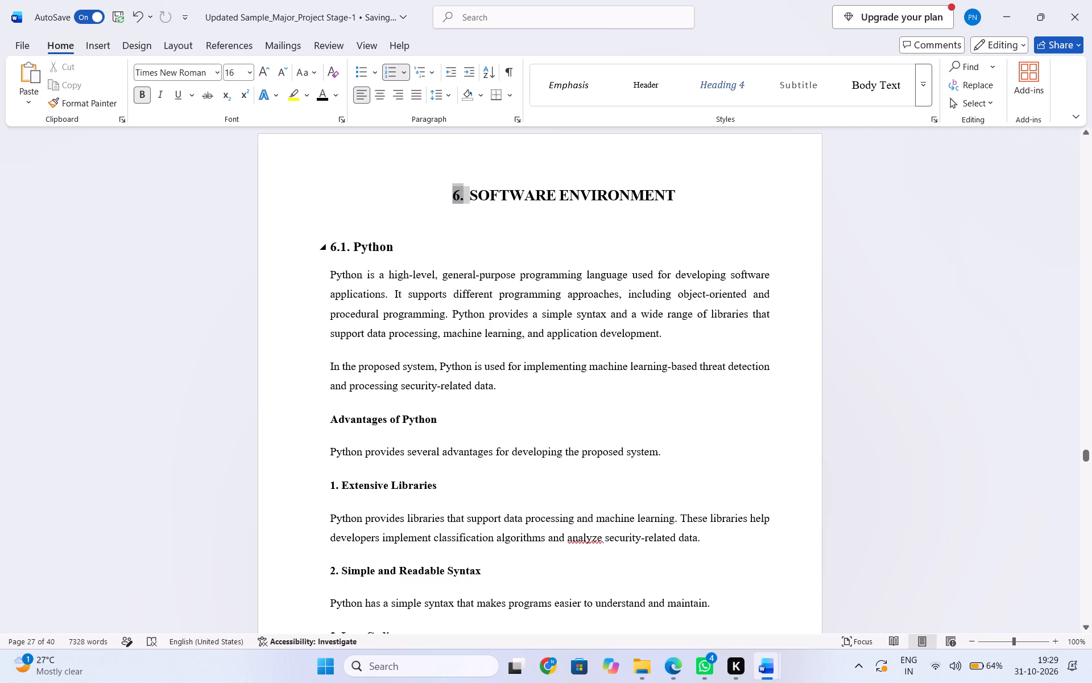
Review chapter 6, including the Python installation figures and captions, up to the SYSTEM REQUIREMENTS SPECIFICATIONS chapter heading.
{"action": "scroll", "coordinate": [530, 287], "scroll_direction": "down", "scroll_amount": 3}
{"action": "scroll", "coordinate": [530, 287], "scroll_direction": "up", "scroll_amount": 2}
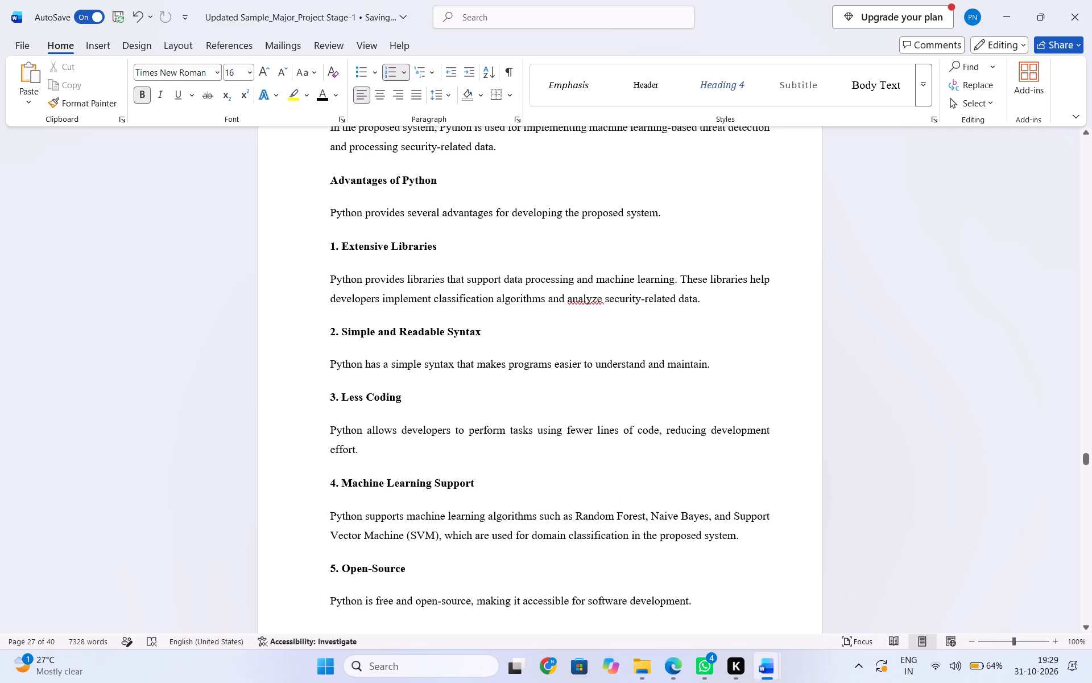
{"action": "scroll", "coordinate": [530, 287], "scroll_direction": "down", "scroll_amount": 2}
{"action": "scroll", "coordinate": [530, 287], "scroll_direction": "up", "scroll_amount": 1}
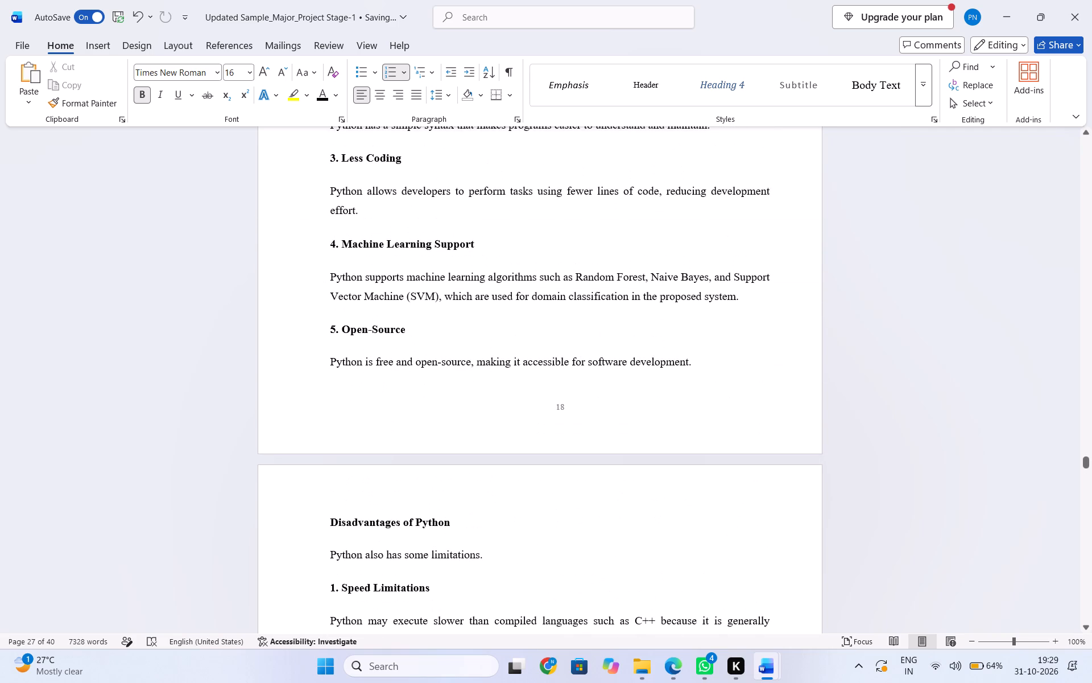
{"action": "scroll", "coordinate": [530, 287], "scroll_direction": "down", "scroll_amount": 4}
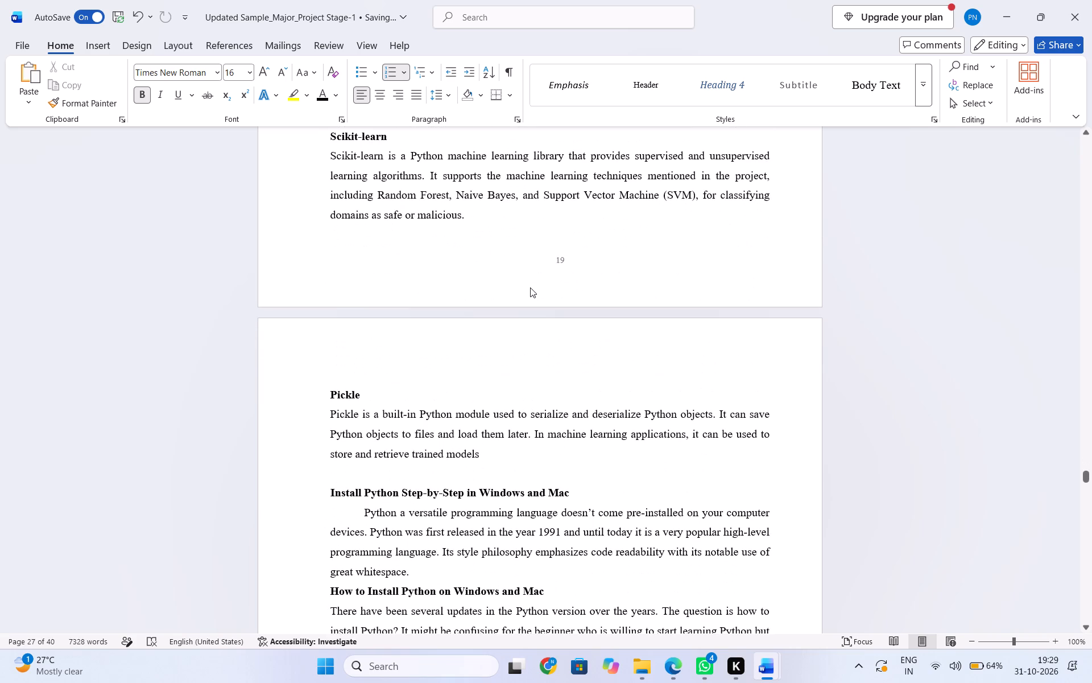
{"action": "scroll", "coordinate": [530, 287], "scroll_direction": "down", "scroll_amount": 2}
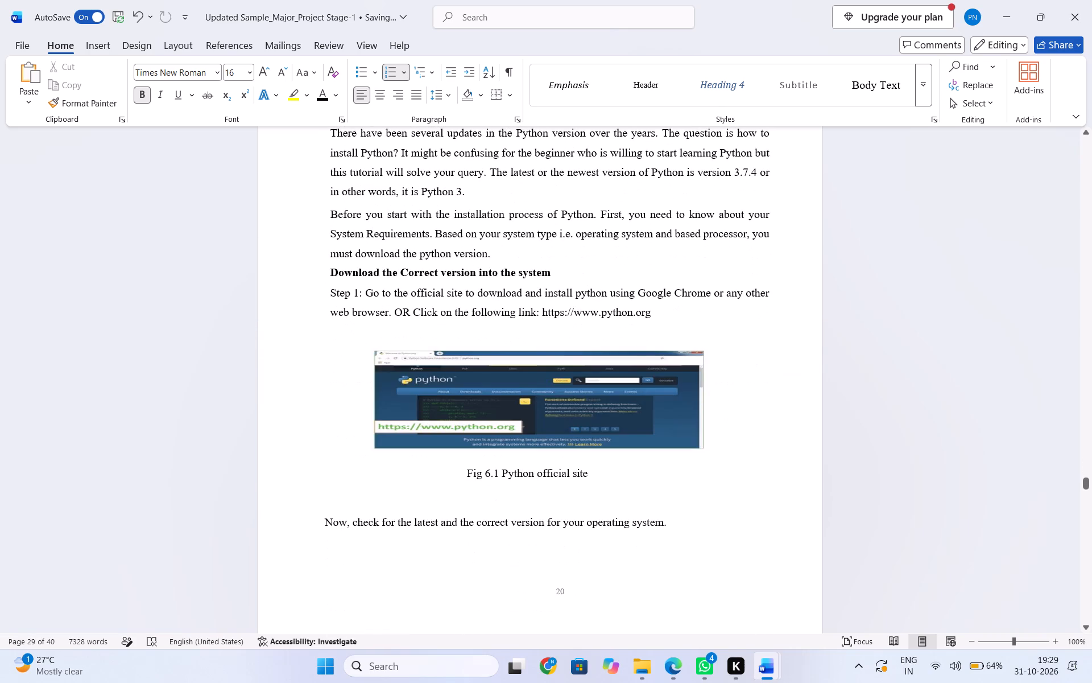
{"action": "scroll", "coordinate": [530, 287], "scroll_direction": "down", "scroll_amount": 3}
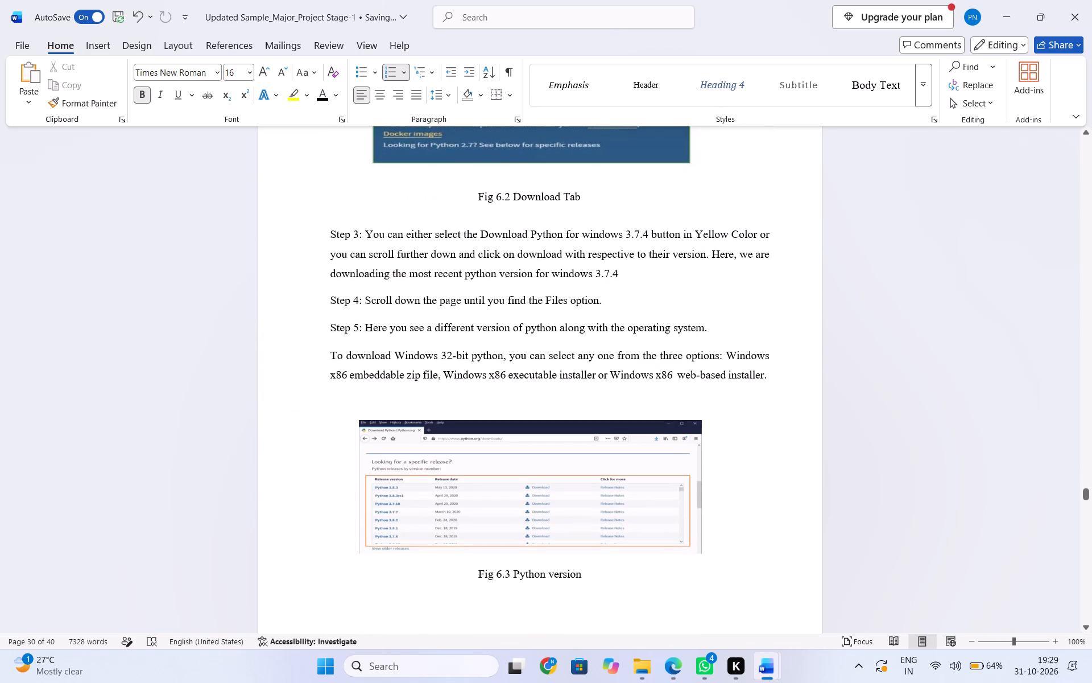
{"action": "scroll", "coordinate": [530, 287], "scroll_direction": "down", "scroll_amount": 4}
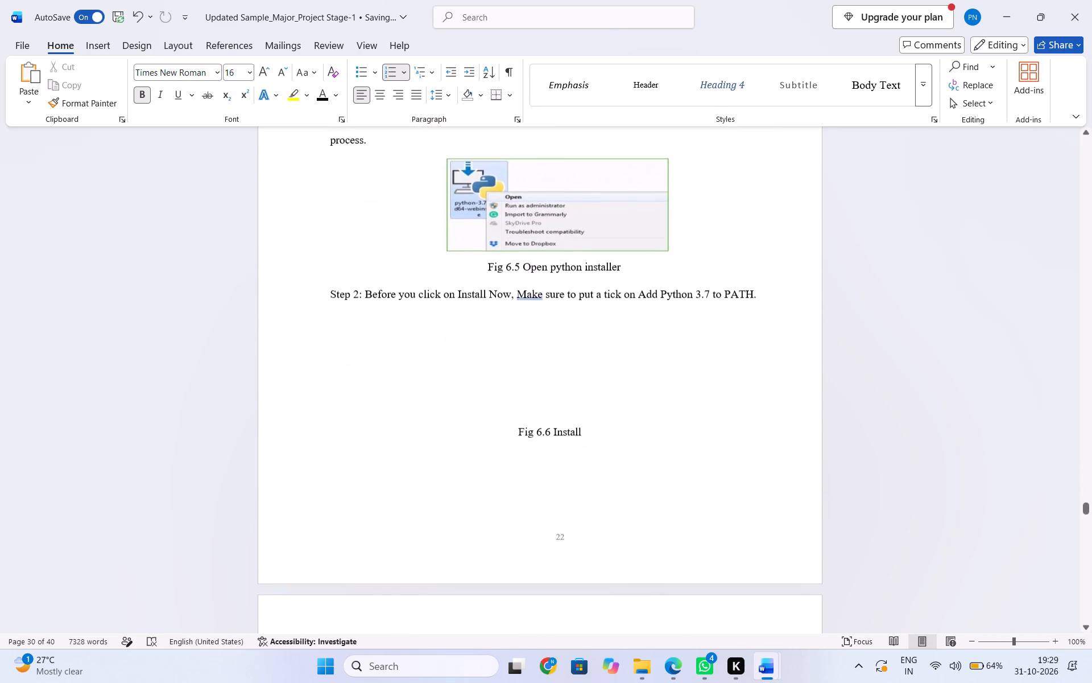
{"action": "scroll", "coordinate": [530, 287], "scroll_direction": "down", "scroll_amount": 4}
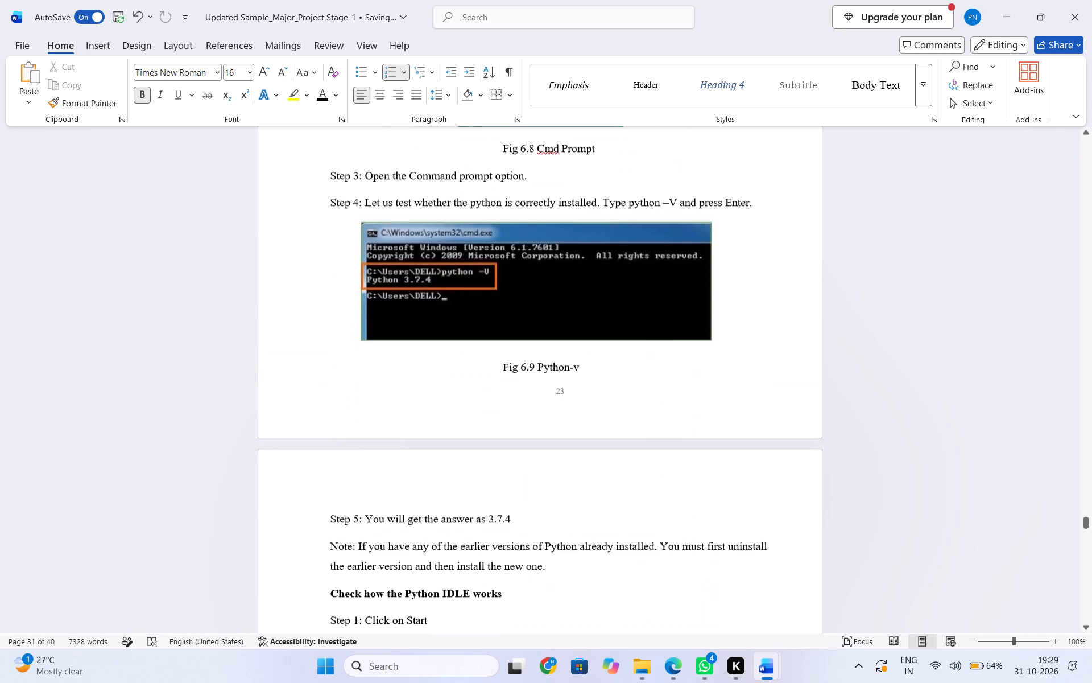
{"action": "scroll", "coordinate": [530, 287], "scroll_direction": "down", "scroll_amount": 4}
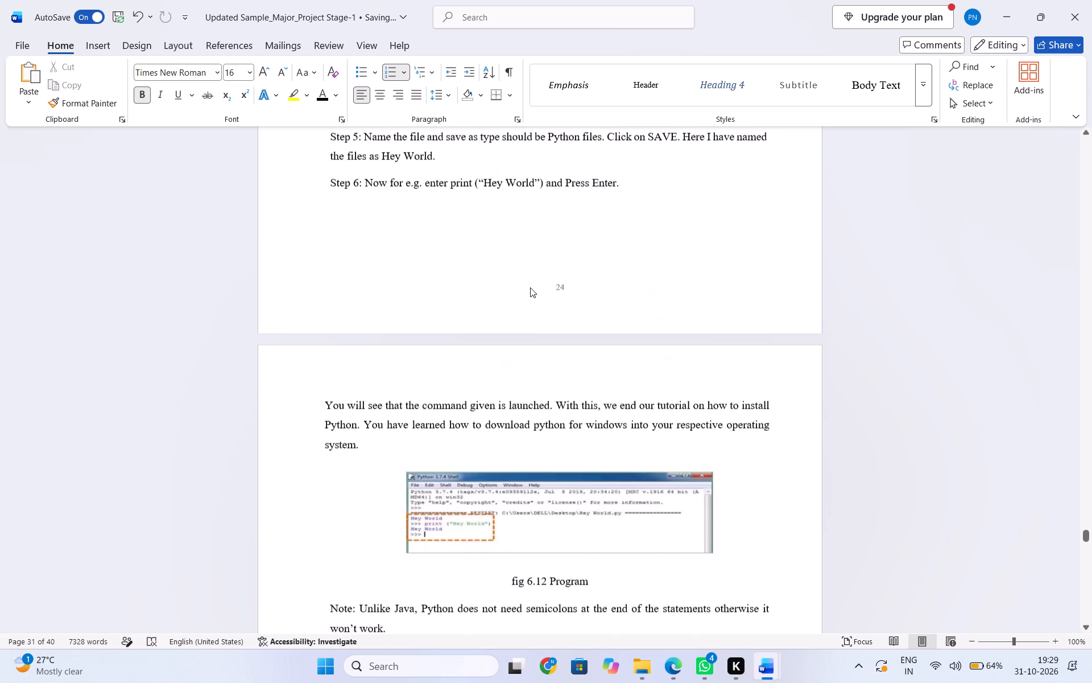
{"action": "scroll", "coordinate": [530, 290], "scroll_direction": "down", "scroll_amount": 7}
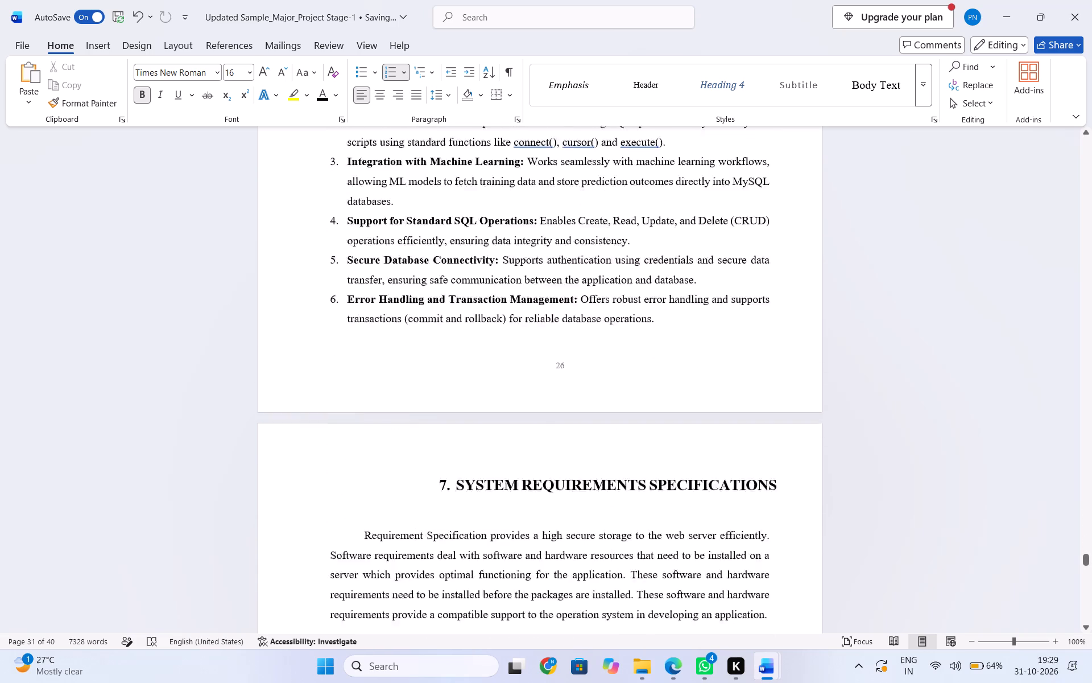
{"action": "scroll", "coordinate": [530, 290], "scroll_direction": "down", "scroll_amount": 3}
{"action": "scroll", "coordinate": [530, 290], "scroll_direction": "up", "scroll_amount": 3}
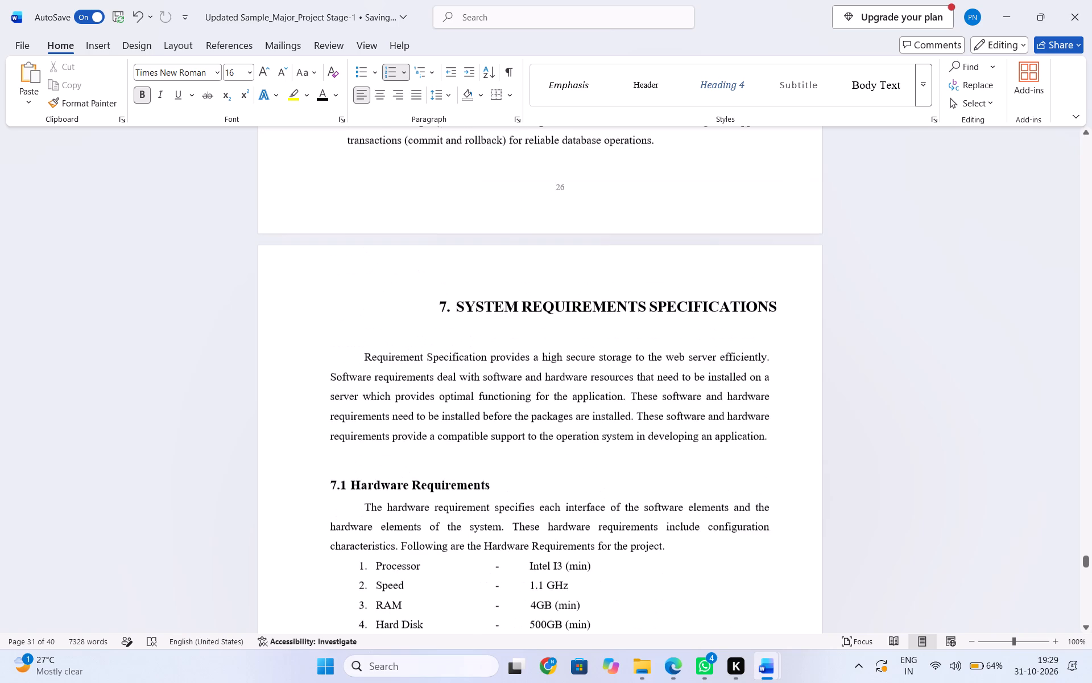
Shift the numbered heading "7. SYSTEM REQUIREMENTS SPECIFICATIONS" left so it sits closer to the page centre.
{"action": "left_click", "coordinate": [444, 306]}
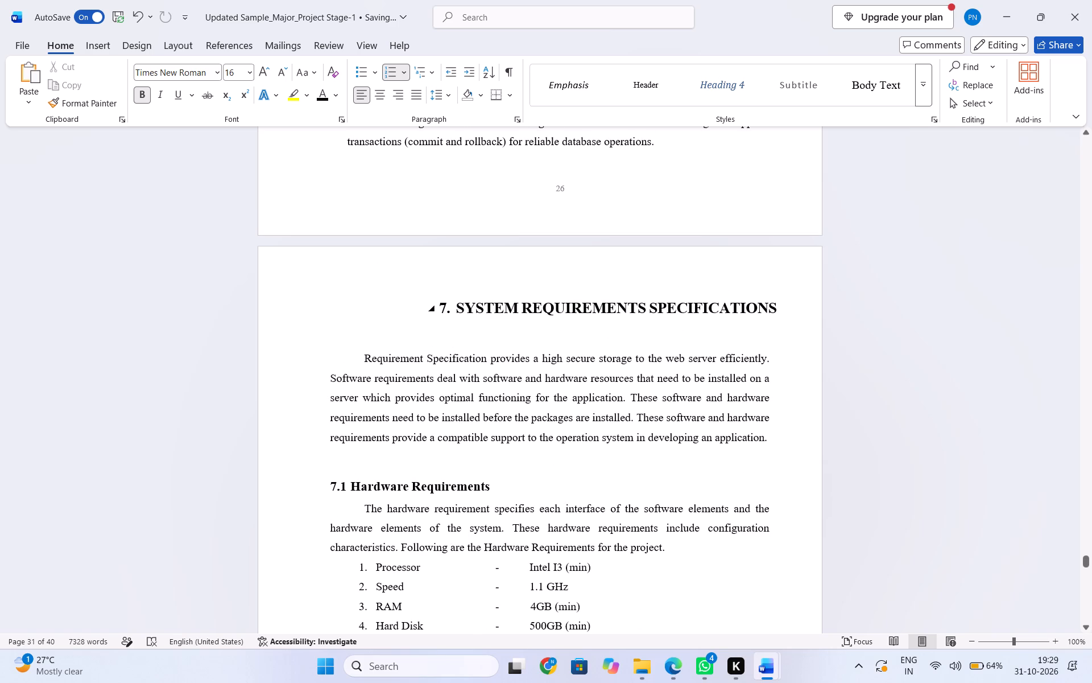
{"action": "left_click_drag", "start_coordinate": [444, 306], "coordinate": [418, 300]}
{"action": "left_click_drag", "start_coordinate": [418, 300], "coordinate": [417, 300]}
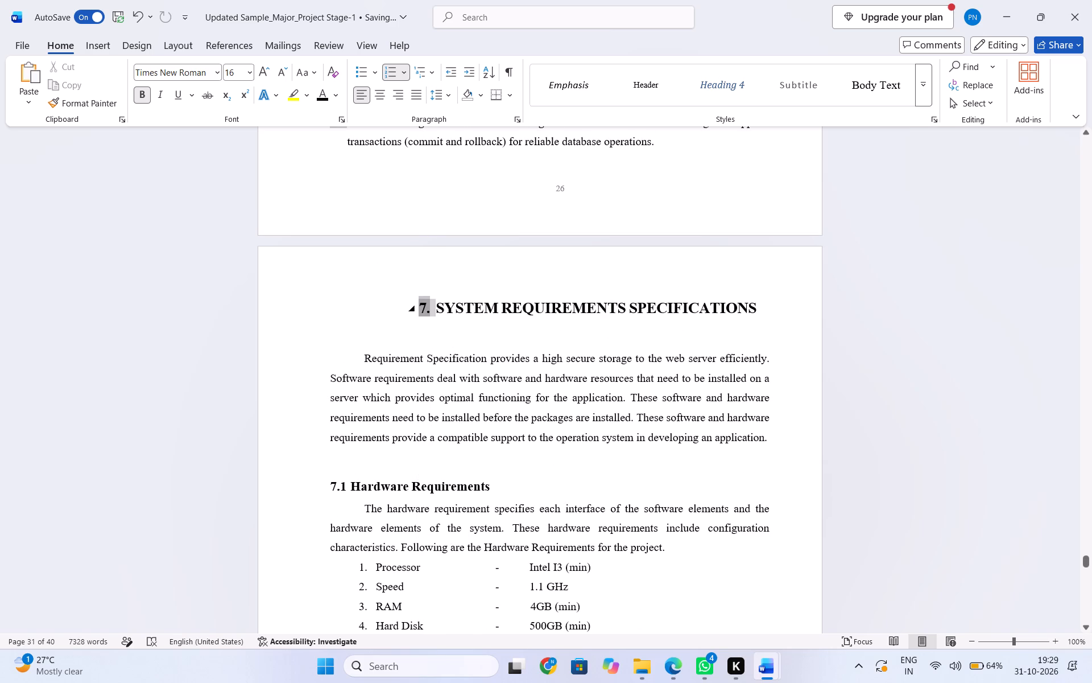
{"action": "left_click_drag", "start_coordinate": [423, 300], "coordinate": [384, 306]}
{"action": "left_click", "coordinate": [532, 340]}
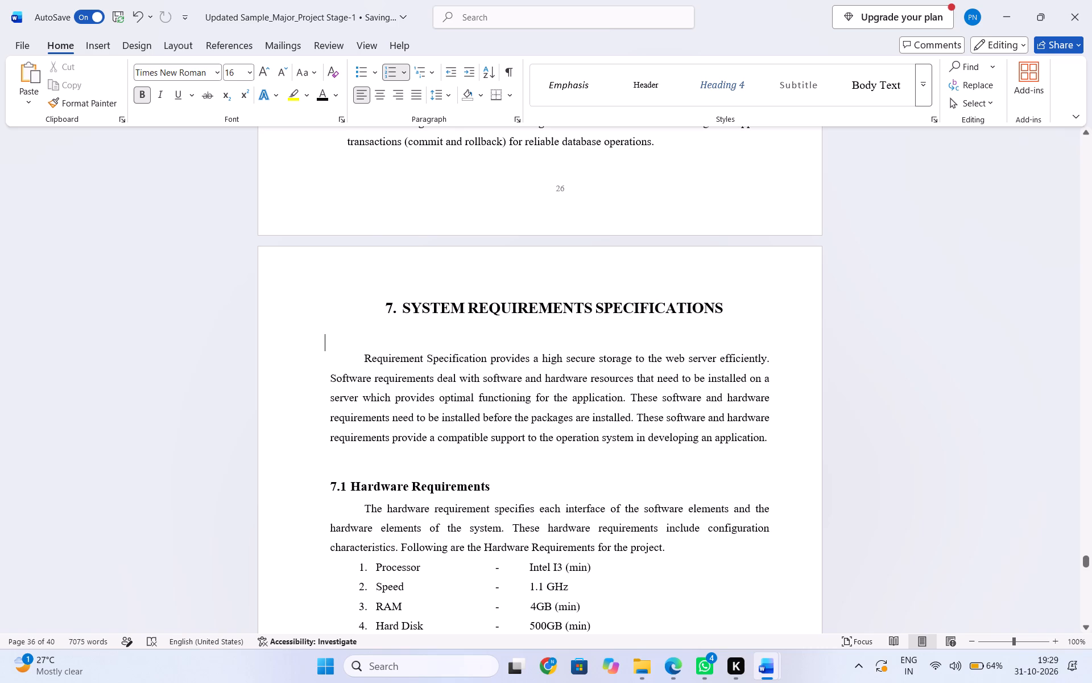
Move the numbered heading "8. FUNCTIONAL REQUIREMENTS" right toward the page centre, fine-tuning its position slightly back to the left.
{"action": "scroll", "coordinate": [536, 340], "scroll_direction": "down", "scroll_amount": 1}
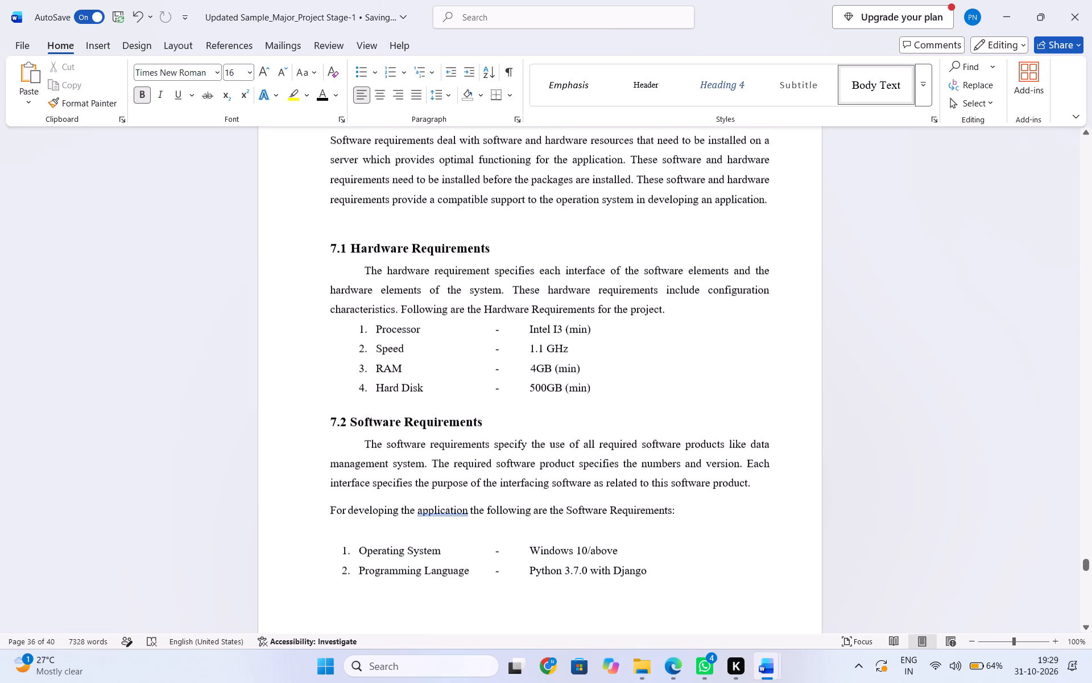
{"action": "left_click_drag", "start_coordinate": [372, 269], "coordinate": [420, 283]}
{"action": "left_click", "coordinate": [420, 283]}
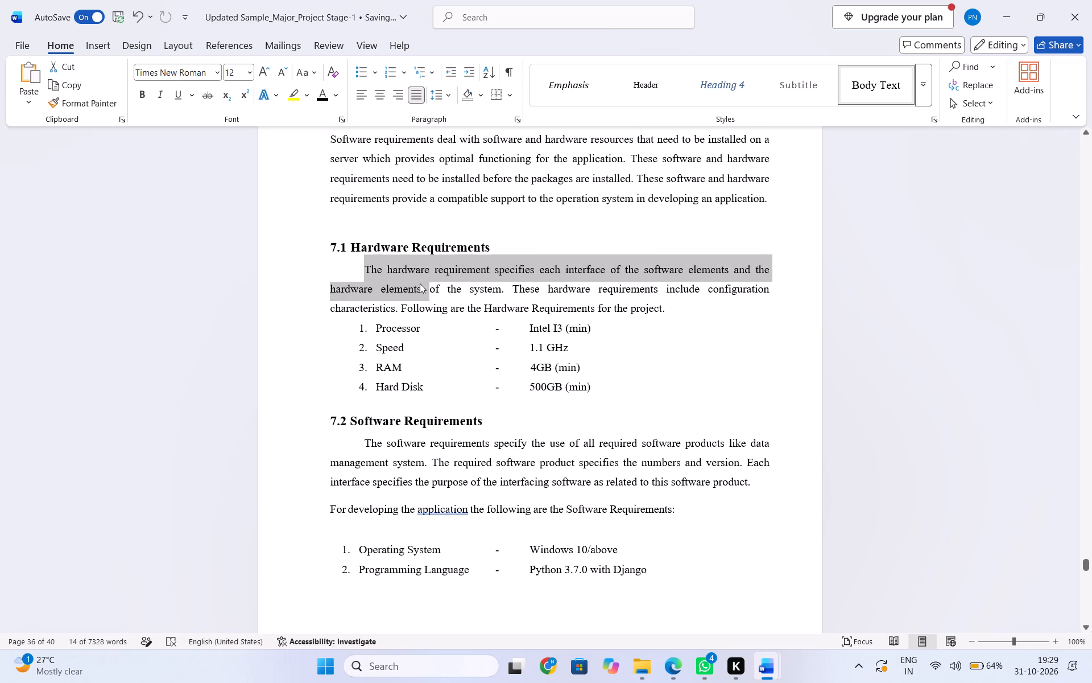
{"action": "scroll", "coordinate": [420, 283], "scroll_direction": "down", "scroll_amount": 2}
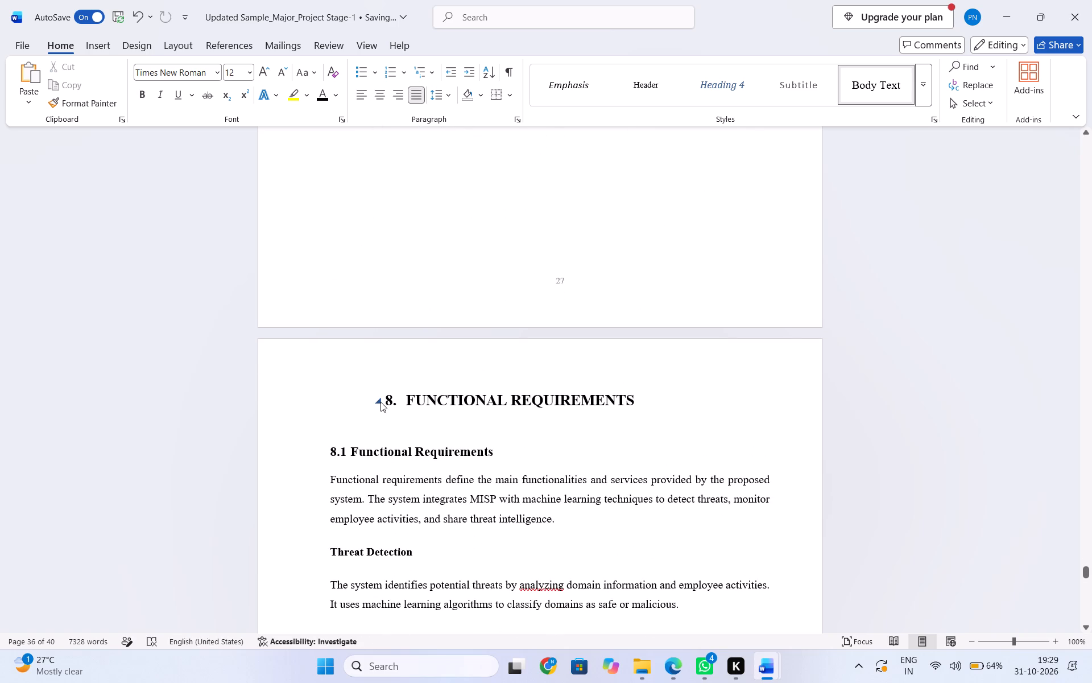
{"action": "left_click_drag", "start_coordinate": [387, 399], "coordinate": [444, 409]}
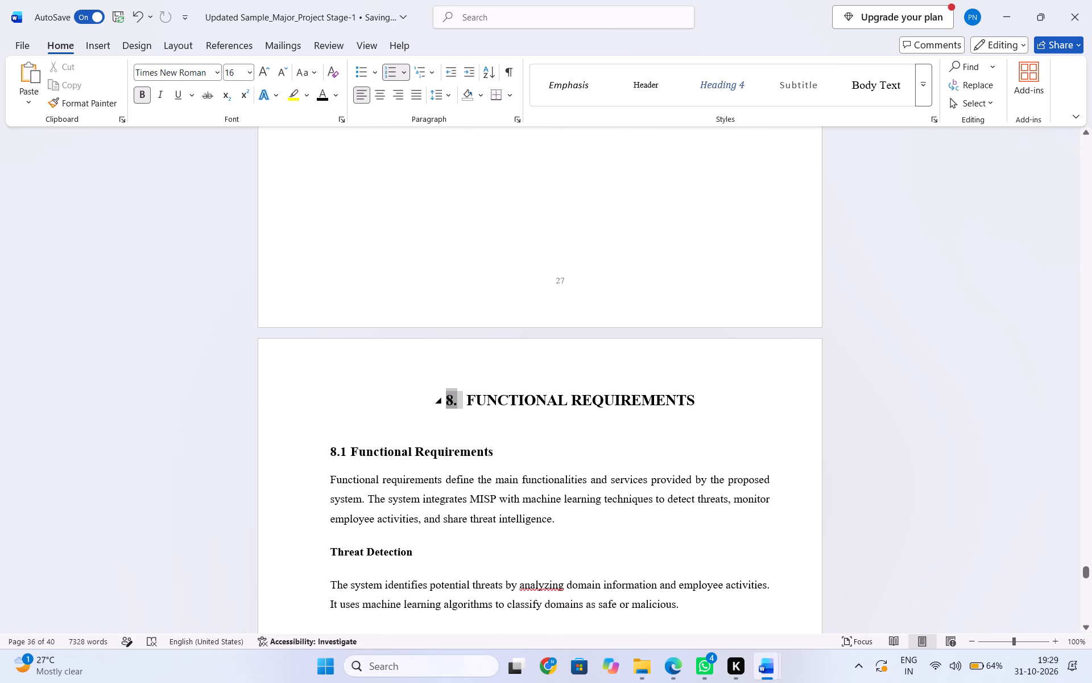
{"action": "left_click_drag", "start_coordinate": [446, 404], "coordinate": [435, 400]}
{"action": "left_click", "coordinate": [541, 458]}
Check the Non-Functional Requirements section and the REFERENCES list through its last entry.
{"action": "scroll", "coordinate": [537, 459], "scroll_direction": "down", "scroll_amount": 4}
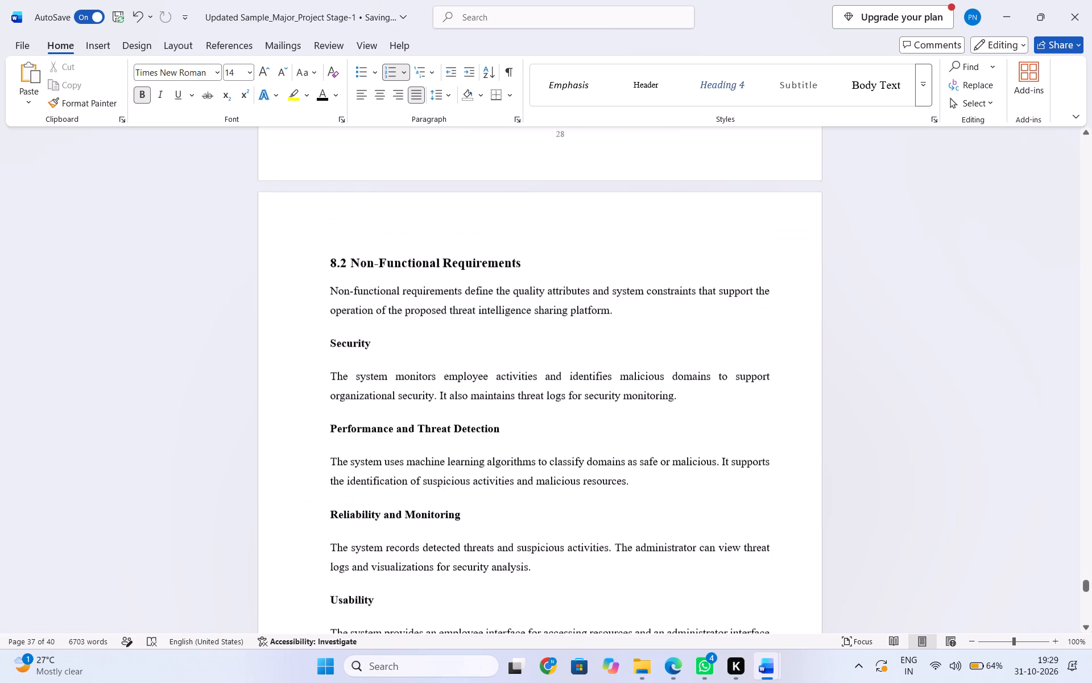
{"action": "scroll", "coordinate": [537, 459], "scroll_direction": "down", "scroll_amount": 3}
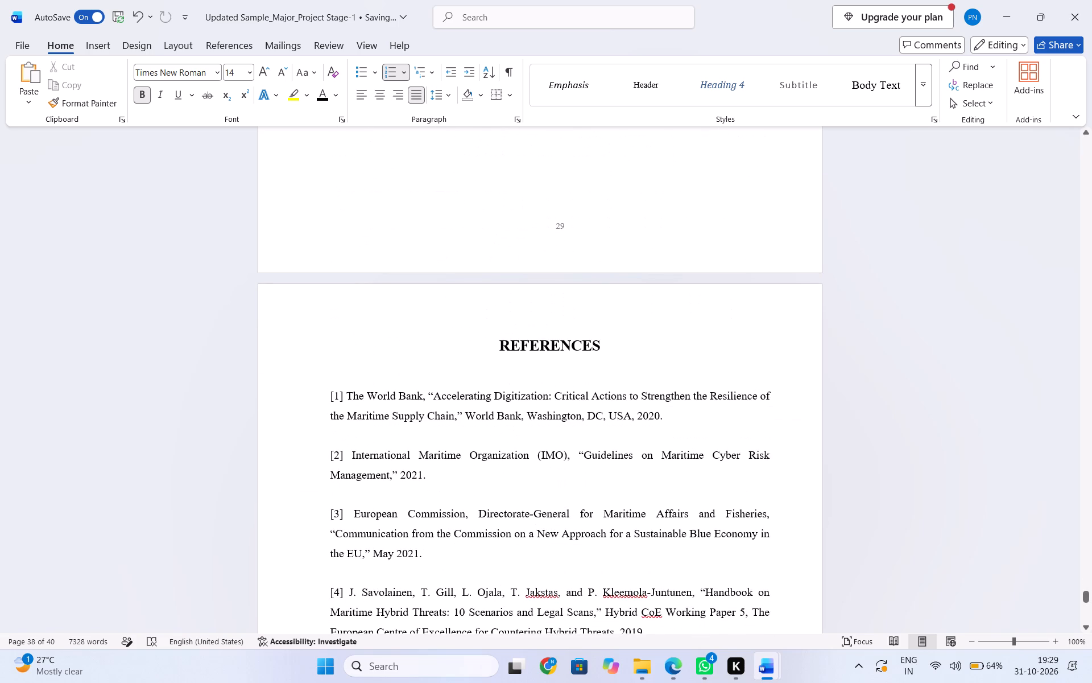
{"action": "scroll", "coordinate": [533, 452], "scroll_direction": "down", "scroll_amount": 5}
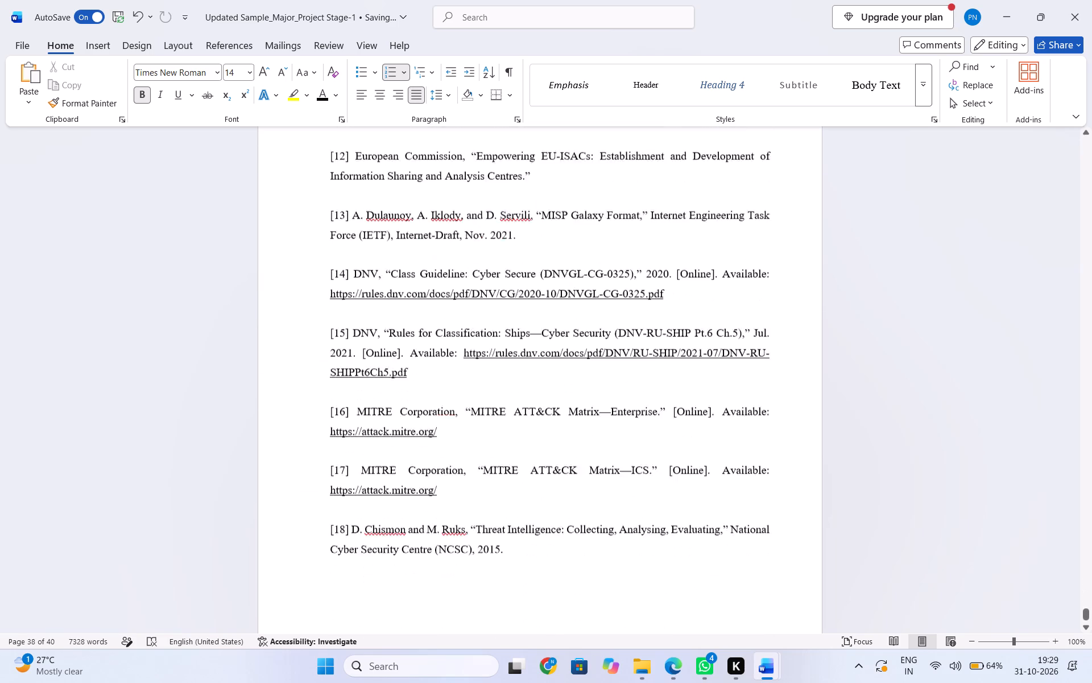
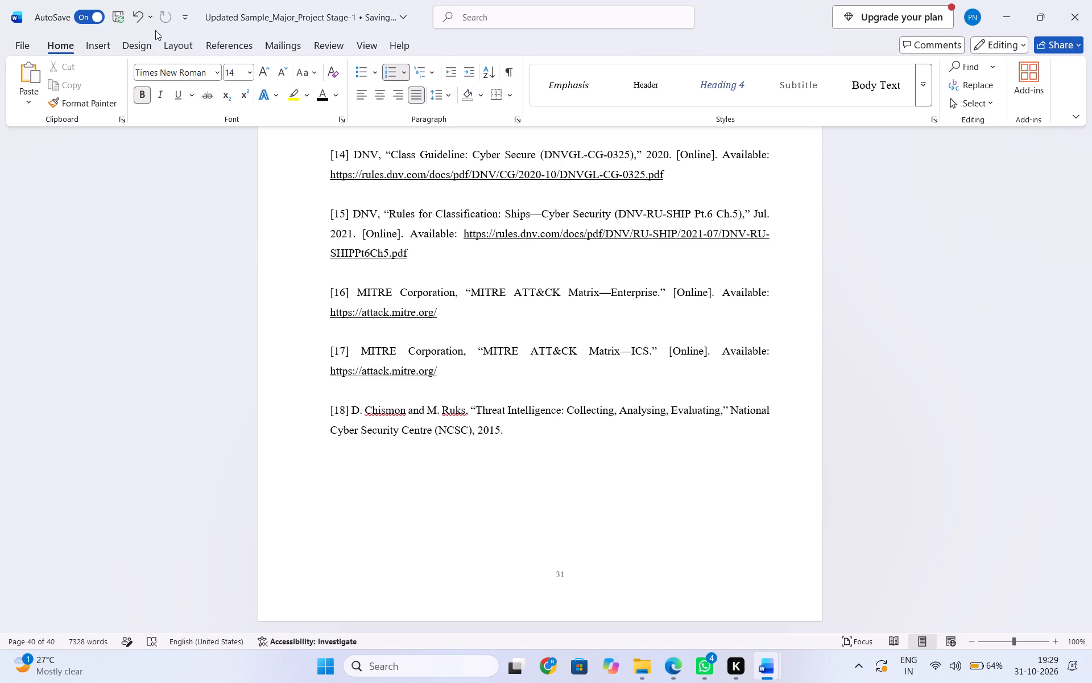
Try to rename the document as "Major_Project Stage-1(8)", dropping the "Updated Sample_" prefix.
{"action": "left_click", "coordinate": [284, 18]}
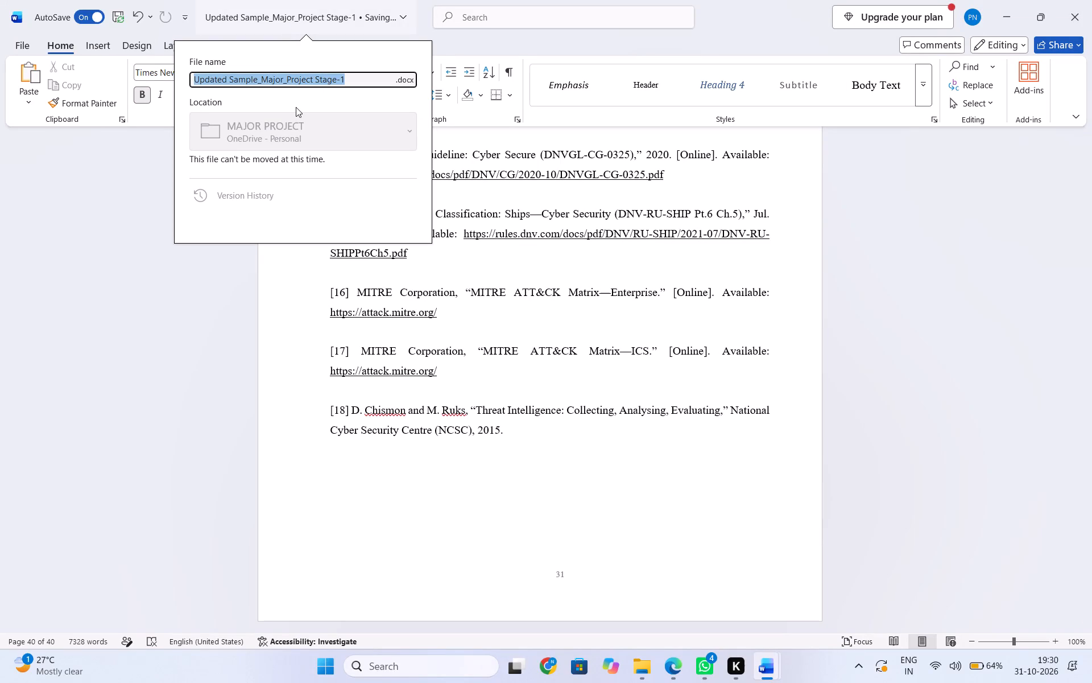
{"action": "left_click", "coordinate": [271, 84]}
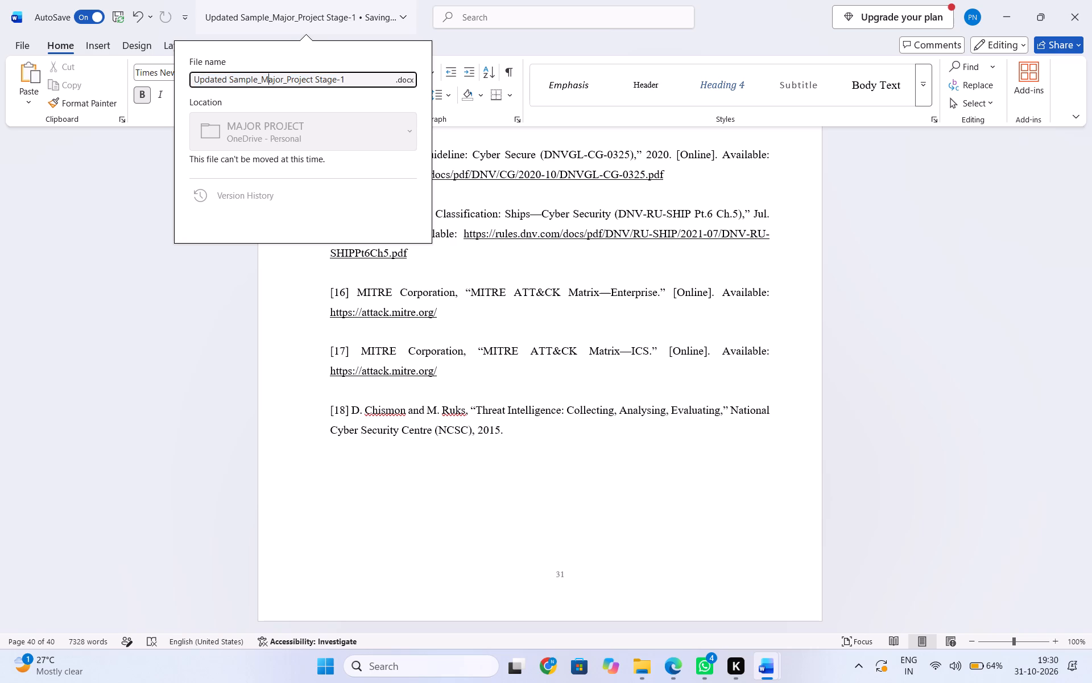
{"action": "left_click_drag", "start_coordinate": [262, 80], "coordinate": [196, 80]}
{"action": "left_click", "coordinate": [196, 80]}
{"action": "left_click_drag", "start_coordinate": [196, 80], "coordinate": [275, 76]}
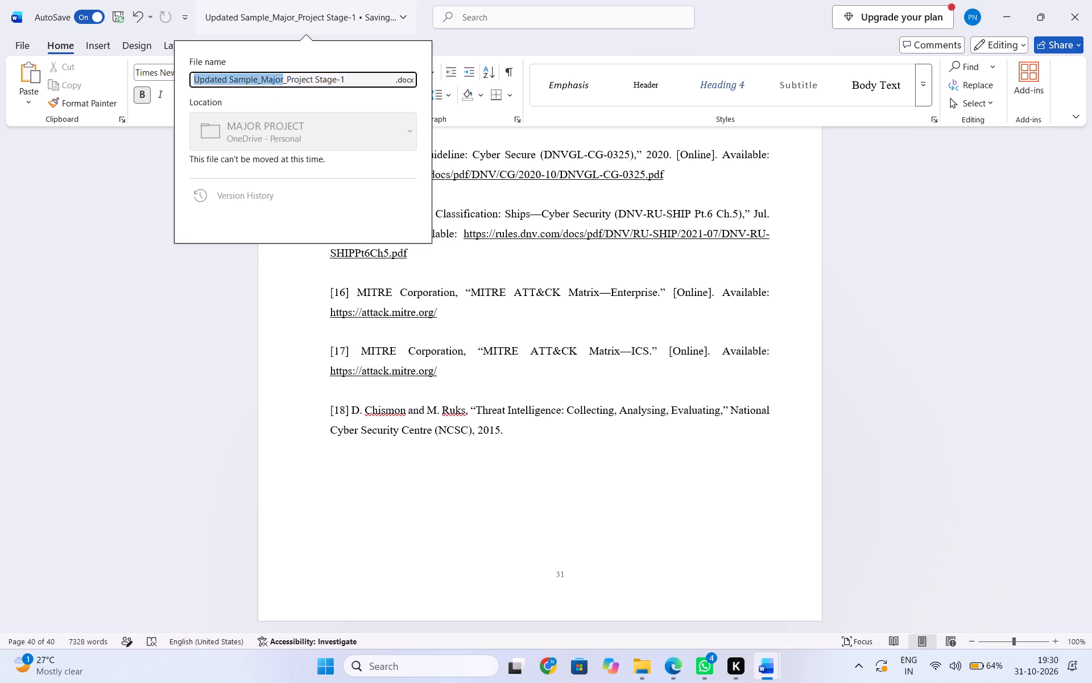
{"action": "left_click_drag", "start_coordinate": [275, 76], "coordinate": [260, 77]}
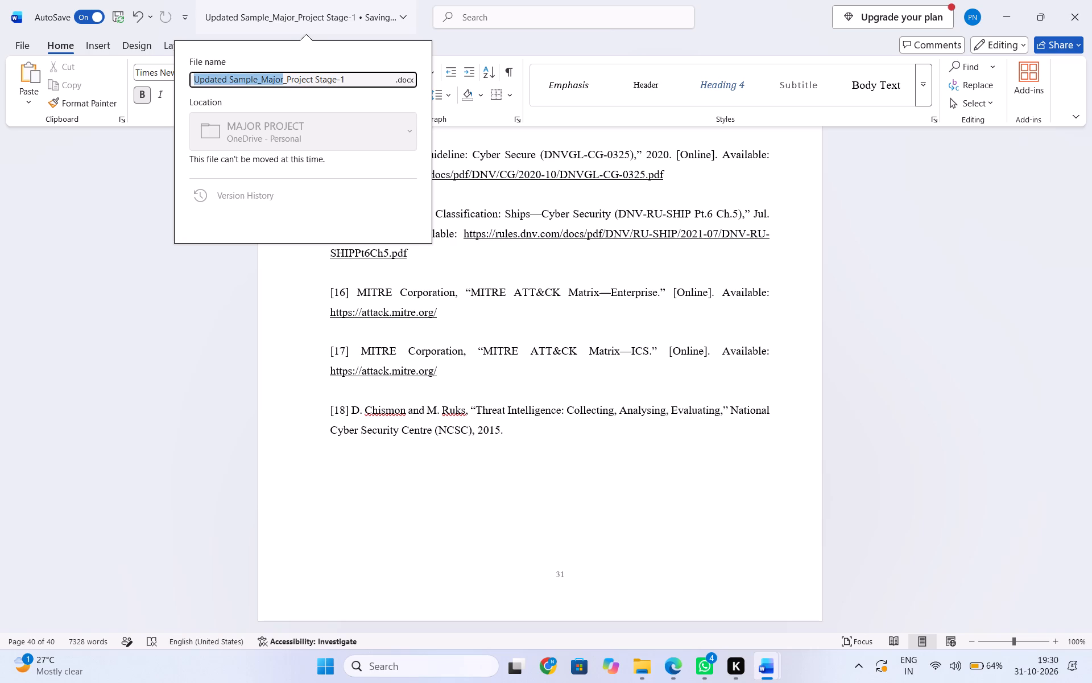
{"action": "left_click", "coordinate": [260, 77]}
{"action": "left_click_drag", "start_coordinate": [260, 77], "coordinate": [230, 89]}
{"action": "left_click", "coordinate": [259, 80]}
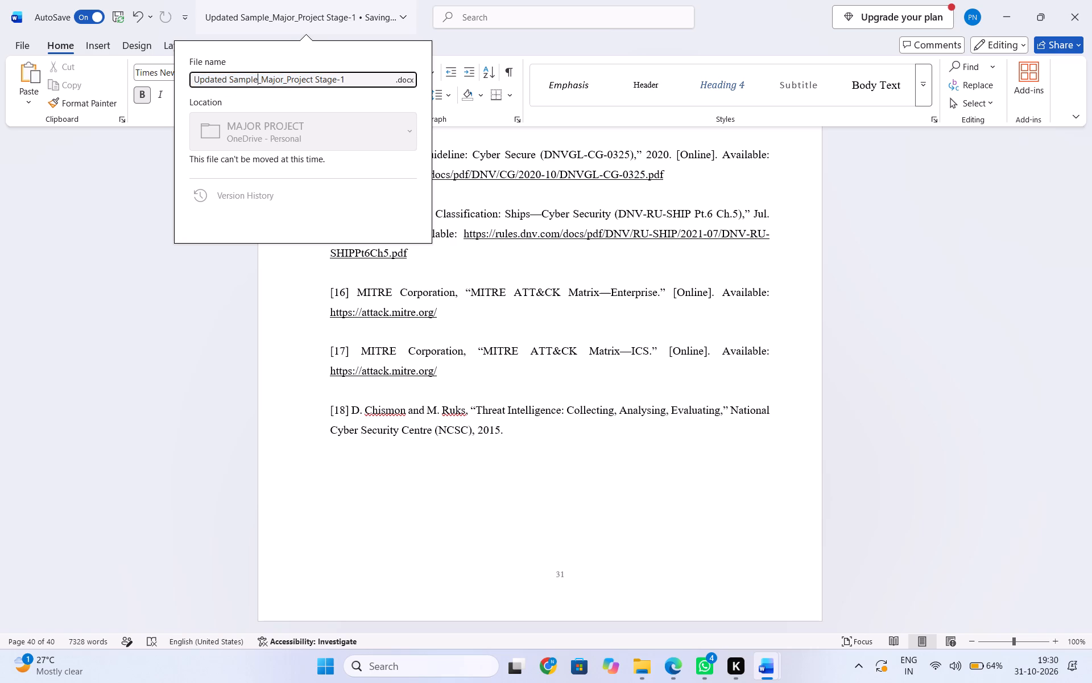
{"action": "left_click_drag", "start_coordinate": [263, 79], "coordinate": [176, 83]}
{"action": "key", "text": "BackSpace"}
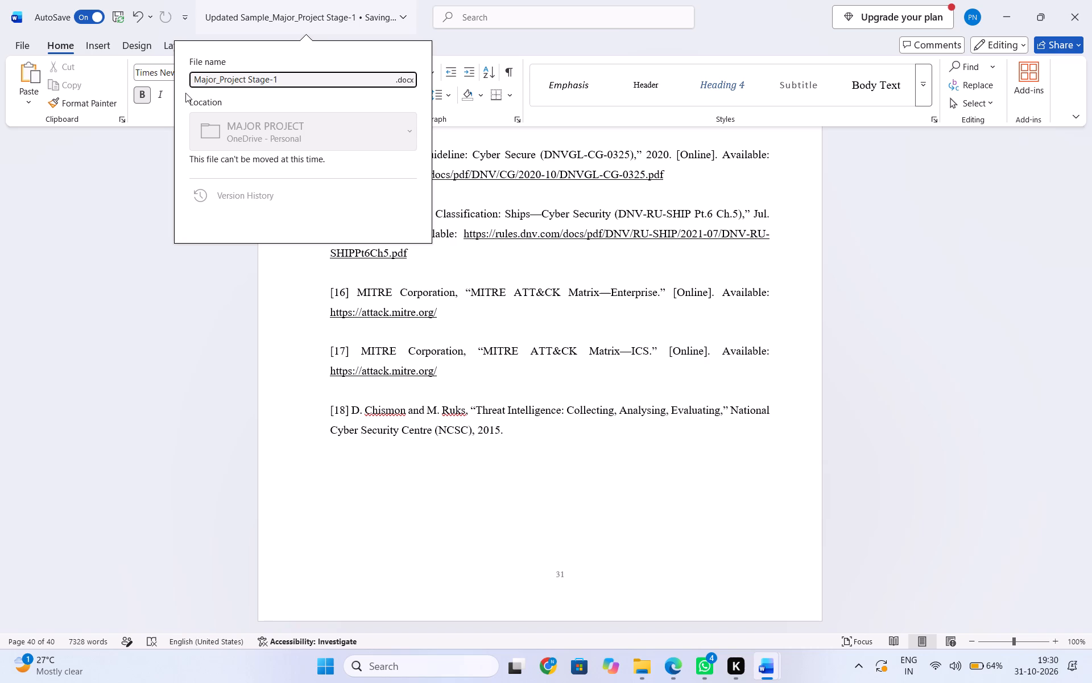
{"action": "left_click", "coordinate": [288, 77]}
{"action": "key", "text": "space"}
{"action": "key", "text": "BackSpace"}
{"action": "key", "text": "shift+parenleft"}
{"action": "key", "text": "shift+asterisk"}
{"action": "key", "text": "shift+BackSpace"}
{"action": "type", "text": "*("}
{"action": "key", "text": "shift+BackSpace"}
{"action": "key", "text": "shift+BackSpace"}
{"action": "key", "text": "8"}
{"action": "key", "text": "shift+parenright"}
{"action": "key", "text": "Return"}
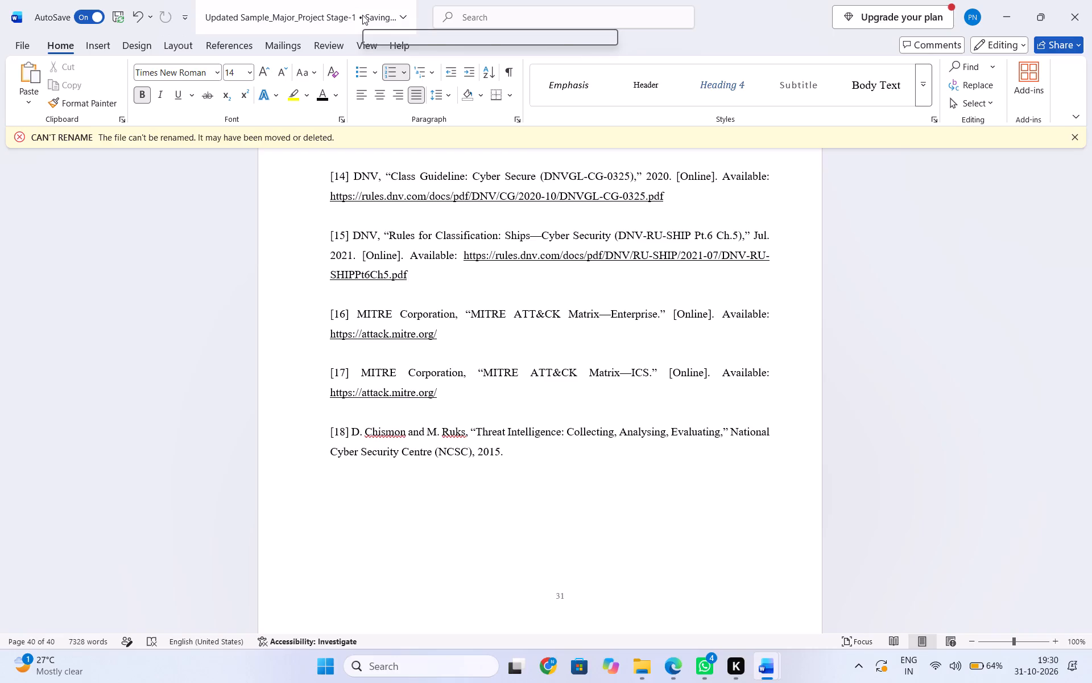
Save a copy of the report in the MAJOR PROJECT folder as a Word document named "Major_Project Stage-1".
{"action": "left_click", "coordinate": [27, 47]}
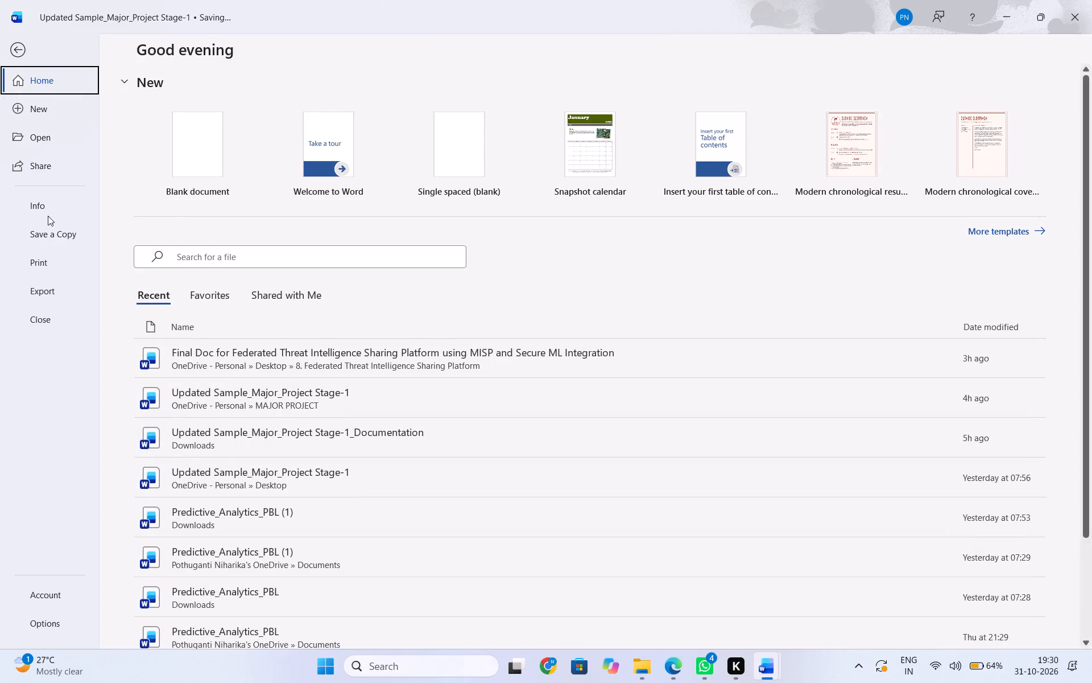
{"action": "left_click", "coordinate": [51, 235]}
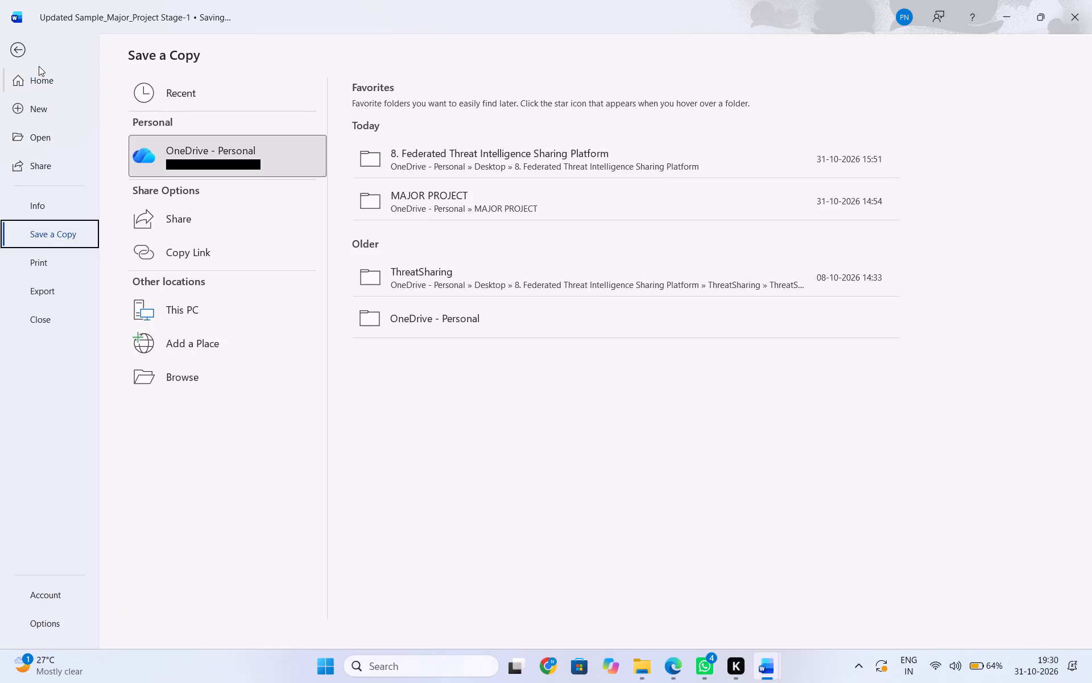
{"action": "left_click", "coordinate": [370, 200]}
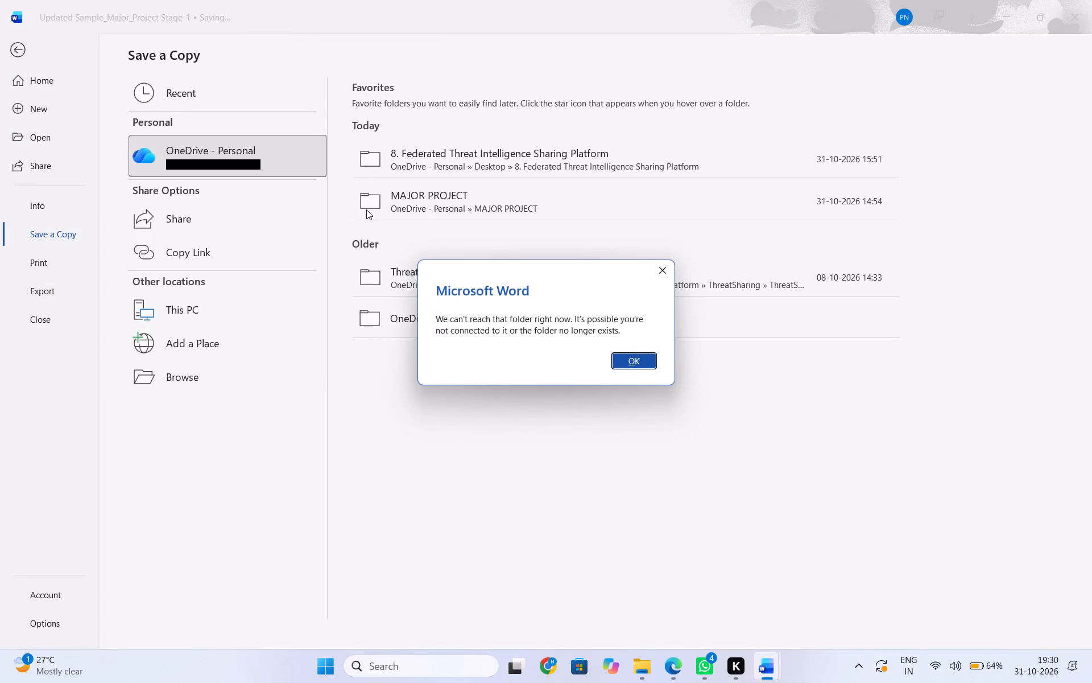
{"action": "left_click", "coordinate": [658, 275]}
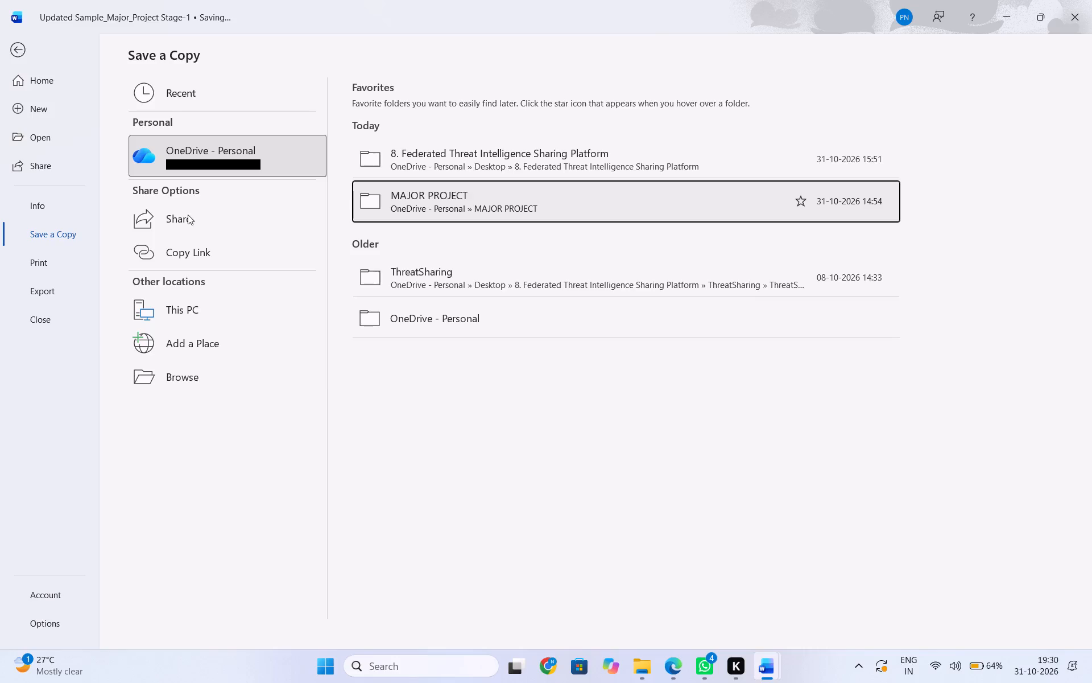
{"action": "left_click", "coordinate": [221, 321]}
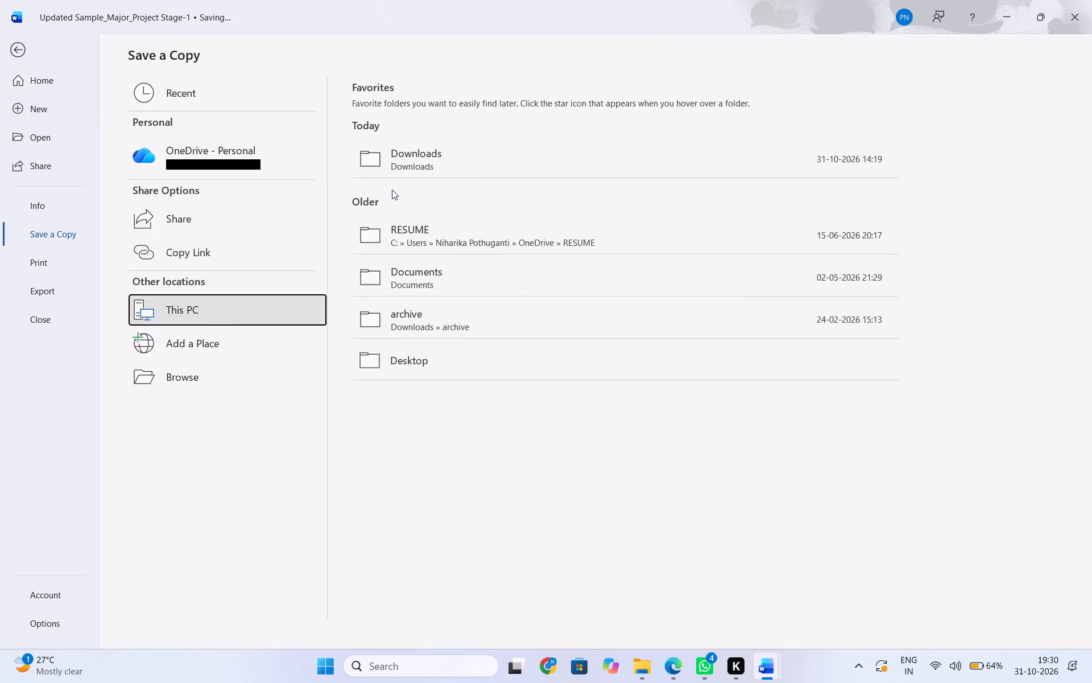
{"action": "left_click", "coordinate": [404, 175]}
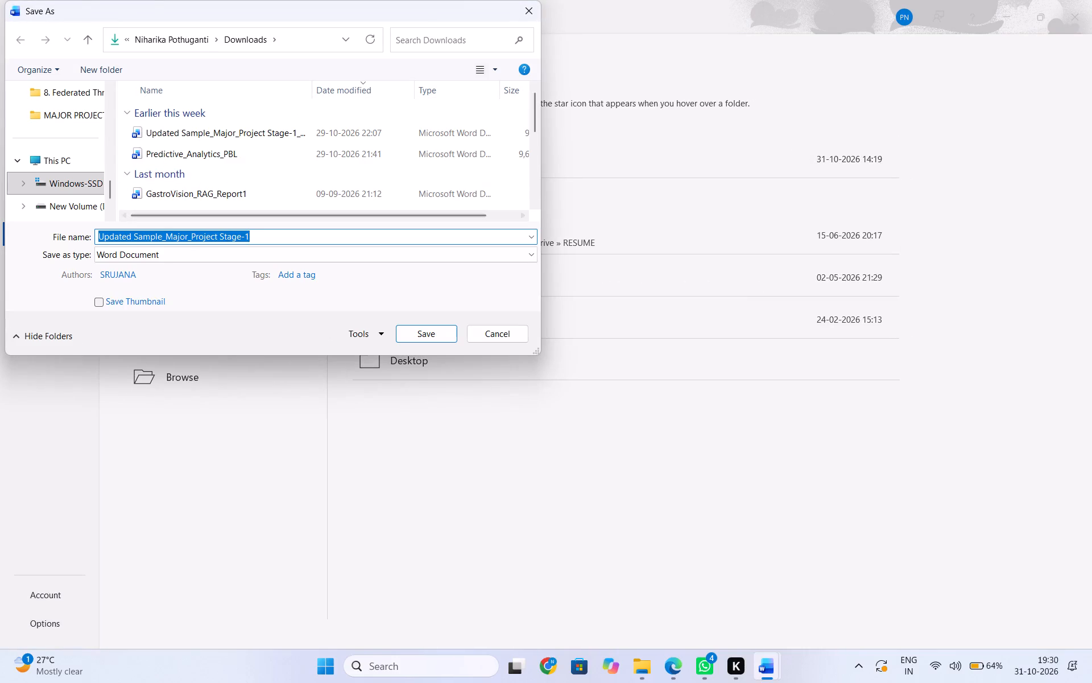
{"action": "left_click", "coordinate": [286, 232]}
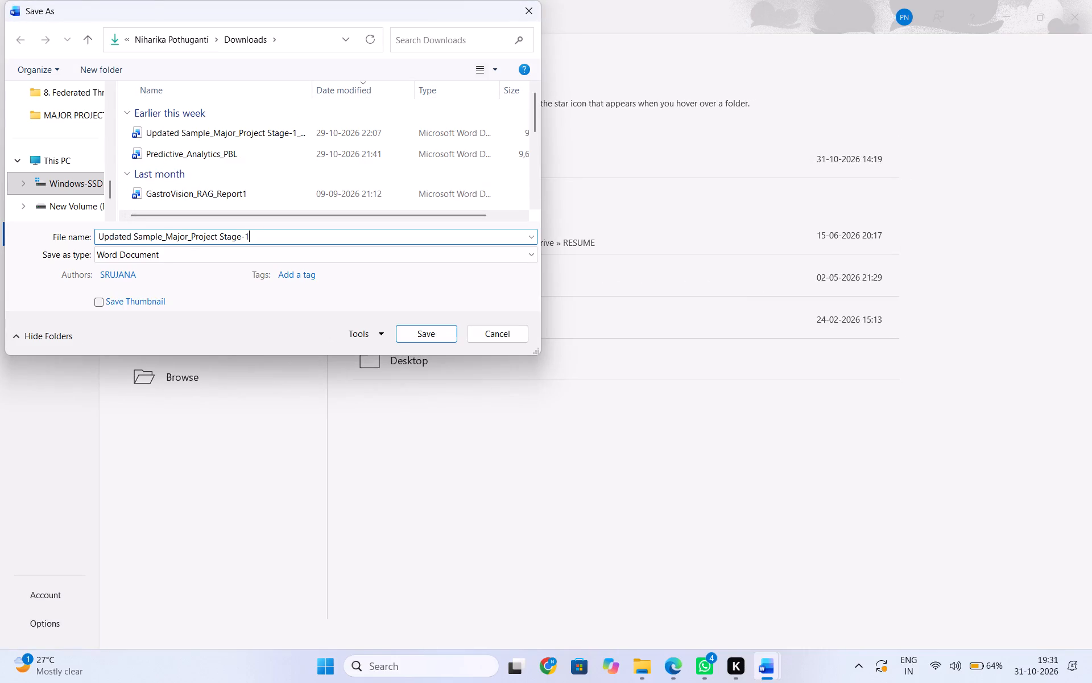
{"action": "left_click", "coordinate": [83, 117]}
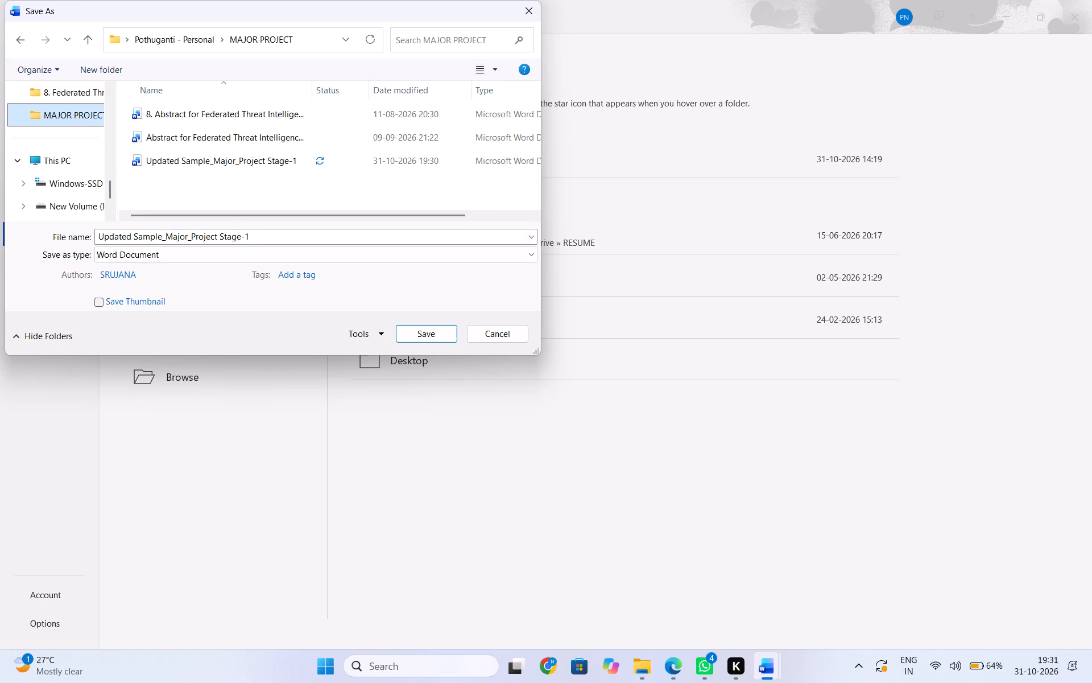
{"action": "left_click", "coordinate": [163, 238]}
{"action": "left_click", "coordinate": [168, 239]}
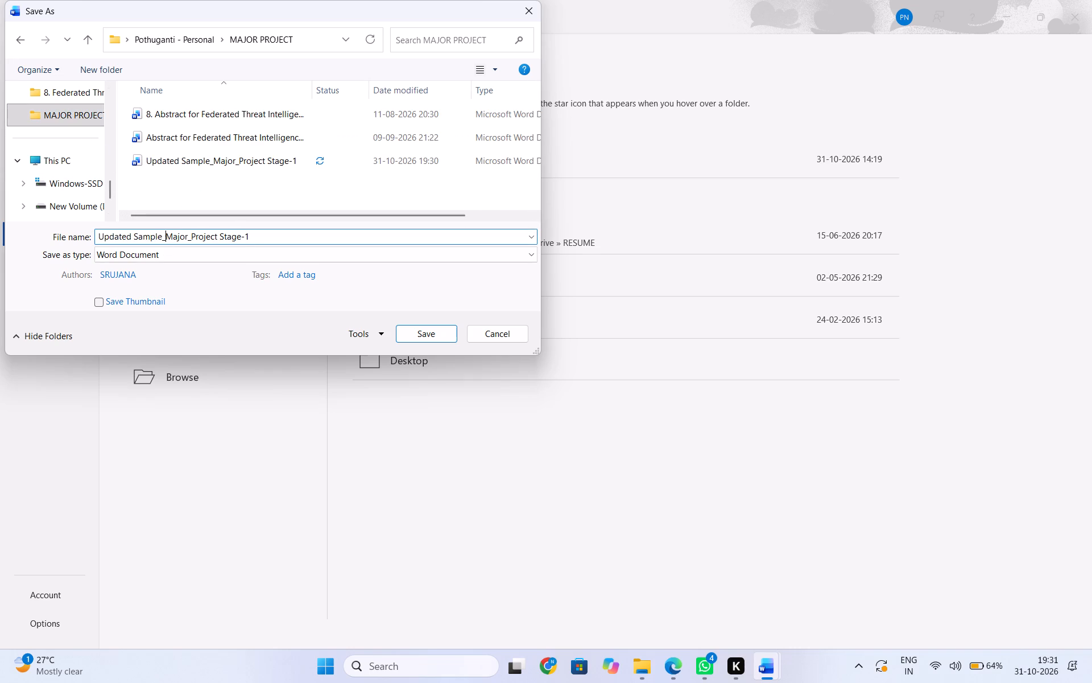
{"action": "left_click_drag", "start_coordinate": [164, 236], "coordinate": [86, 229]}
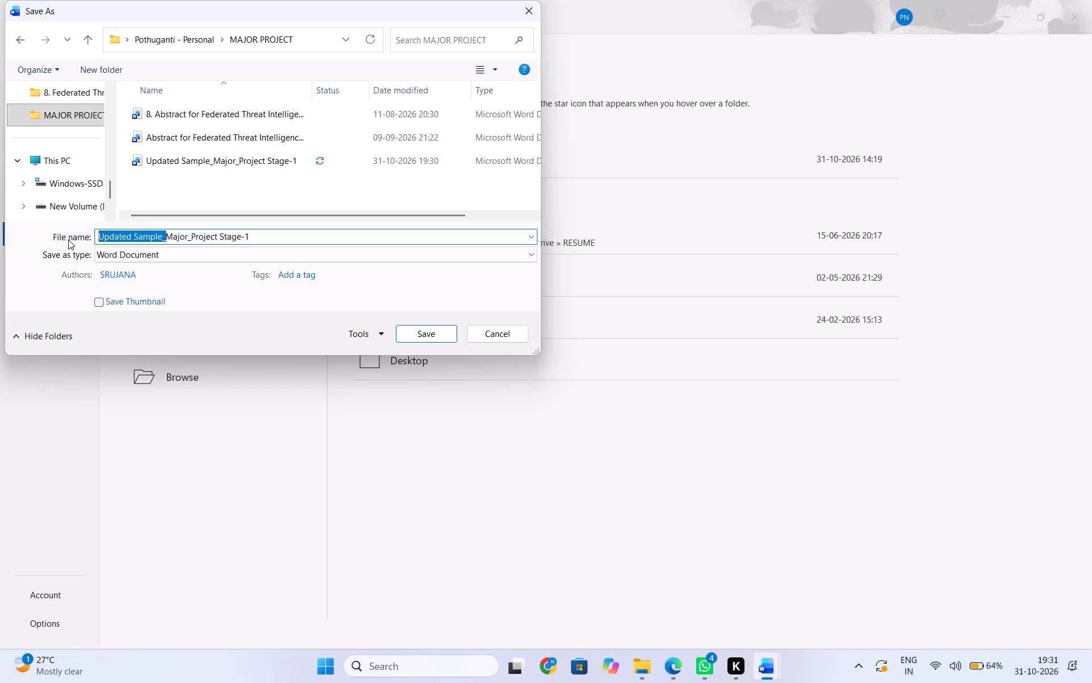
{"action": "key", "text": "BackSpace"}
{"action": "left_click", "coordinate": [187, 236]}
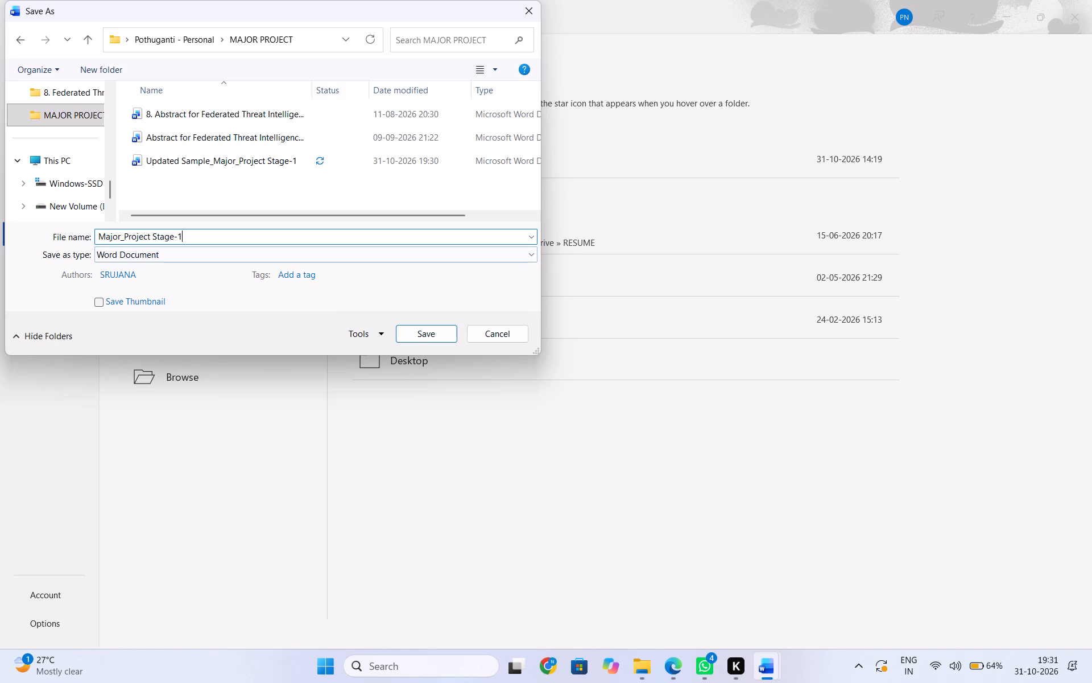
{"action": "left_click", "coordinate": [415, 330]}
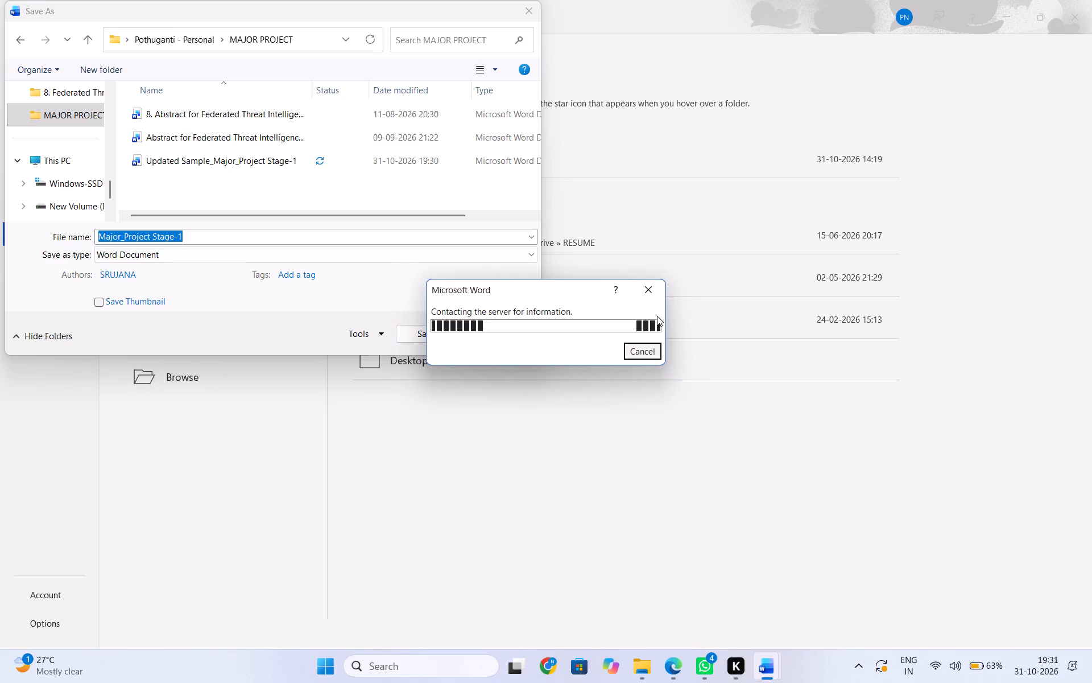
{"action": "left_click", "coordinate": [655, 291]}
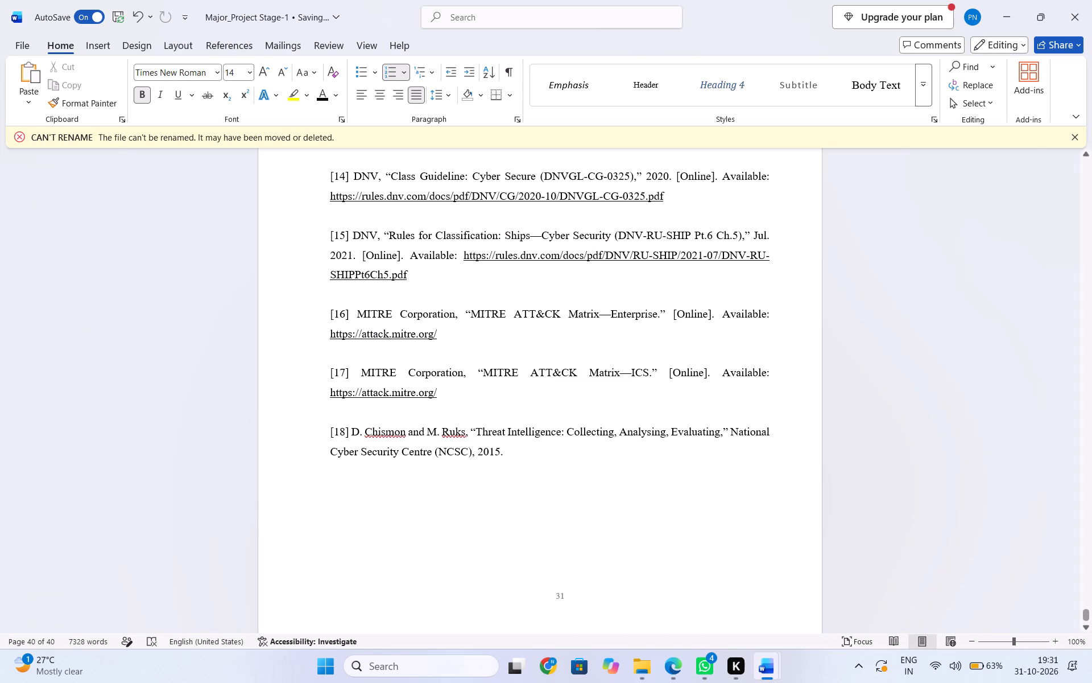
{"action": "left_click", "coordinate": [1070, 137]}
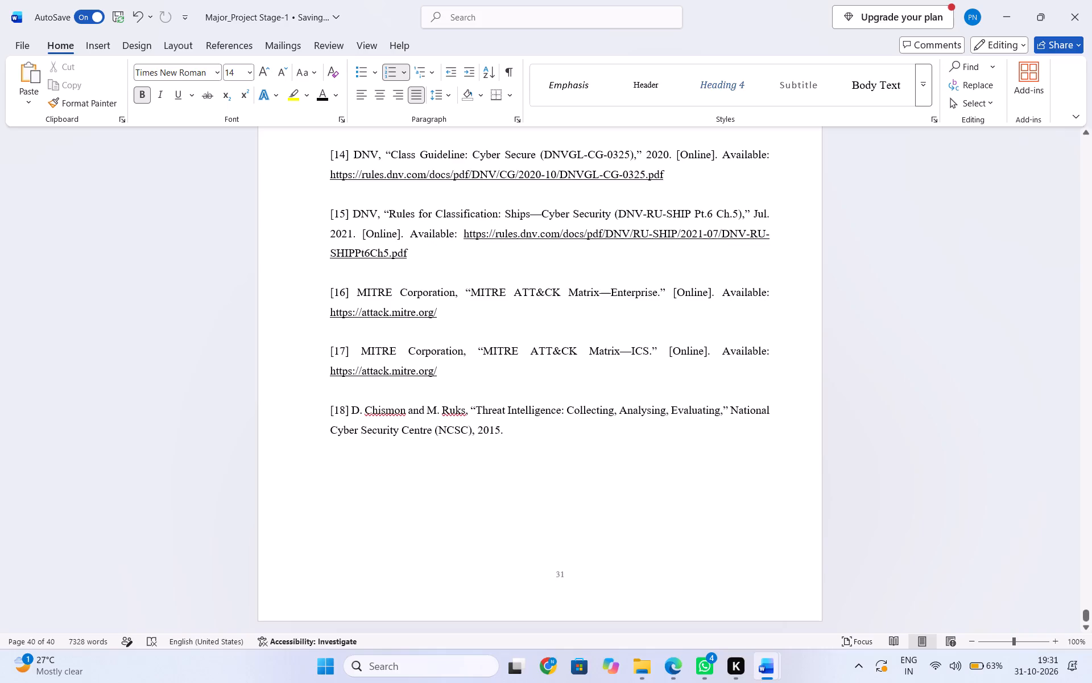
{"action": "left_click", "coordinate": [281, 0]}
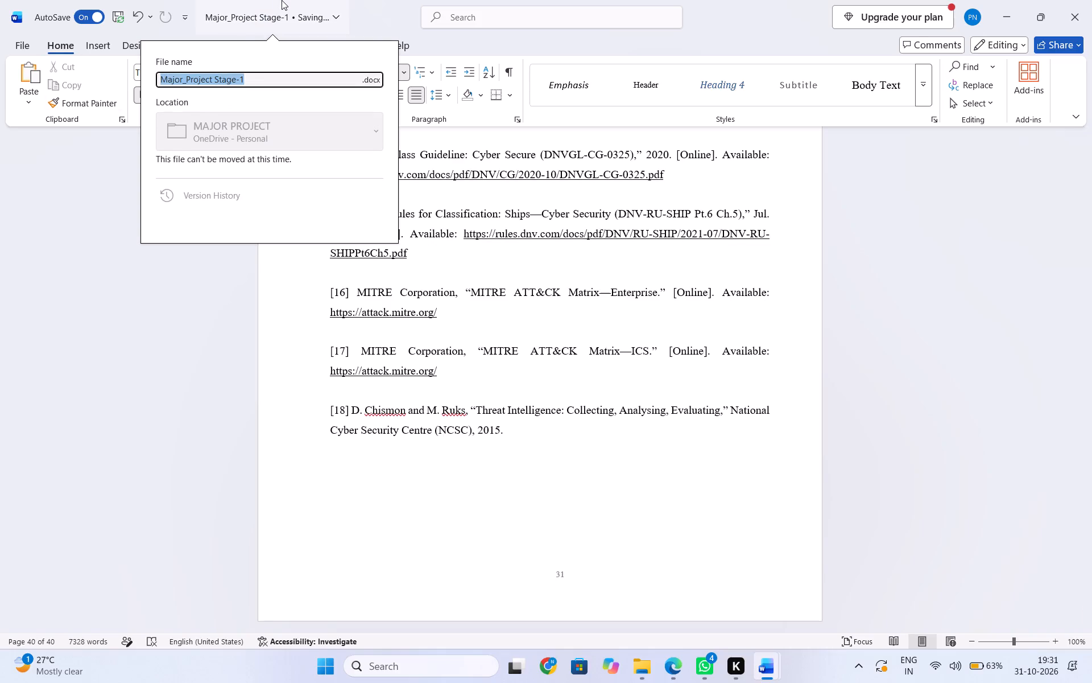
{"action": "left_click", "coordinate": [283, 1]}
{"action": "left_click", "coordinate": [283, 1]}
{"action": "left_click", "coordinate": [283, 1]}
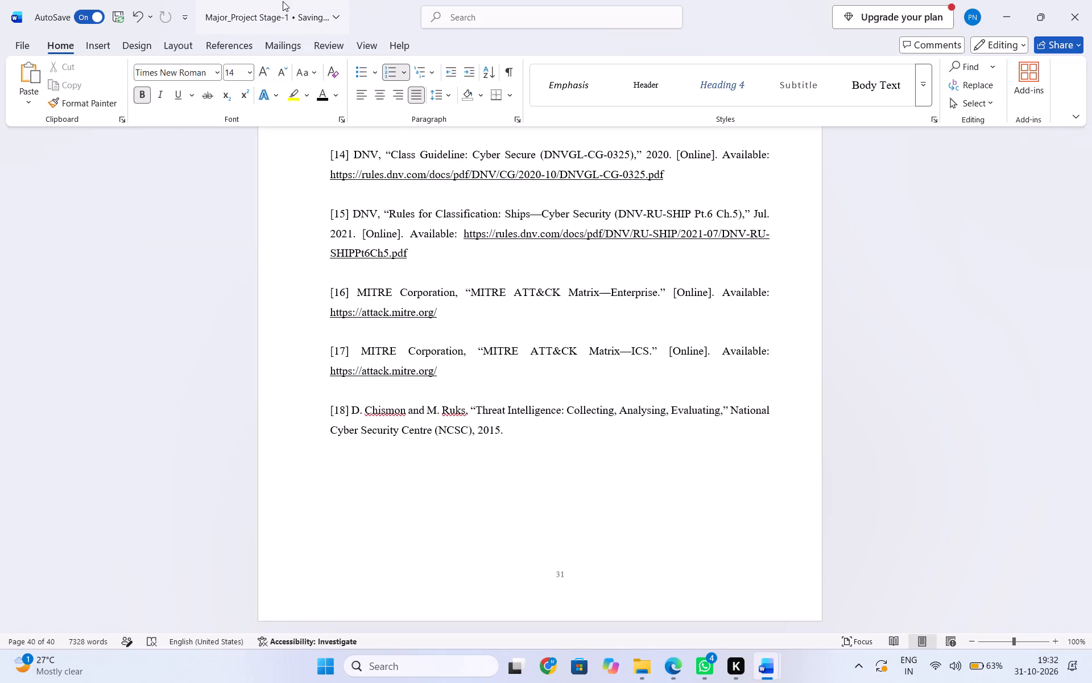
Save a copy of the report in this PC's Downloads folder as a Word document named "Major_Project Stage-1".
{"action": "left_click", "coordinate": [23, 41]}
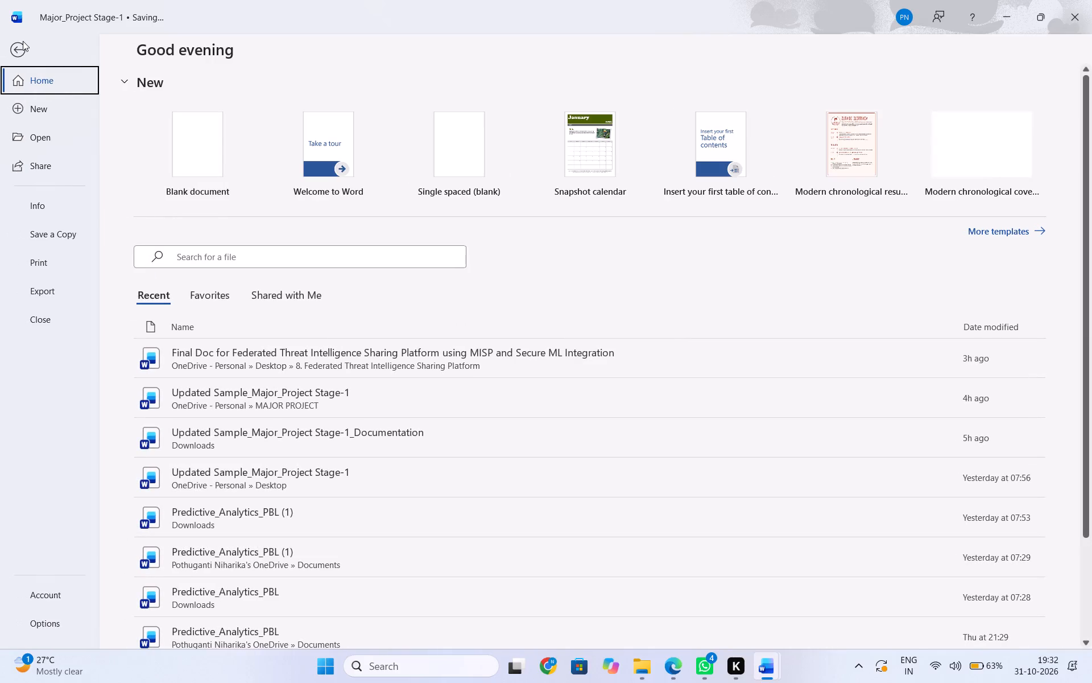
{"action": "left_click", "coordinate": [49, 236]}
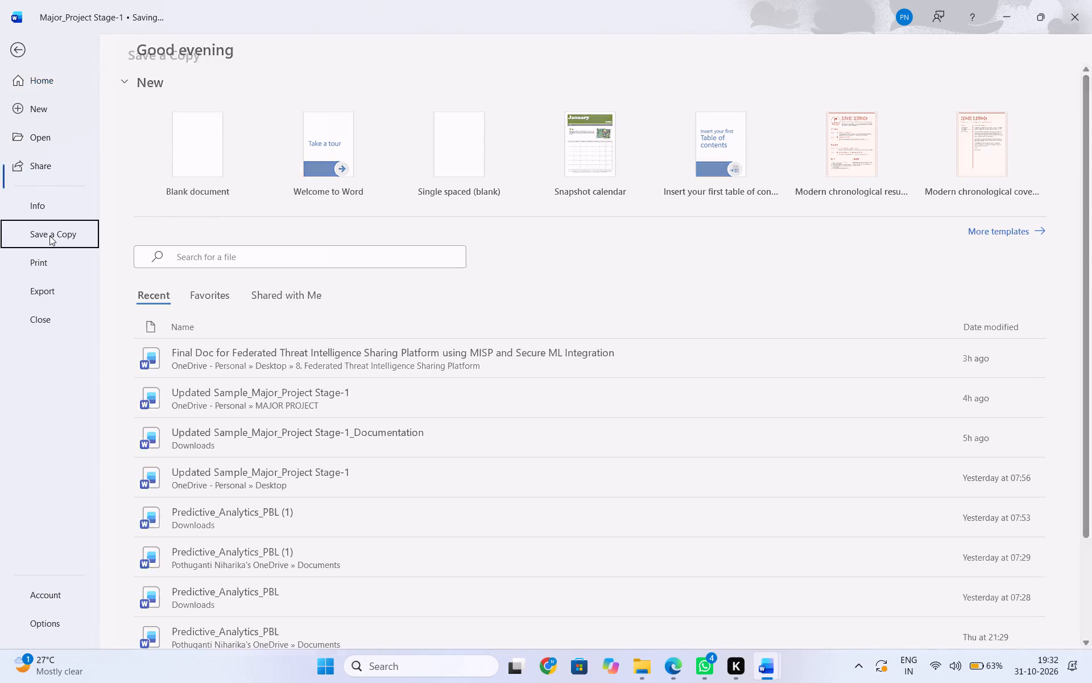
{"action": "left_click", "coordinate": [431, 168]}
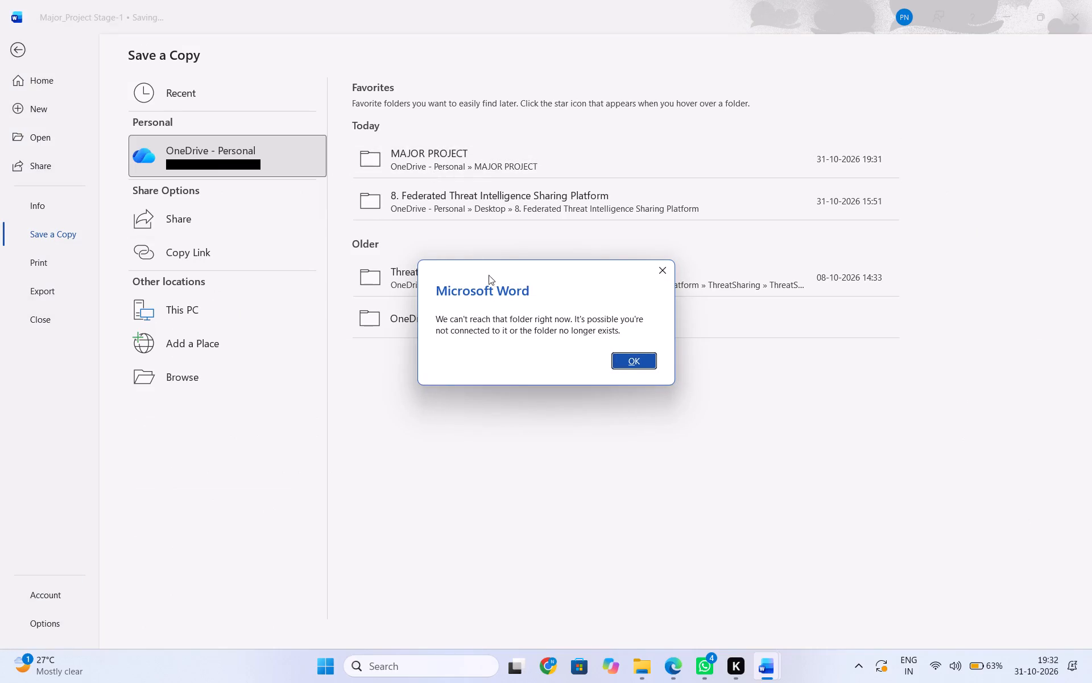
{"action": "left_click", "coordinate": [627, 355]}
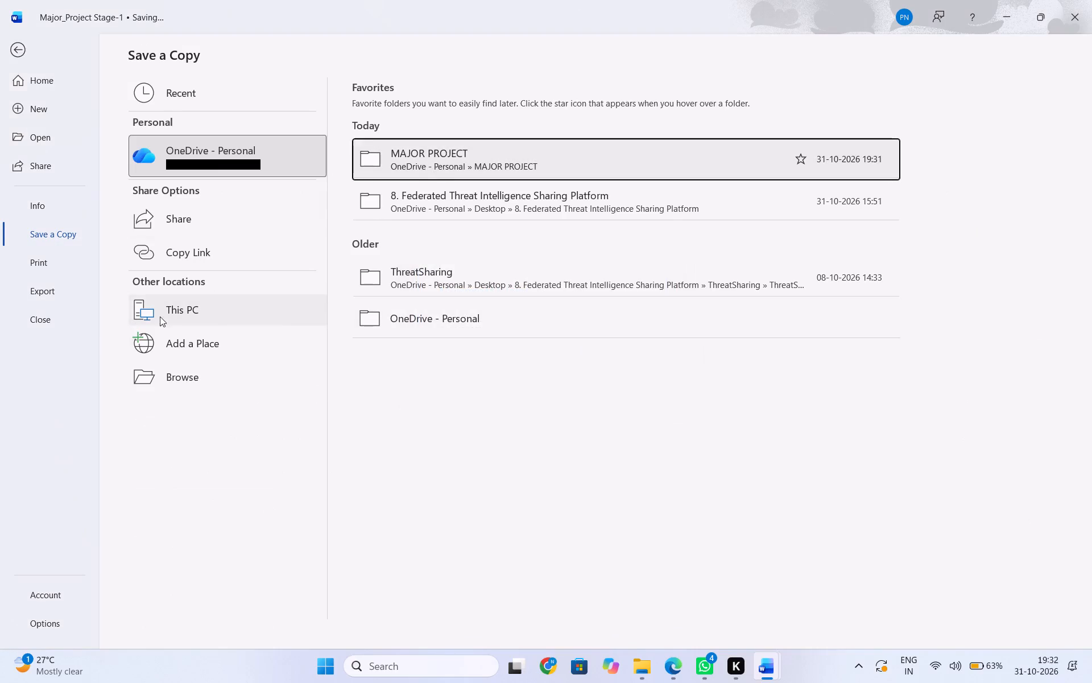
{"action": "left_click", "coordinate": [161, 314]}
{"action": "left_click", "coordinate": [403, 164]}
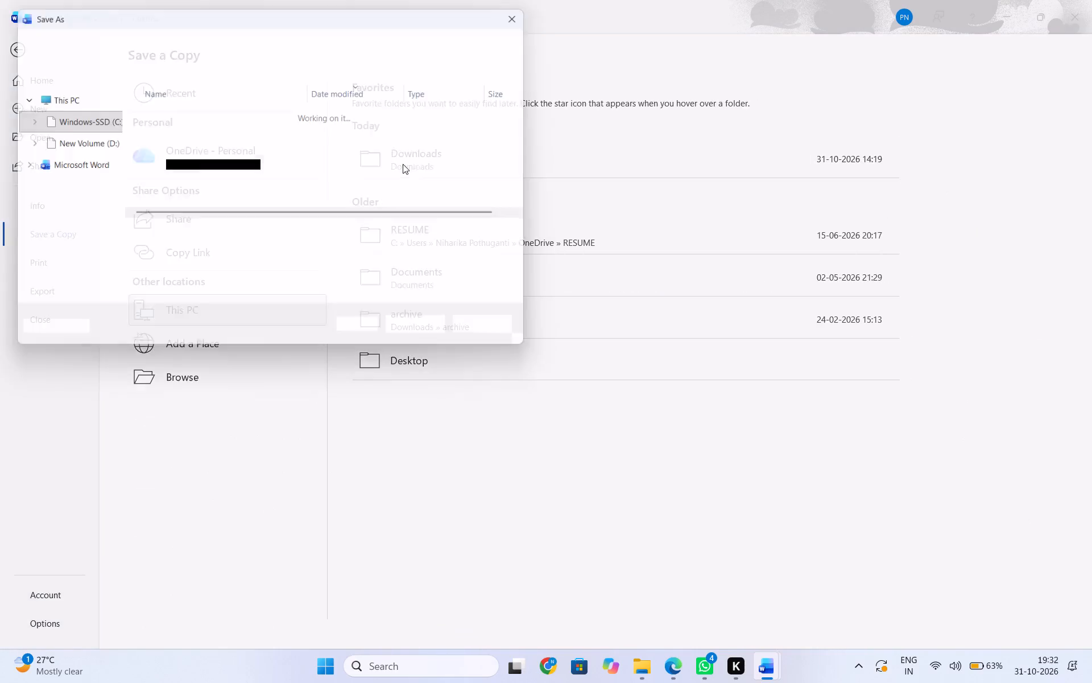
{"action": "left_click", "coordinate": [235, 235]}
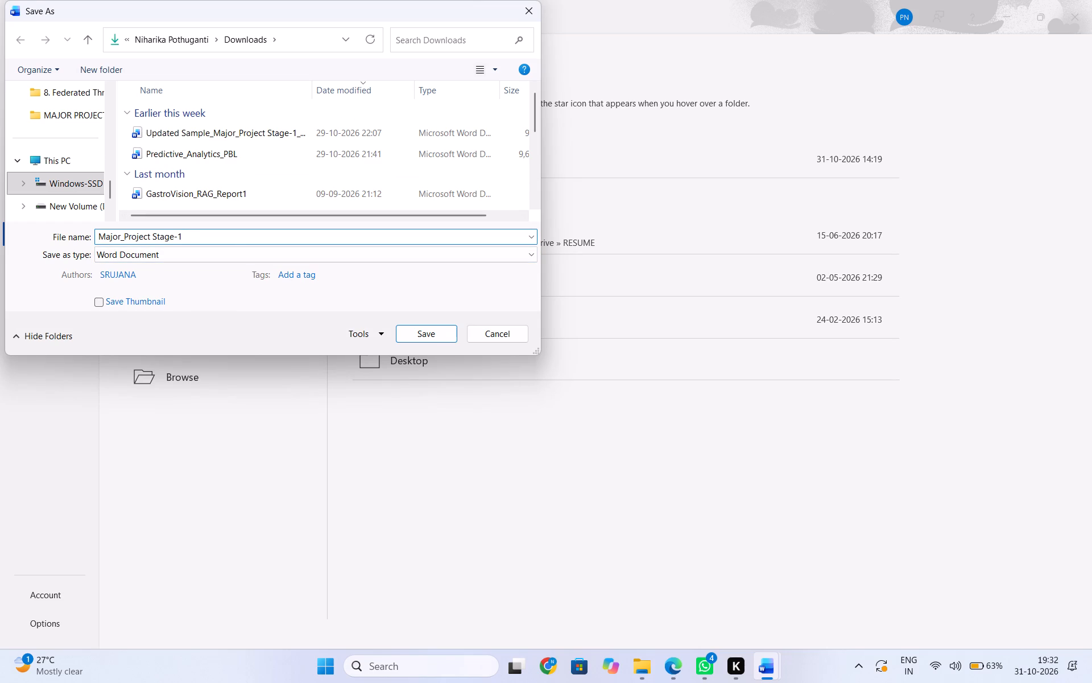
{"action": "scroll", "coordinate": [73, 177], "scroll_direction": "down", "scroll_amount": 1}
{"action": "scroll", "coordinate": [69, 148], "scroll_direction": "up", "scroll_amount": 2}
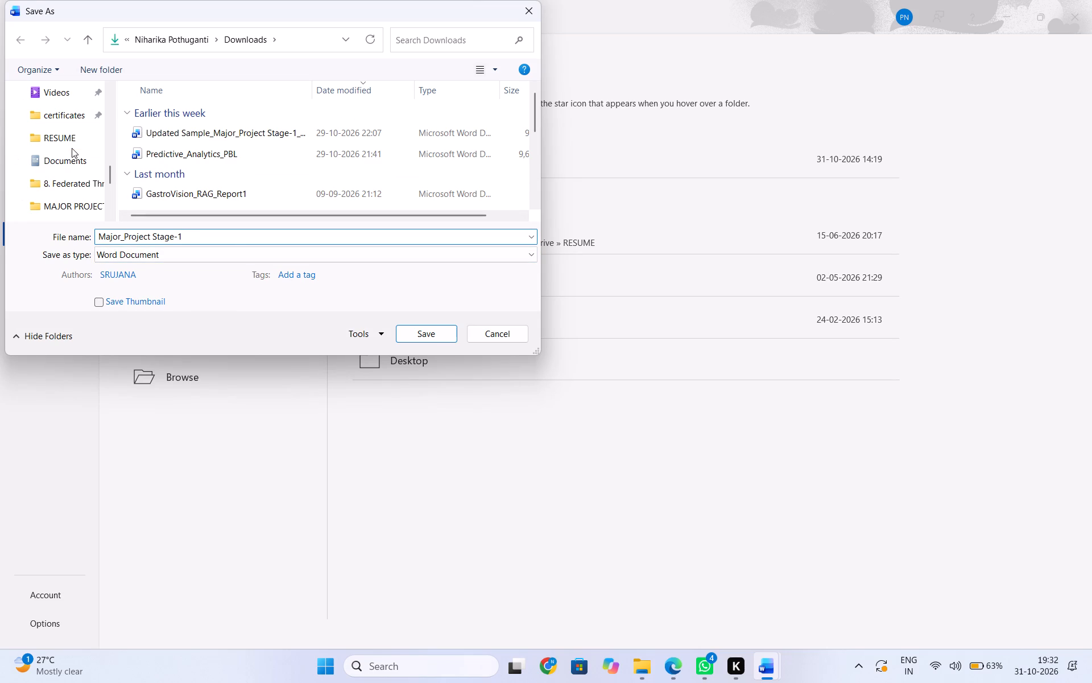
{"action": "scroll", "coordinate": [76, 174], "scroll_direction": "up", "scroll_amount": 1}
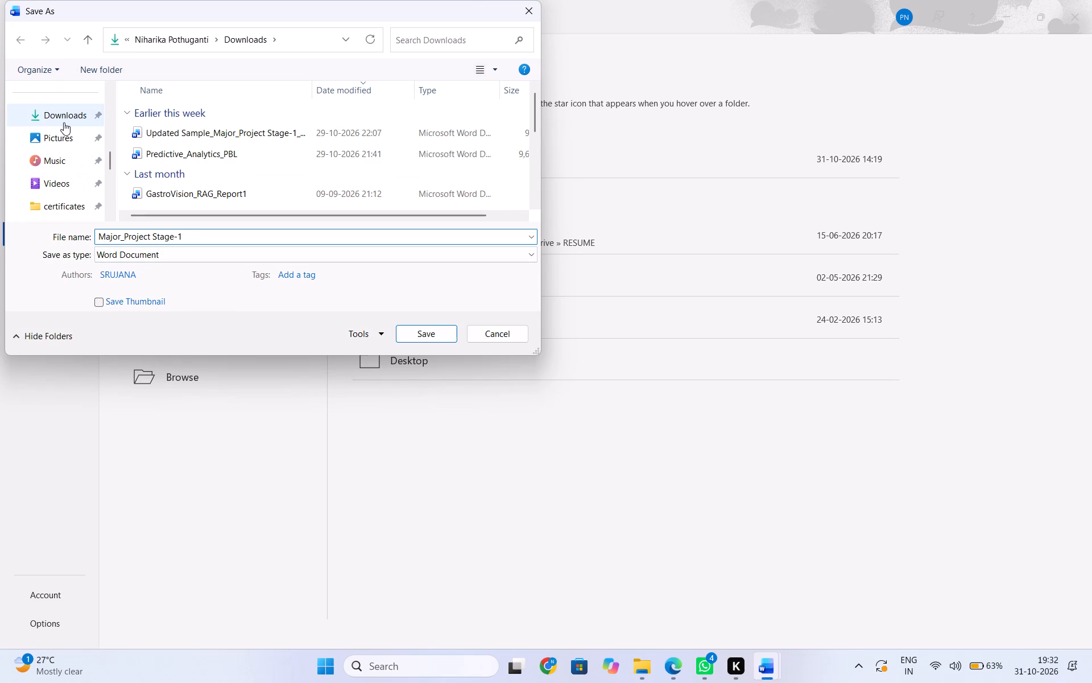
{"action": "left_click", "coordinate": [64, 122]}
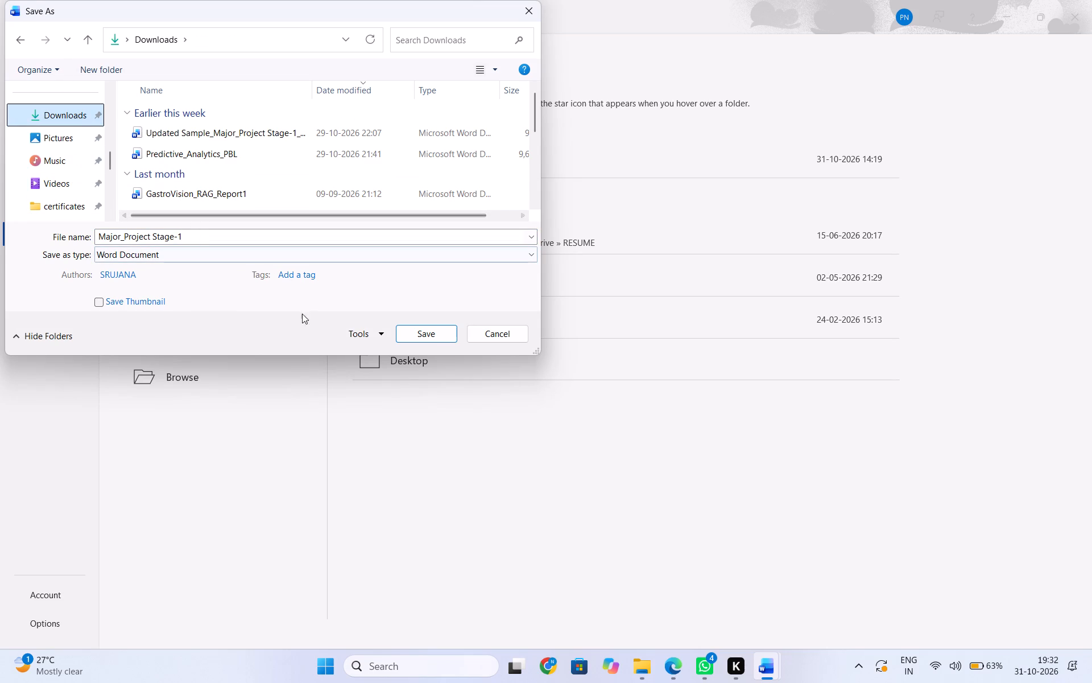
{"action": "left_click", "coordinate": [411, 333]}
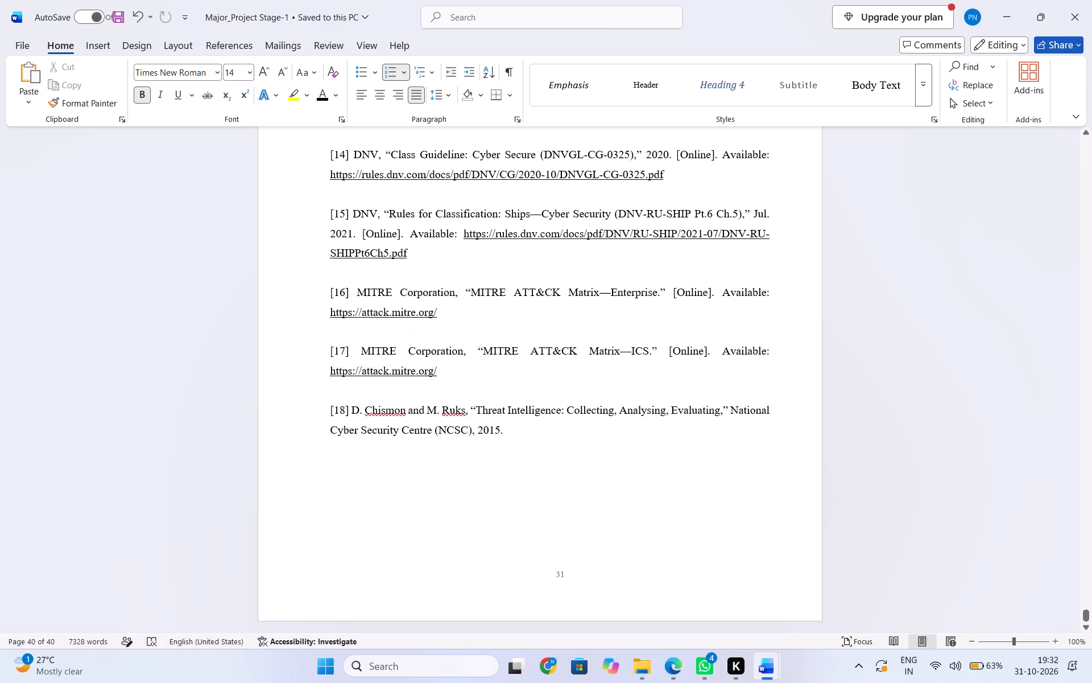
Close the saved report and the older "Updated Sample_Major_Project Stage-1_Documentation" document, discarding the older document's unsaved changes.
{"action": "left_click", "coordinate": [1081, 13]}
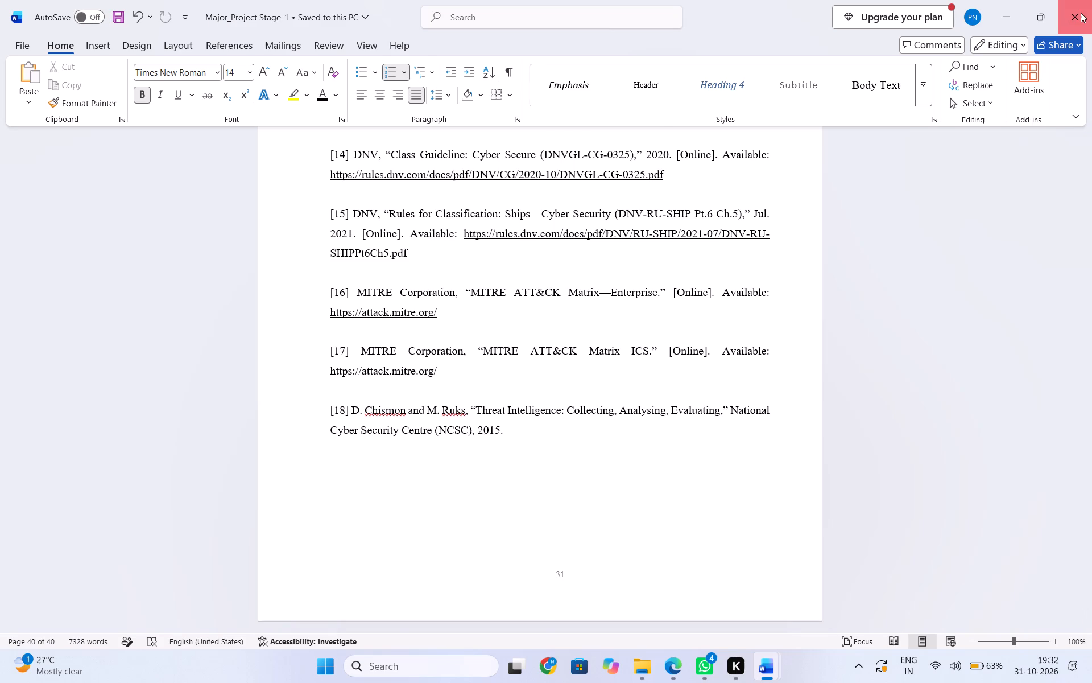
{"action": "left_click", "coordinate": [526, 21]}
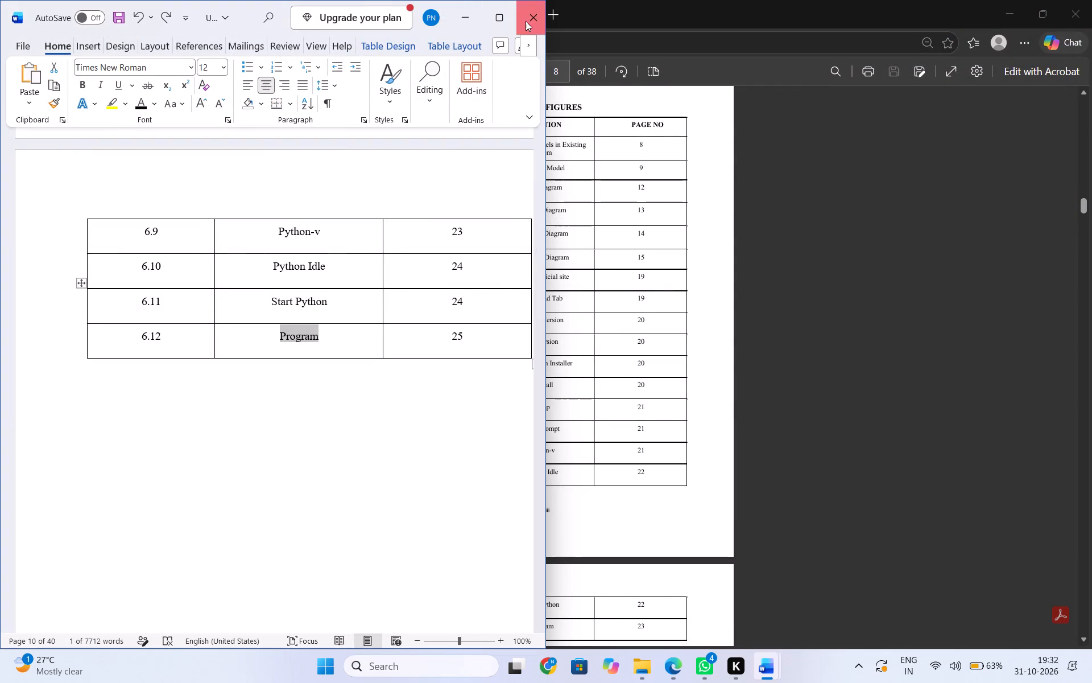
{"action": "left_click", "coordinate": [559, 427]}
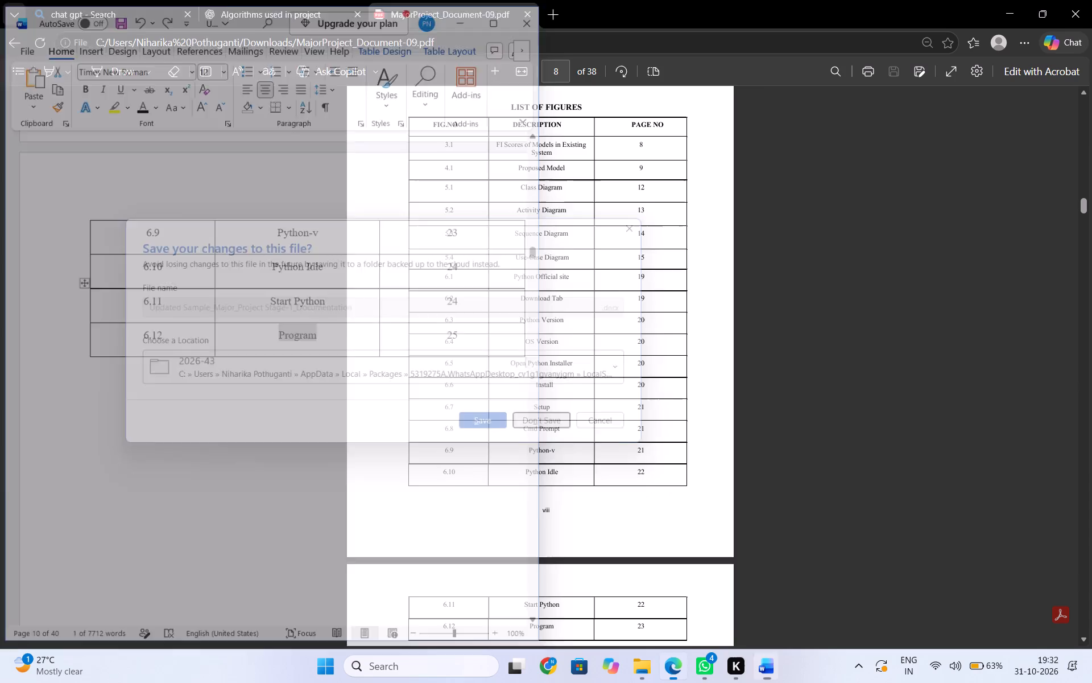
Close the browser window showing the reference PDF "MajorProject_Document-09.pdf".
{"action": "left_click", "coordinate": [1091, 0]}
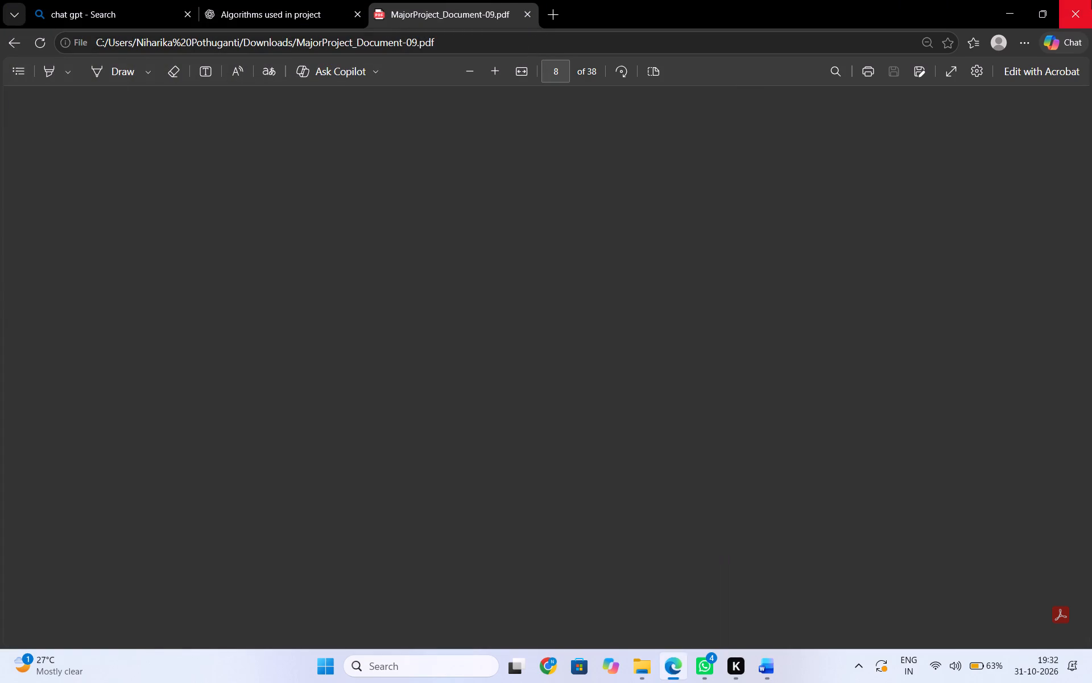